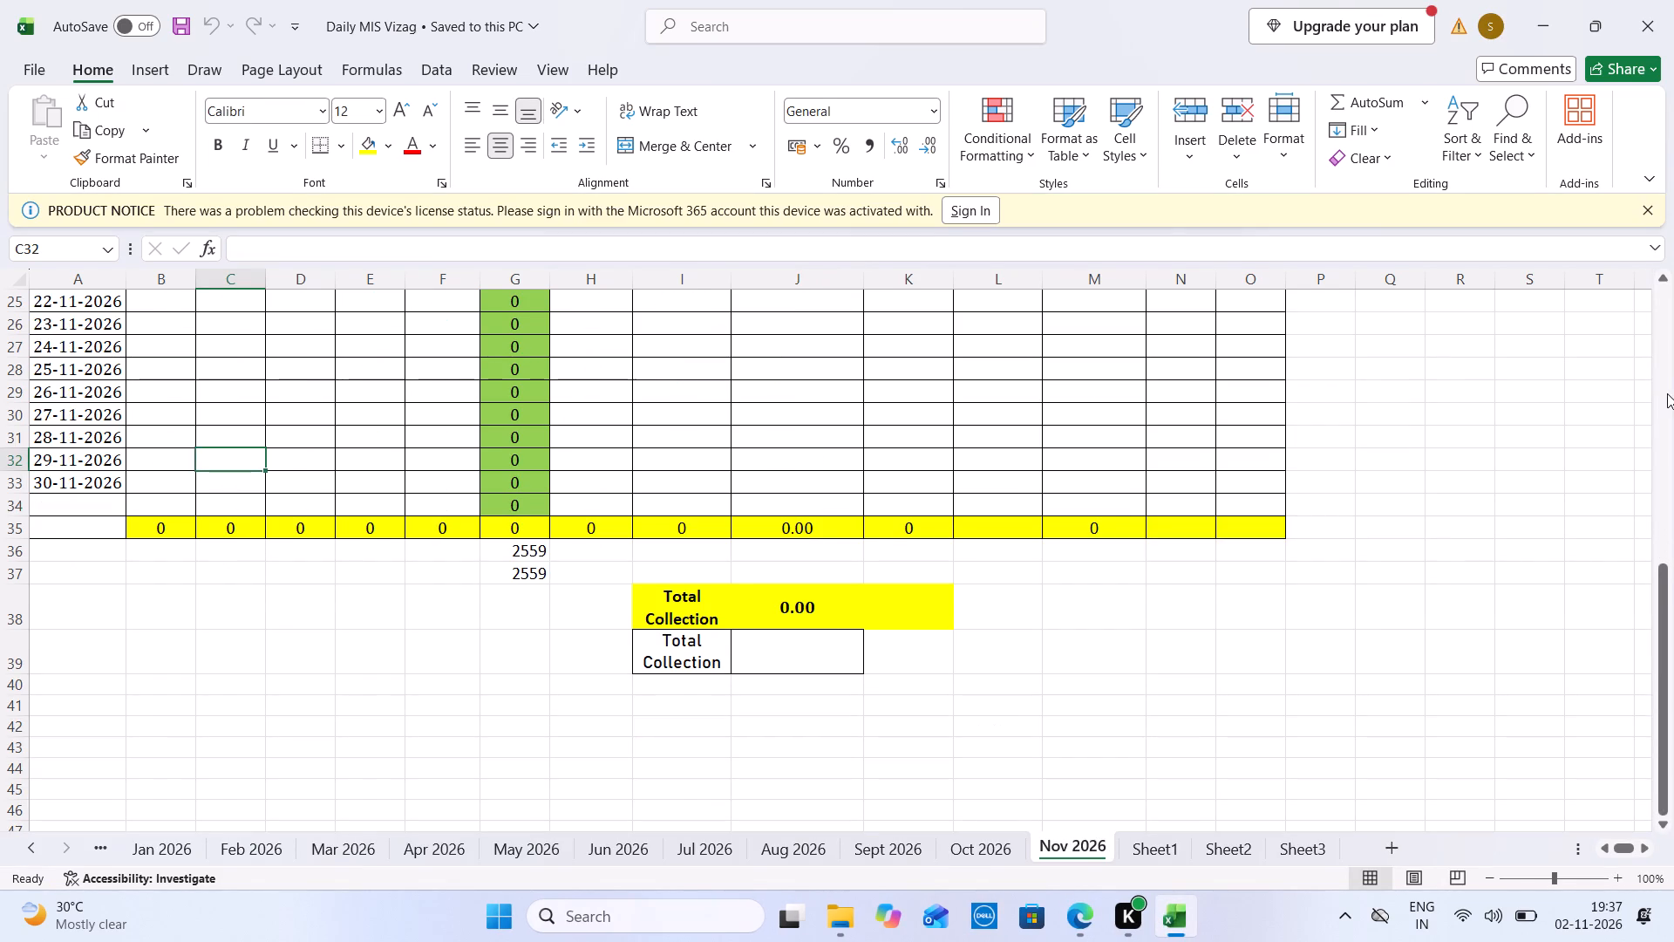
Open the OPD SHEET 2025 - 2026 workbook from the Downloads folder.
double_click(1667, 393)
click(833, 928)
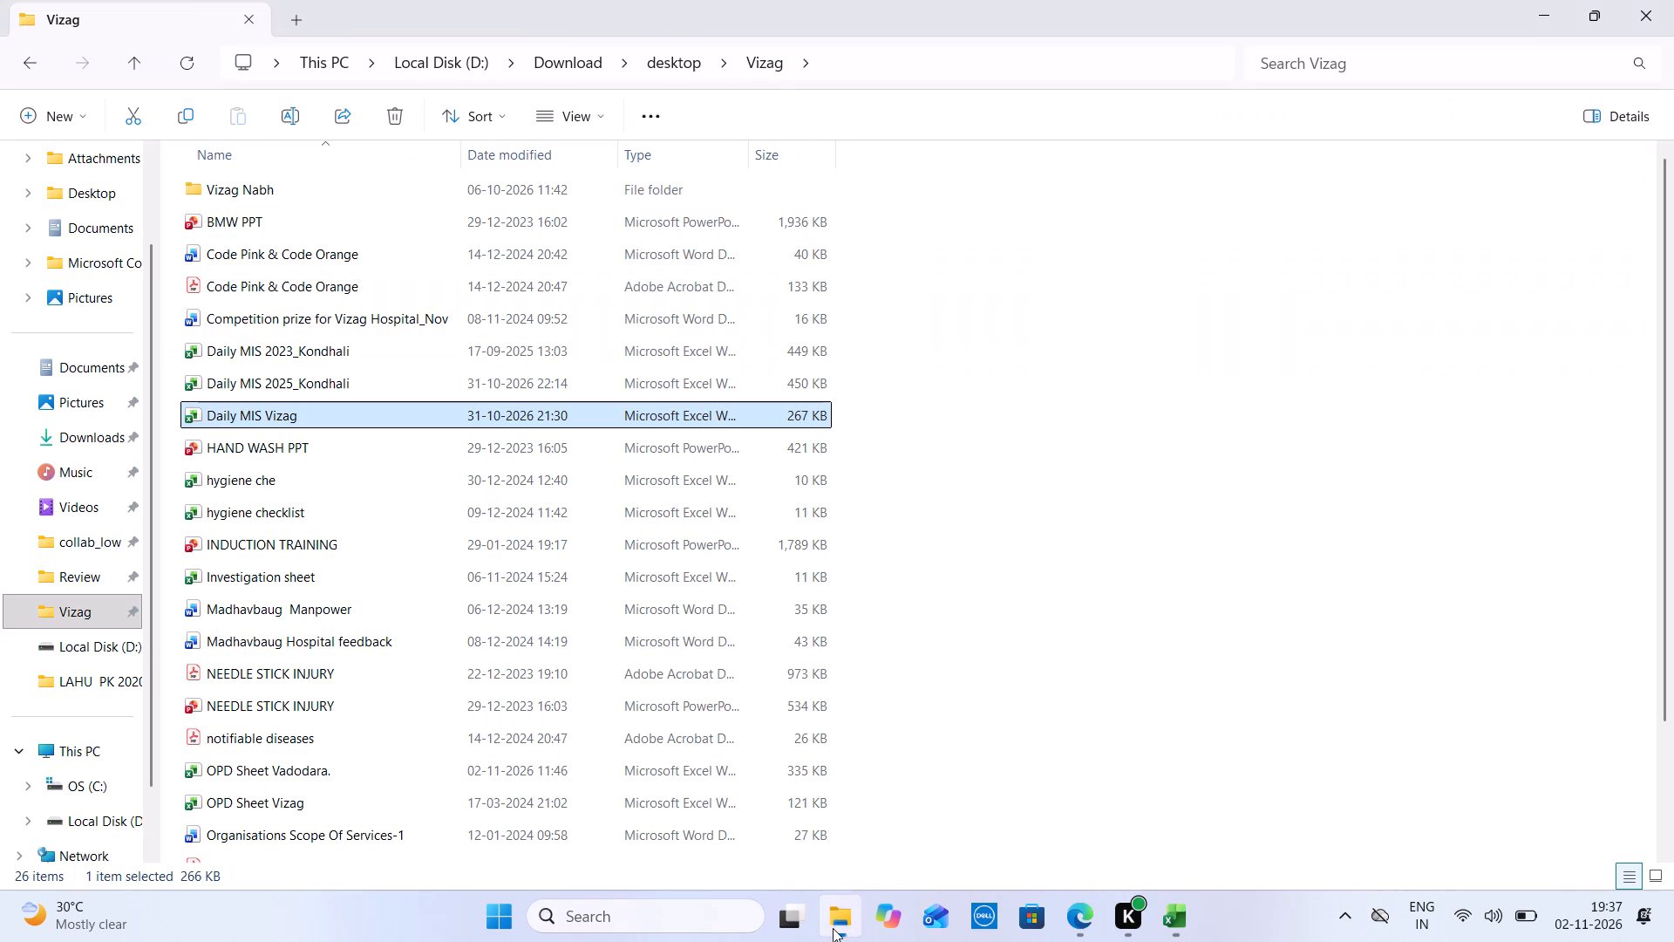
click(117, 444)
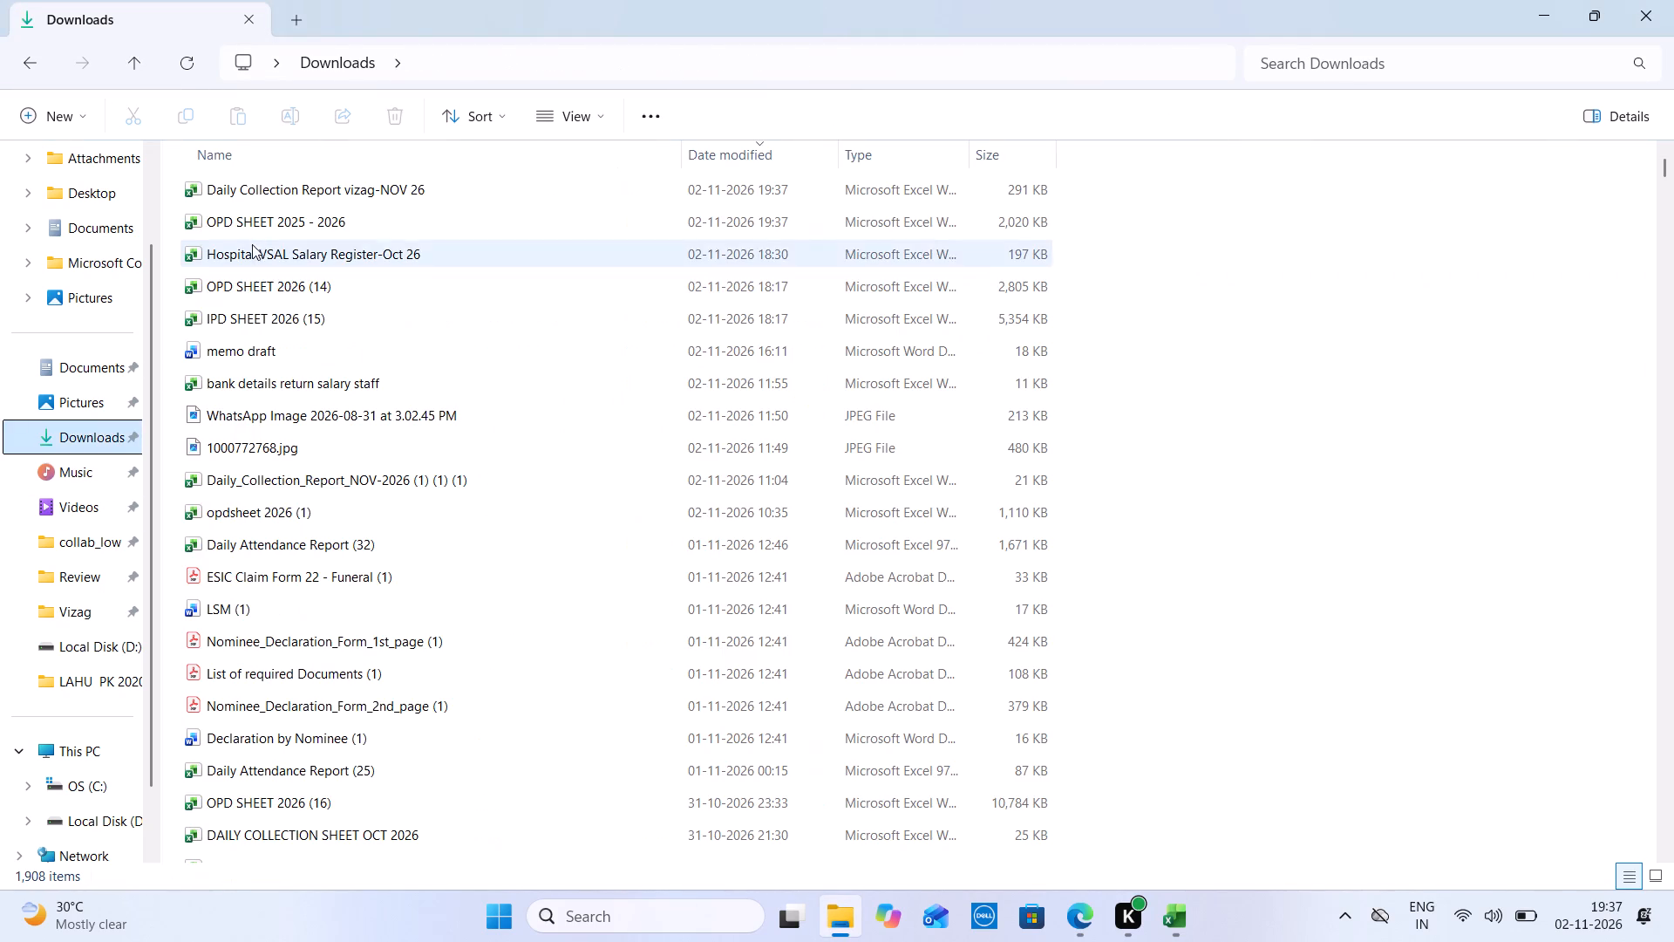
double_click(291, 227)
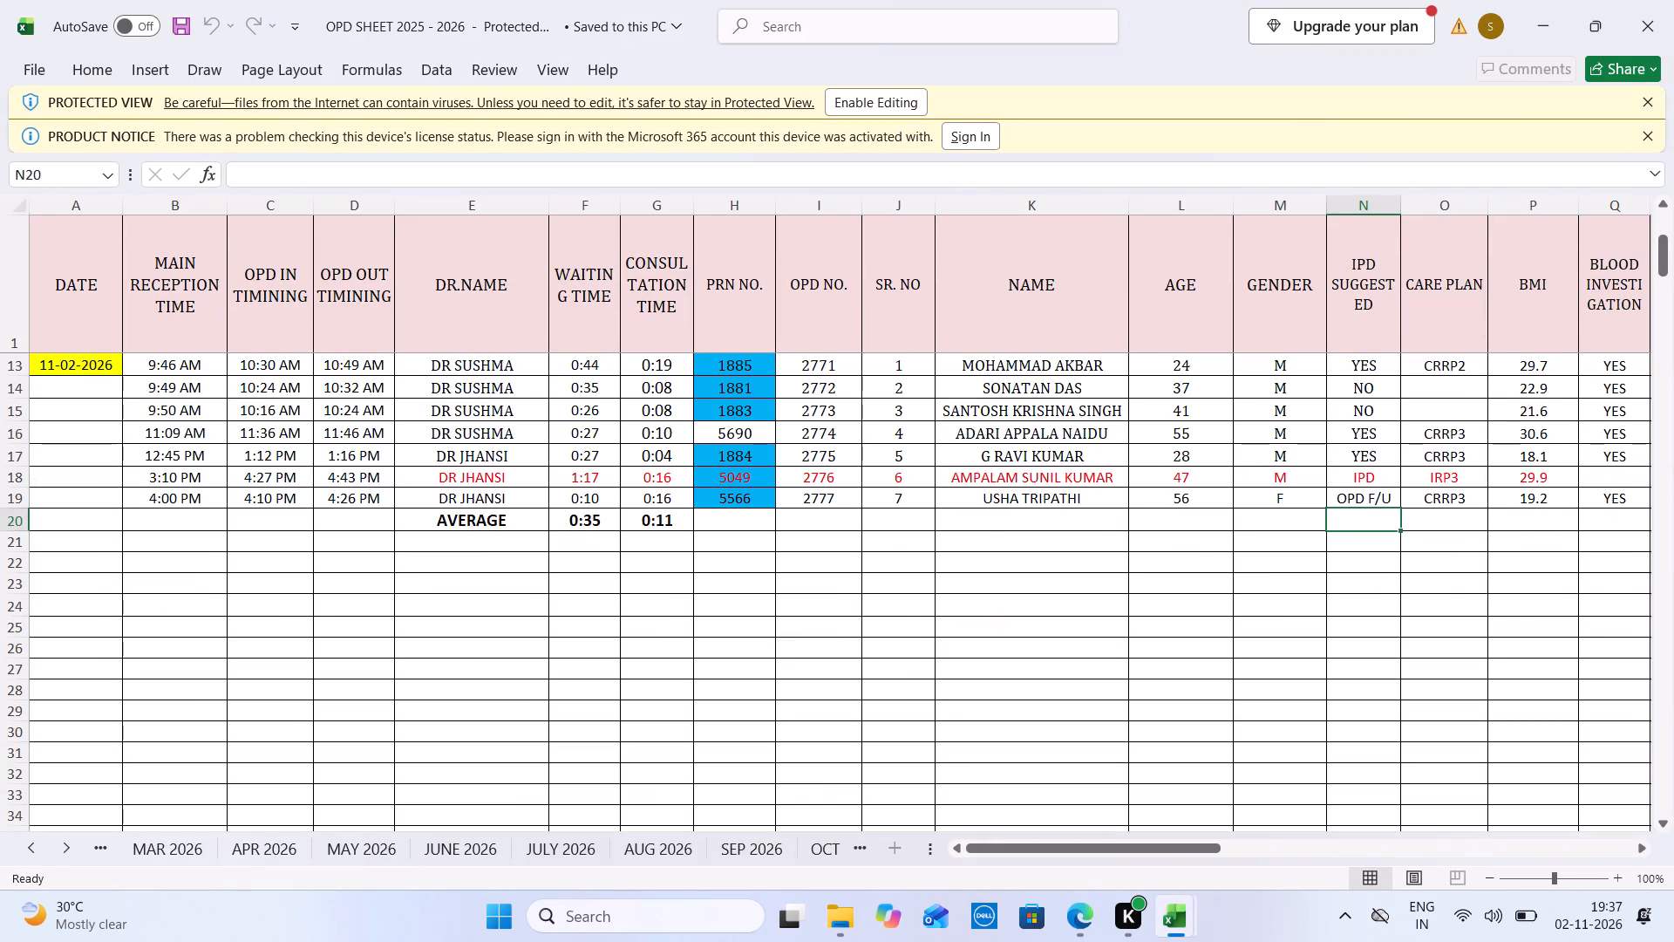
Examine the OPD NEW, OPD F/U, DMP F/U and ADMISSION counts for 1 and 2 November in the OPD sheet.
click(528, 447)
key(Up)
key(Up)
key(Up)
key(Up)
key(Up)
key(Up)
key(Up)
key(Up)
key(Up)
key(Up)
key(Up)
key(Up)
key(Up)
key(Up)
key(Up)
key(Up)
key(Up)
key(Up)
key(Up)
key(Up)
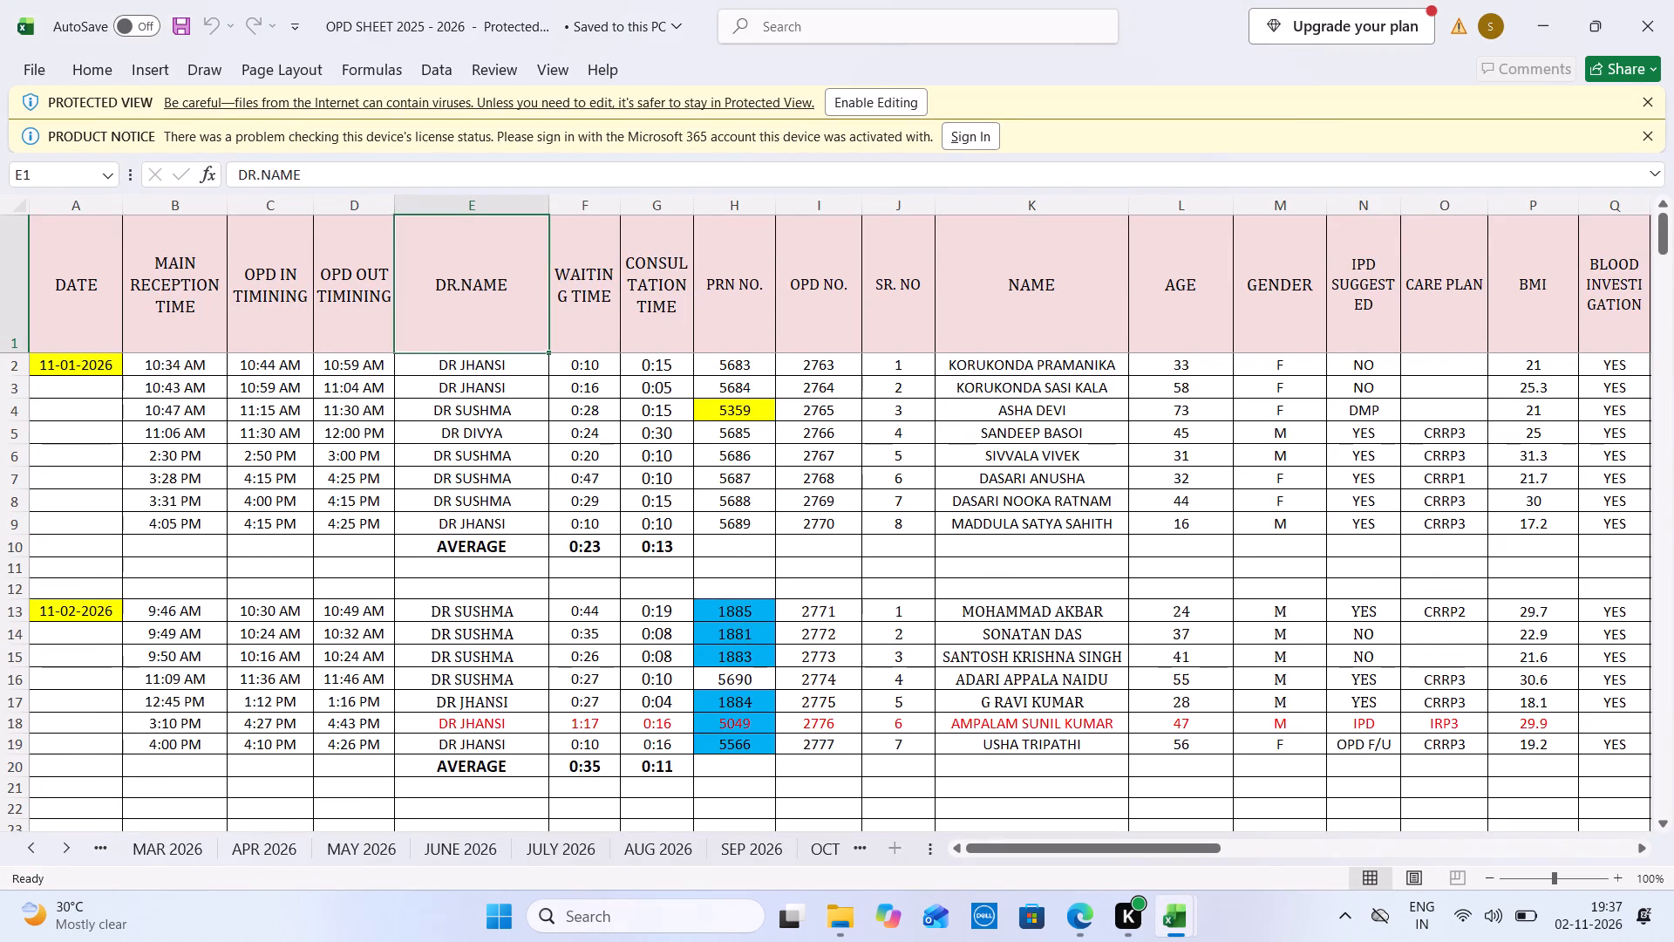
key(Right)
key(Right)
key(Right)
key(Right)
key(Right)
key(Right)
key(Right)
key(Right)
key(Right)
key(Right)
key(Right)
key(Right)
key(Right)
key(Right)
key(Right)
key(Right)
key(Right)
key(Right)
key(Right)
key(Right)
key(Right)
key(Right)
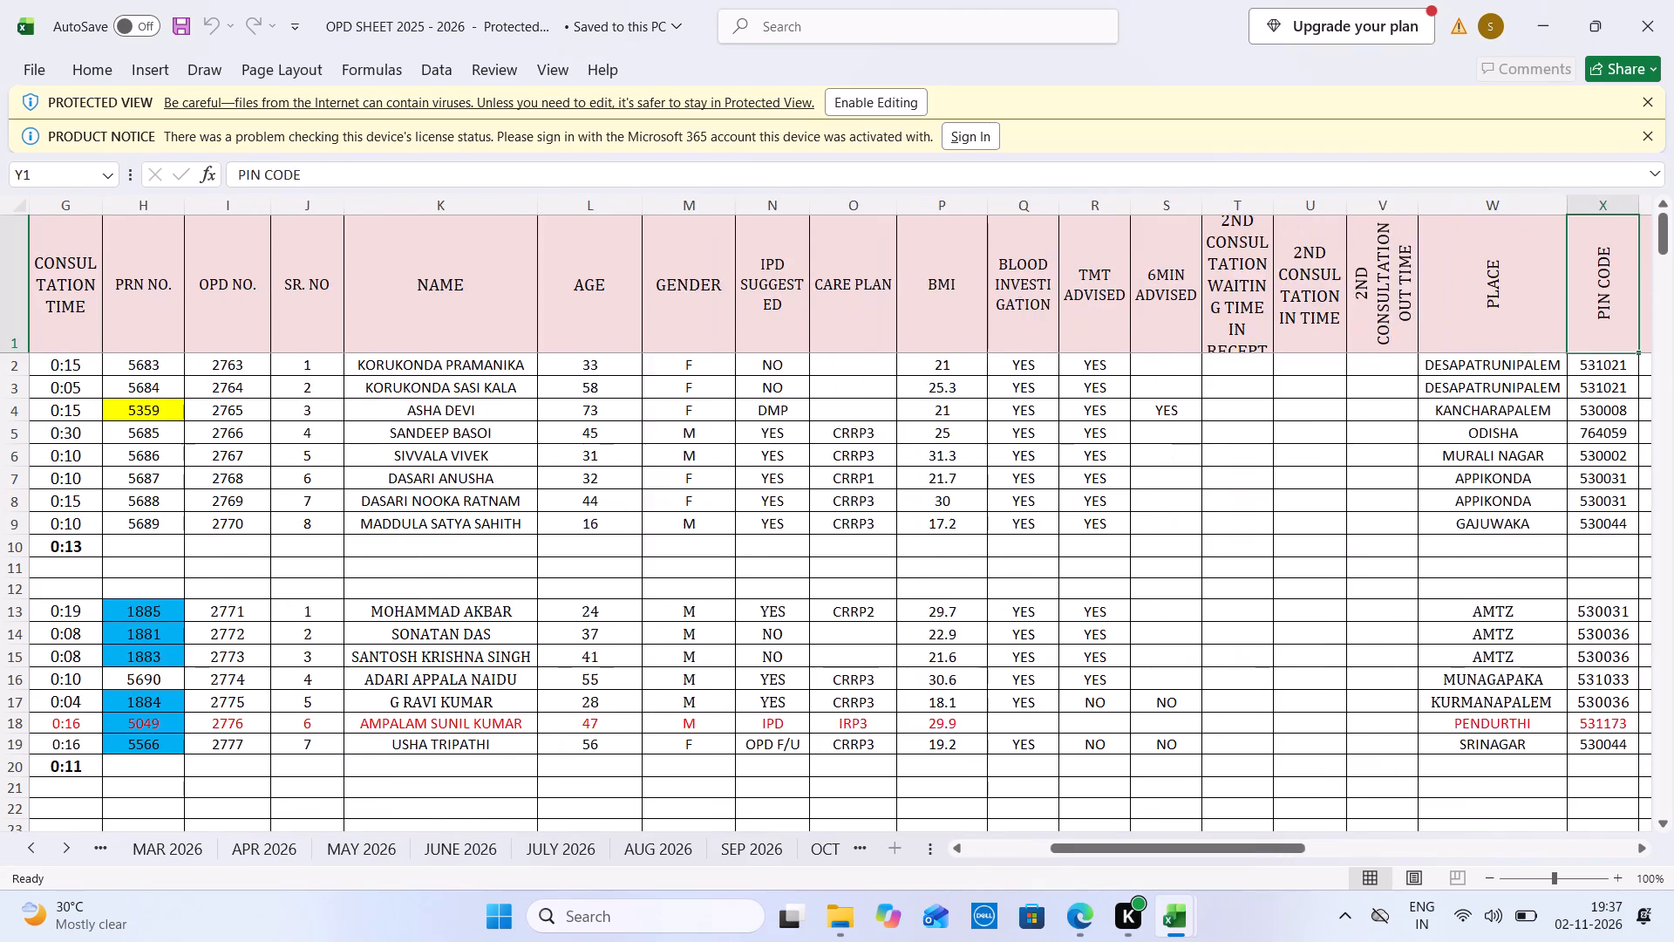
key(Right)
key(Right)
key(Right)
key(Right)
key(Right)
key(Right)
key(Right)
key(Right)
key(Right)
key(Right)
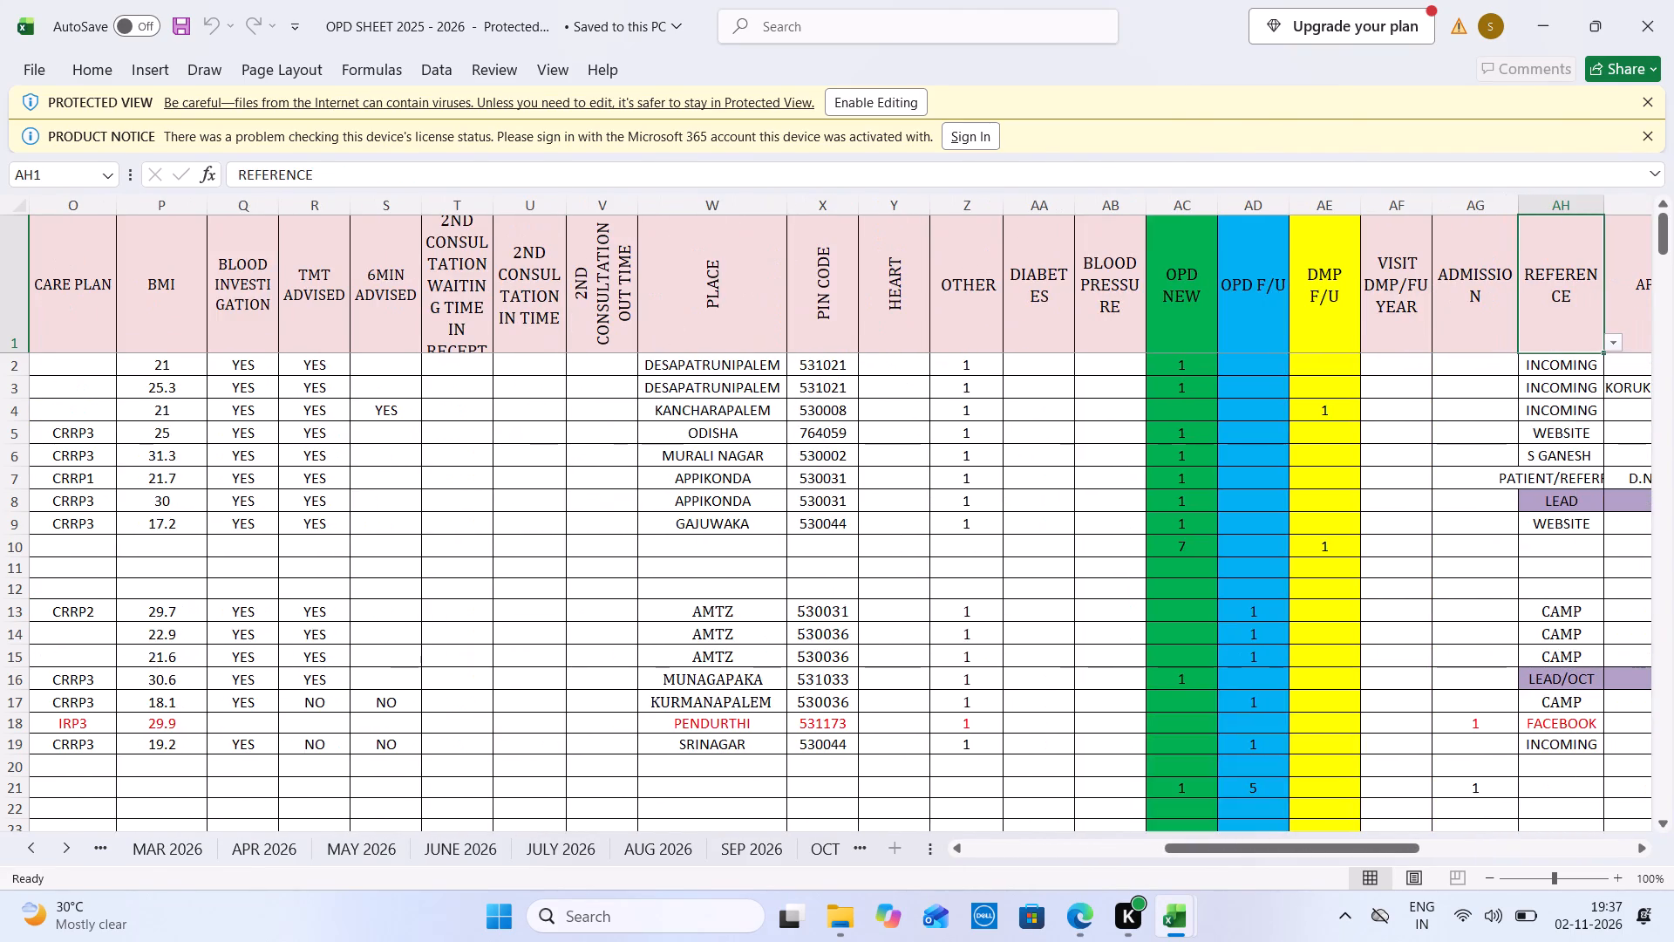
In Daily MIS Vizag, fill the 01-11-2026 row: New OPD 7, OPD F/U 0, DMP F/U 1, Enquiry 0, Admission 0.
key(ctrl+Tab)
click(142, 378)
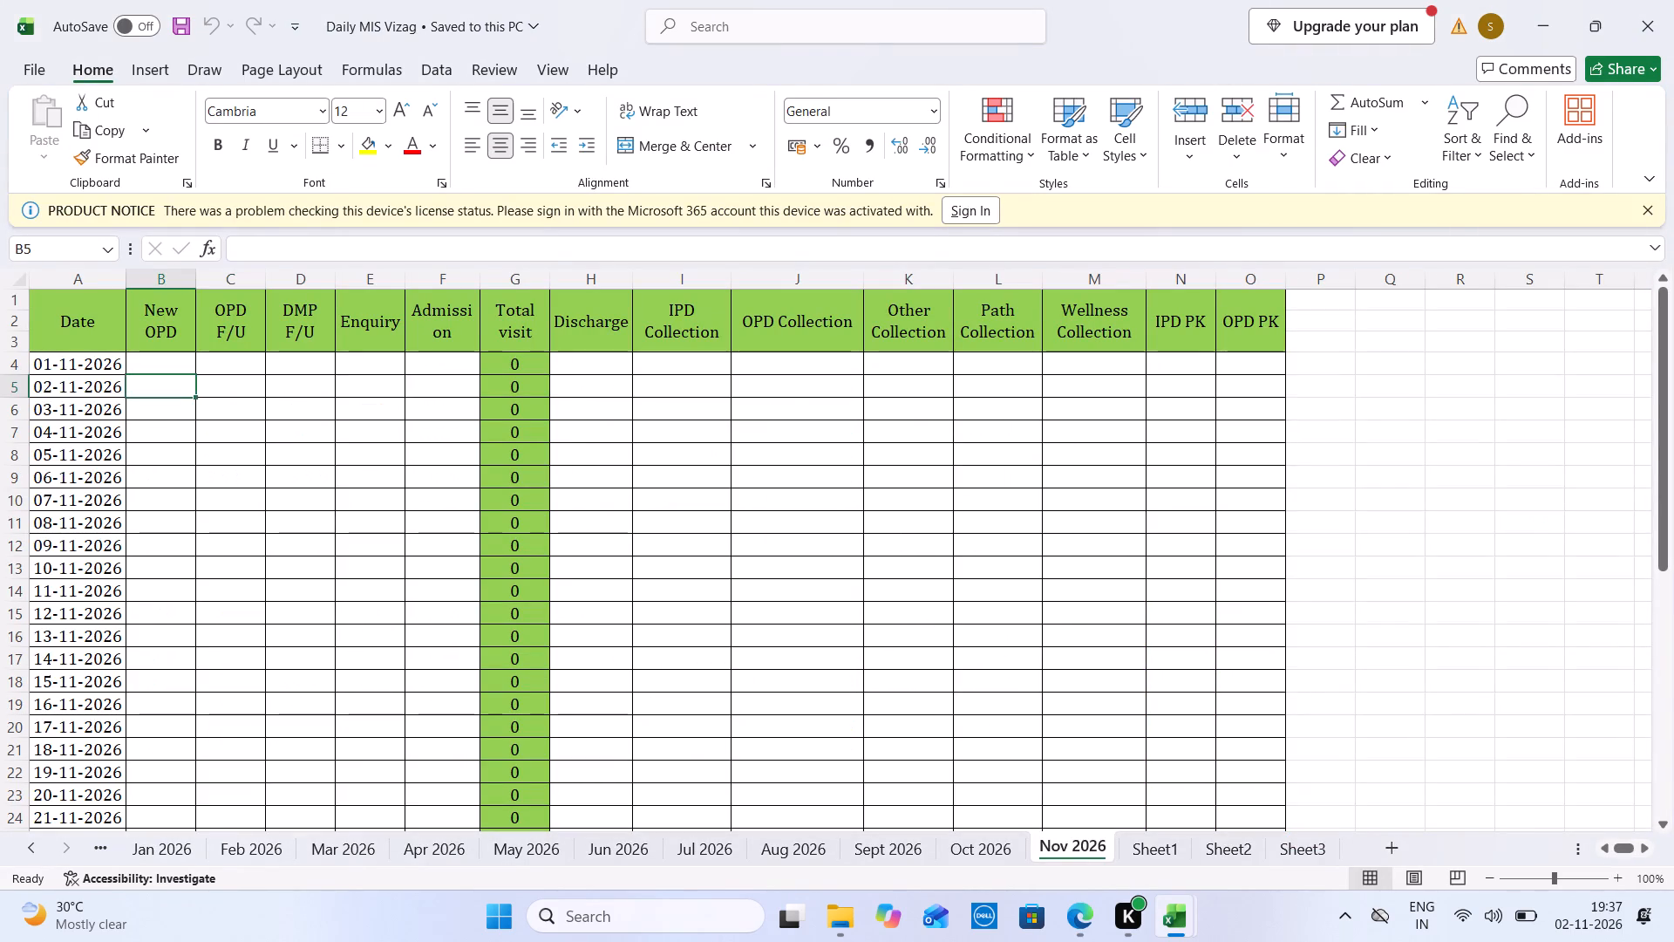
key(Up)
key(7)
key(Tab)
key(0)
key(Tab)
key(1)
key(Tab)
key(0)
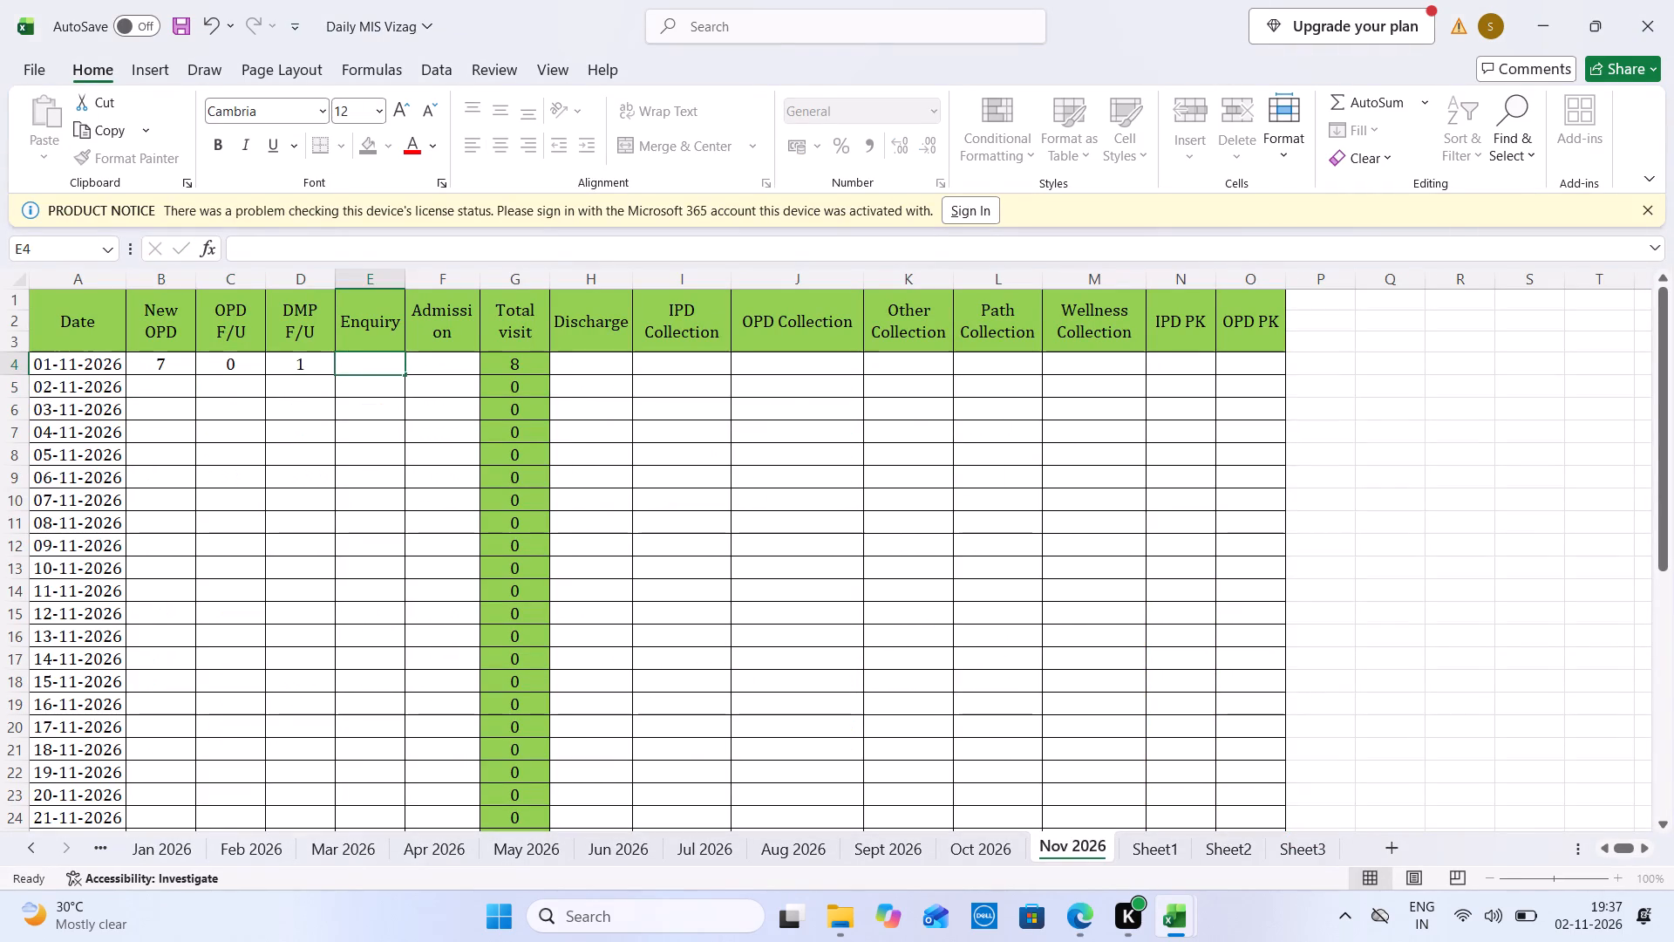
key(Tab)
key(0)
Check the OPD sheet again and fill the 02-11-2026 row: New OPD 1, OPD F/U 5, DMP F/U 0, Enquiry 0, Admission 1.
key(Down)
key(Left)
key(Left)
key(Left)
key(ctrl+Tab)
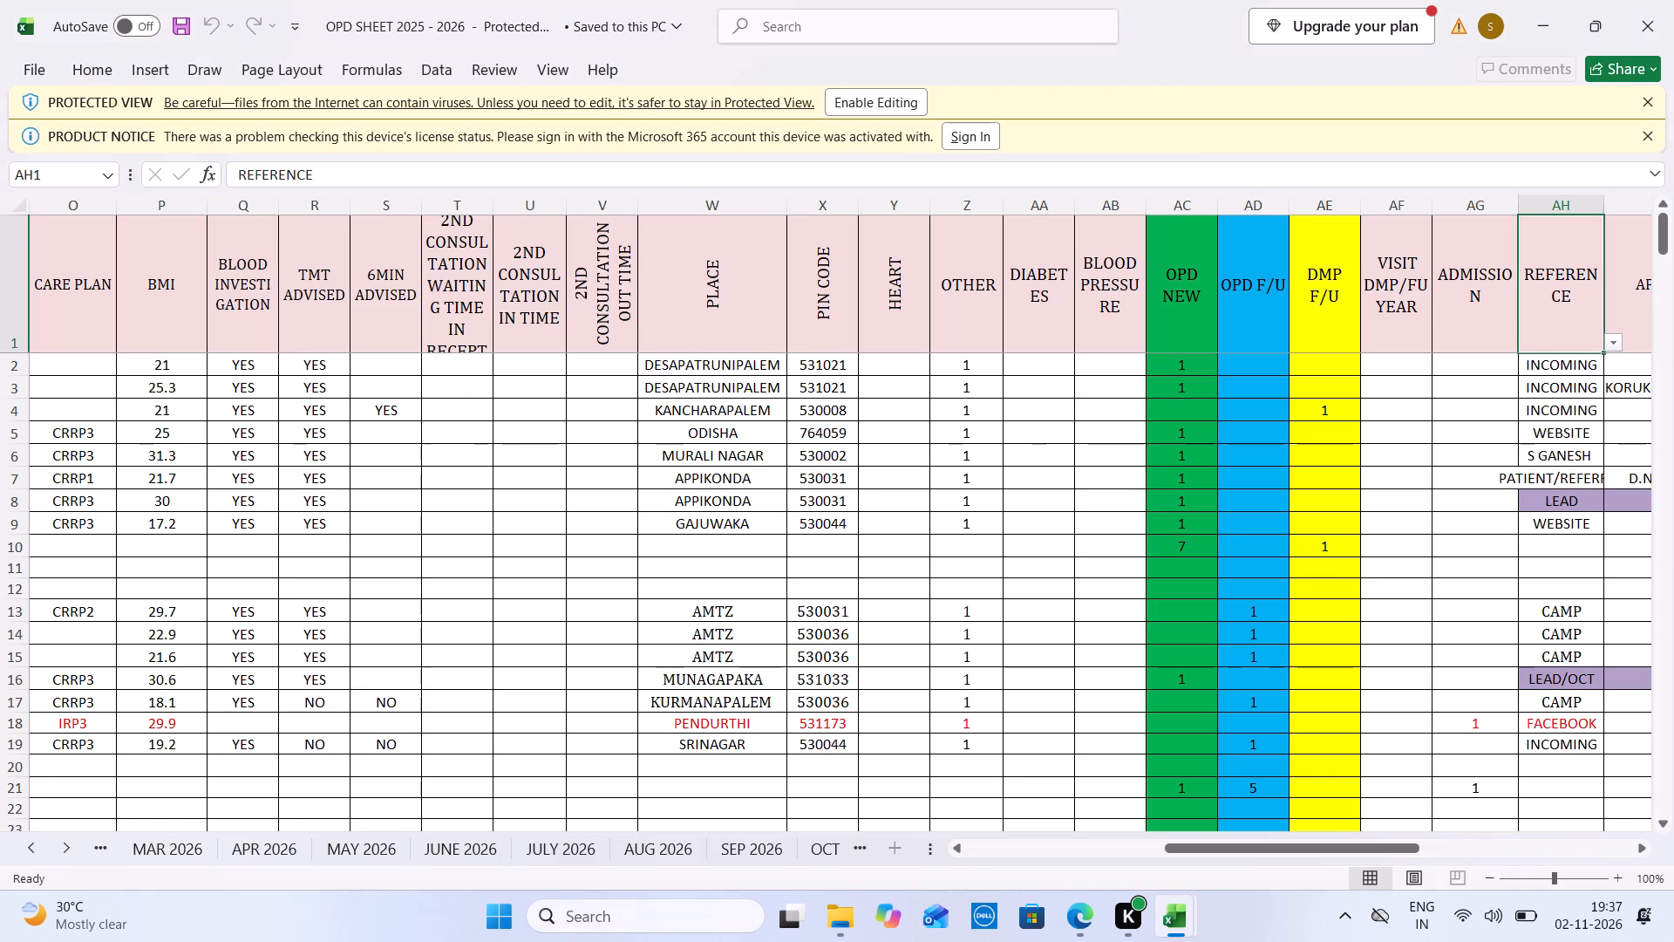
key(ctrl+Tab)
key(Left)
key(1)
key(Tab)
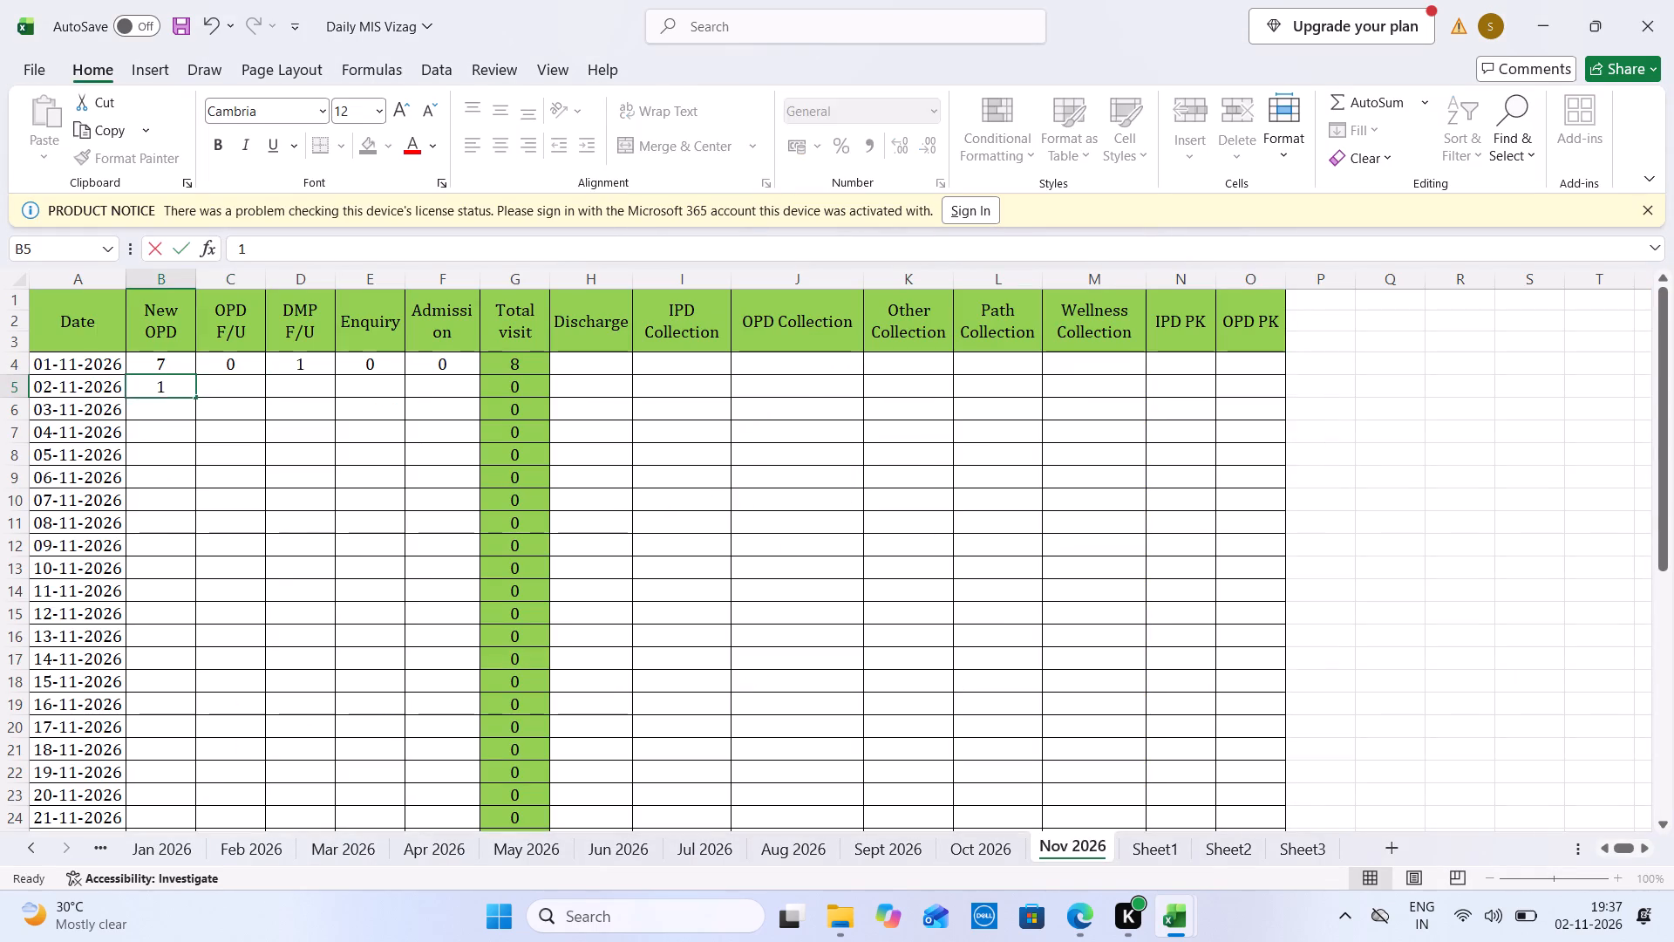
key(5)
key(Tab)
key(0)
key(Tab)
text(01)
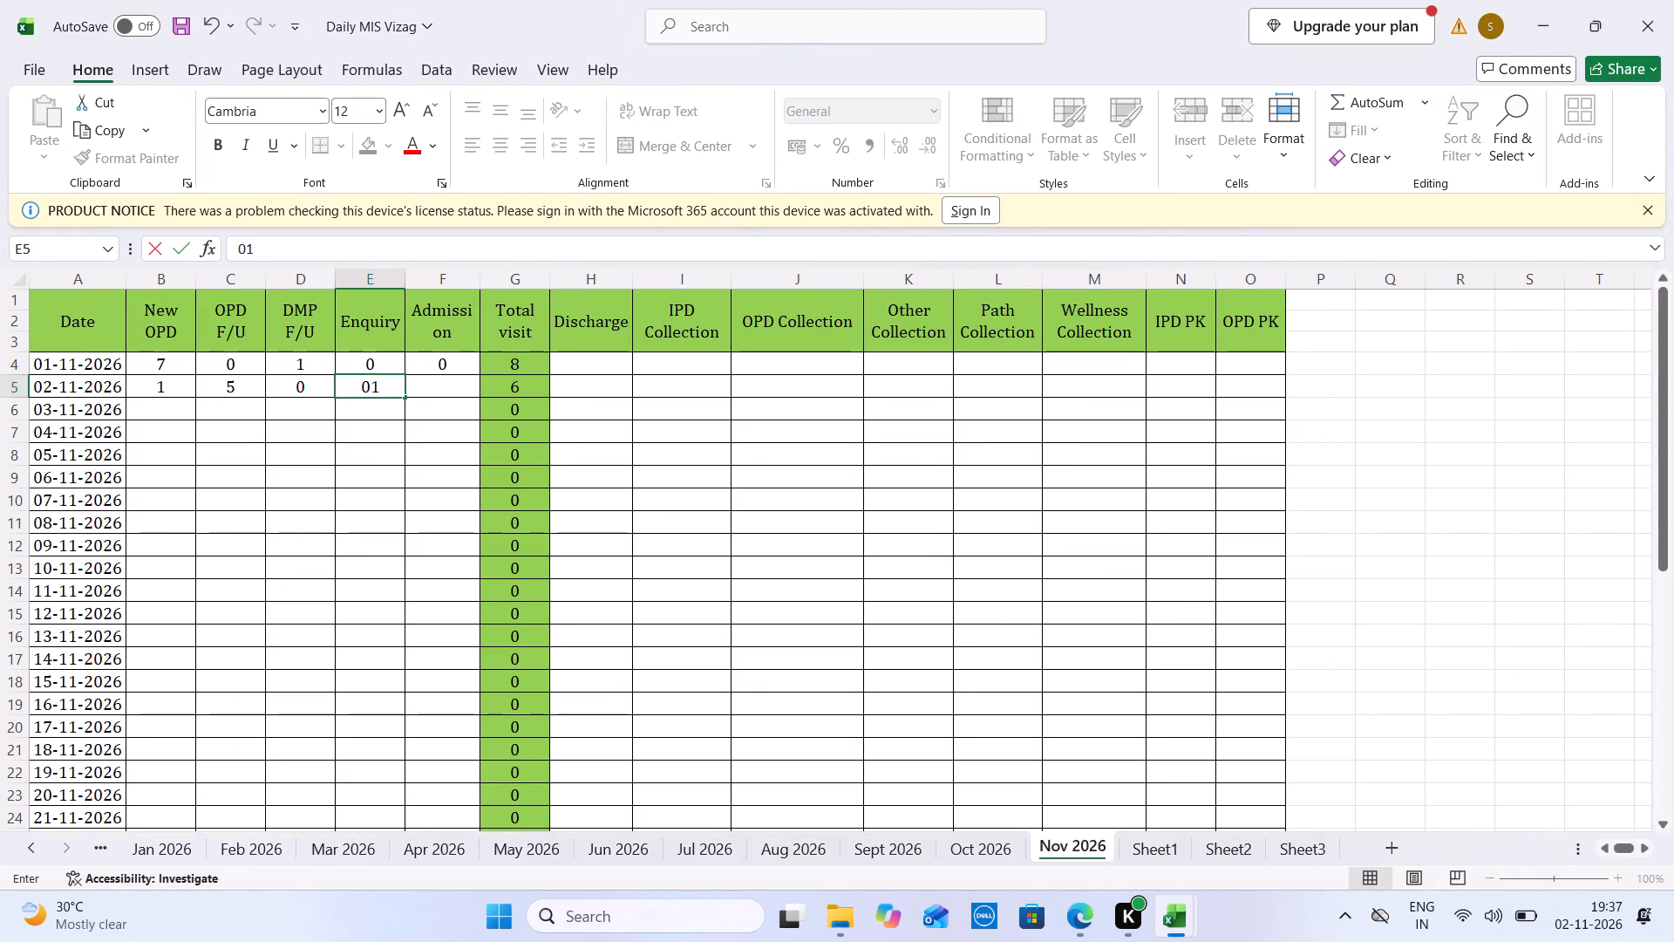
key(BackSpace)
key(Tab)
key(1)
key(Tab)
Set the figure directly below the Total visit sum (G36) on the Nov 2026 sheet to 2762.
key(Down)
key(Down)
key(Down)
key(Down)
key(Down)
key(Down)
key(Down)
key(Down)
key(Down)
key(Down)
key(Down)
key(Down)
key(Down)
key(Down)
key(Down)
key(Down)
key(Down)
key(Down)
key(Down)
key(Down)
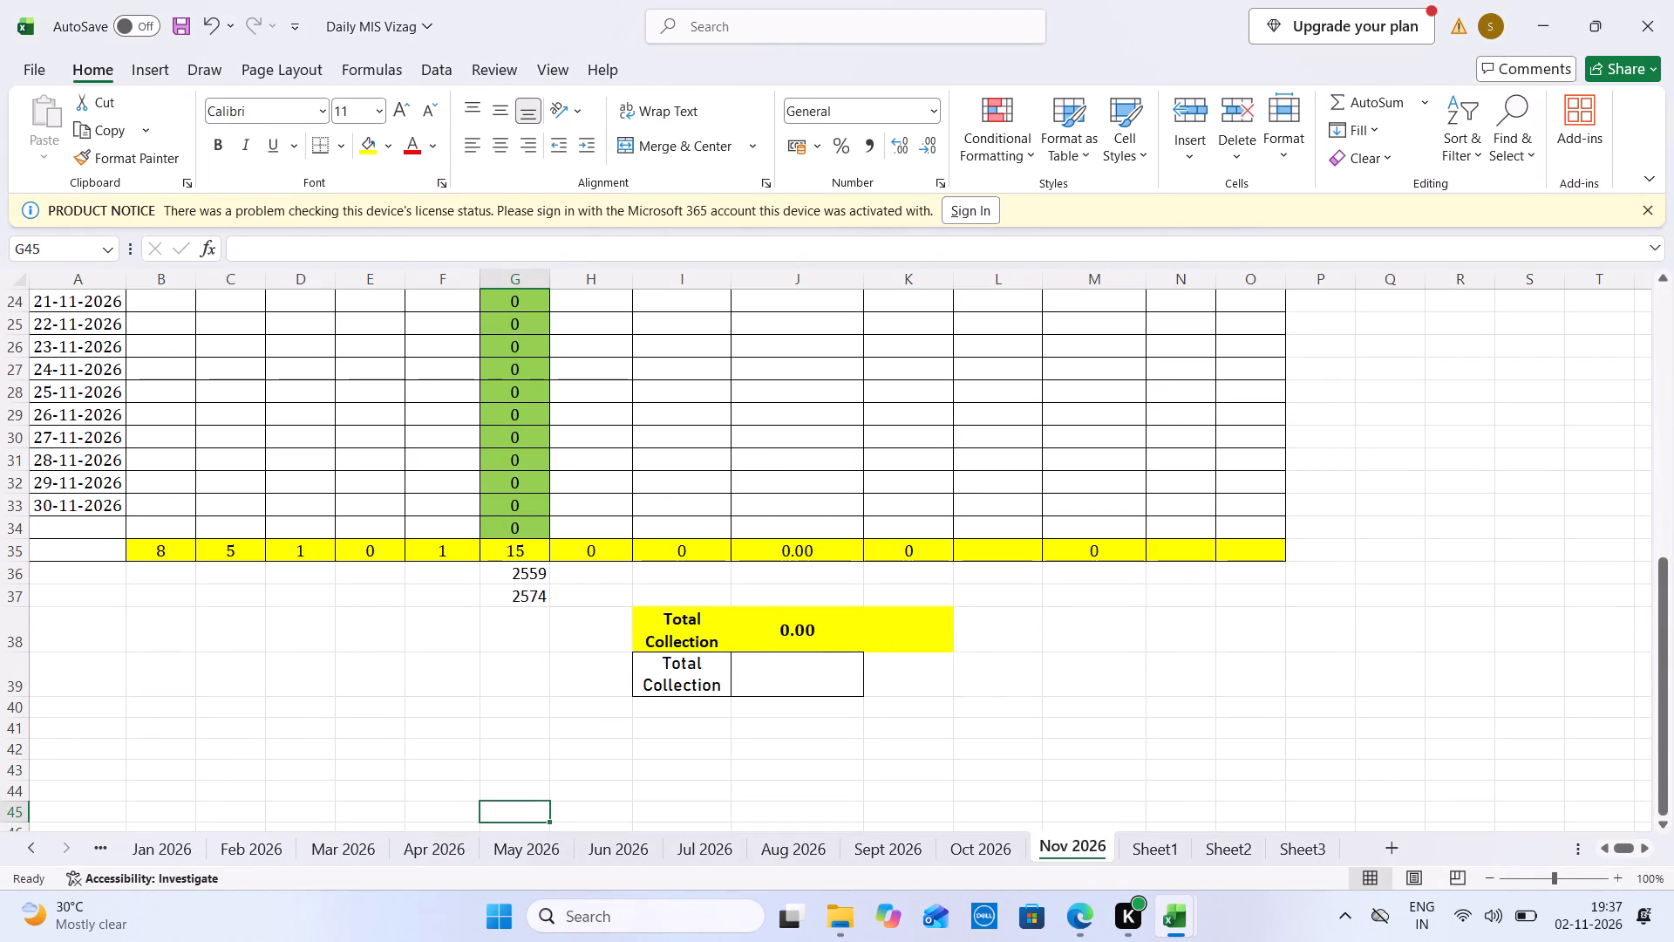
click(997, 850)
click(1040, 849)
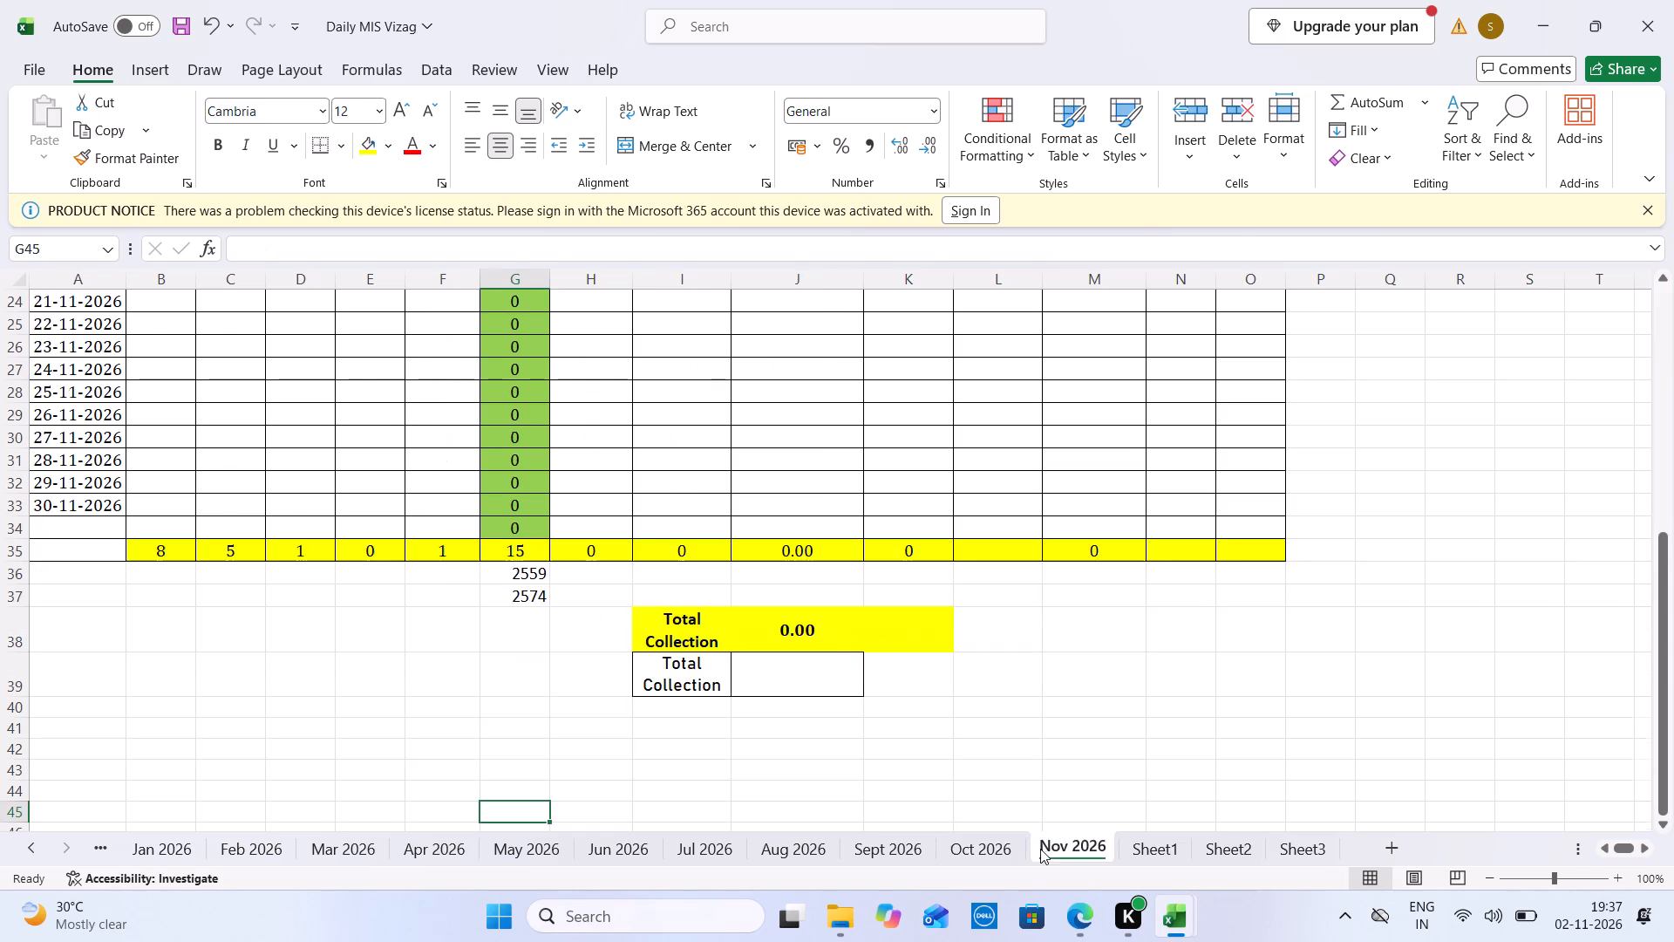
click(541, 570)
key(5)
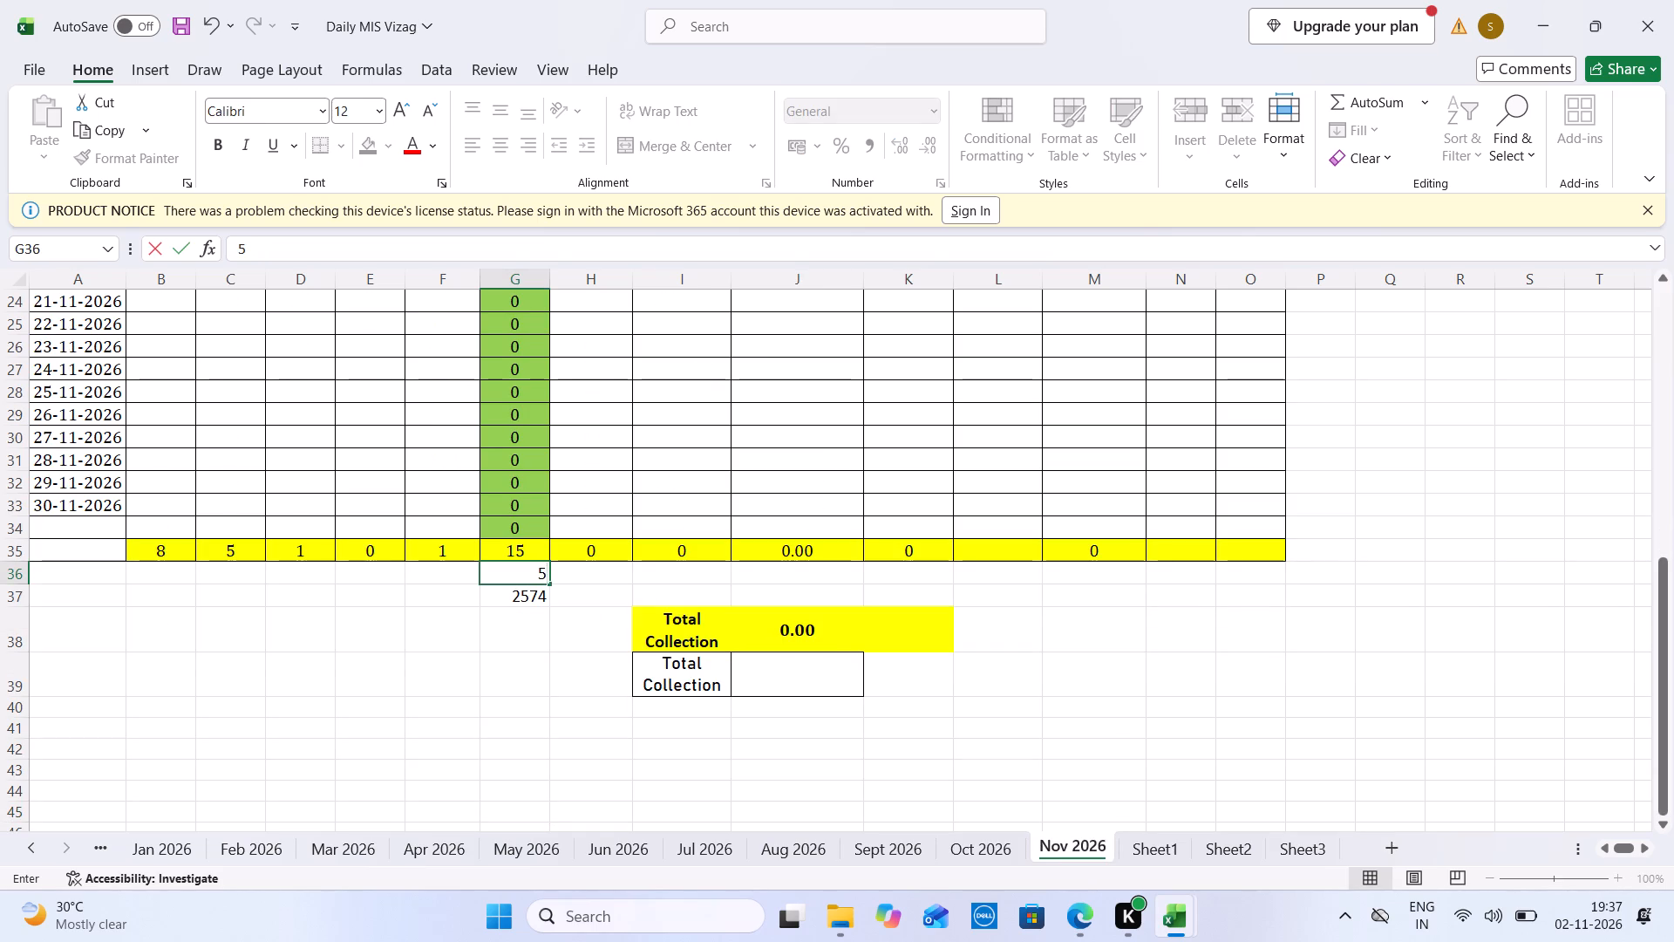
key(BackSpace)
text(2762)
key(Down)
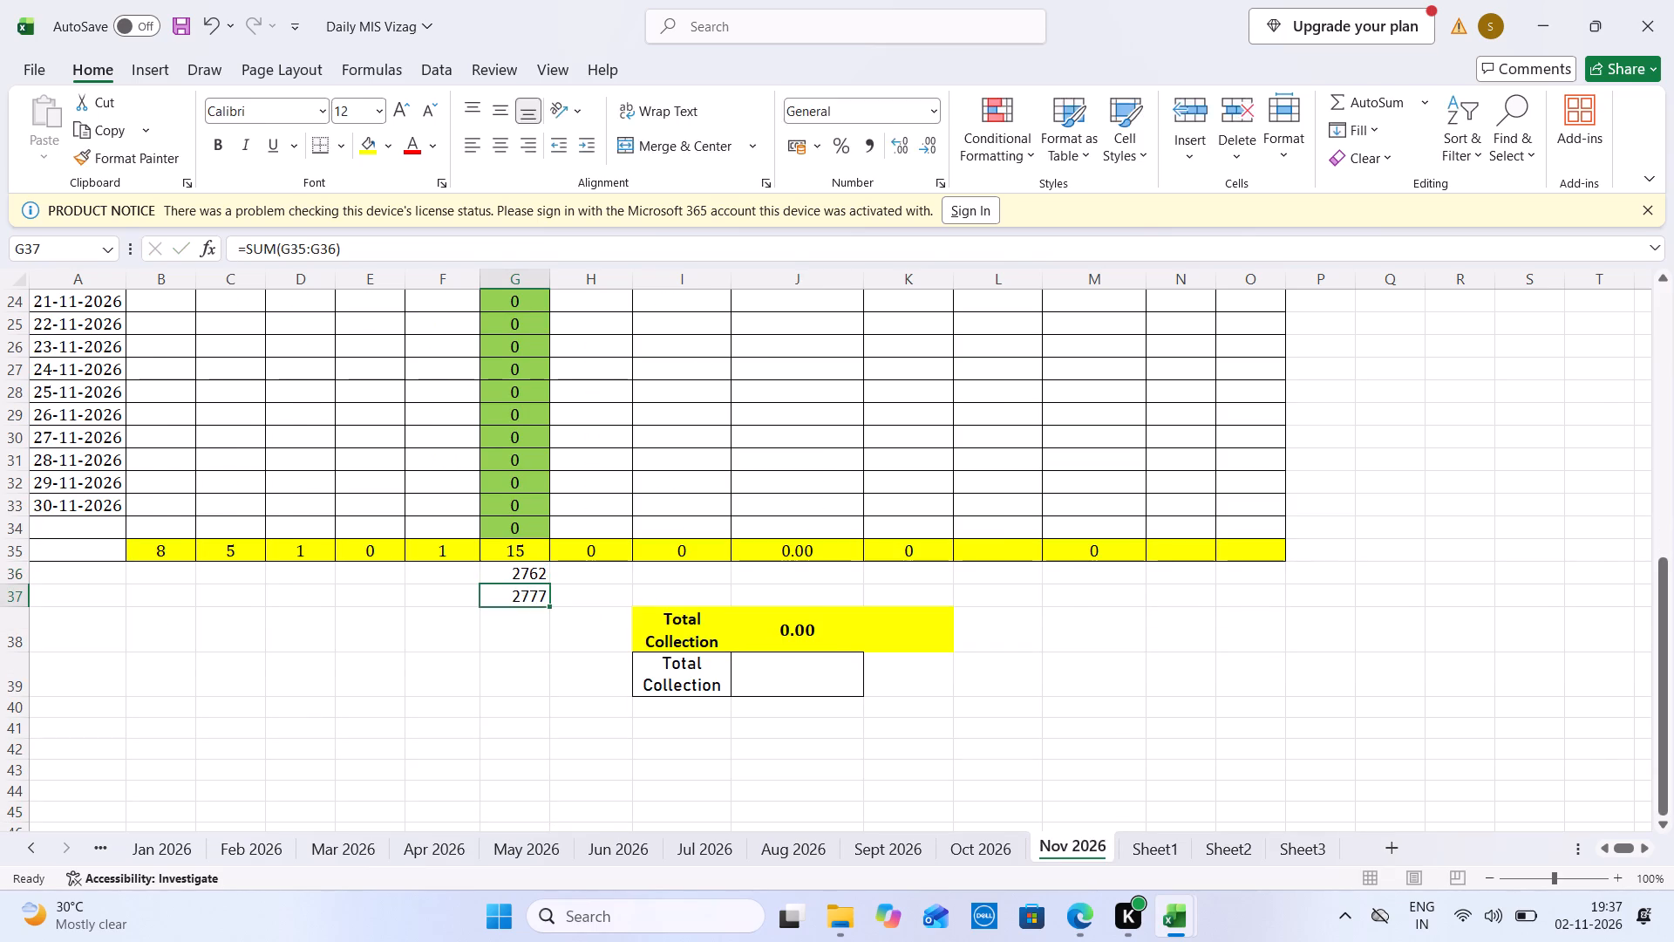
Recheck the November patient records in OPD SHEET 2025 - 2026 and close that workbook.
key(ctrl+Tab)
key(Left)
key(Left)
key(Left)
key(Left)
key(Left)
key(Left)
key(Left)
key(Left)
key(Left)
key(Left)
key(Left)
key(Left)
key(Left)
key(Left)
key(Left)
key(Left)
key(Left)
key(Left)
key(Left)
key(Left)
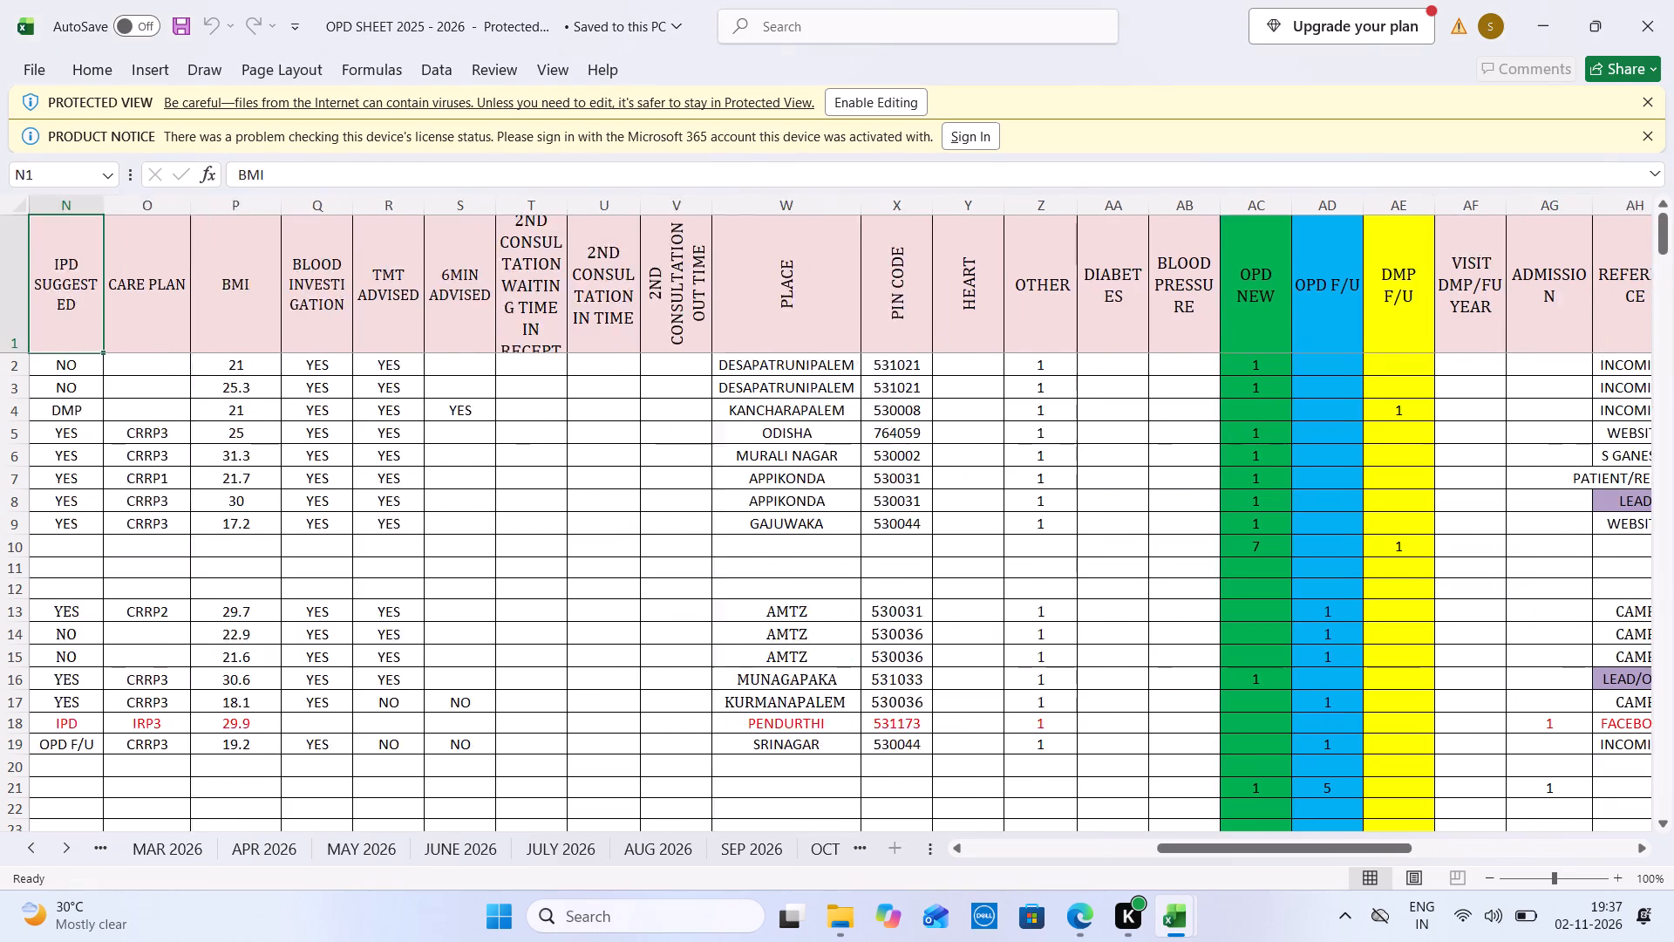
click(1673, 1)
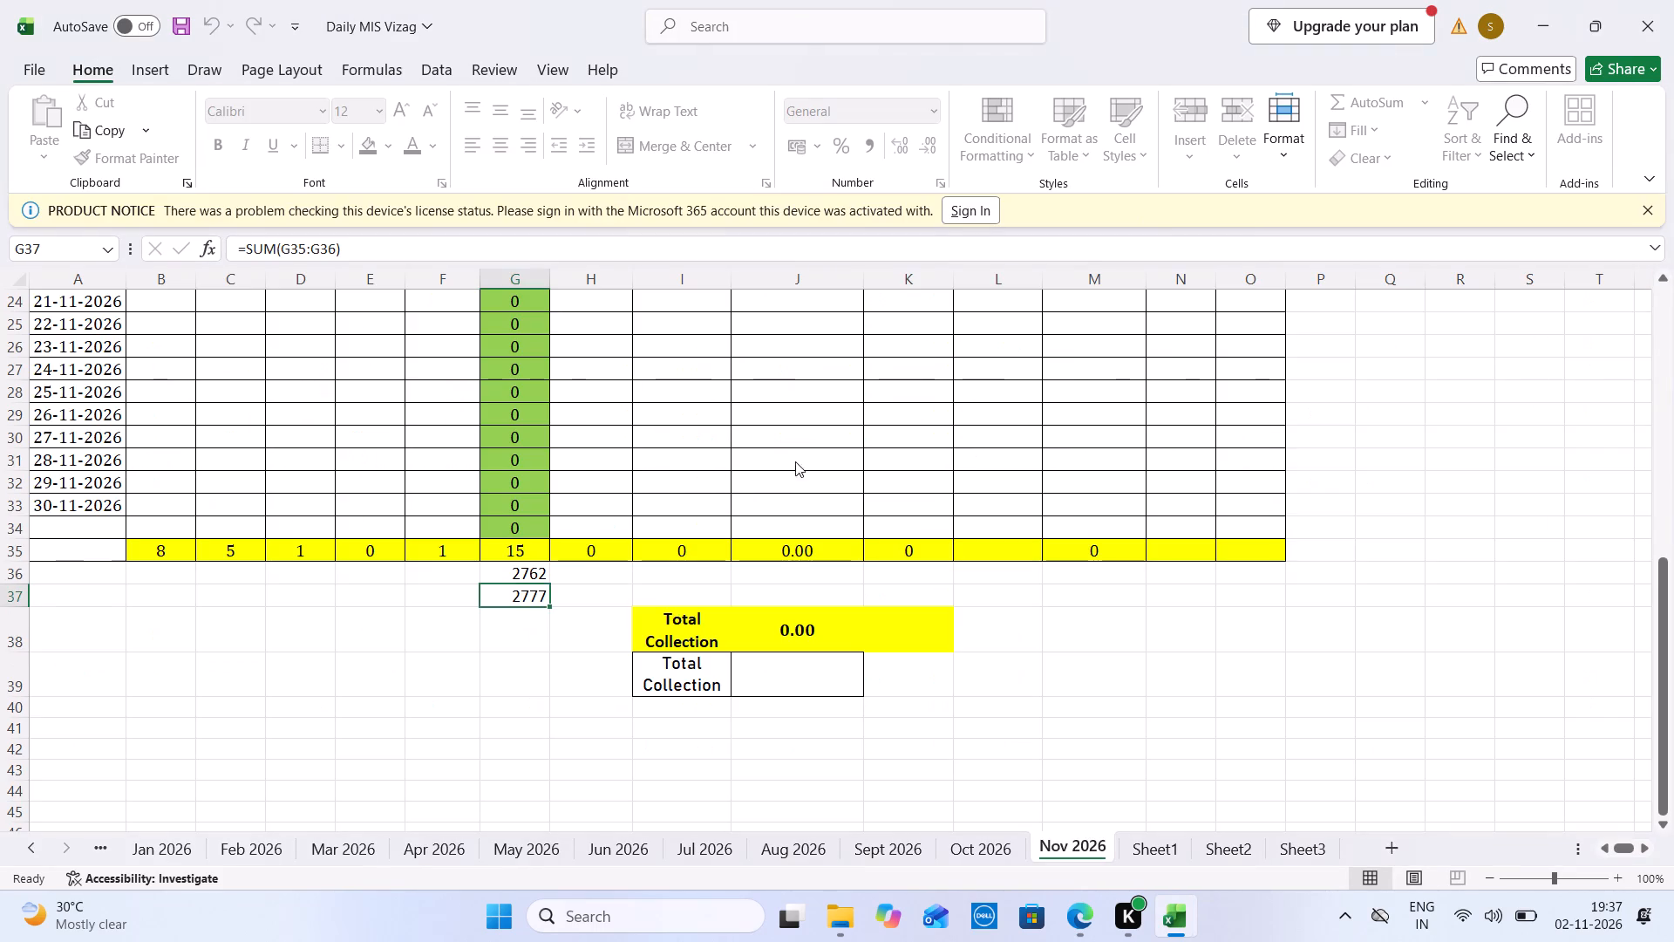
Delete the OPD SHEET 2025 - 2026 file from the Downloads folder.
click(1673, 311)
double_click(1664, 325)
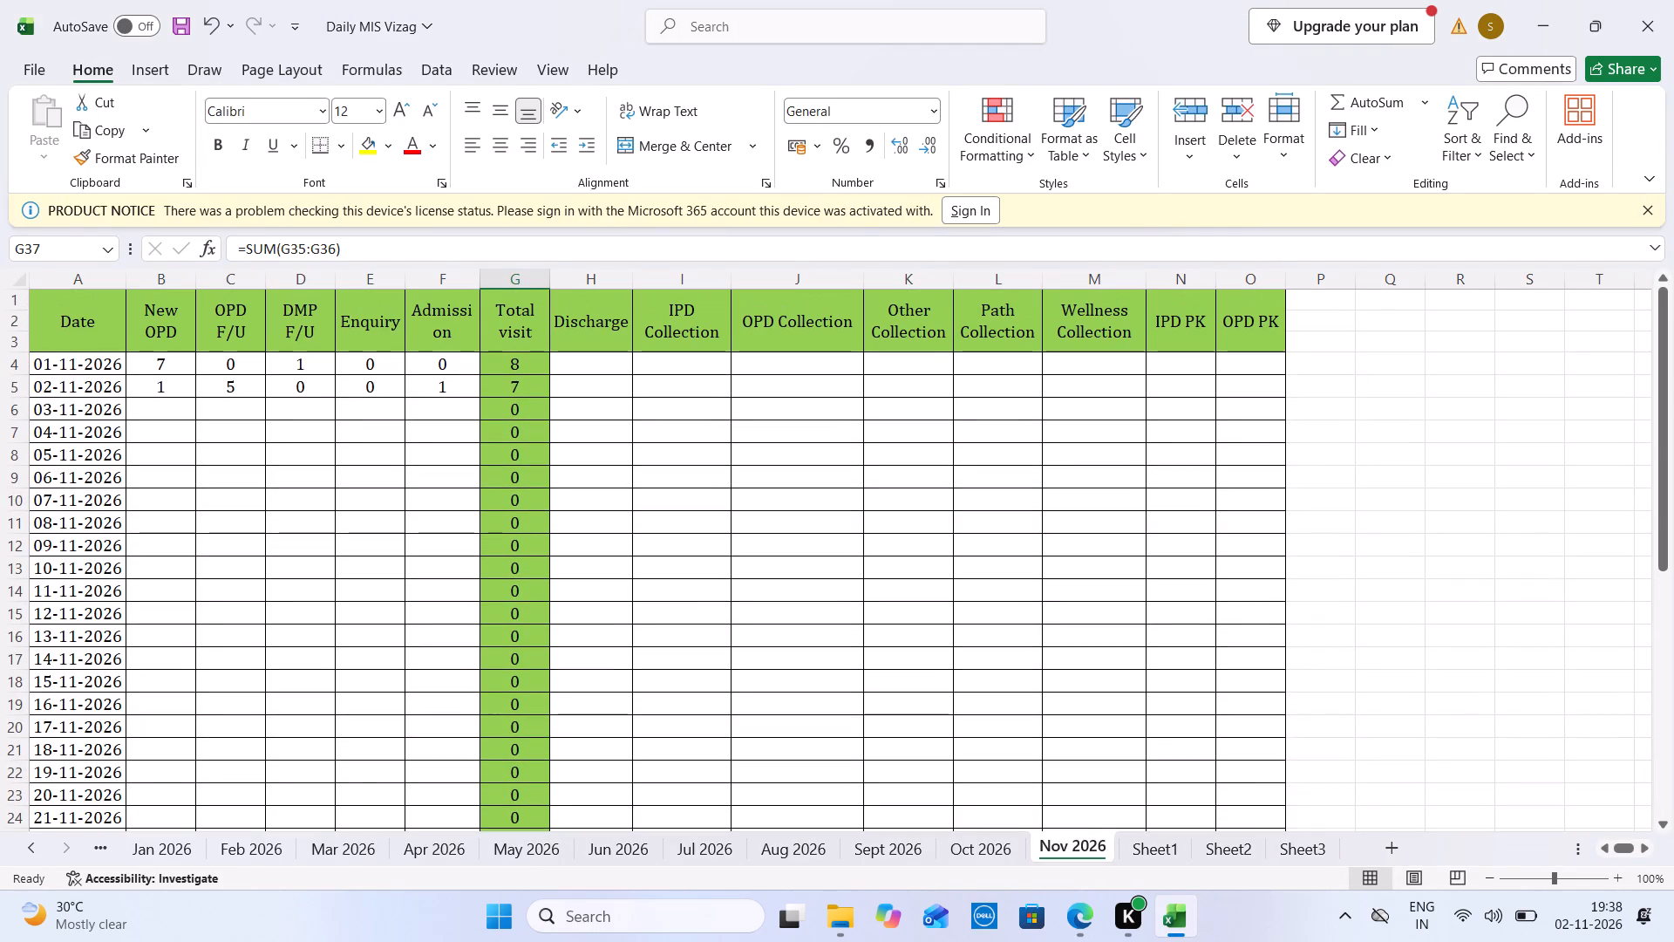
click(851, 915)
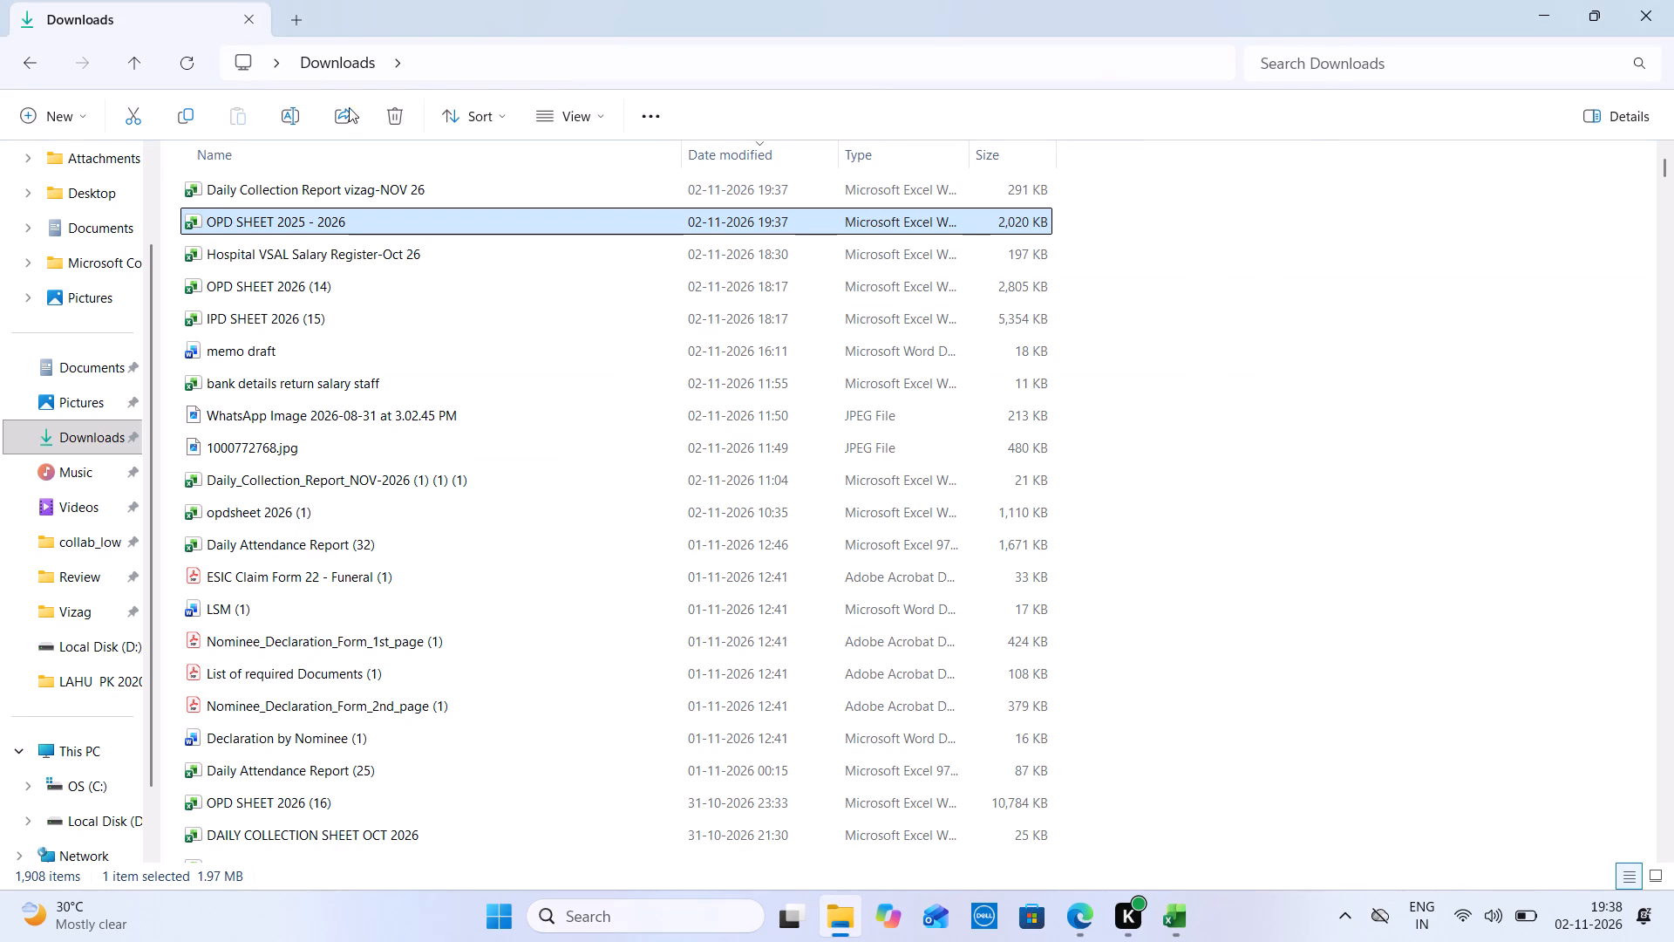
click(396, 118)
Open the Daily Collection Report vizag-NOV 26 workbook from Downloads.
double_click(301, 177)
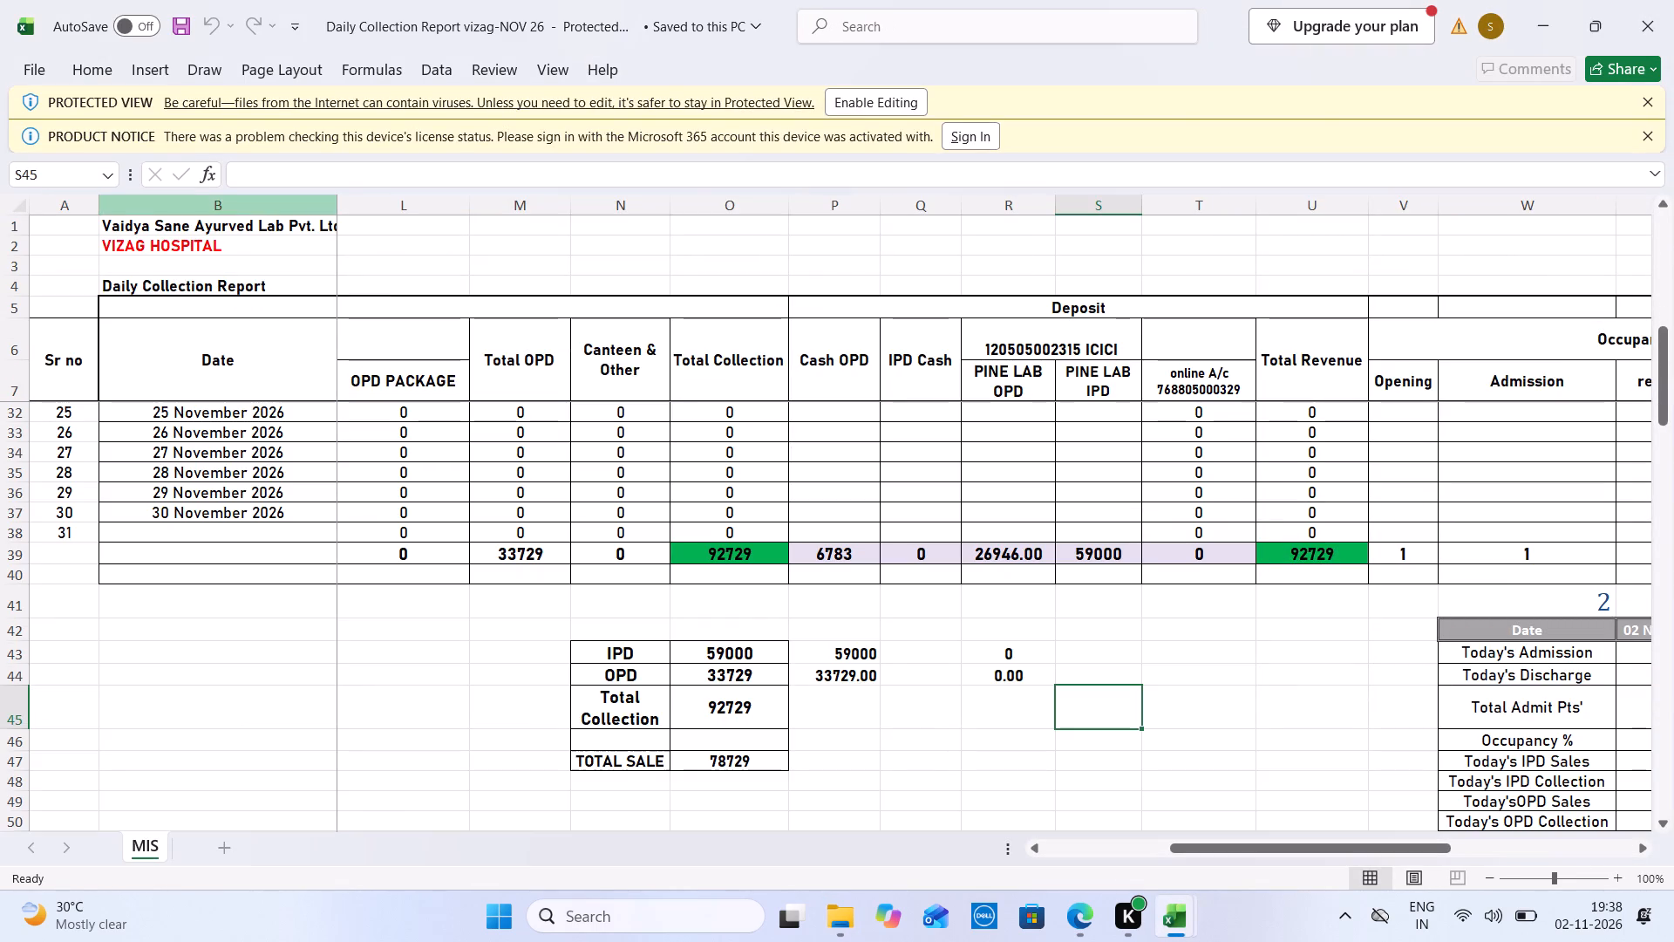
On the Nov 2026 sheet of Daily MIS Vizag, enter IPD Collection of 45000 for 01-11-2026 and 0 for 02-11-2026 from the report's IPD SALE figures.
click(364, 392)
key(Left)
key(Left)
key(Left)
key(Left)
key(Left)
key(Left)
key(Left)
key(Left)
key(Left)
key(Left)
key(Left)
key(Left)
key(Left)
key(Left)
key(Left)
key(Left)
key(Left)
key(Left)
key(Left)
key(Left)
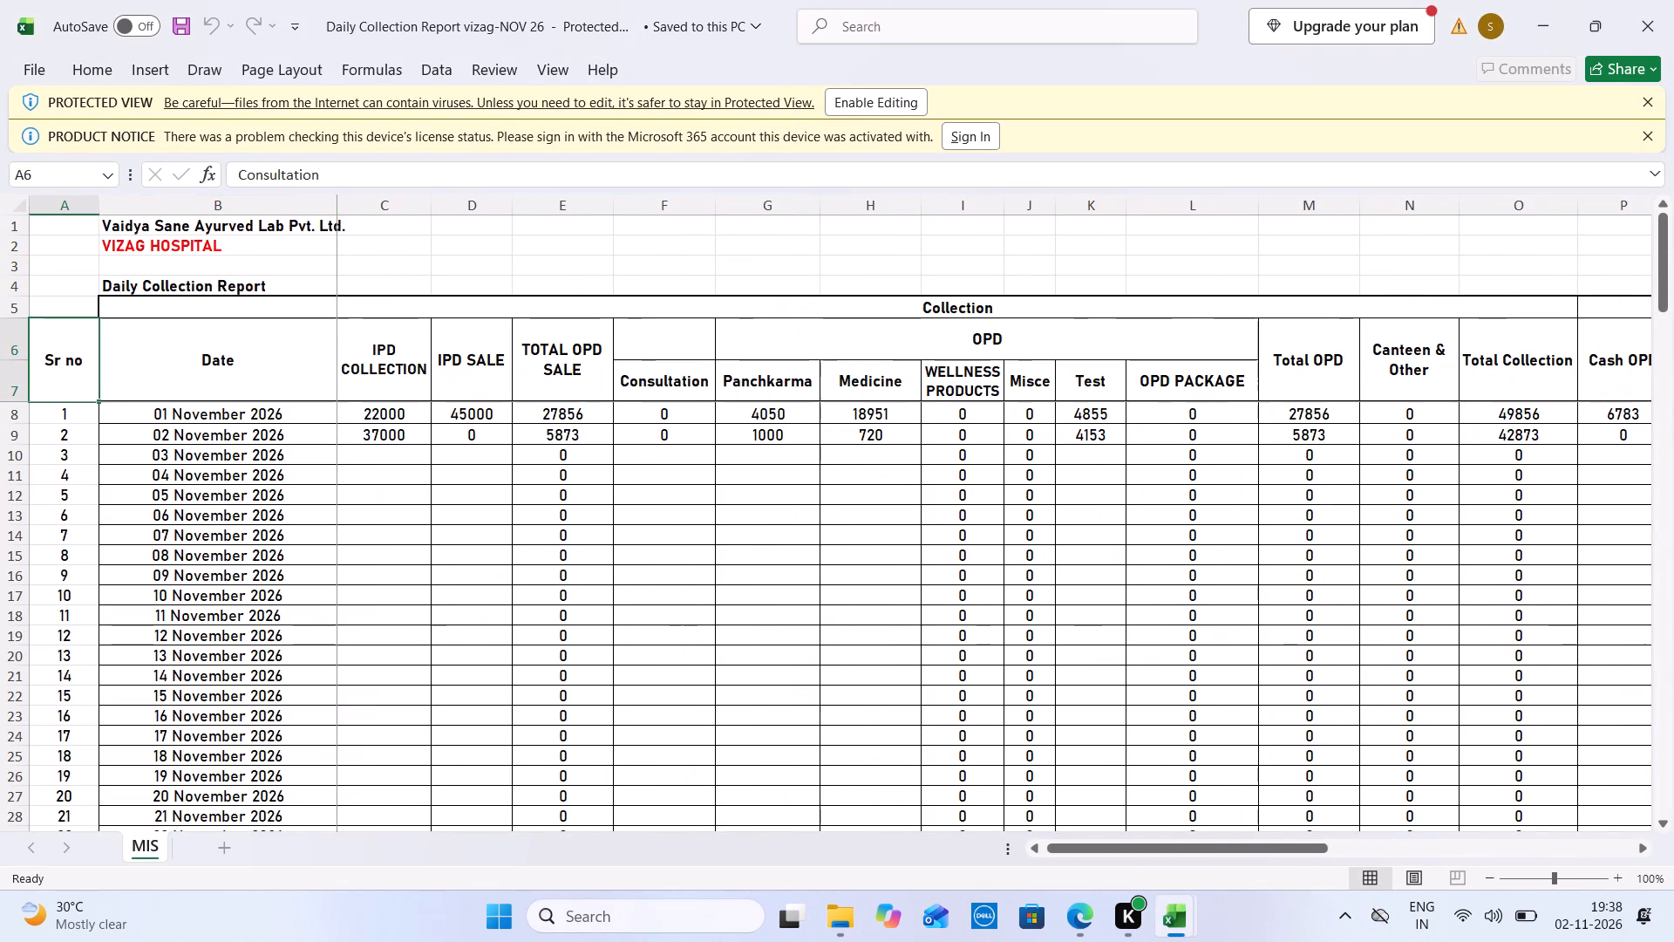
key(Up)
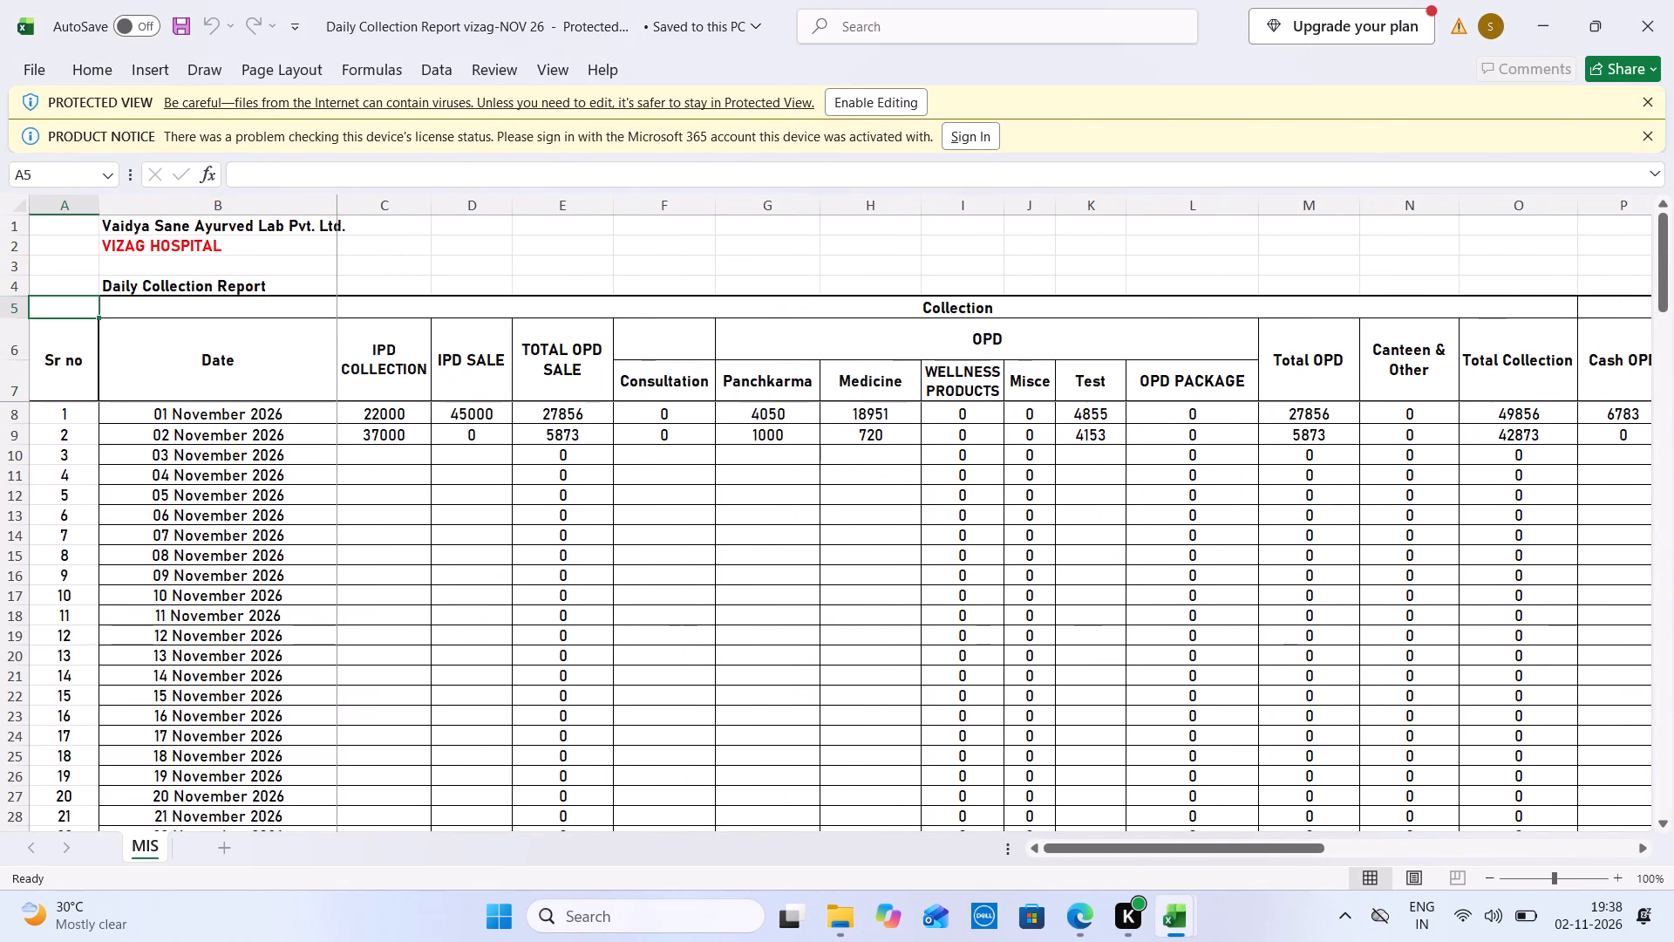
key(ctrl+Tab)
key(Down)
key(Right)
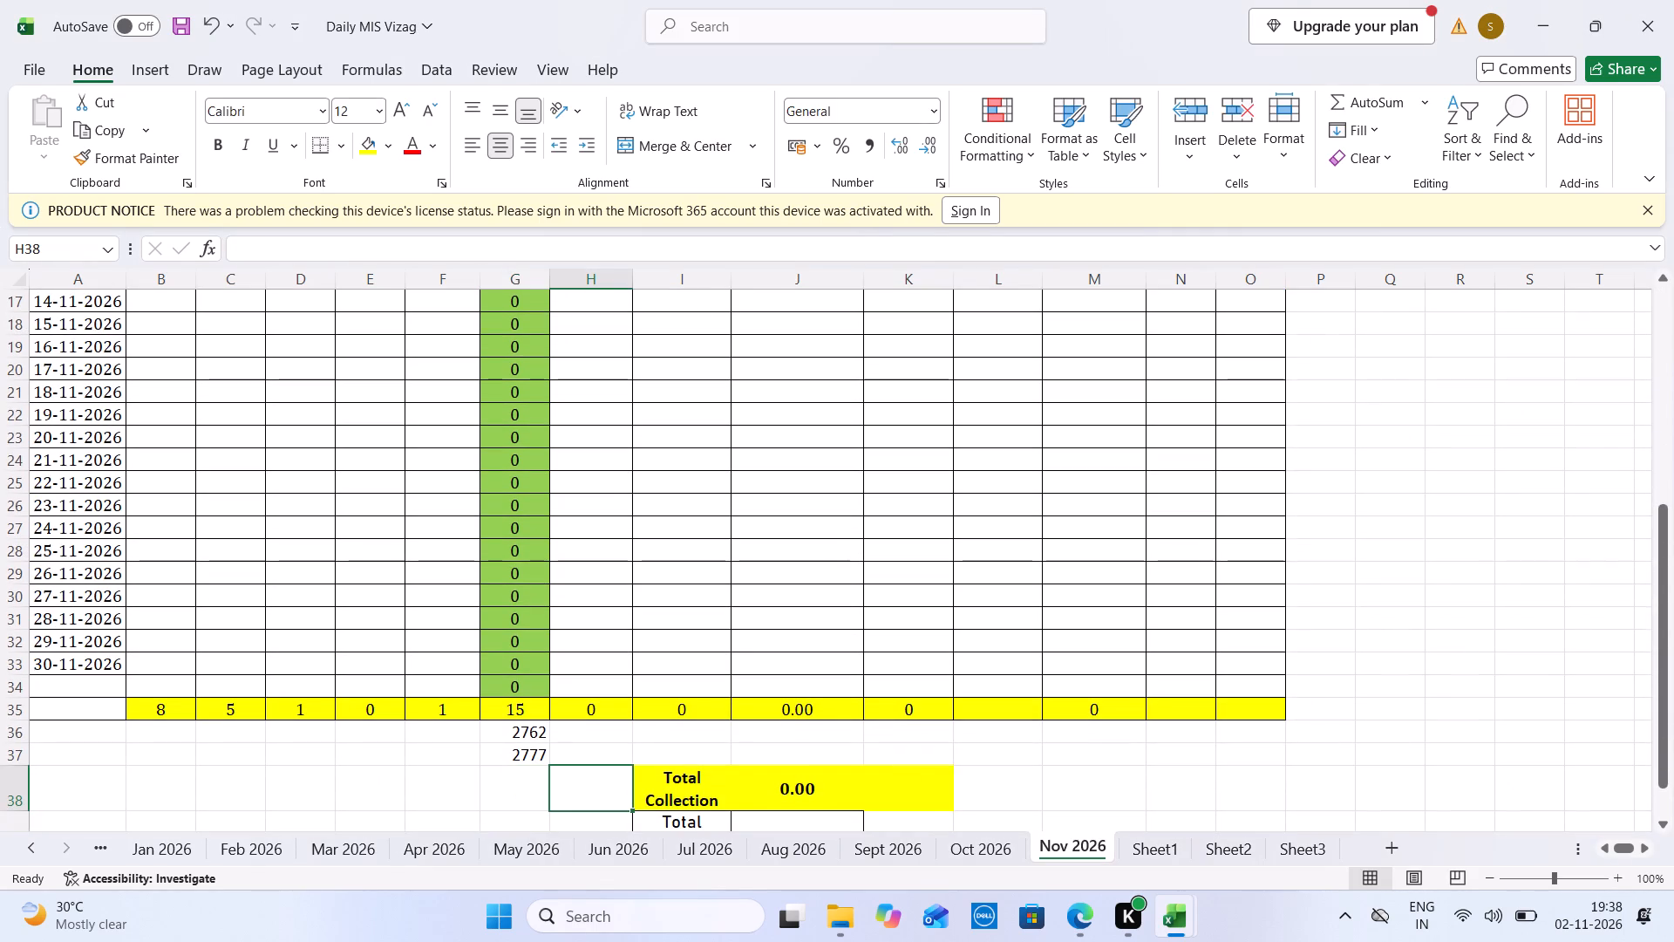
click(1662, 320)
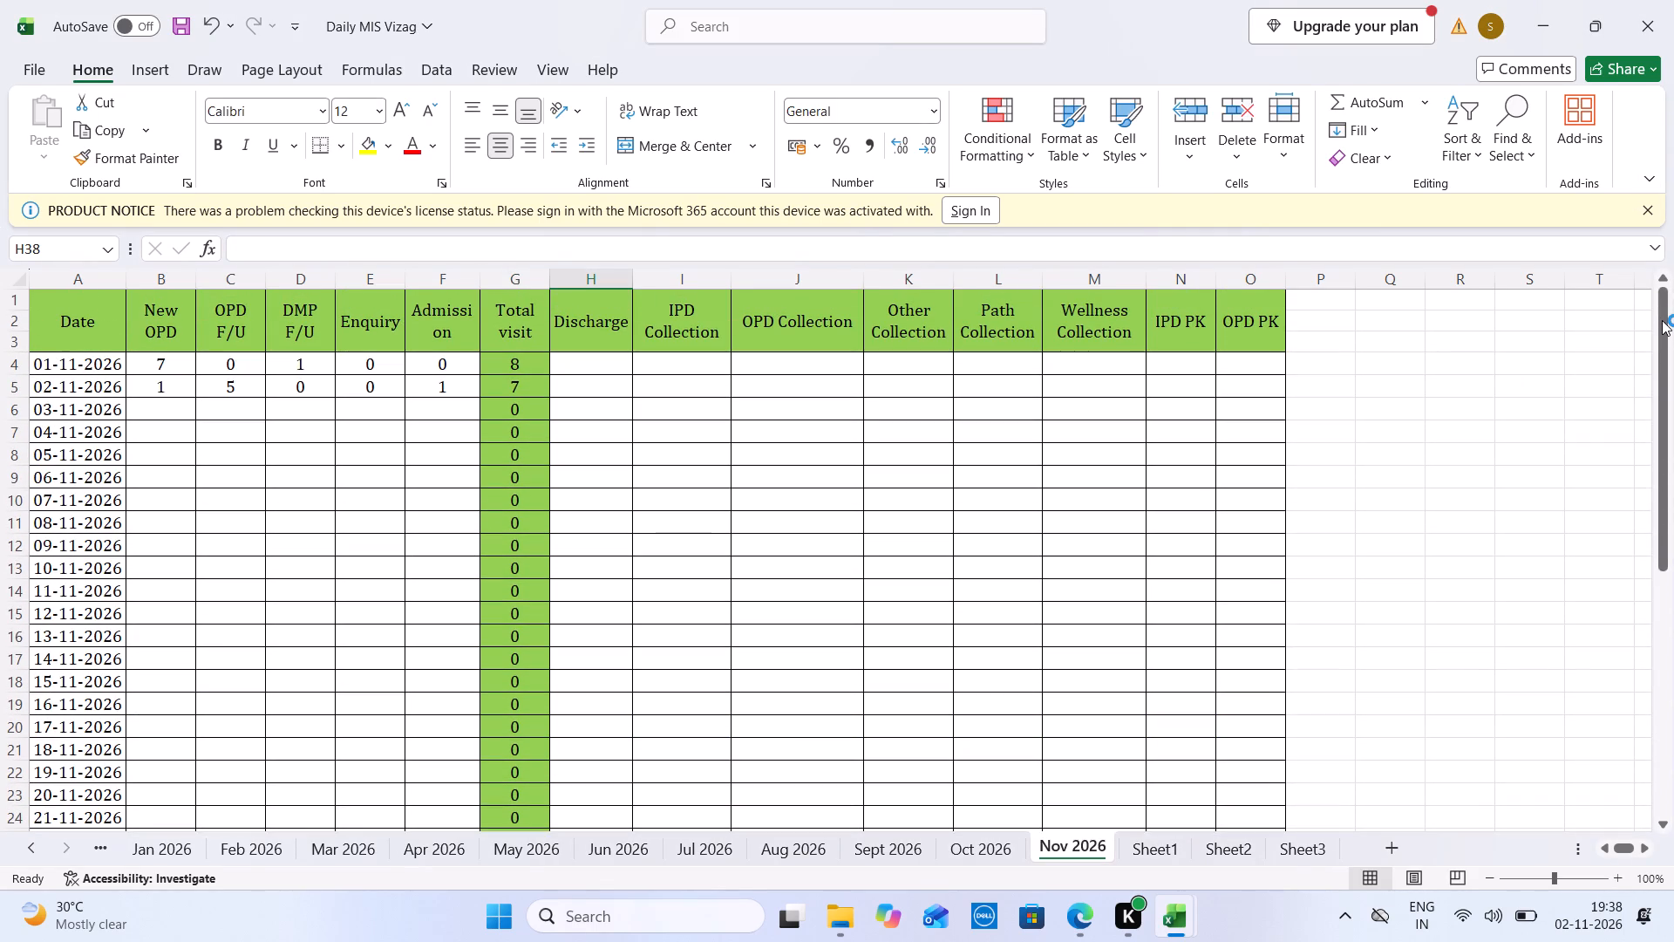
click(690, 360)
text(45000)
key(Down)
key(0)
key(Right)
Enter OPD Collection of 5873 for 02-11-2026 and 27856 for 01-11-2026, taken from the Daily Collection Report.
key(ctrl+Tab)
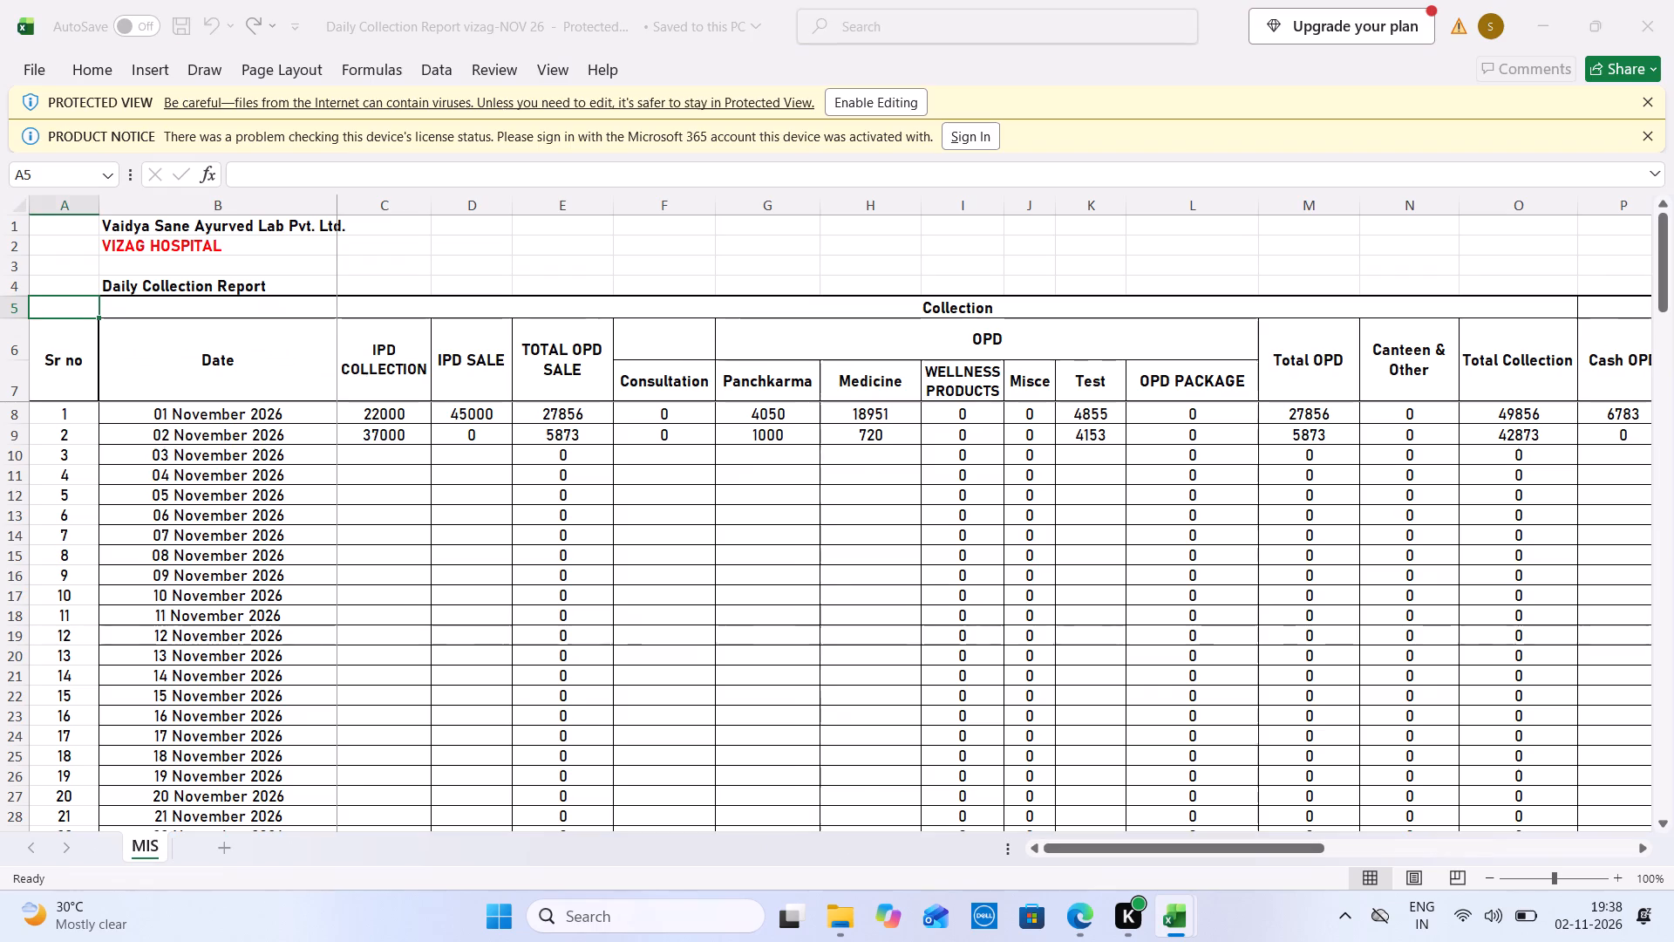
key(ctrl+Tab)
text(5873)
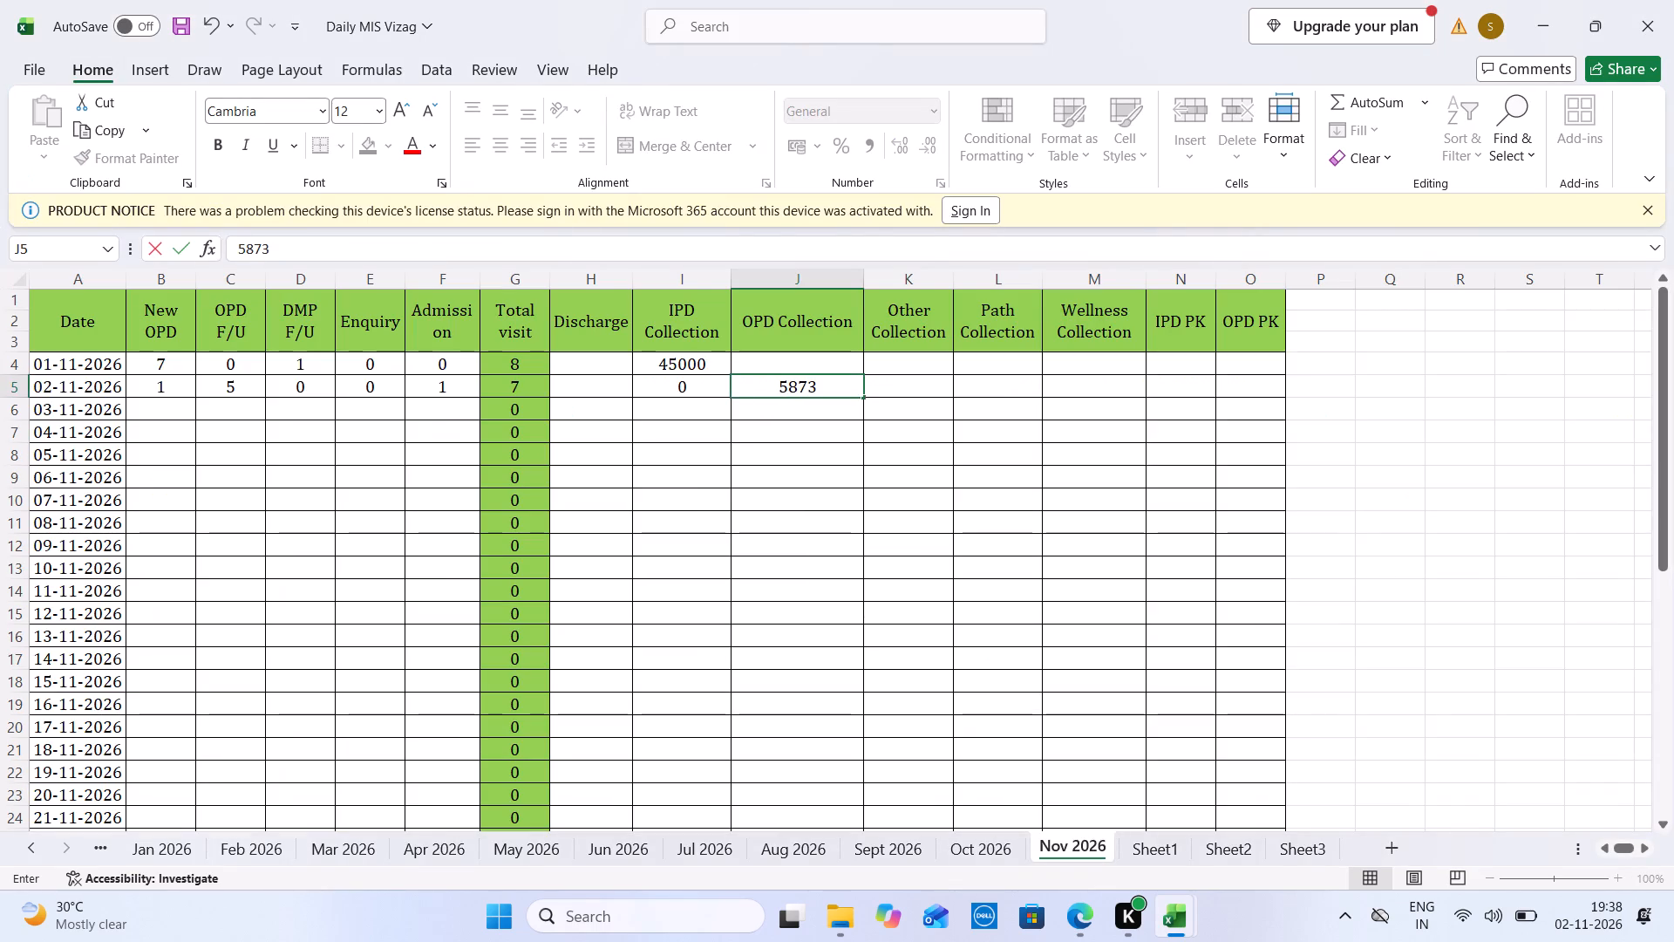
key(Up)
key(ctrl+Tab)
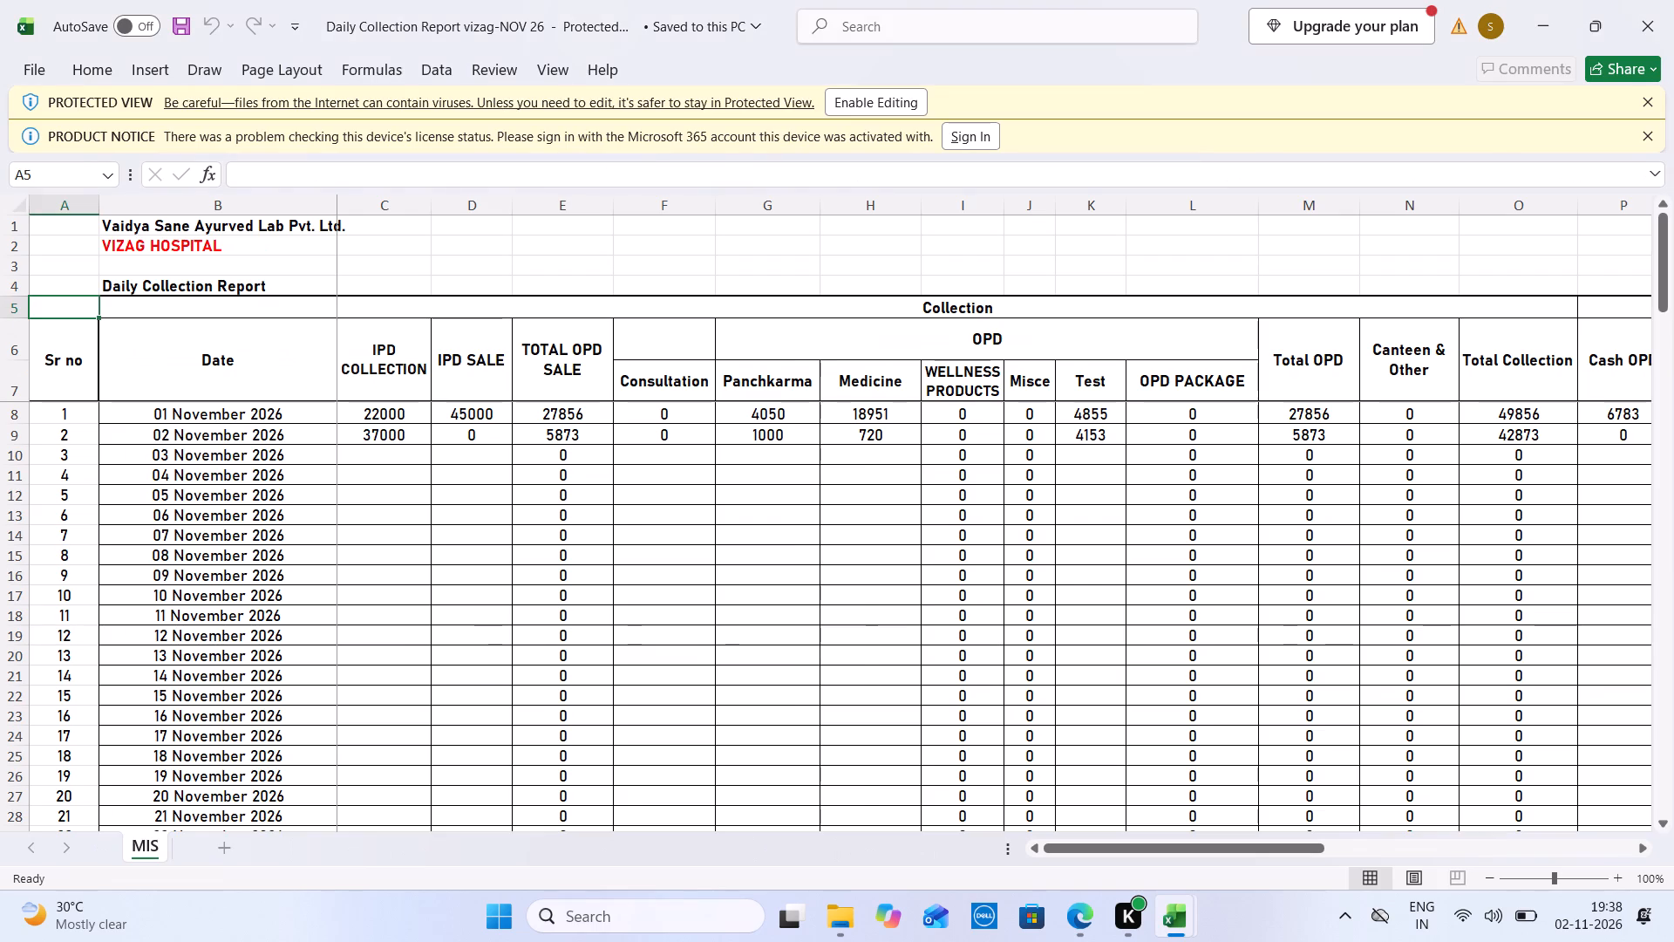
key(ctrl+Tab)
text(27856)
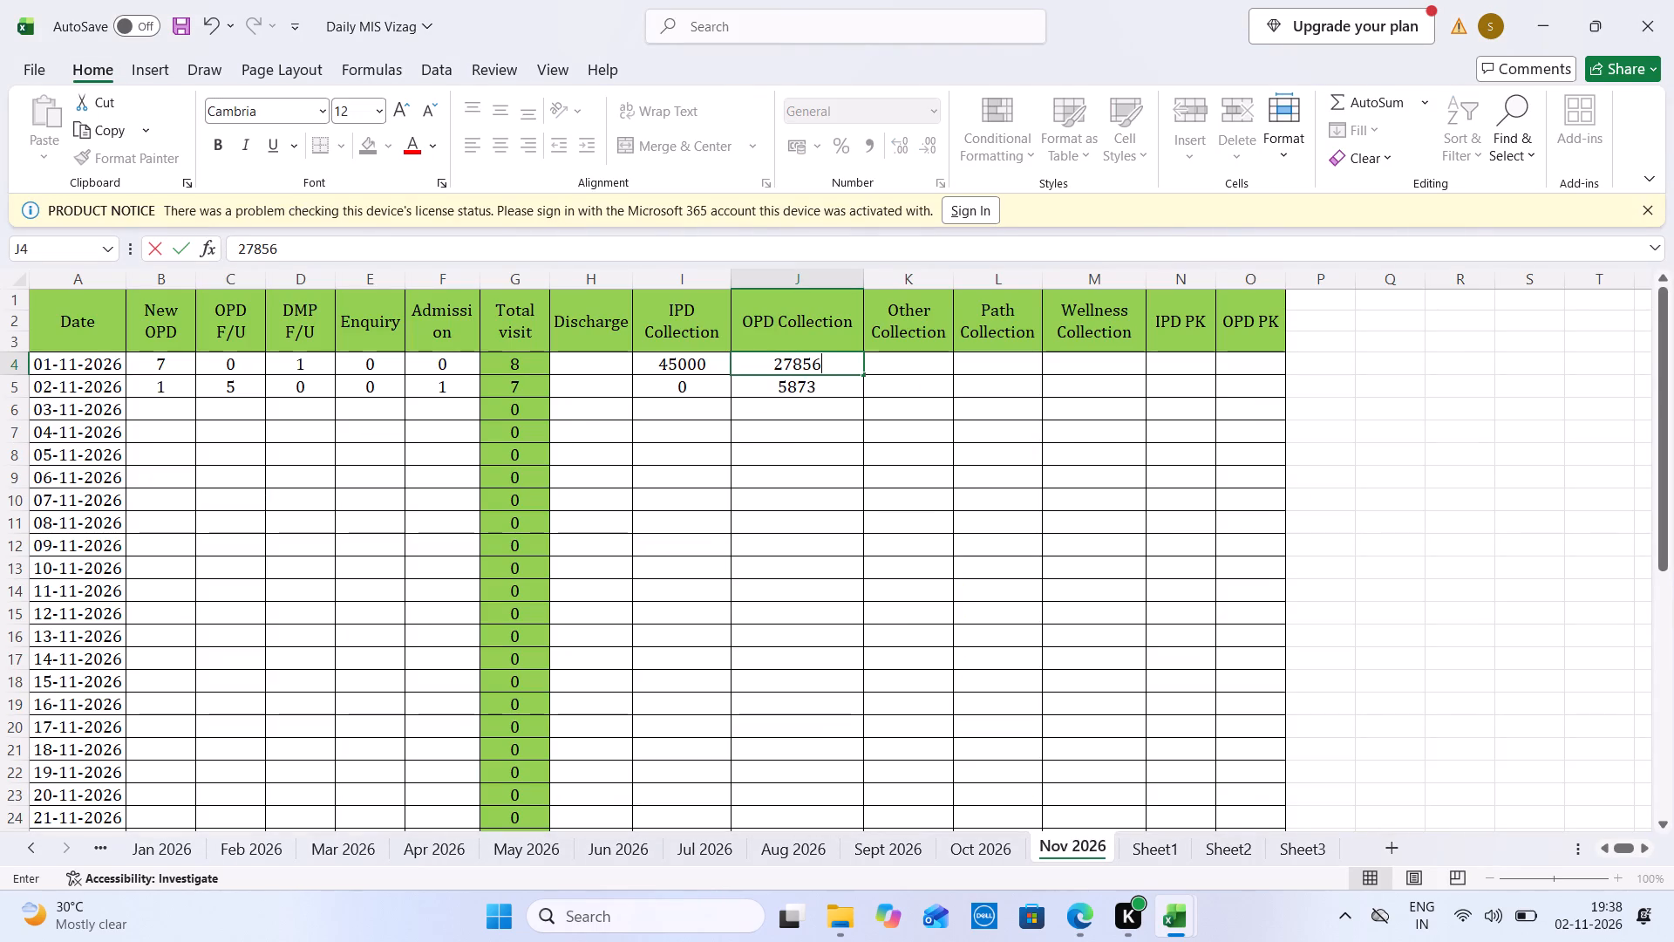
key(Left)
Look up the Discharge figures in the Daily Collection Report and enter 1 for 01-11-2026 and 0 for 02-11-2026.
key(Left)
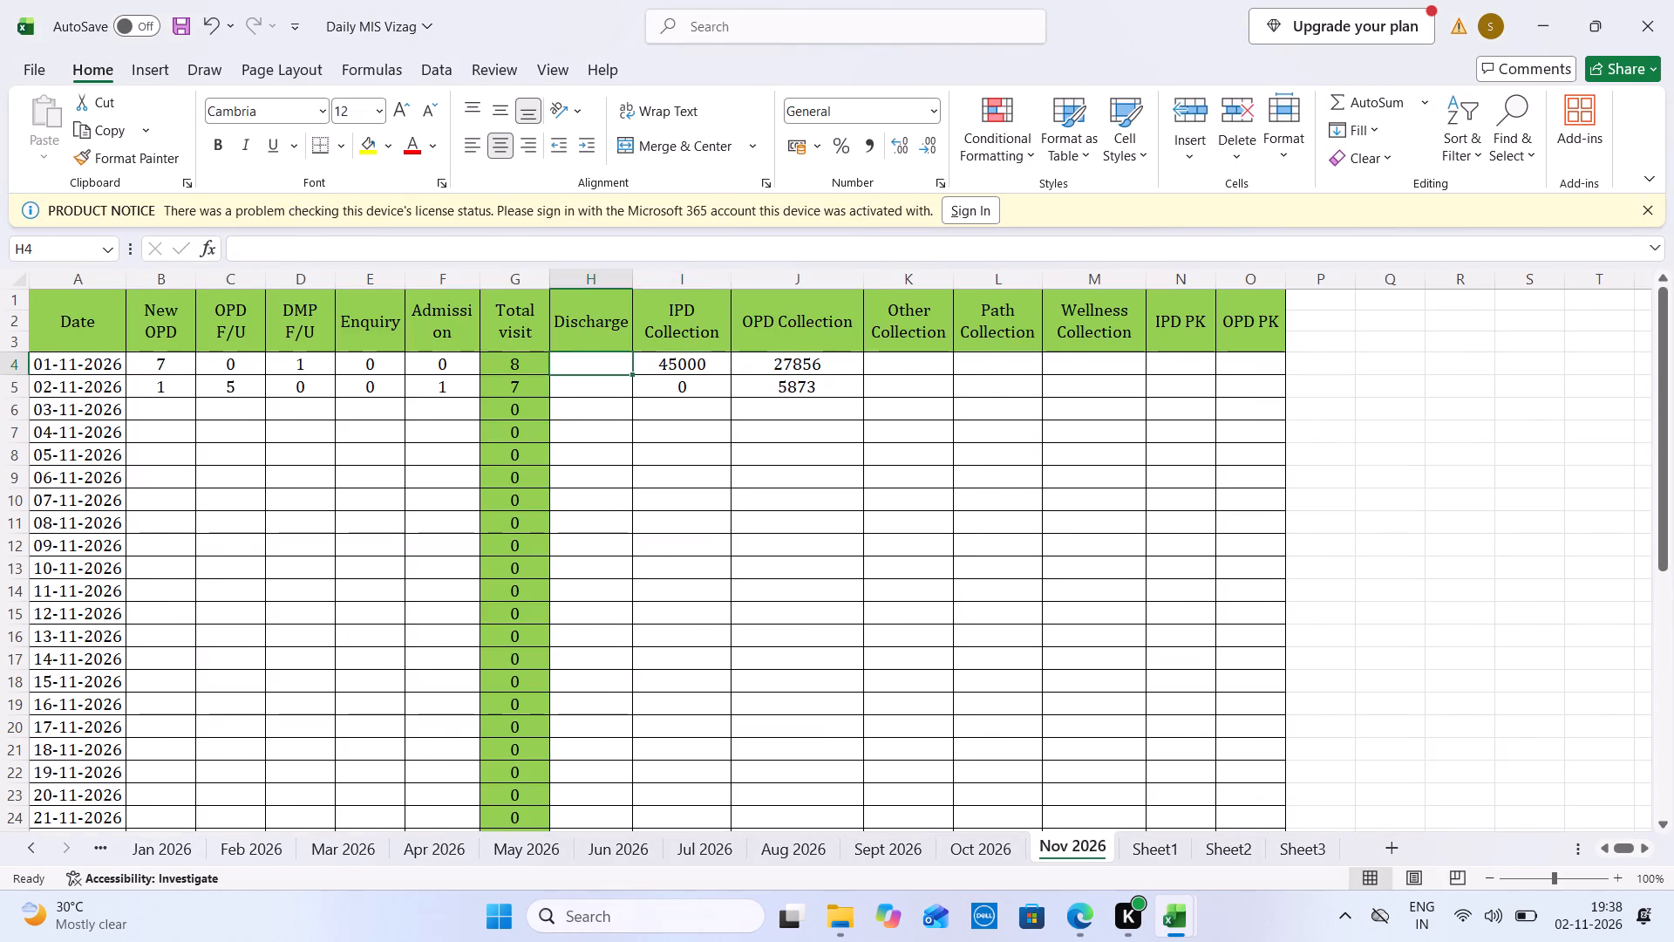
key(ctrl+Tab)
key(Right)
key(Right)
key(Right)
key(Right)
key(Right)
key(Right)
key(Right)
key(Right)
key(Right)
key(Right)
key(Right)
key(Right)
key(Right)
key(Right)
key(Right)
key(Right)
key(Right)
key(Right)
key(Right)
key(Right)
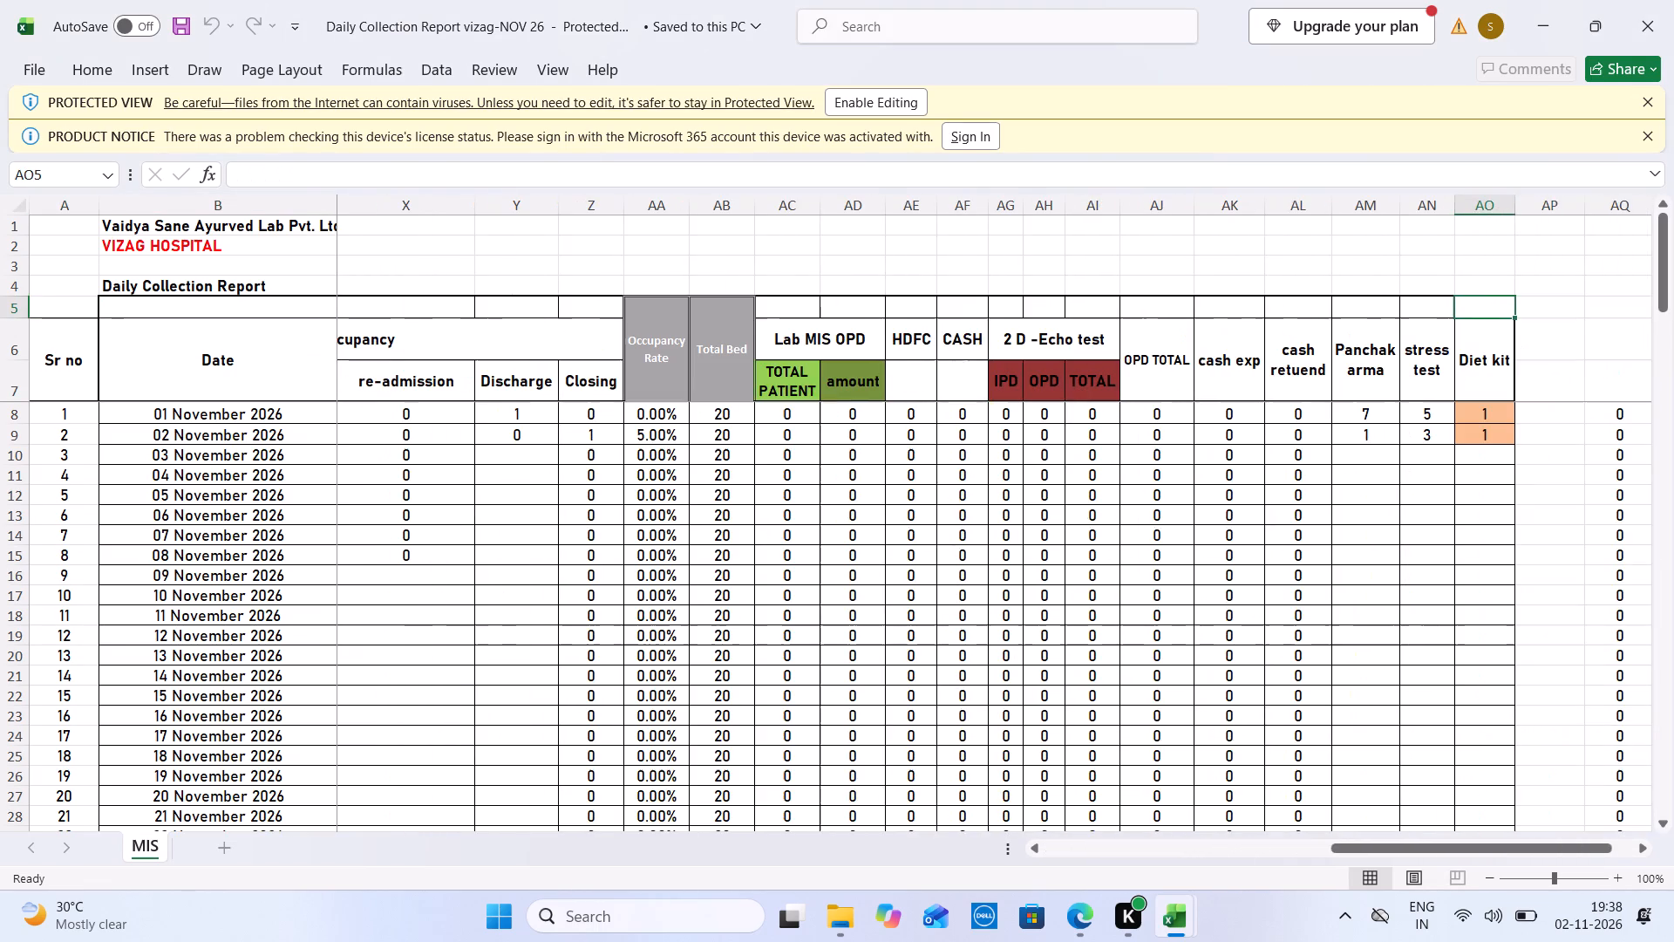
key(Left)
key(Left)
key(Left)
key(Left)
key(Left)
key(Left)
key(Left)
key(Left)
key(Left)
key(Left)
key(Left)
key(Left)
key(Left)
key(Left)
key(Left)
key(Left)
key(Left)
key(Left)
key(Left)
key(Left)
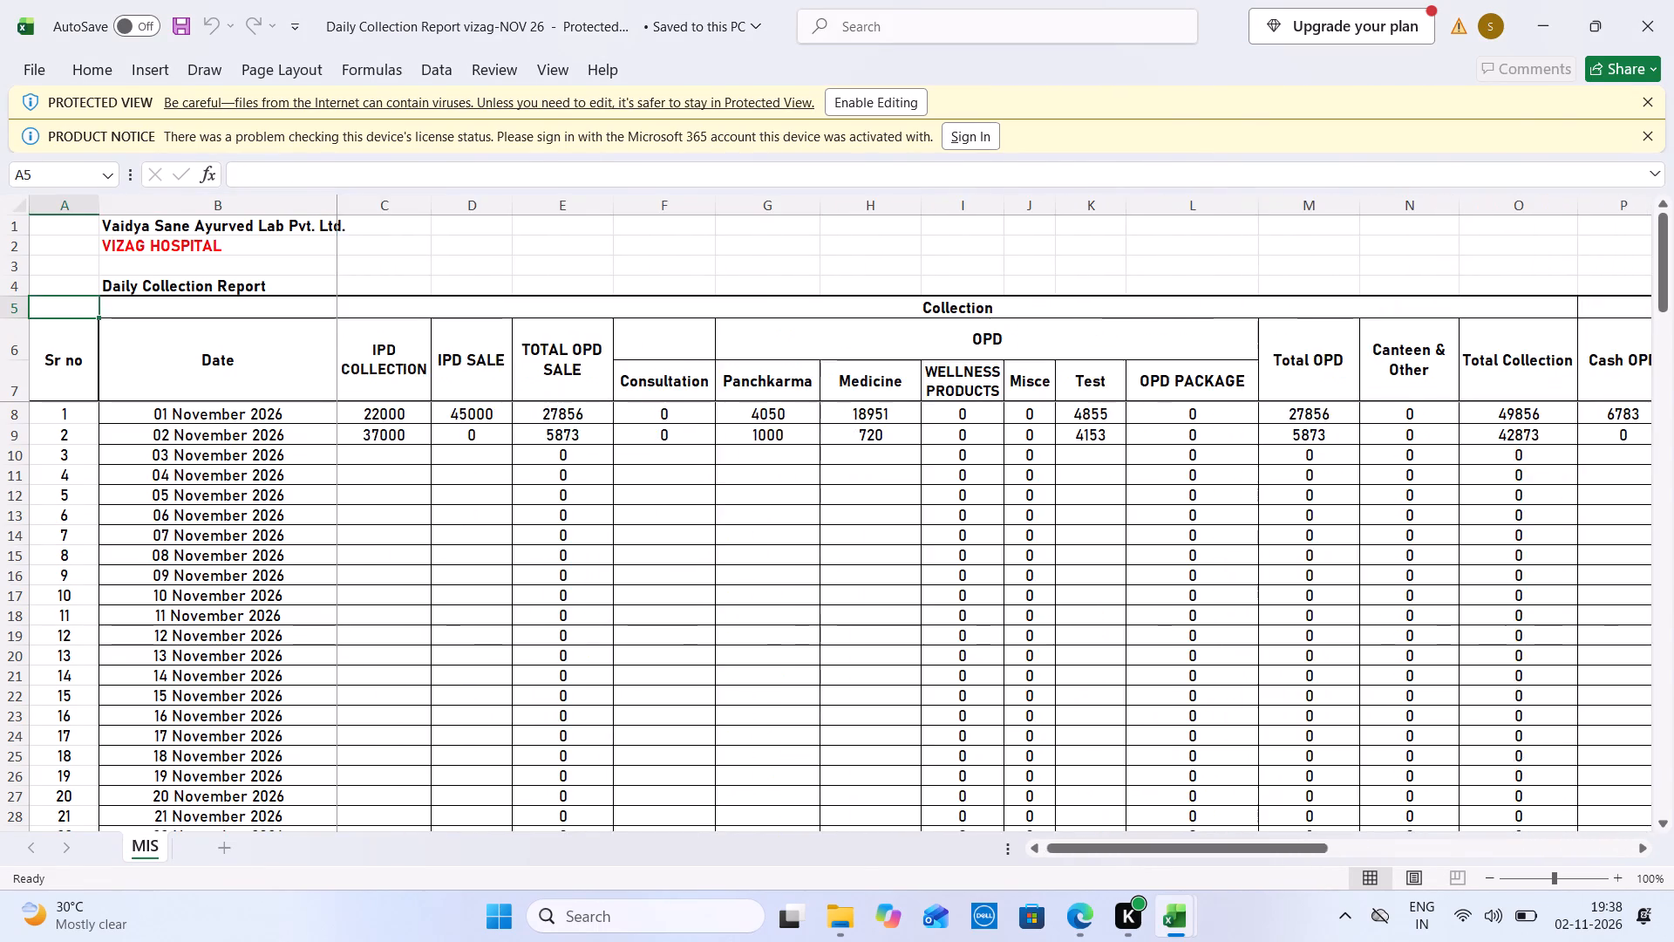
key(ctrl+Tab)
key(1)
key(Down)
key(0)
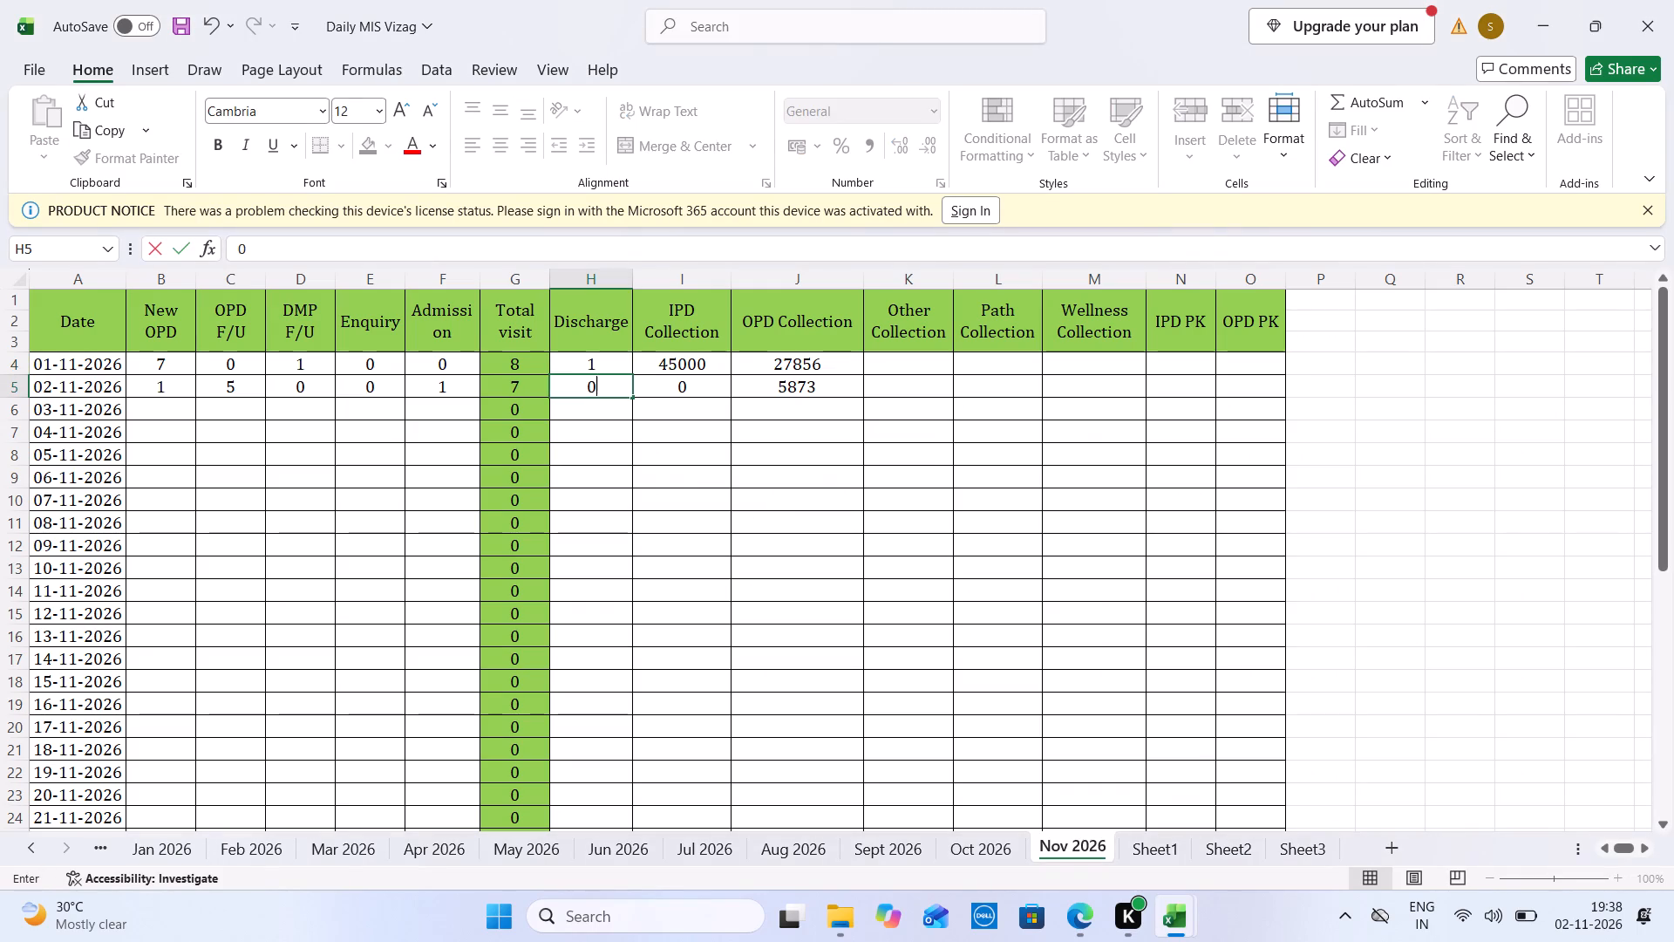
key(Down)
Compare the Nov 2026 sheet's column totals and Total Collection with the totals at the bottom of the Daily Collection Report.
key(Down)
key(Down)
key(Down)
key(Down)
key(Down)
key(Down)
key(Down)
key(Down)
key(Down)
key(Down)
key(Down)
key(Down)
key(Down)
key(Down)
key(Down)
key(Down)
key(Down)
key(Down)
key(Down)
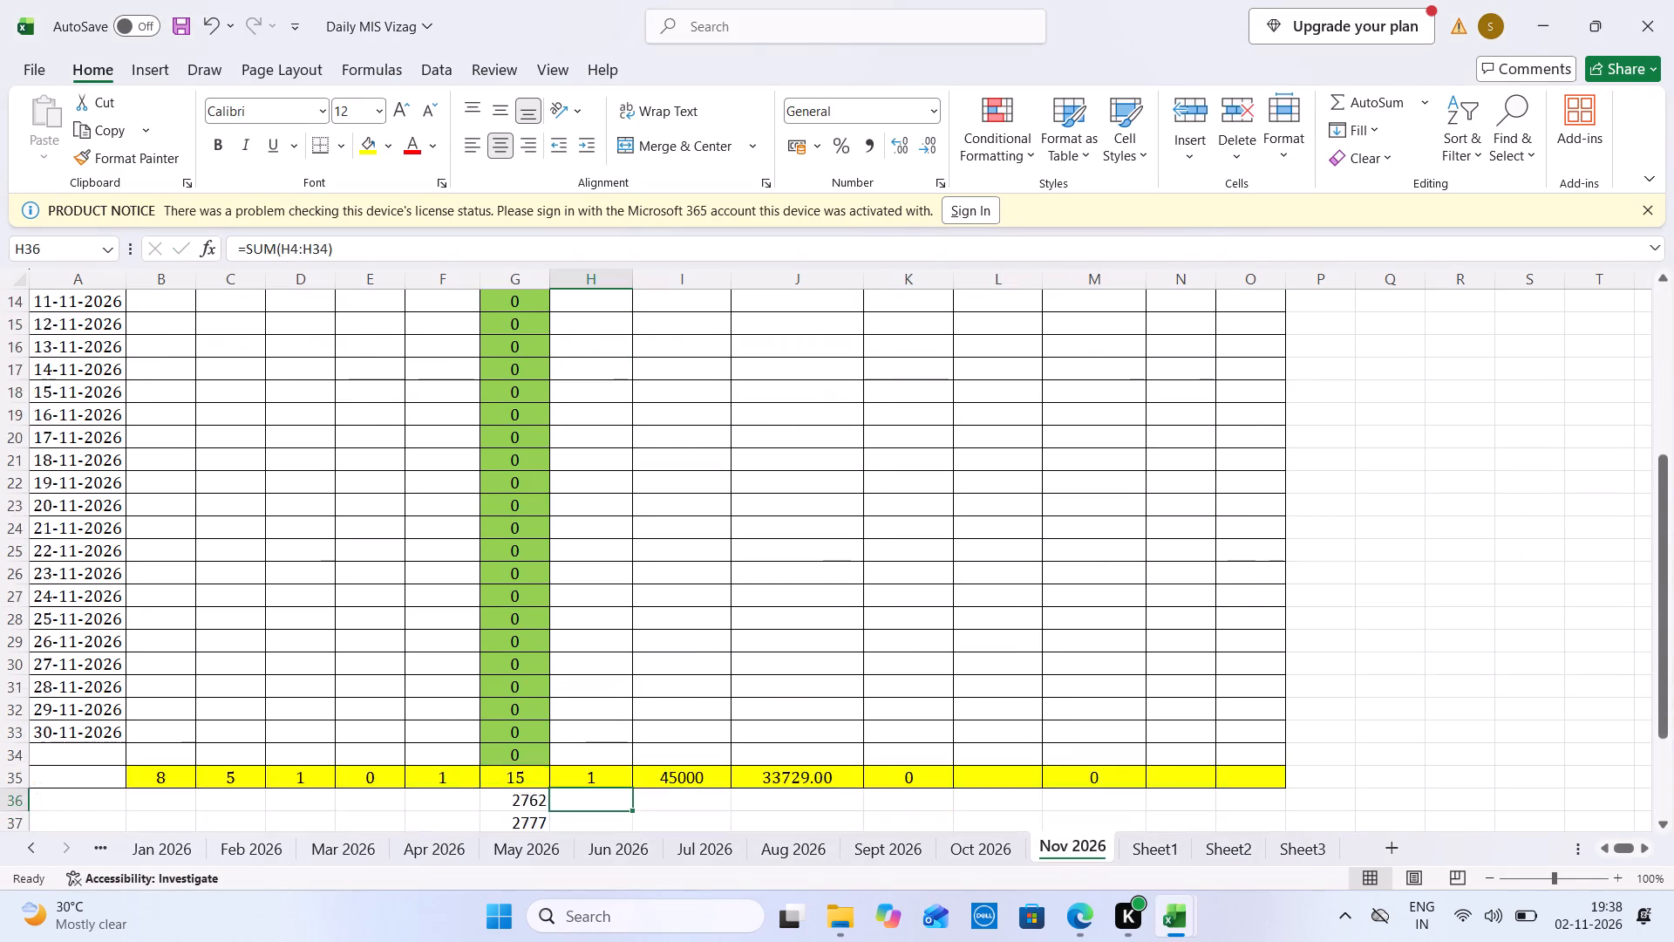
key(ctrl+Tab)
key(Down)
key(Down)
key(Down)
key(Down)
key(Down)
key(Down)
key(Down)
key(Down)
key(Down)
key(Down)
key(Down)
key(Down)
key(Down)
key(Down)
key(Down)
key(Down)
key(Down)
key(Down)
key(Down)
key(Down)
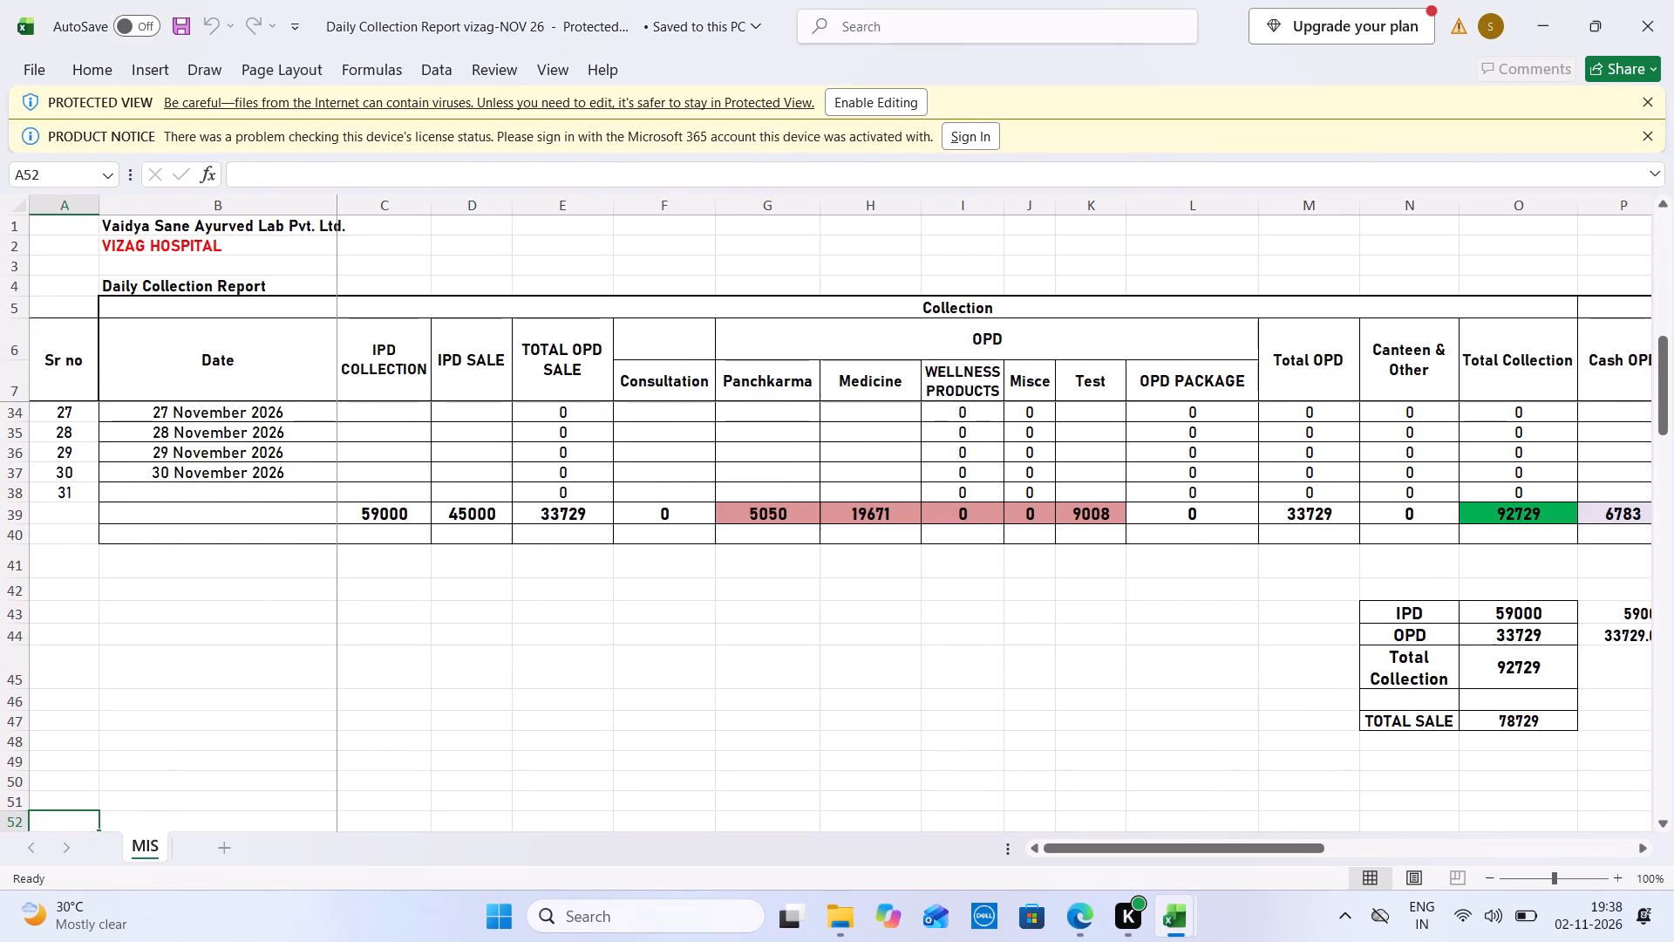
key(ctrl+Tab)
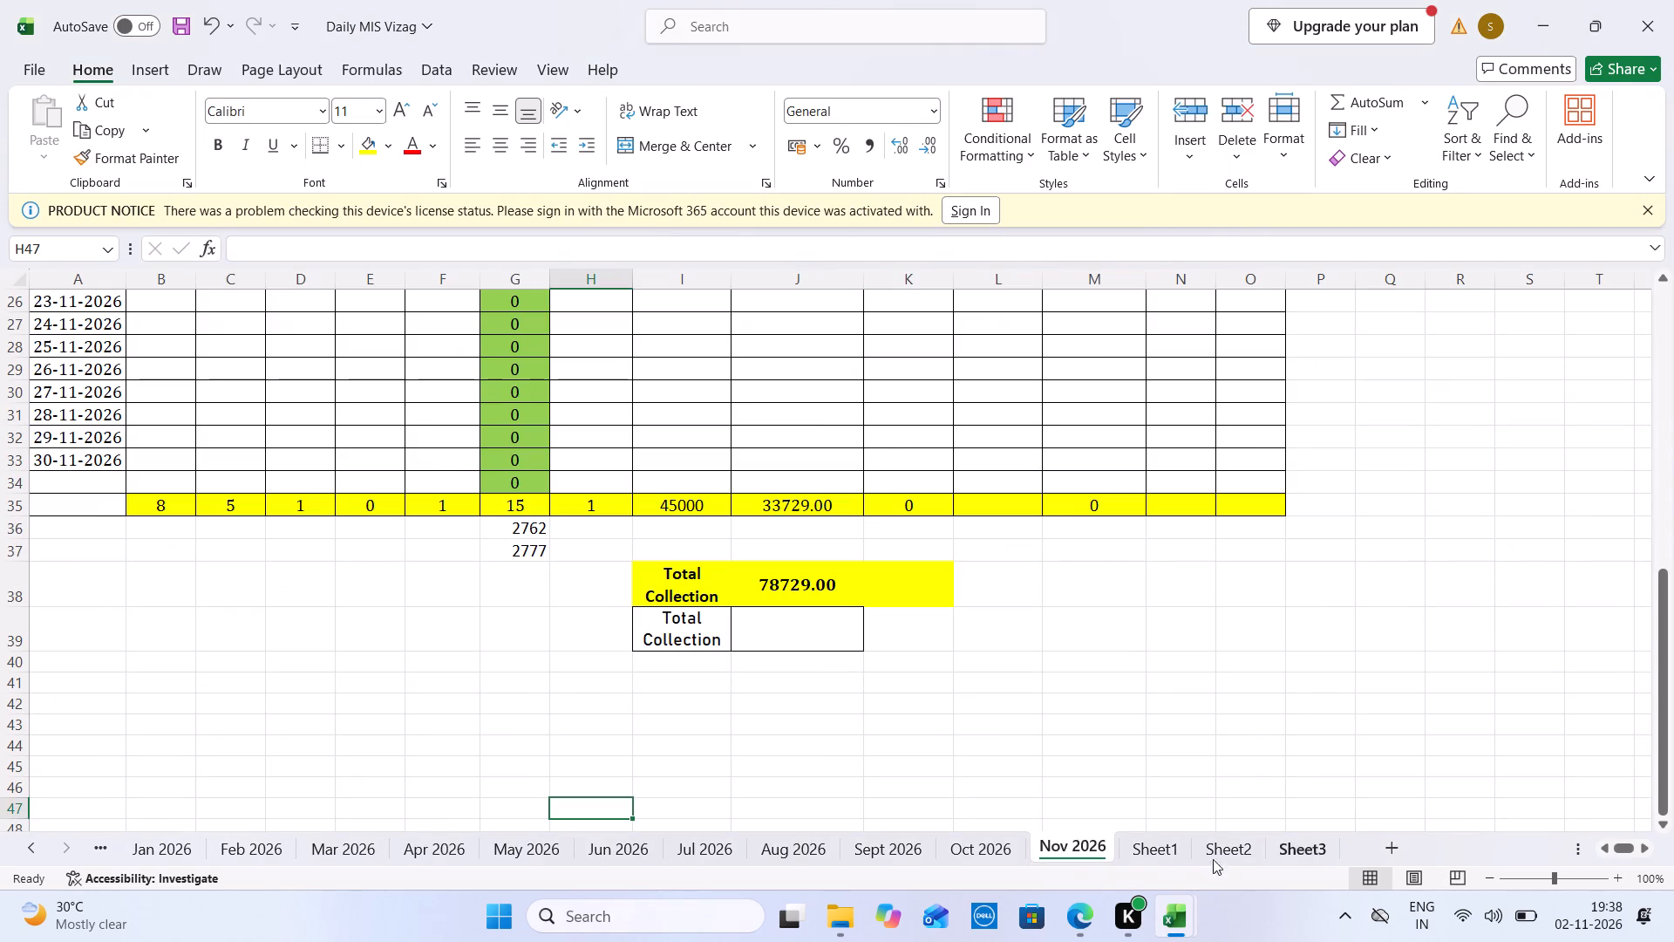
In Sheet1's Nov 2026 summary block, enter New OPD 8, OPD F/U 5, DMP F/U 1 and Enquiry 0.
click(1166, 841)
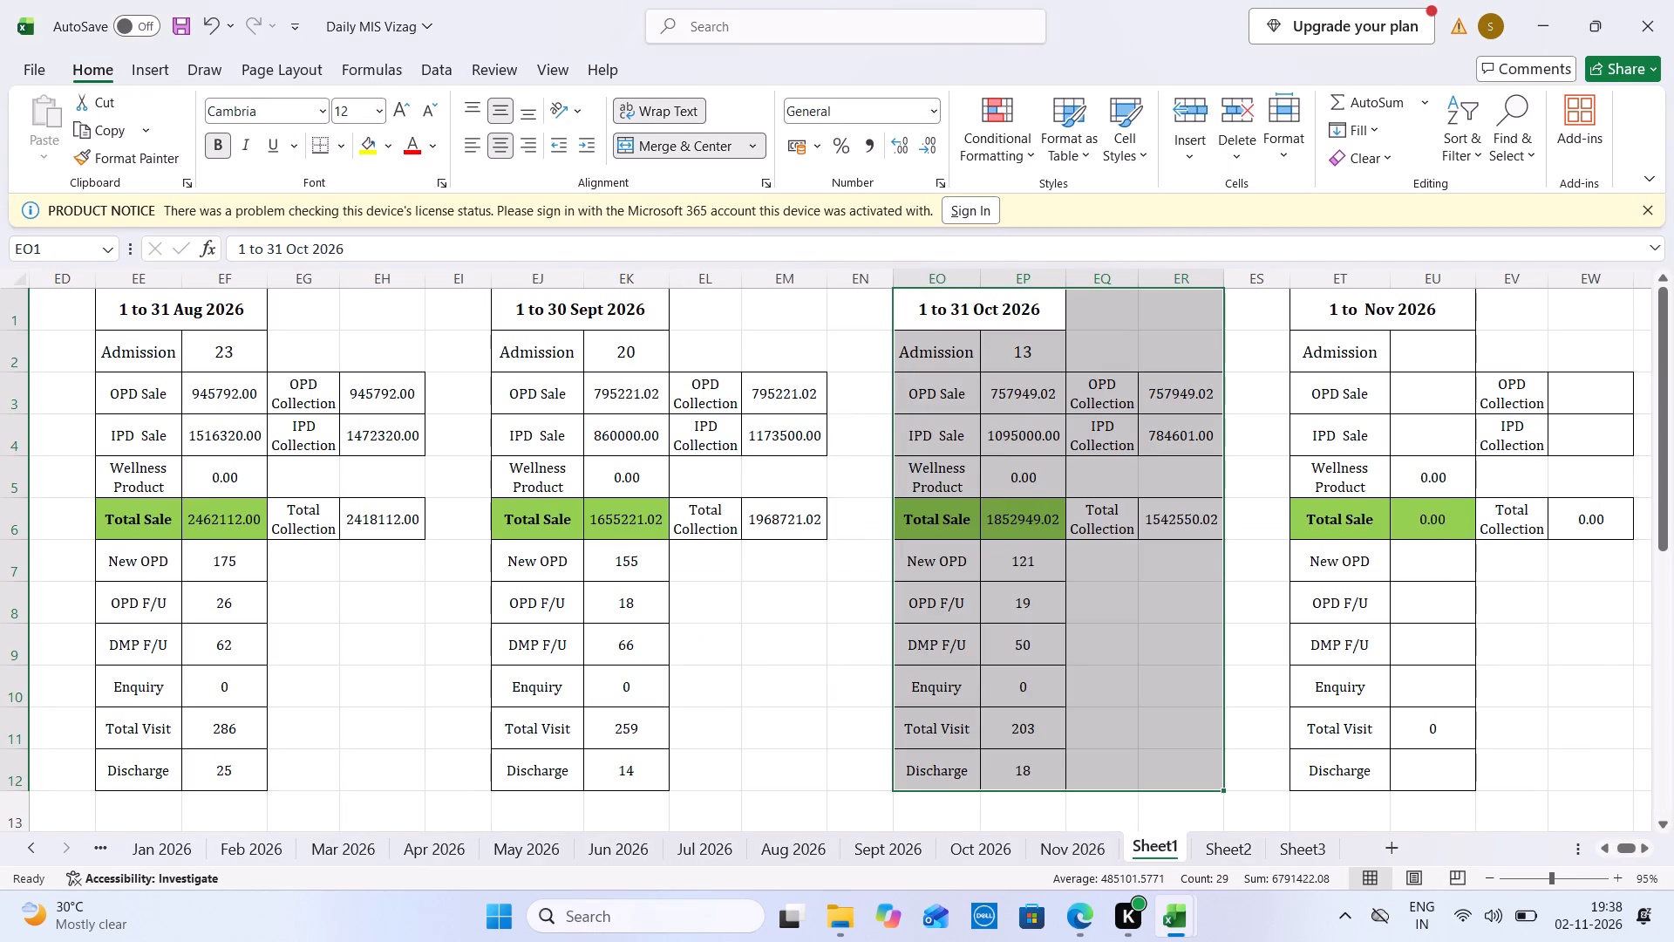
click(1447, 556)
key(8)
key(Down)
key(5)
key(Down)
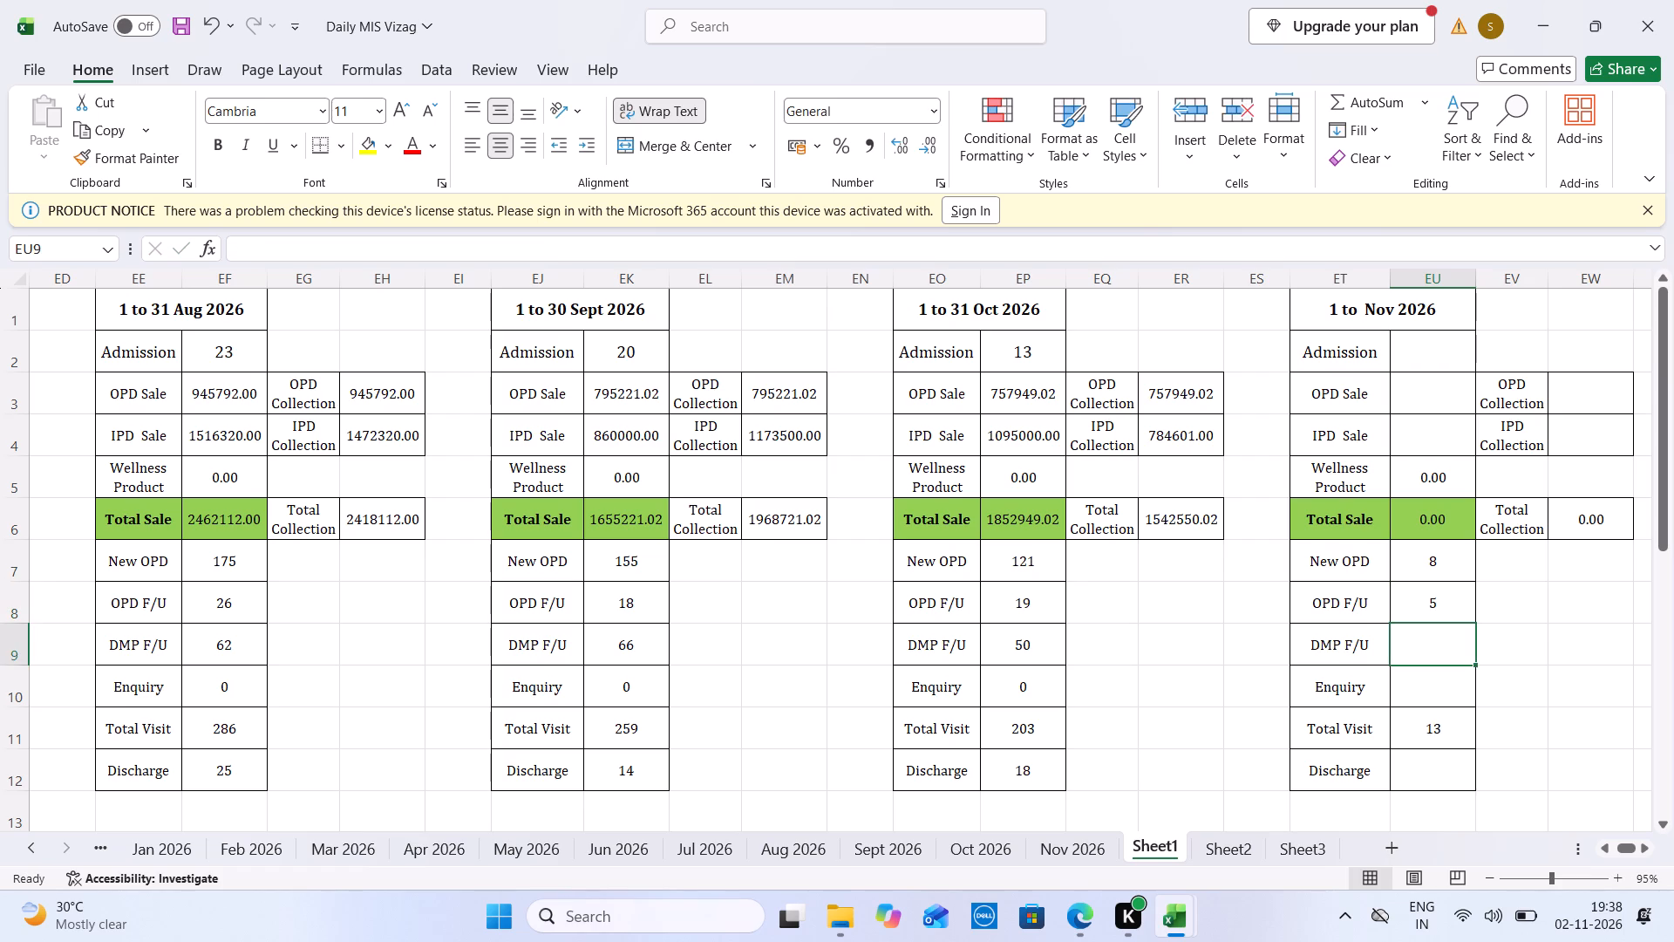
key(1)
key(Down)
key(0)
key(Down)
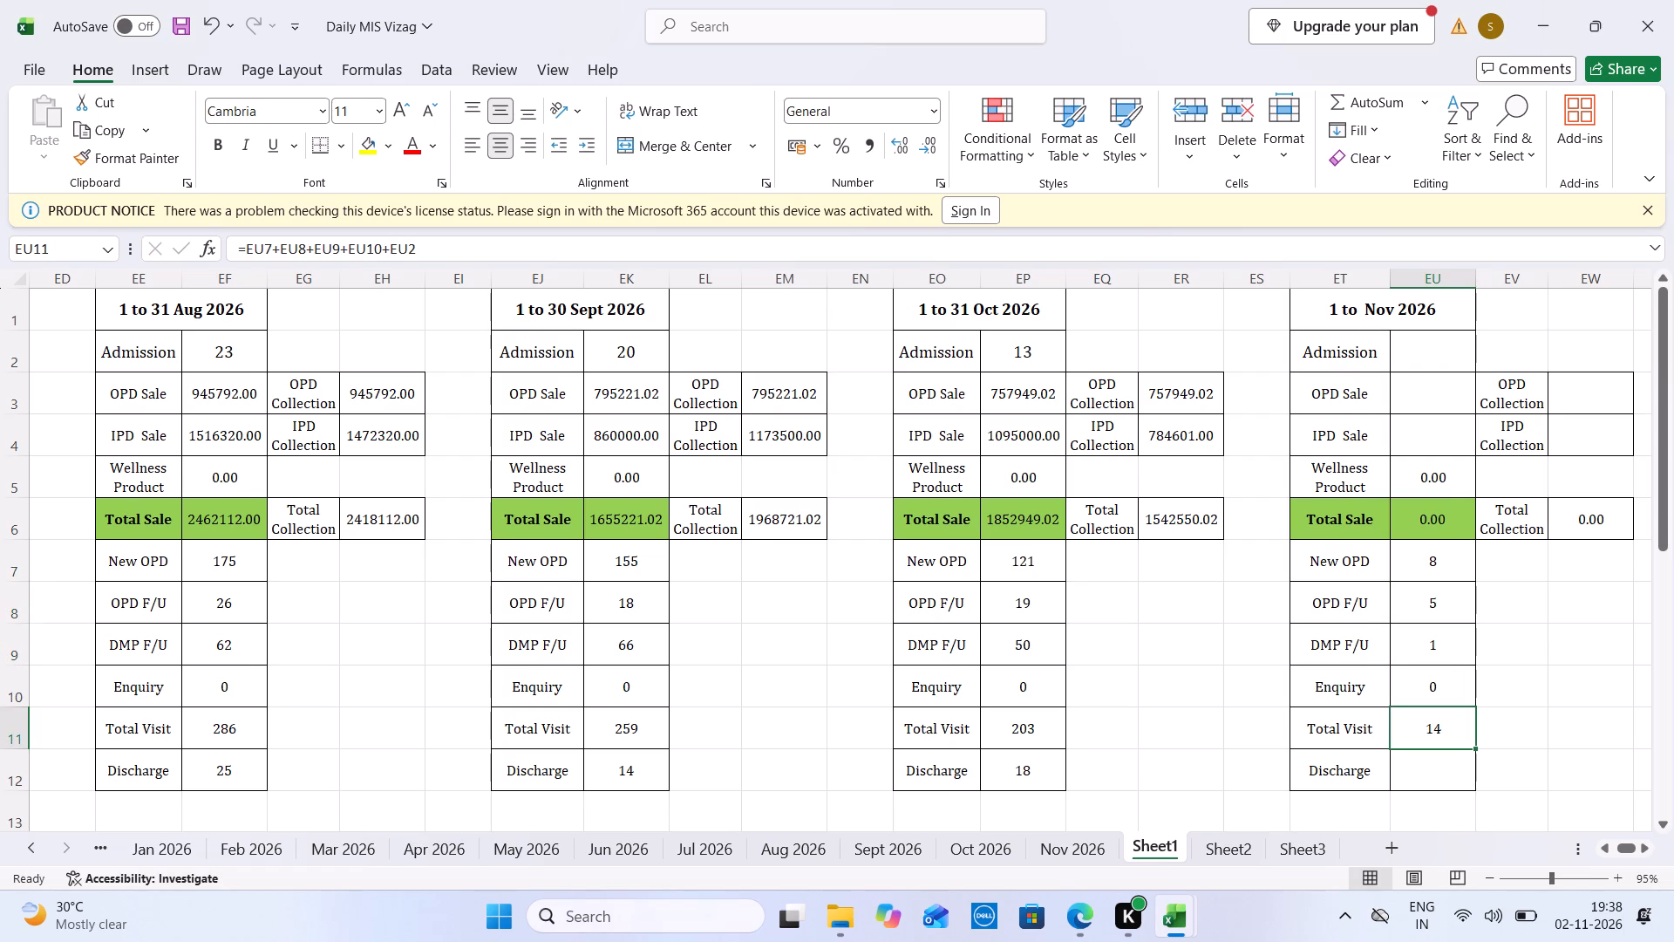
Check the Nov 2026 totals and set both Admission and Discharge to 1 in Sheet1's November block.
click(1054, 838)
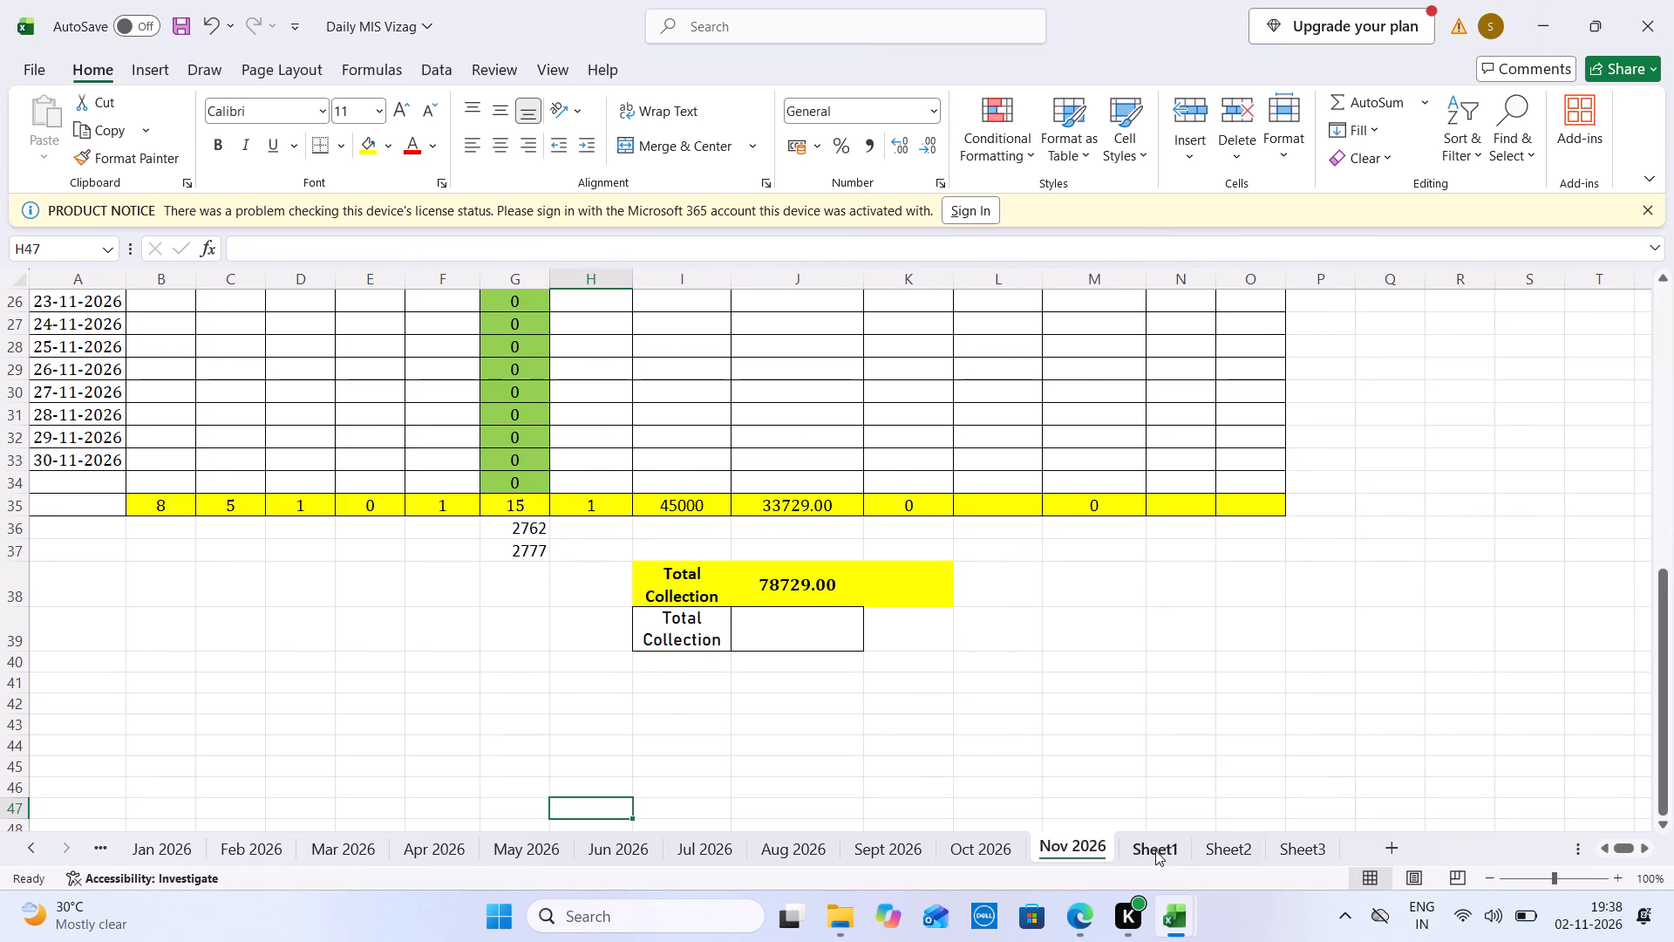
click(1155, 850)
click(1432, 362)
key(1)
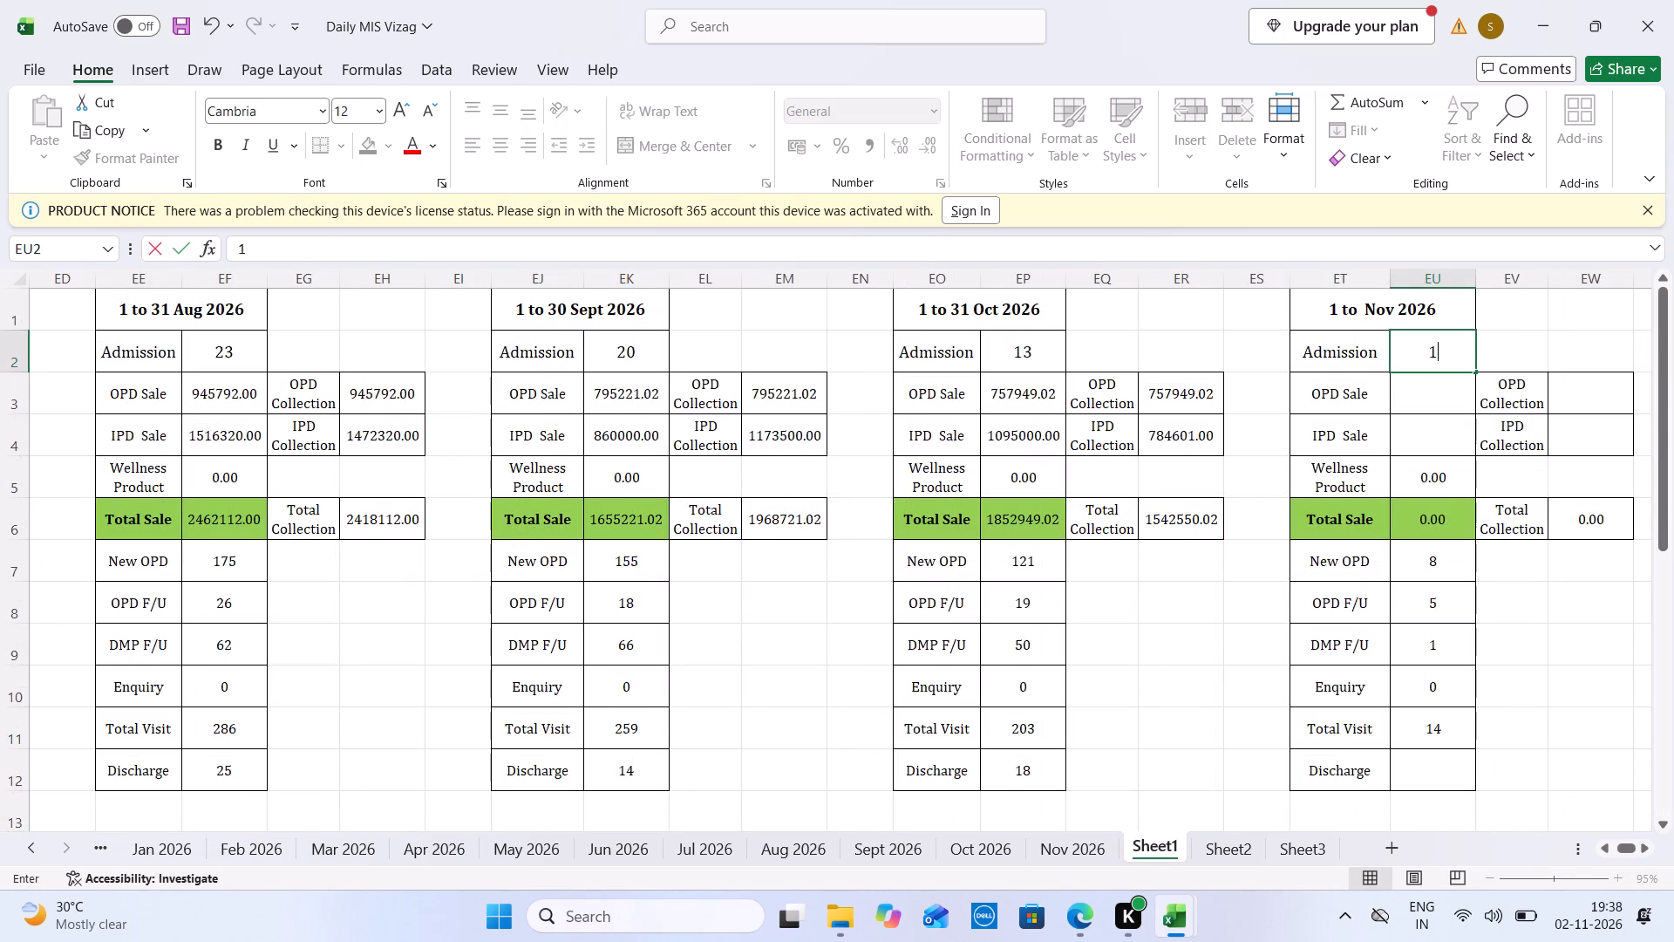
click(1434, 757)
key(1)
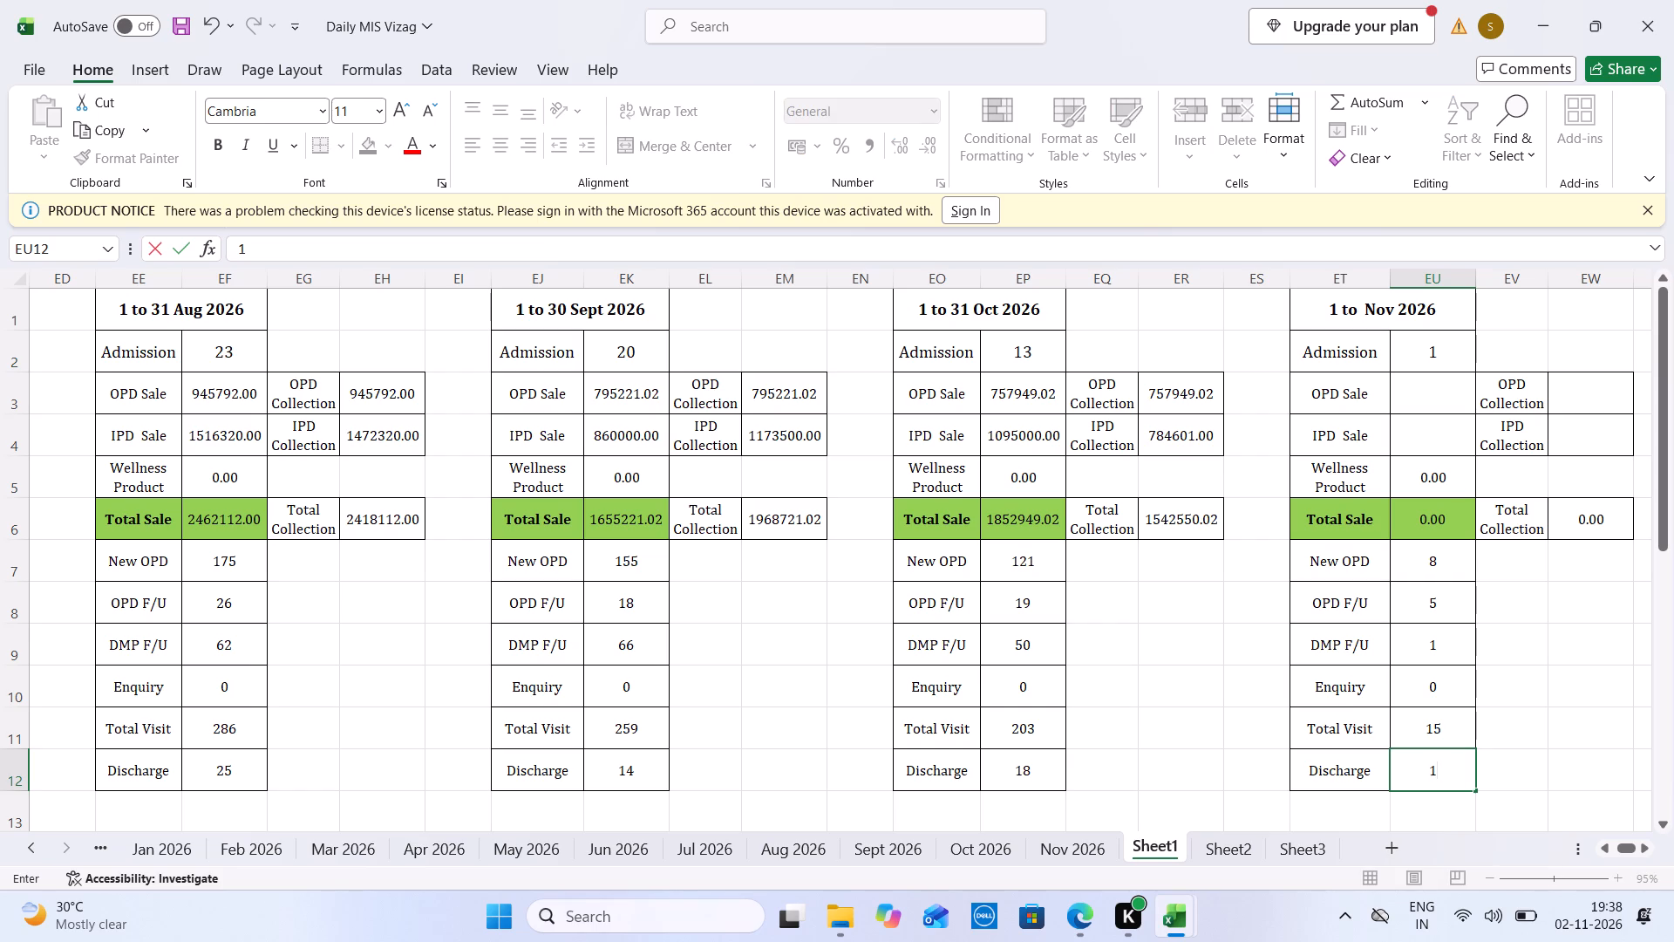
Enter the November OPD Sale as 33729 and IPD Sale as 45000 in Sheet1, using the Nov 2026 sheet totals.
click(1428, 382)
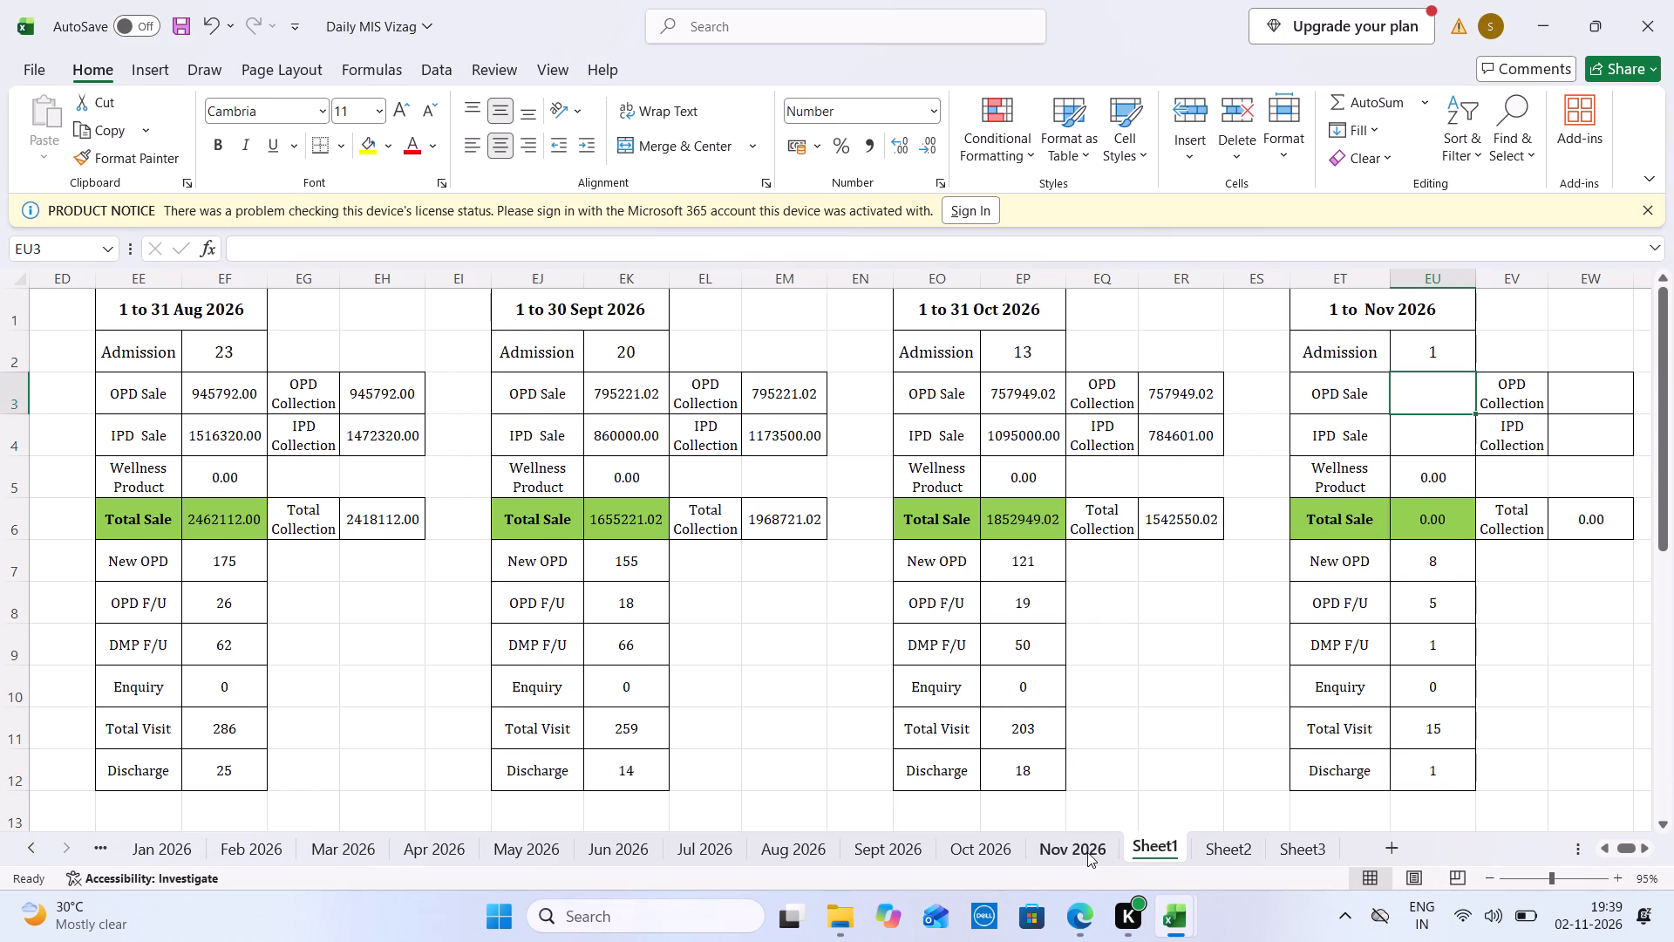
click(1087, 852)
click(1130, 851)
text(33729)
key(Right)
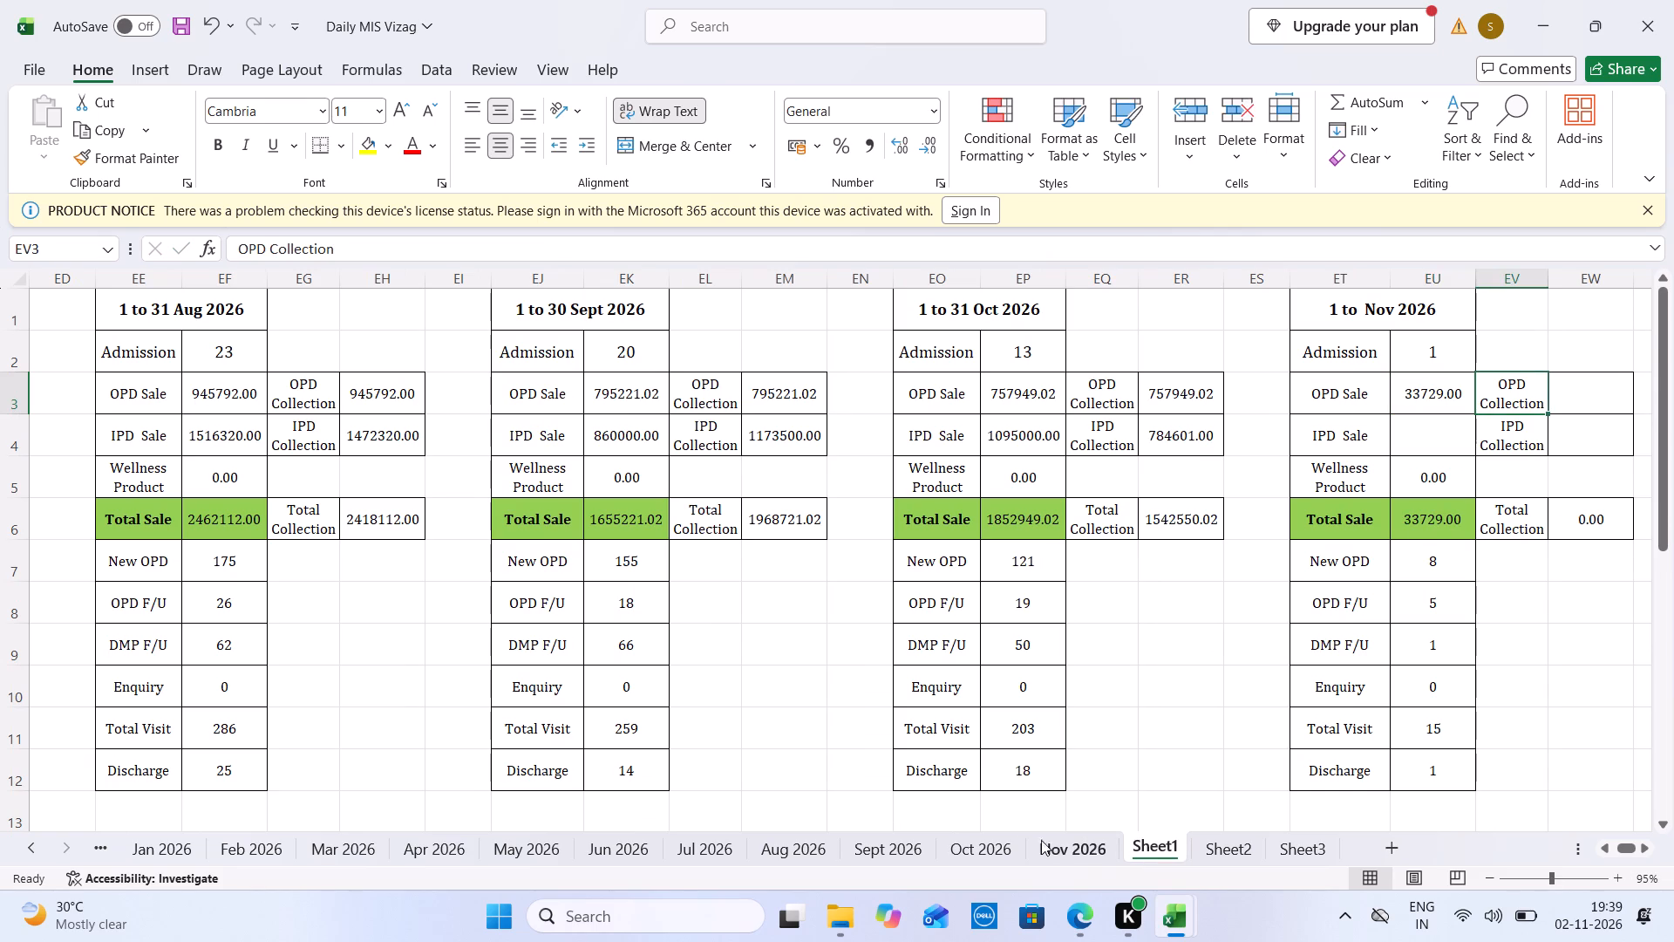
click(1055, 842)
click(1150, 846)
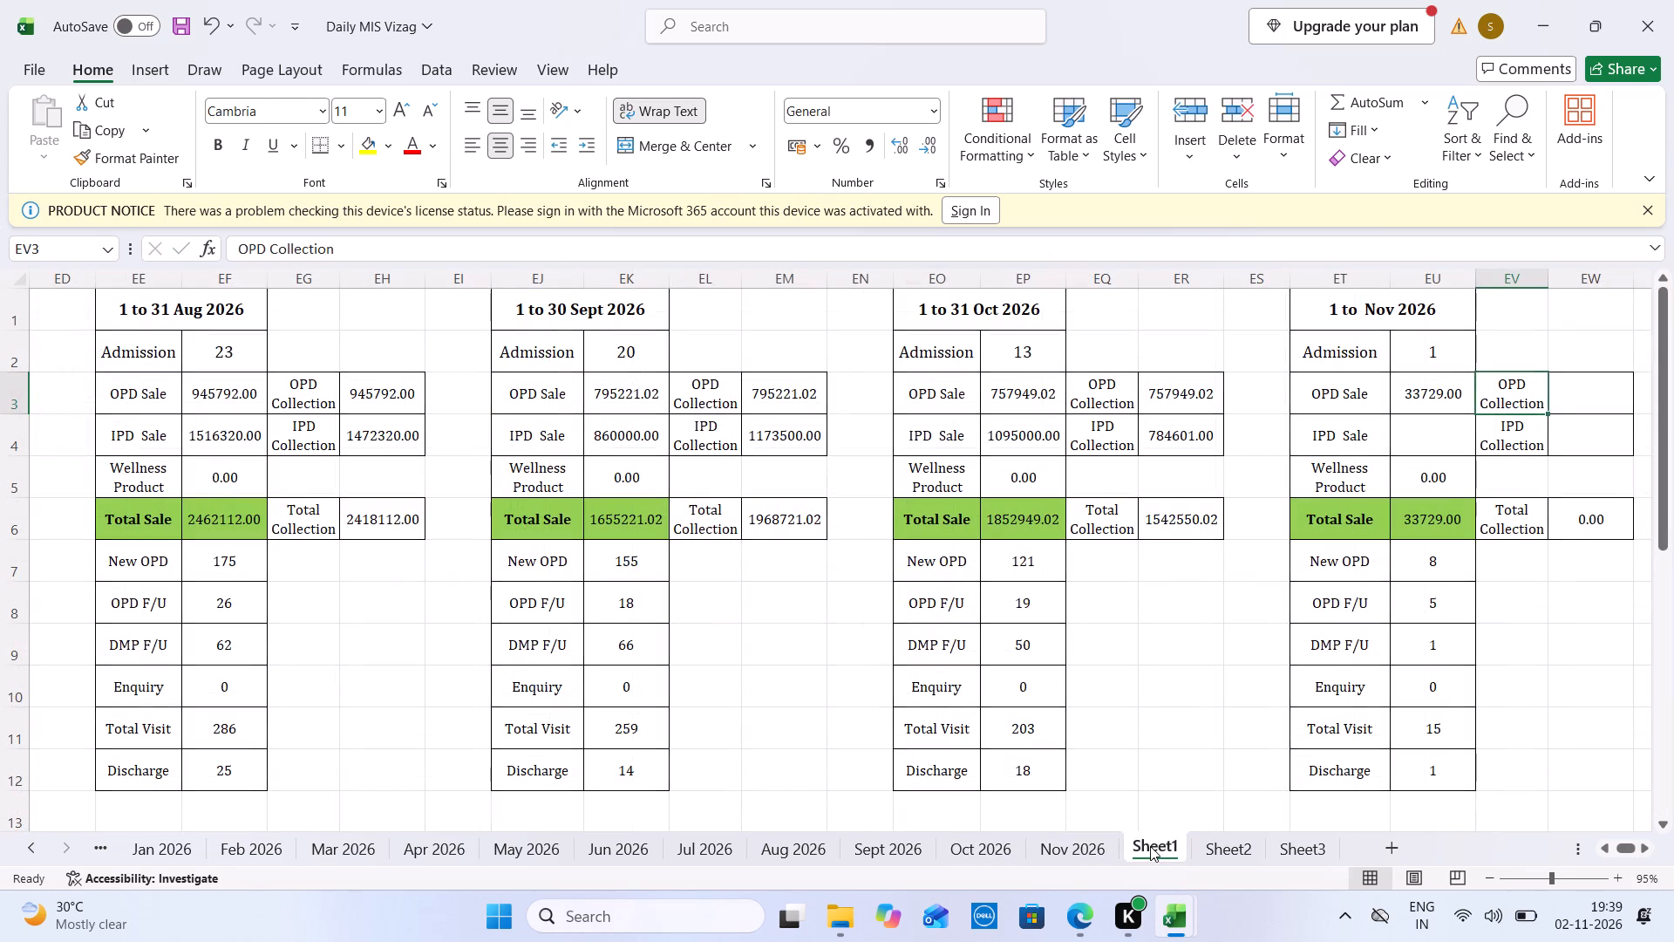
click(1435, 431)
text(45000)
key(Tab)
Set the OPD Collection in Sheet1's November block to 33729.
key(Tab)
key(Up)
text(33729)
key(Down)
Enter the IPD Collection as 59000 in Sheet1's November block, using the total from the Daily Collection Report workbook.
key(ctrl+Tab)
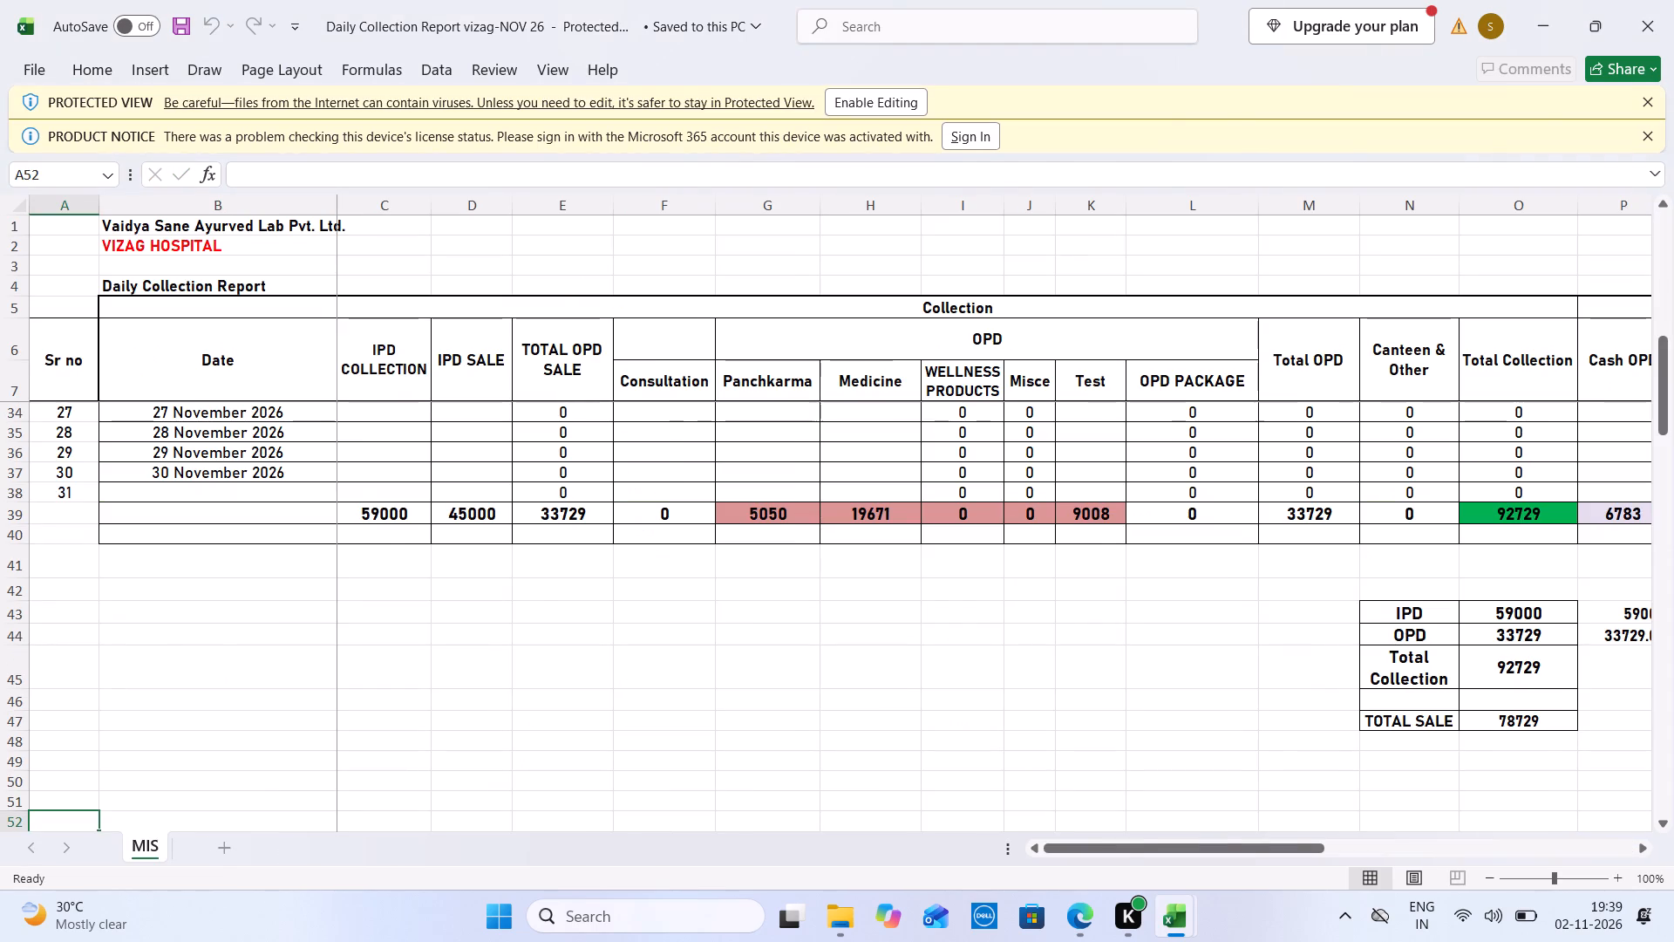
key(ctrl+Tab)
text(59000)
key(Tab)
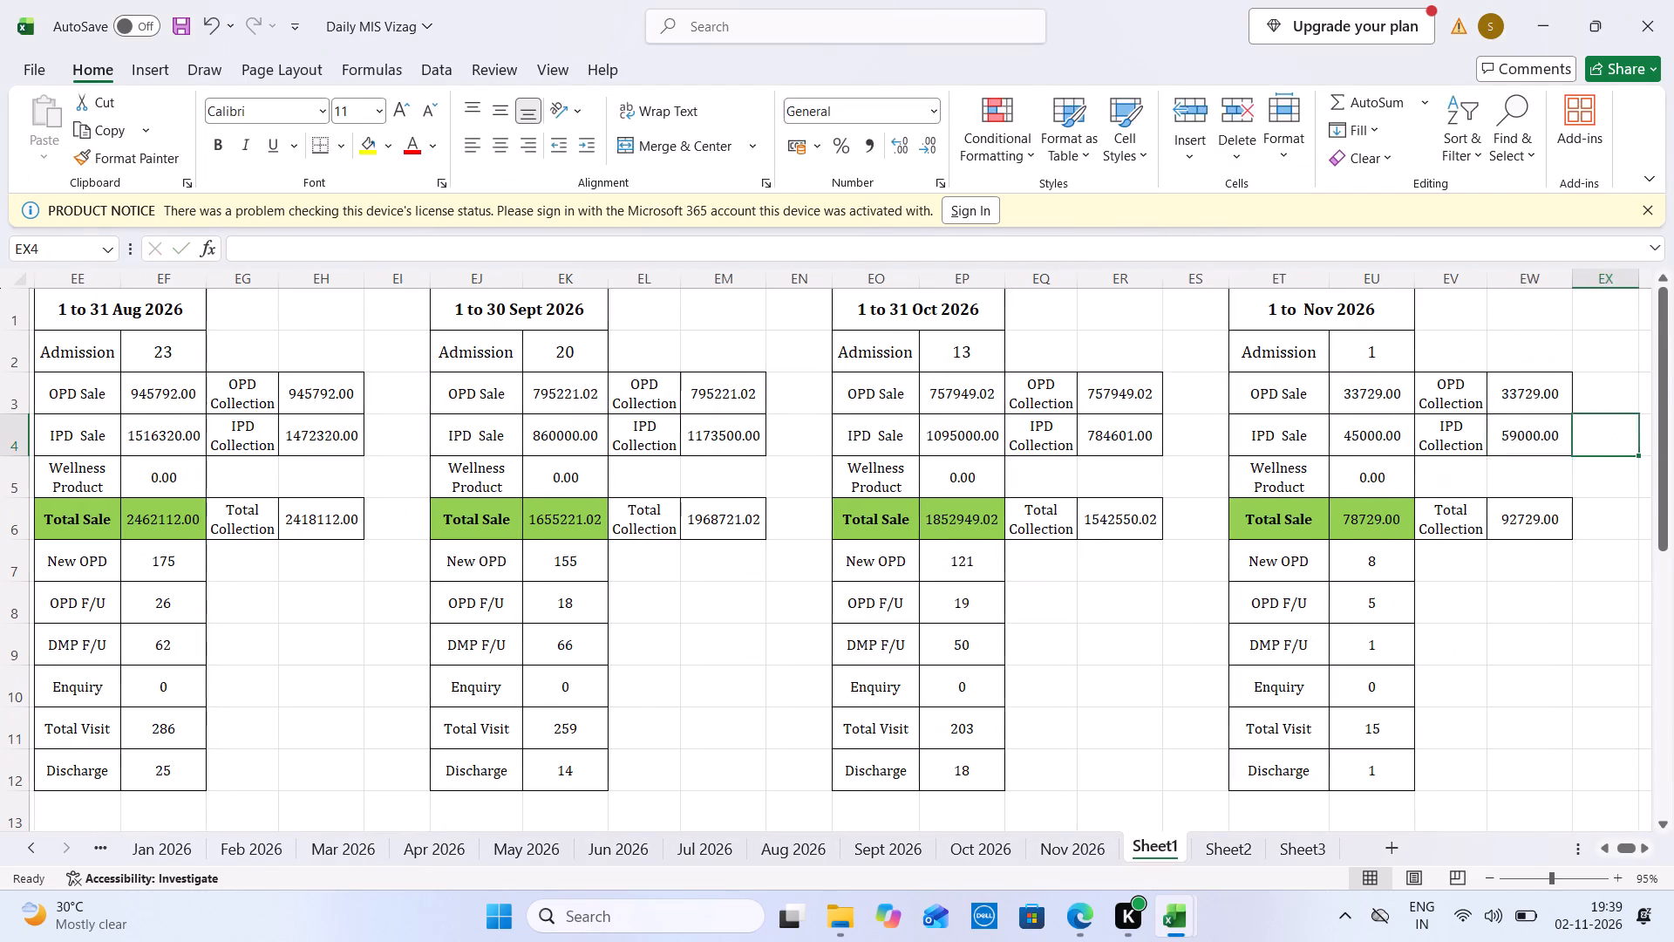
Switch to the Daily Collection Report workbook and close it, going back to Sheet1 of Daily MIS Vizag.
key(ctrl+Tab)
click(1673, 0)
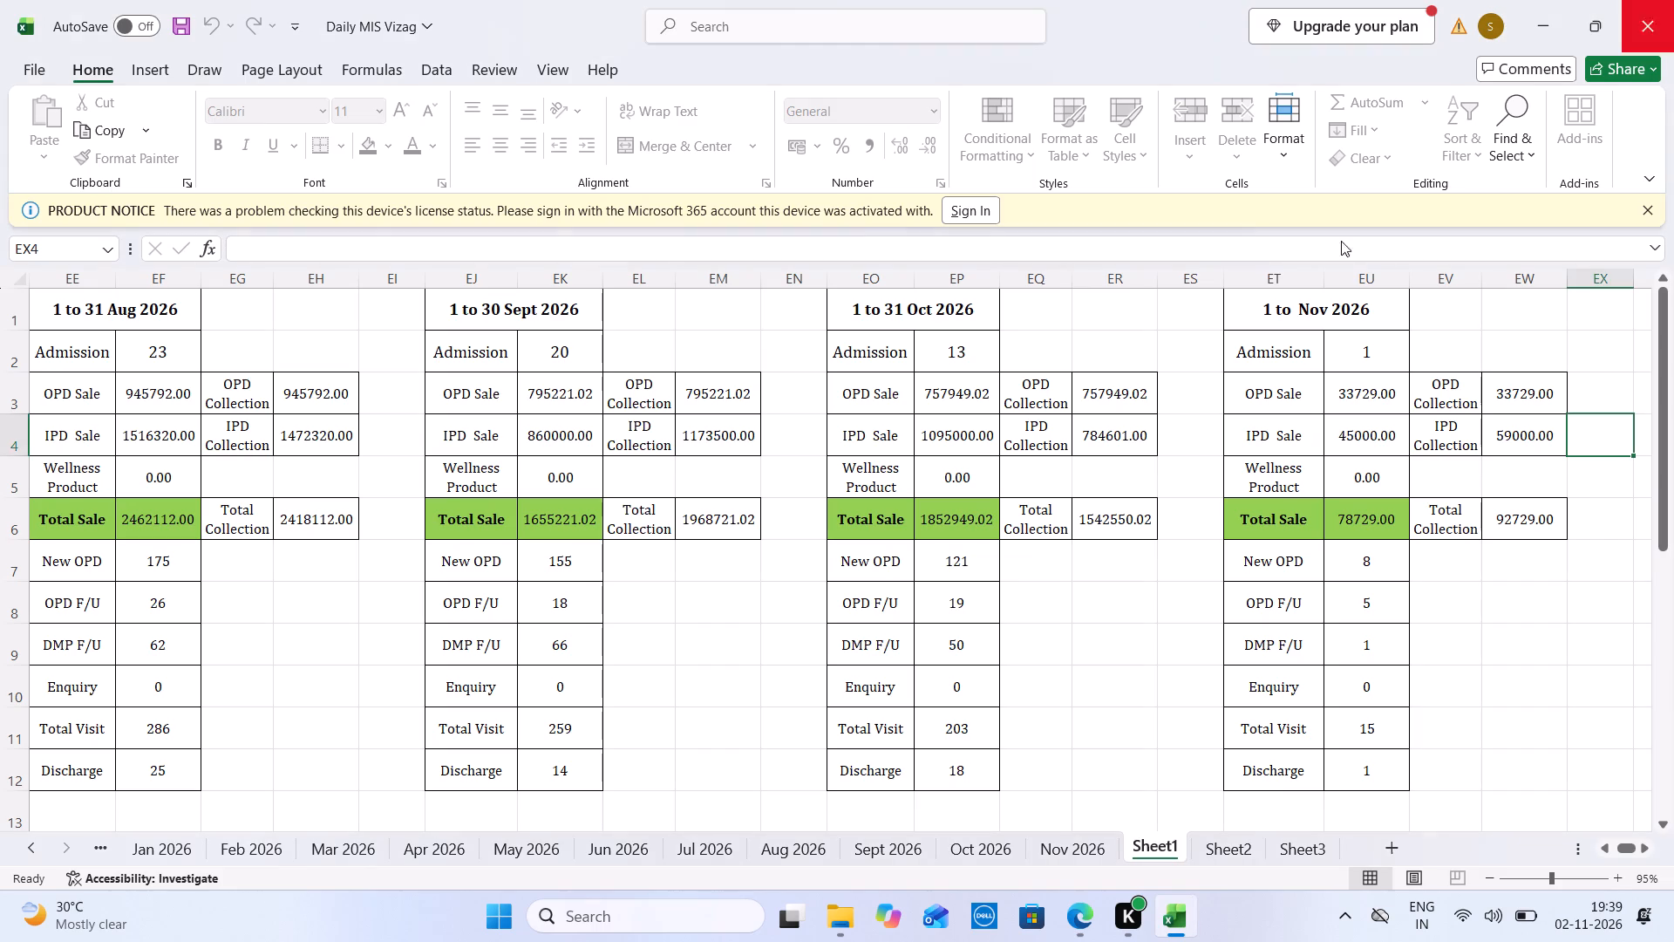
Complete the date heading of Sheet1's November block so it reads 1 to 2 Nov 2026.
click(1311, 297)
double_click(1294, 312)
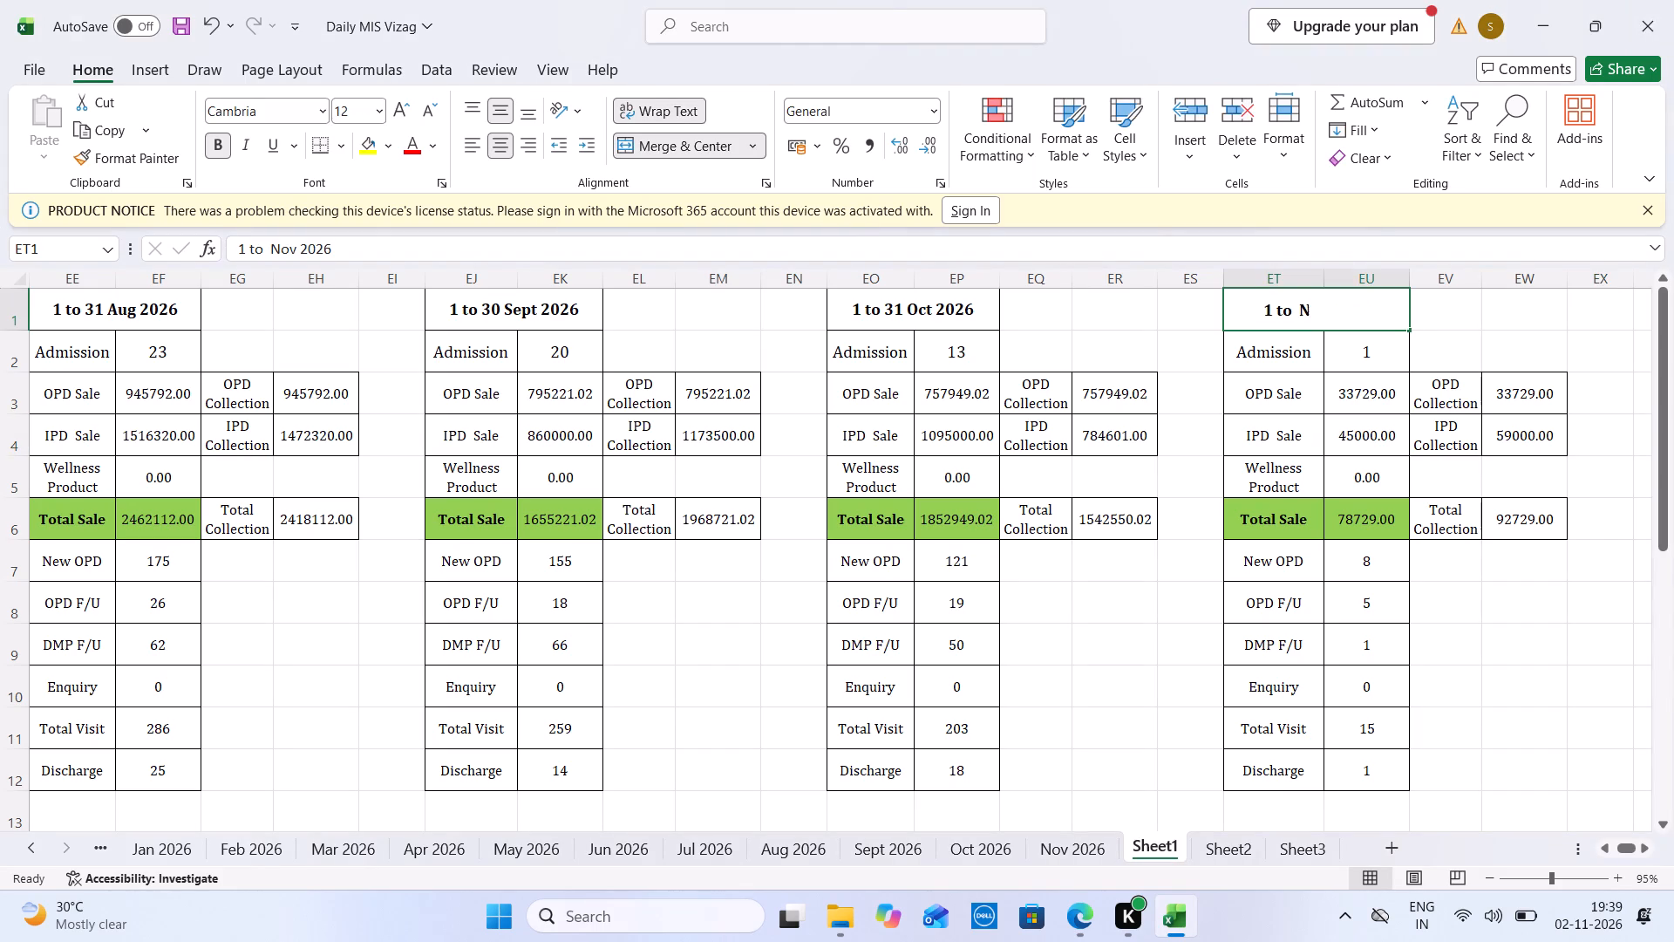
key(Right)
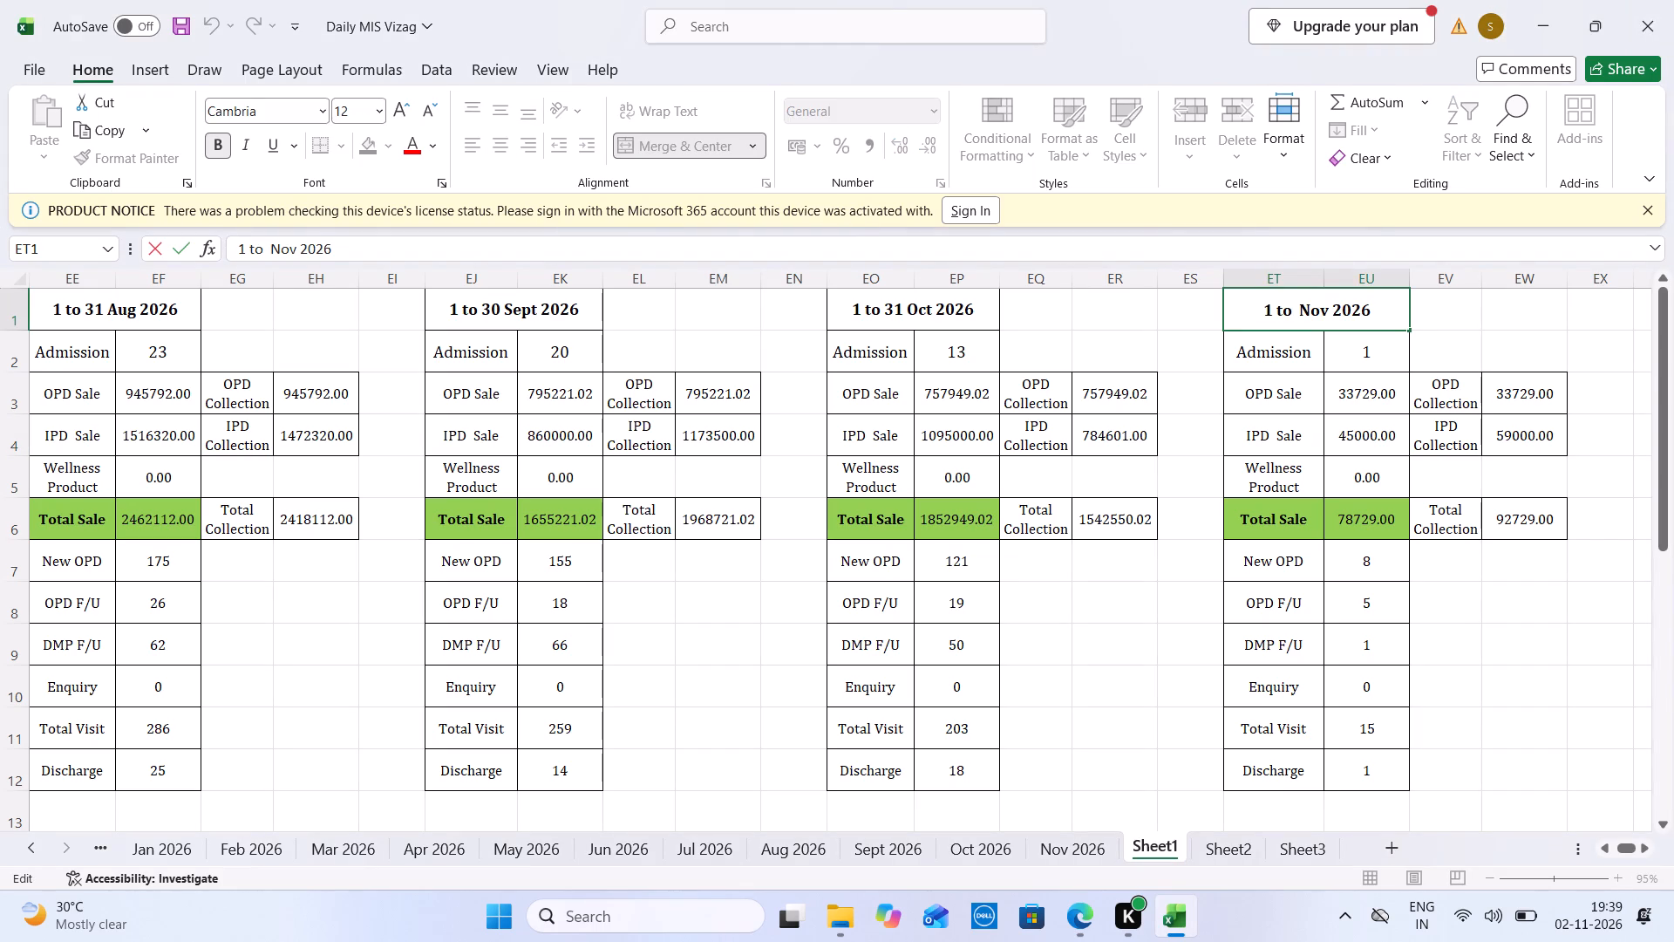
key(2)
click(1651, 361)
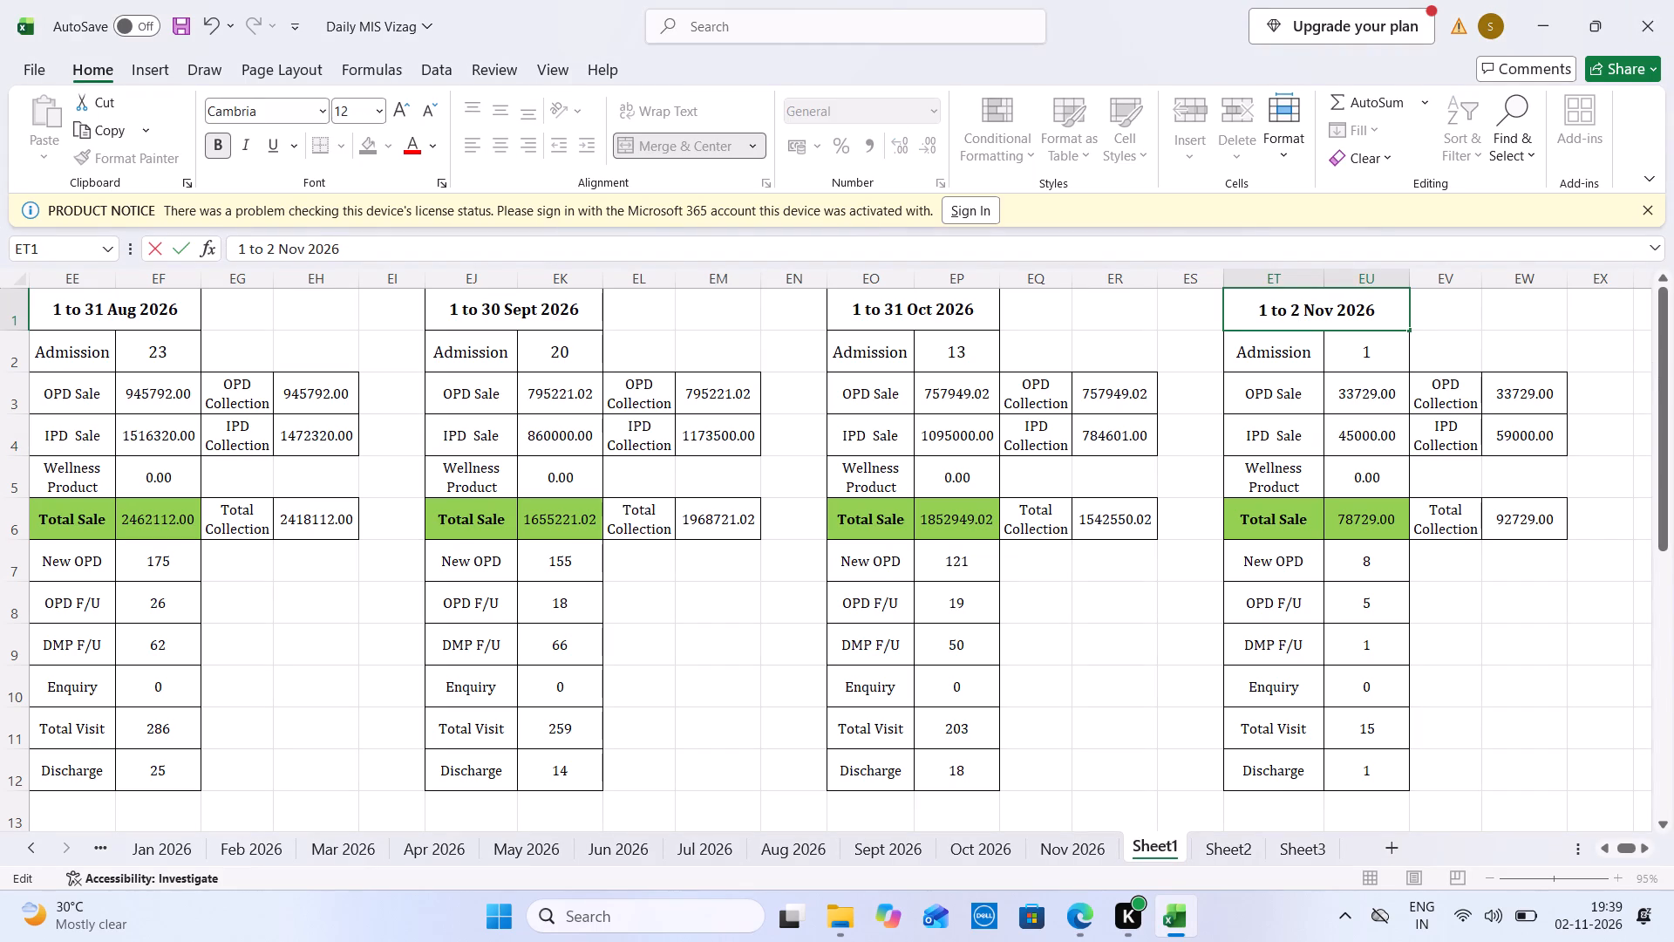
click(1506, 291)
Select the whole November block in Sheet1, from the date heading to the Discharge row, including the collection columns.
drag(1314, 294, 1509, 769)
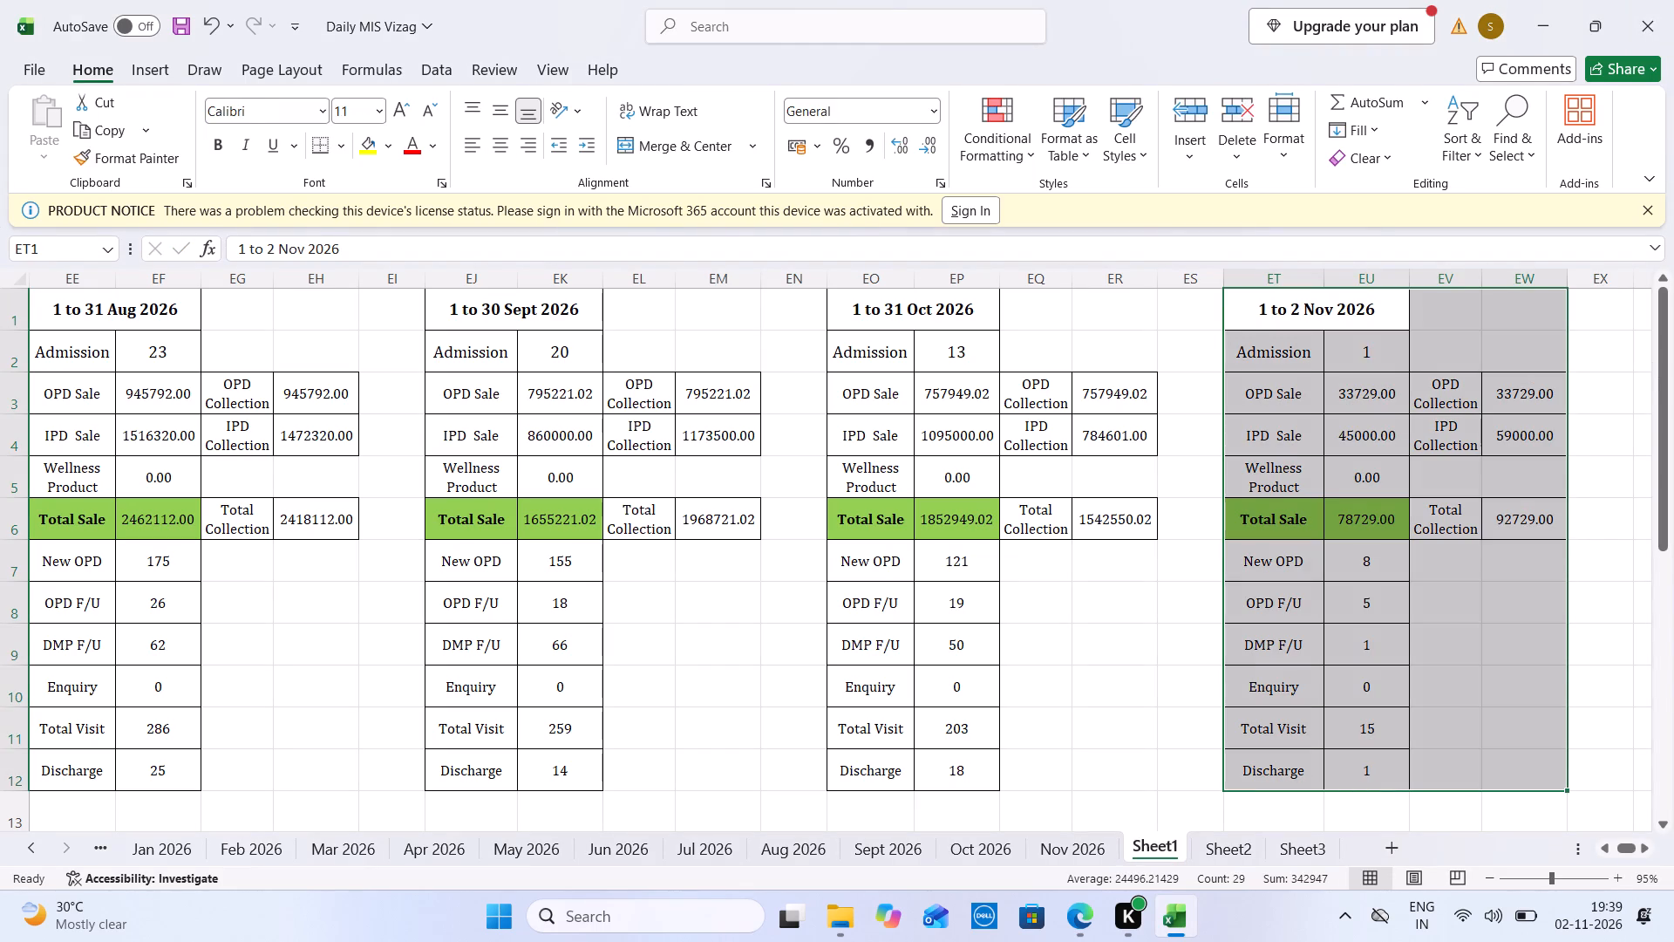
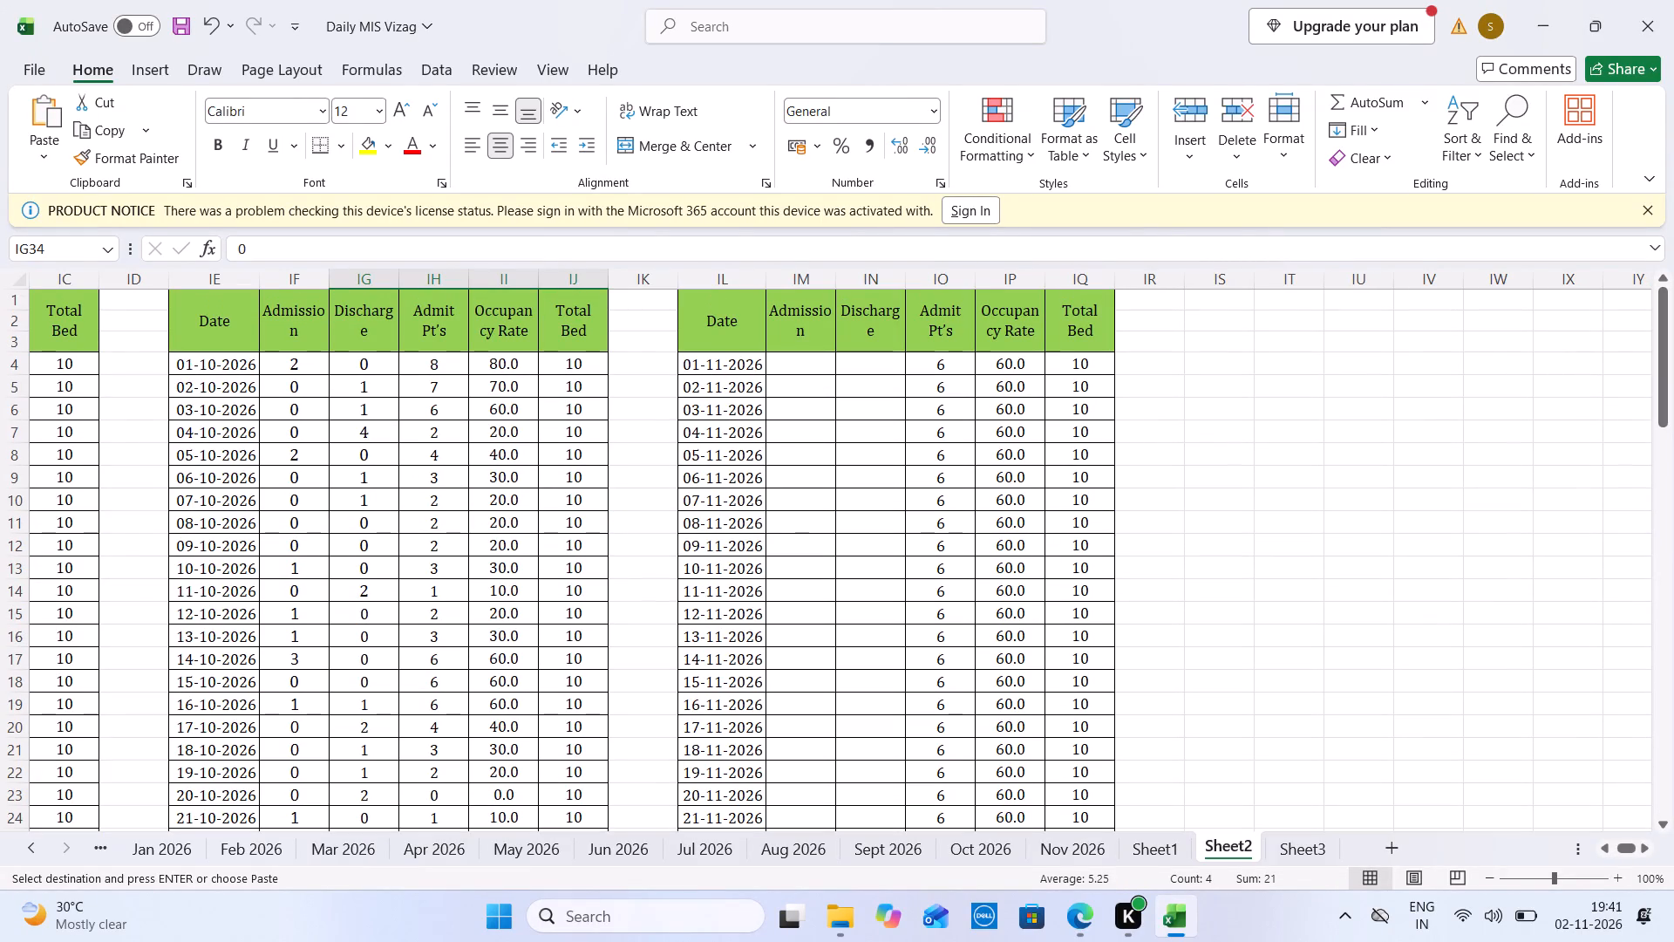
In Sheet2's November block, change the opening patient number in the 01-11-2026 Admit Pt's formula to 1, using October's closing row.
drag(1664, 322, 1673, 501)
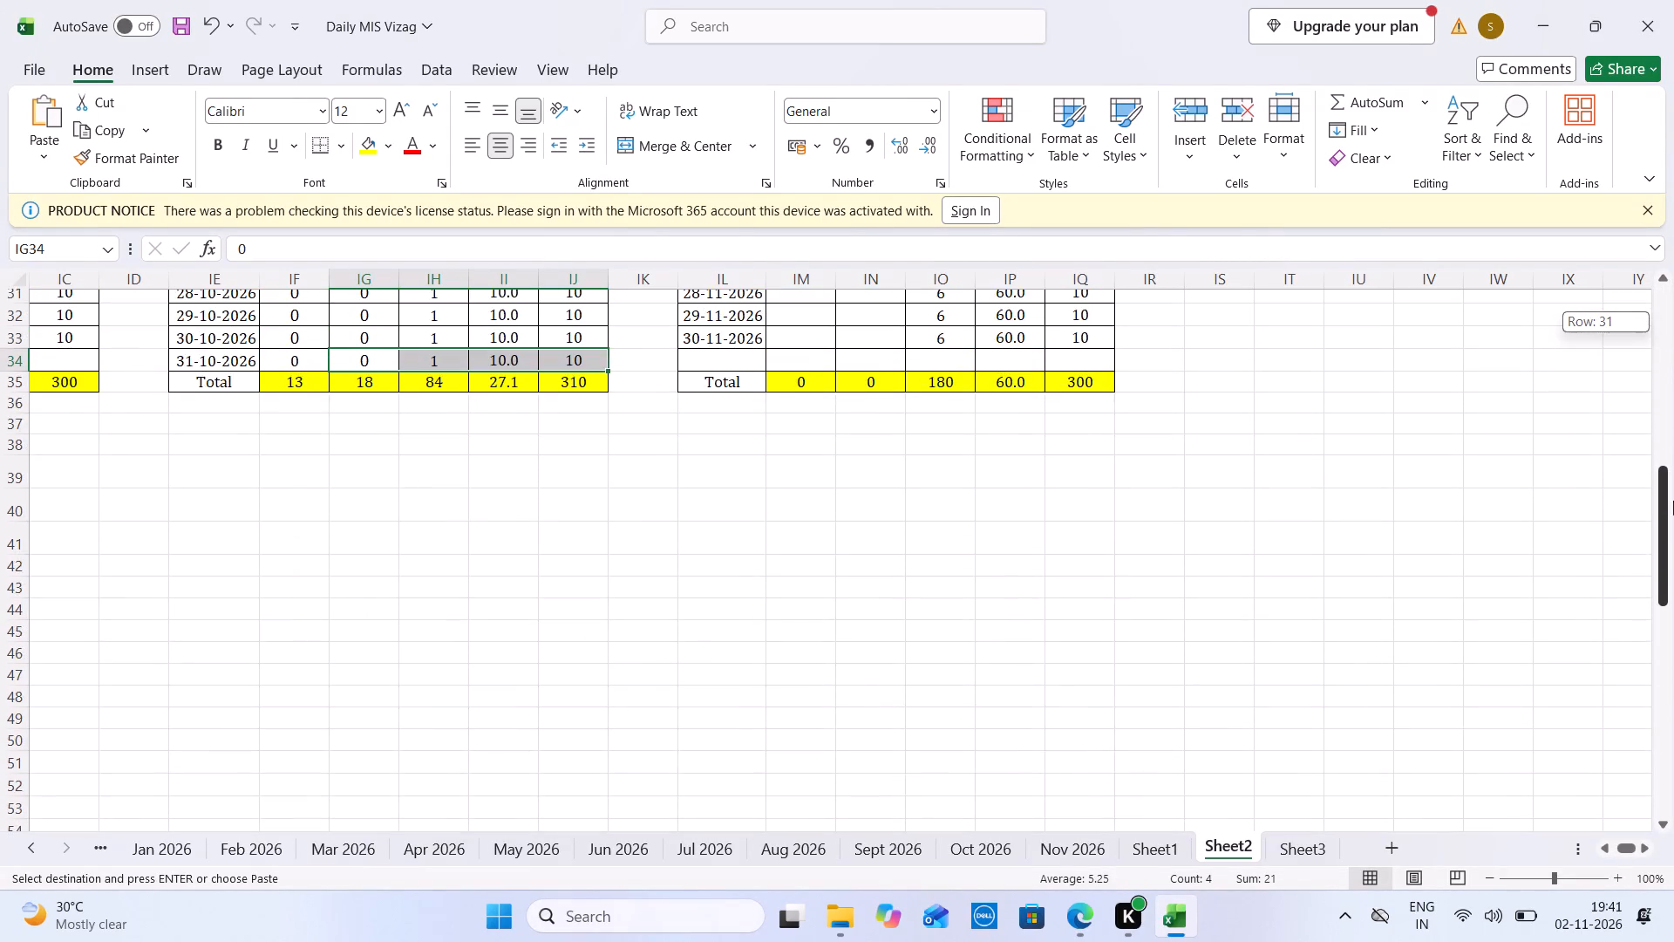
drag(1673, 501, 1673, 213)
click(926, 364)
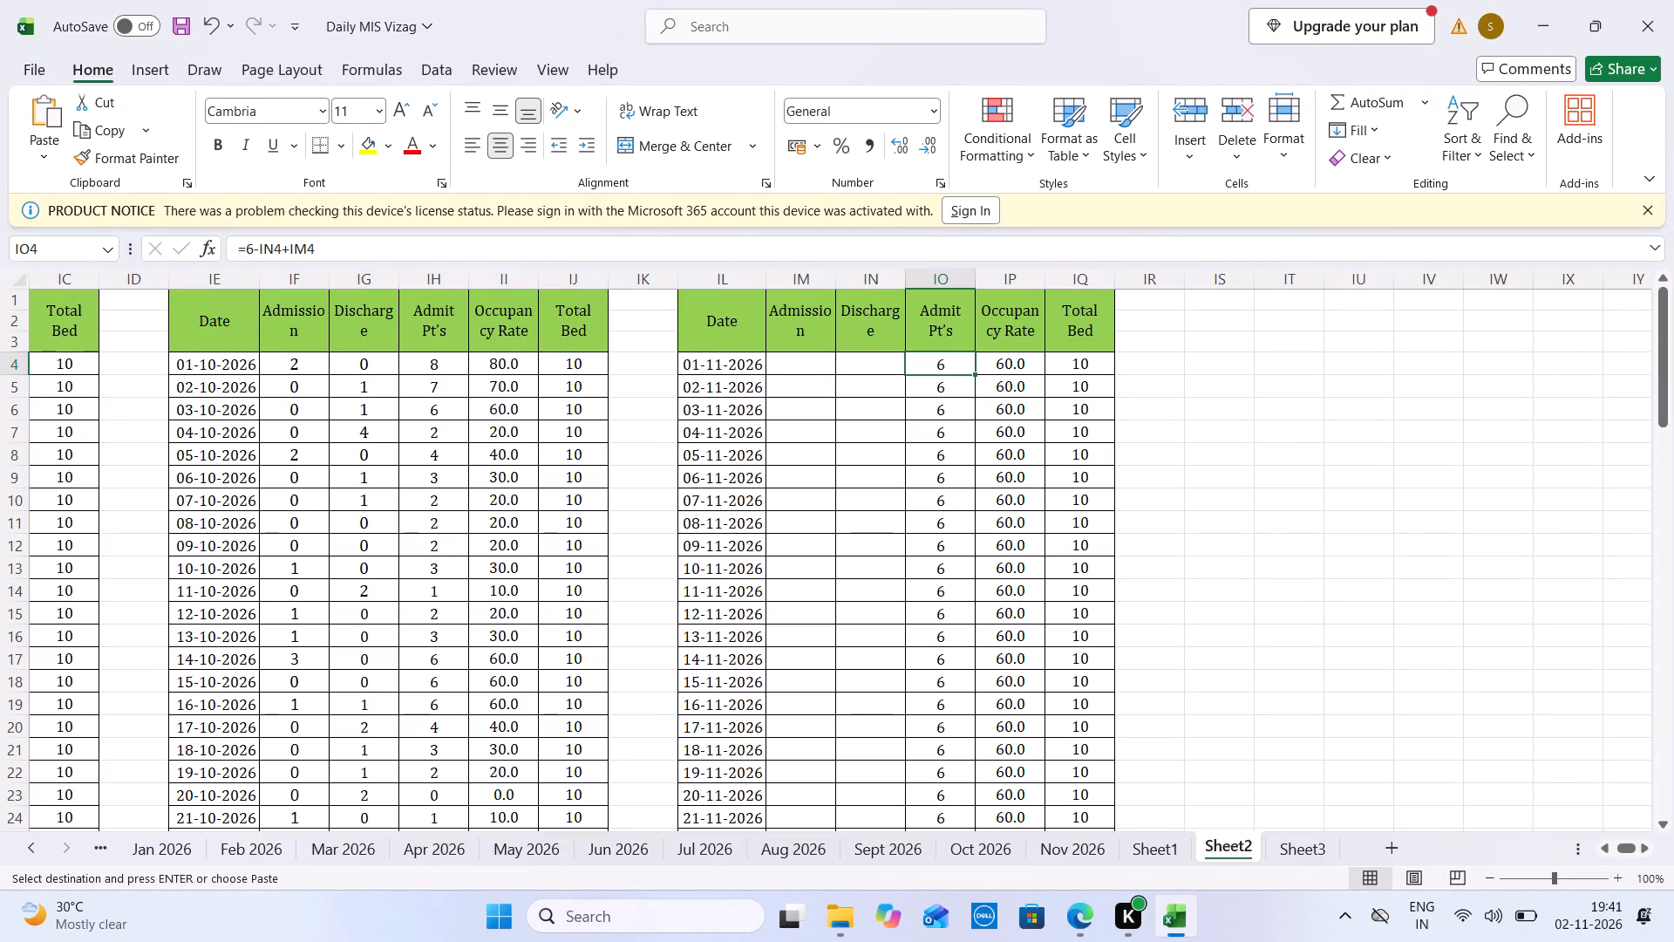
double_click(249, 250)
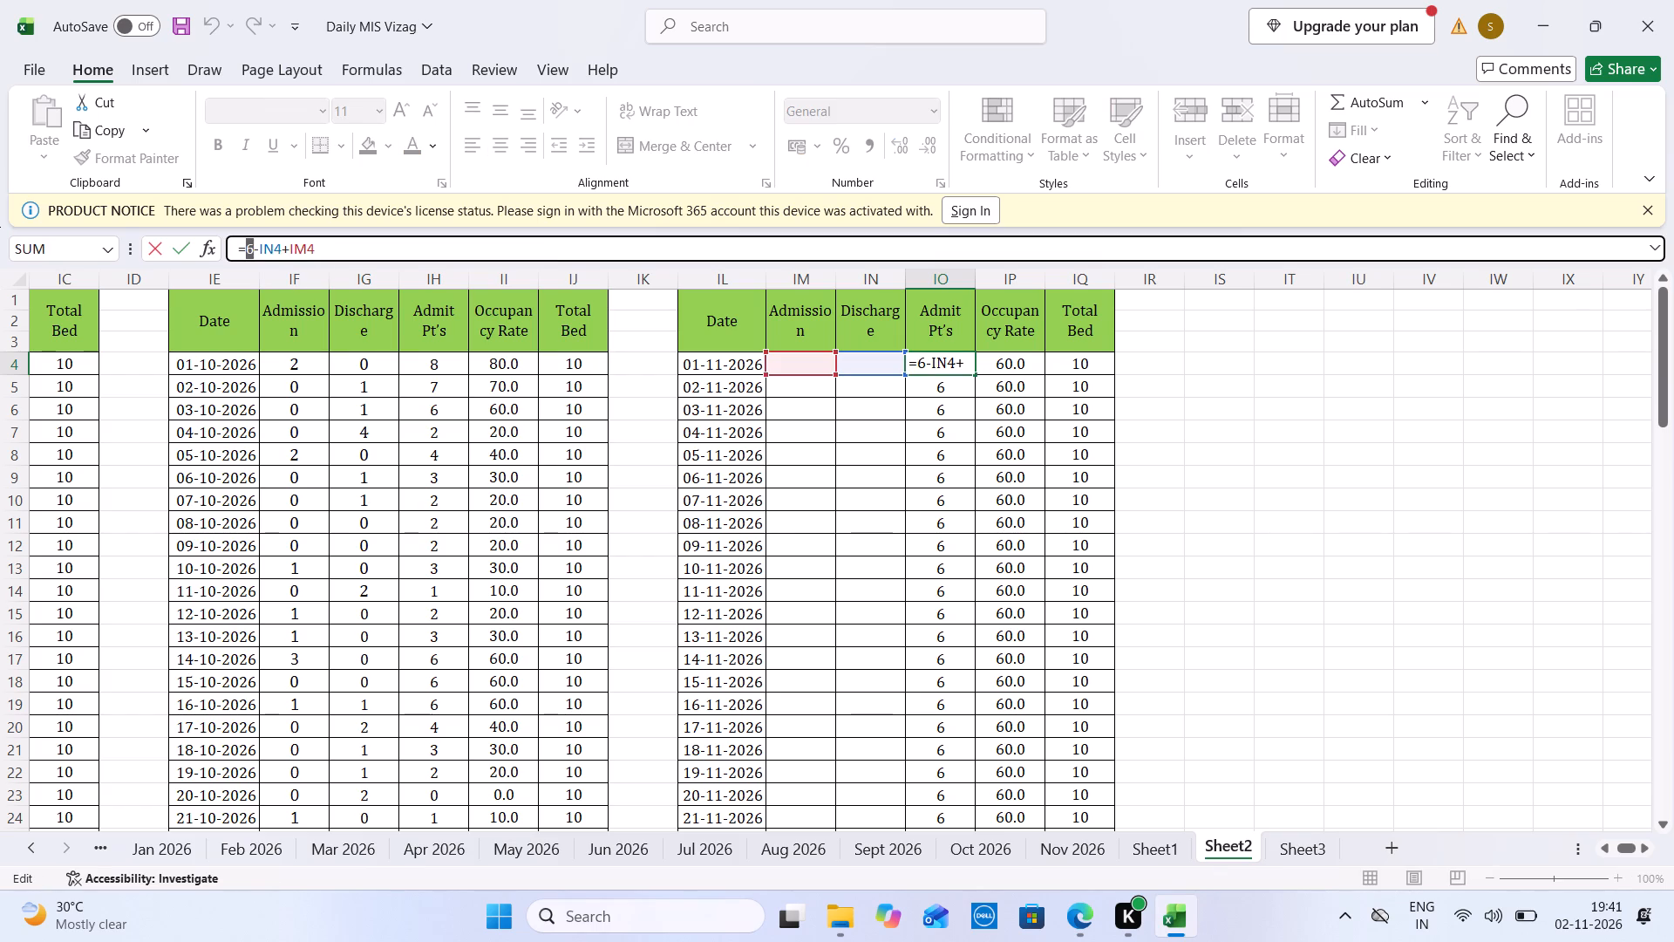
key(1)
Enter 1 for both Admission and Discharge in the 01-11-2026 row of Sheet2's November block.
click(818, 364)
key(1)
key(Tab)
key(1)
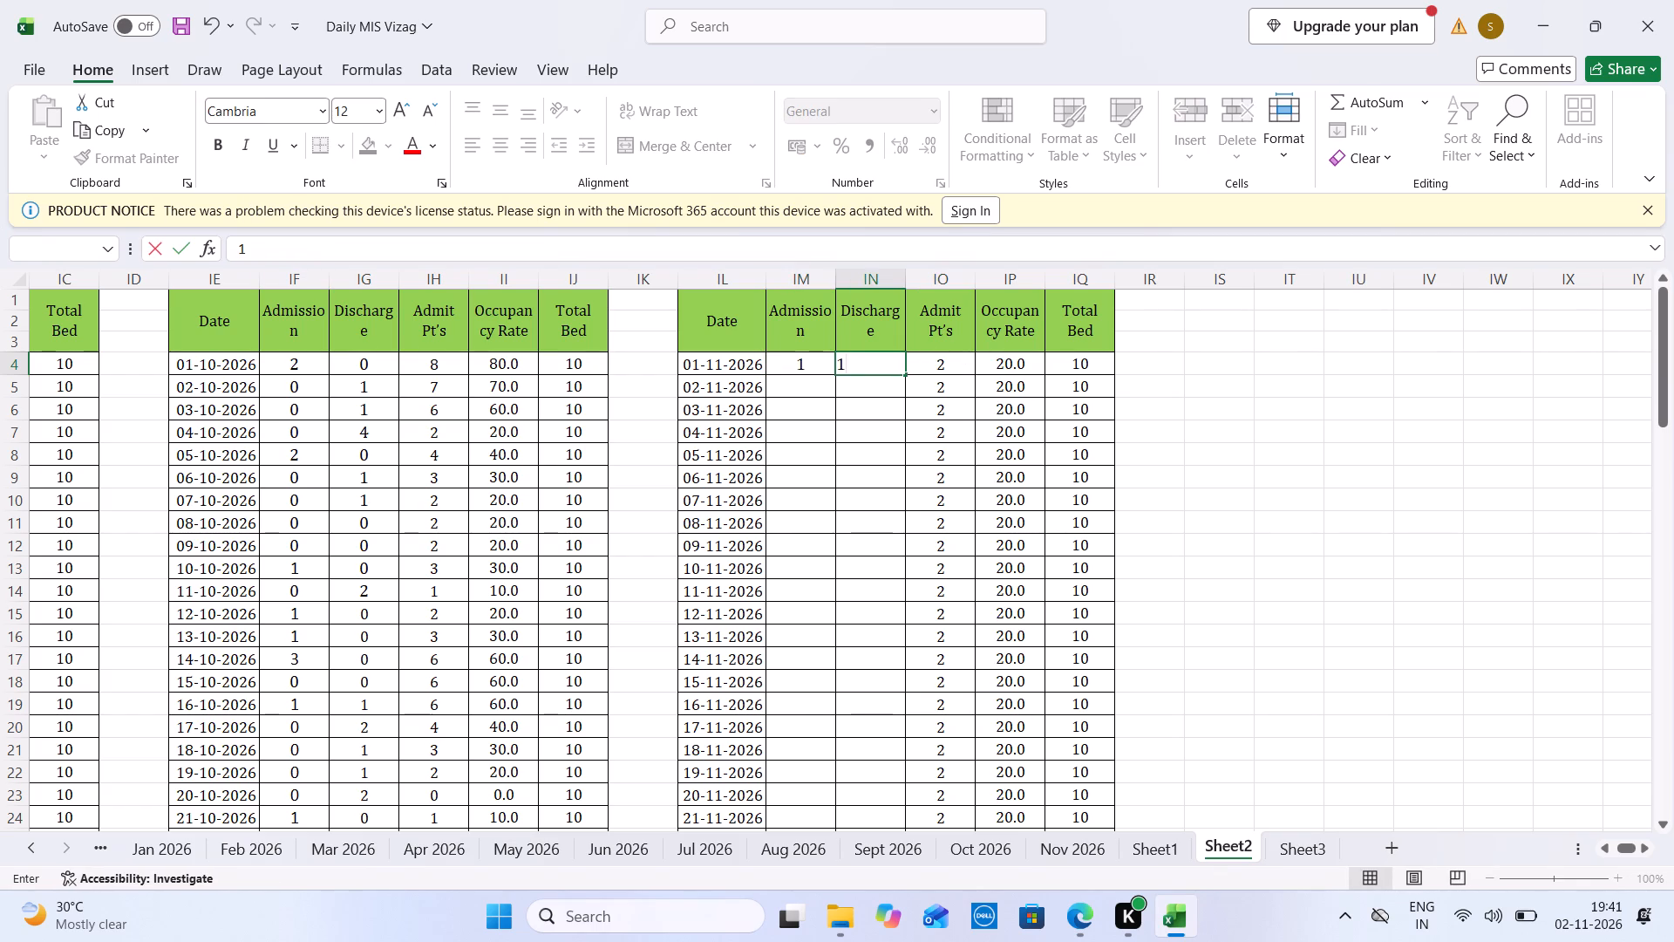
key(Tab)
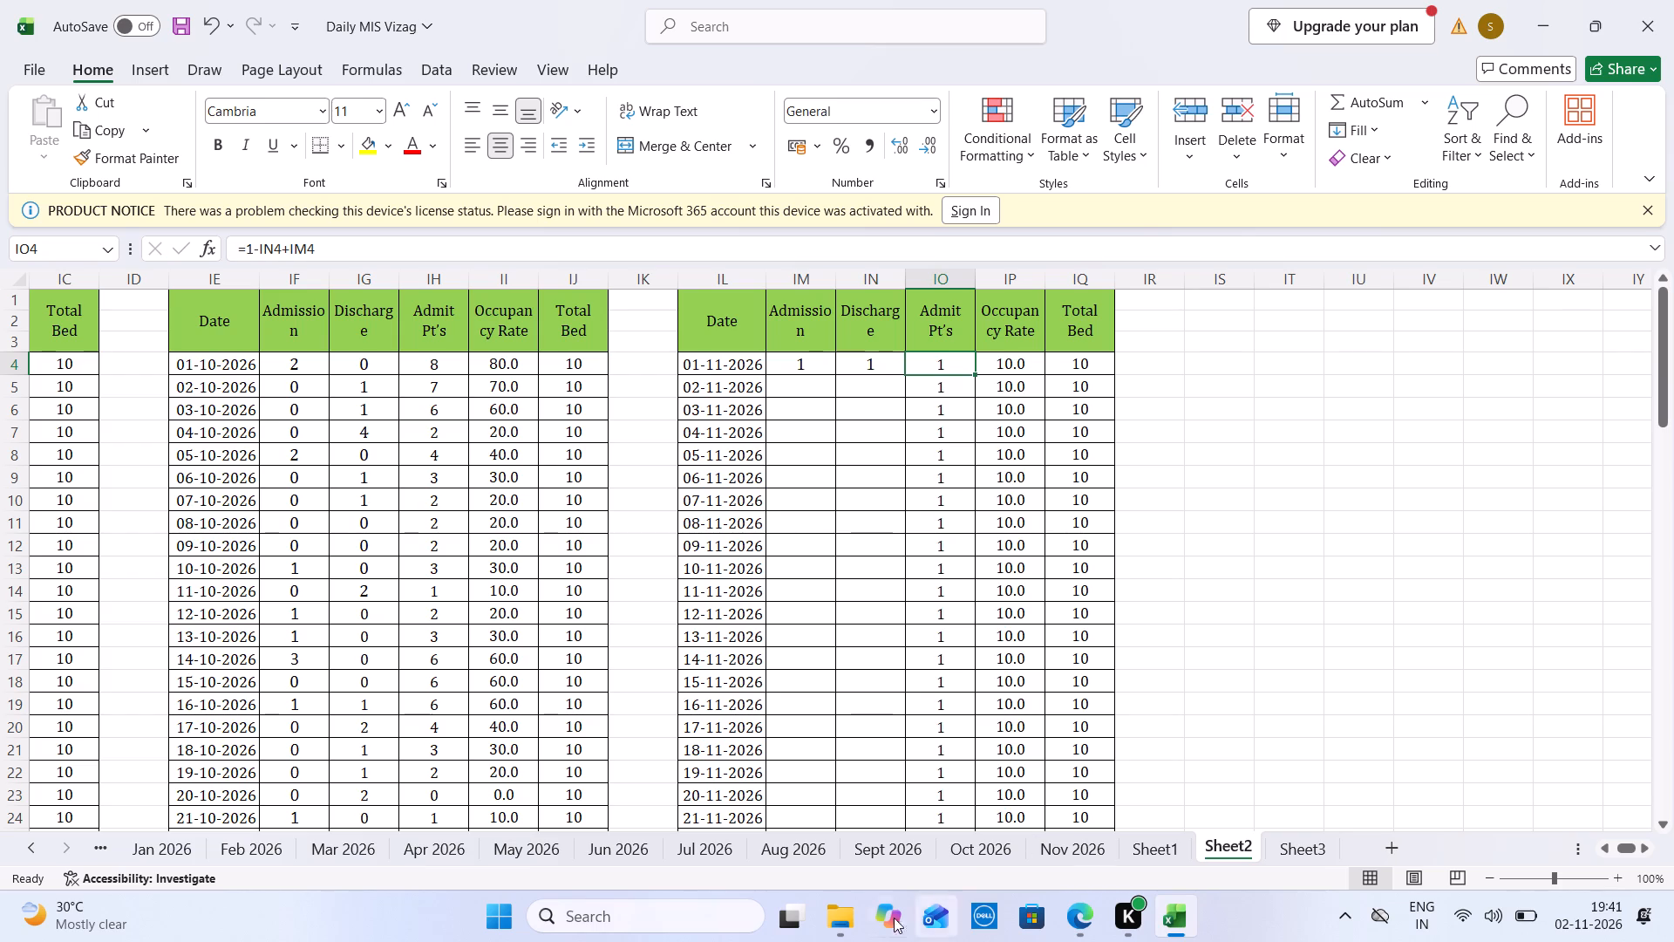
Switch to the Downloads folder in File Explorer.
click(836, 925)
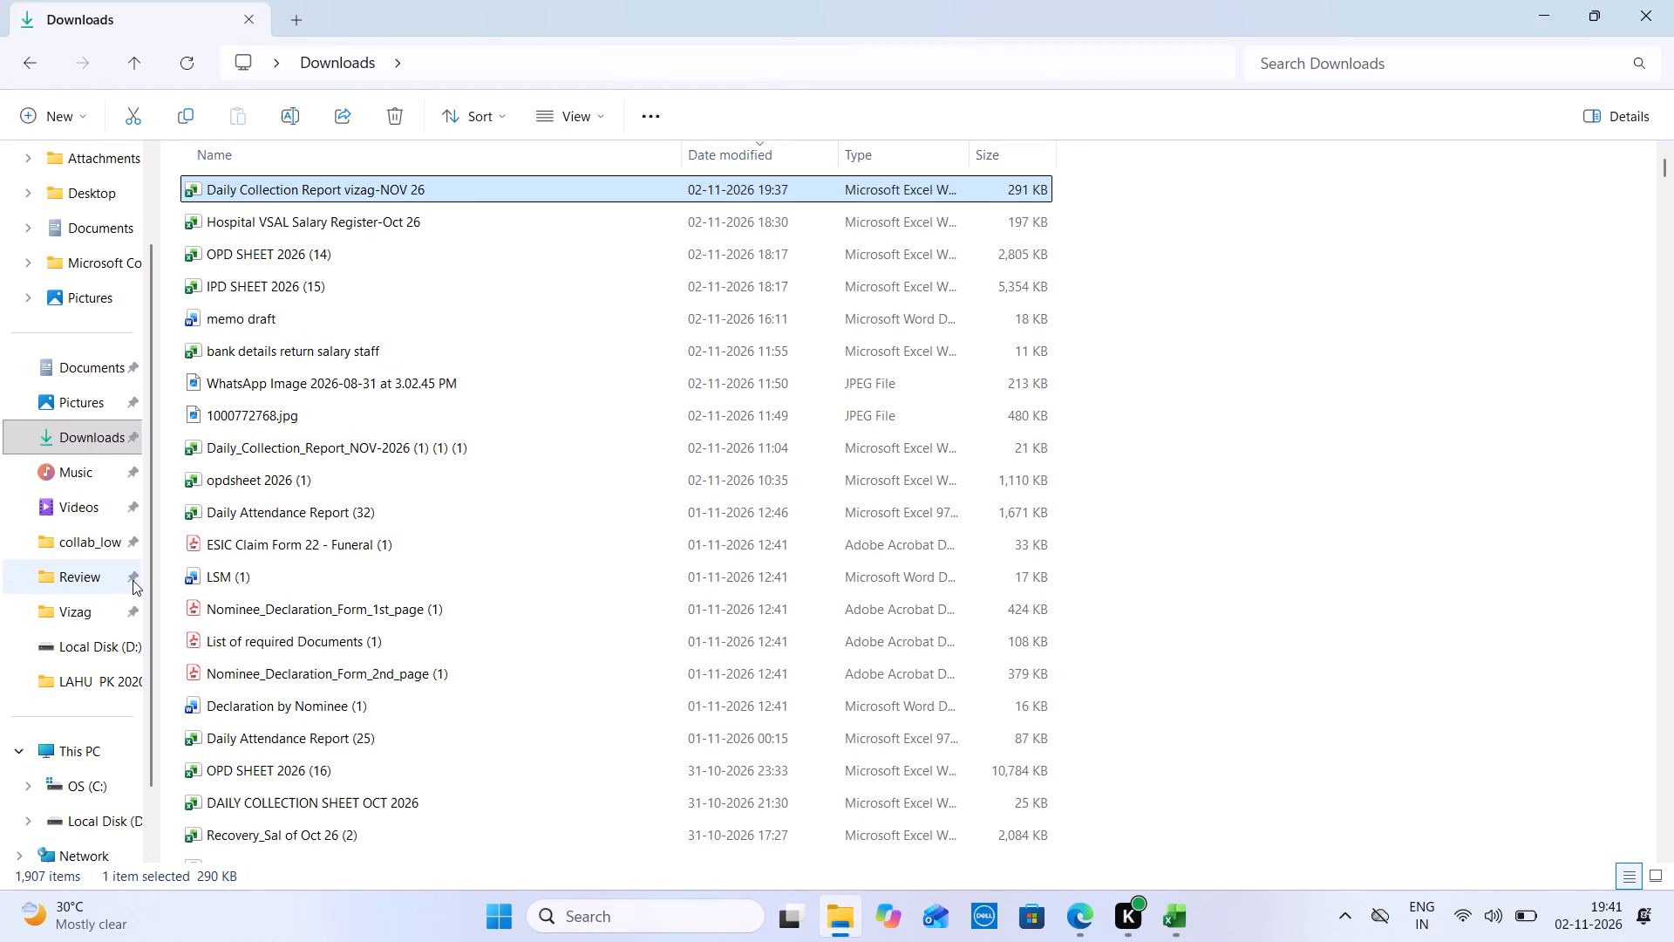
Open the Monthly MIS workbook from the Review folder without updating its external links.
click(133, 580)
double_click(324, 640)
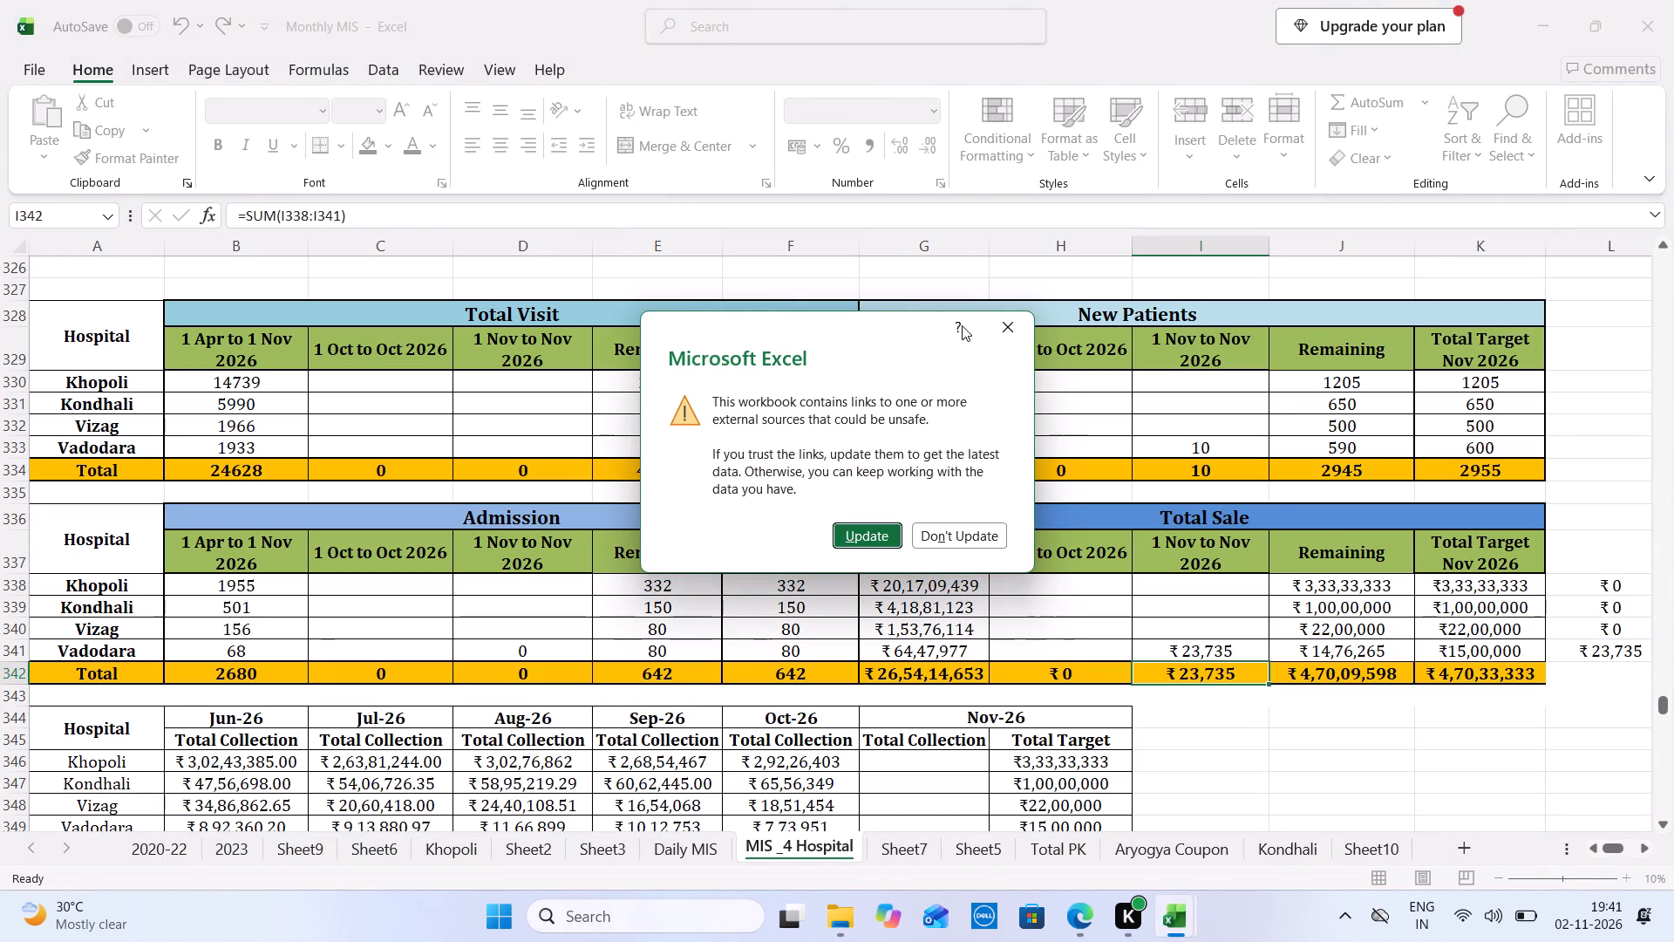
click(1015, 331)
Change the Total Visit date headers in row 329 to 1 Apr to 2 Nov 2026, 1 Oct to 2 Oct 2026 and 1 Nov to 2 Nov 2026.
triple_click(249, 380)
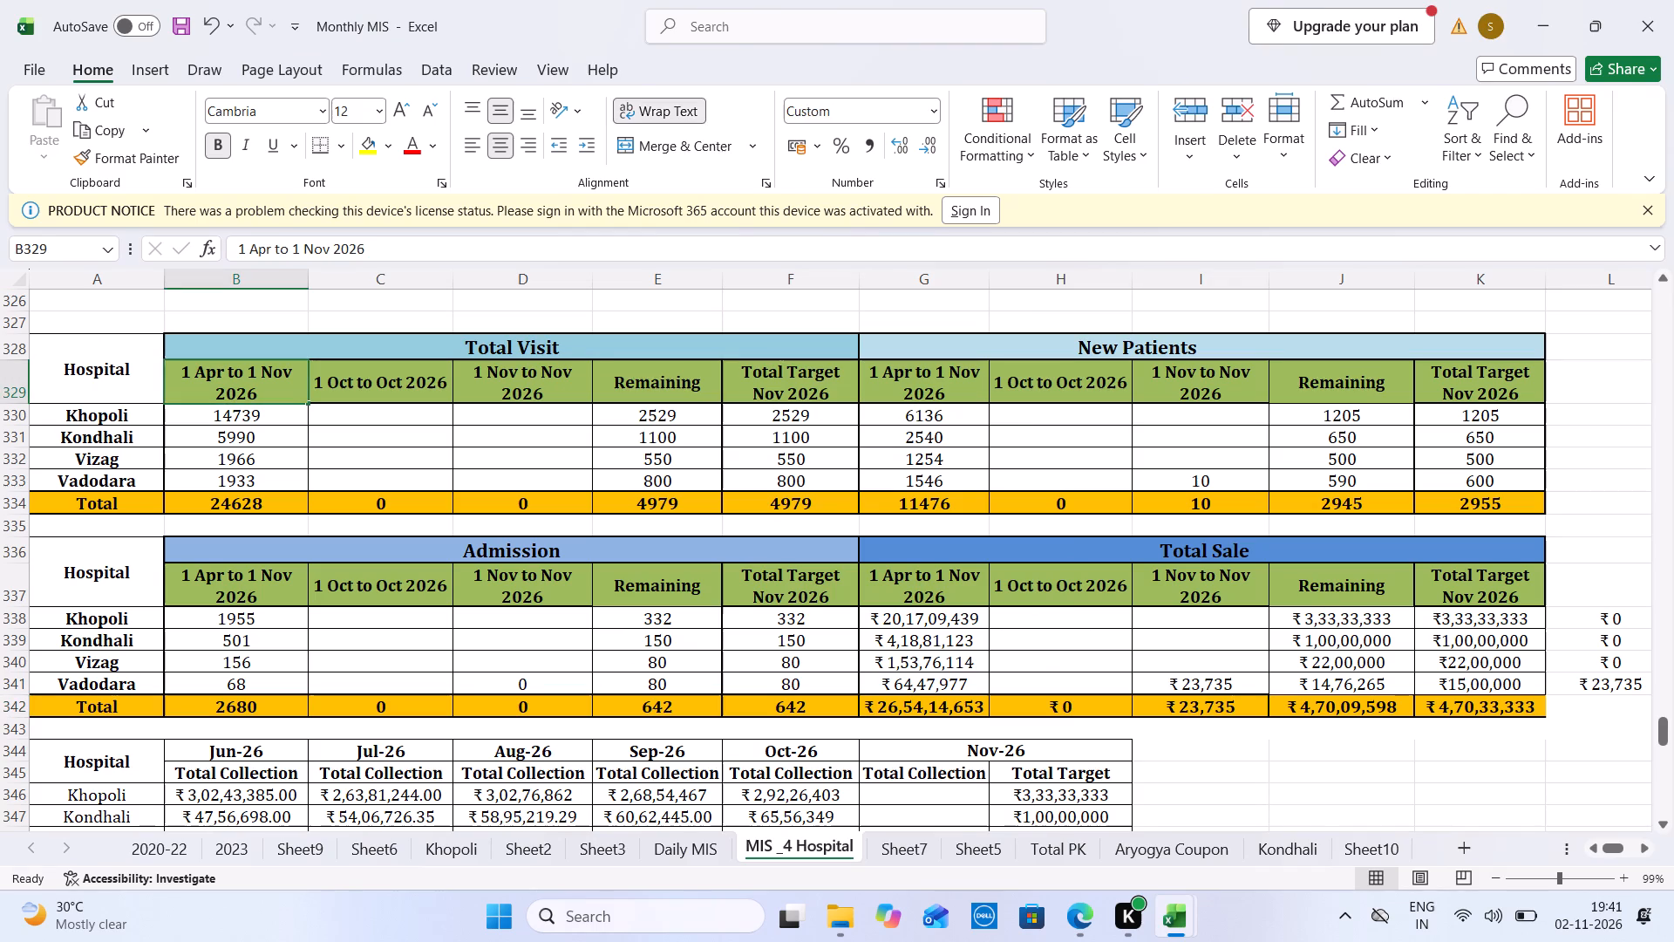
double_click(249, 380)
key(2)
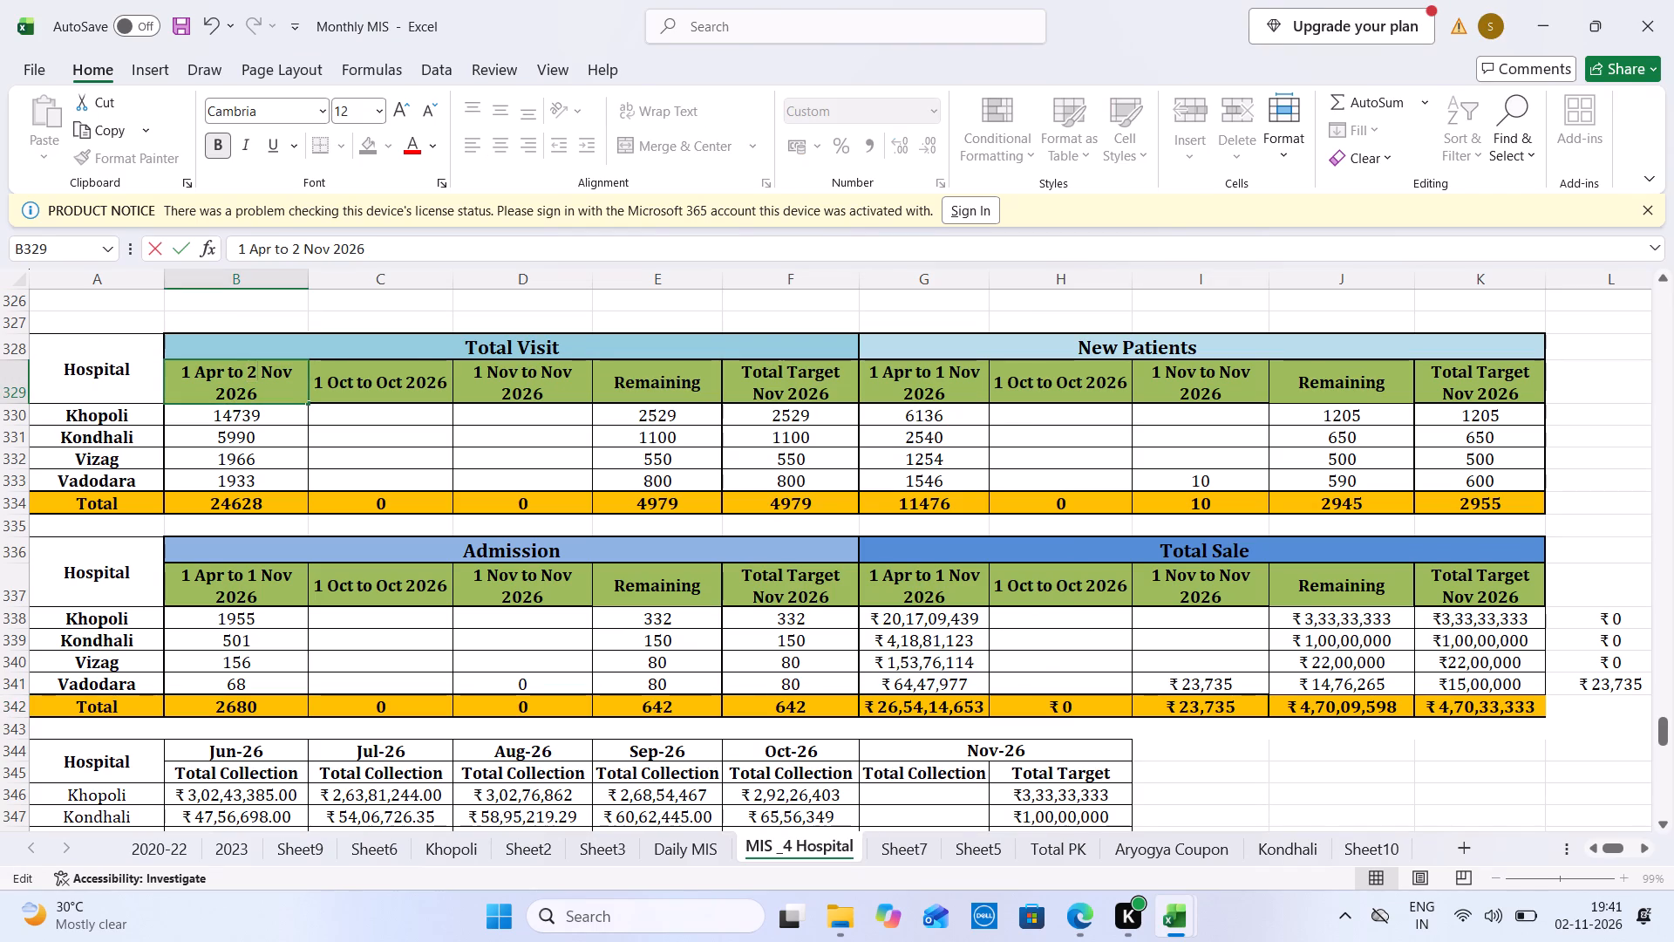
double_click(366, 381)
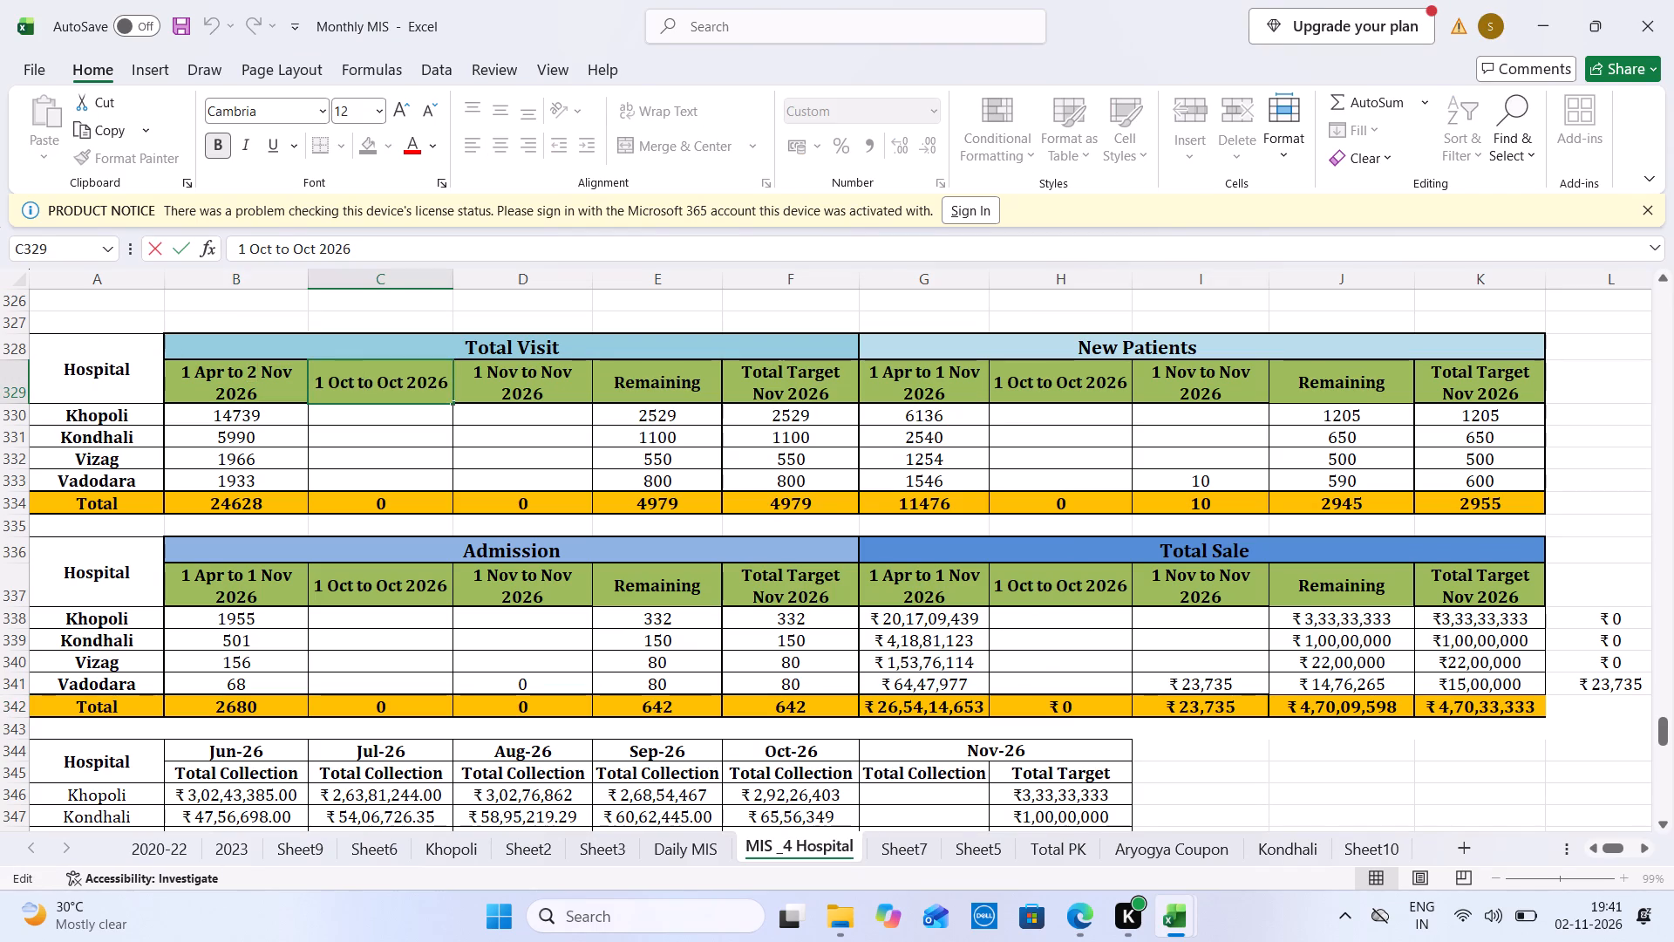
key(Right)
key(space)
text(2)
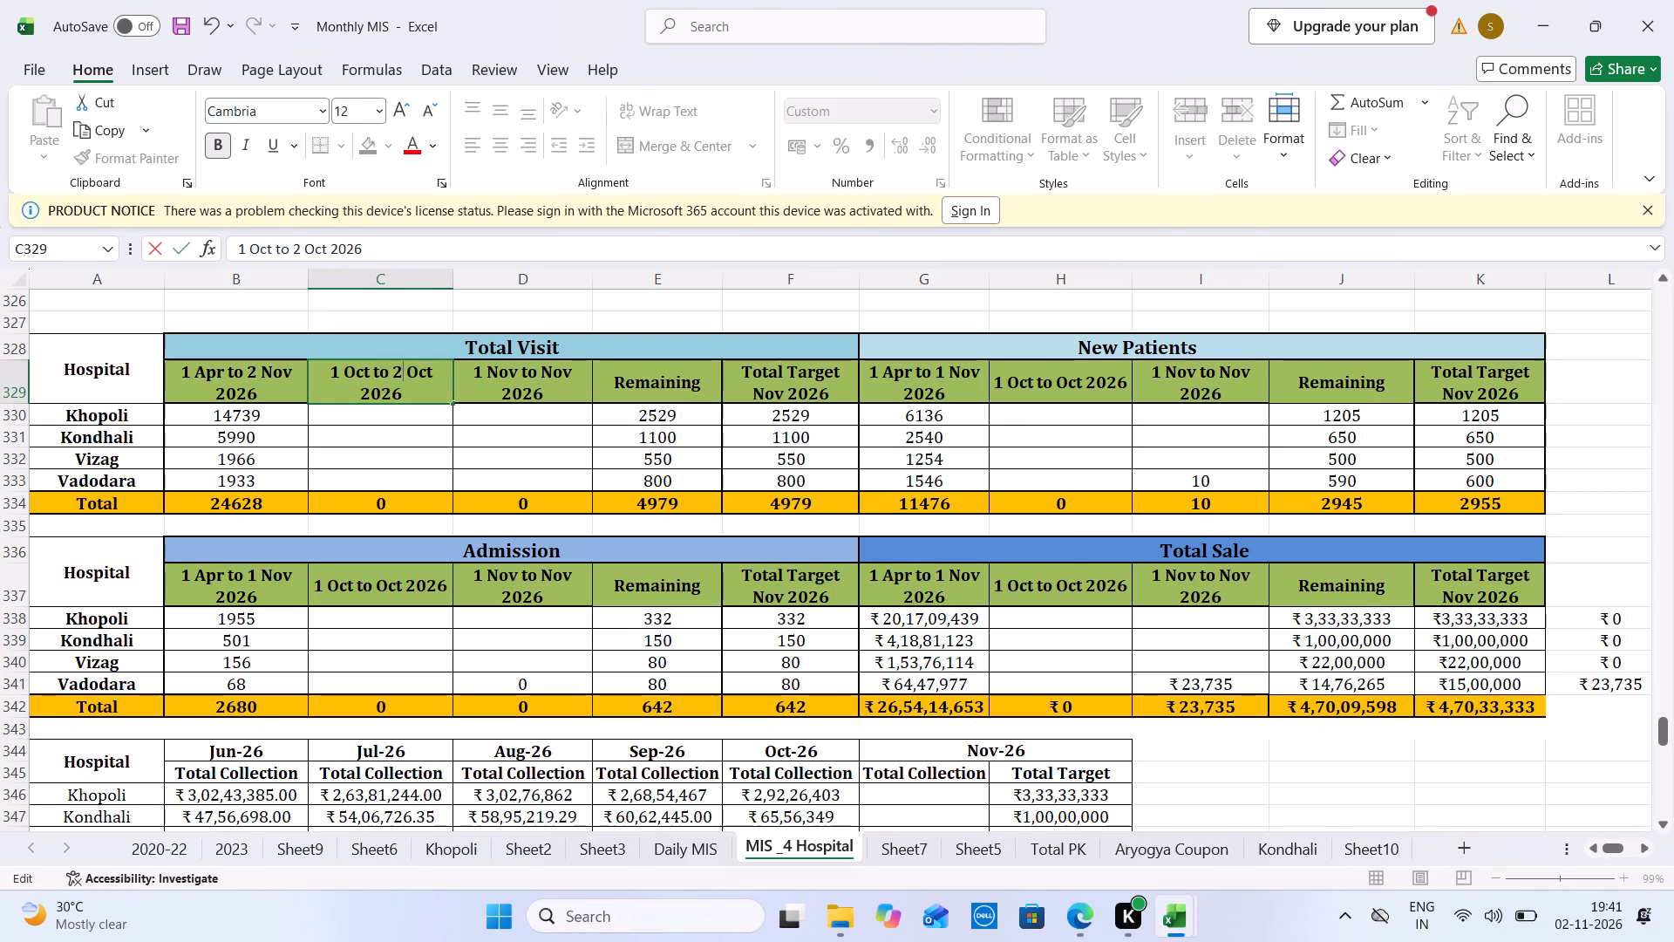
double_click(536, 375)
key(space)
text(2)
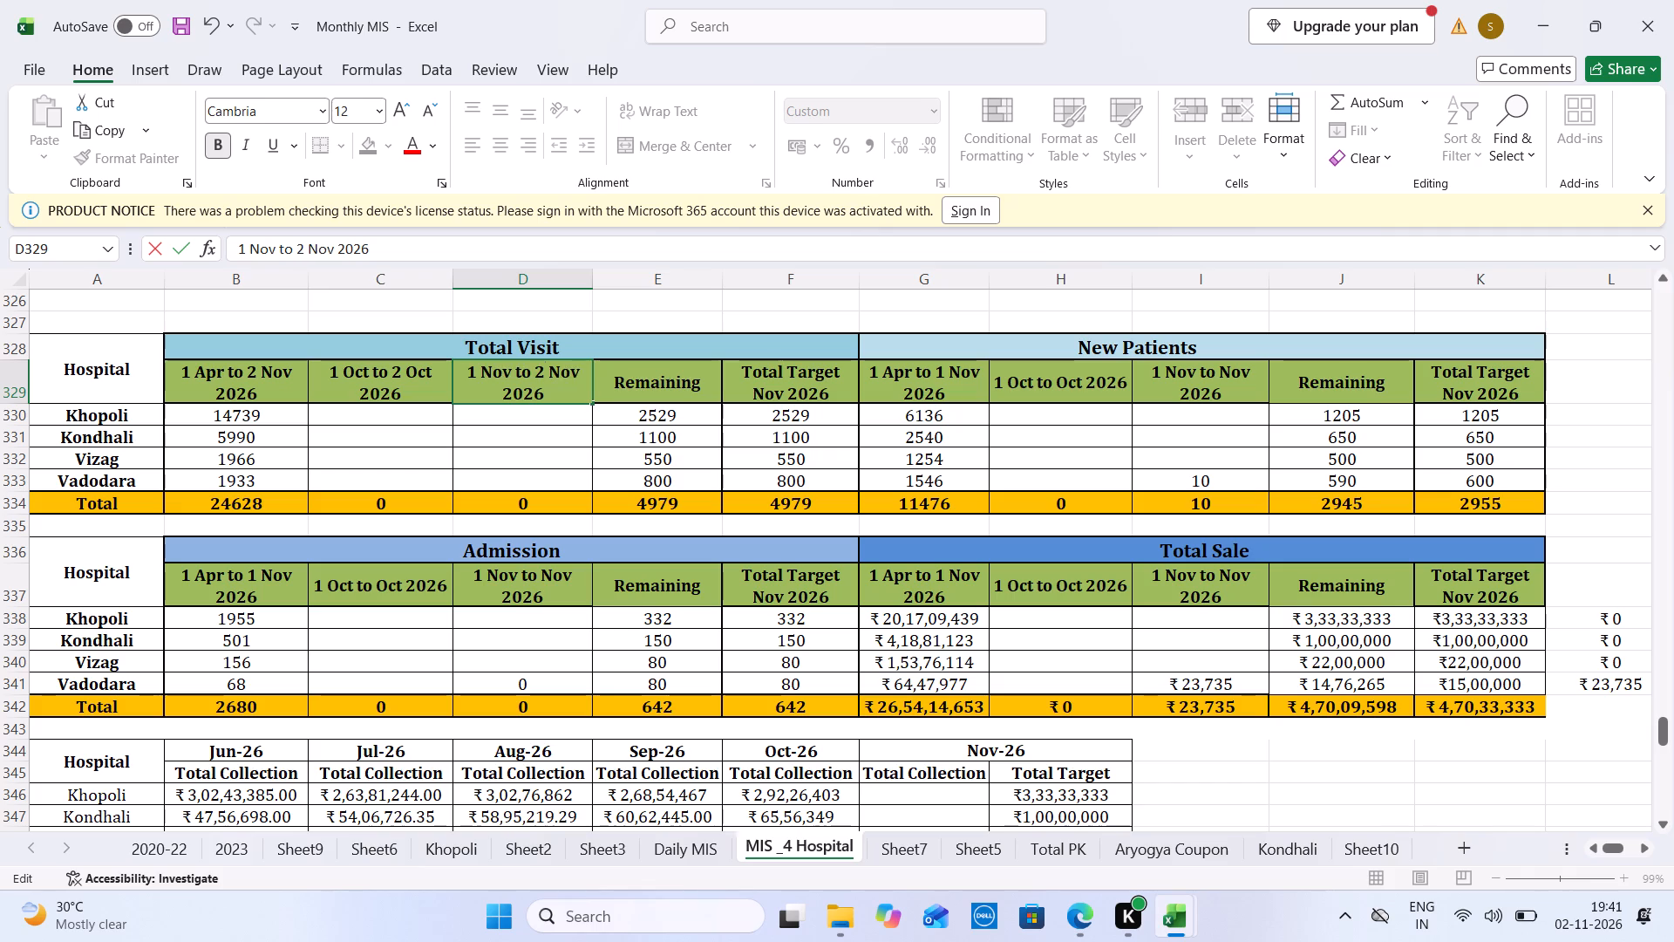
click(389, 472)
Copy the three Total Visit date headers onto the Admission, New Patients and Total Sale headers, and save the workbook.
drag(261, 384, 521, 381)
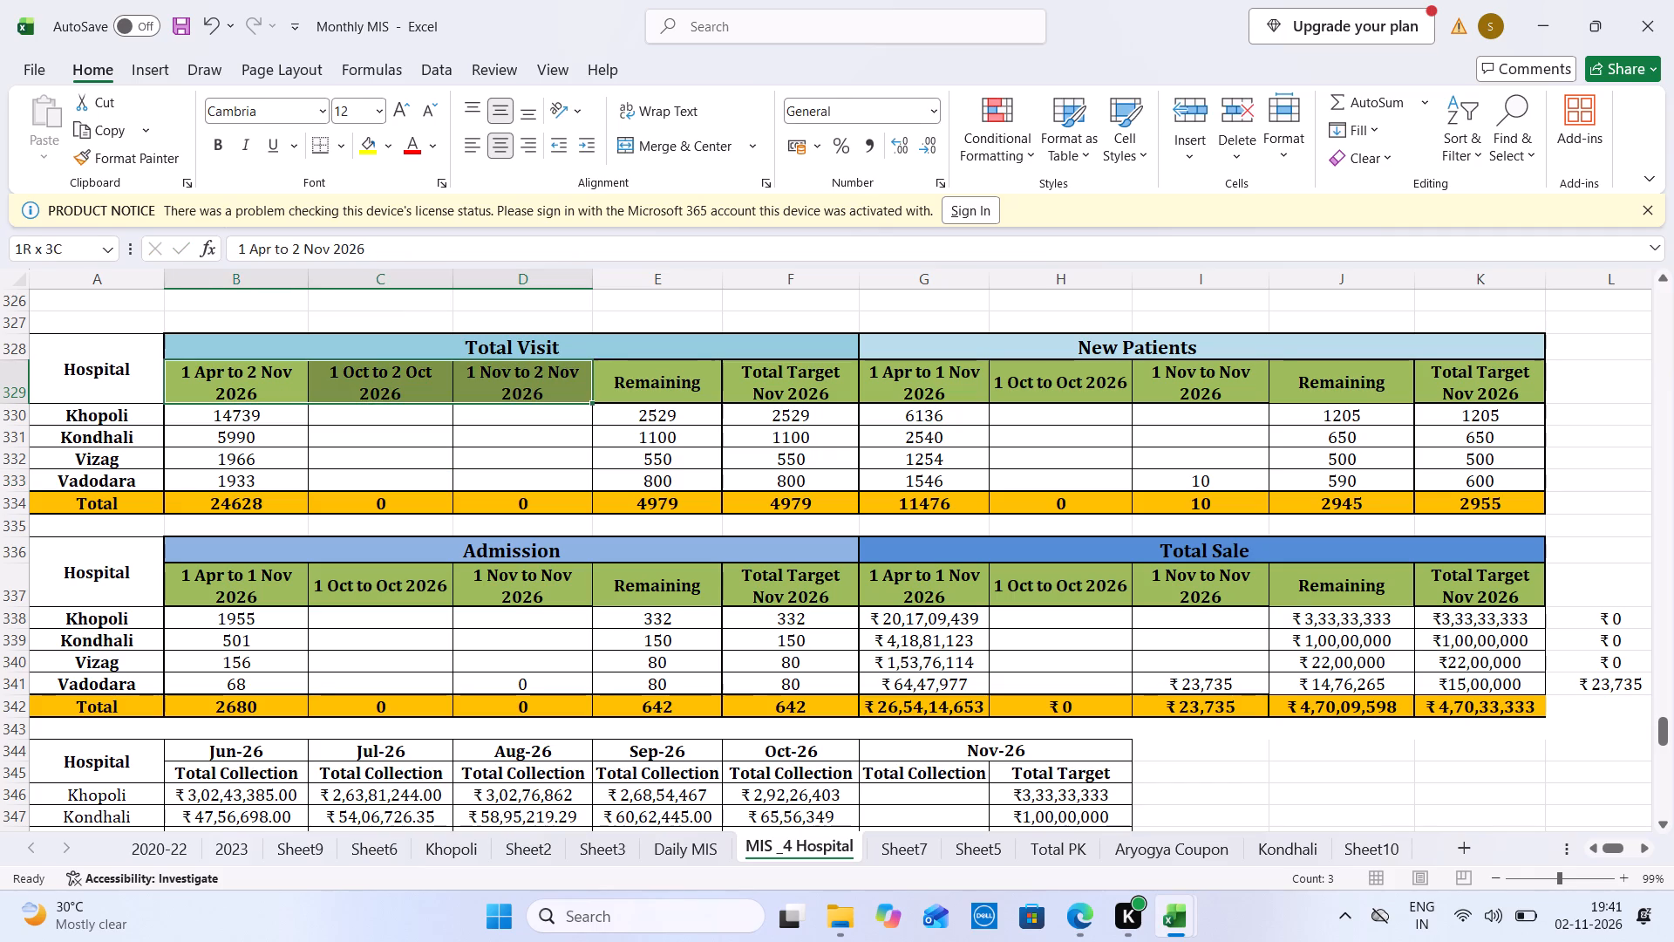
drag(521, 381, 523, 381)
key(ctrl+c)
click(255, 581)
key(ctrl+v)
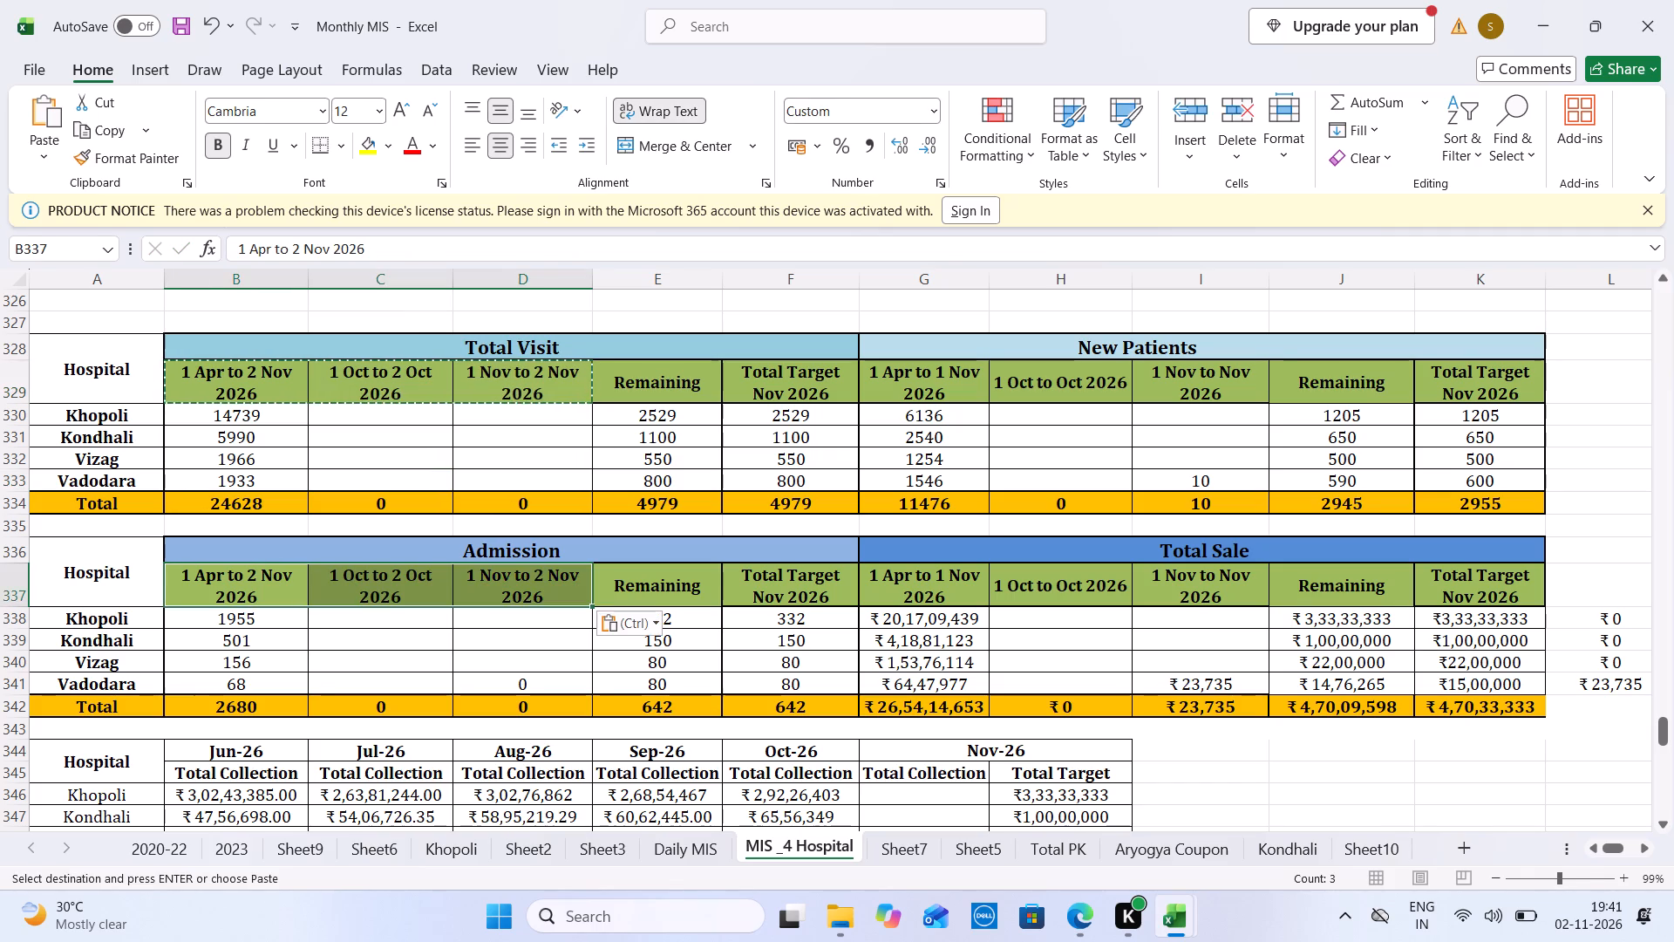
click(942, 377)
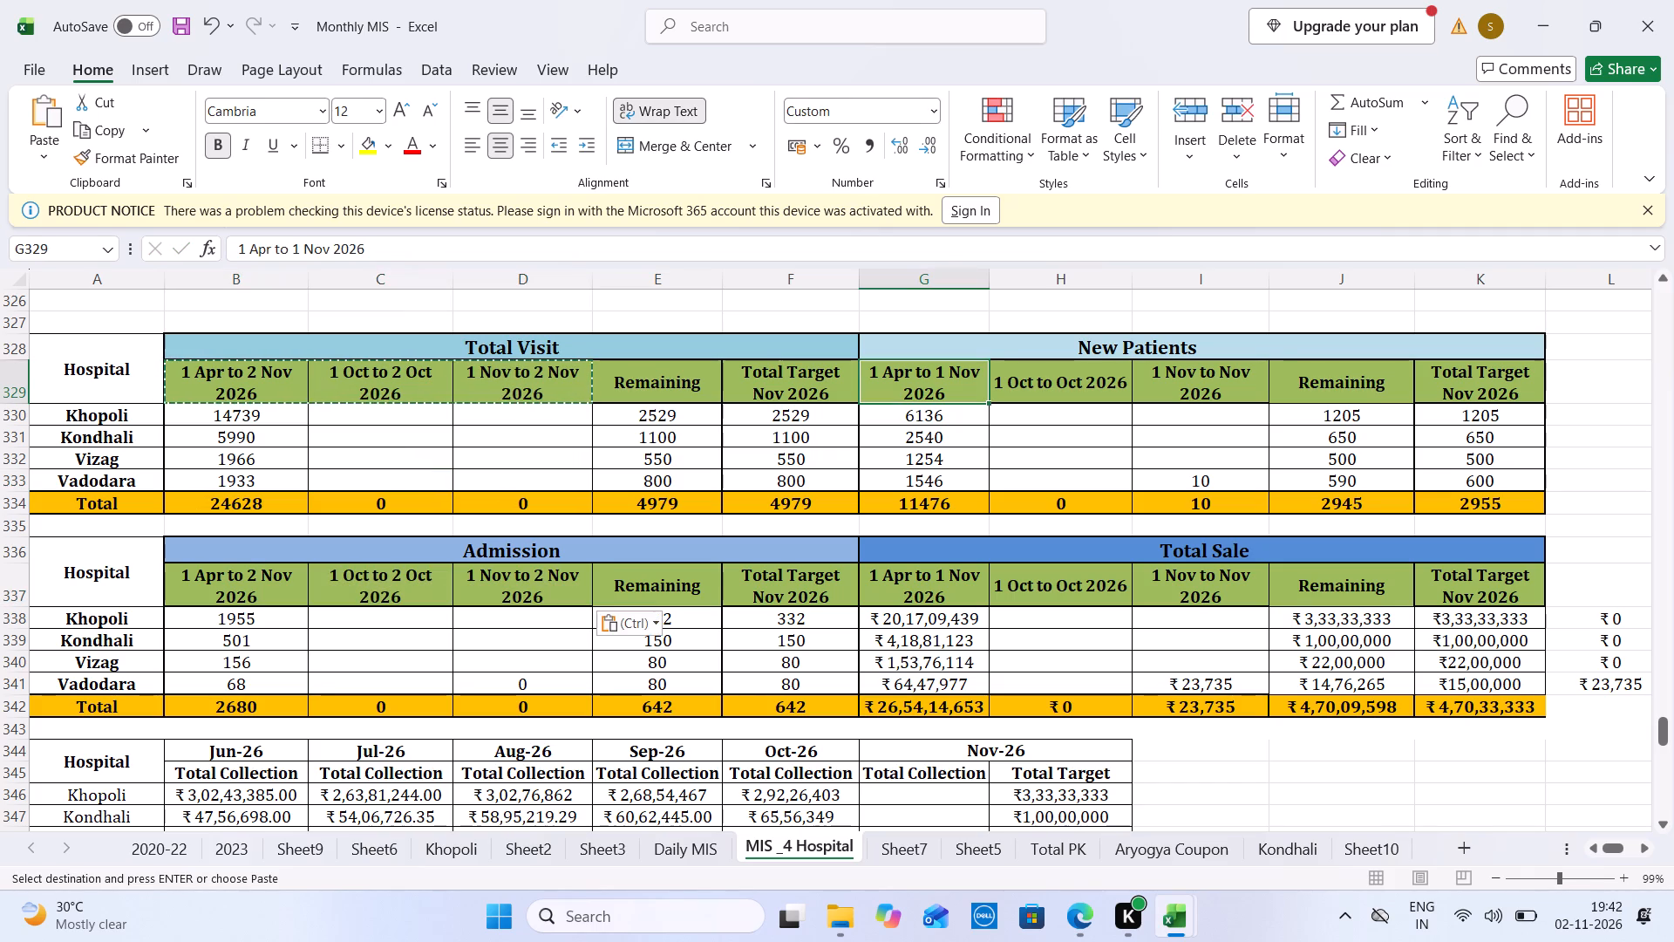
drag(256, 595, 569, 572)
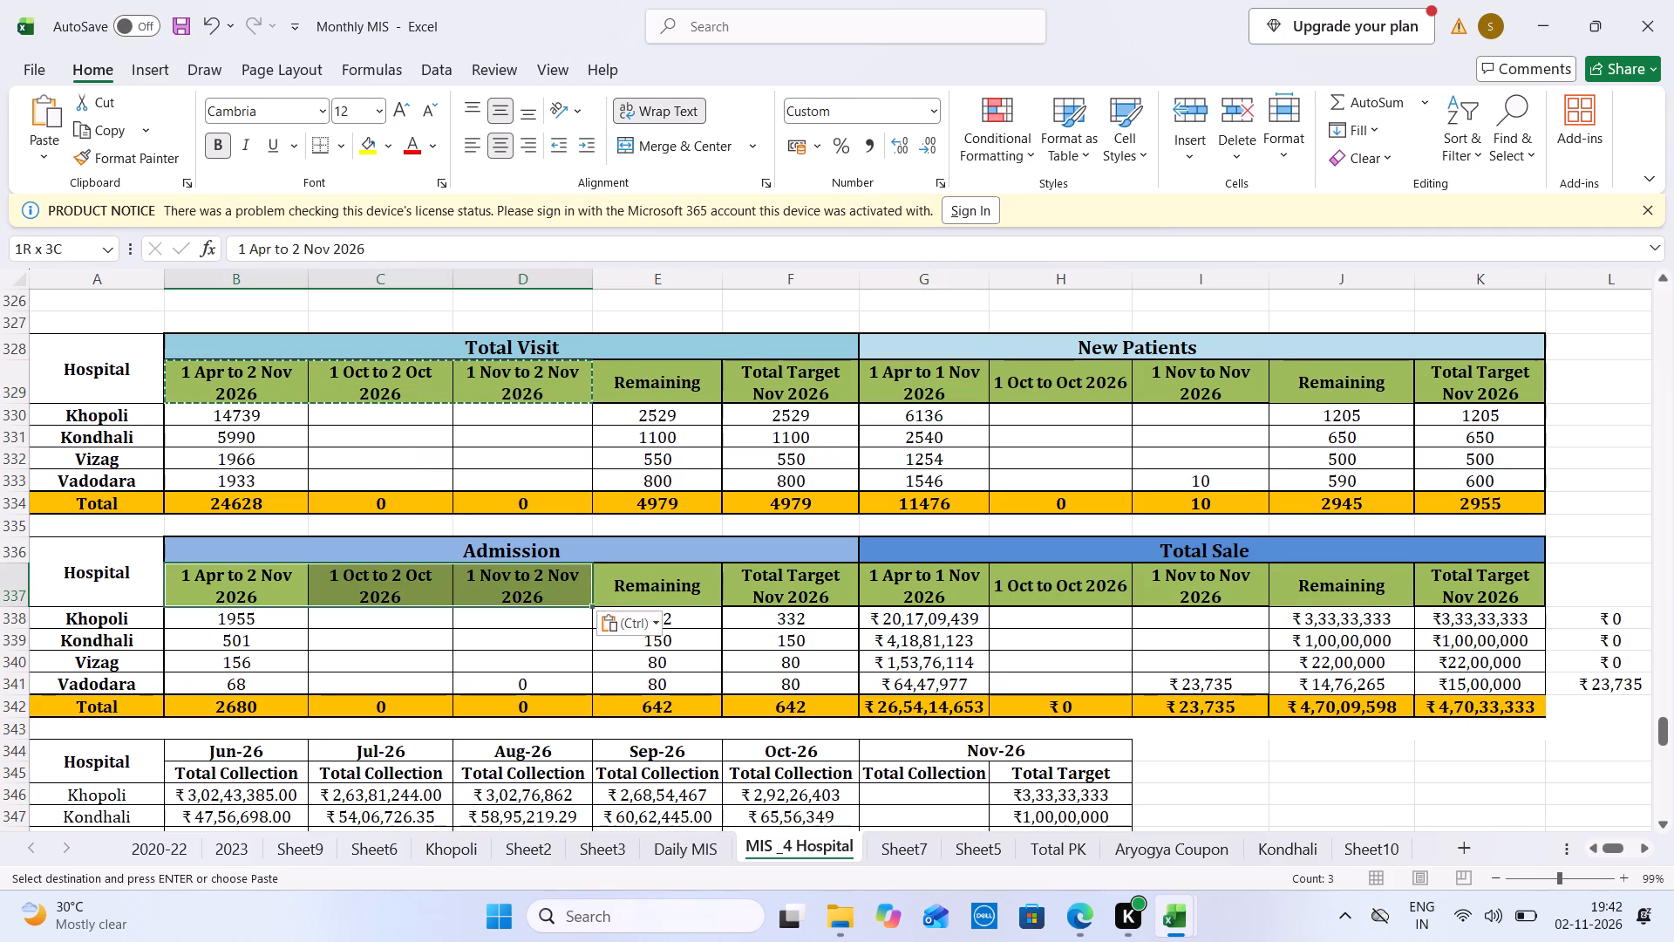
drag(569, 572, 582, 571)
click(956, 378)
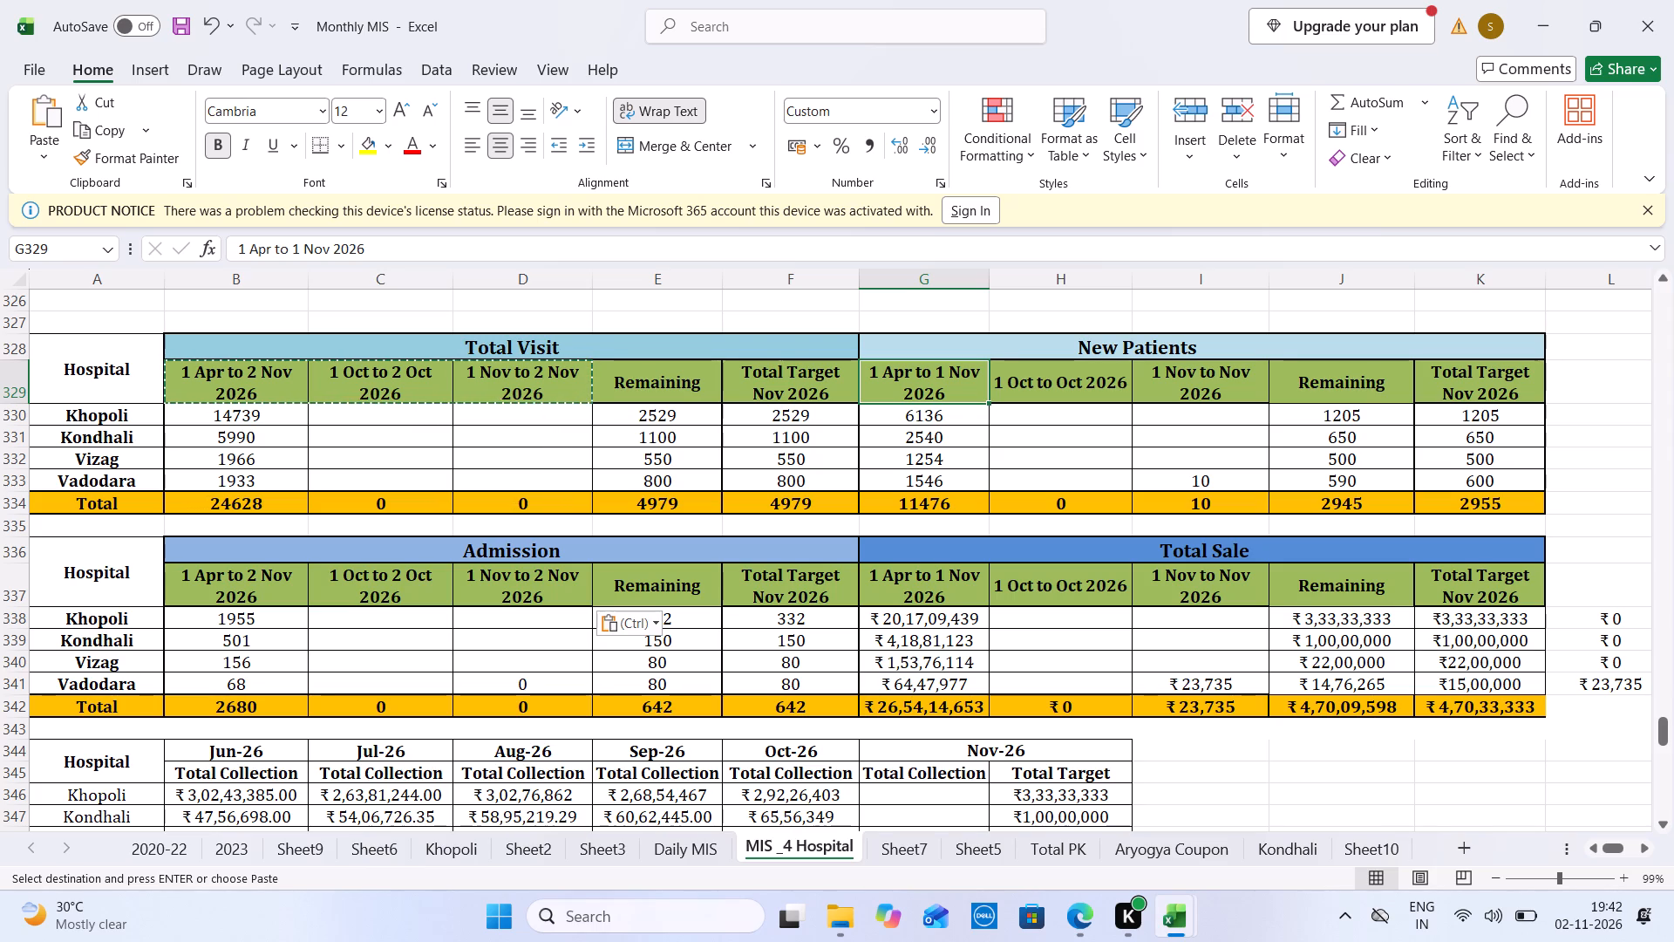
key(ctrl+v)
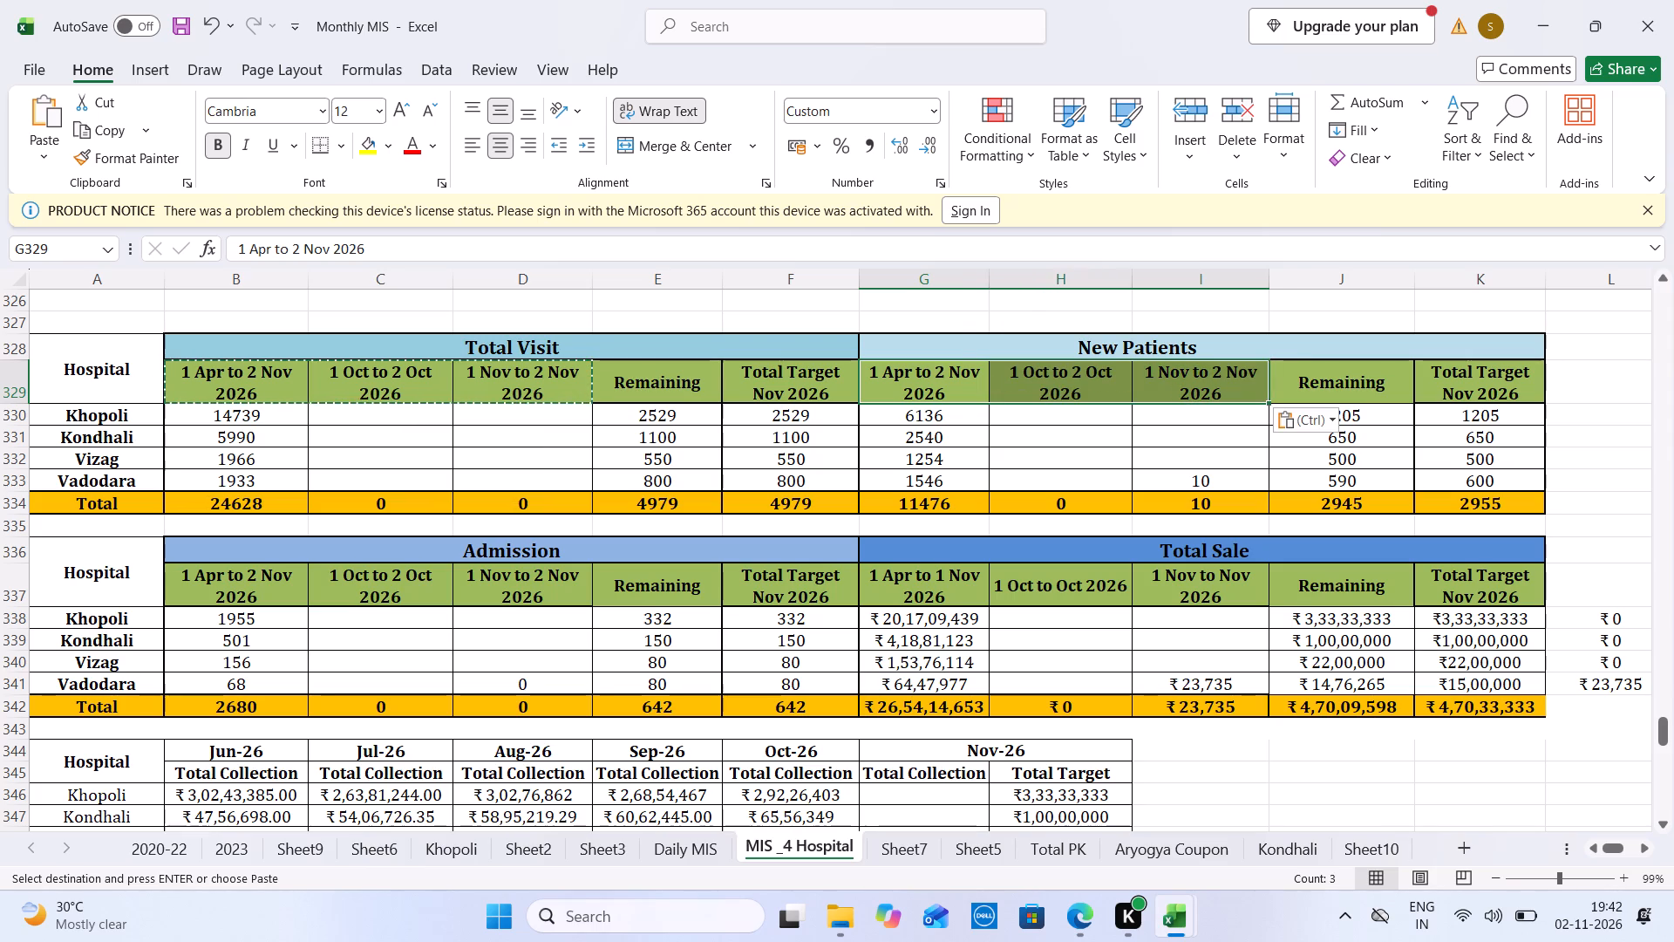
click(936, 576)
key(ctrl+v)
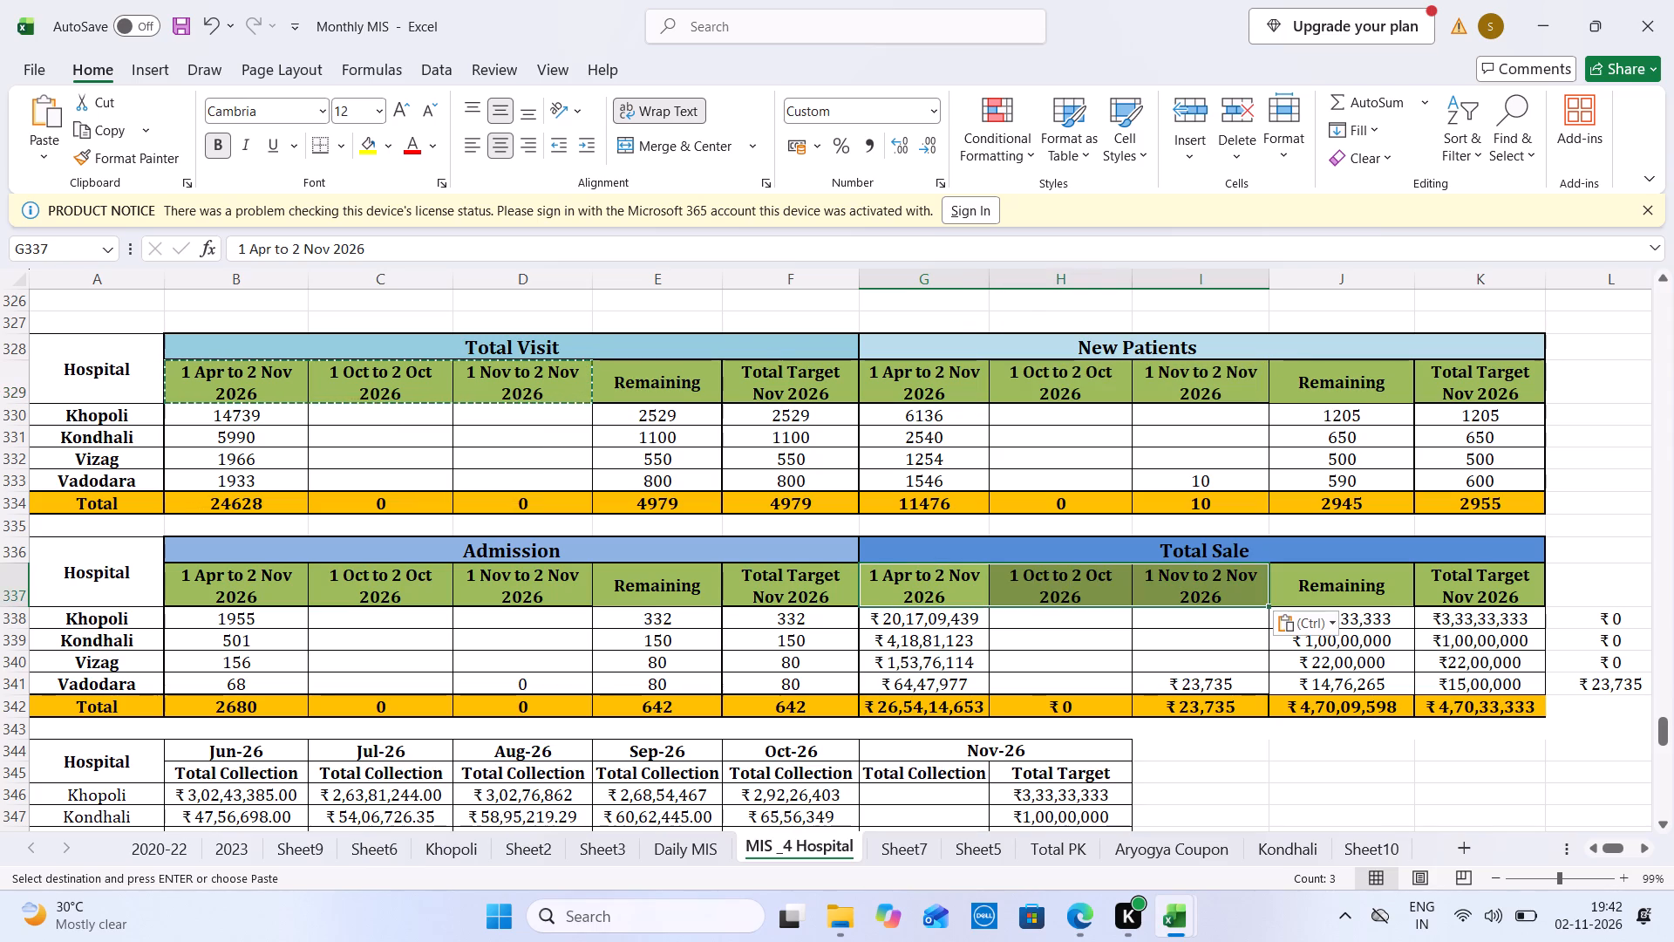
key(ctrl+s)
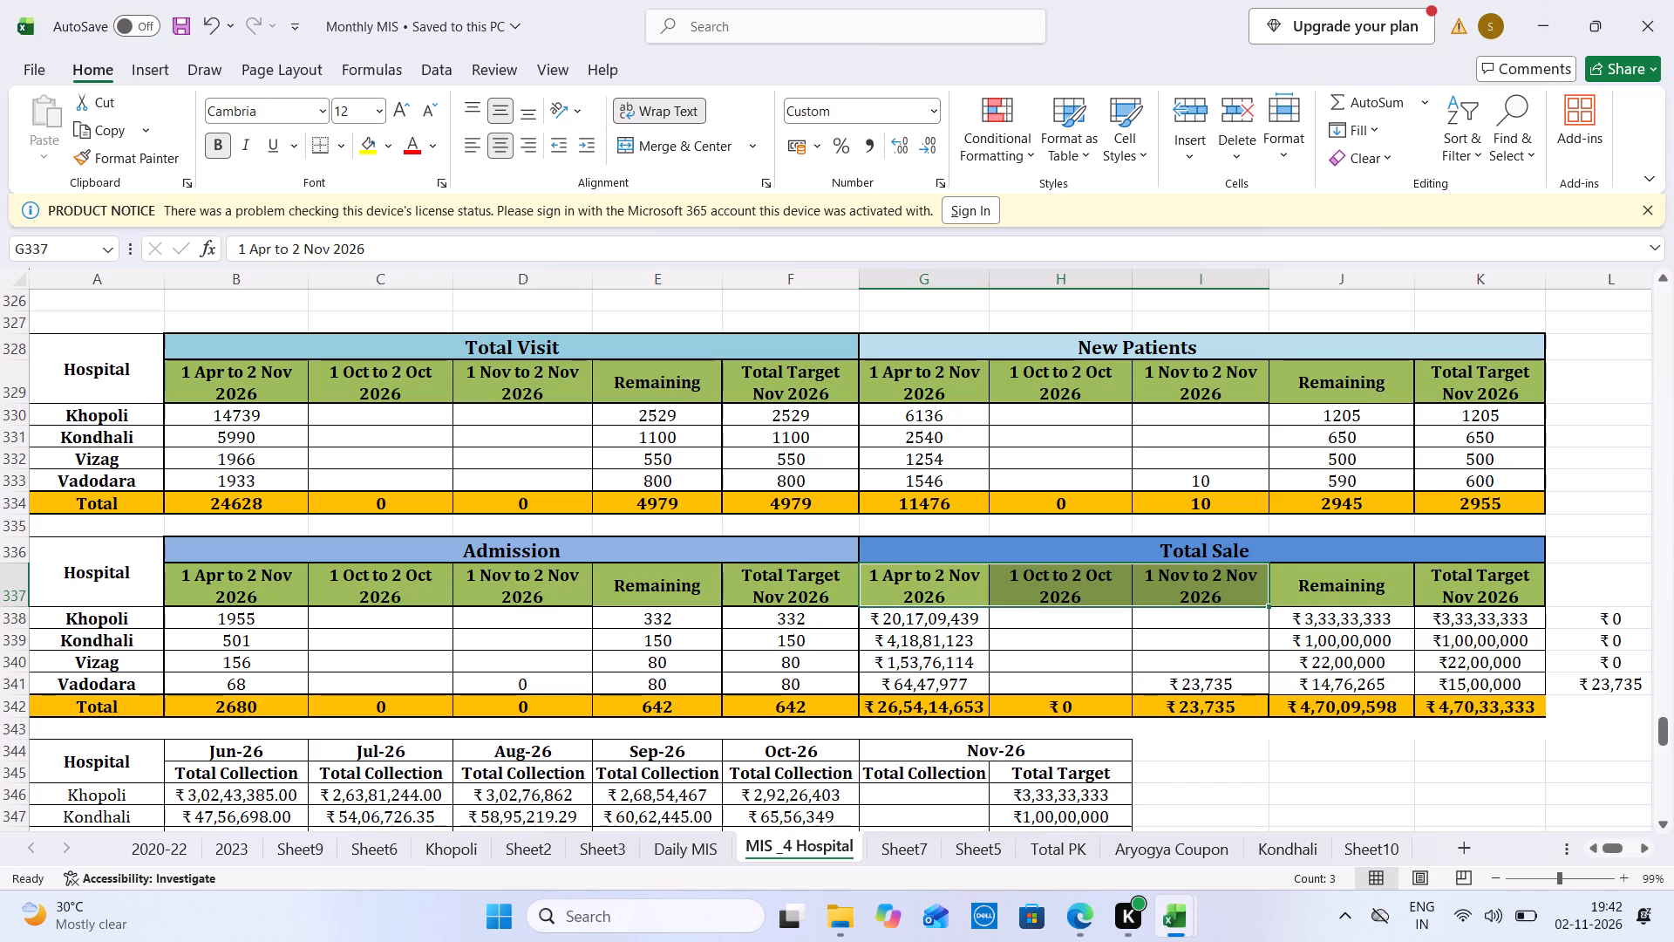
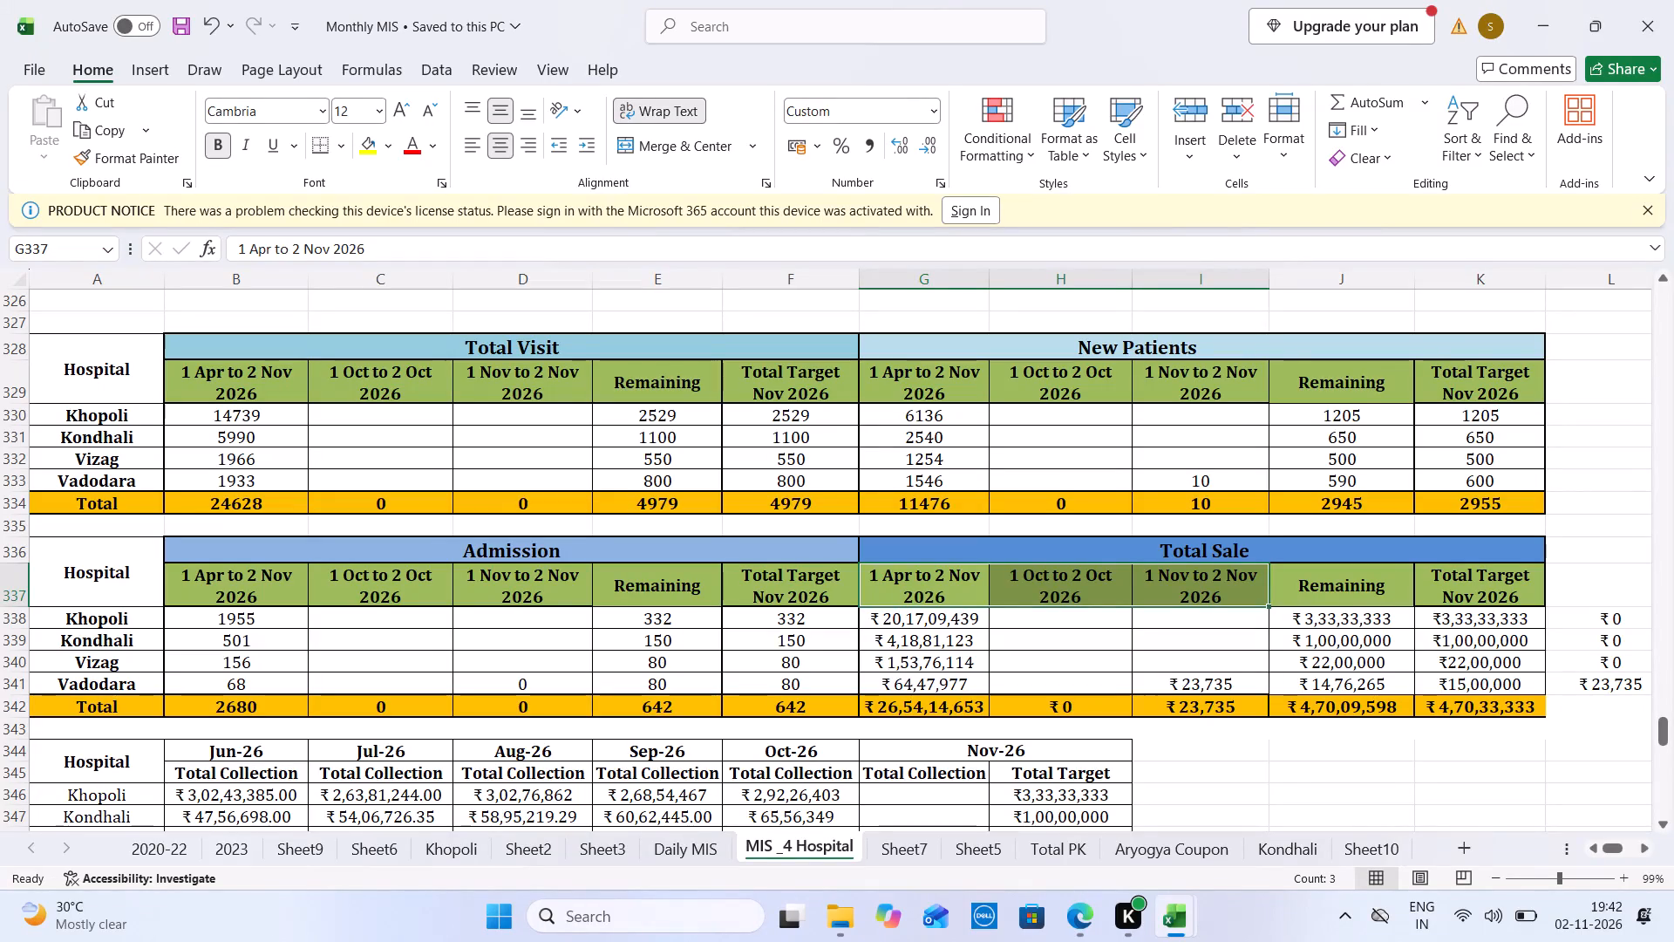
Change row 353's Jun, Jul and Aug headers to 1 Jun to 2 Jun, 1 Jul to 2 Jul and 1 Aug to 2 Aug 2026.
click(541, 589)
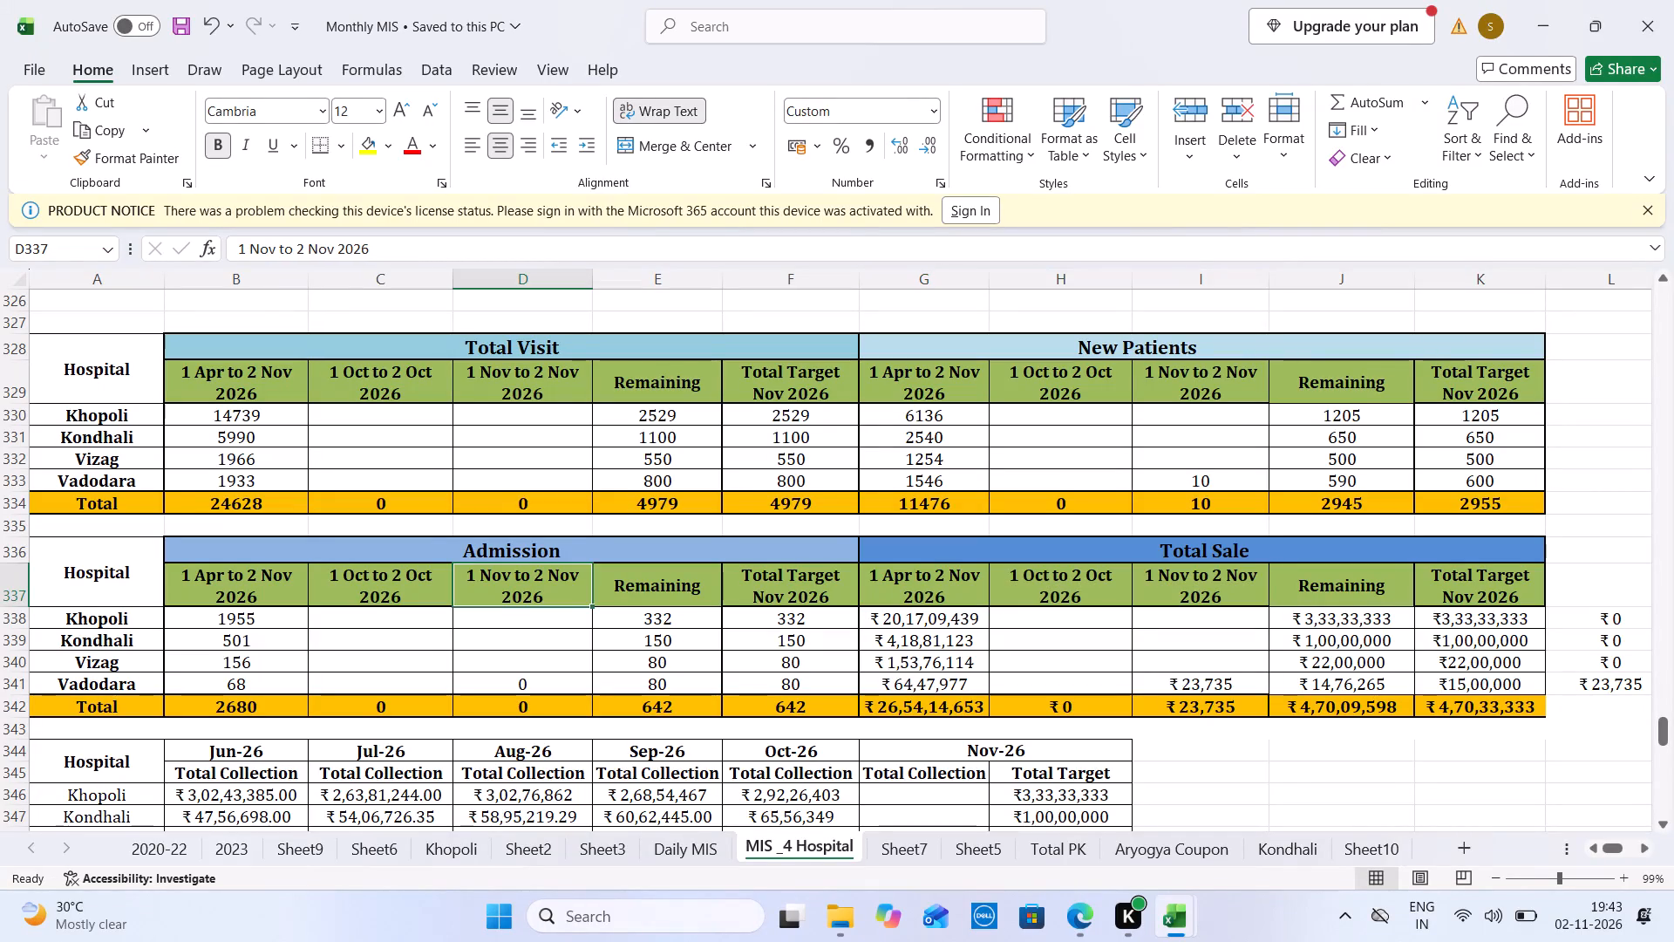
key(Down)
key(Down)
key(Down)
key(Down)
key(Down)
key(Down)
key(Down)
key(Down)
key(Down)
key(Down)
key(Down)
key(Down)
key(Down)
key(Down)
key(Down)
key(Down)
key(Down)
key(Down)
key(Down)
key(Down)
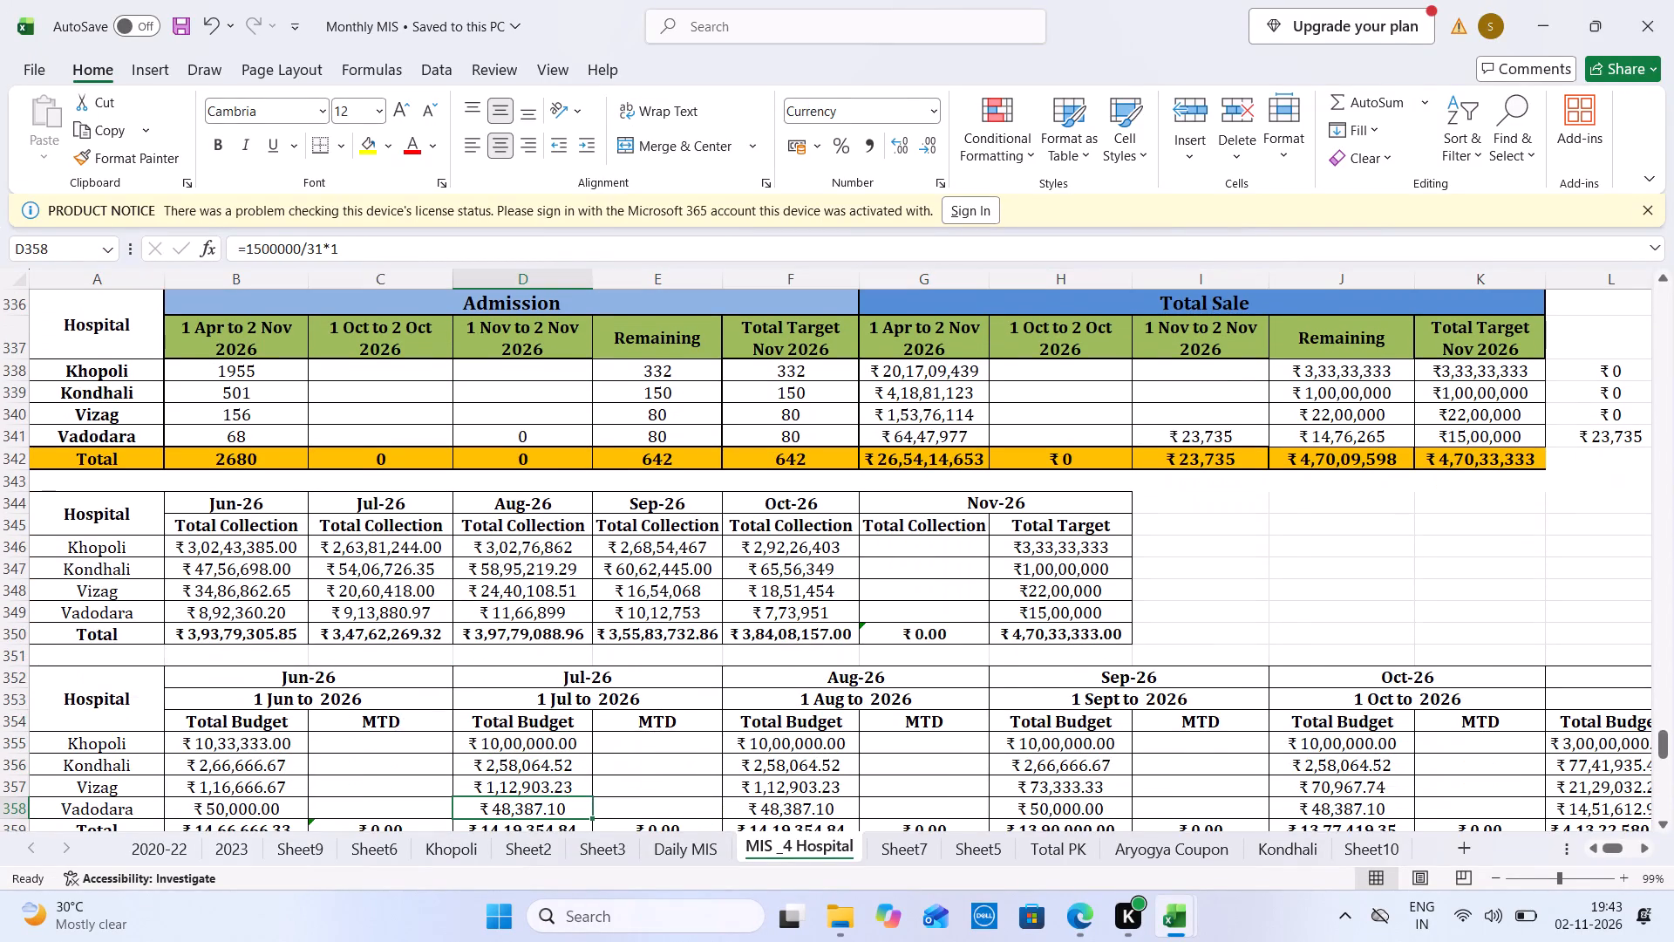
key(Down)
key(Down)
key(Down)
key(Down)
key(Down)
key(Down)
key(Down)
key(Down)
key(Down)
key(Down)
key(Down)
key(Down)
key(Down)
key(Down)
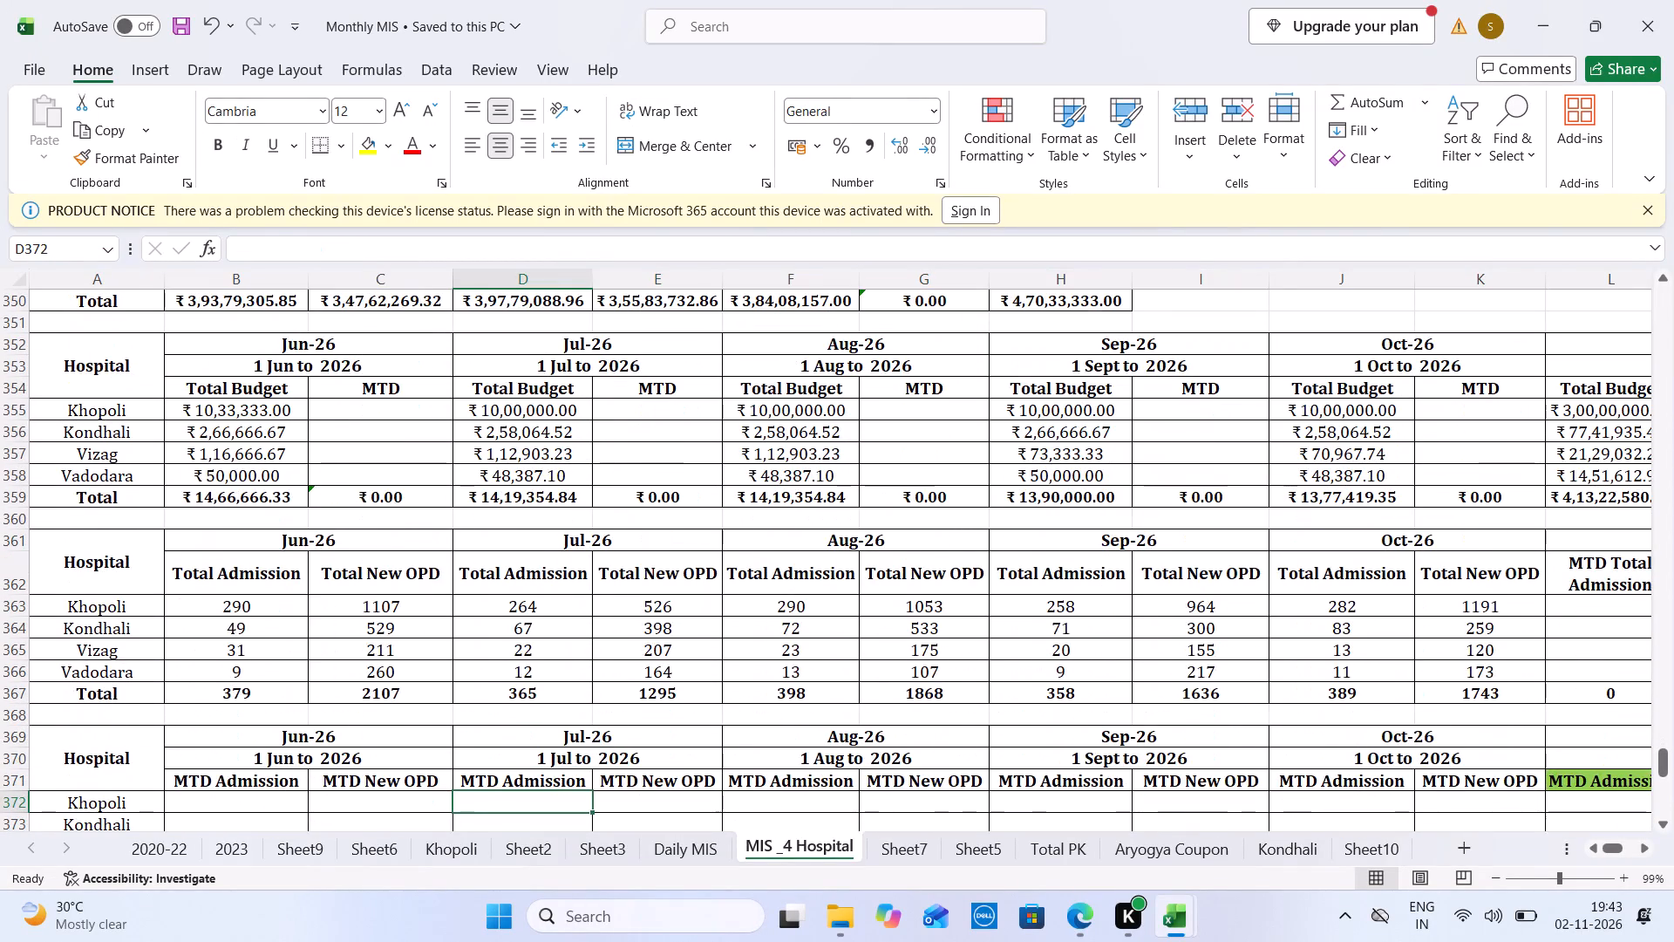
double_click(323, 360)
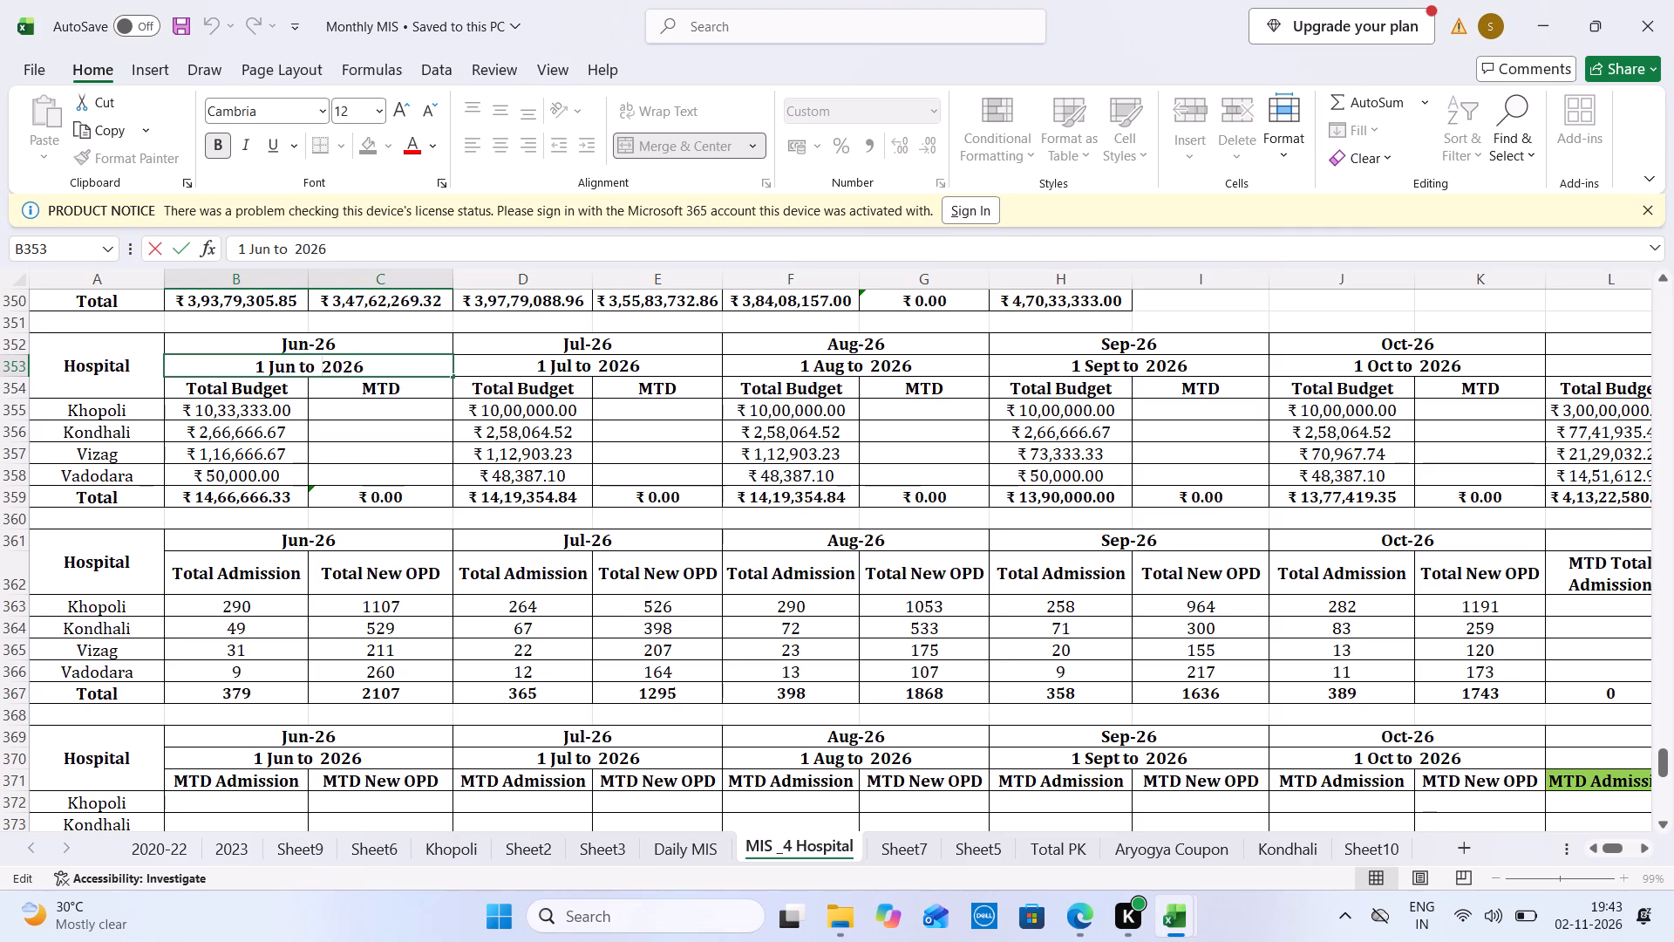
text(2 Jun)
key(space)
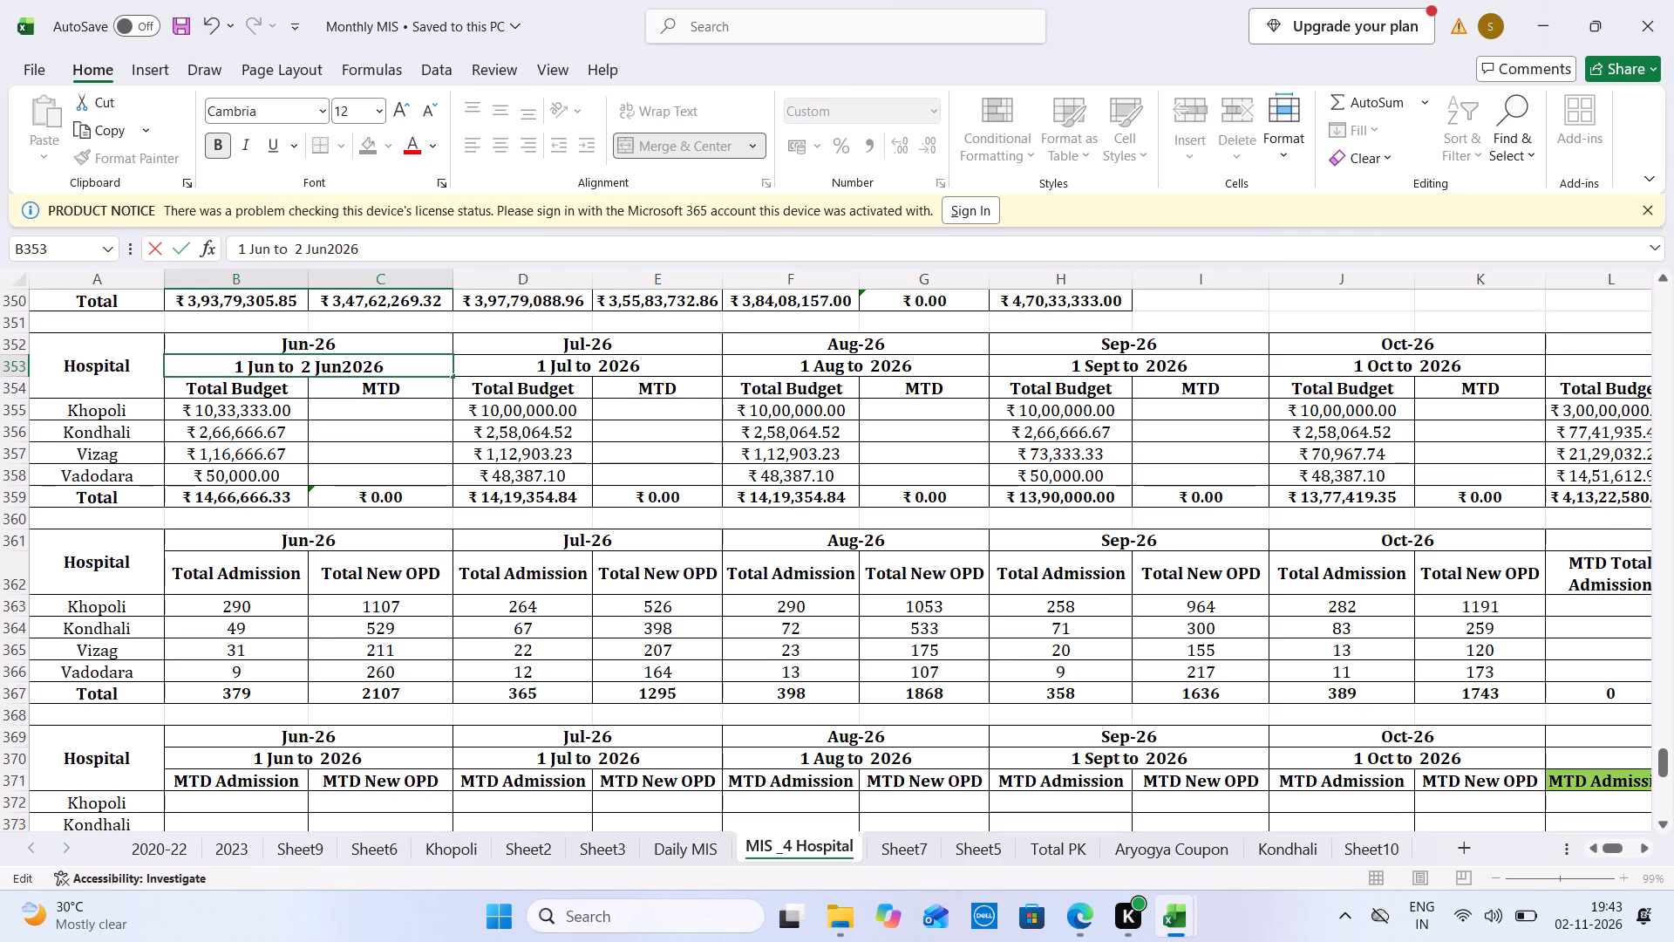
double_click(595, 368)
key(2)
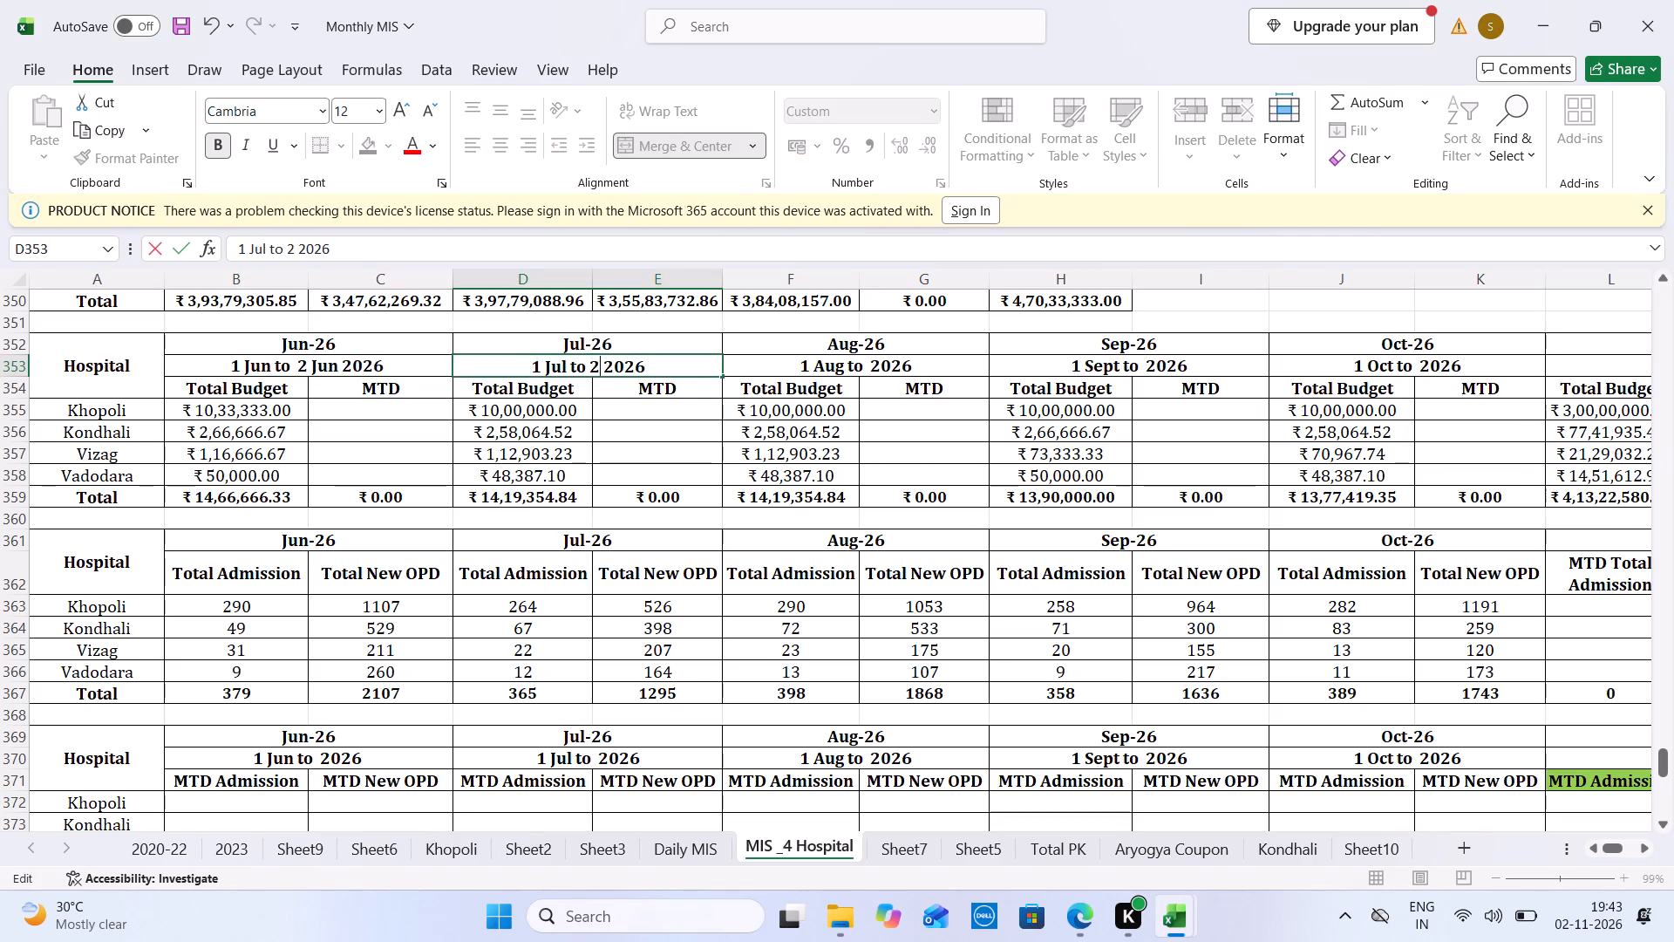
text(Ju)
key(BackSpace)
key(BackSpace)
key(space)
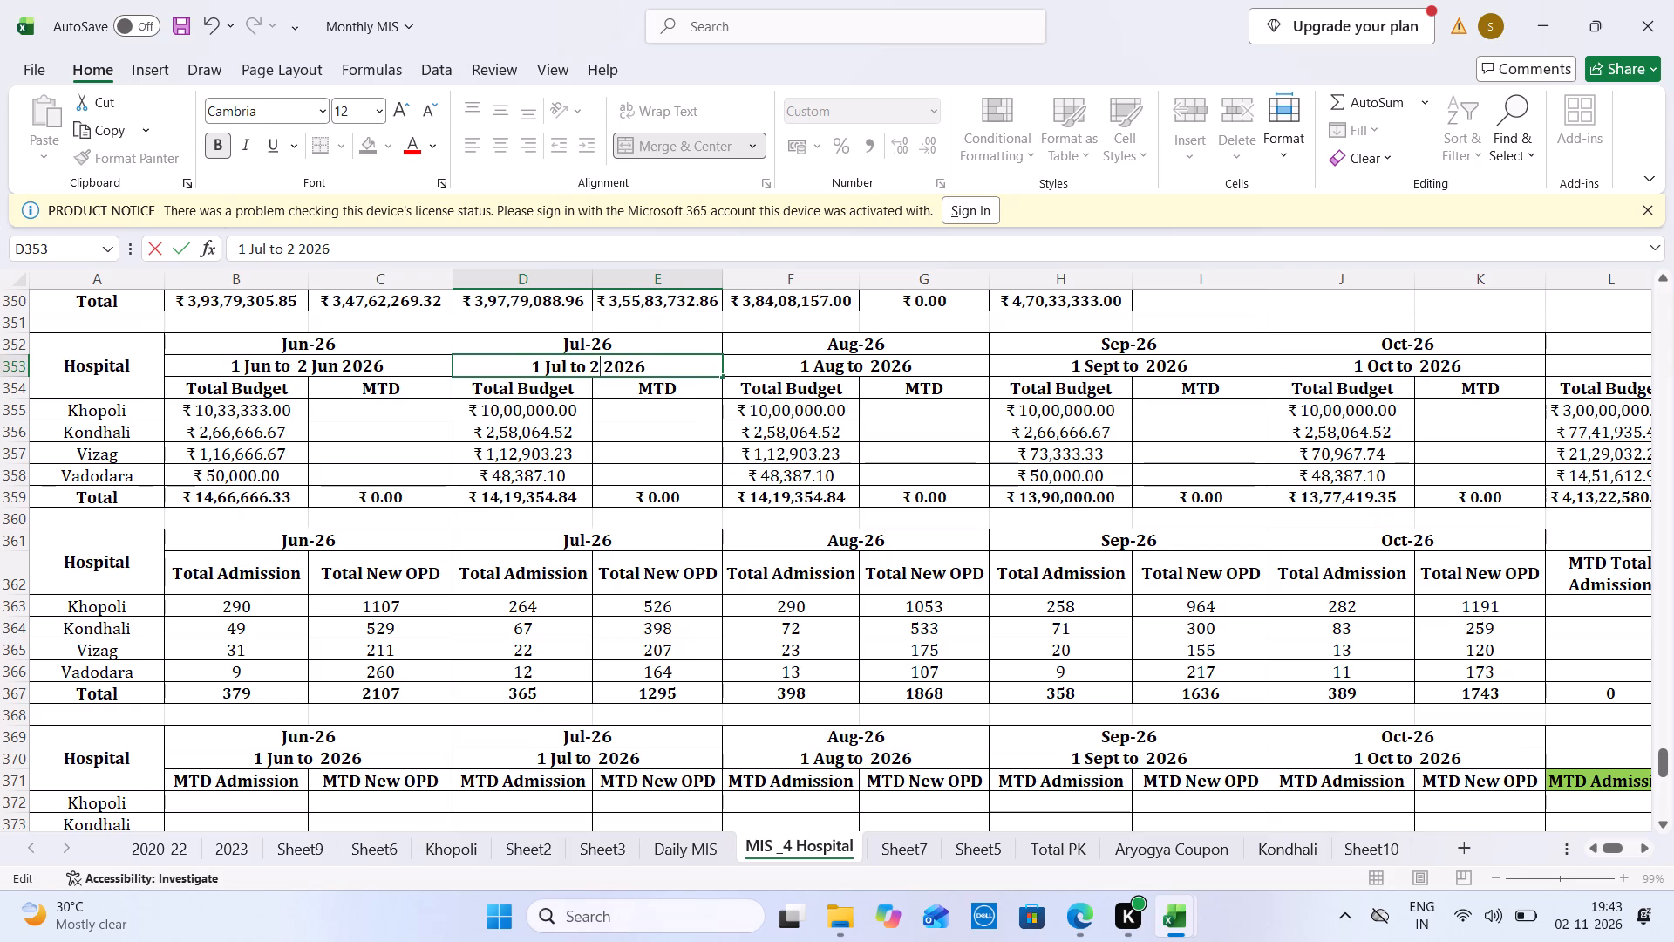
text(Jul)
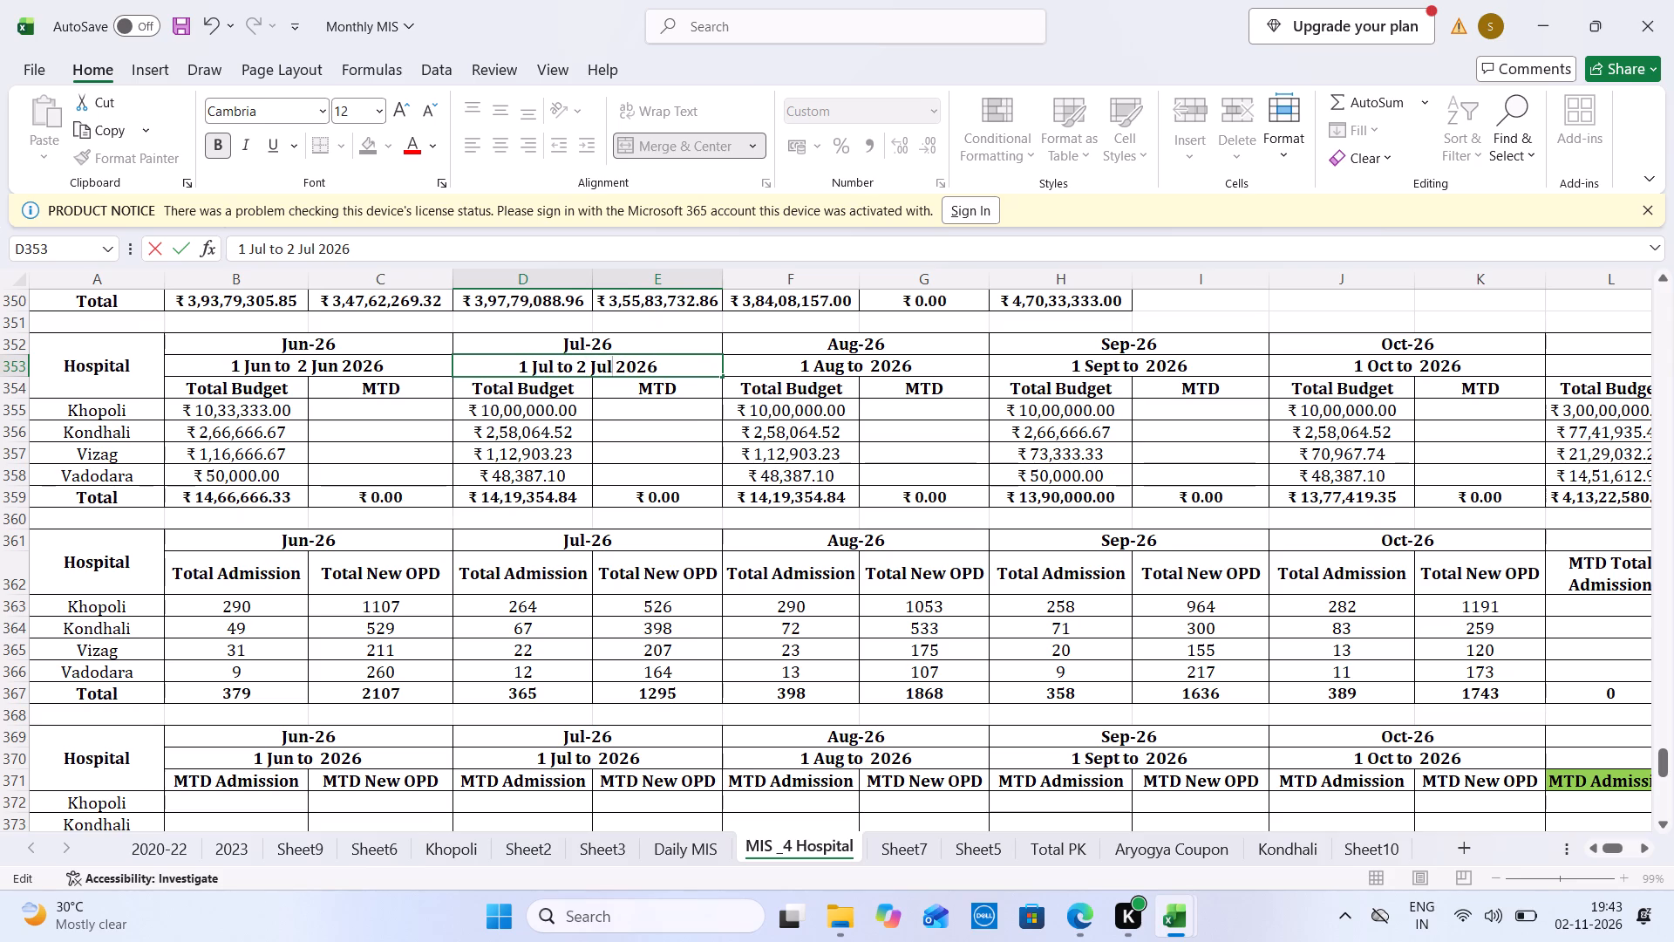
double_click(872, 358)
key(Left)
text(2 Aug)
Change row 353's Sep, Oct and Nov headers to 1 Sept to 2 Sept, 1 Oct to 2 Oct and 1 Nov to 2 Nov 2026.
double_click(1137, 365)
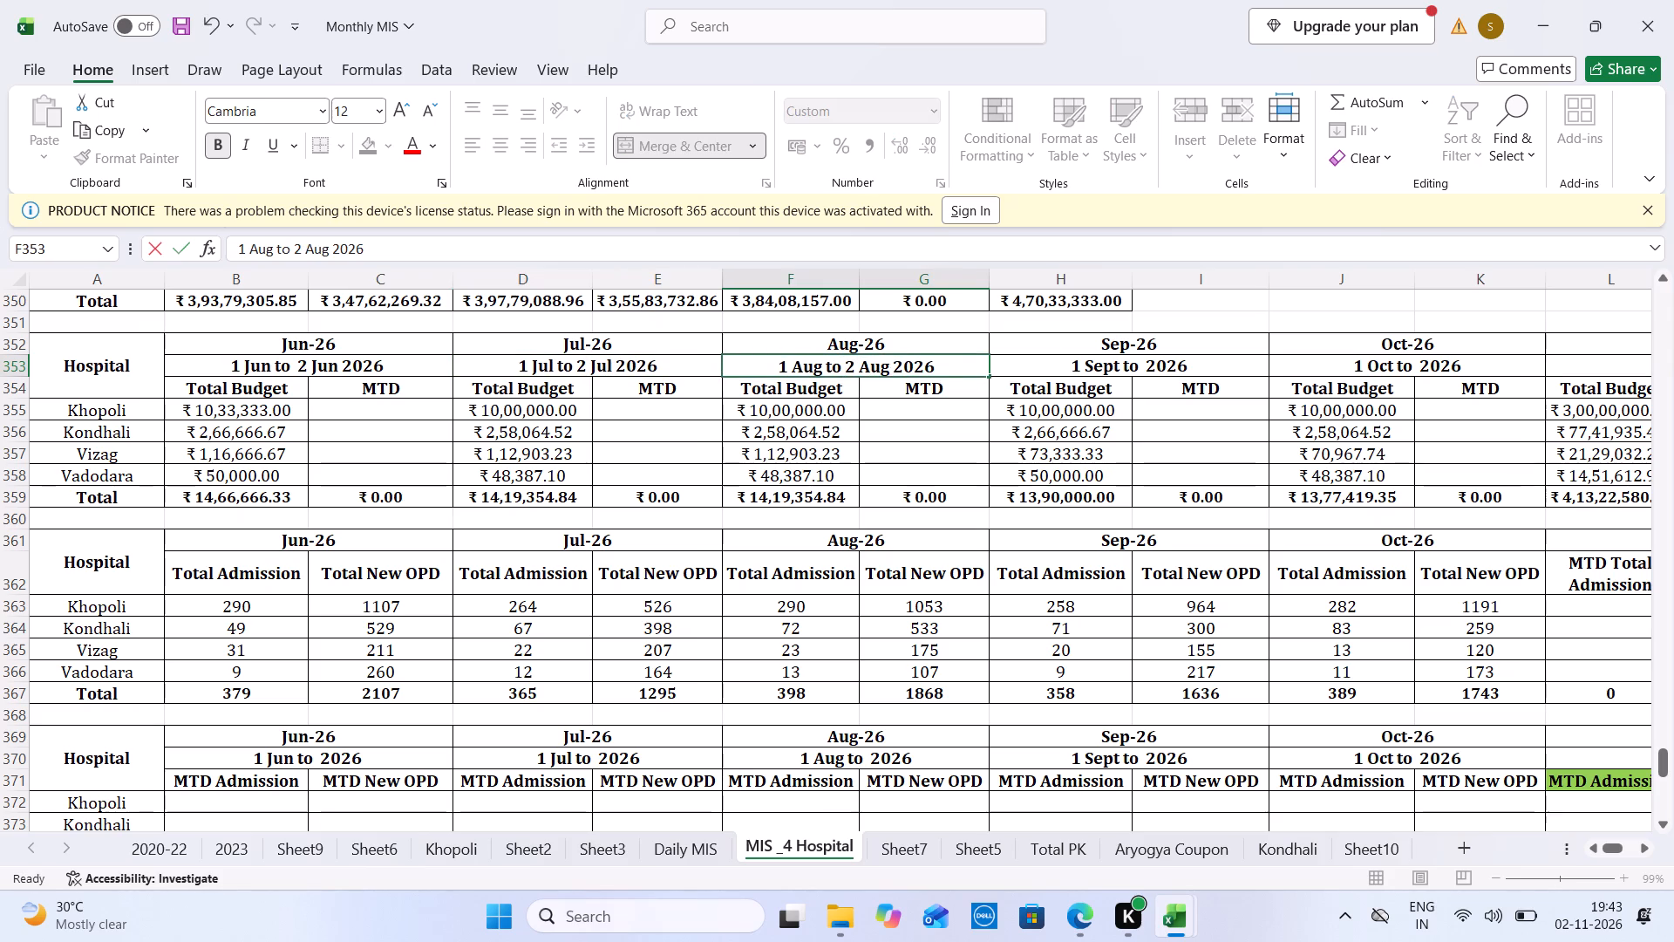
key(space)
text(2 Sept)
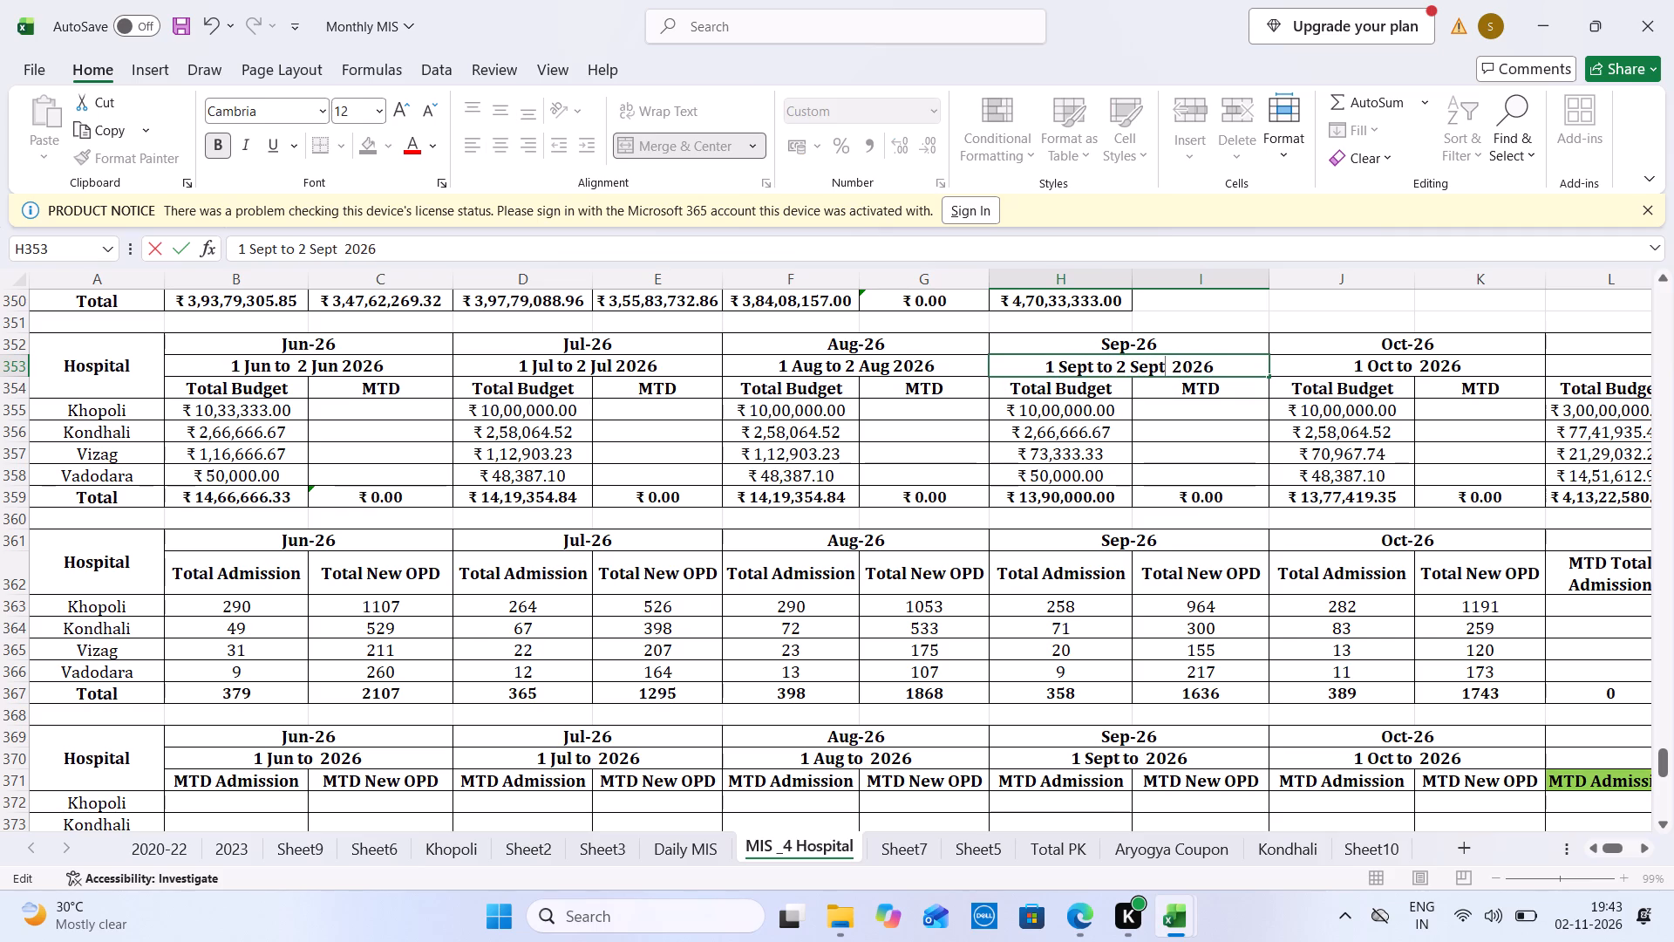
double_click(1419, 367)
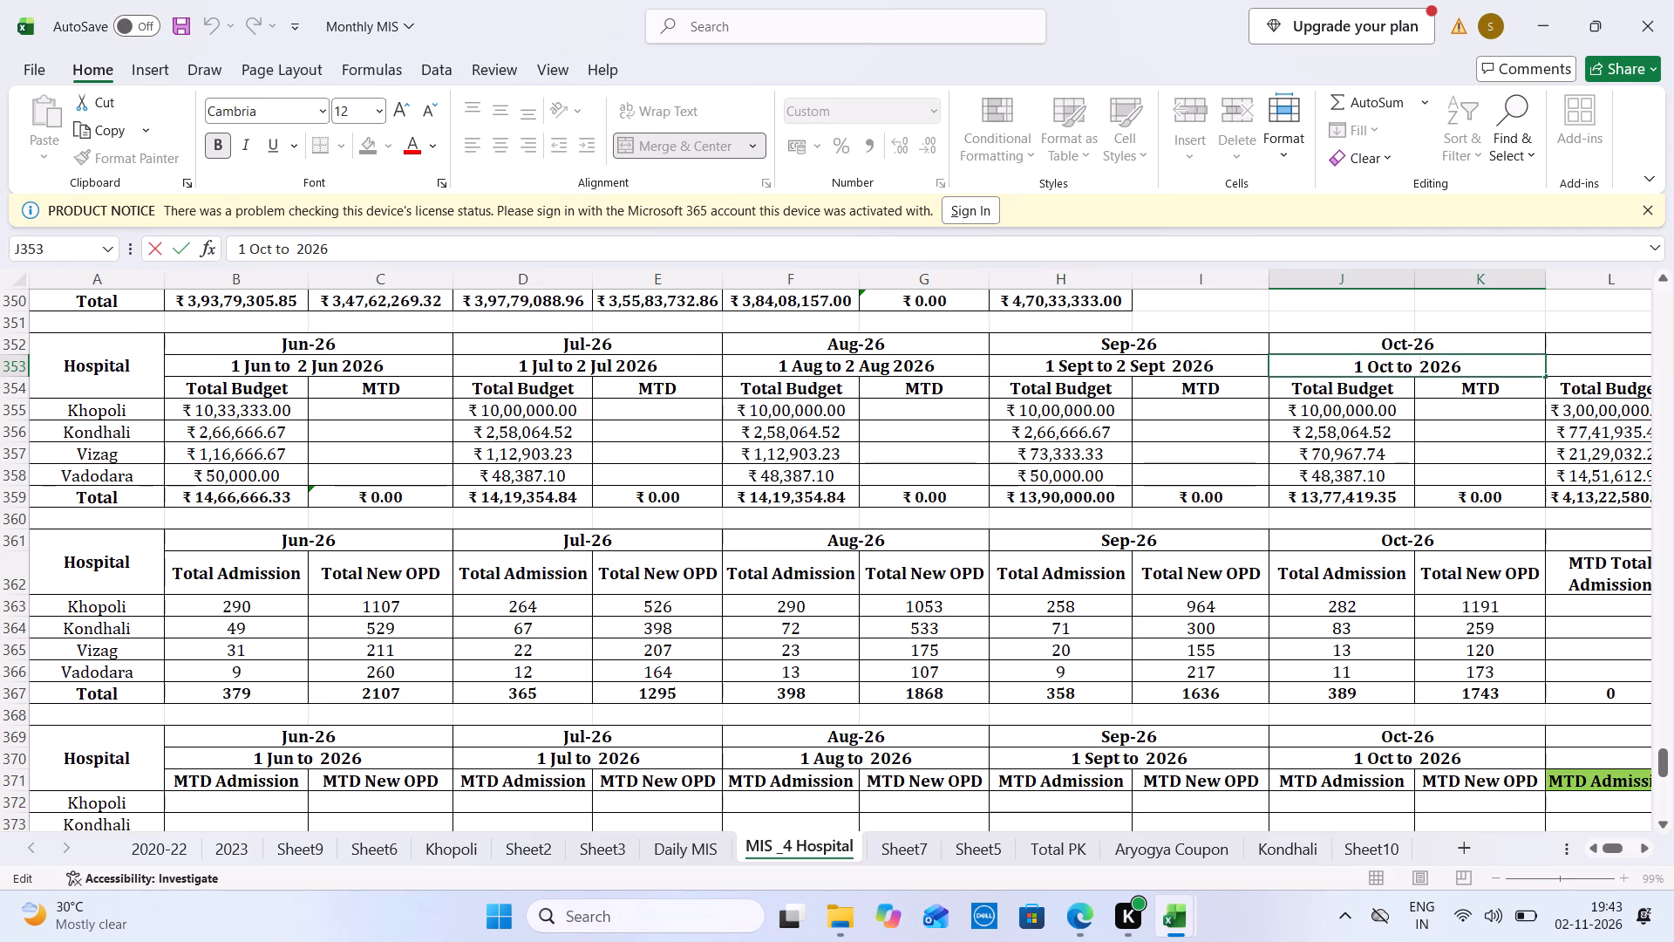
text(2 Oct)
key(space)
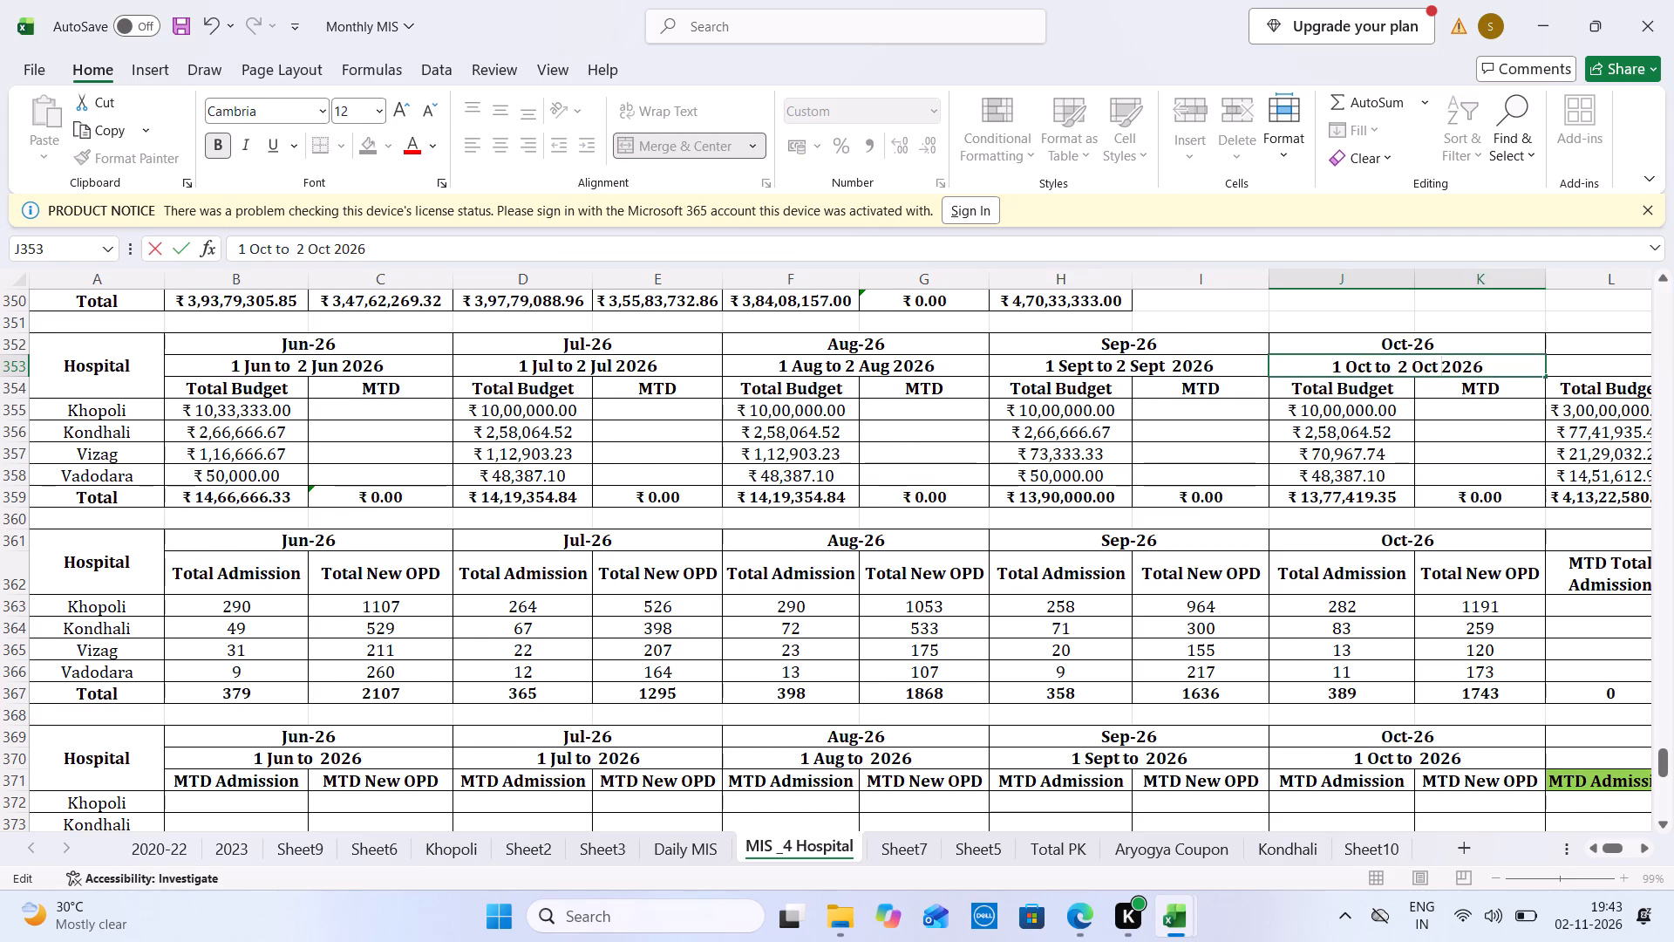
key(Tab)
key(Tab)
key(Left)
key(Left)
key(Right)
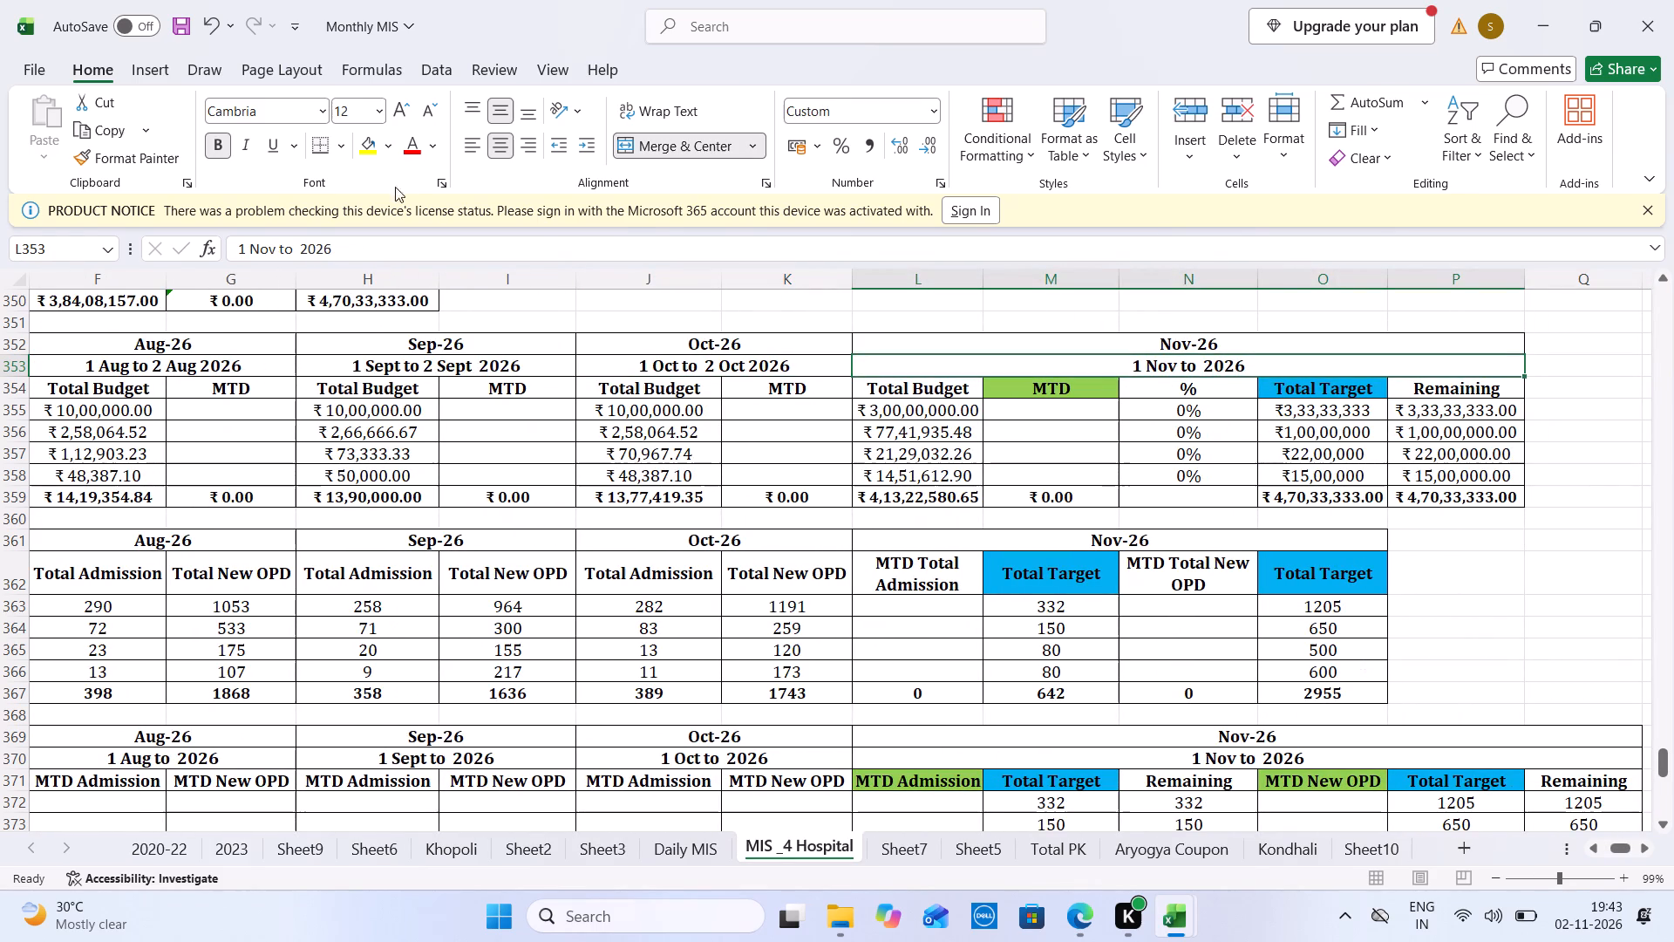
click(296, 254)
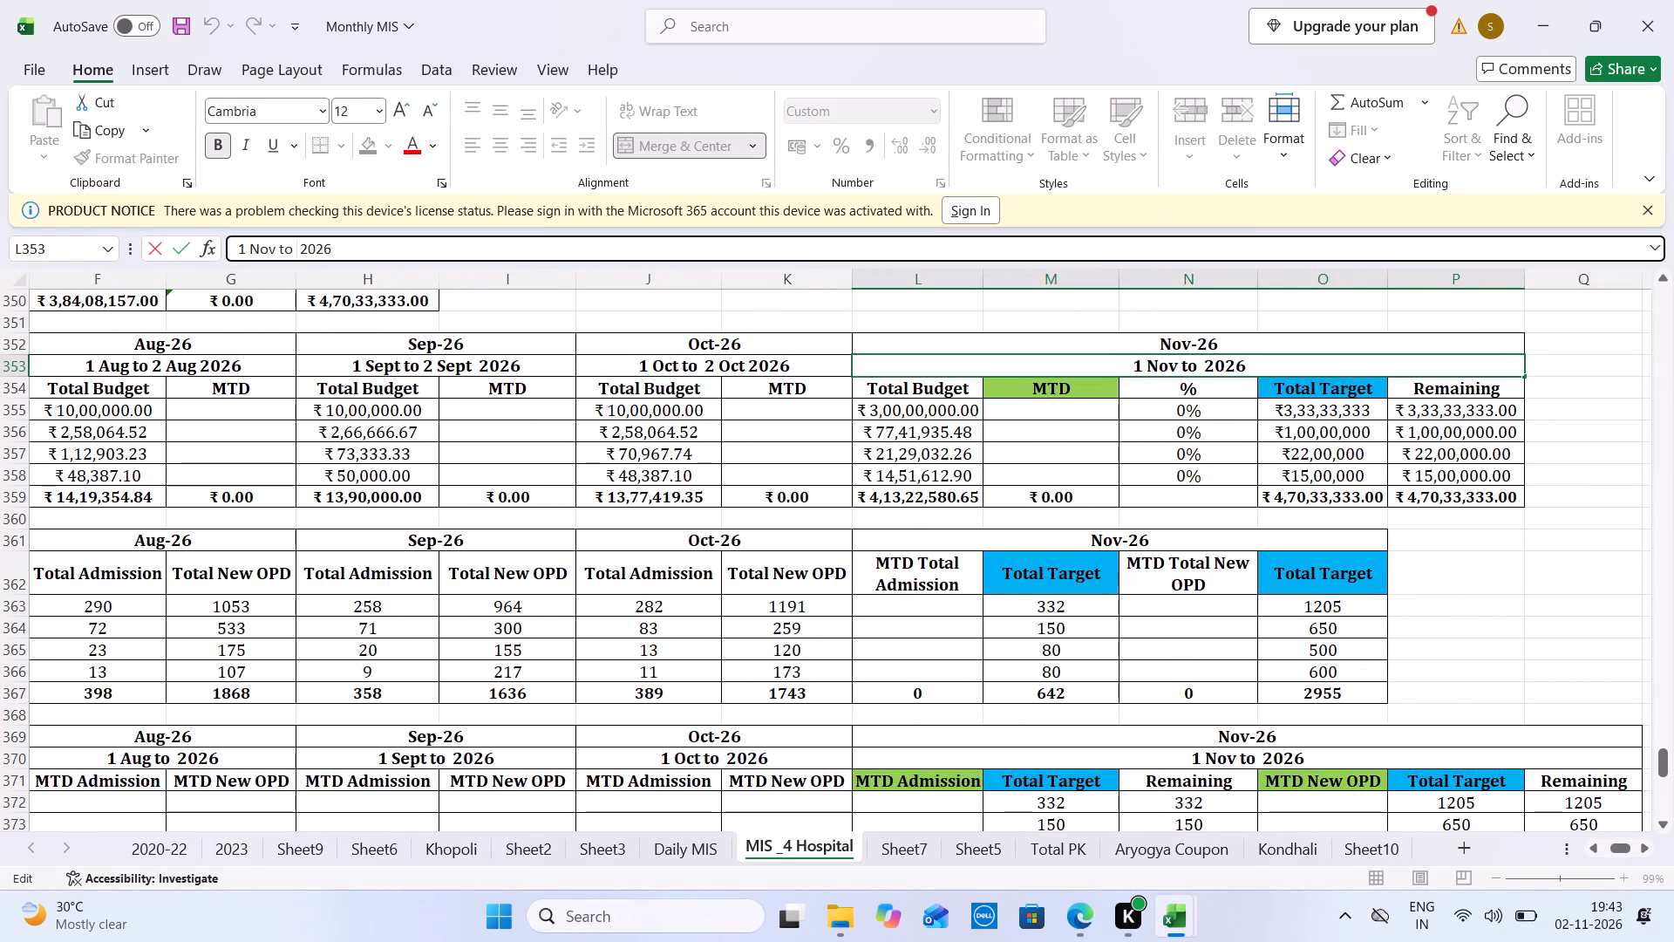
text(2 N)
text(ov)
key(Tab)
Copy the Jun, Jul and Aug date headers from row 353 onto the matching month headers in row 370 of the MTD Admission table.
key(Left)
key(Left)
key(Left)
key(Left)
key(Left)
key(Left)
key(Left)
key(Left)
key(Left)
key(Left)
key(Left)
key(Left)
key(Left)
key(Left)
key(Left)
key(Left)
key(Left)
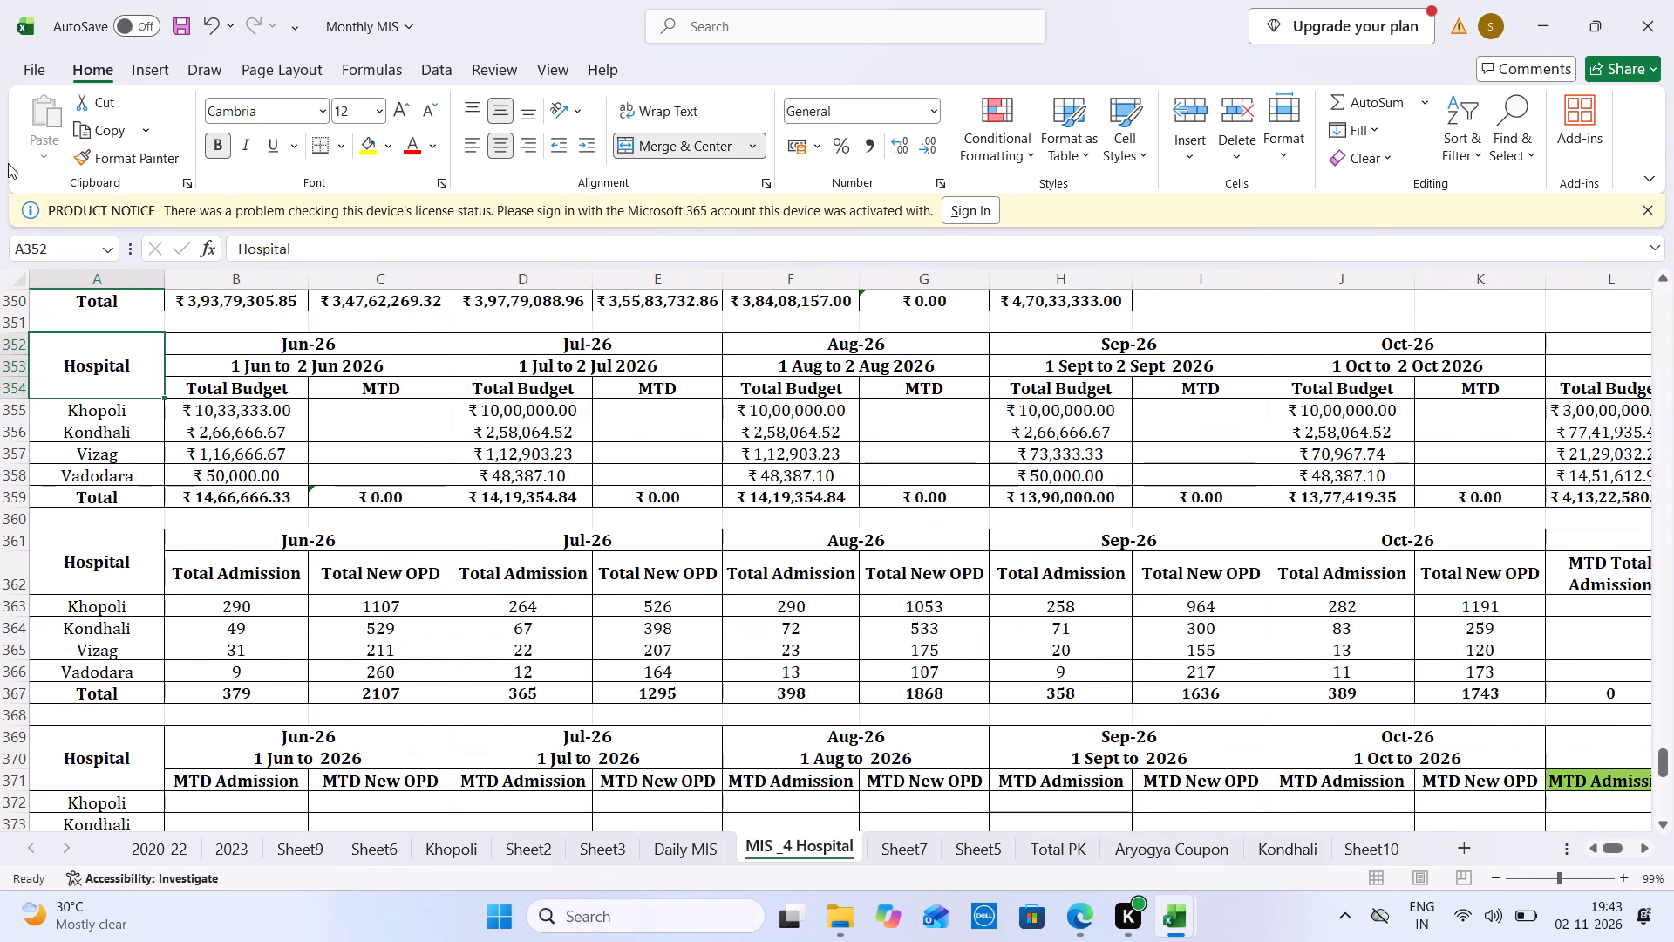
click(248, 356)
key(ctrl+c)
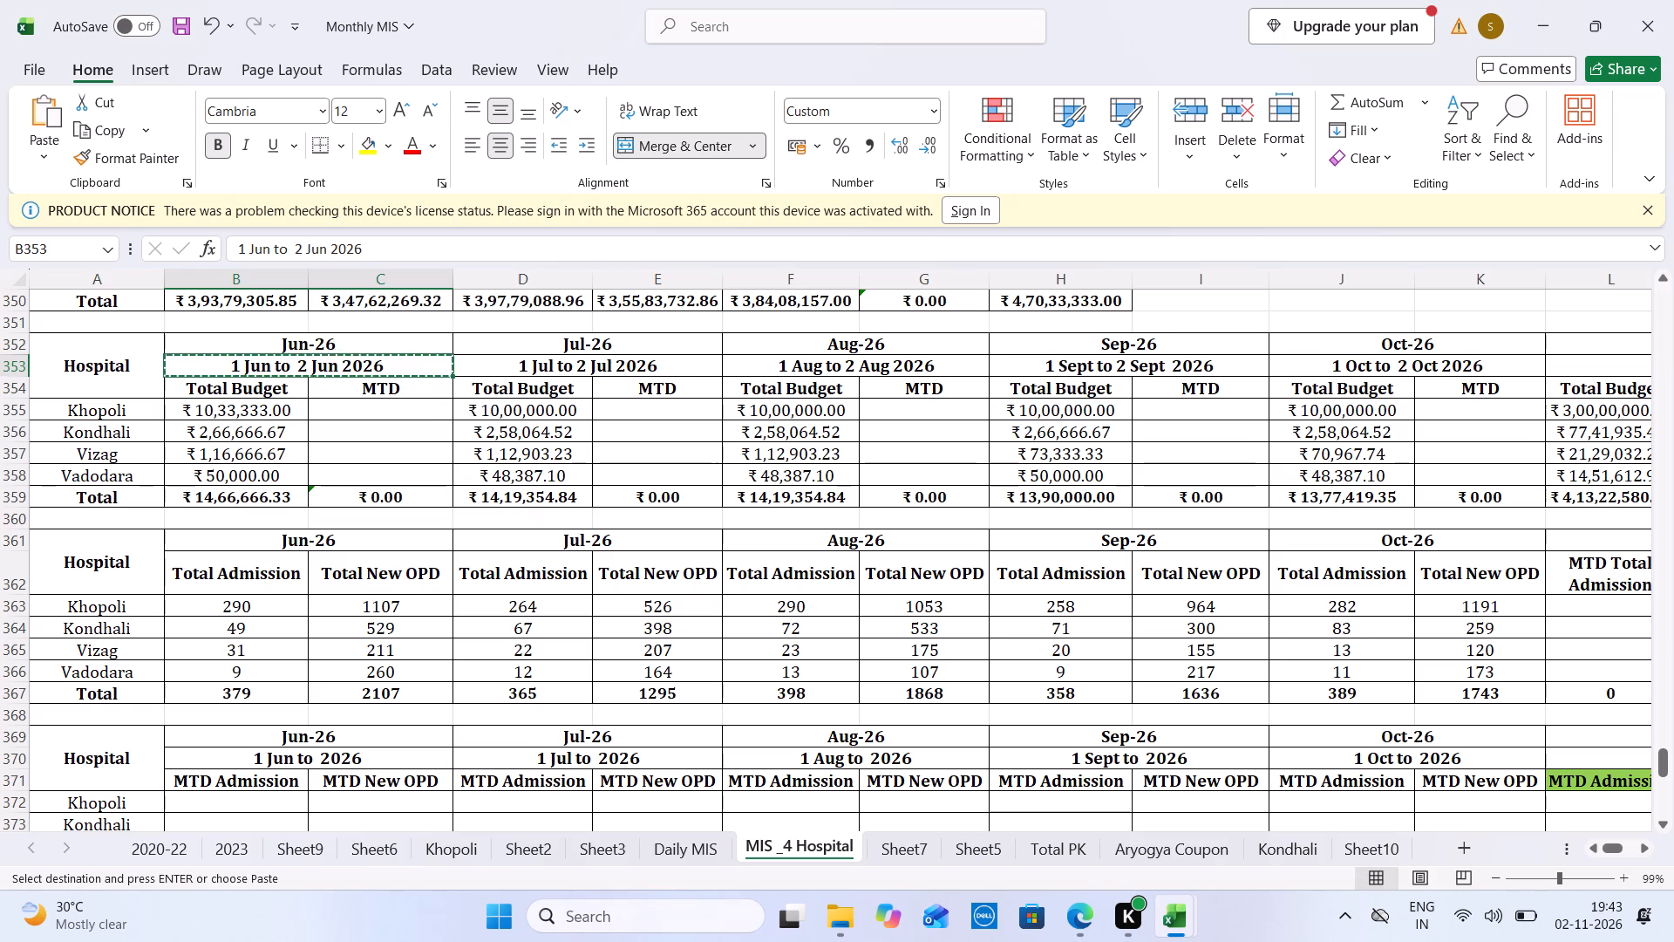
click(283, 761)
key(ctrl+v)
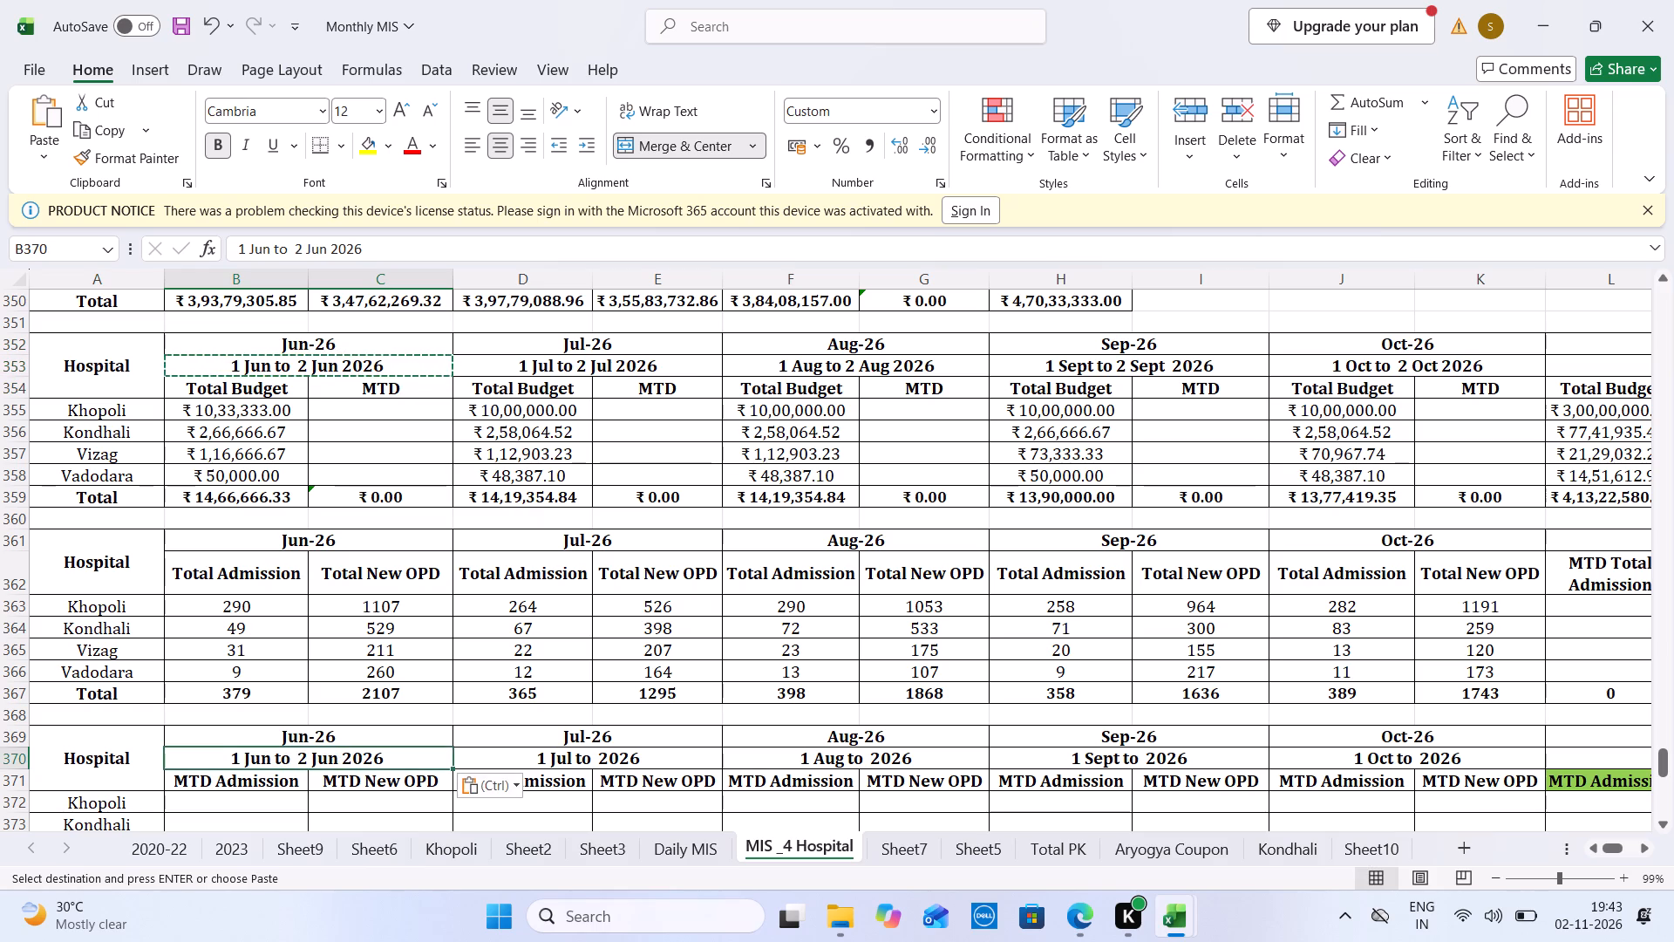
click(605, 375)
key(ctrl+c)
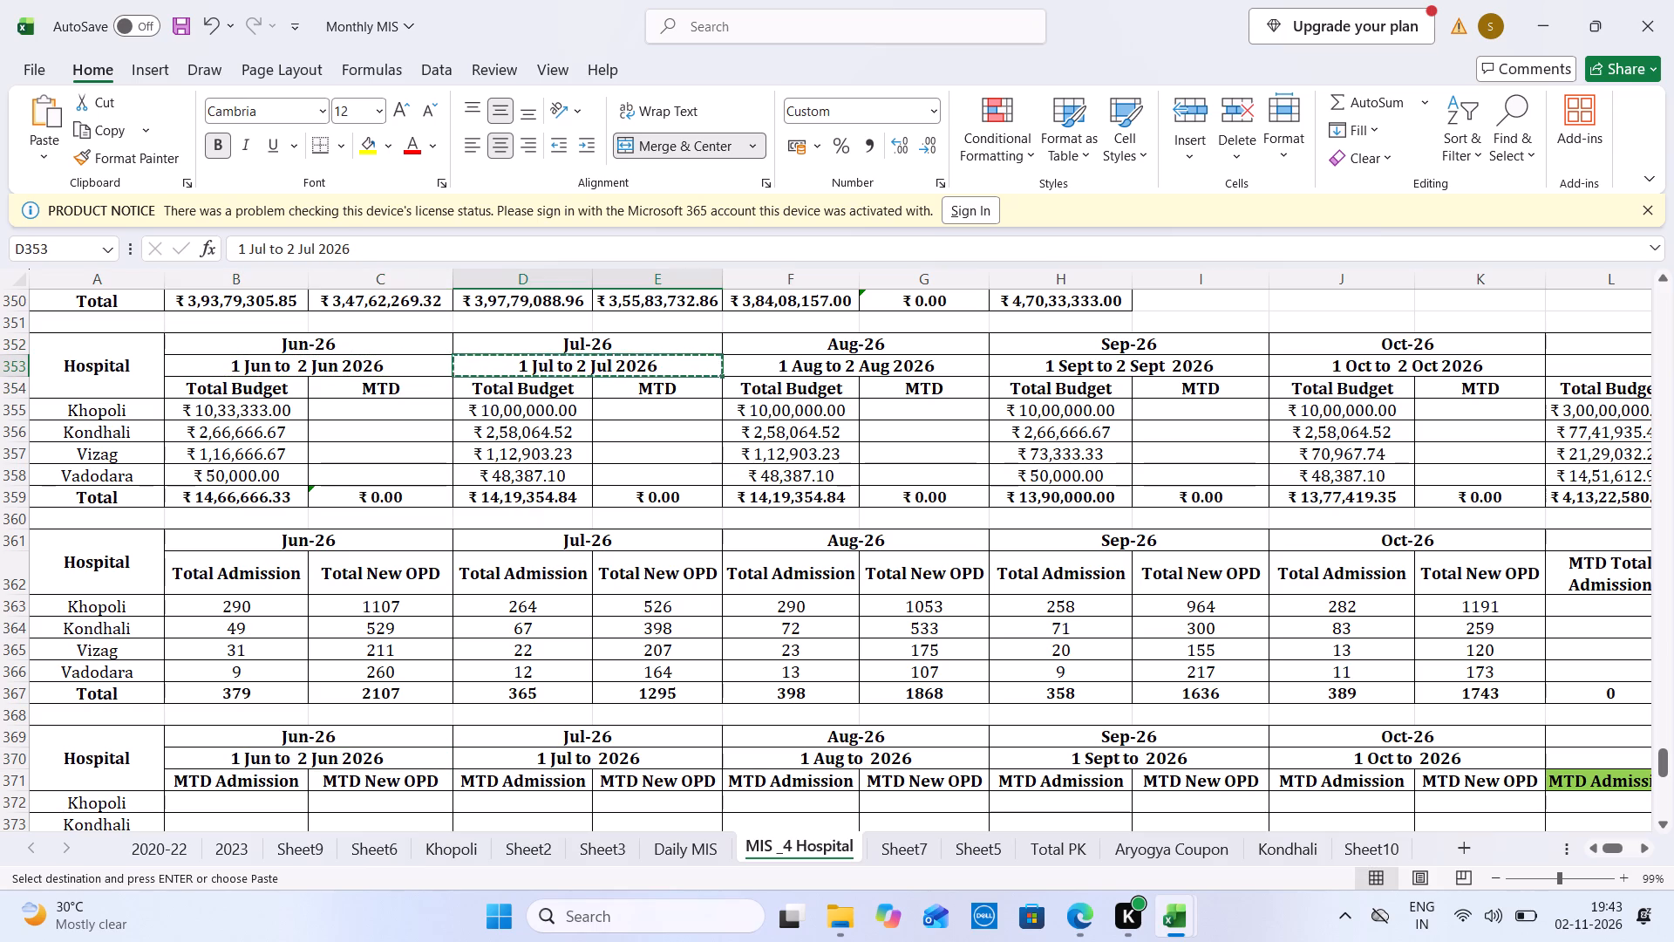
click(610, 756)
key(ctrl+v)
click(807, 363)
key(ctrl+c)
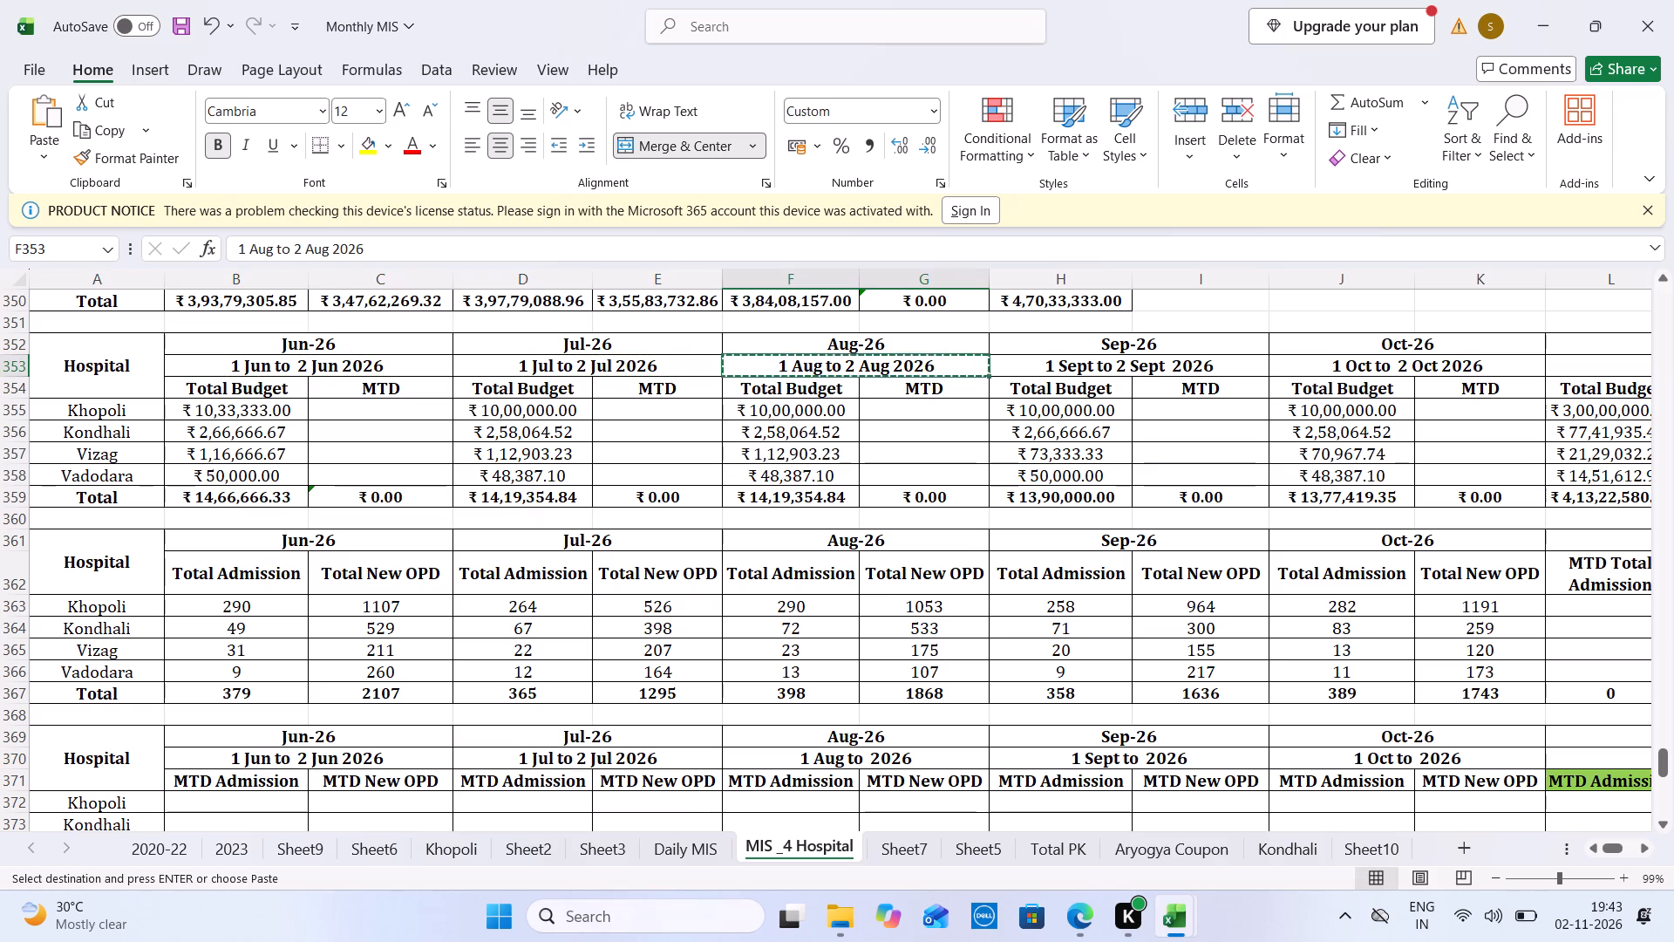
click(874, 754)
key(ctrl+v)
Copy the Sep, Oct and Nov date headers from row 353 onto the matching month headers in row 370.
click(1095, 362)
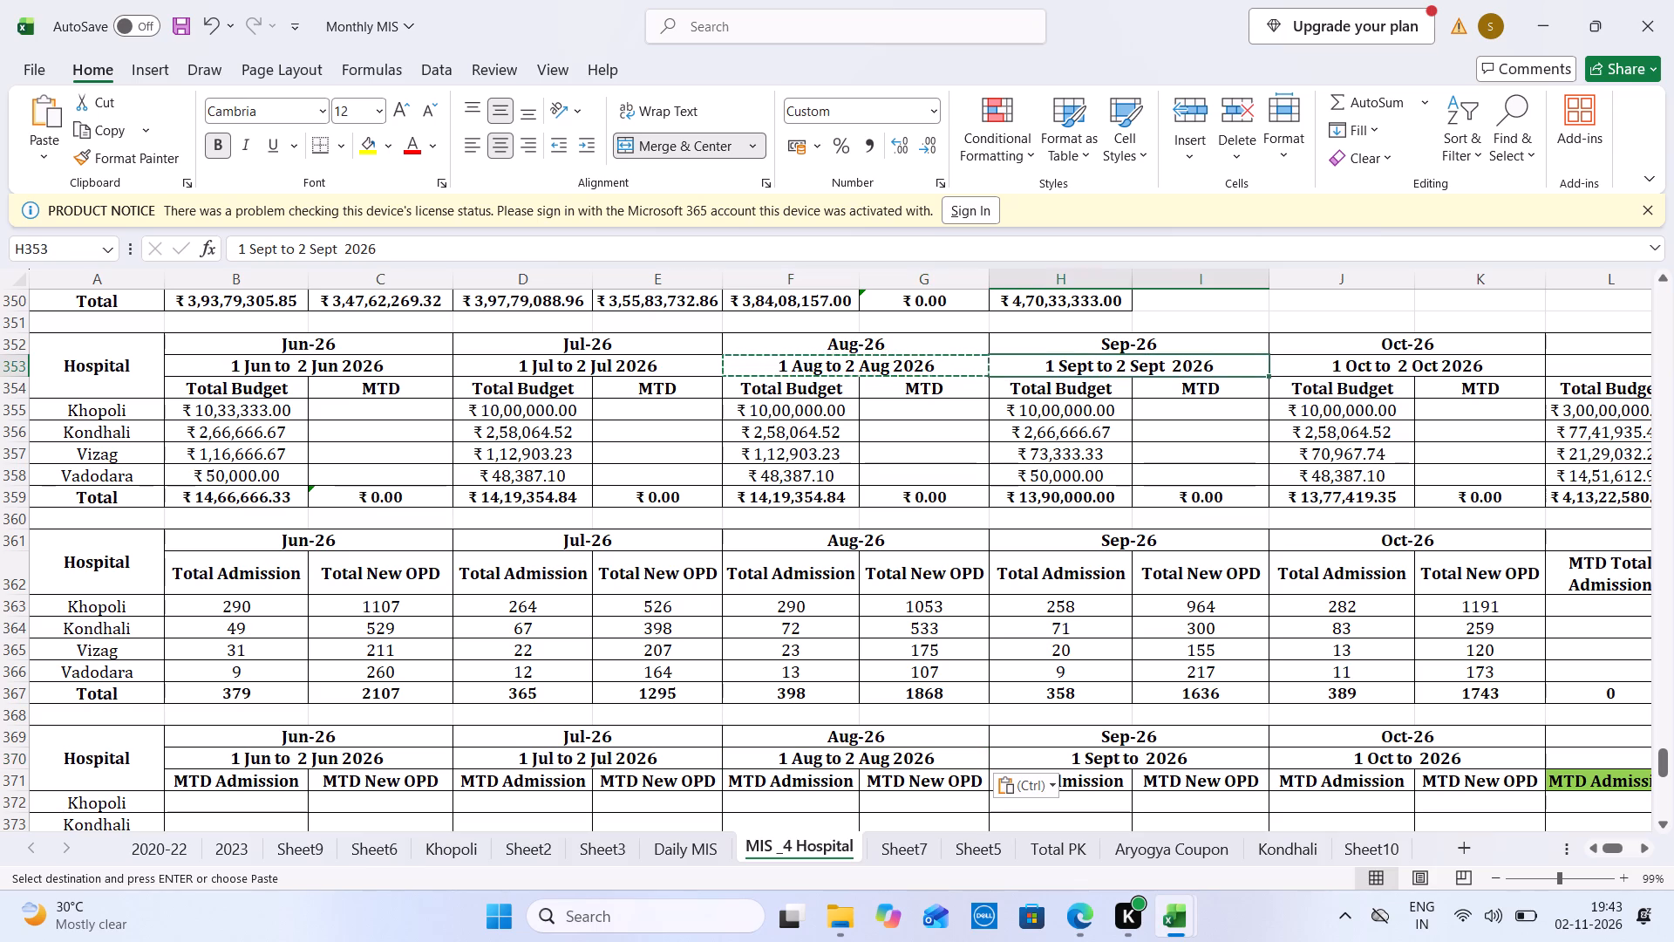
key(ctrl+c)
click(1105, 765)
key(ctrl+v)
key(ctrl+v)
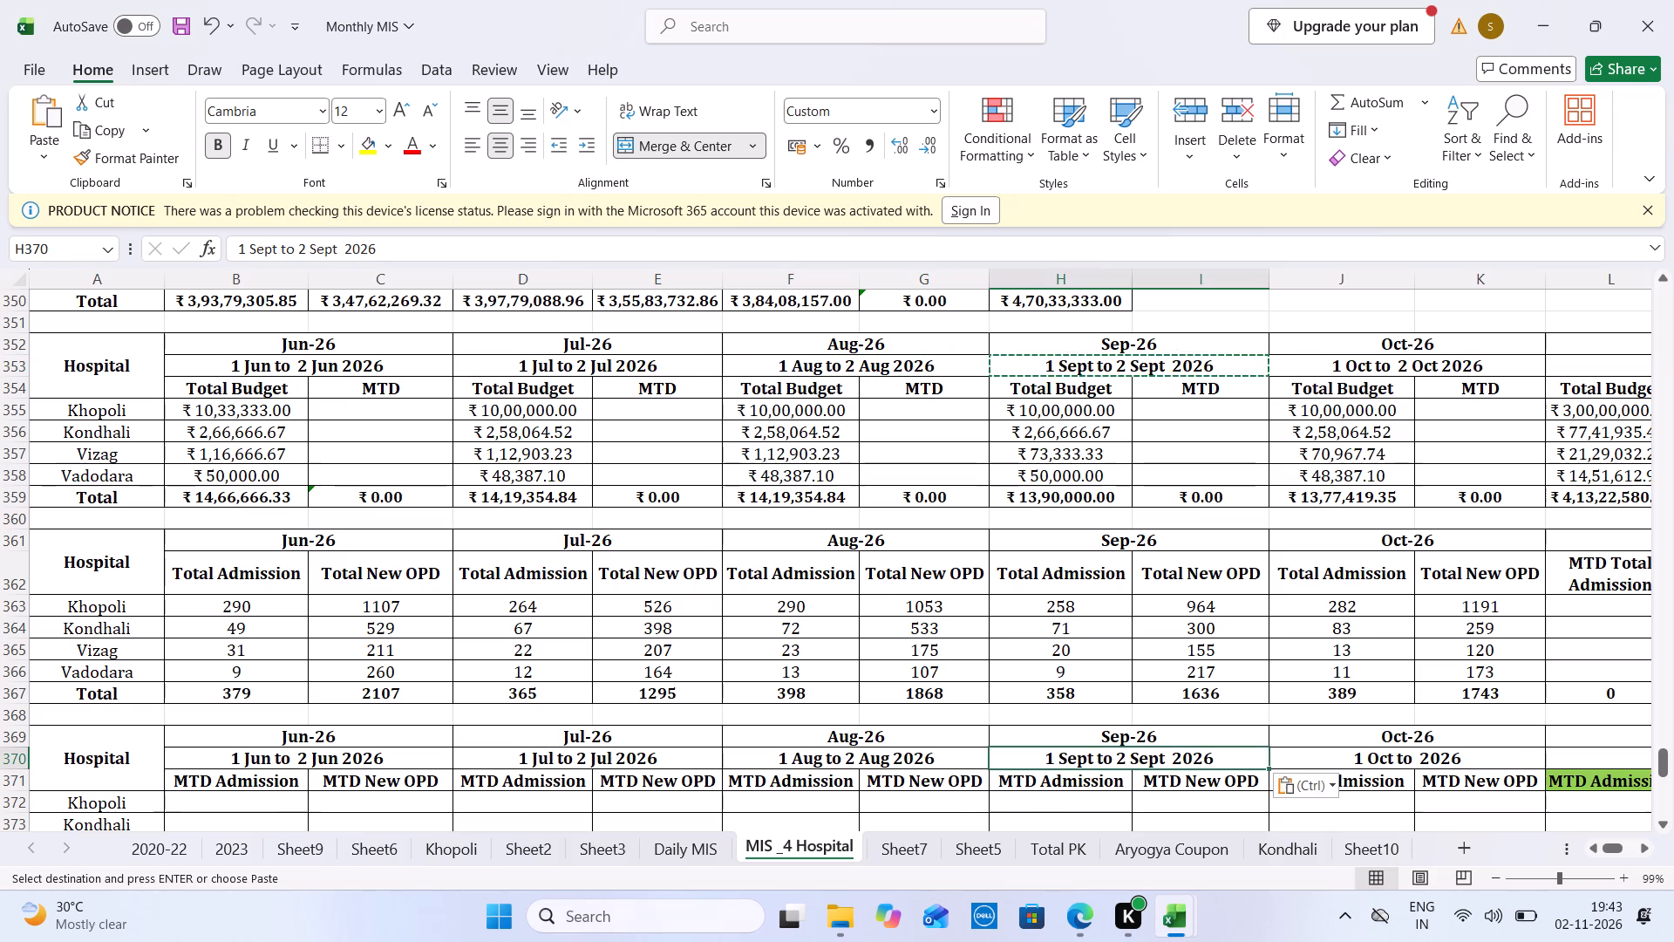
click(1419, 375)
key(ctrl+c)
click(1348, 760)
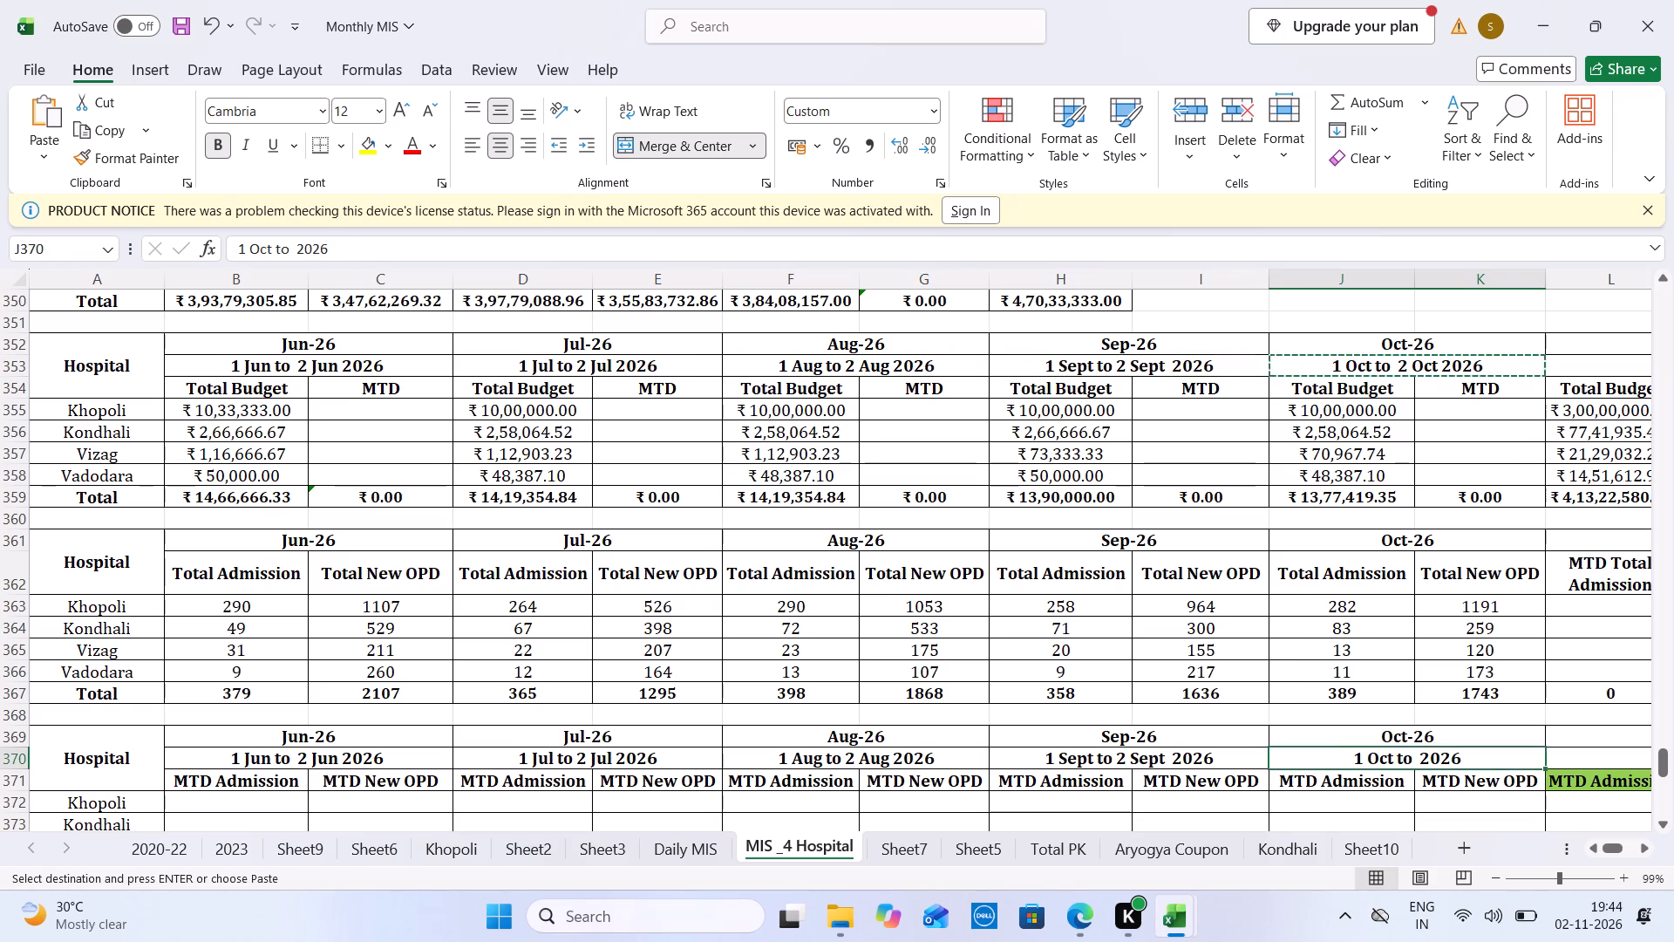
key(ctrl+v)
key(Right)
key(Right)
click(1145, 370)
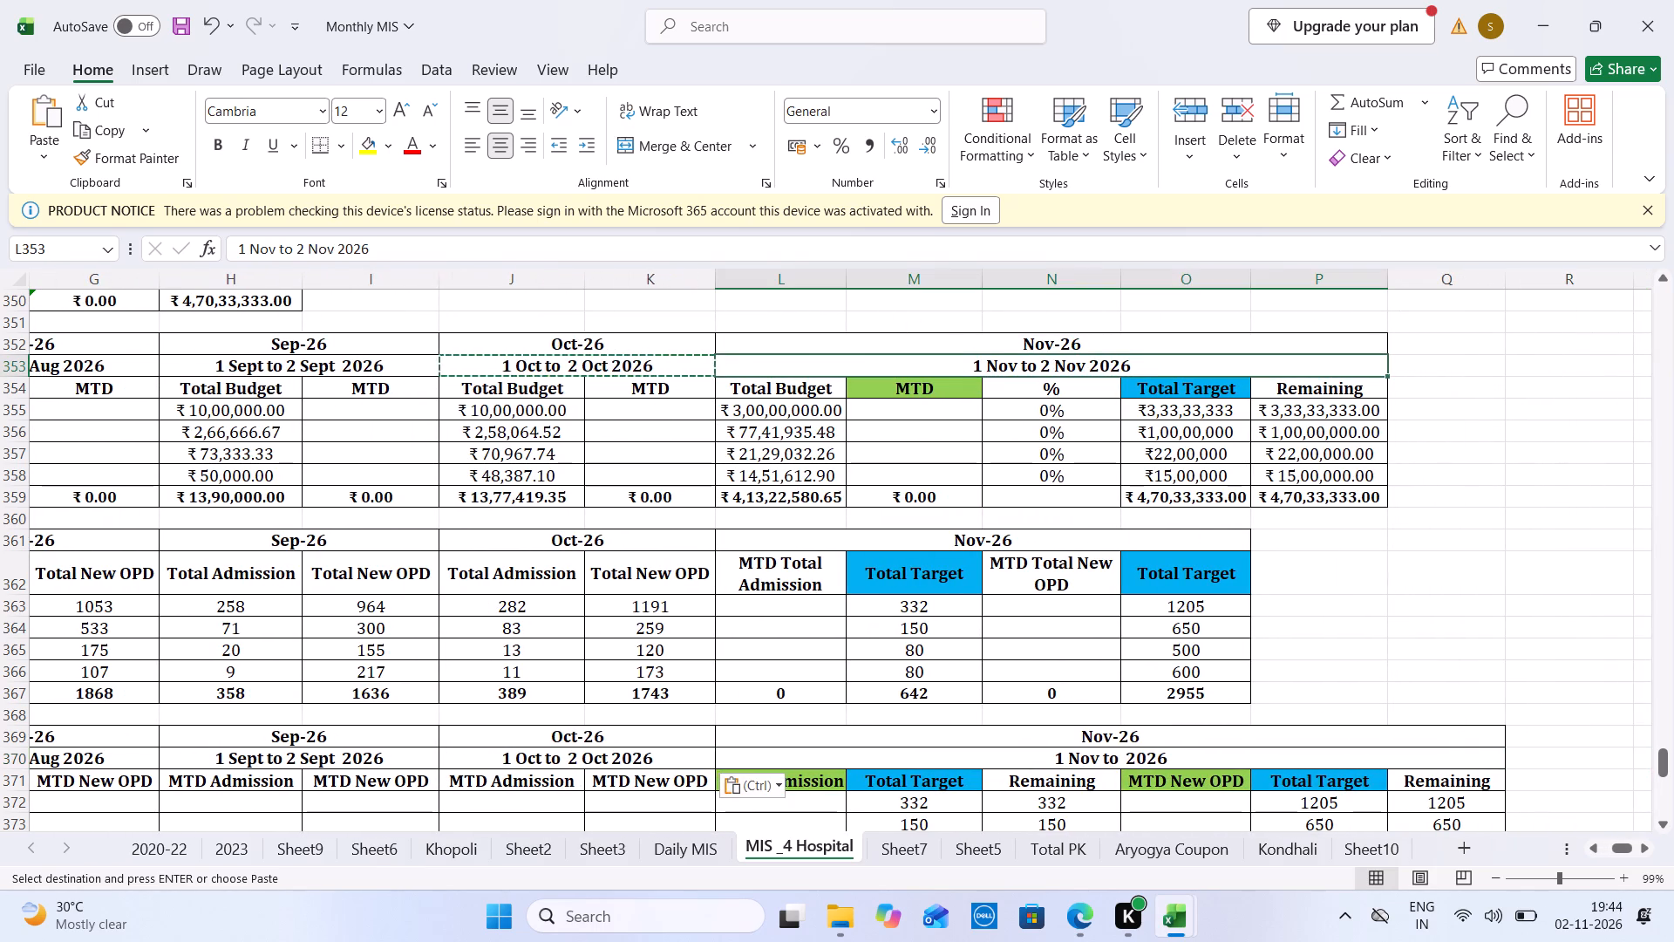
key(ctrl+c)
click(1084, 755)
key(ctrl+v)
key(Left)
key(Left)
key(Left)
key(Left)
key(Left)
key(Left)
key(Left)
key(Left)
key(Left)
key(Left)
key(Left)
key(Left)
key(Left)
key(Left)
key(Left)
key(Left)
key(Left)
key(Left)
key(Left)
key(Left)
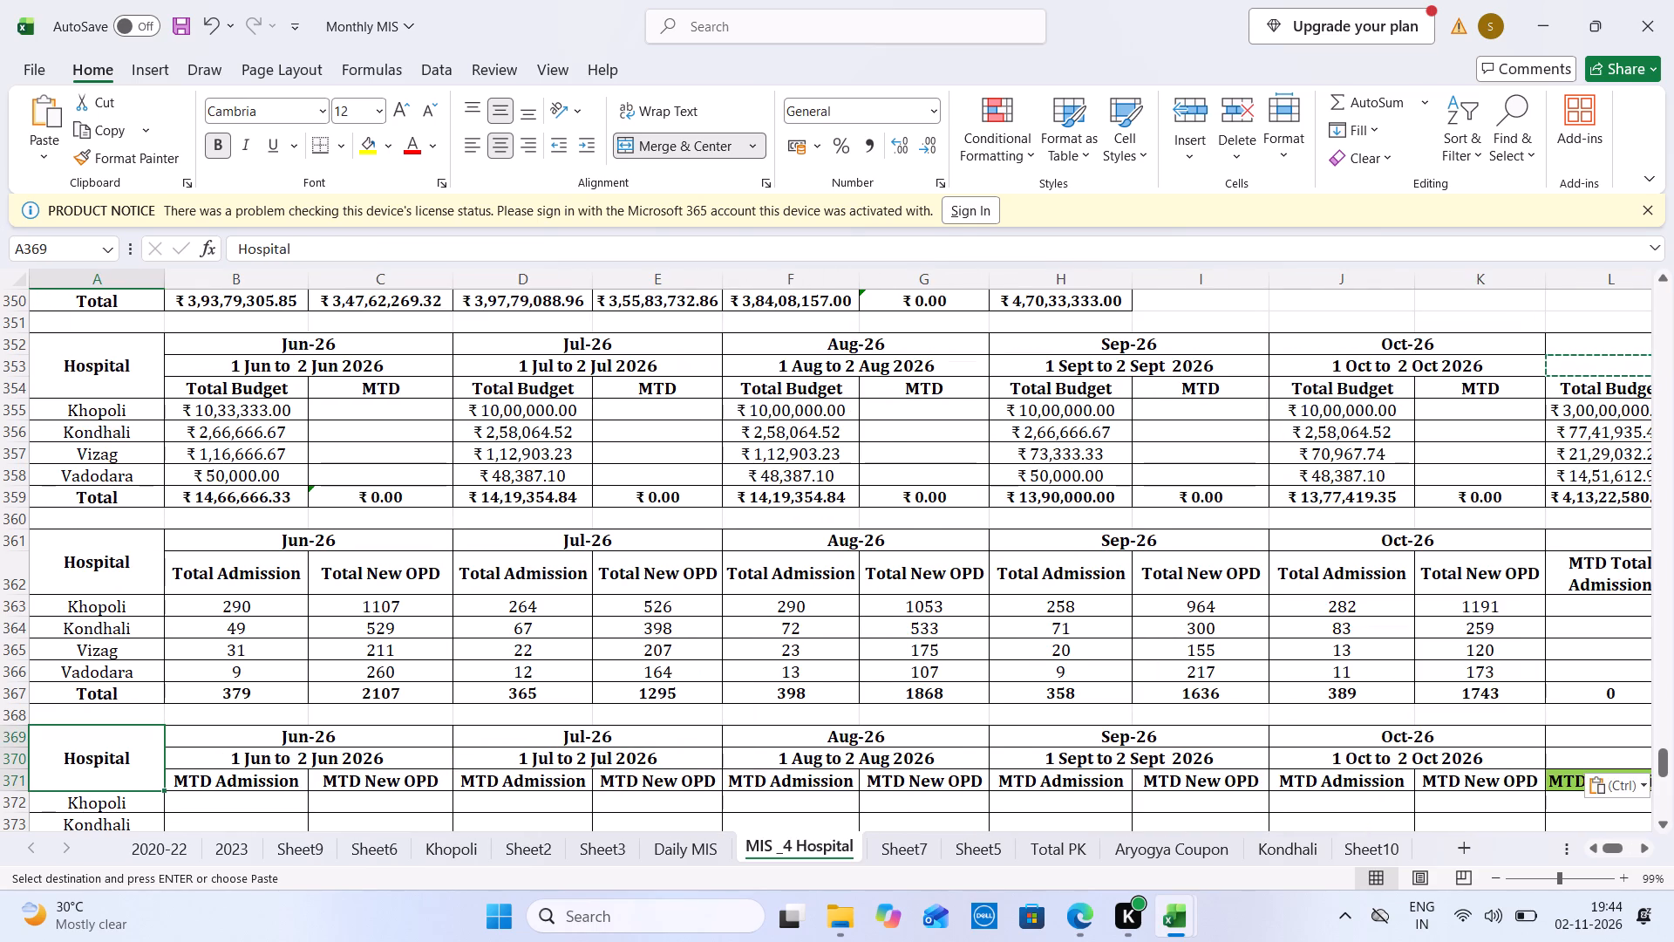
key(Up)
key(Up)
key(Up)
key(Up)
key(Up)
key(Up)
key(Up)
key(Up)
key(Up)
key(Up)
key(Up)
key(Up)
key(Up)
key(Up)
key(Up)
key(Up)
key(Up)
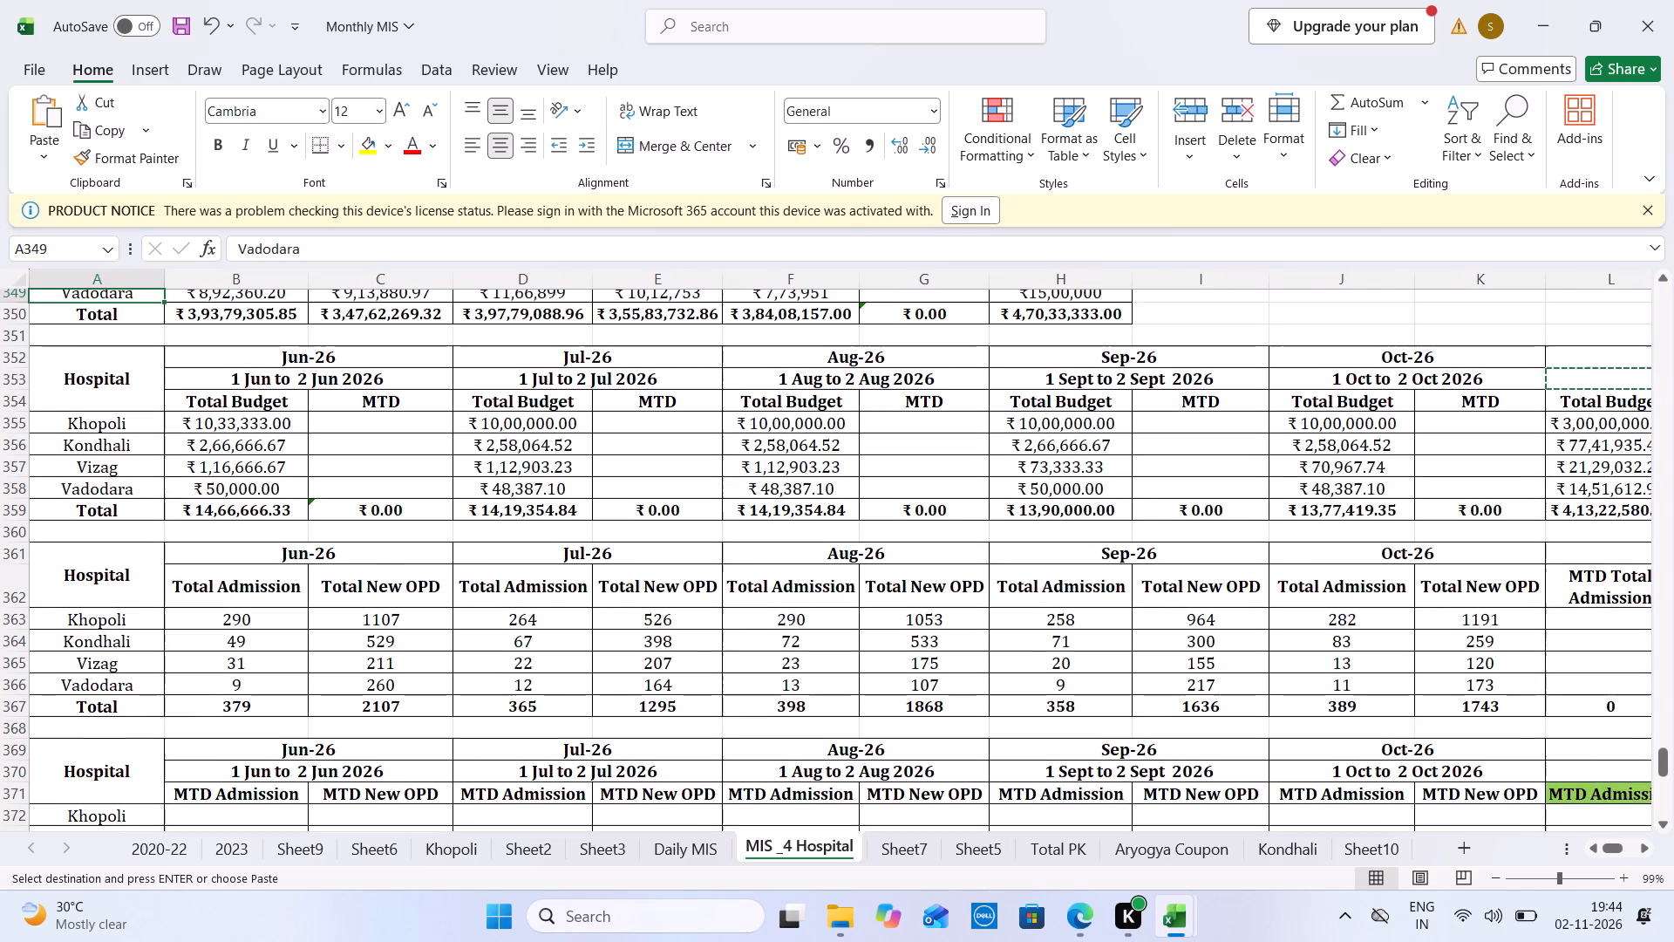
Check November occupancy on Daily MIS Vizag's Sheet2, enter 10% as Vizag's MTD Nov 2026 occupancy ratio in Monthly MIS, and save.
key(Down)
key(Down)
key(Down)
key(Down)
key(Down)
key(Down)
key(Down)
key(Down)
key(Down)
key(Down)
key(Down)
key(Down)
key(Down)
key(Down)
key(Down)
key(Down)
key(Down)
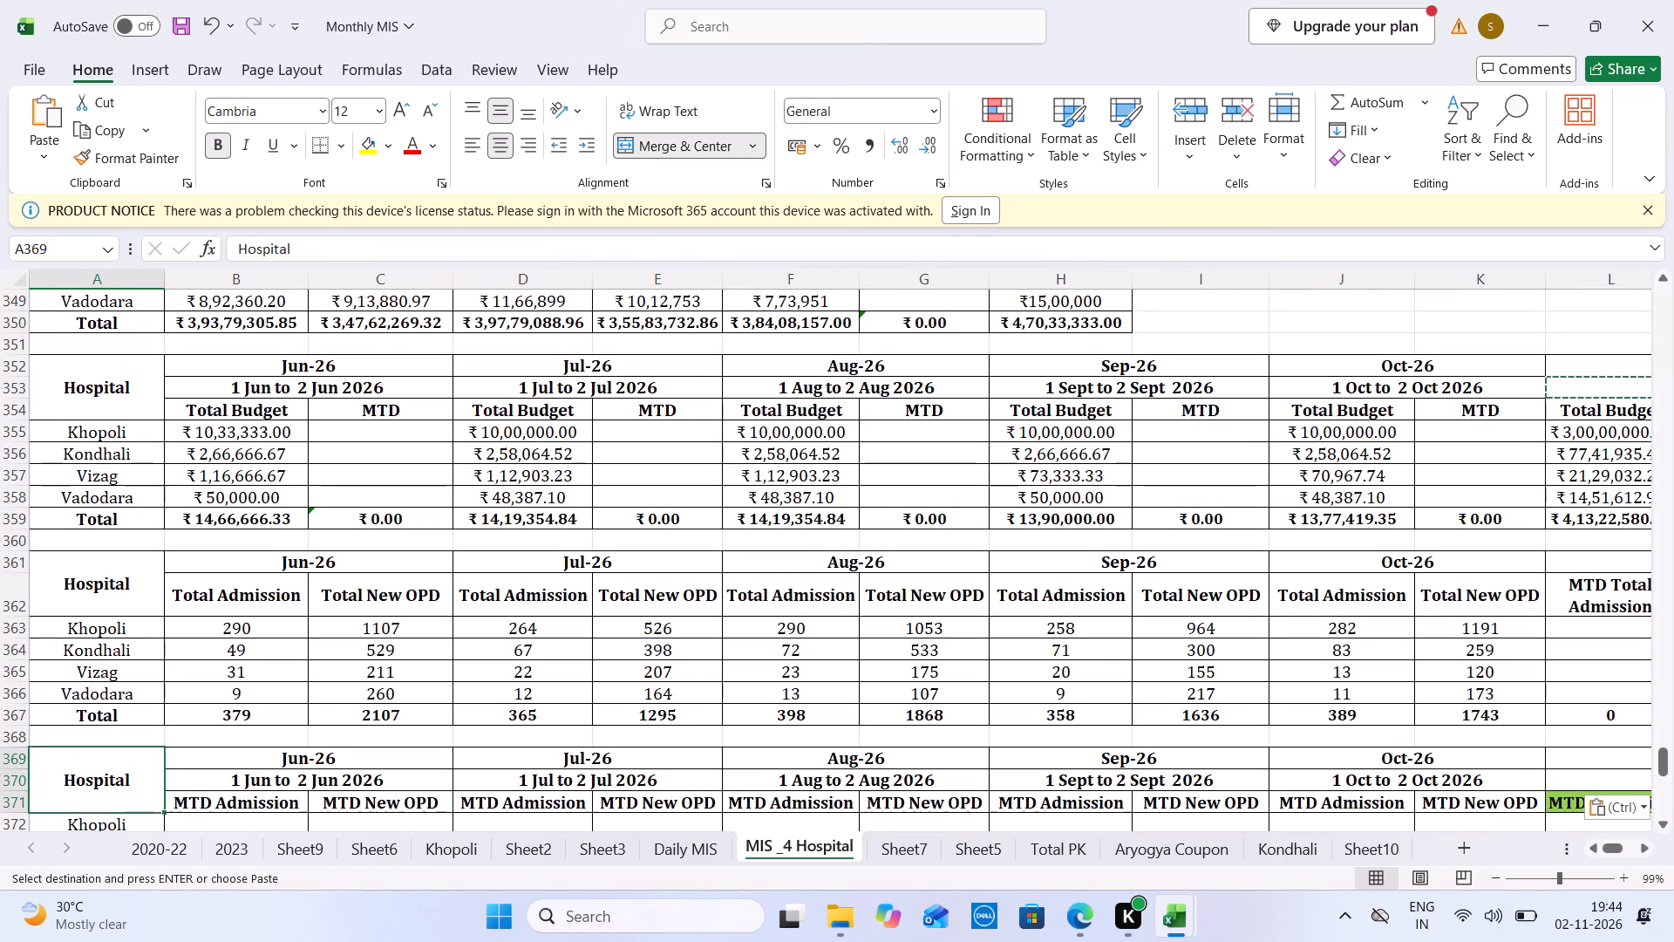
key(Down)
key(Down)
key(Down)
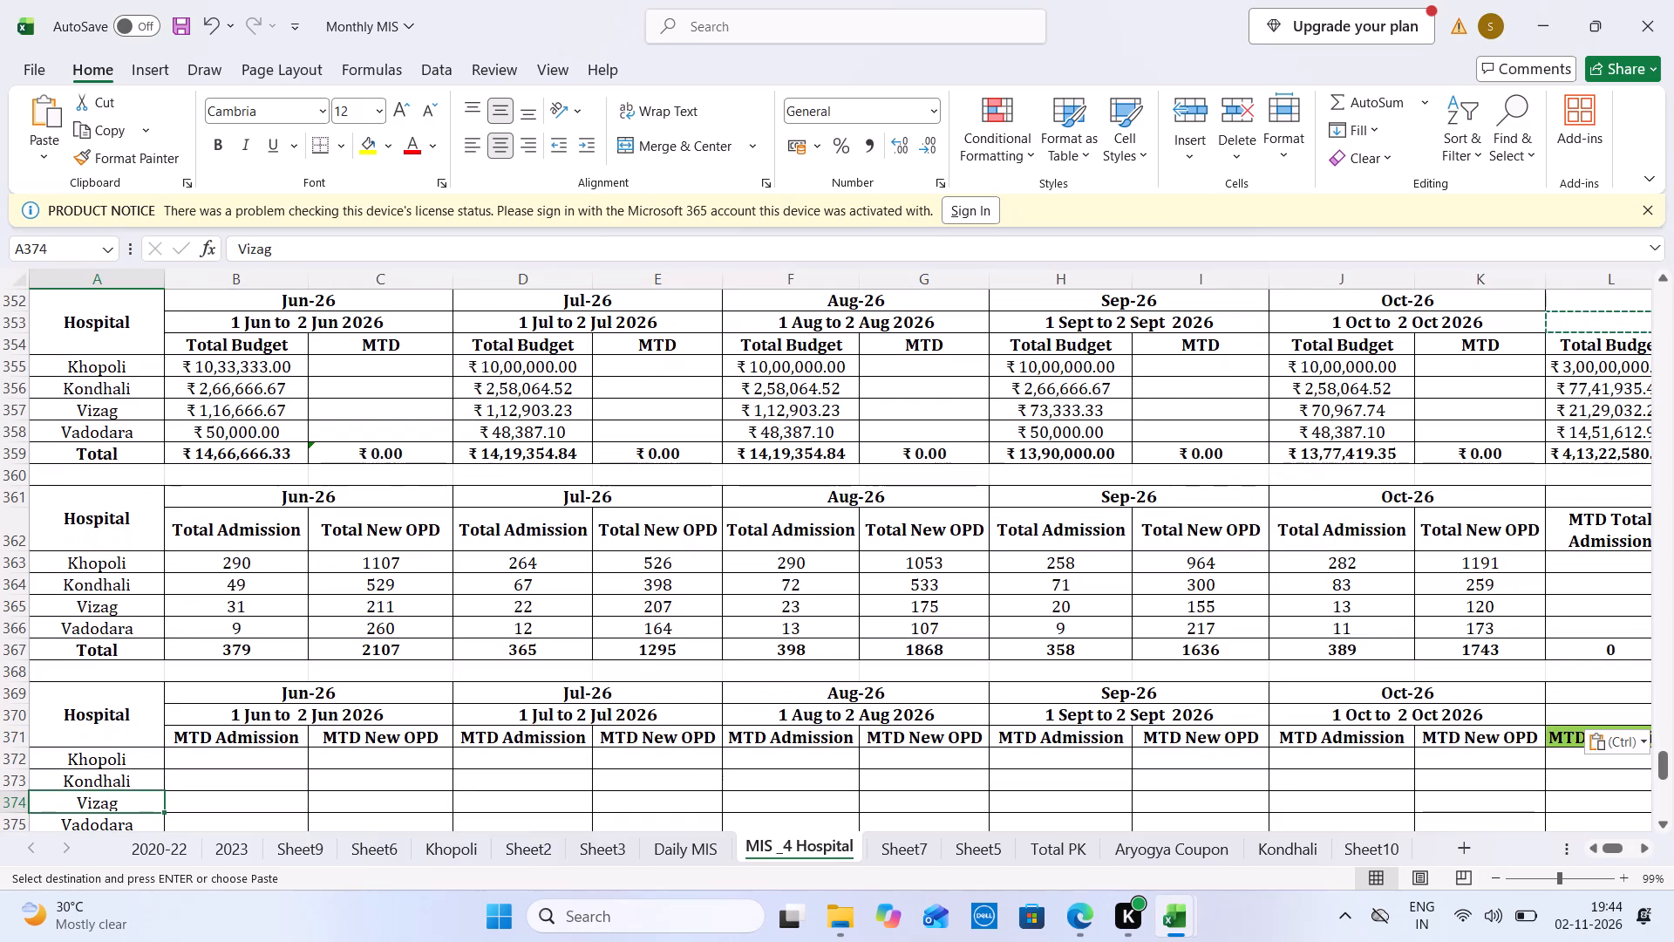
key(ctrl+Tab)
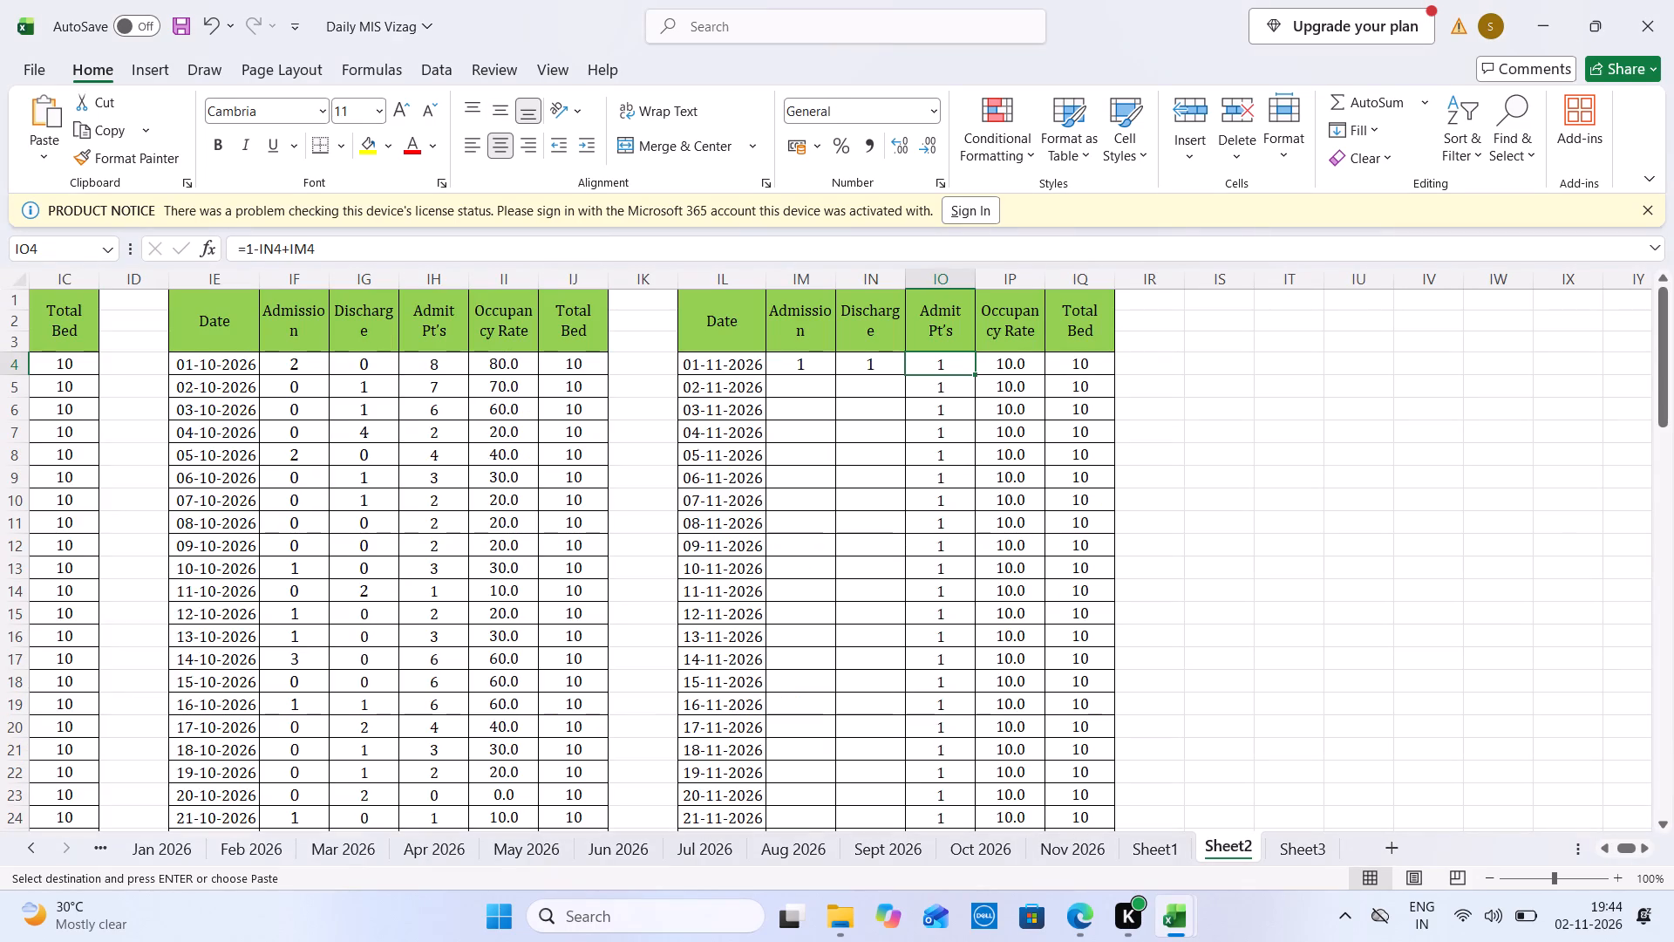
click(1663, 711)
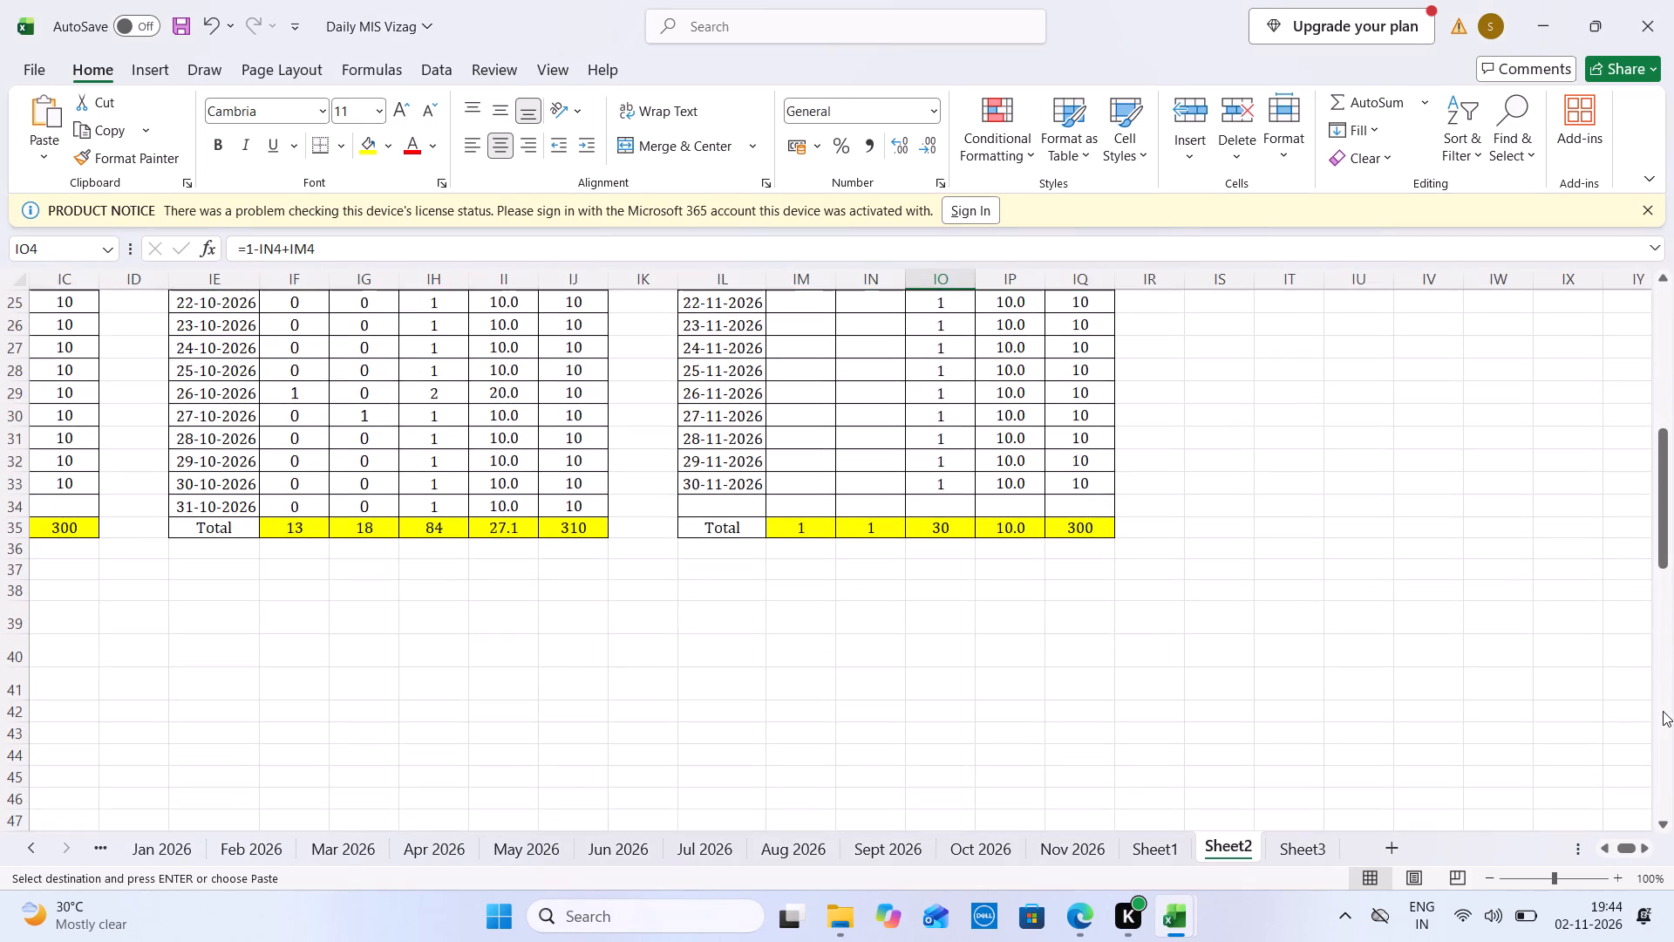
key(ctrl+Tab)
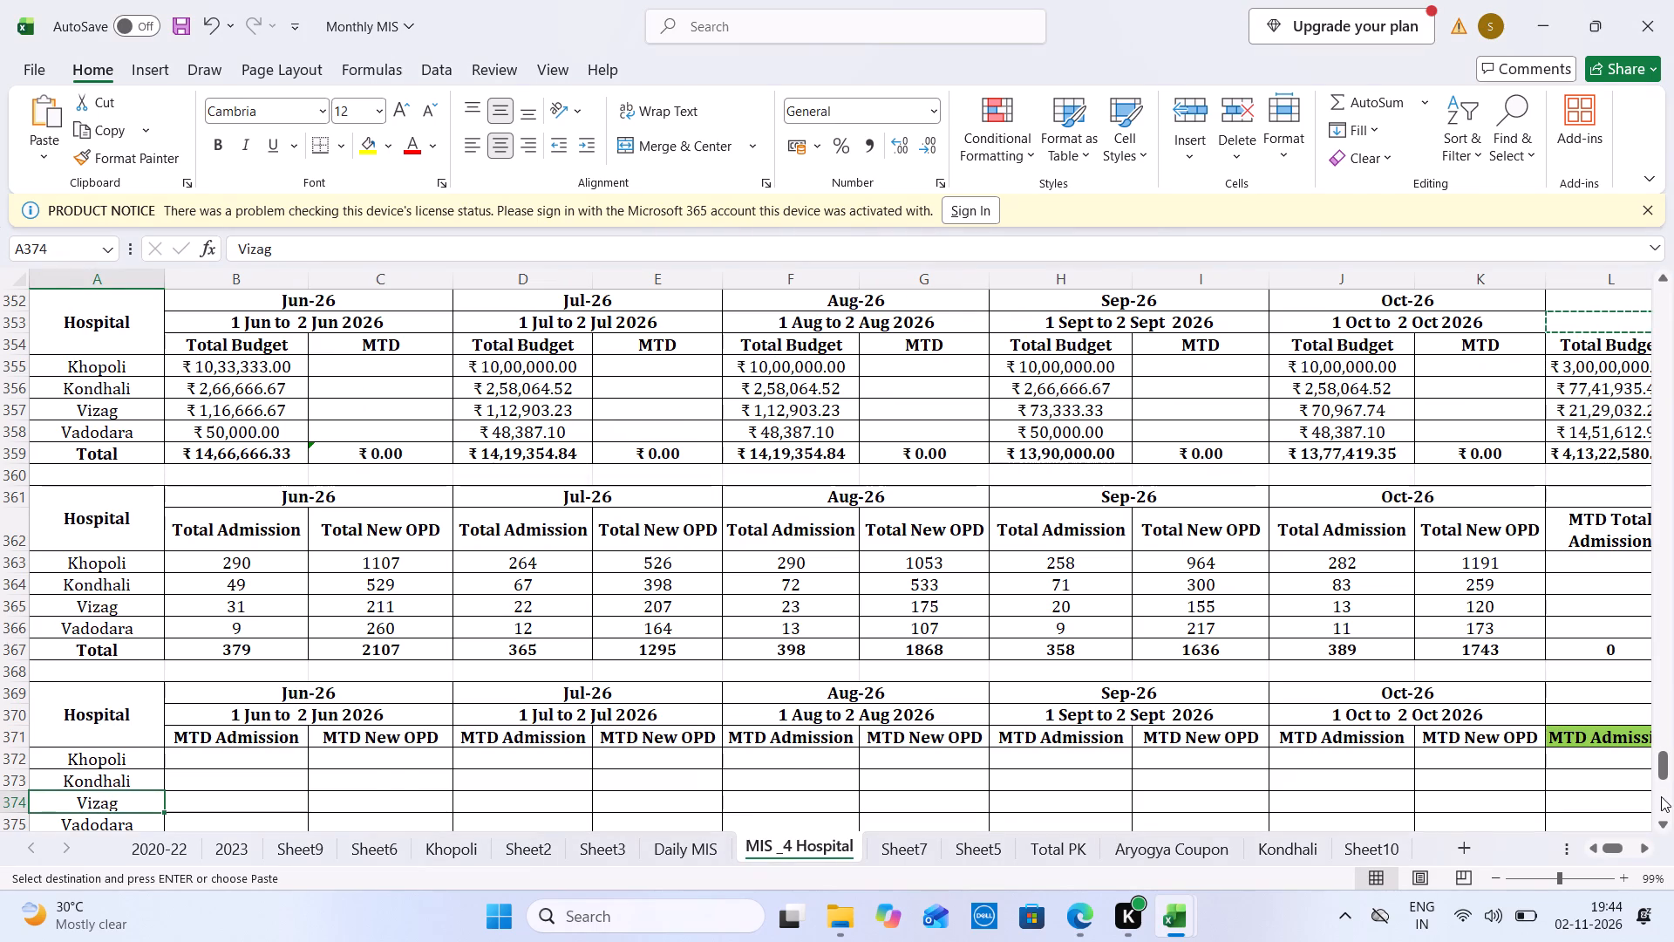
click(1661, 796)
click(924, 465)
key(Up)
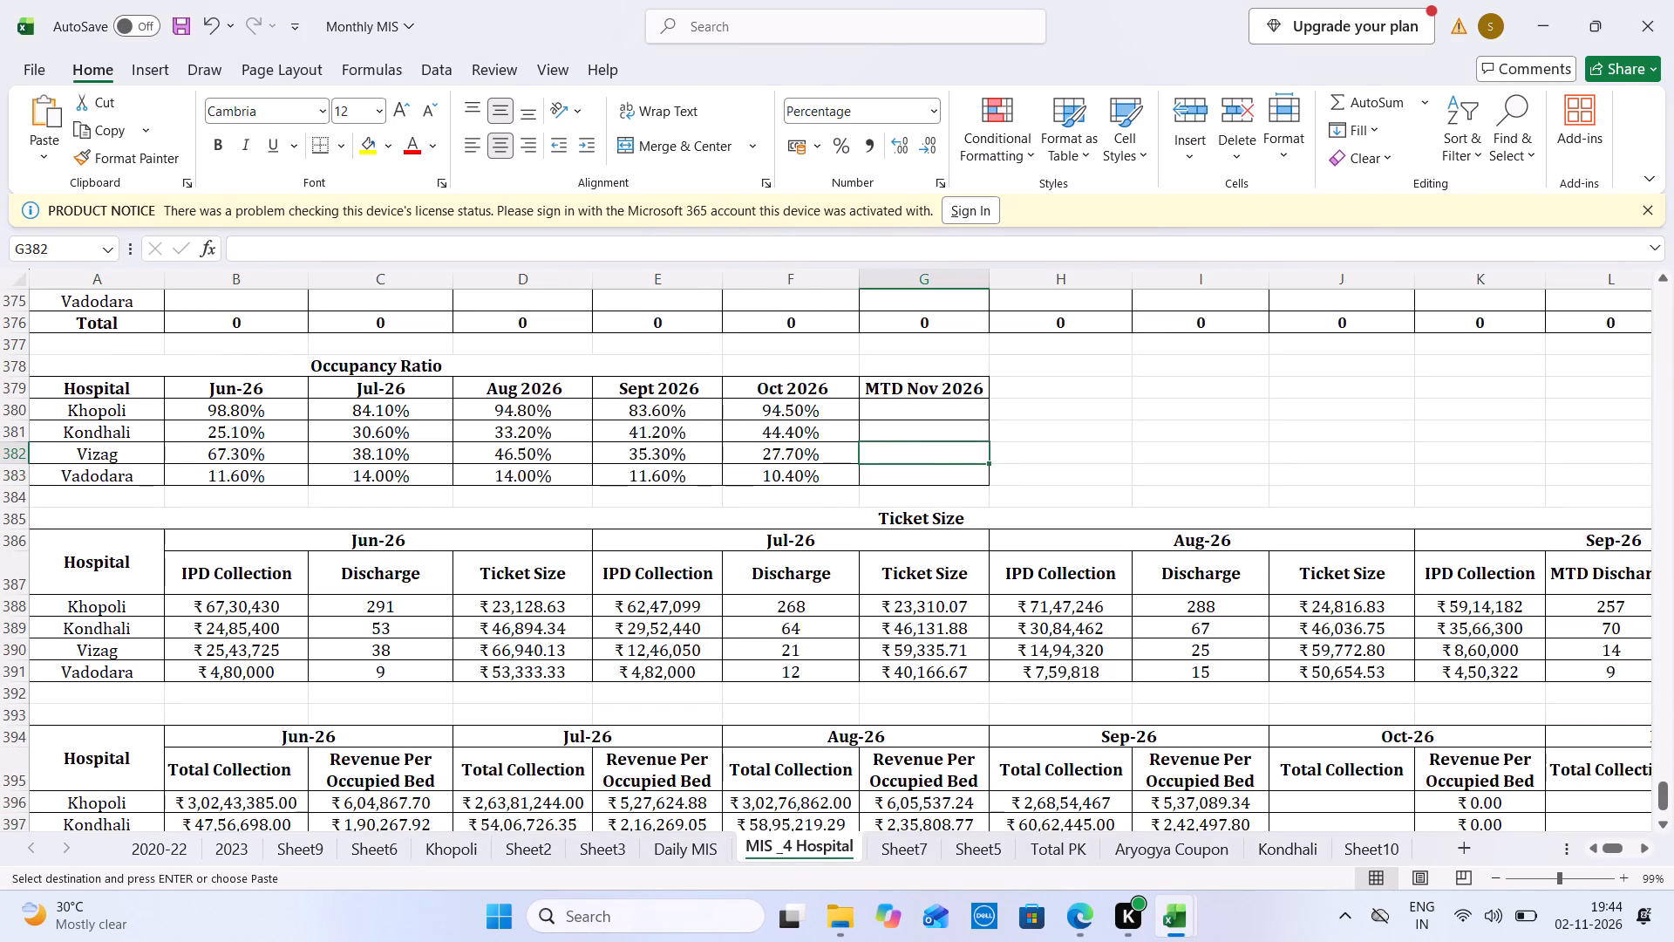
text(10)
key(ctrl+s)
Using Daily MIS Vizag's Nov 2026 sheet, enter IPD collection 45000 and MTD discharge 1 for Vizag under Oct-26 in the Ticket Size table.
key(Right)
key(Right)
key(Right)
key(Right)
key(Right)
key(Right)
key(Right)
key(Right)
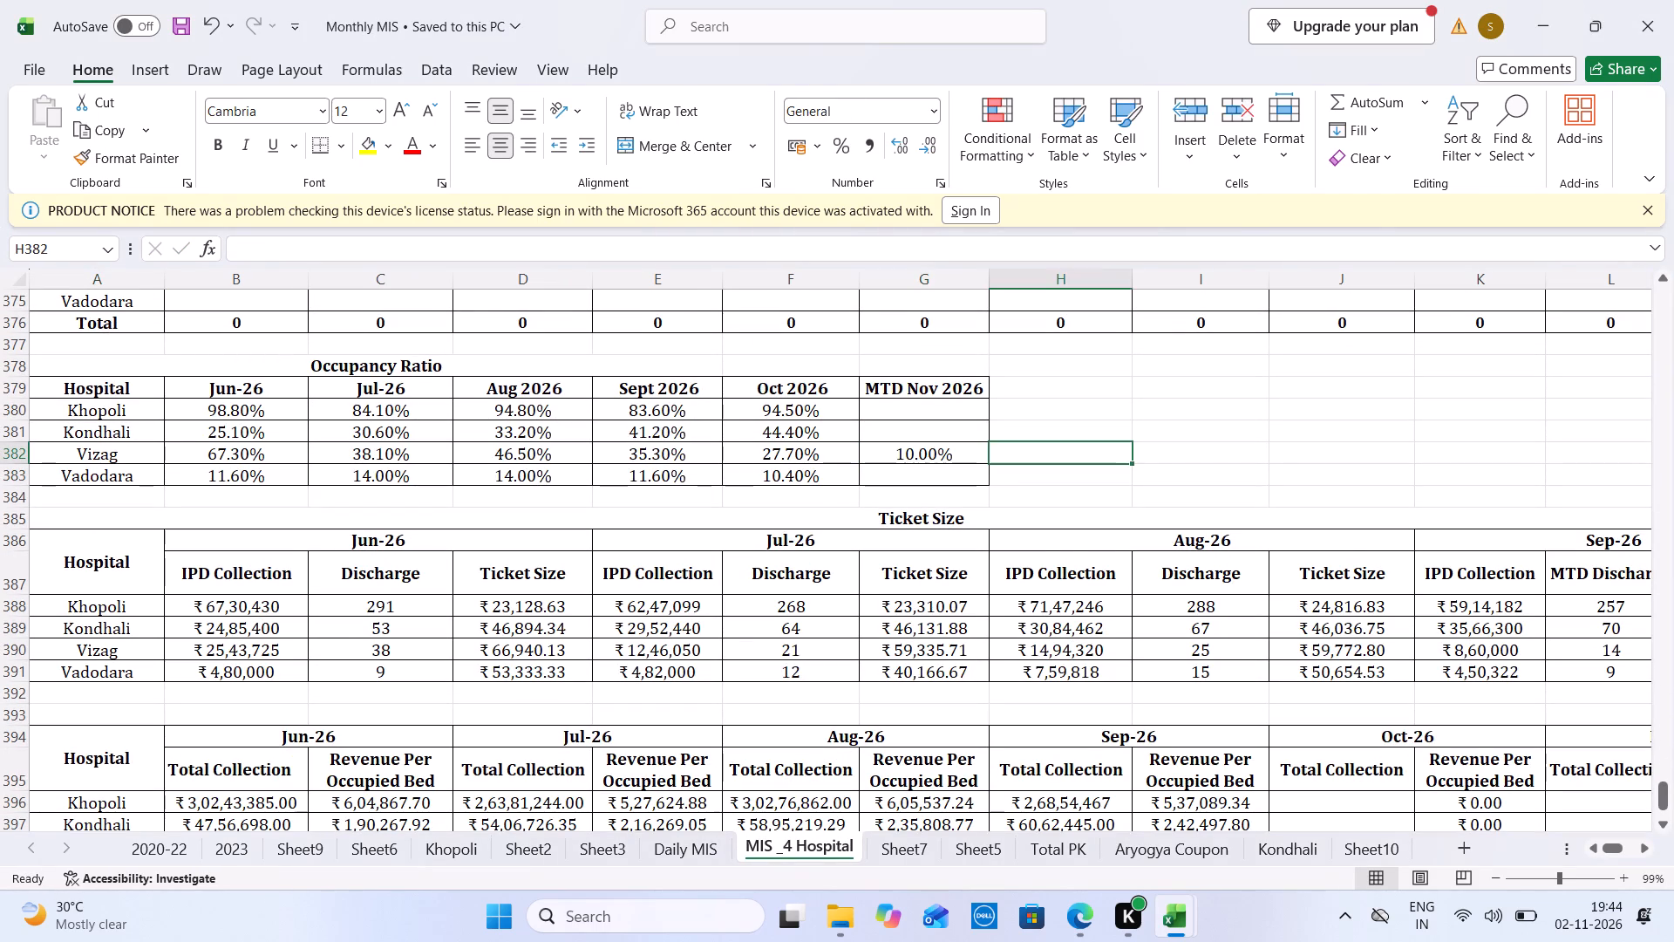
click(1282, 648)
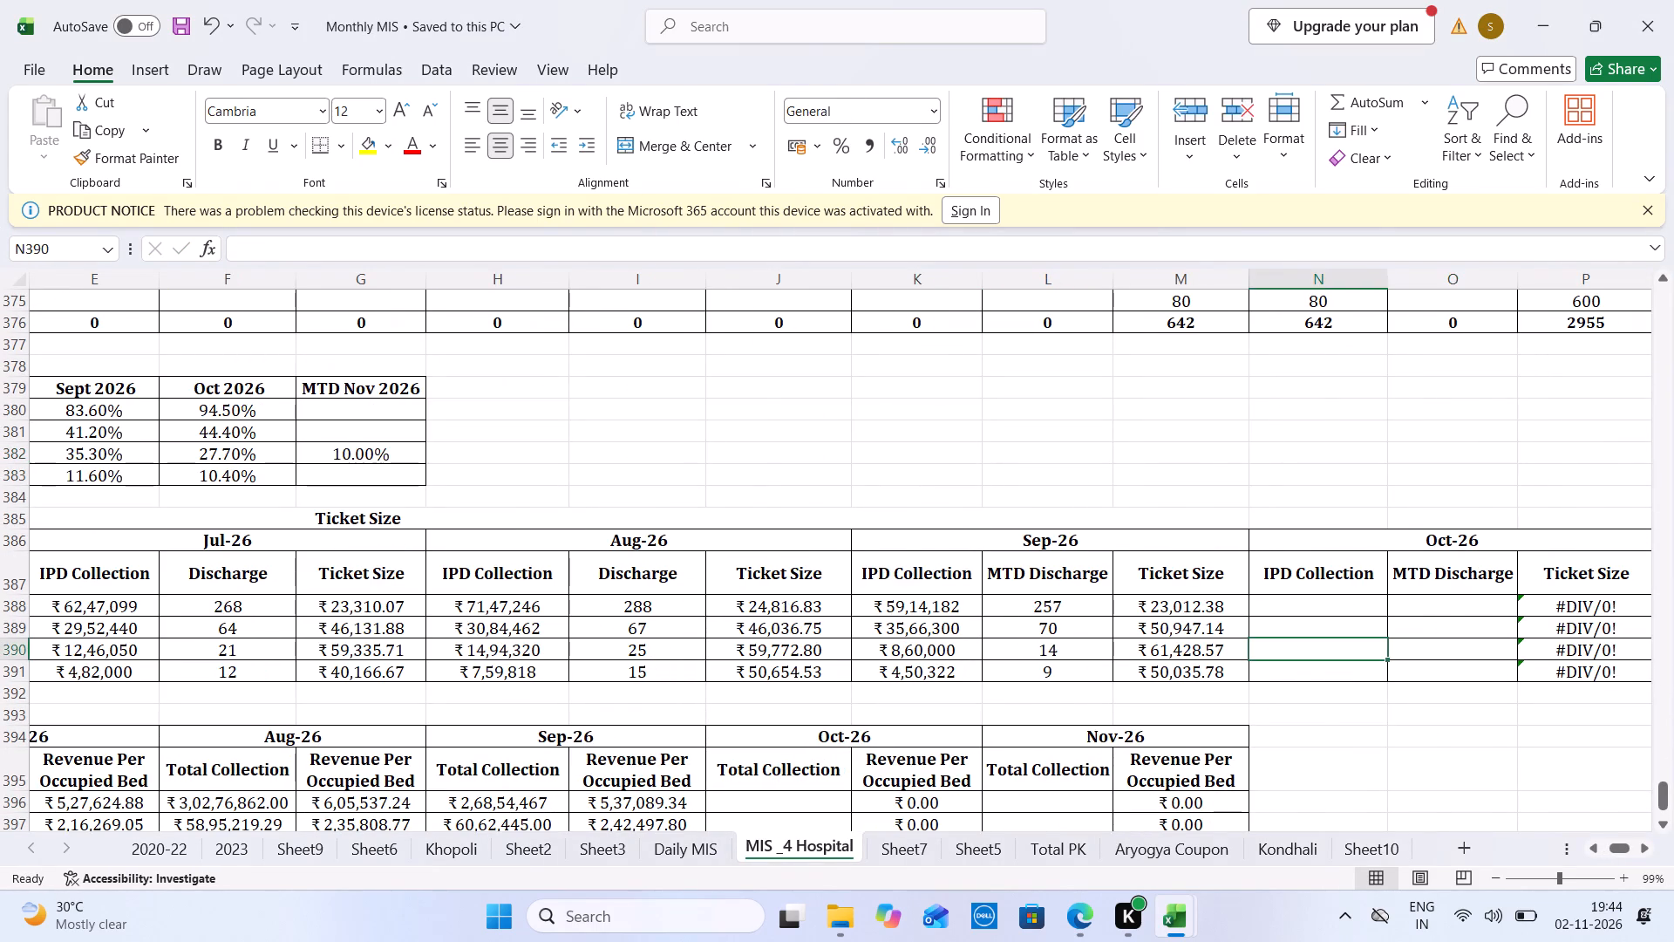
key(ctrl+Tab)
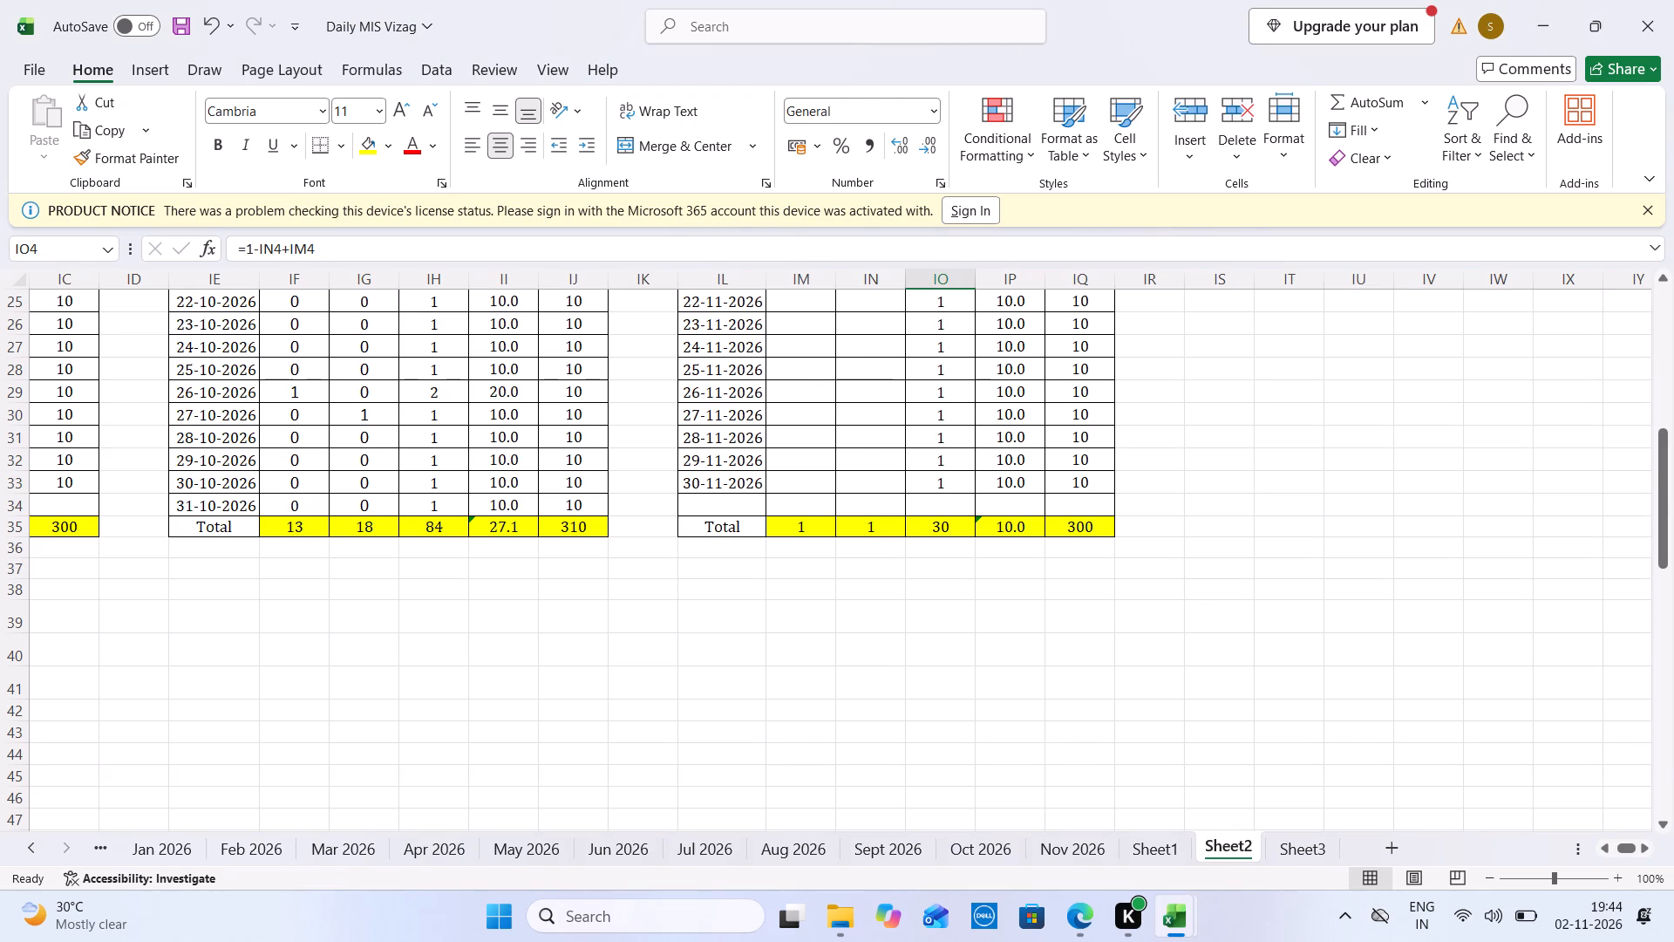
click(1083, 851)
key(ctrl+Tab)
key(1)
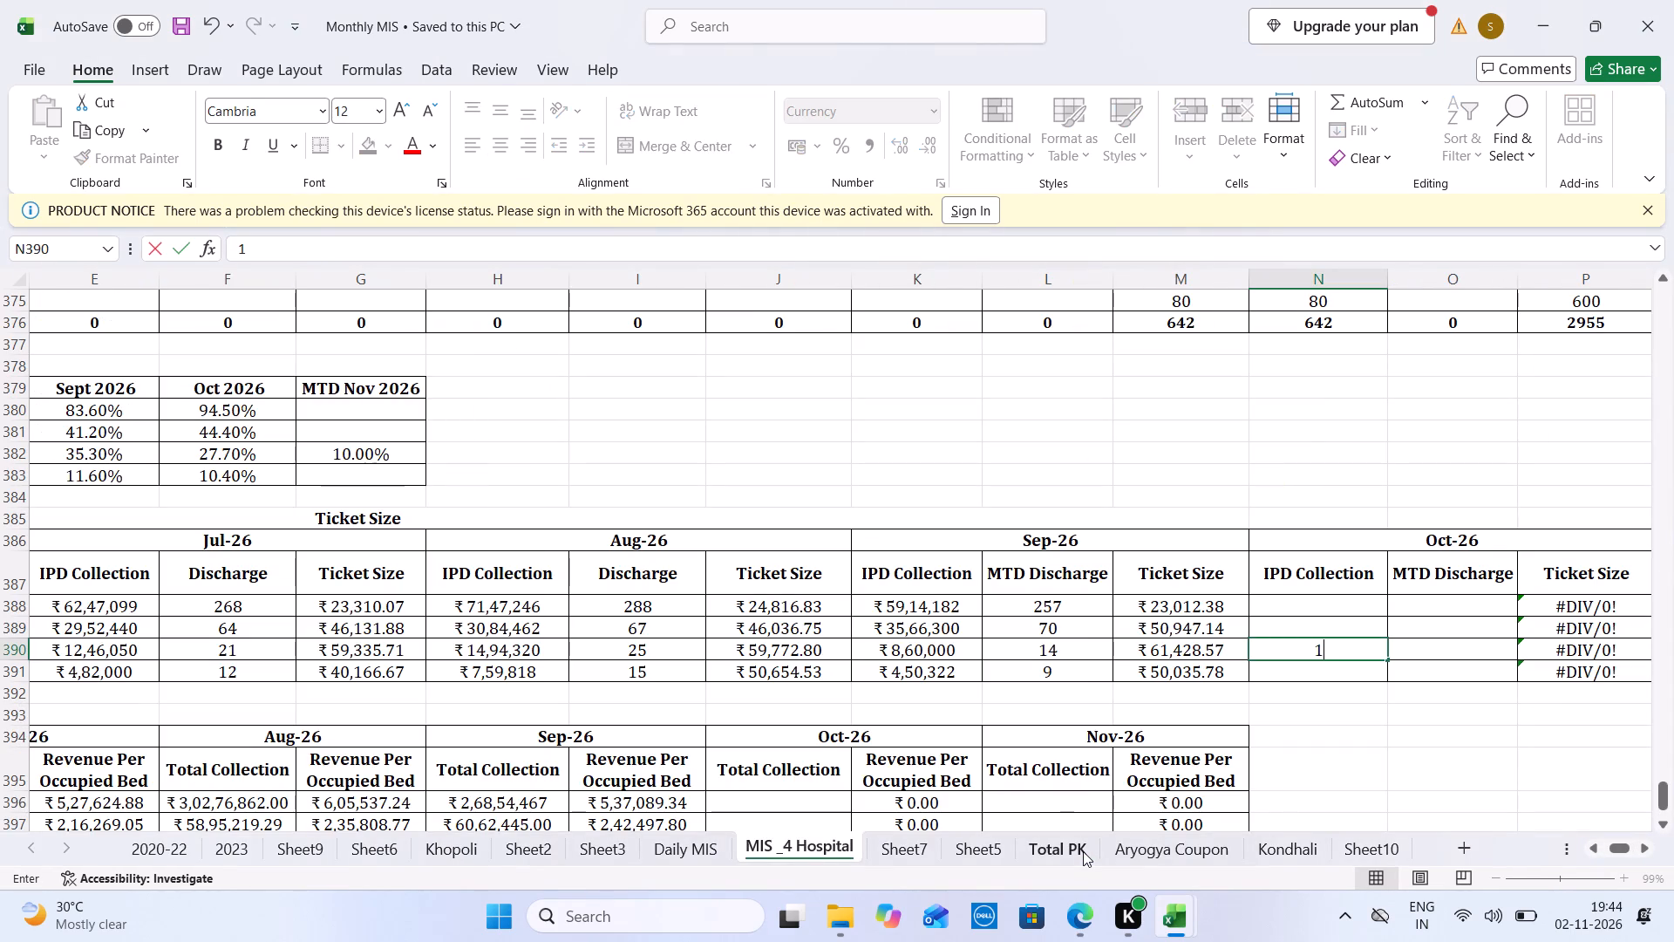
key(BackSpace)
text(45000)
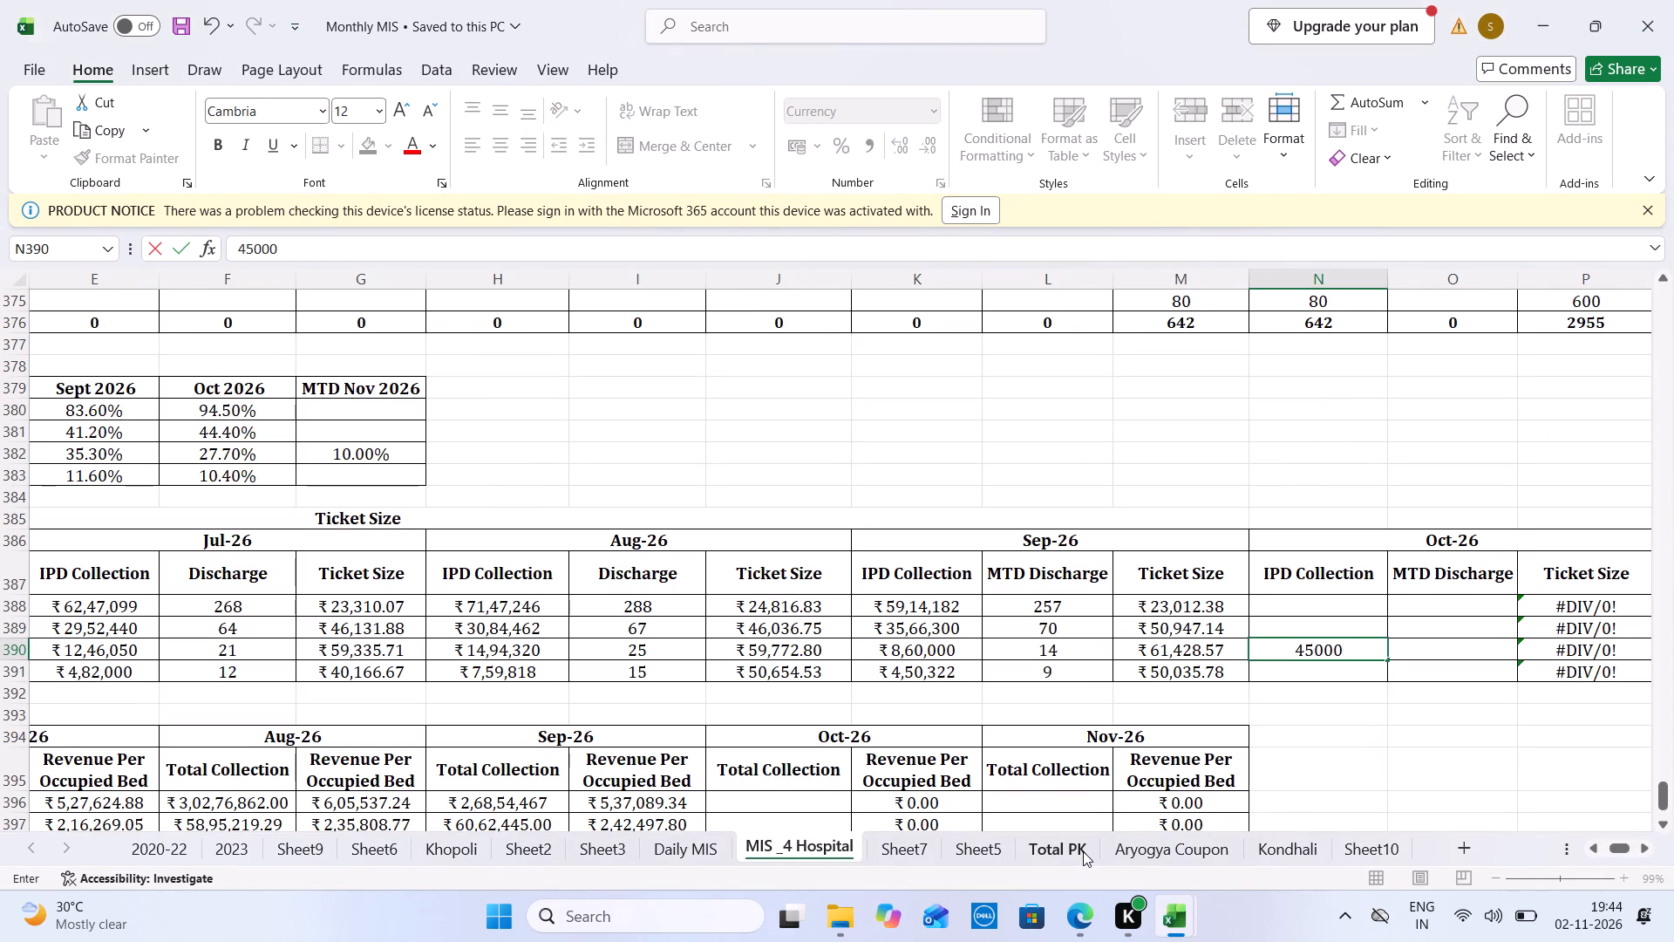
key(Tab)
key(1)
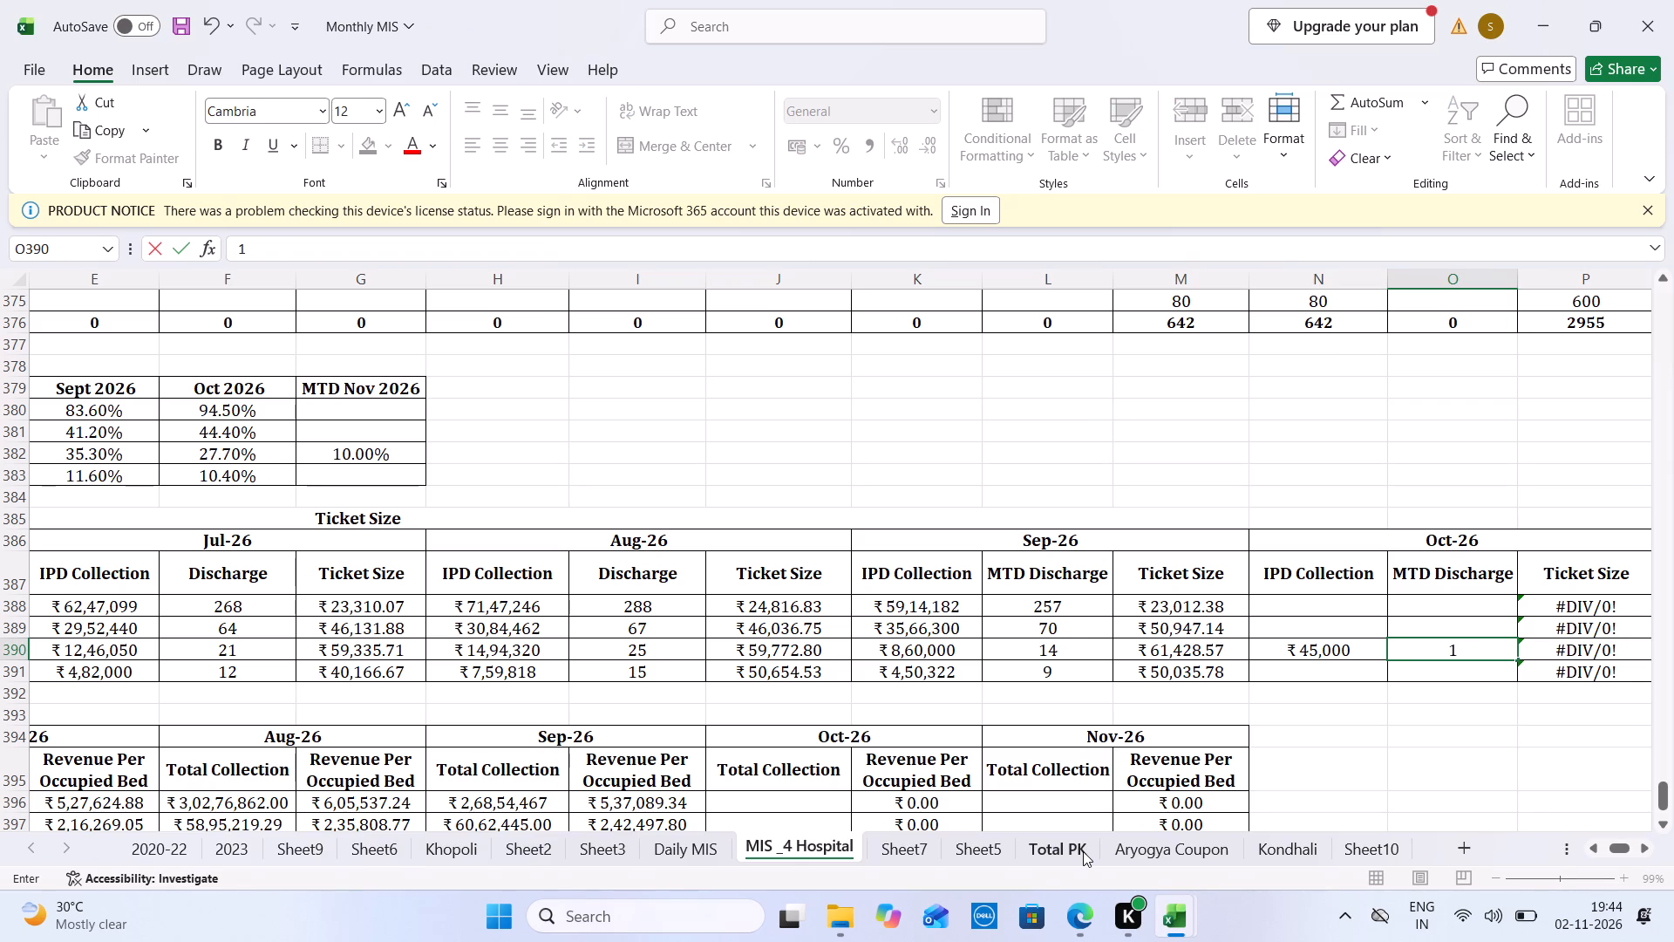
key(Left)
Enter 1 as MTD Total Admission and 8 as MTD Total New OPD for Vizag under Nov-26 in row 365.
key(Left)
key(Left)
key(Left)
key(Left)
key(Left)
key(Left)
key(Left)
key(Left)
key(Left)
key(Left)
key(Left)
key(Left)
key(Up)
key(Up)
key(Up)
key(Up)
key(Up)
key(Up)
key(Up)
key(Up)
key(Up)
key(Up)
key(Up)
key(Up)
key(Up)
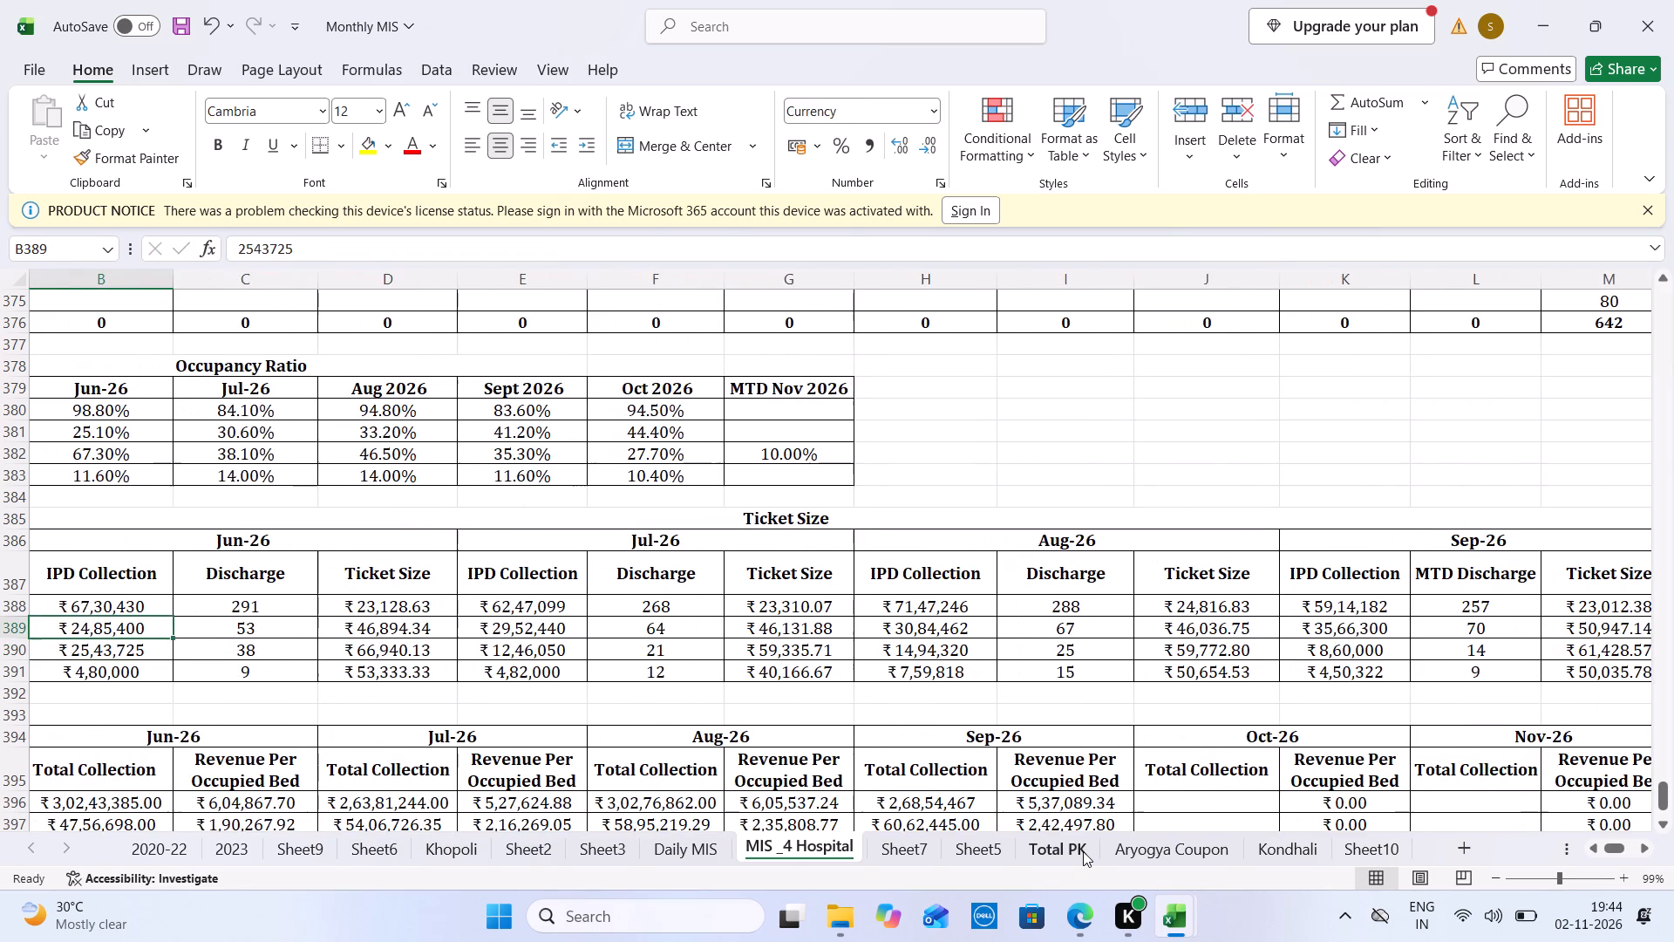
key(Up)
key(Up)
key(Up)
key(Up)
key(Up)
key(Up)
key(Up)
key(Up)
key(Up)
key(Up)
key(Up)
key(Up)
key(Up)
key(Up)
key(Up)
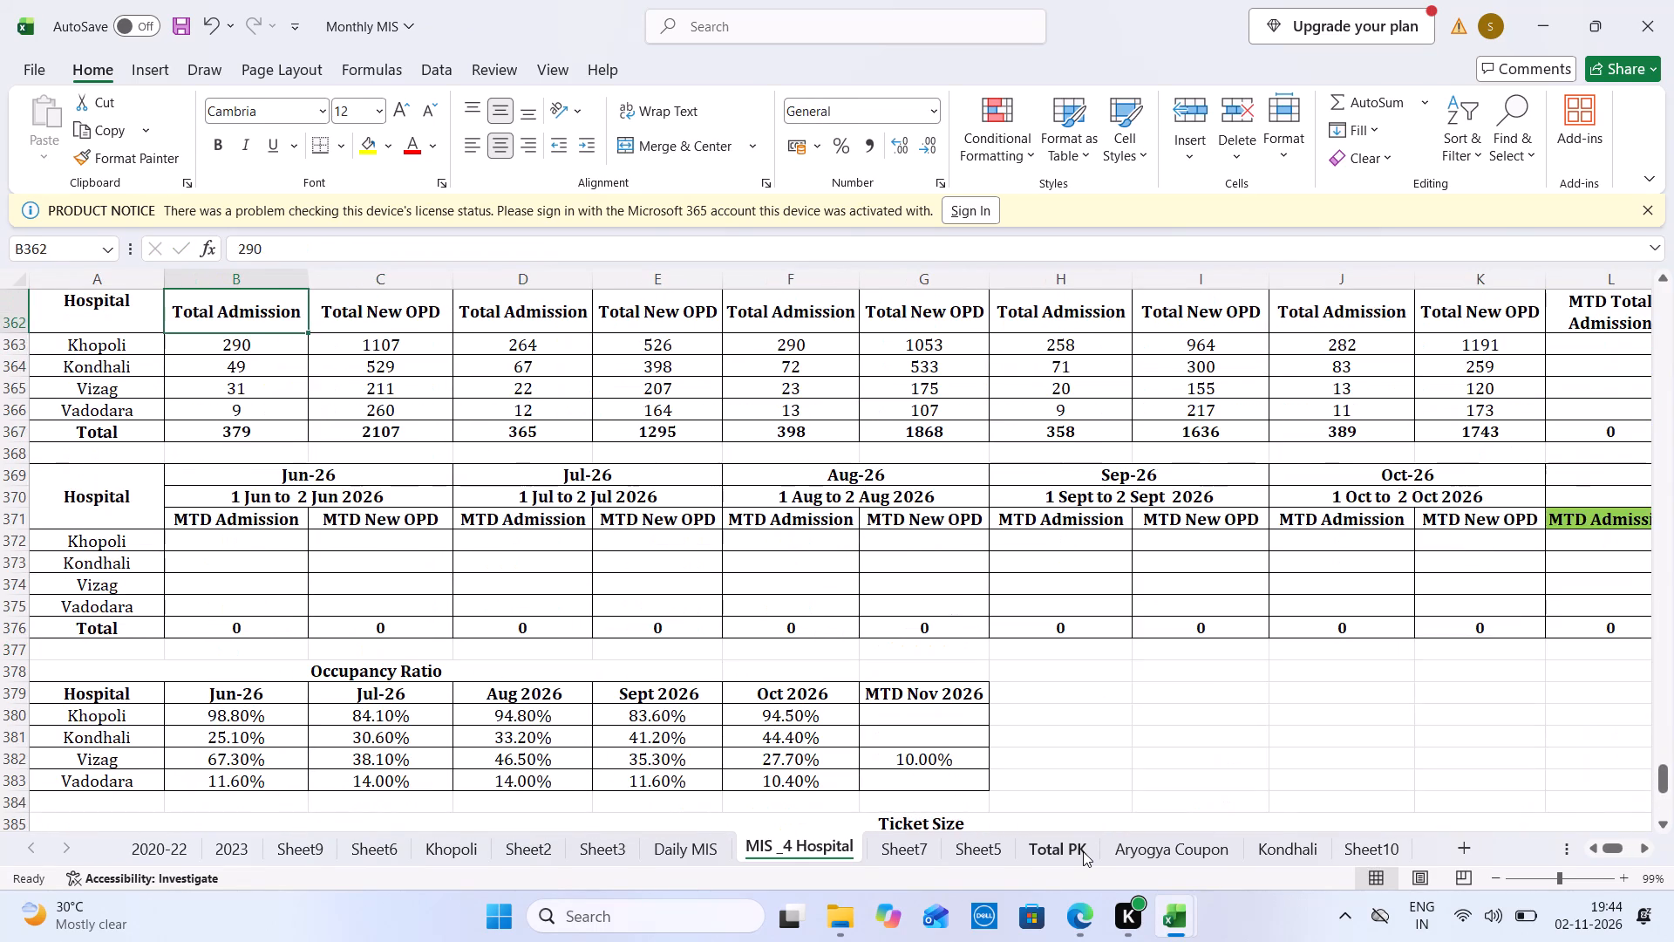
key(Up)
key(Up)
key(Up)
key(Up)
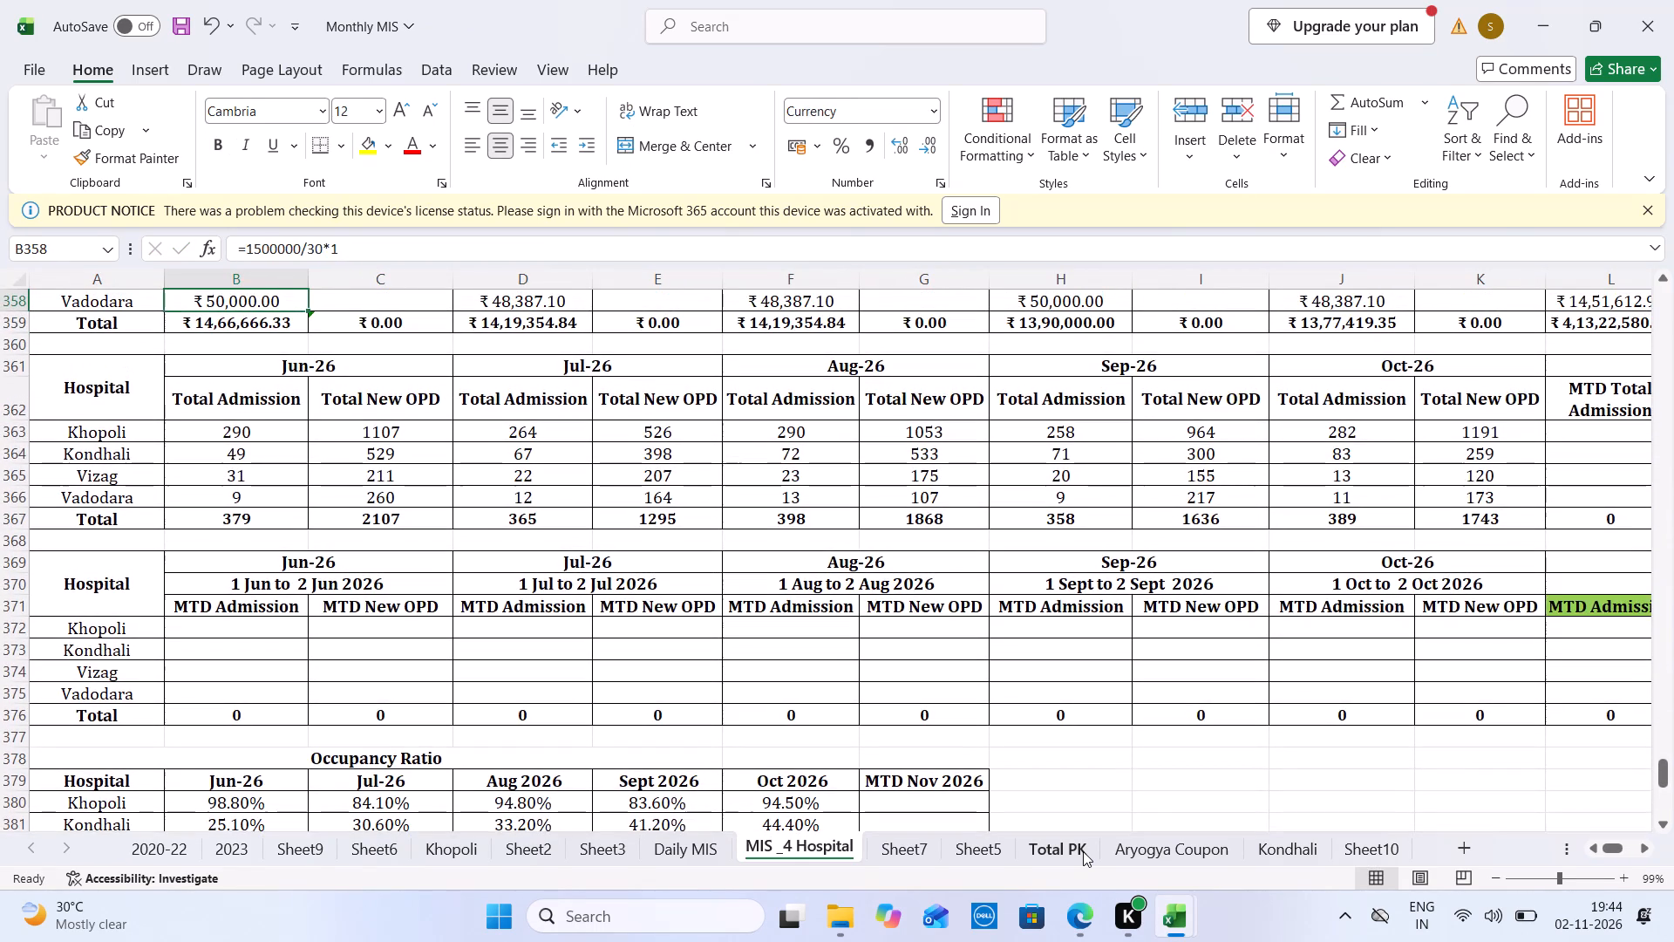
key(ctrl+Tab)
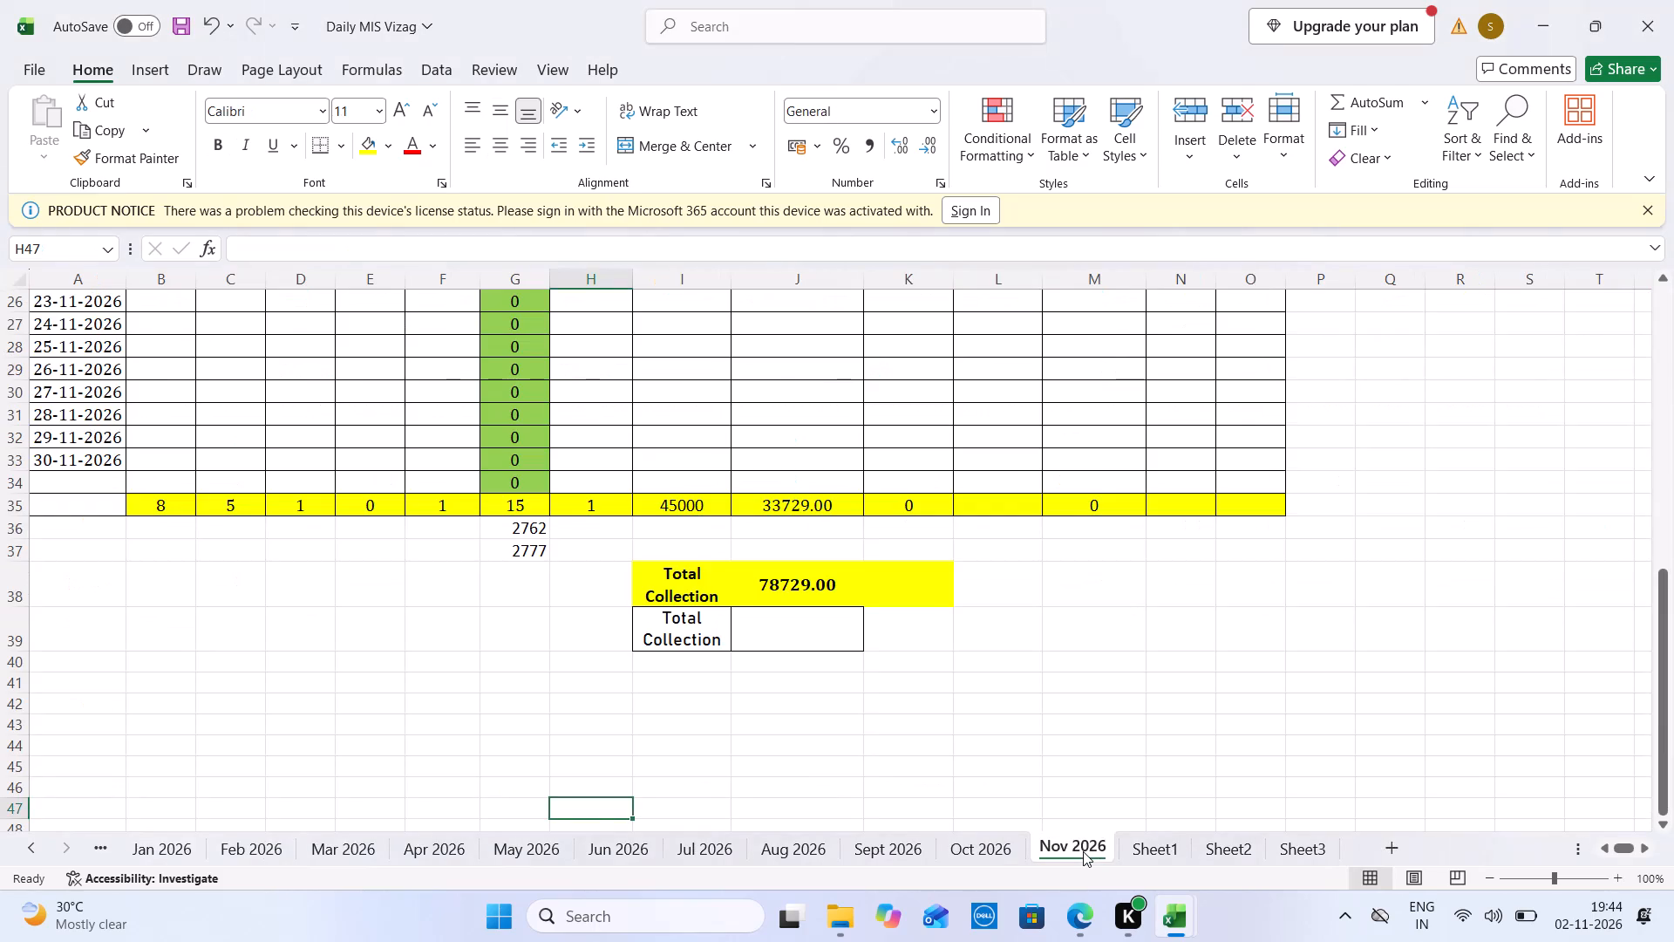
key(ctrl+Tab)
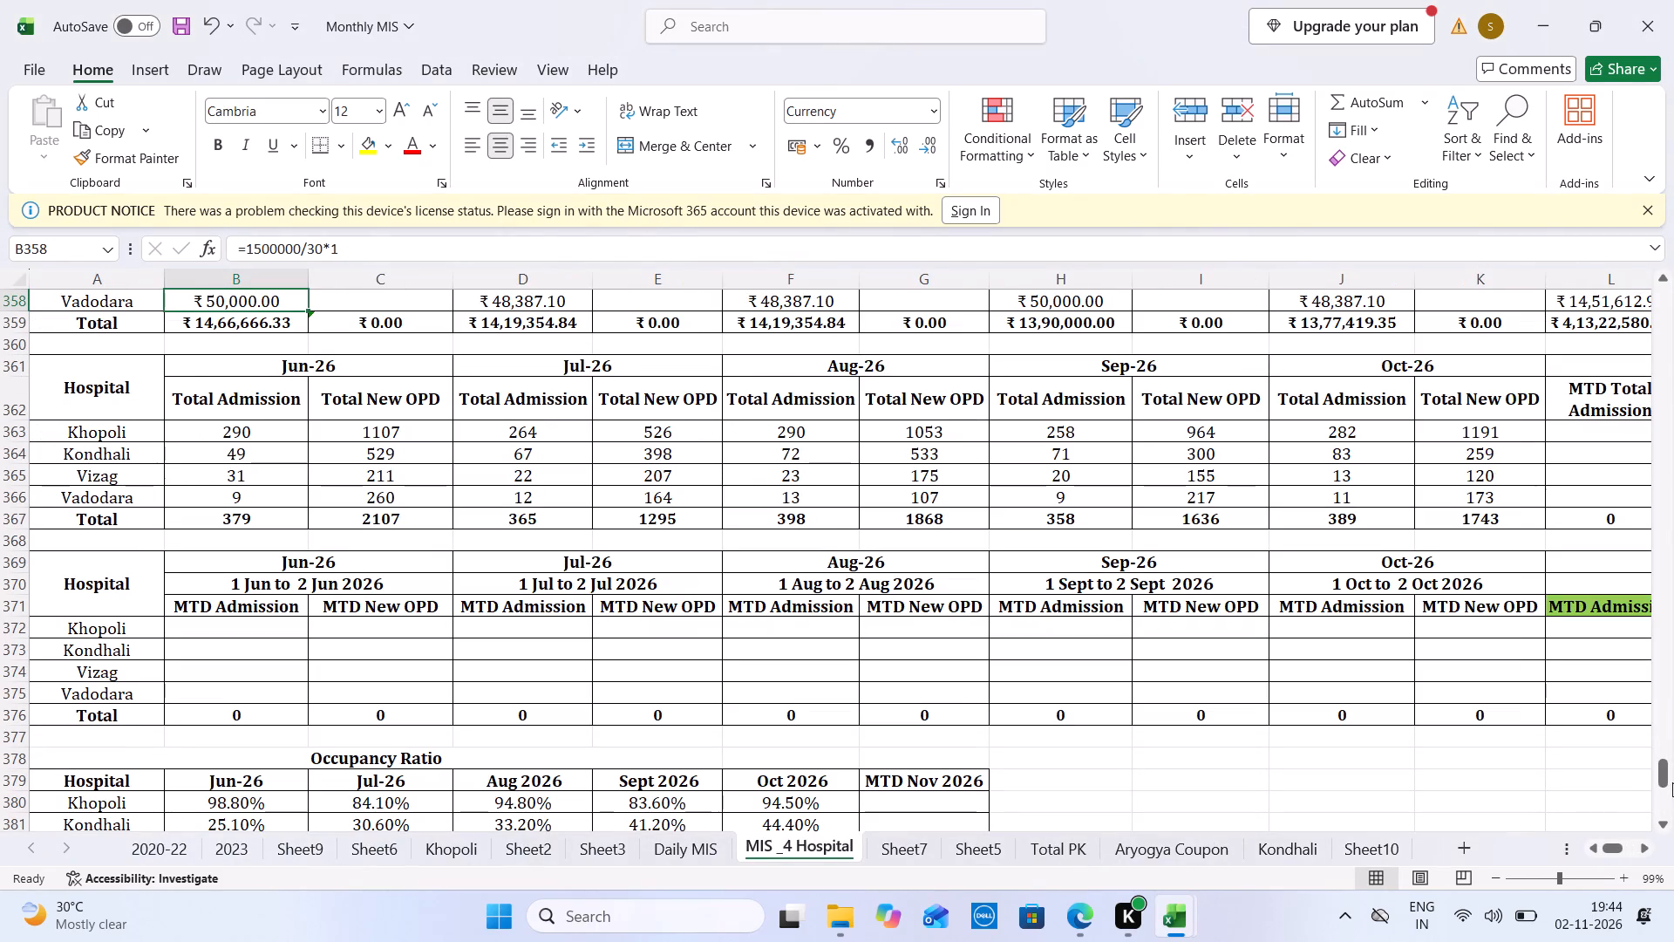
click(1611, 484)
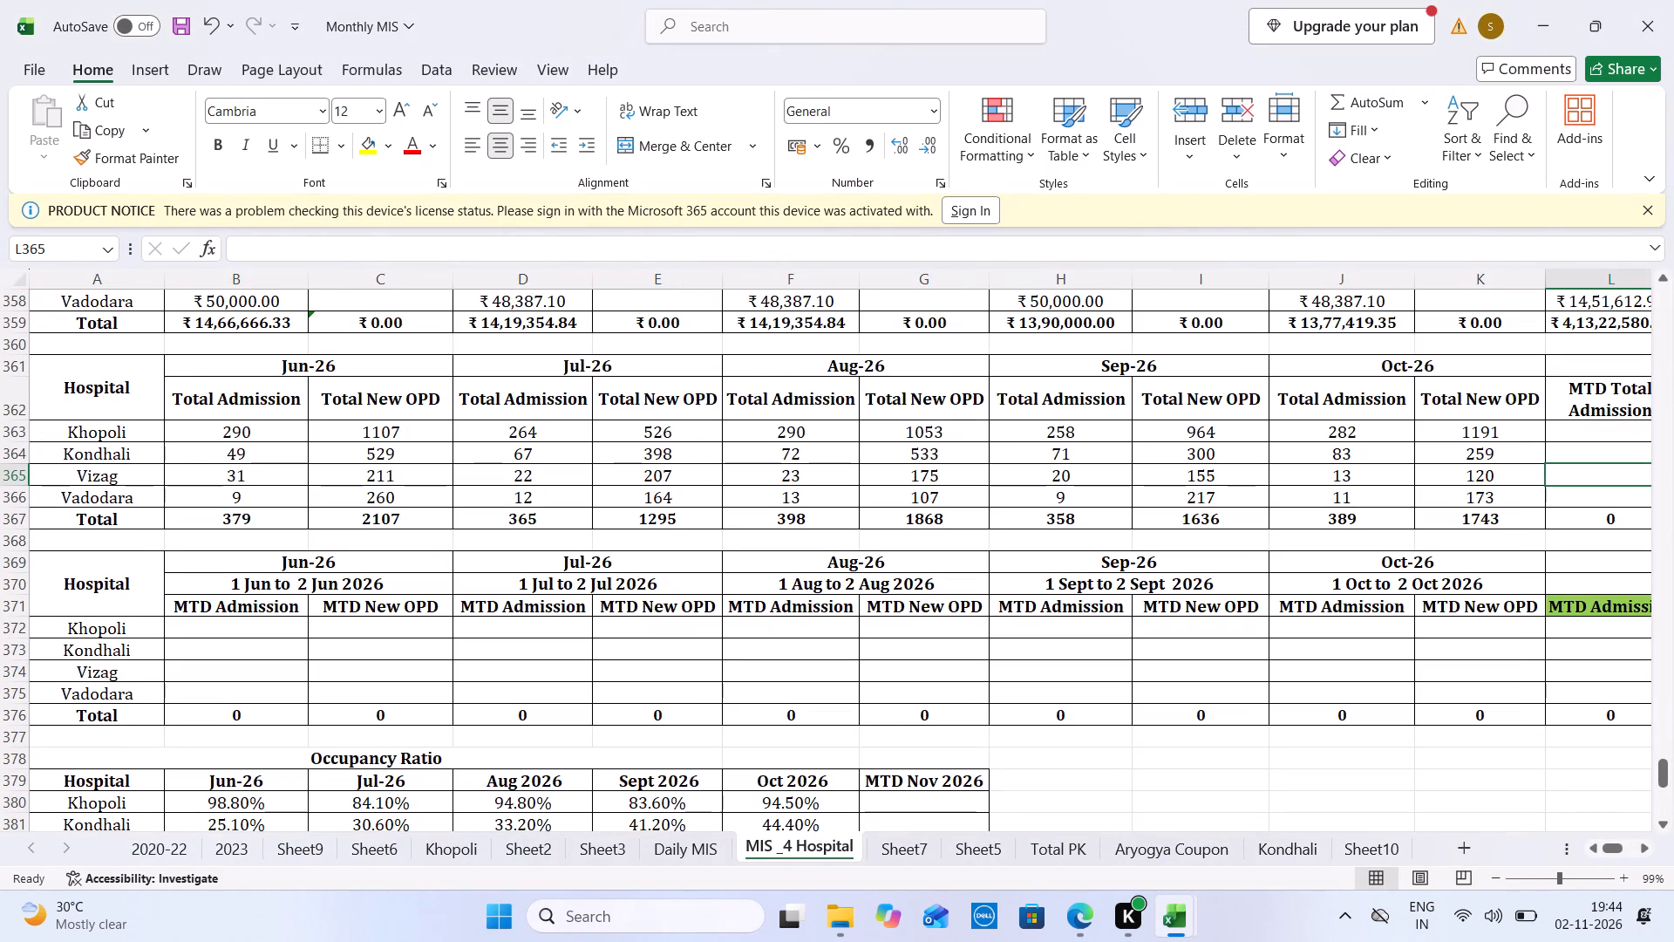
key(1)
key(Right)
key(Right)
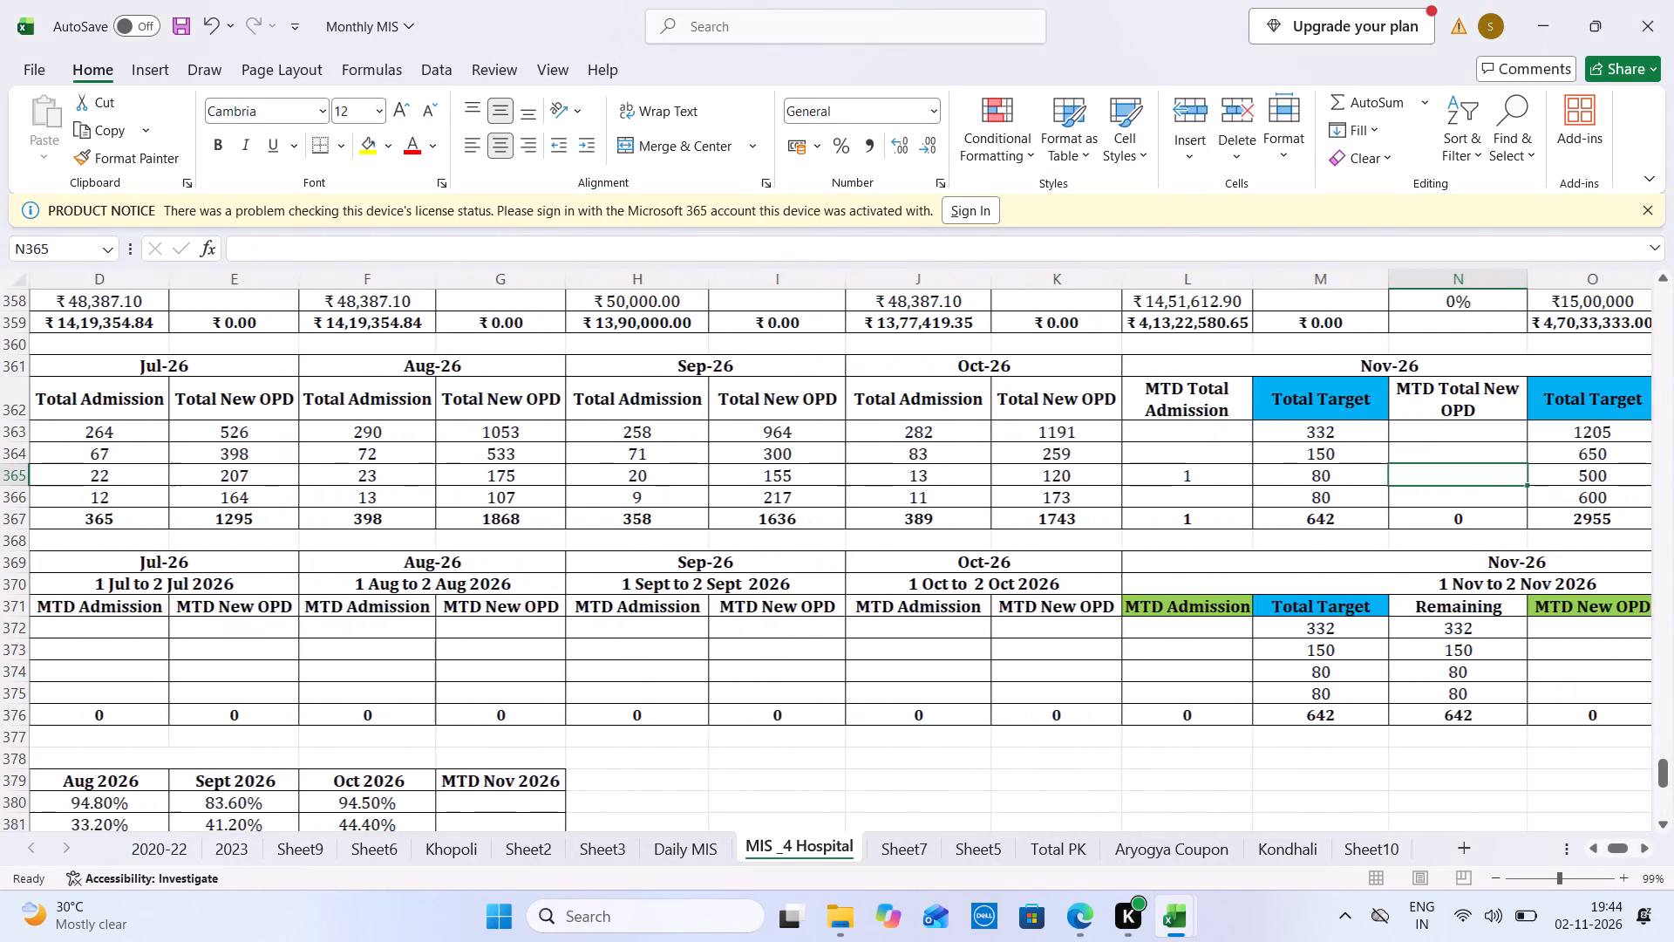
key(8)
key(ctrl+Tab)
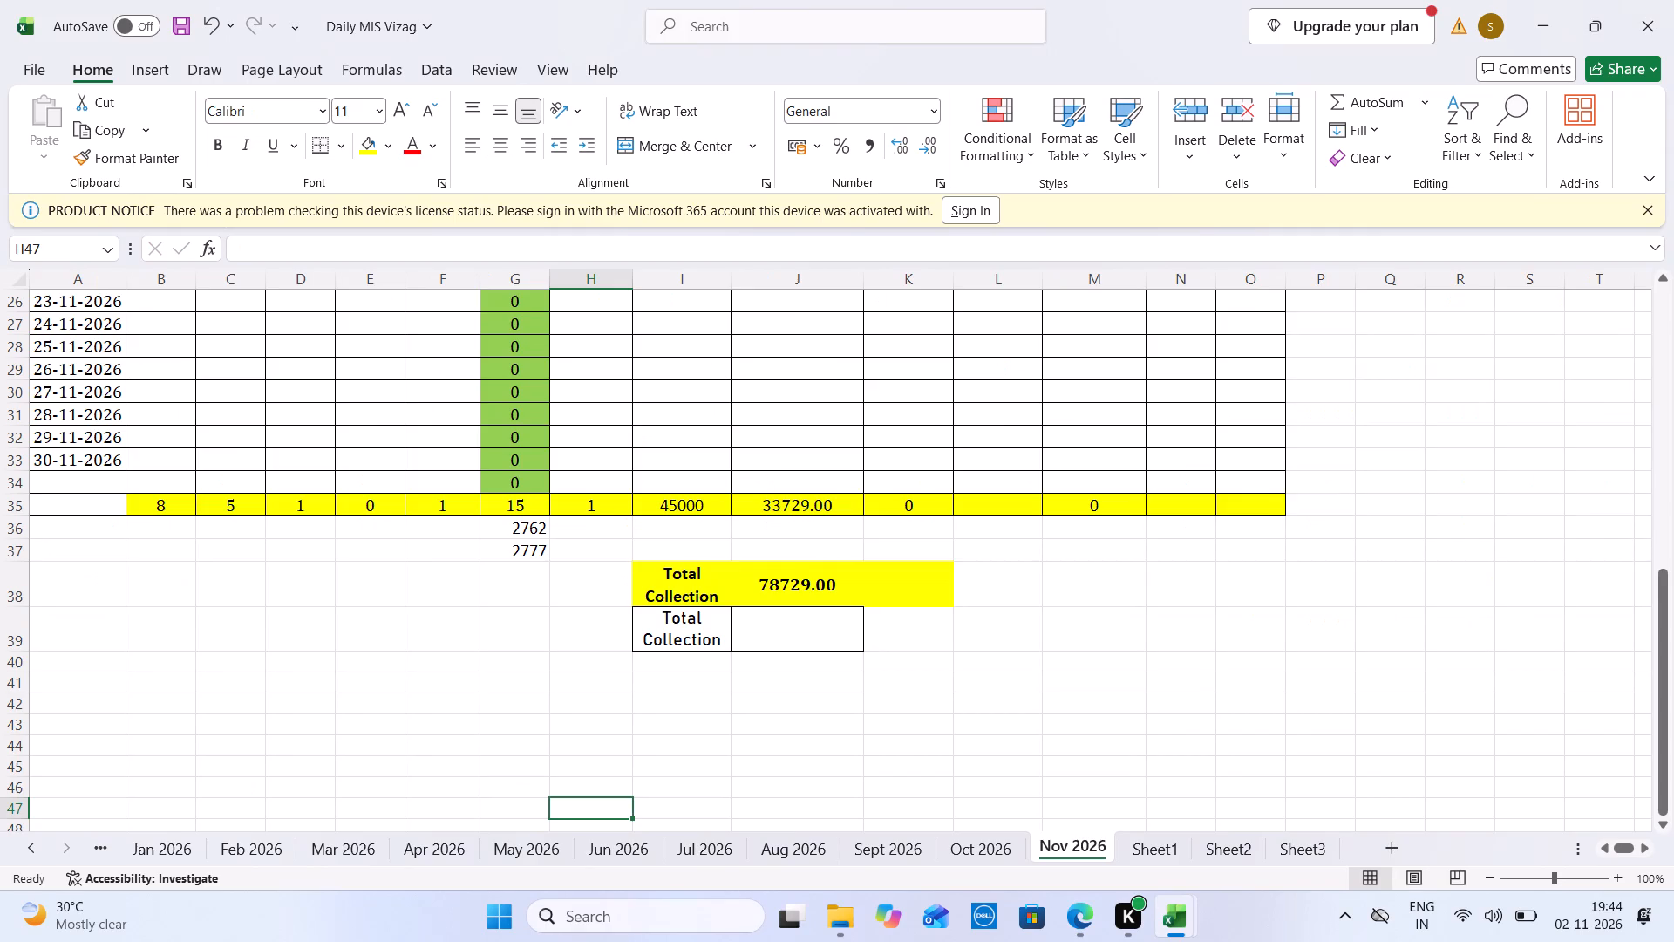
key(ctrl+Tab)
Using 1 and 2 June on Daily MIS Vizag's Jun 2026 sheet, enter Vizag's Jun-26 MTD New OPD 20 and MTD Admission 3 in row 374.
key(Left)
key(Left)
key(Left)
key(Left)
key(Left)
key(Left)
key(Left)
key(Left)
key(Left)
key(Left)
key(Left)
key(Left)
key(Left)
key(Left)
key(Left)
key(Left)
key(Left)
key(Left)
key(Left)
key(Left)
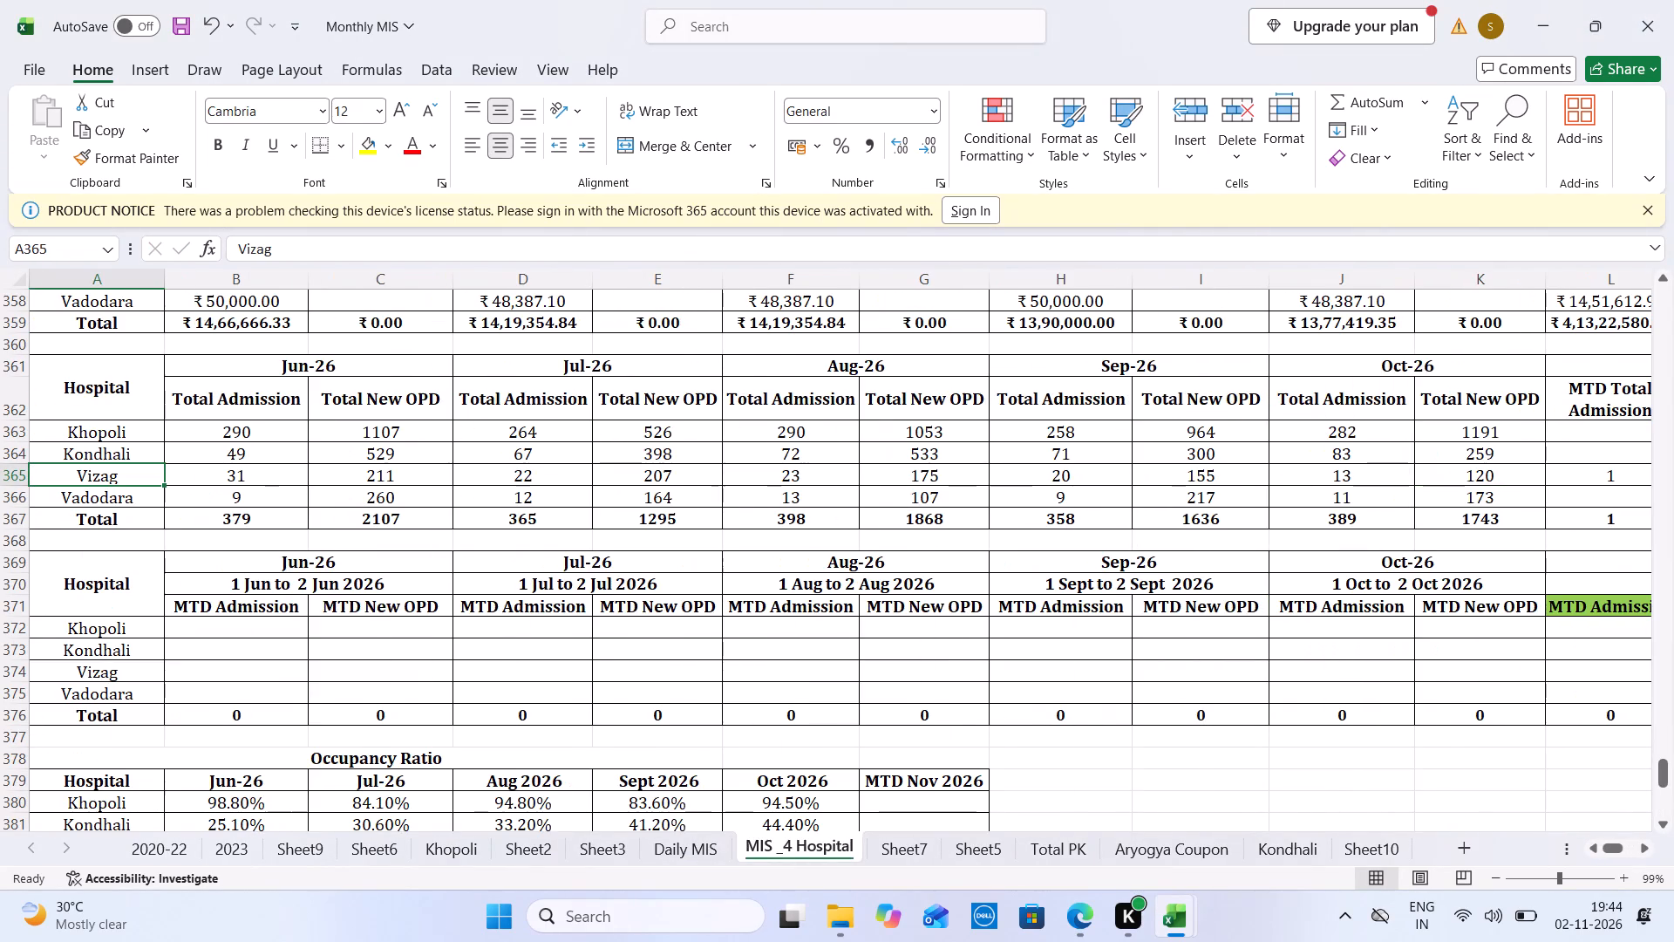
key(ctrl+Tab)
key(ctrl+Tab)
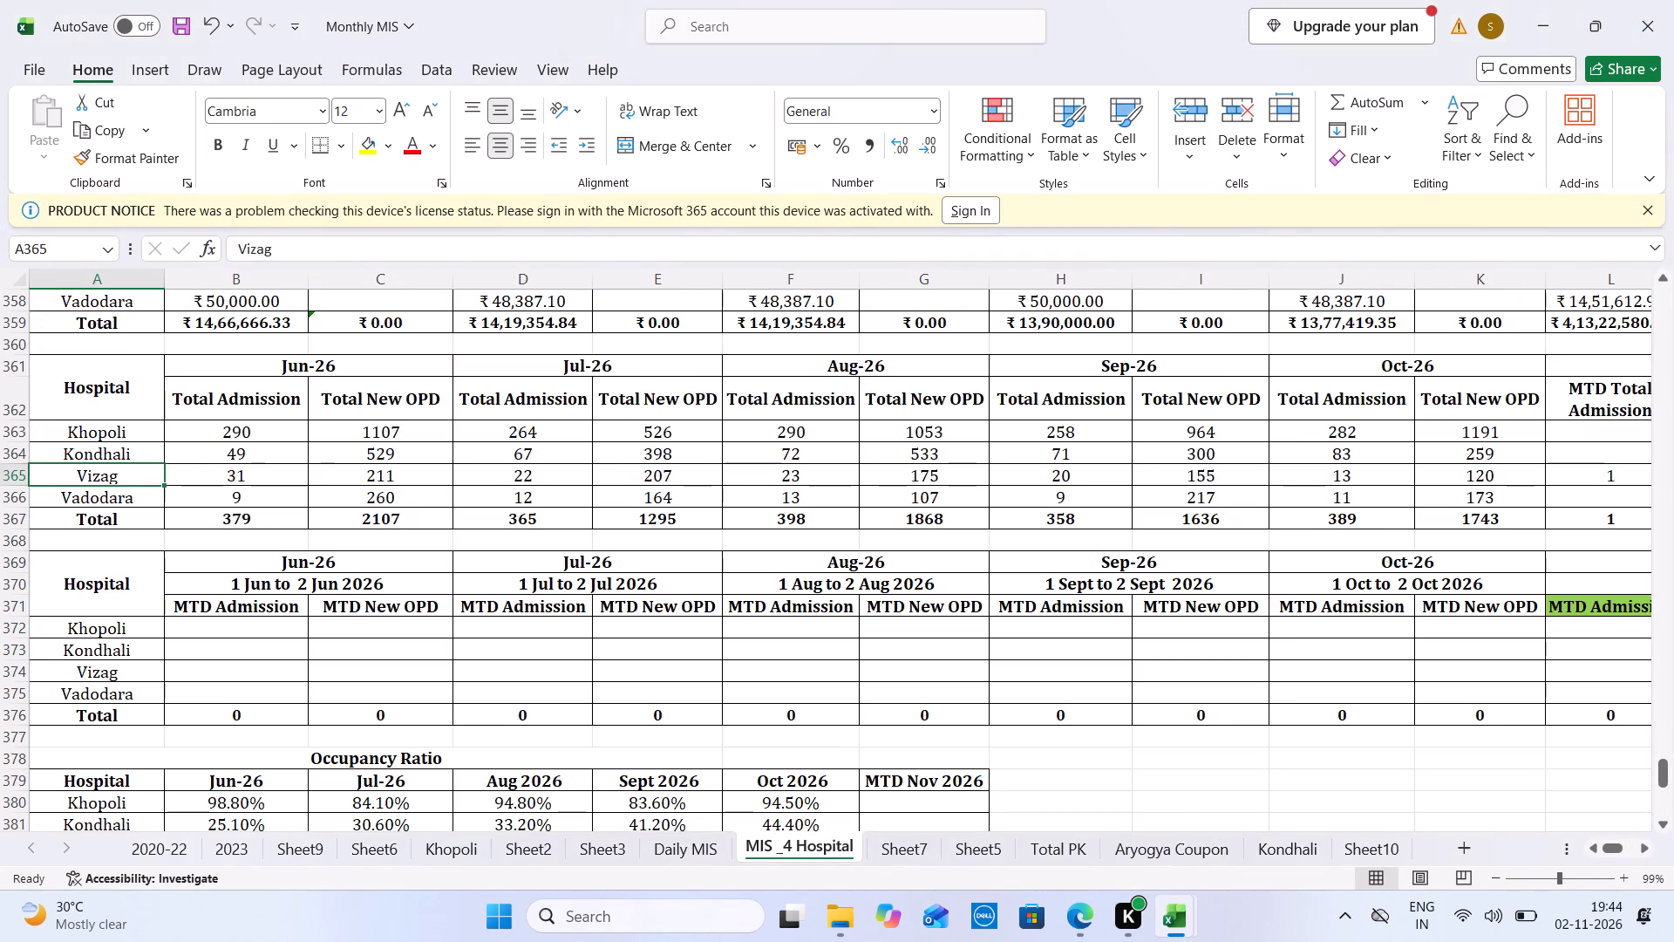
key(Up)
key(Up)
key(Up)
key(Up)
key(Up)
key(Up)
key(Up)
key(Up)
key(Up)
key(Up)
key(Up)
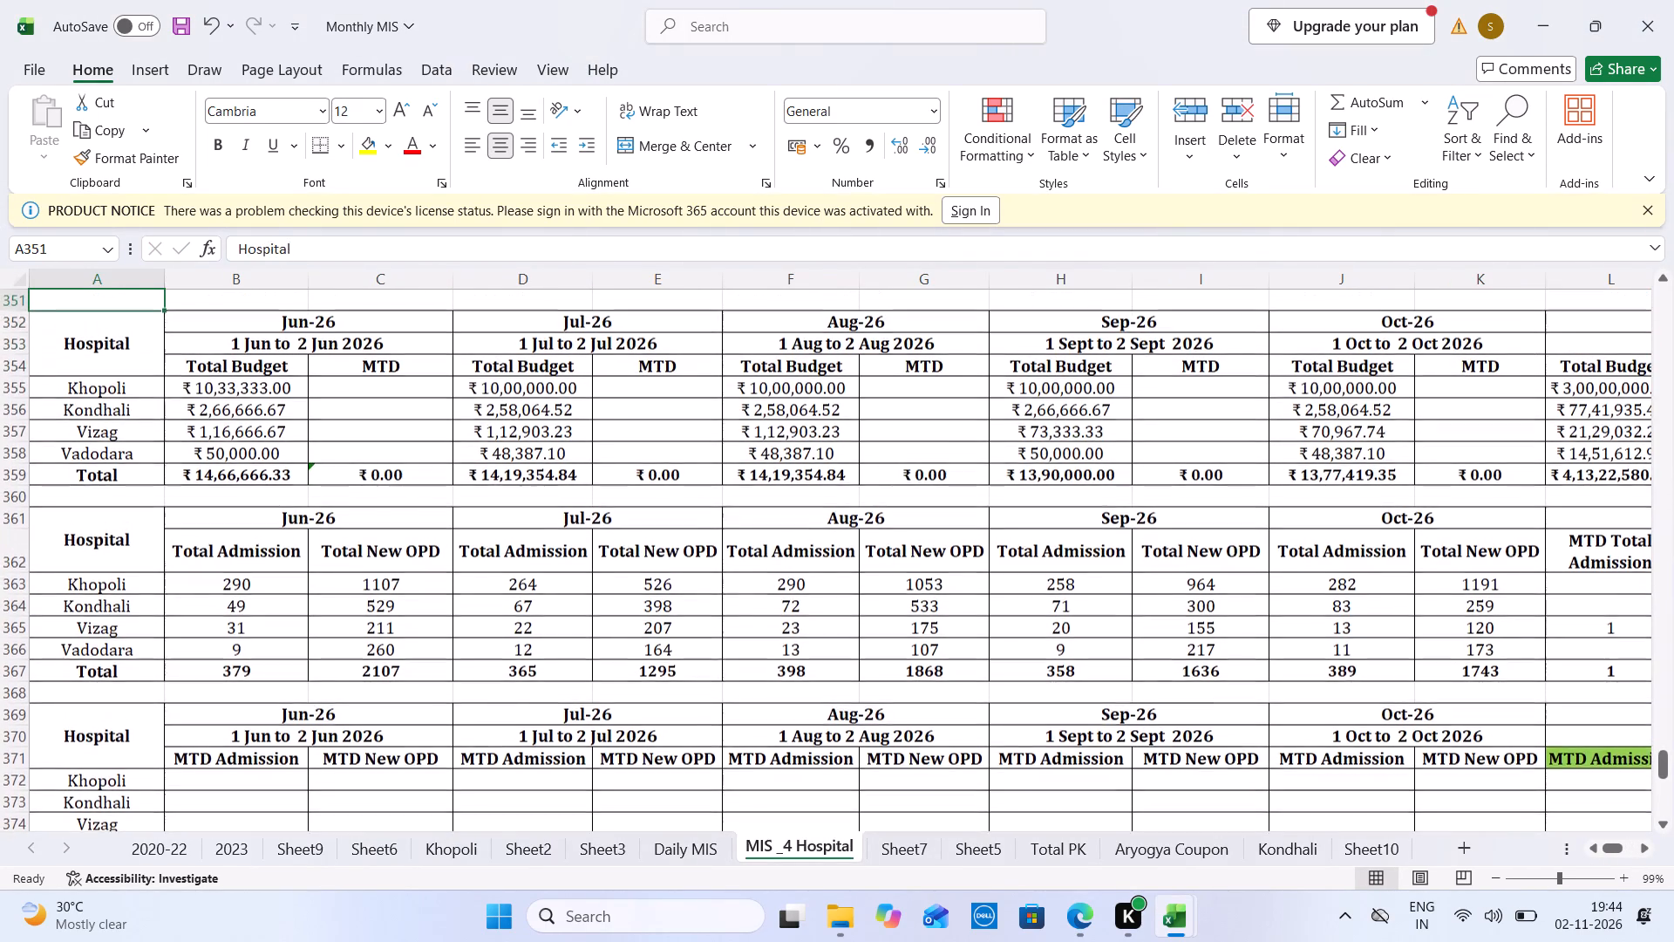
key(ctrl+Tab)
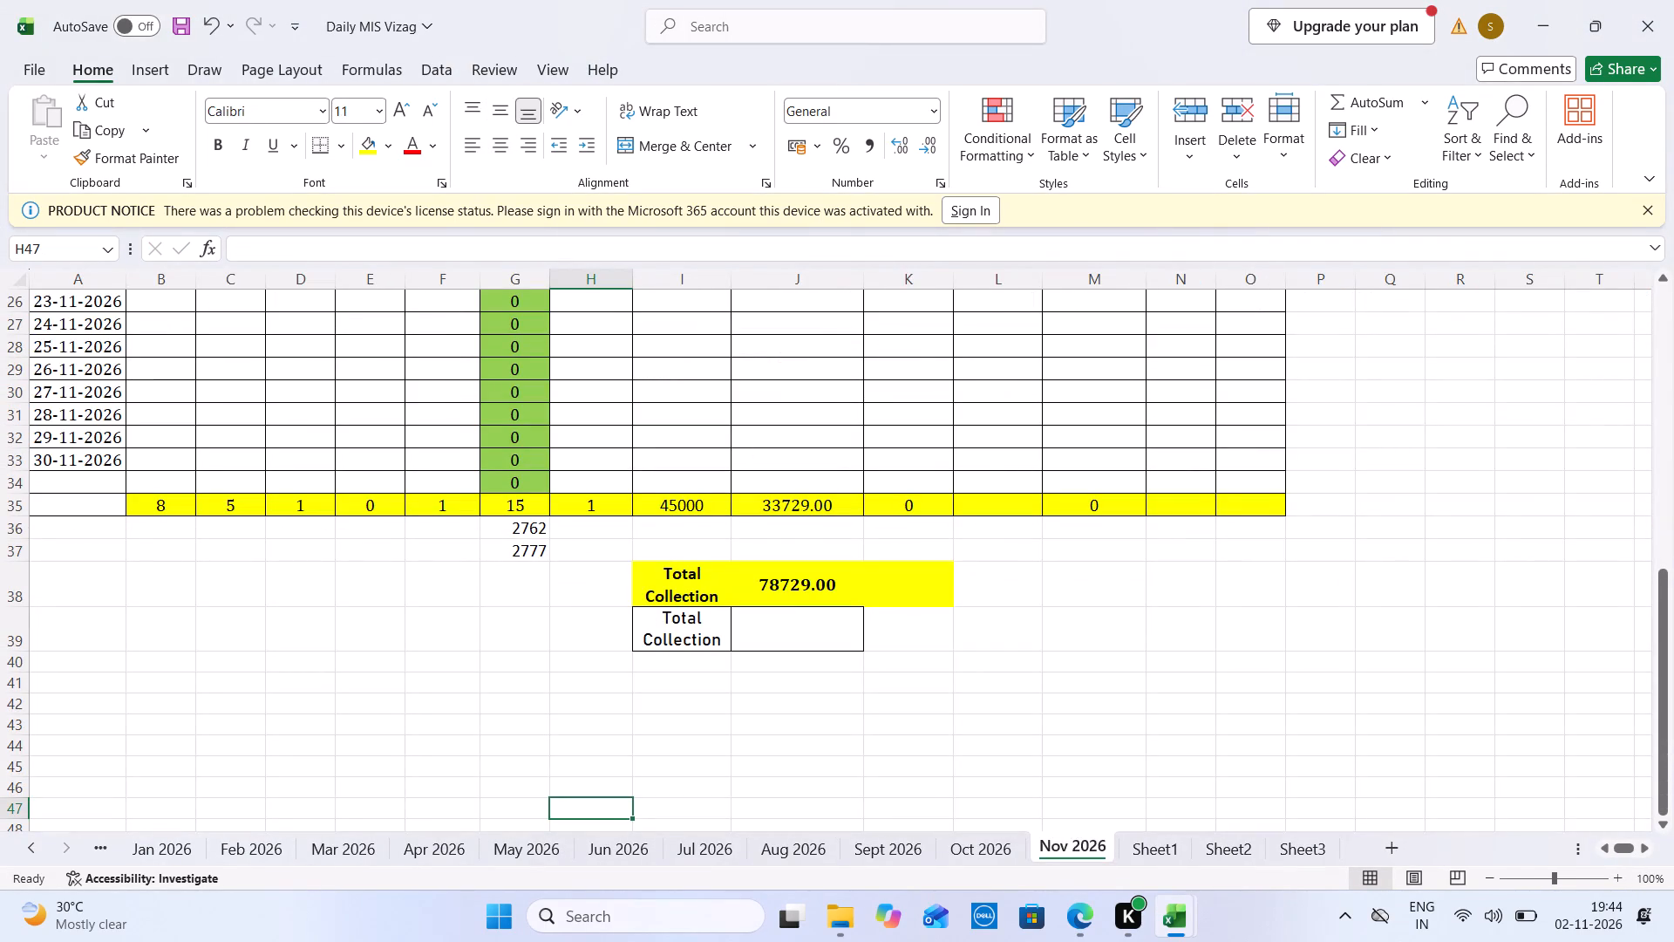
click(642, 850)
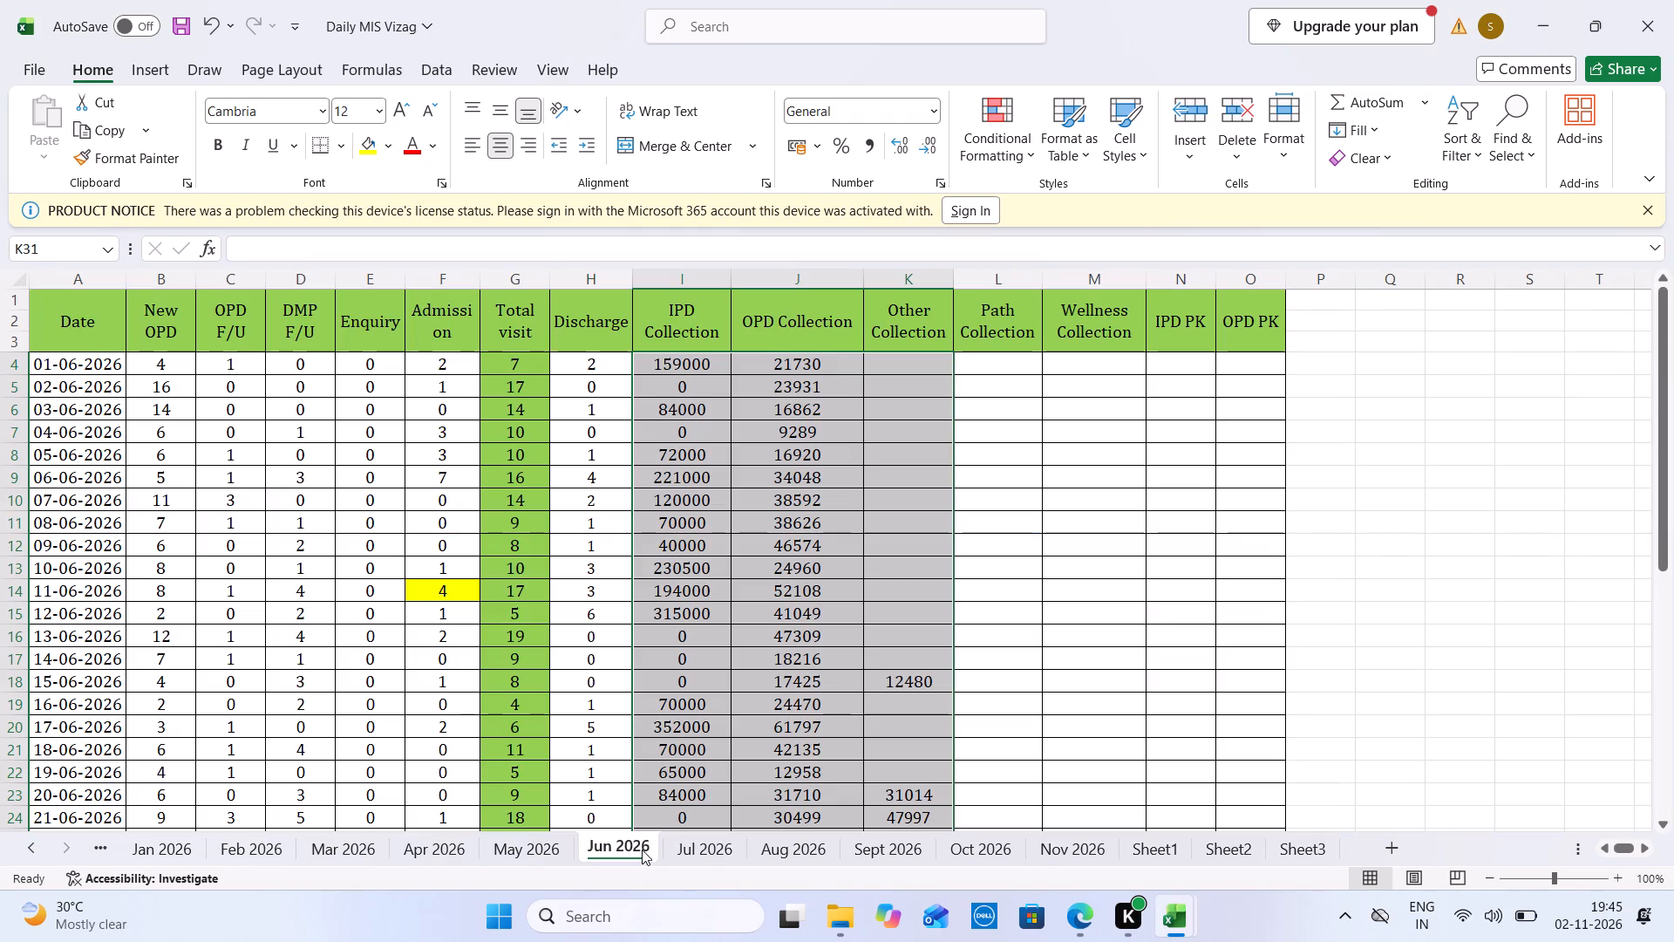
drag(169, 365, 178, 385)
key(ctrl+Tab)
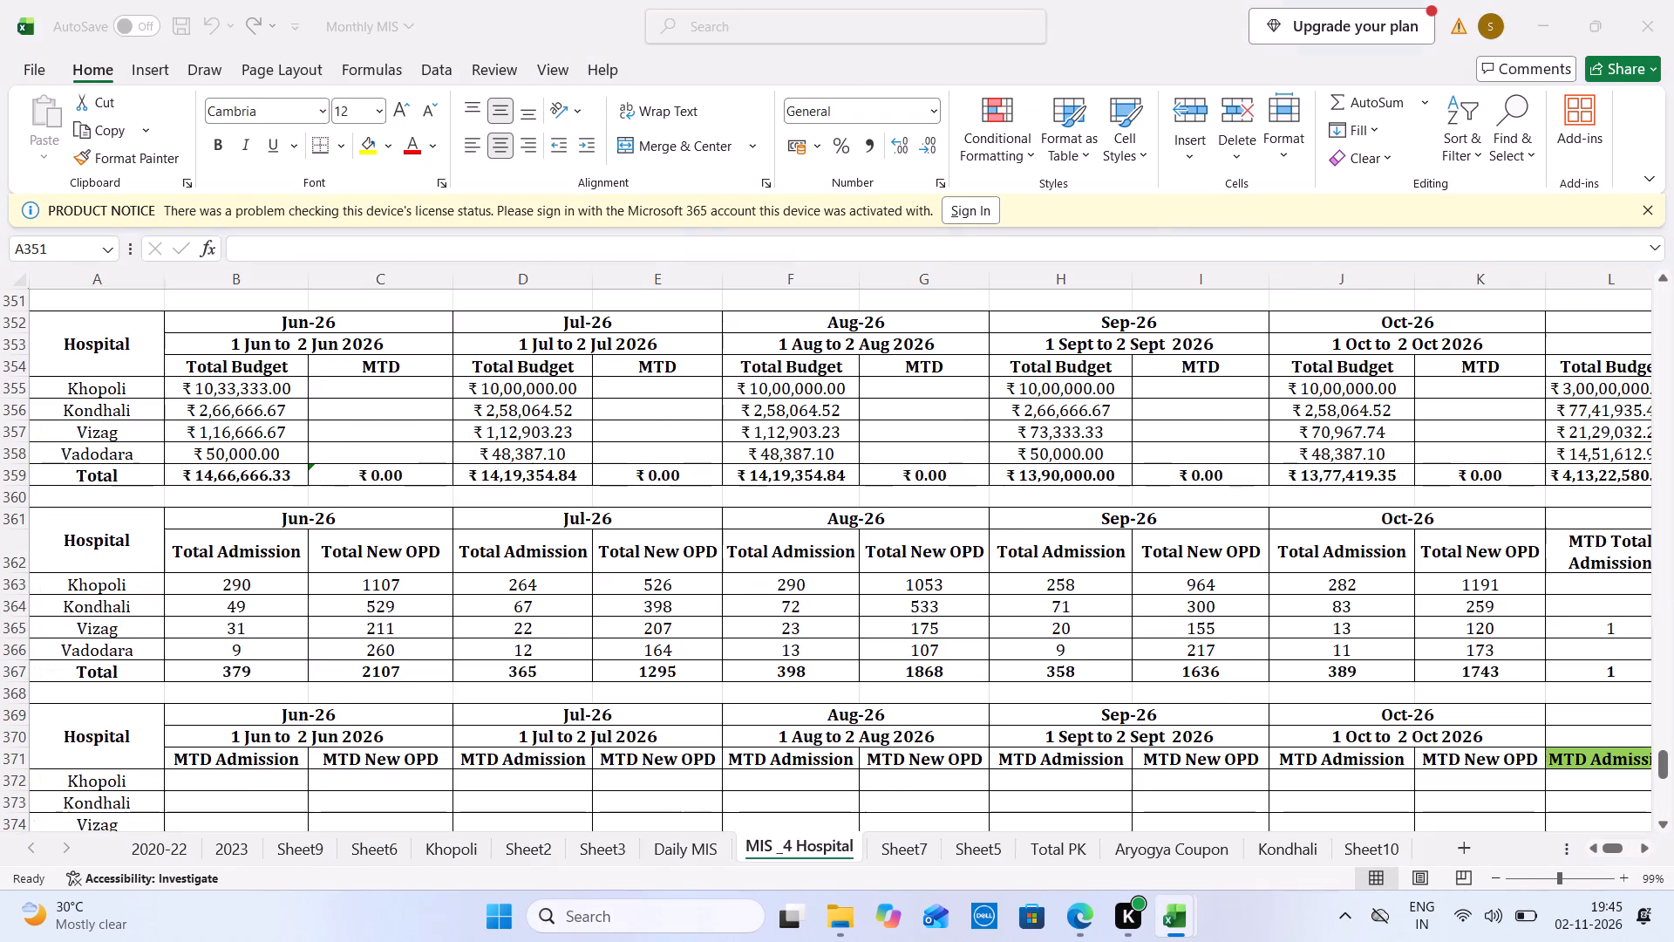
click(434, 818)
text(20)
key(ctrl+Tab)
key(ctrl+Tab)
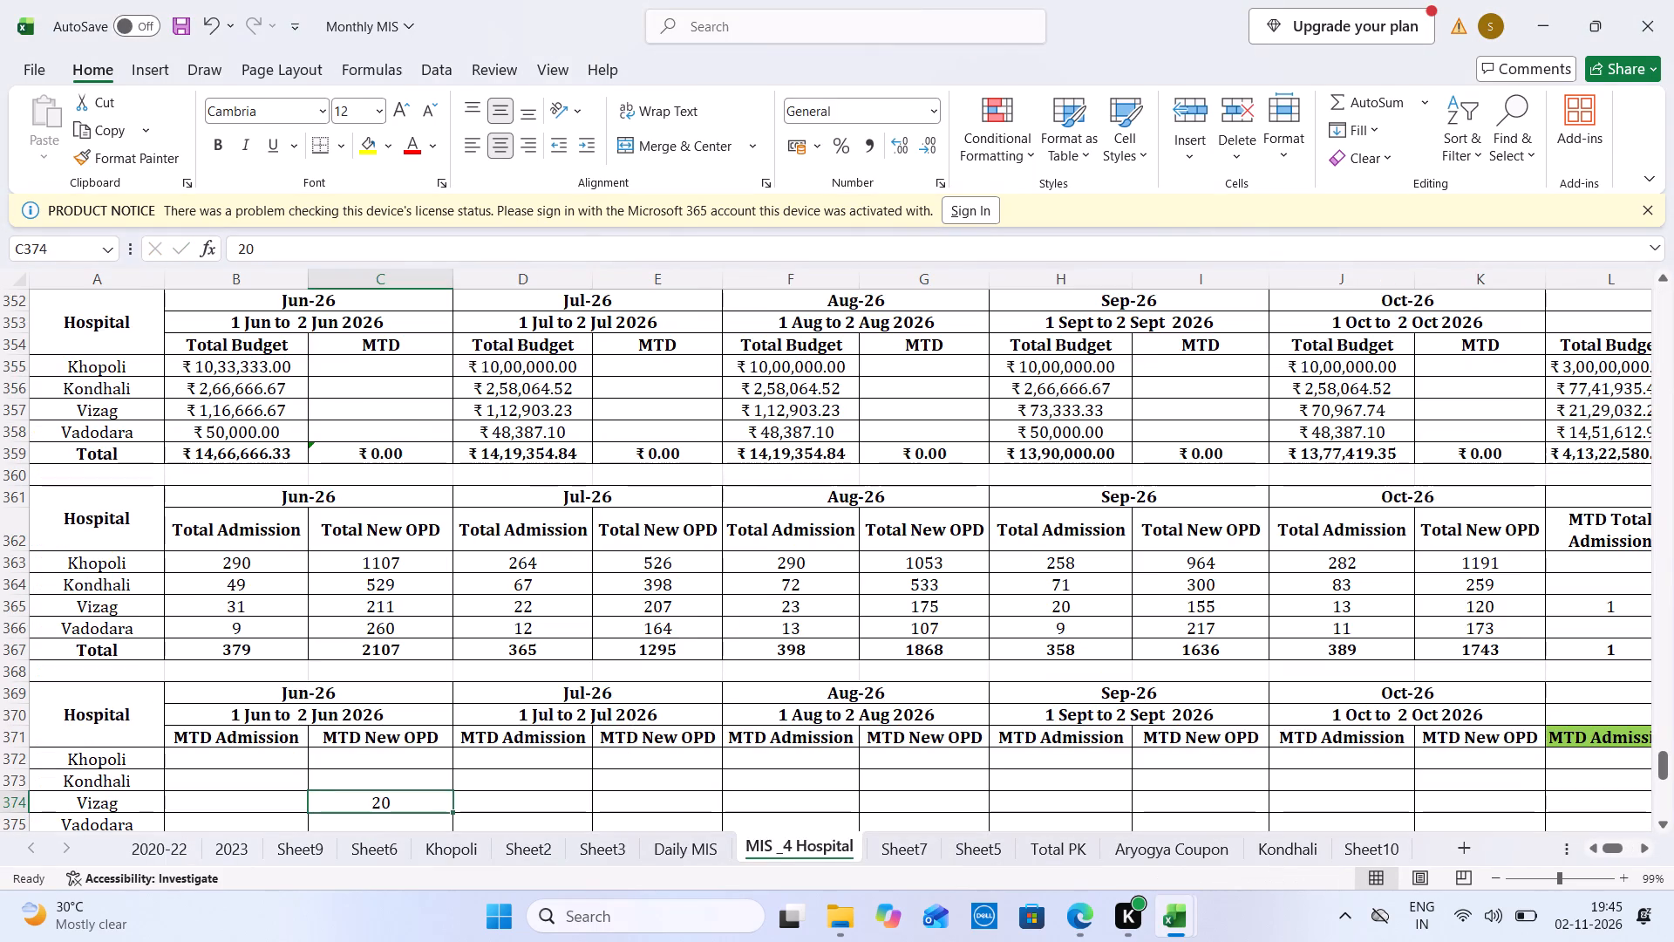
click(259, 808)
key(3)
Sum Vizag's IPD and OPD collections for 1 and 2 June, enter 204661 as its Jun-26 MTD in row 357, and save Monthly MIS.
key(ctrl+Tab)
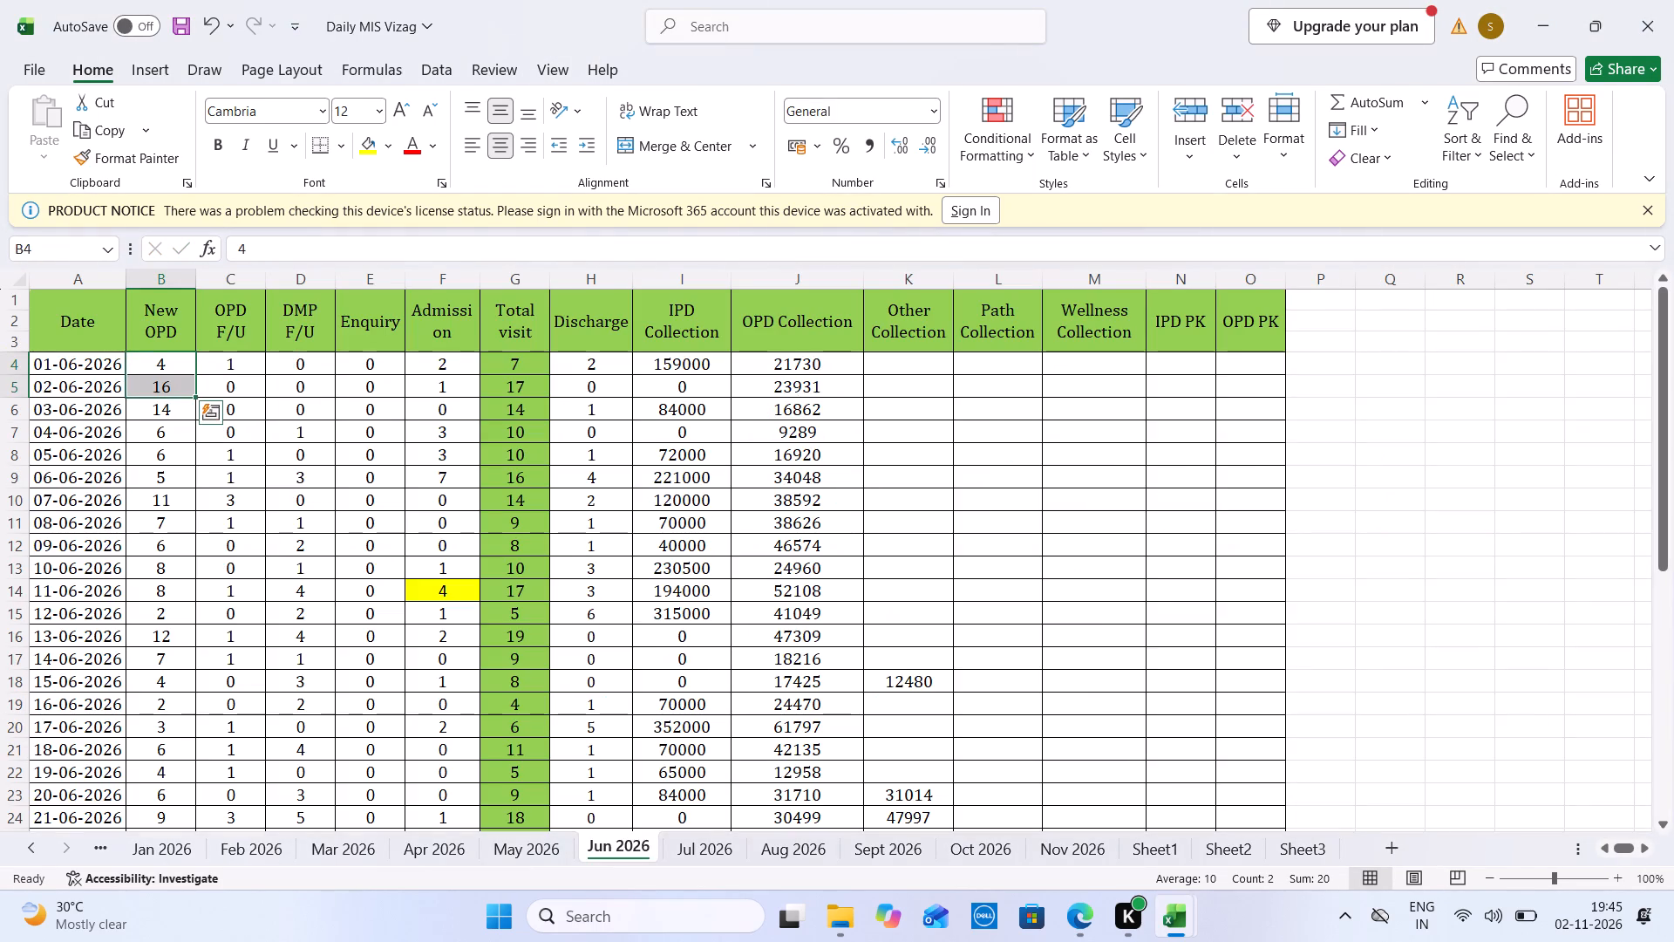
drag(700, 360, 784, 384)
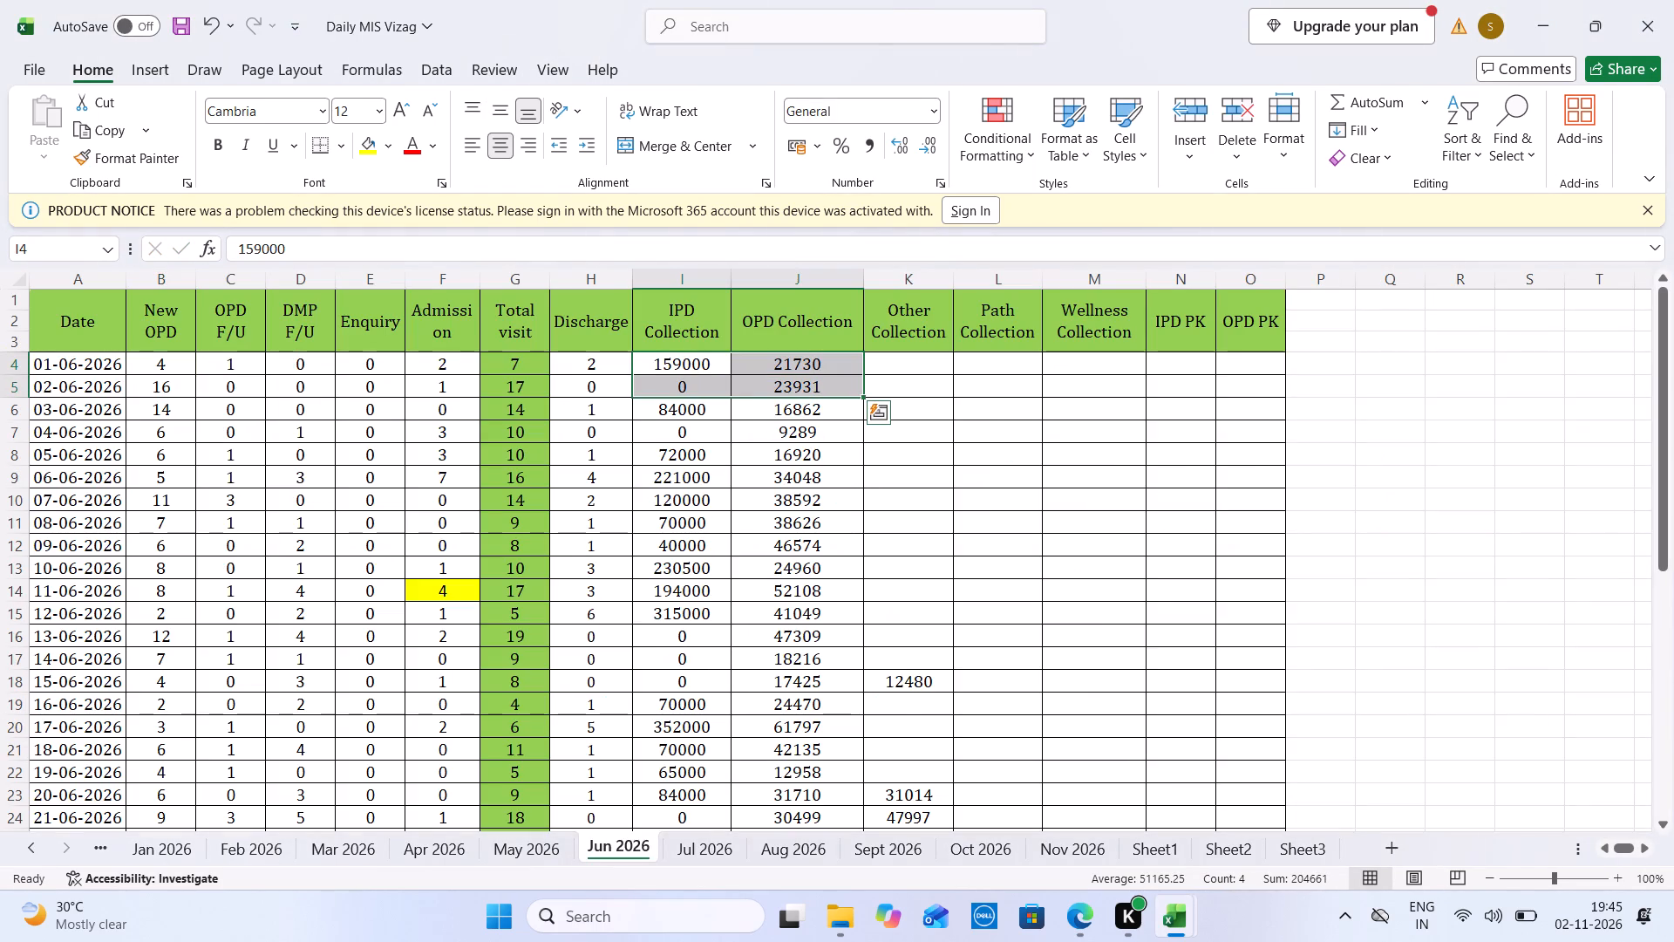
key(ctrl+Tab)
click(392, 414)
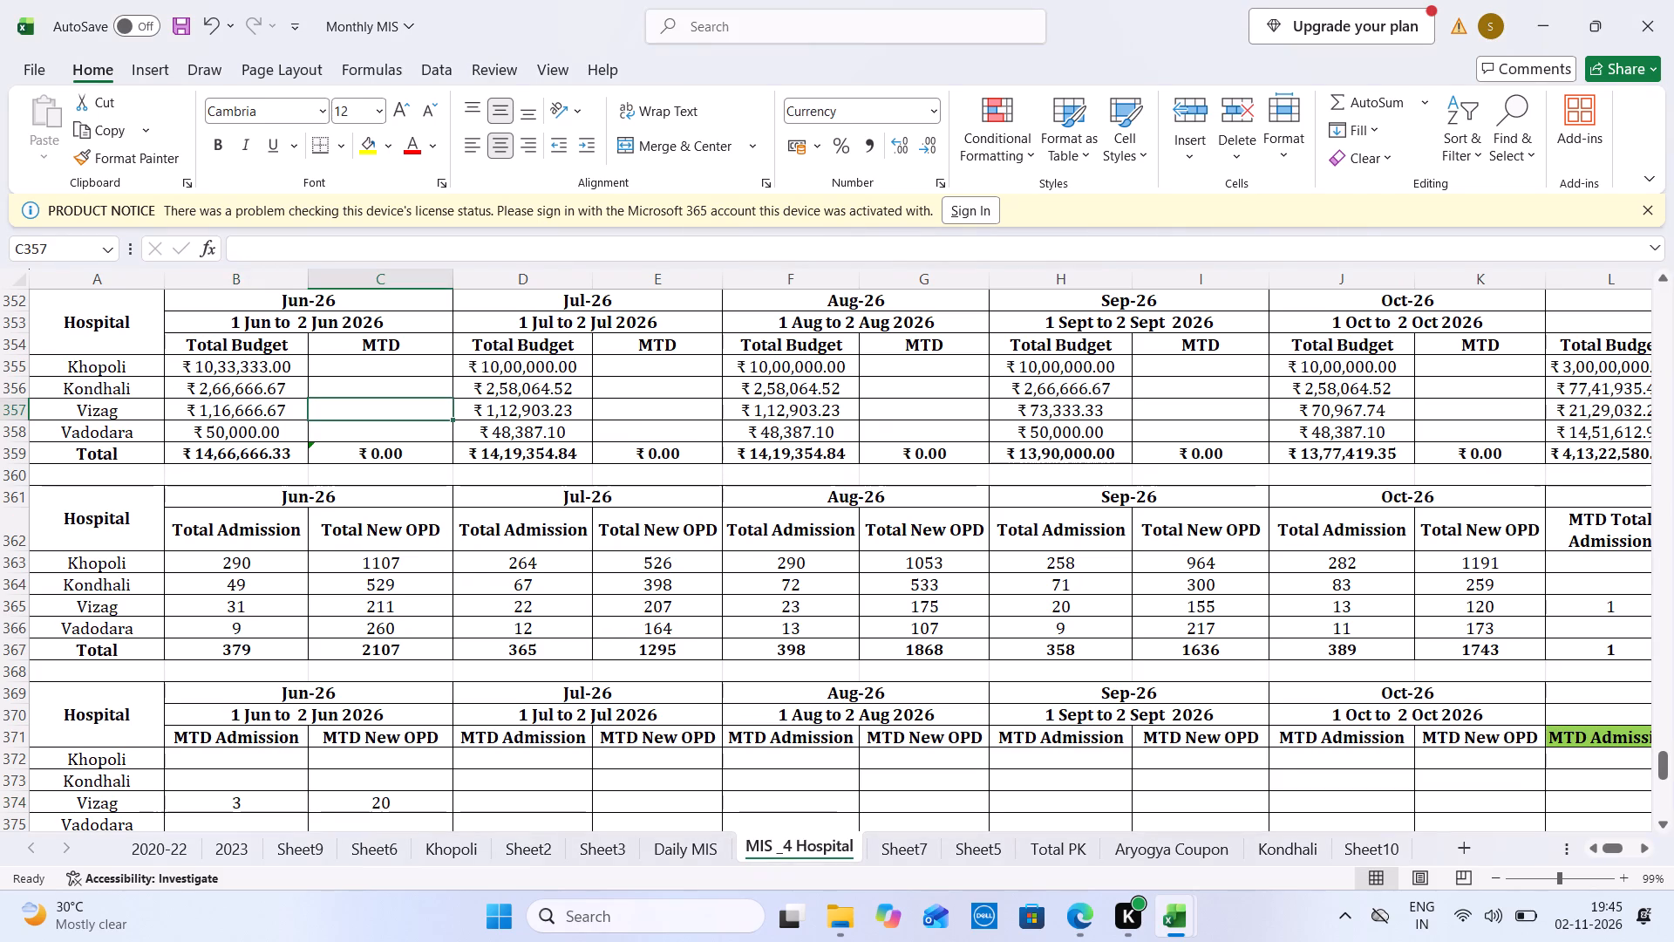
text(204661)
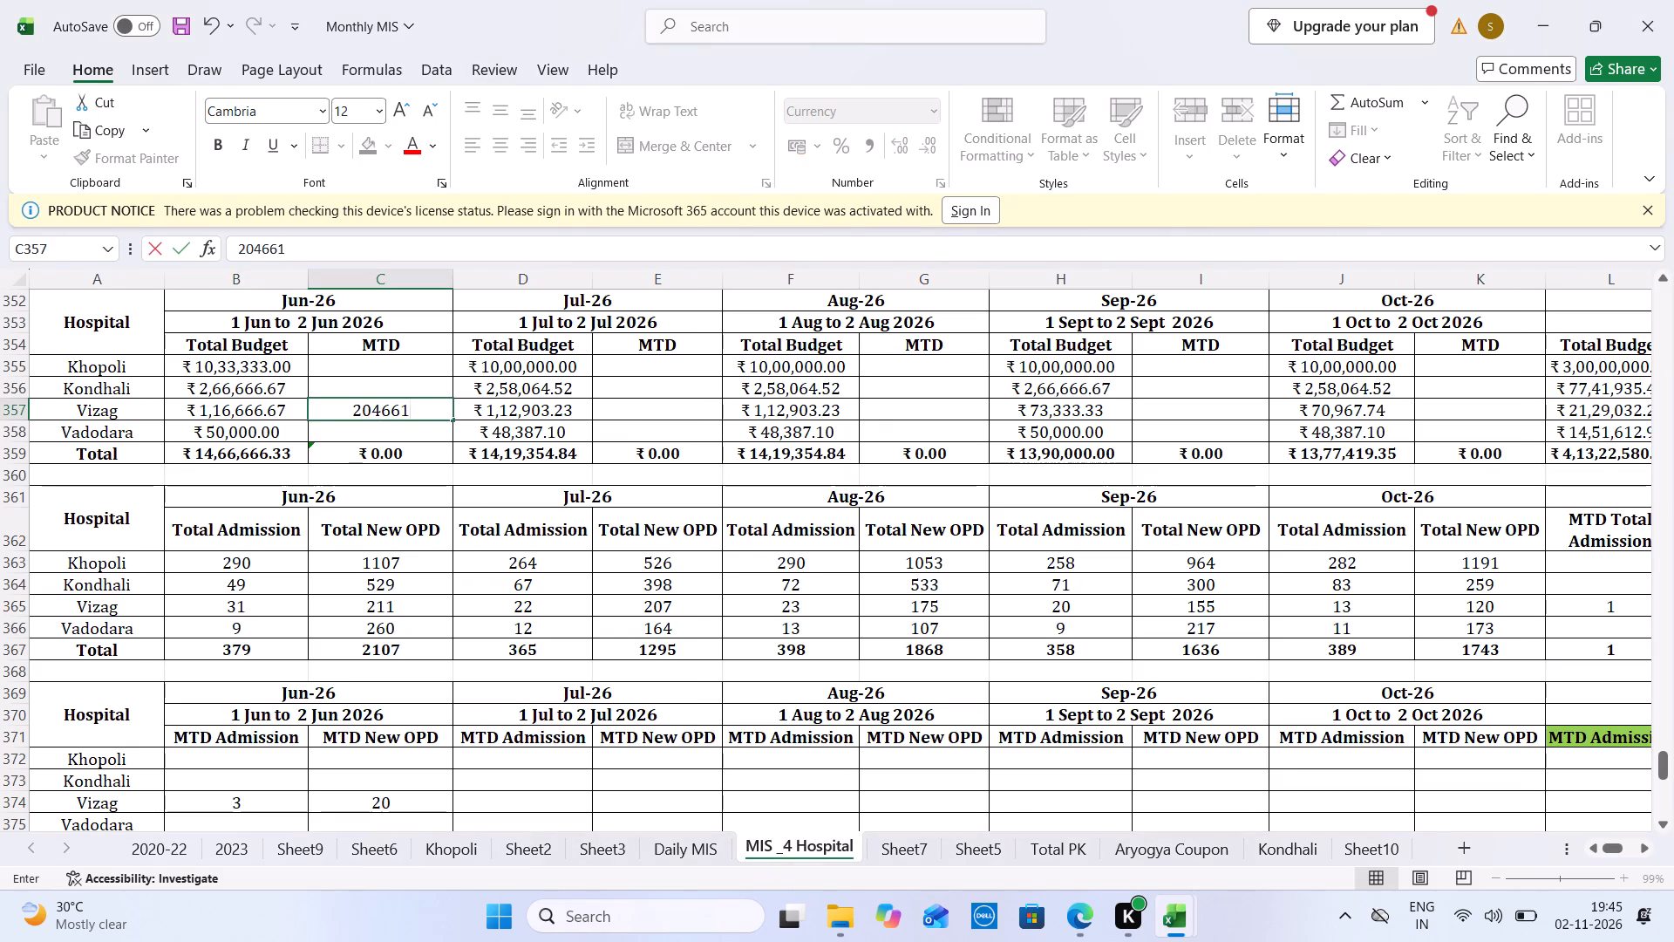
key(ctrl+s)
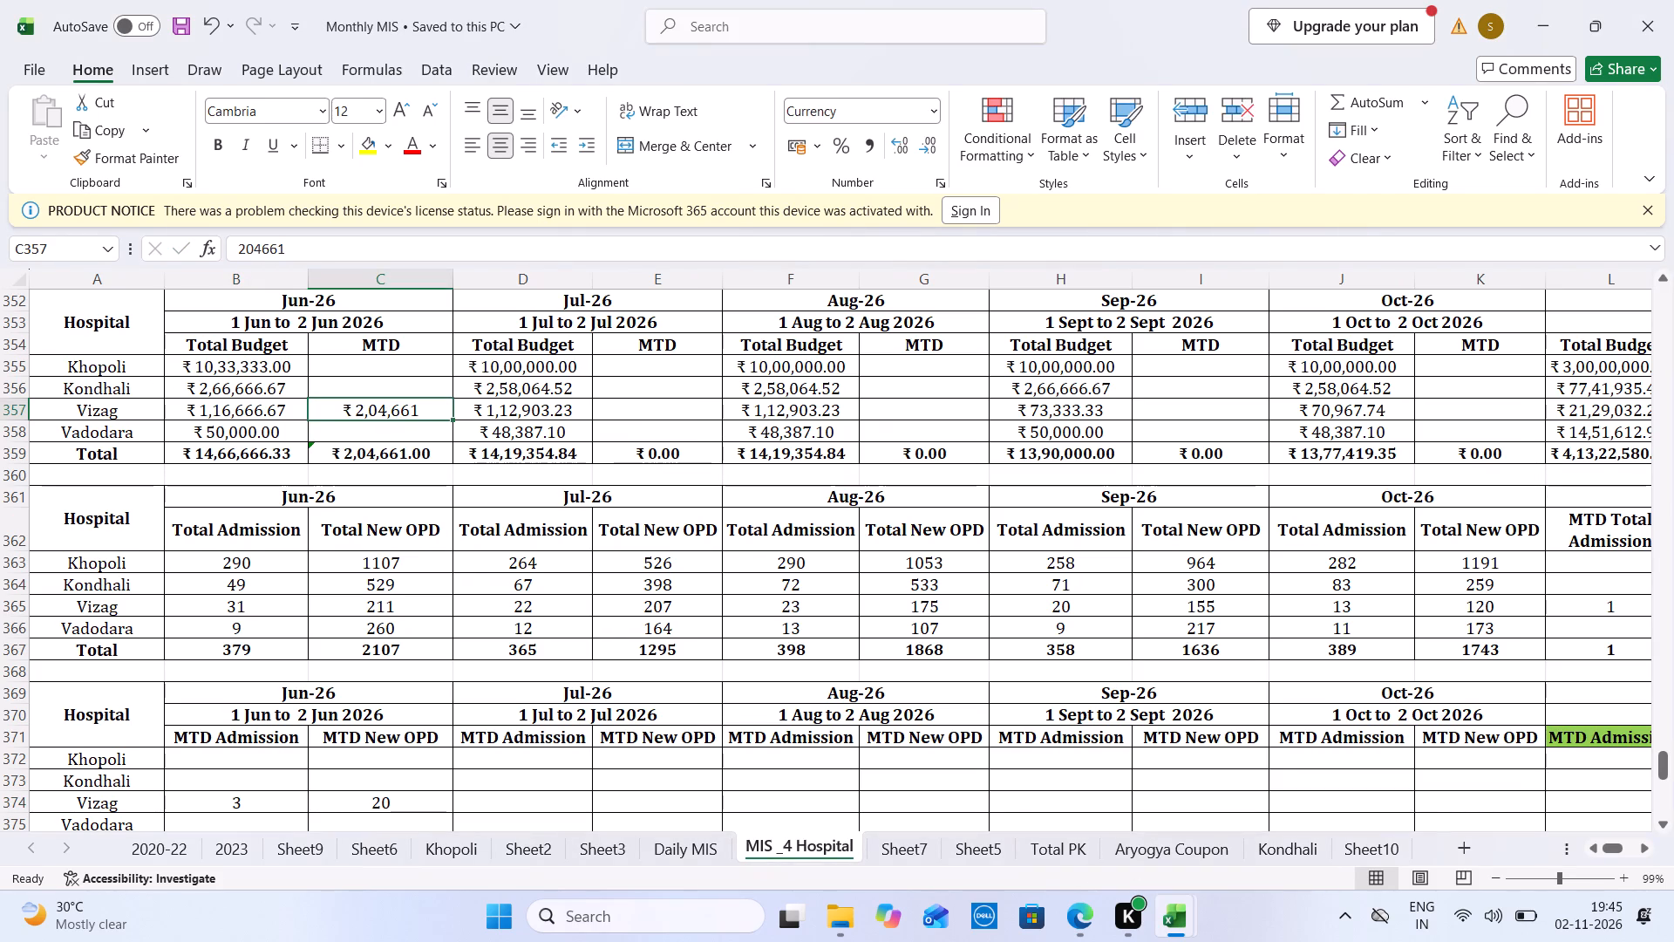
Using 1 and 2 July on Daily MIS Vizag's Jul 2026 sheet, enter Vizag's Jul-26 MTD Admission 0 and MTD New OPD 11 in row 374.
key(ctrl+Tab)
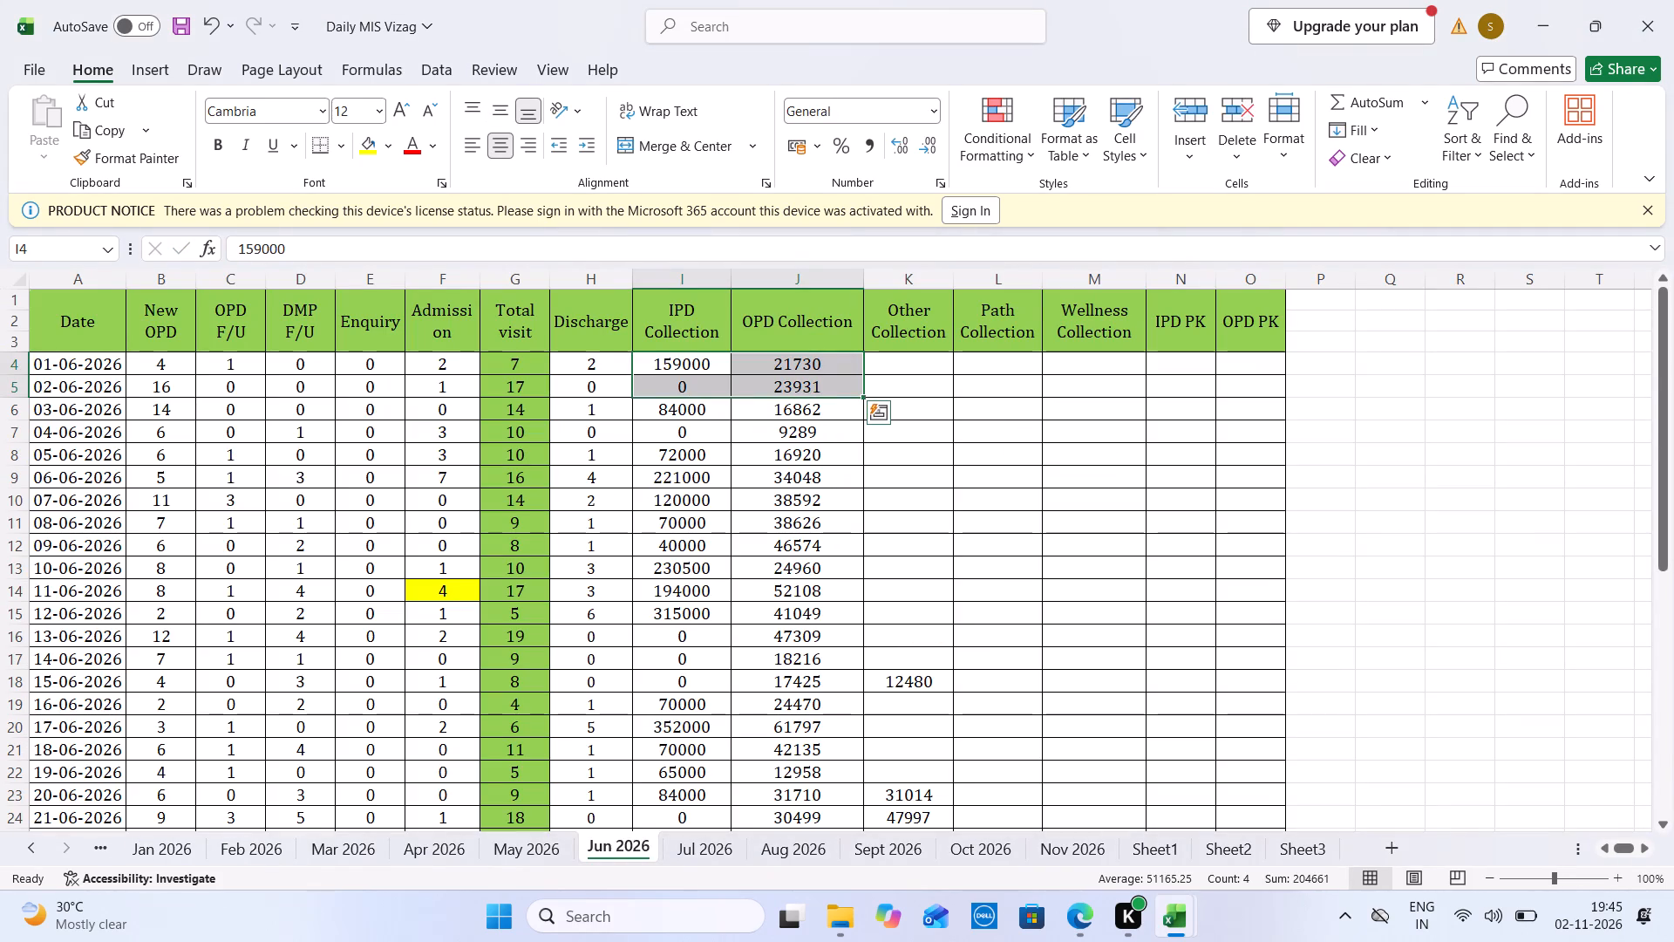
click(722, 834)
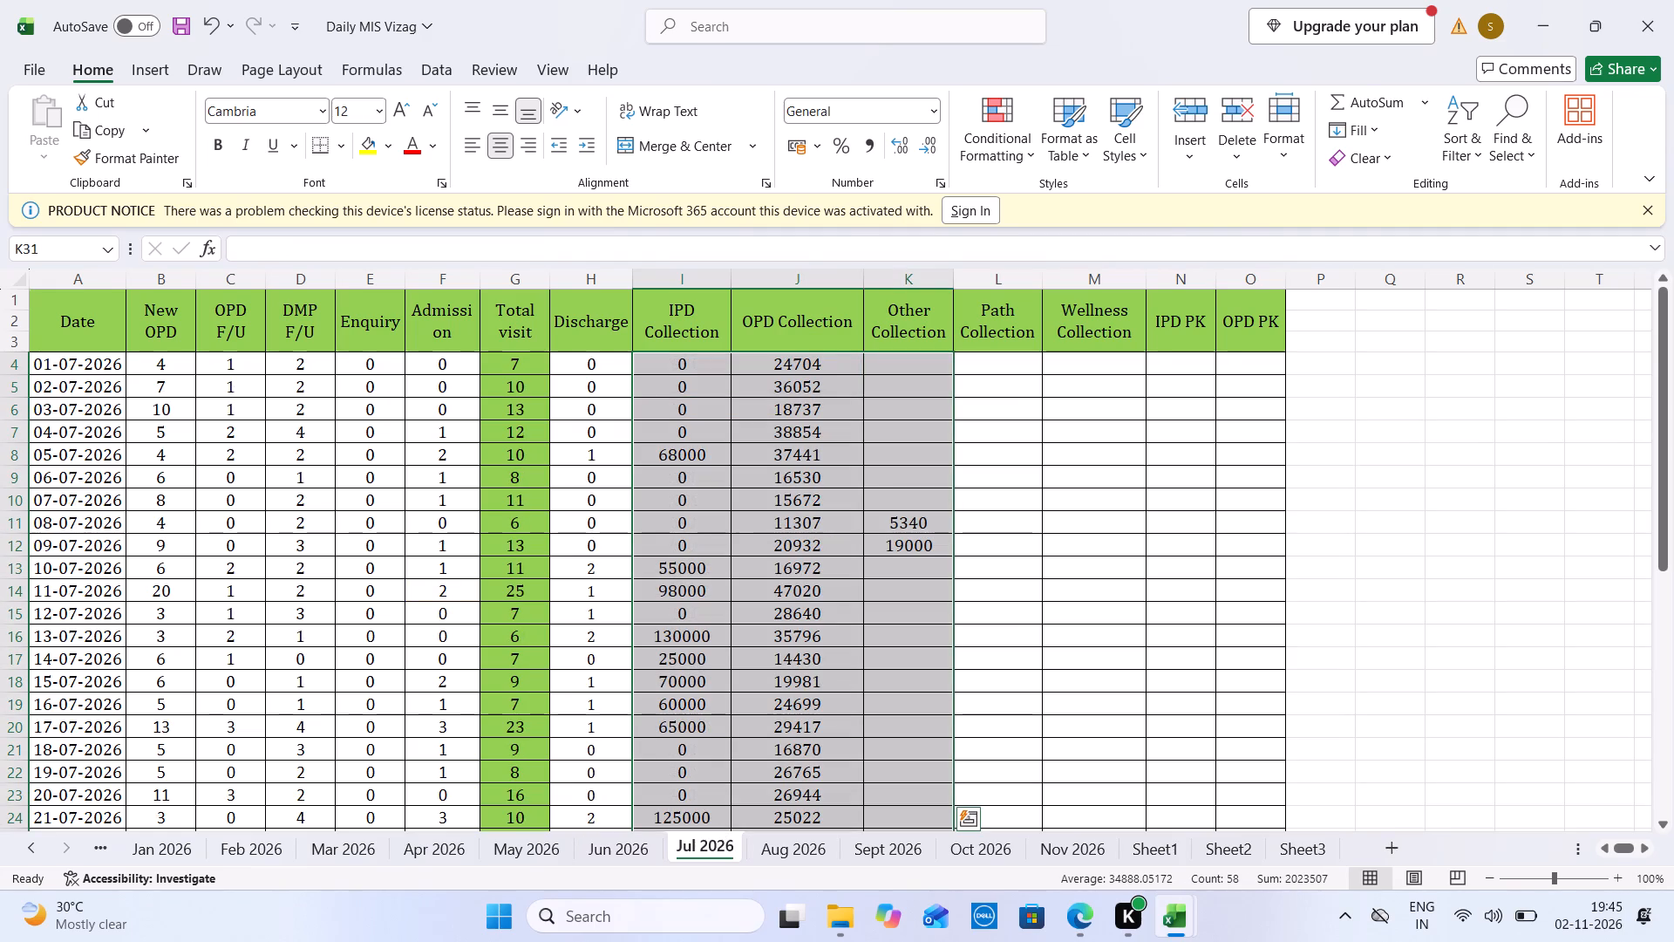
drag(145, 364, 167, 392)
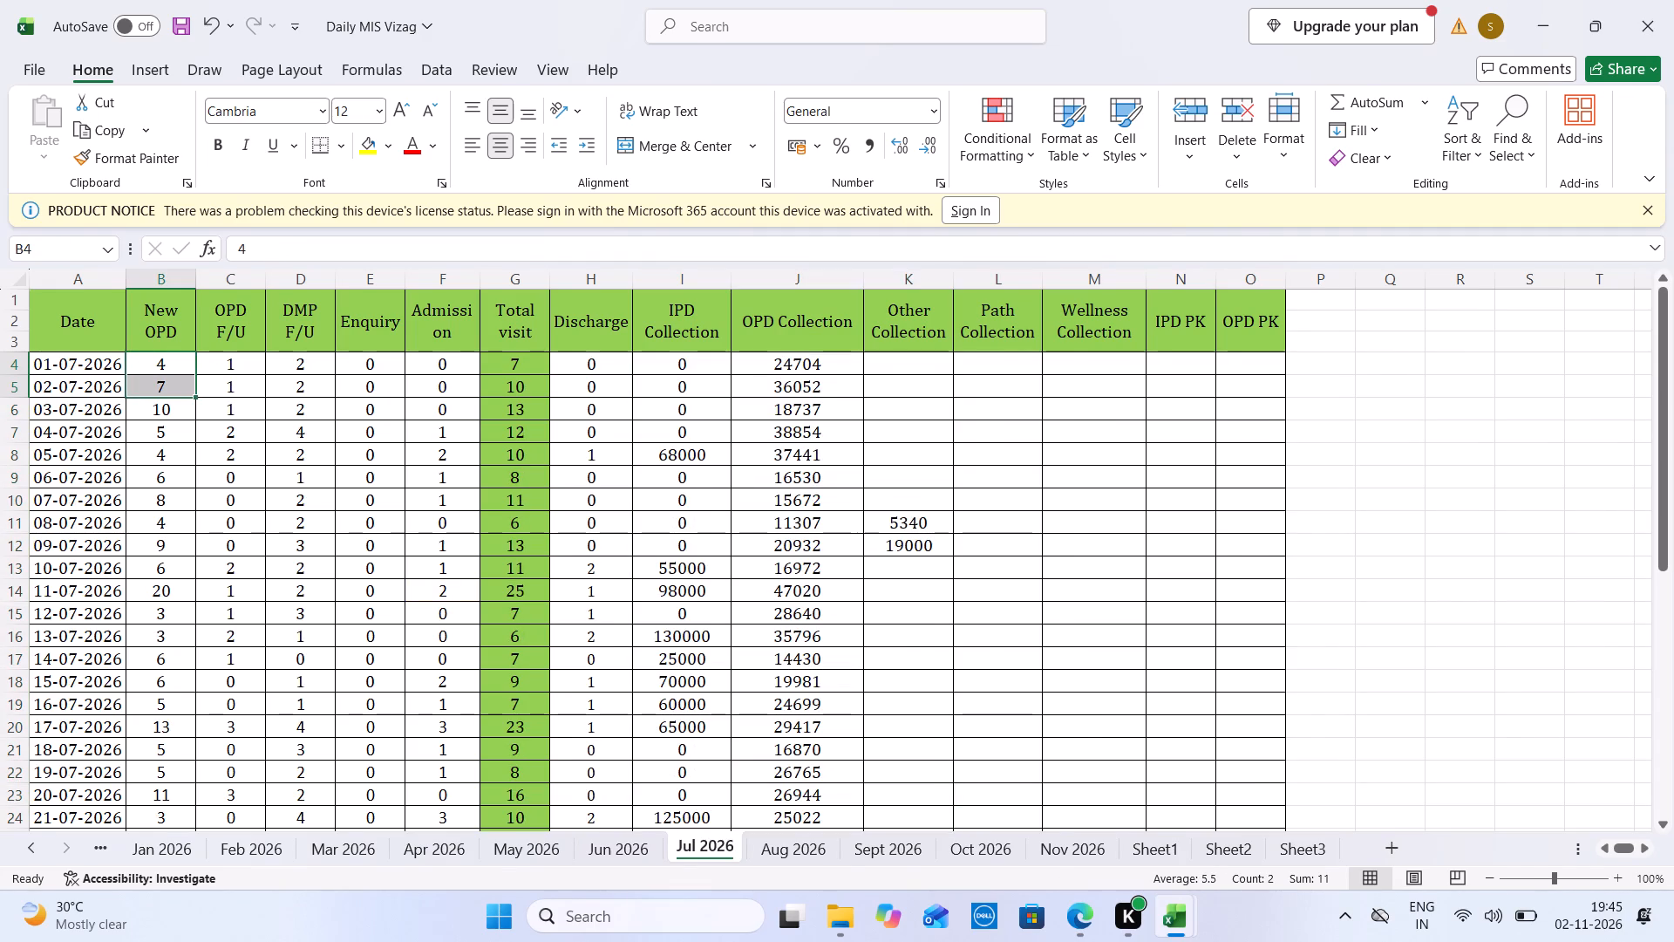
key(ctrl+Tab)
click(567, 799)
key(0)
key(Tab)
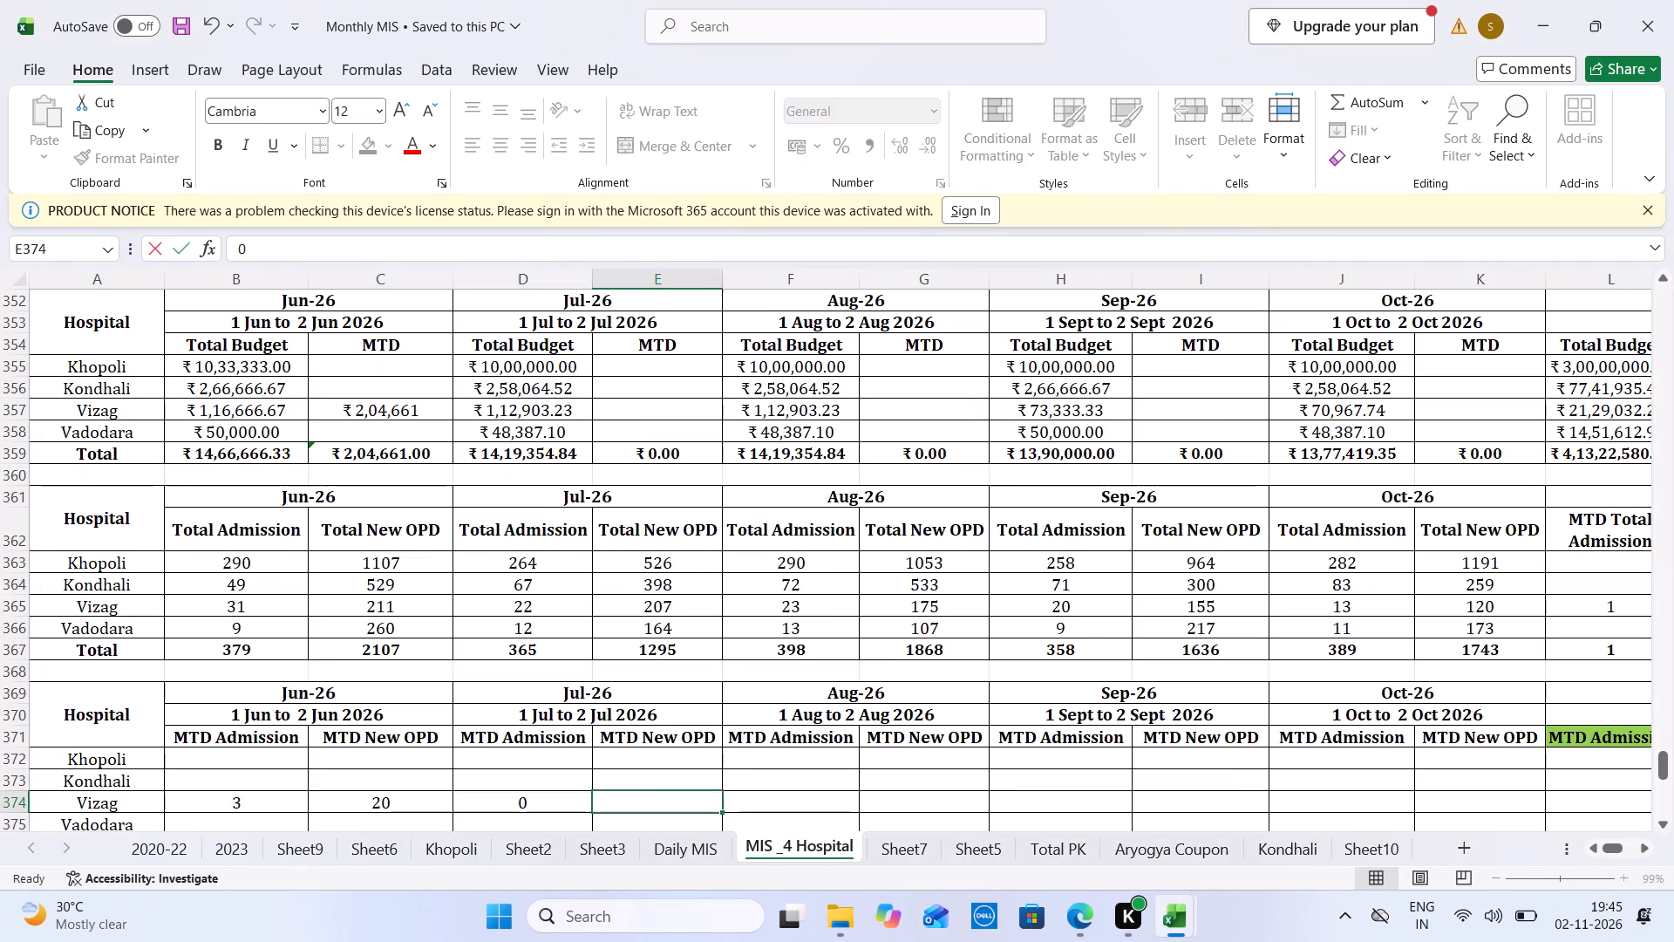
text(11)
key(Tab)
Sum Vizag's IPD and OPD collections for 1 and 2 July and enter 60756 as its Jul-26 MTD in row 357.
key(ctrl+Tab)
drag(805, 390, 720, 361)
key(ctrl+Tab)
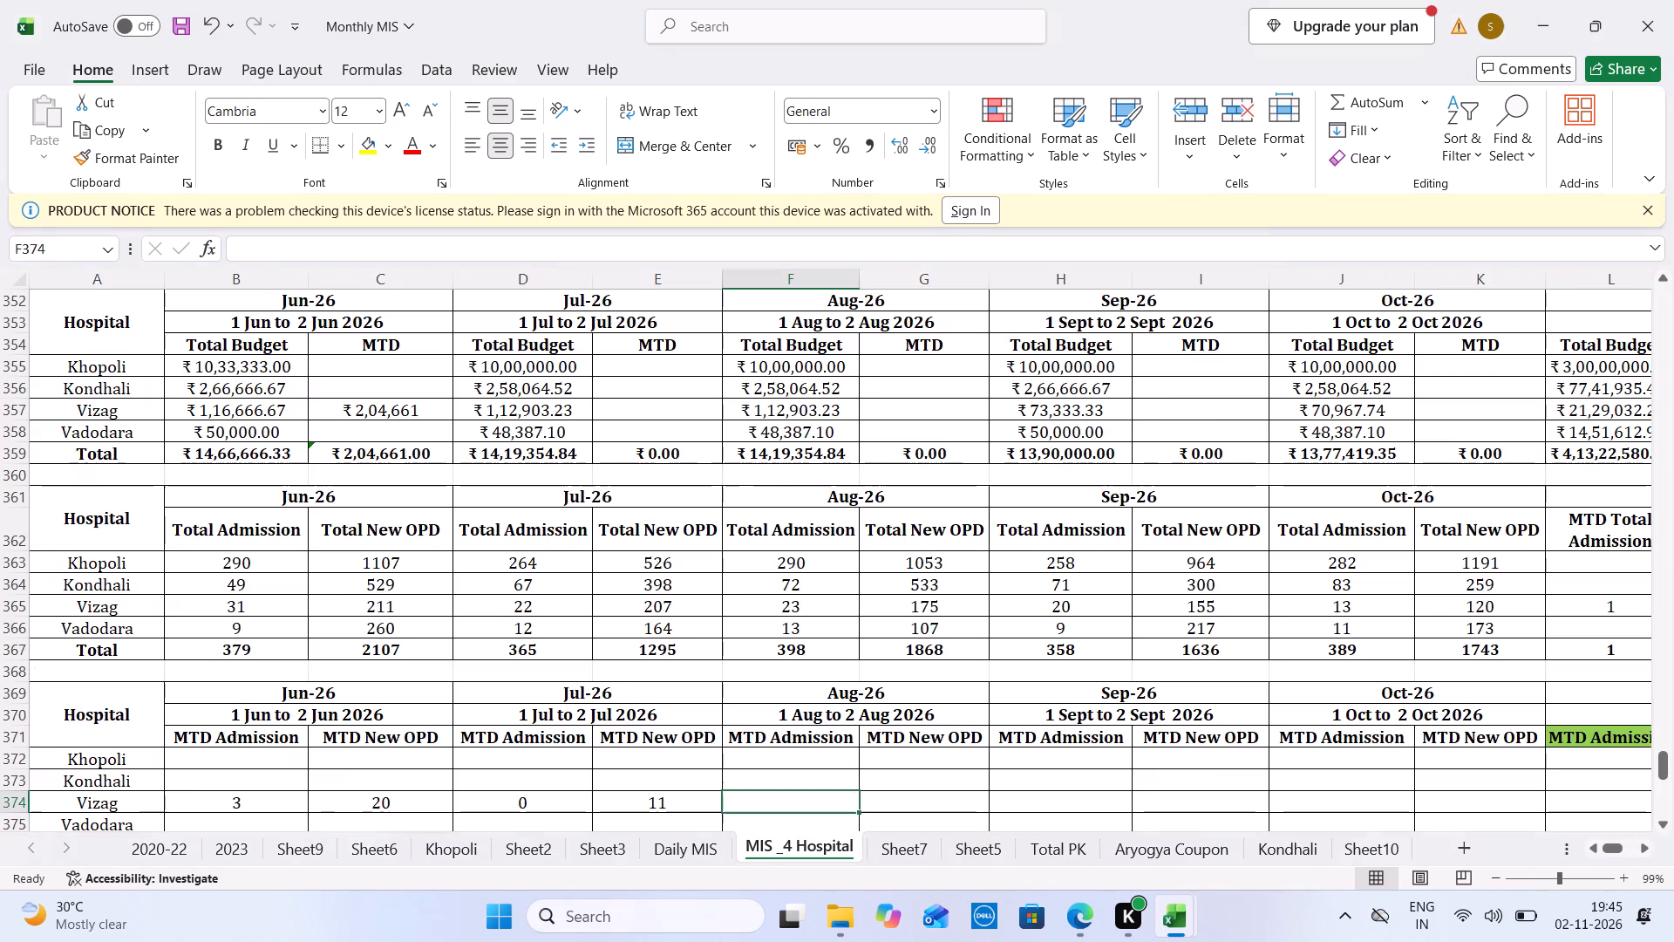
click(658, 413)
text(60756)
Using 1 and 2 August on the Aug 2026 sheet, enter Vizag's Aug-26 MTD New OPD 14 and MTD Admission 4 in row 374.
key(ctrl+Tab)
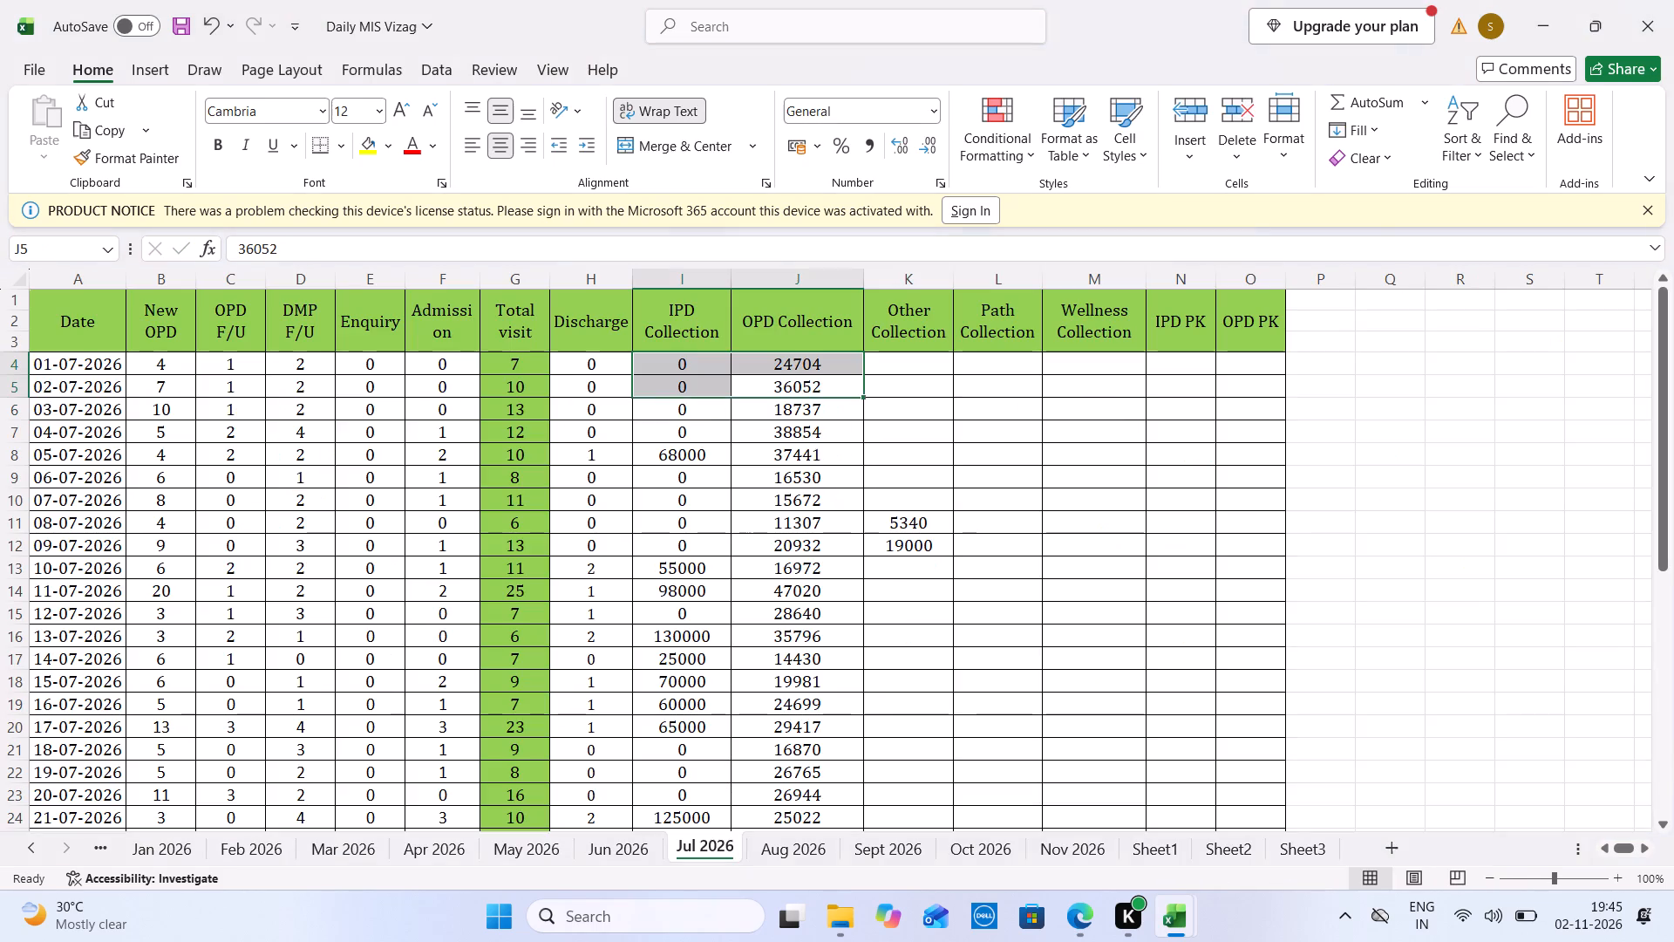
click(781, 847)
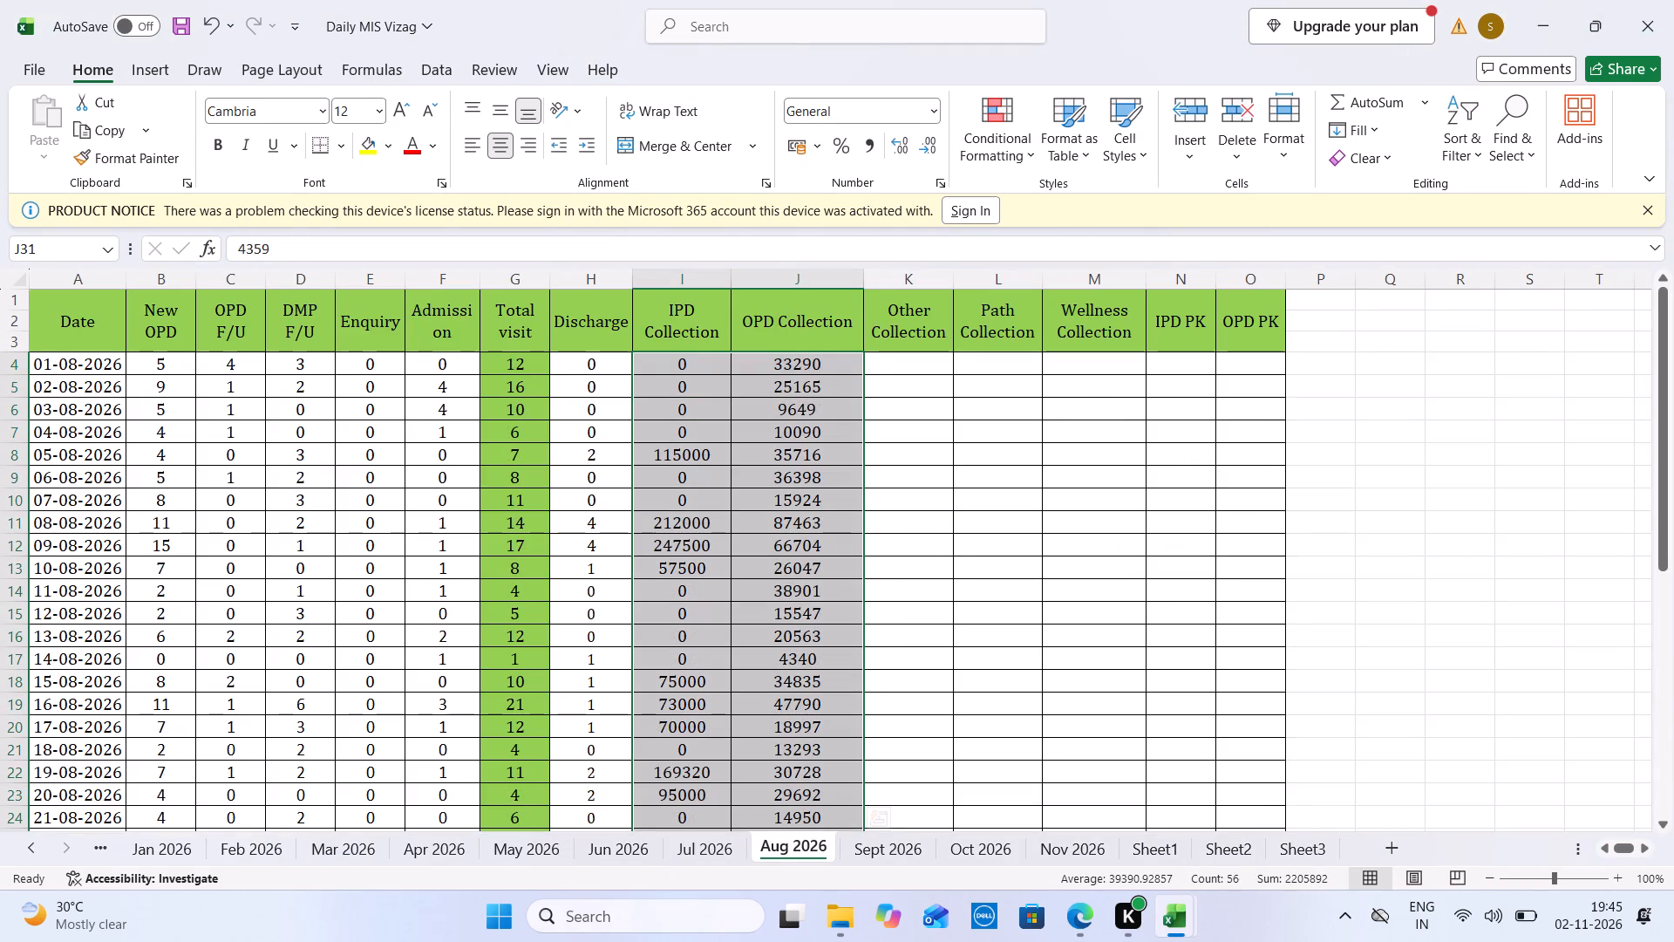
drag(170, 361, 170, 375)
key(ctrl+Tab)
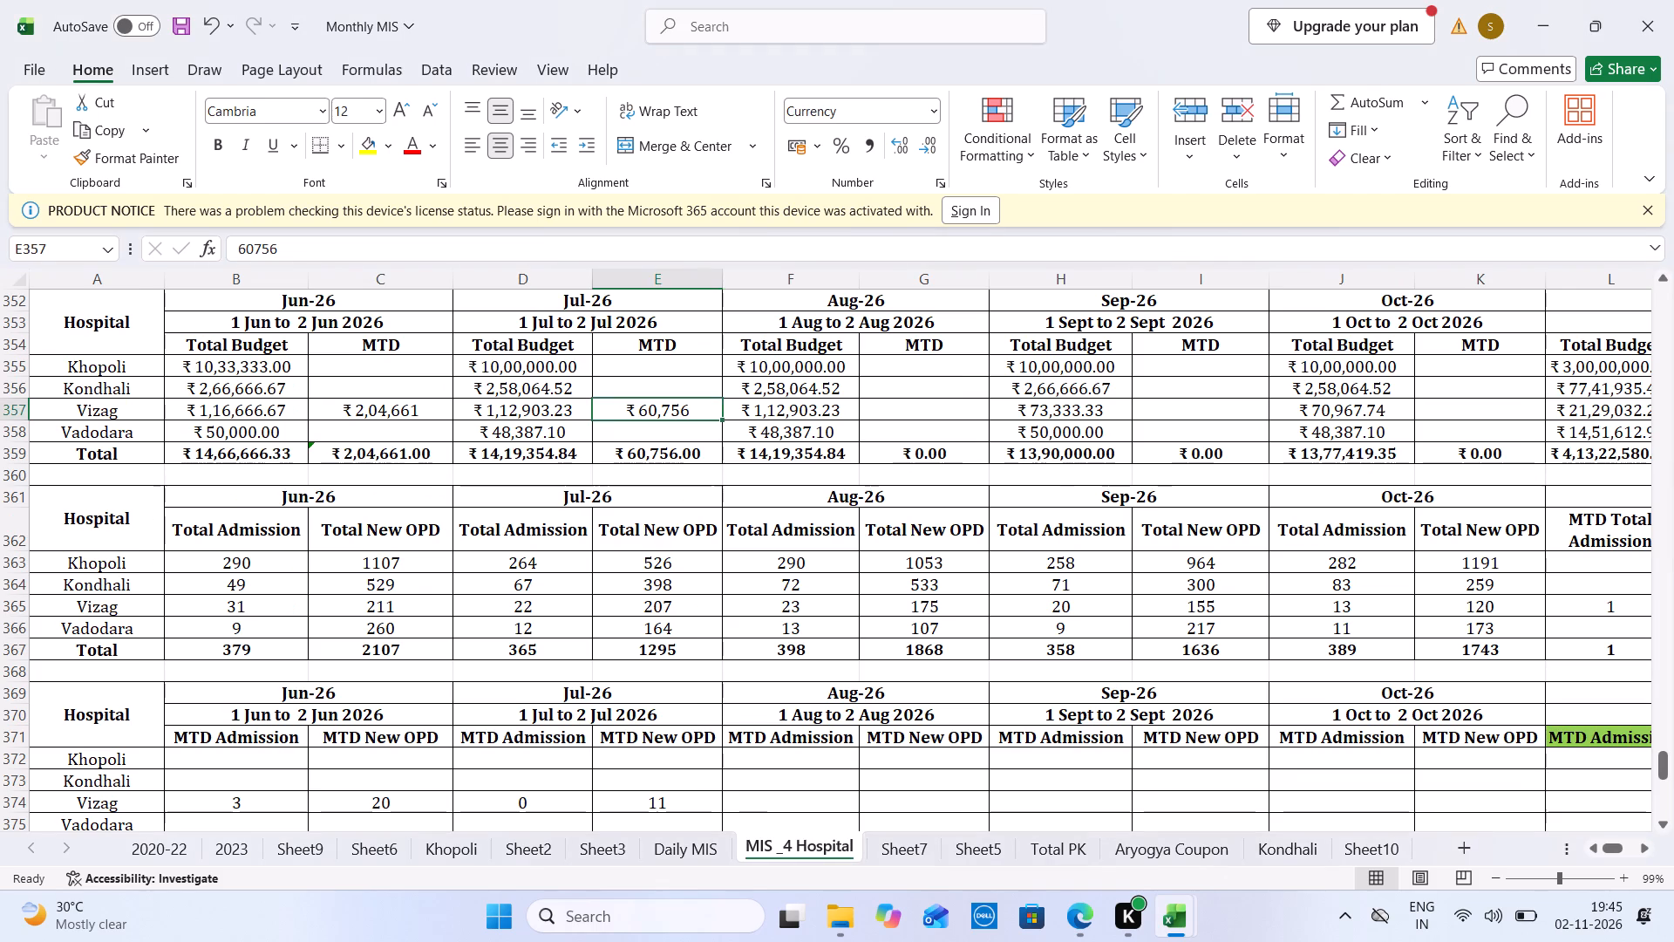
click(948, 819)
key(Up)
text(14)
key(ctrl+Tab)
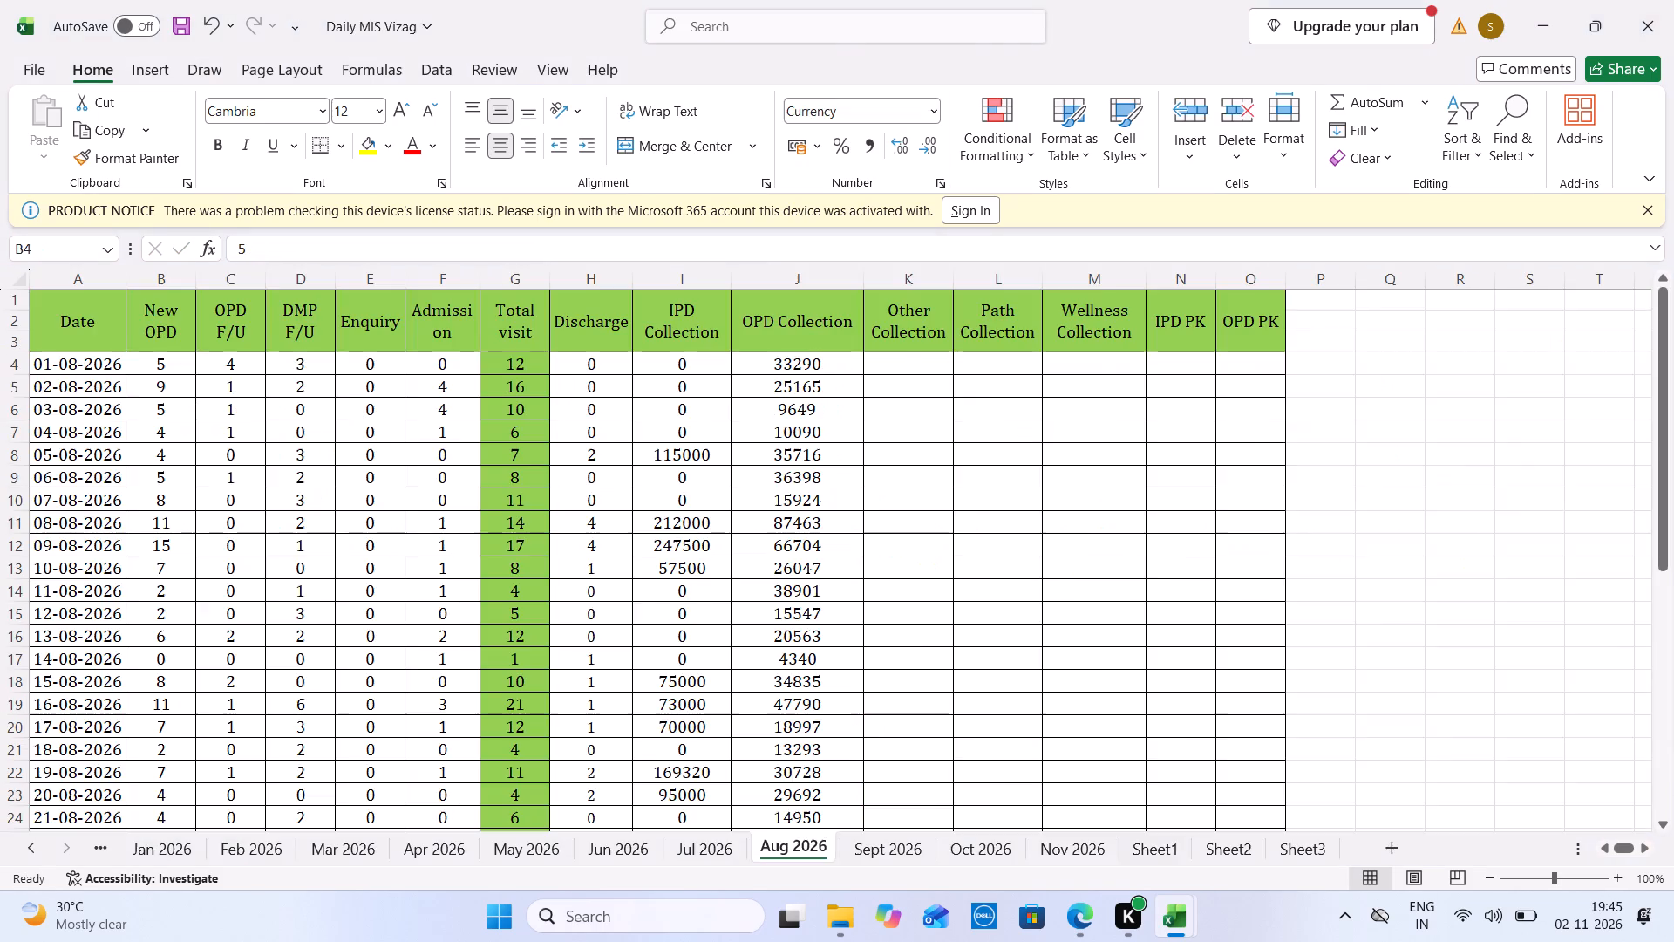
key(ctrl+Tab)
key(Left)
key(4)
Sum Vizag's IPD and OPD collections for 1 and 2 August and enter 58455 as its Aug-26 MTD in row 357.
key(ctrl+Tab)
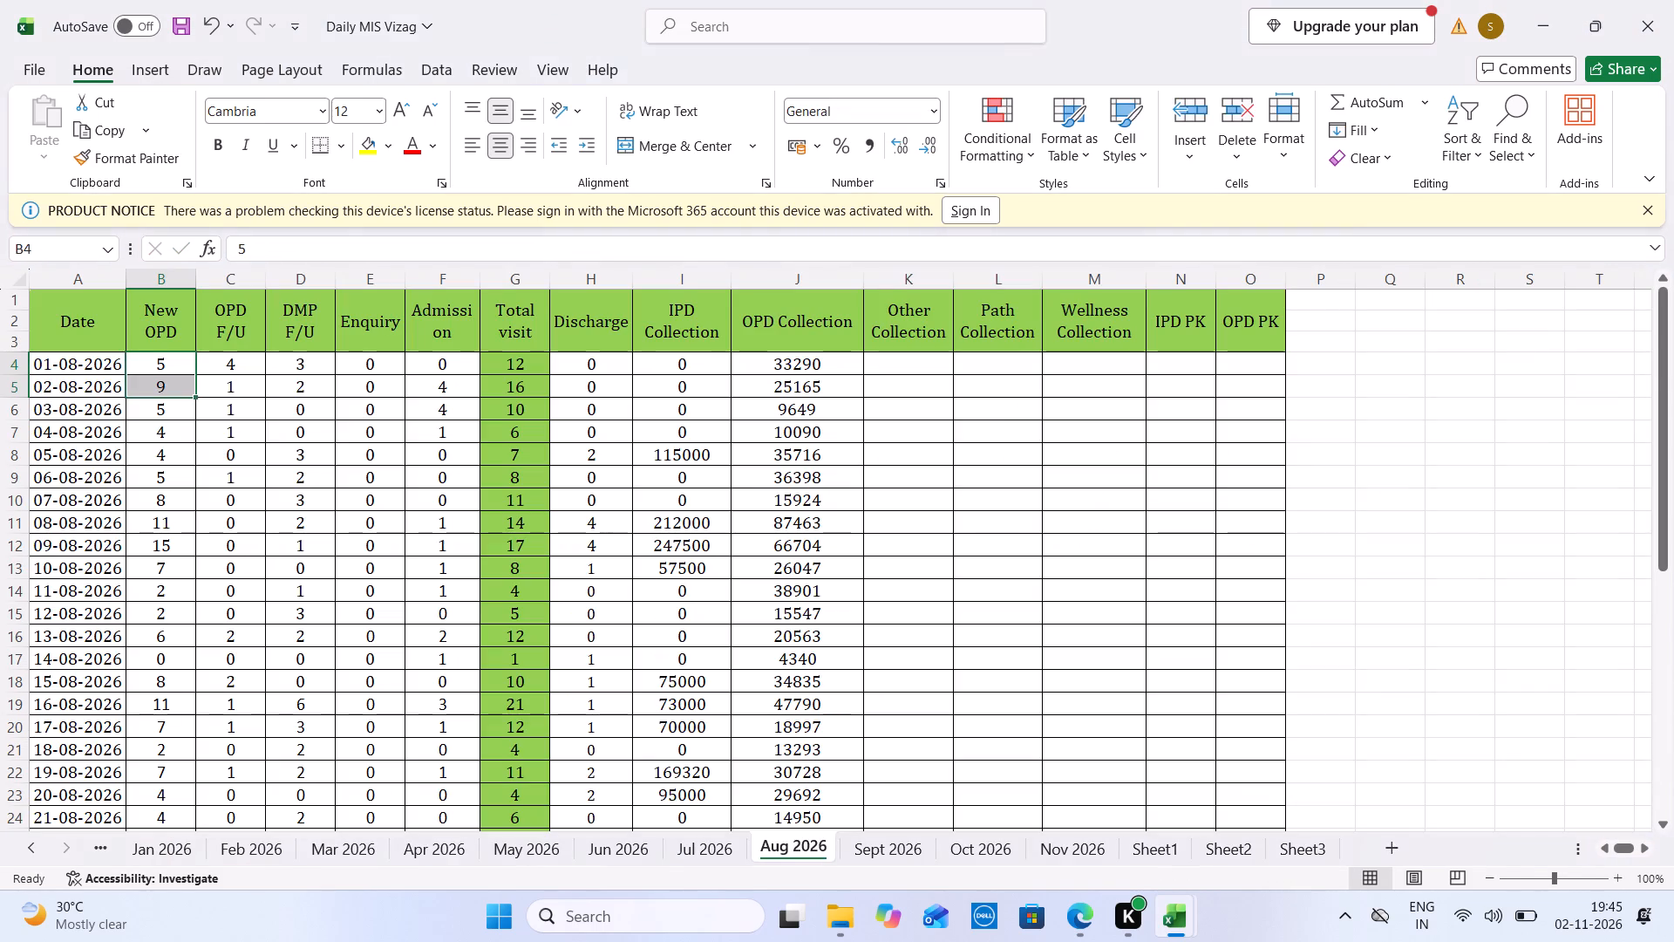
drag(692, 370, 758, 379)
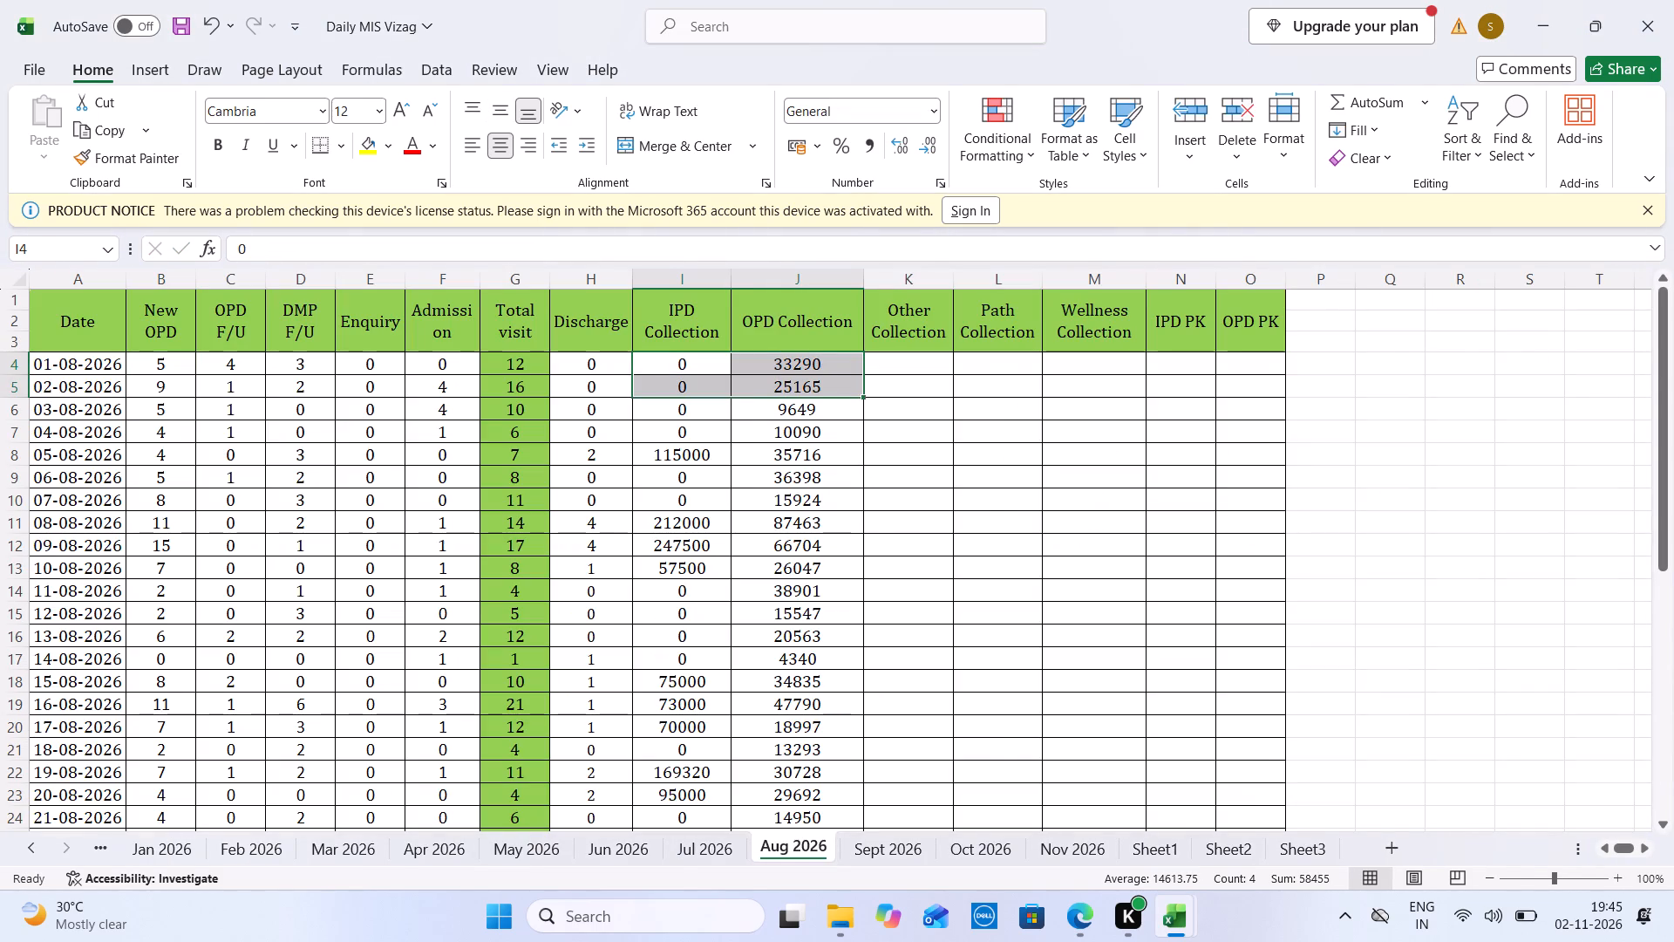
key(ctrl+Tab)
click(924, 403)
key(ctrl+Tab)
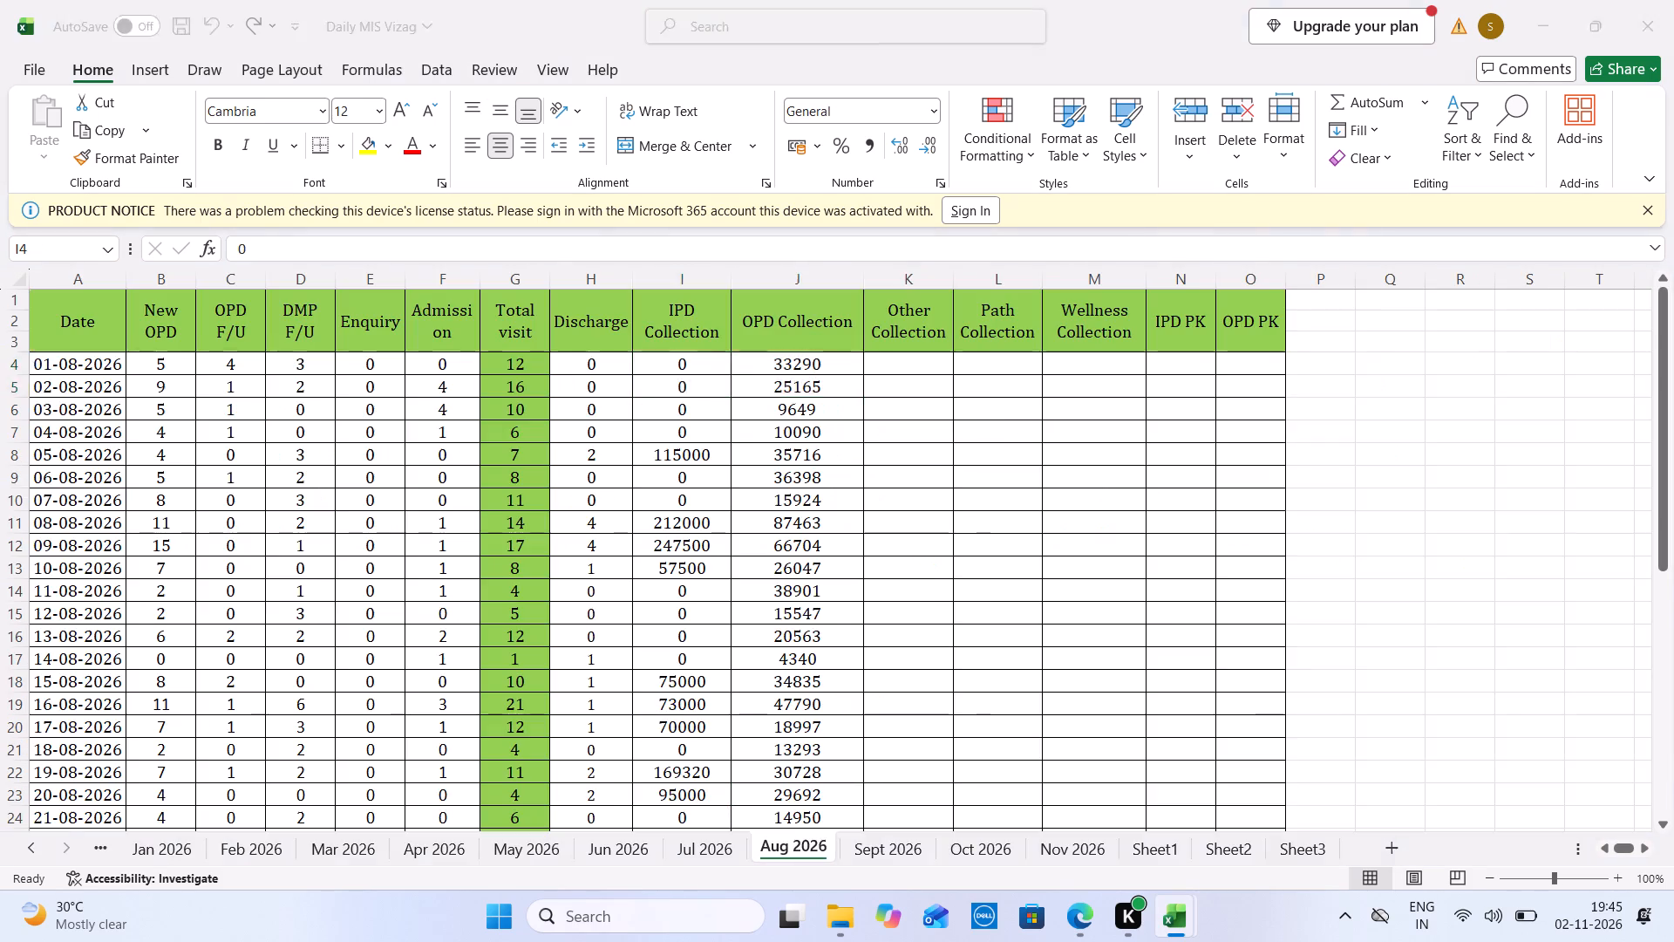
key(ctrl+Tab)
text(58455)
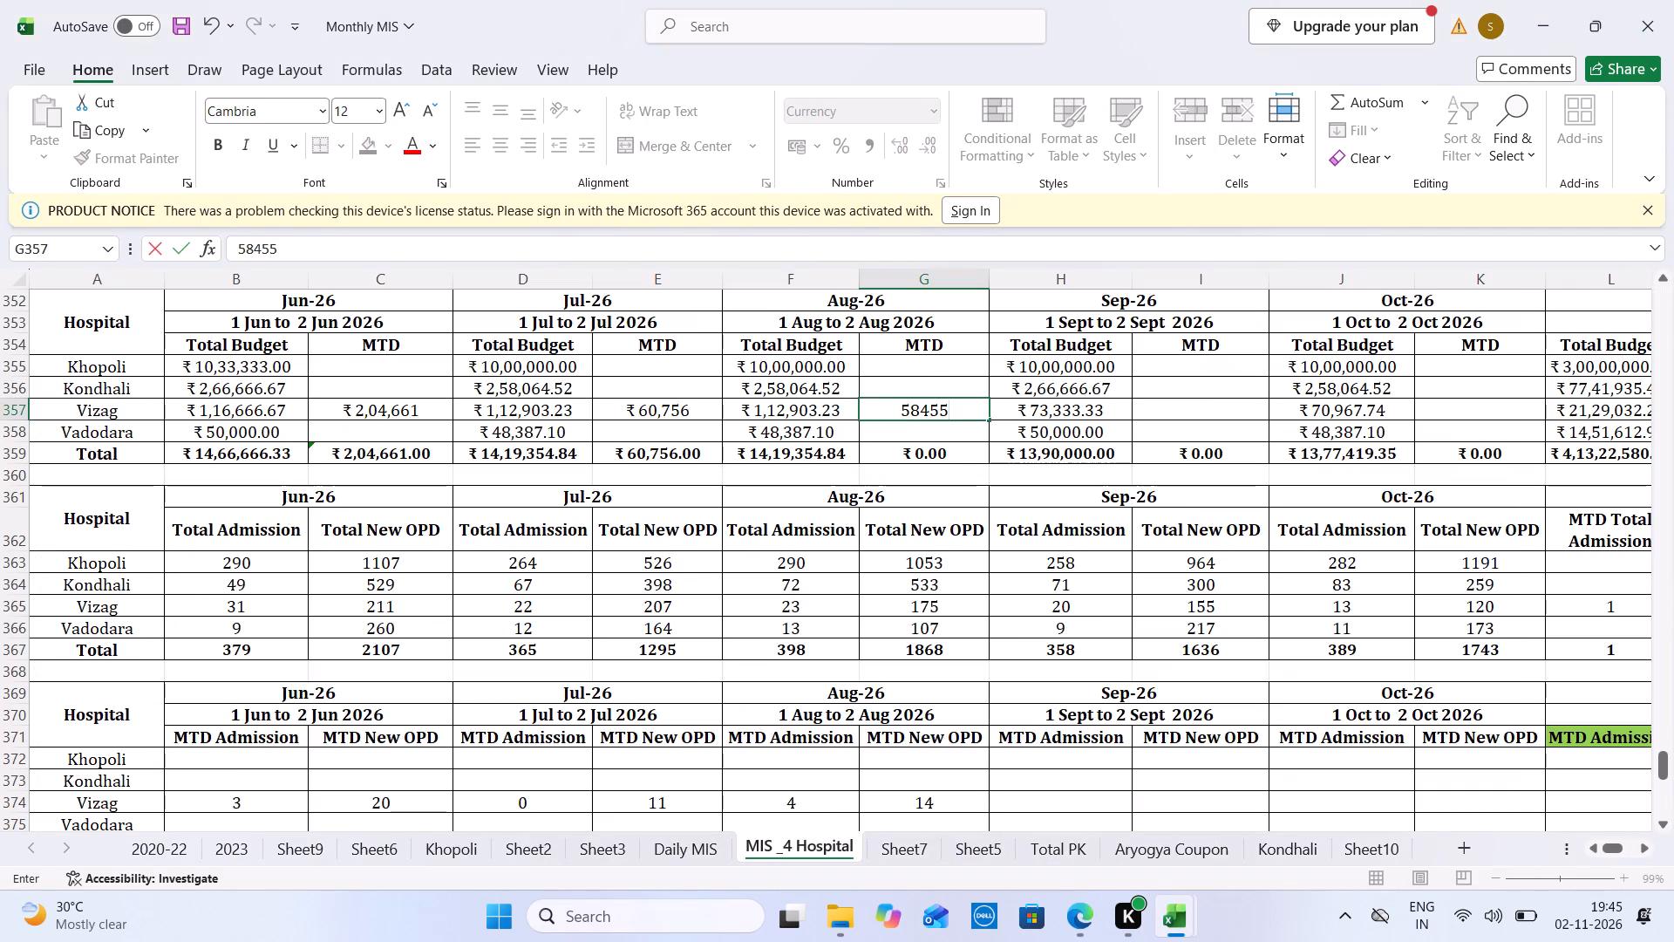
Using 1 and 2 September on the Sept 2026 sheet, enter Vizag's Sep-26 MTD Admission 0 and MTD New OPD 8 in row 374.
key(ctrl+Tab)
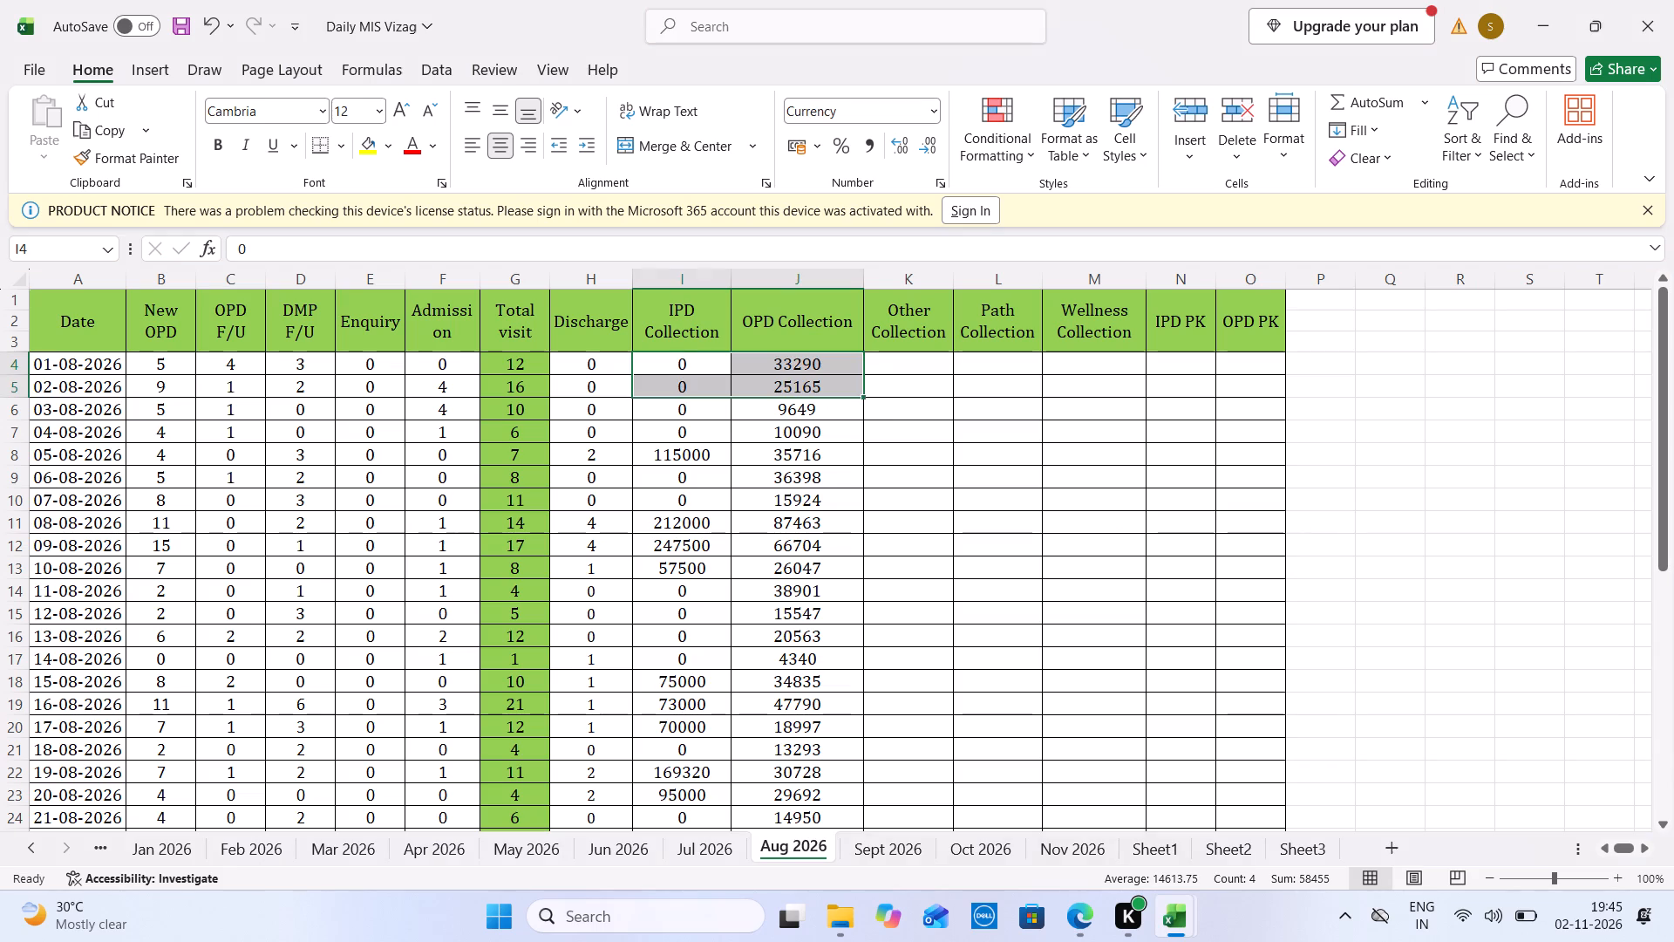
click(897, 846)
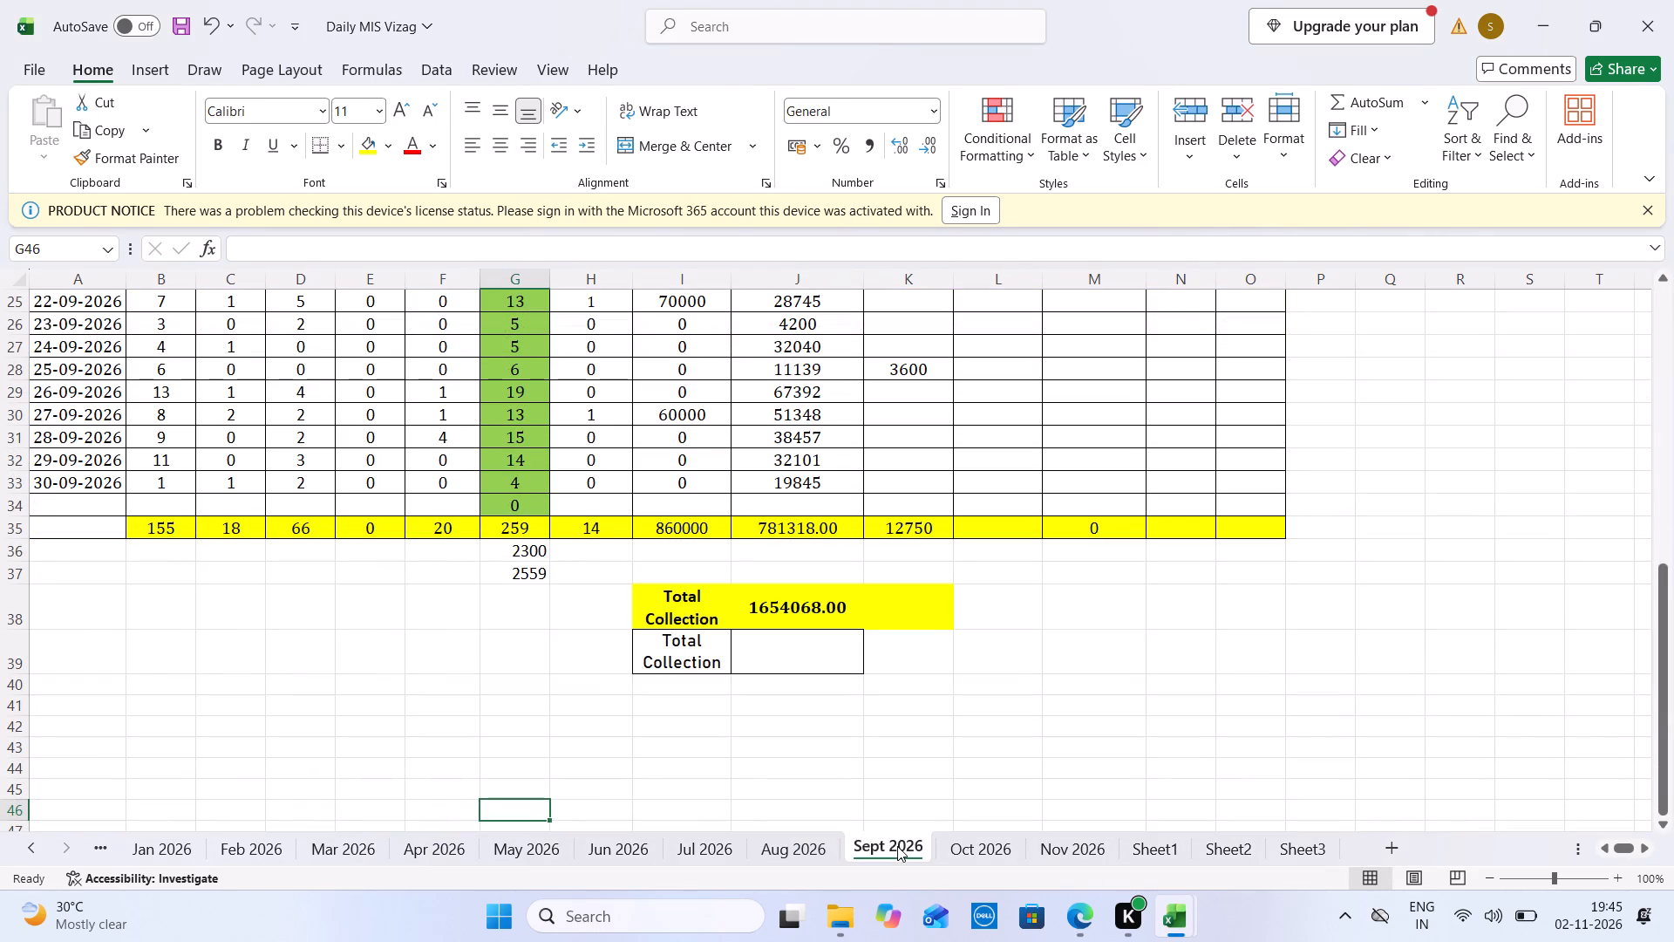
double_click(1657, 325)
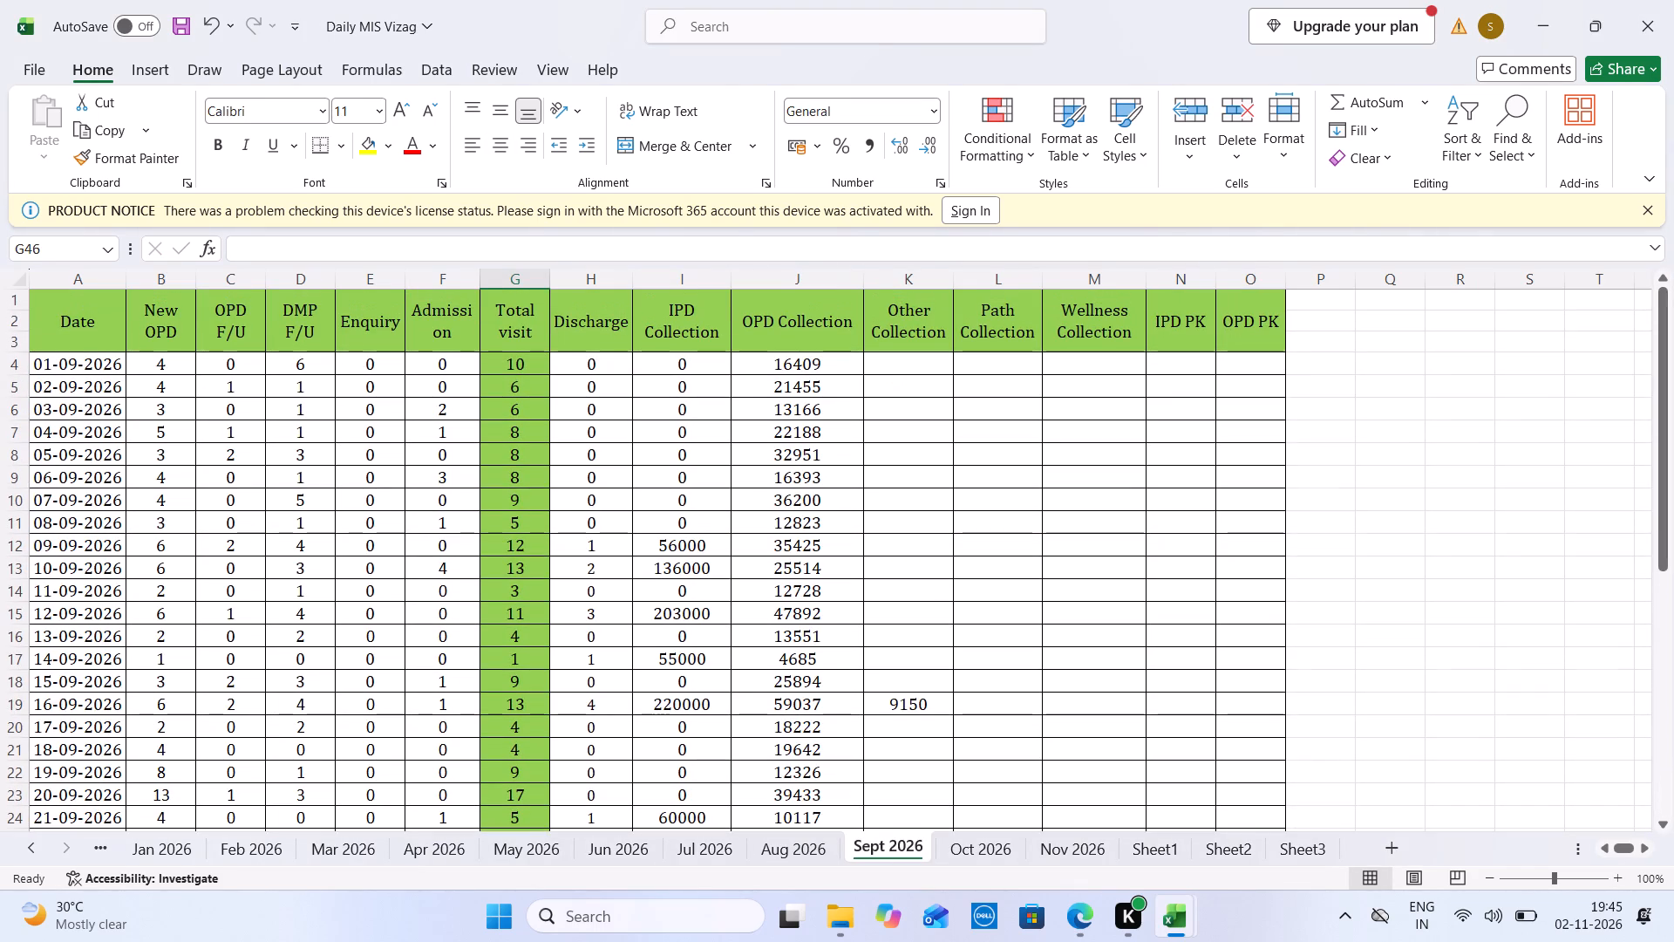
key(ctrl+Tab)
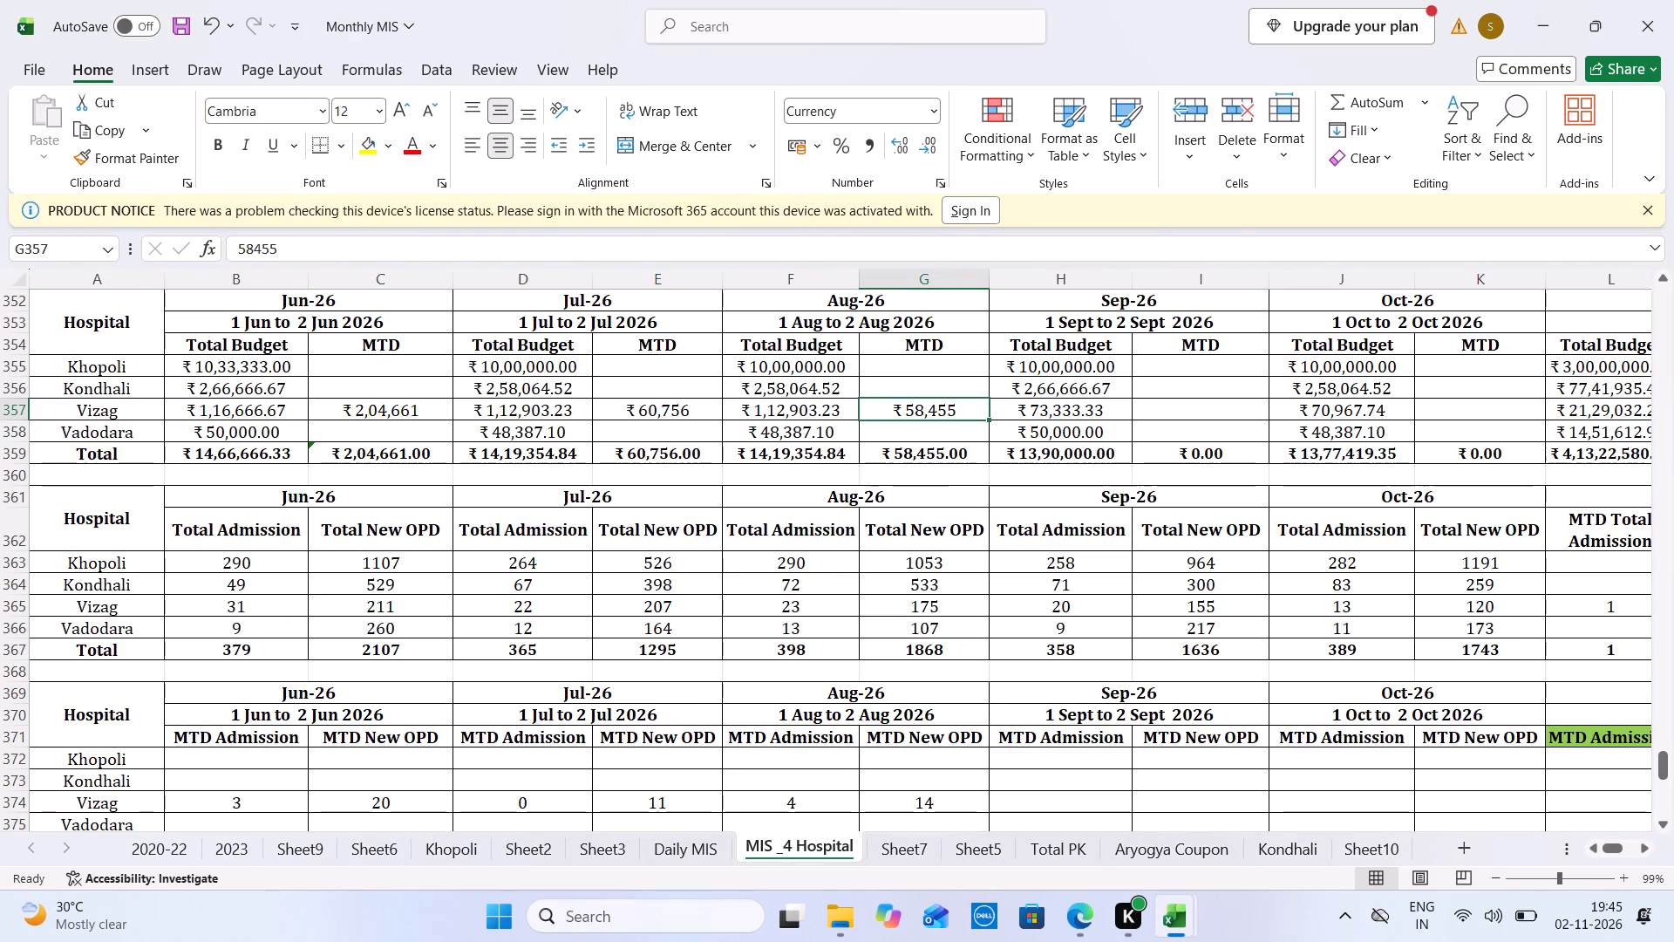
click(1049, 799)
key(0)
key(Tab)
key(8)
key(Tab)
Sum Vizag's IPD and OPD collections for 1 and 2 September and enter 37864 as its Sep-26 MTD in row 357.
key(ctrl+Tab)
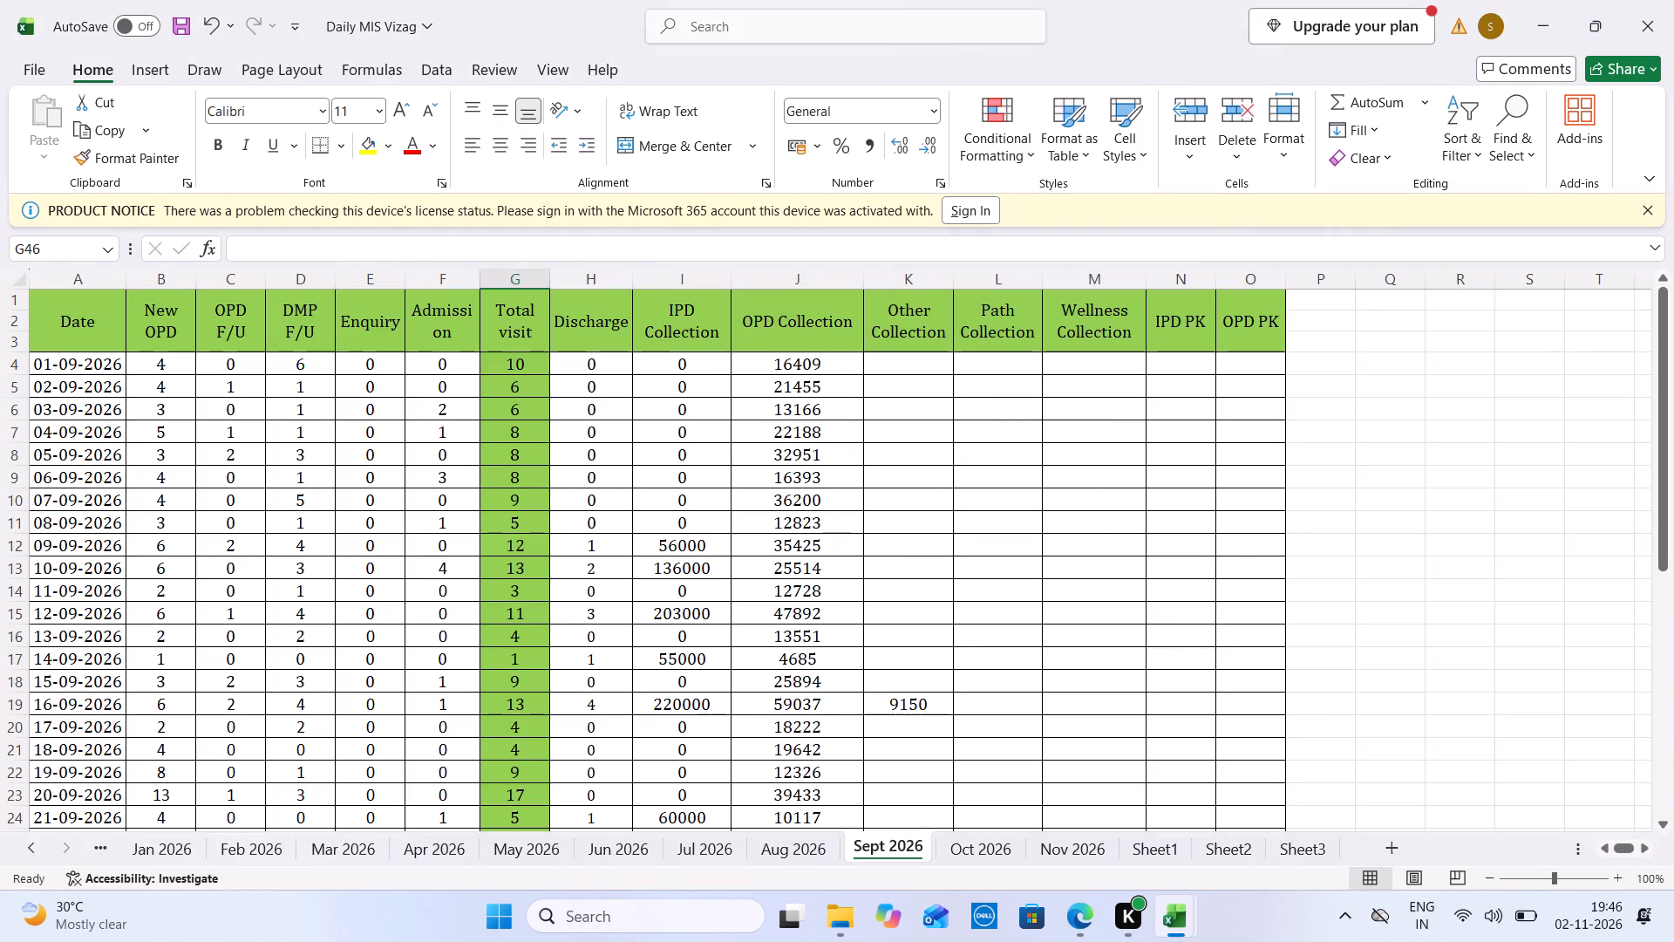
key(ctrl+Tab)
key(ctrl+Tab)
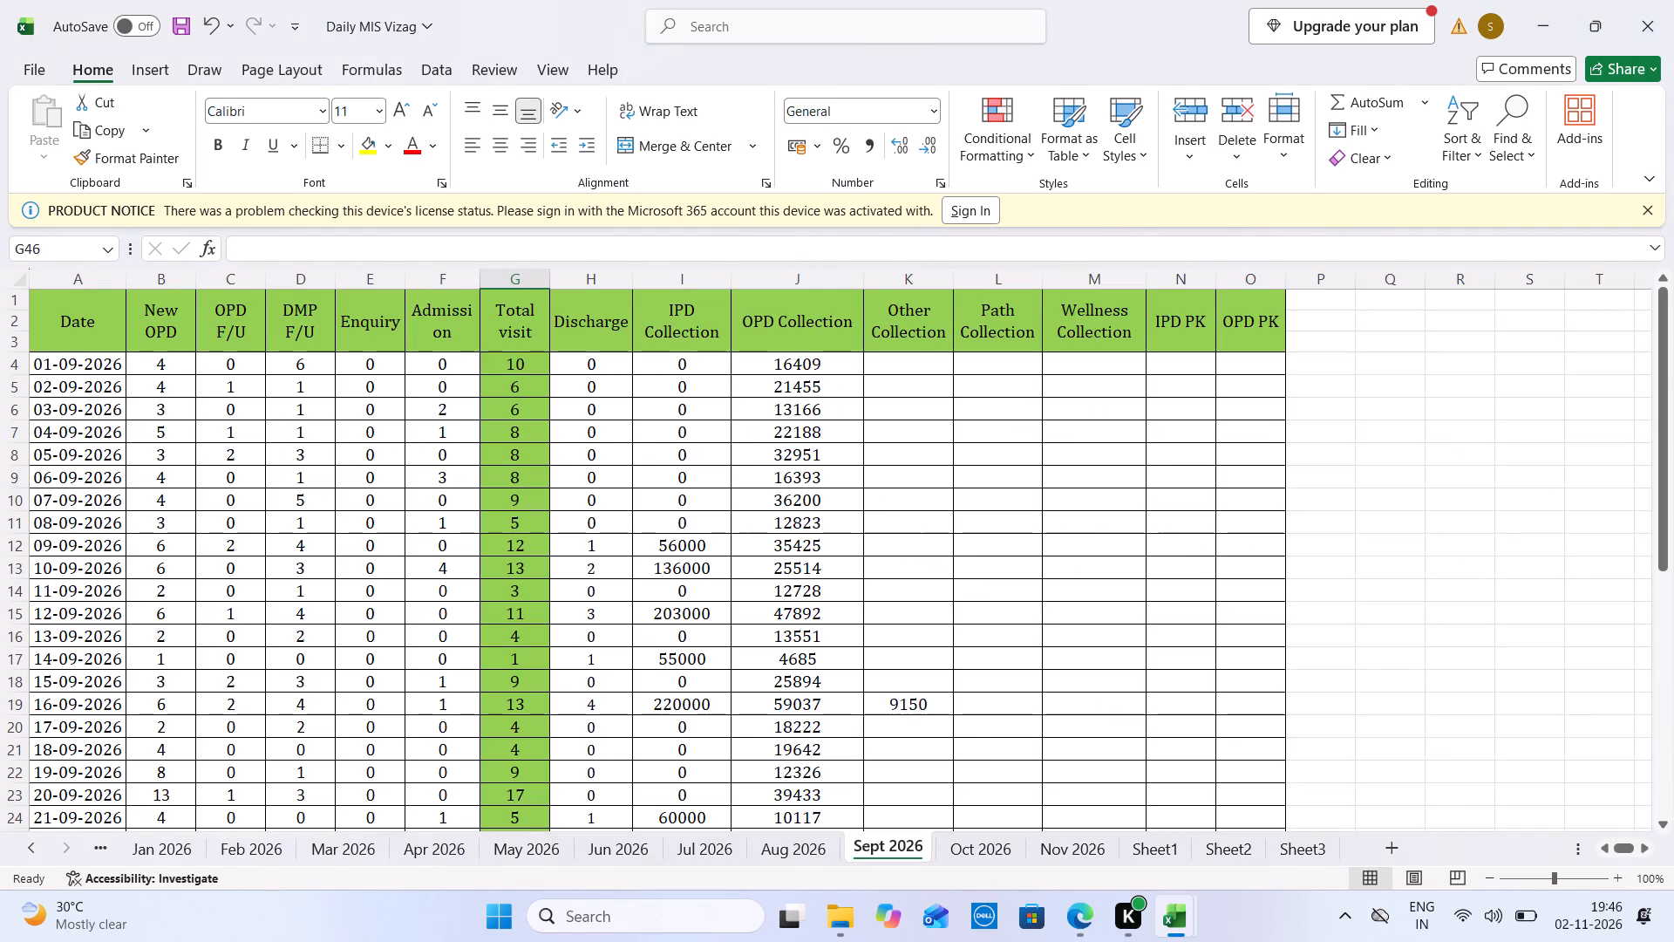
drag(700, 365, 770, 386)
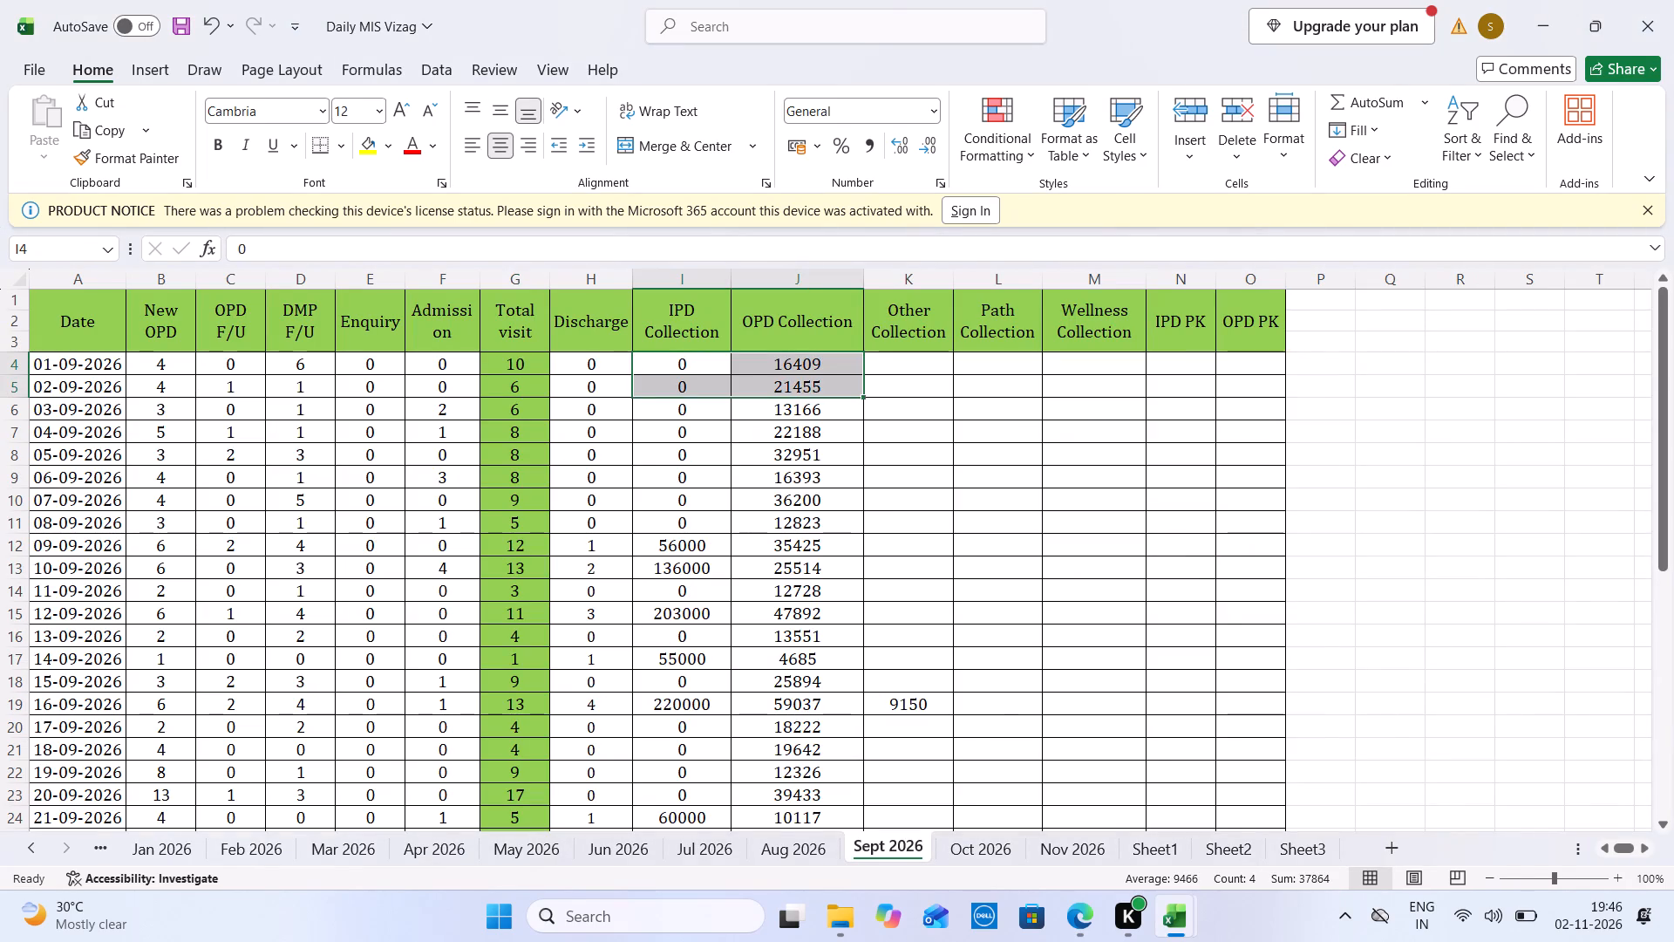
key(ctrl+Tab)
click(1172, 395)
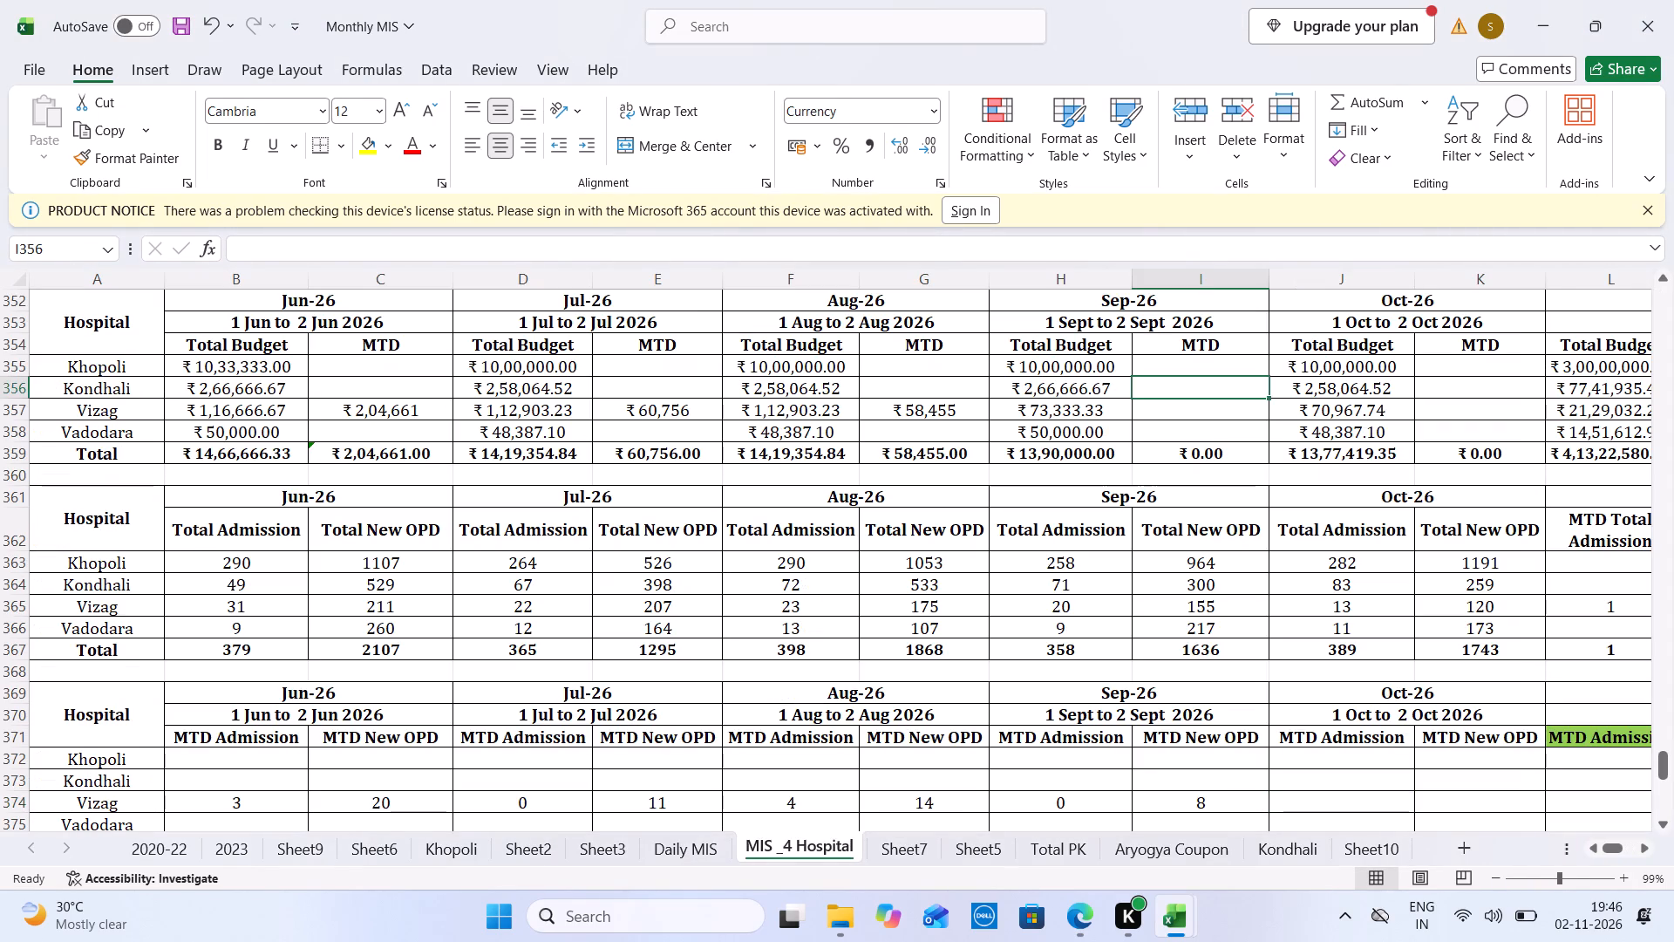
key(Down)
text(37864)
Using 1 and 2 October on the Oct 2026 sheet, enter Vizag's Oct-26 MTD Admission 2 and MTD New OPD 11 in row 374.
key(ctrl+Tab)
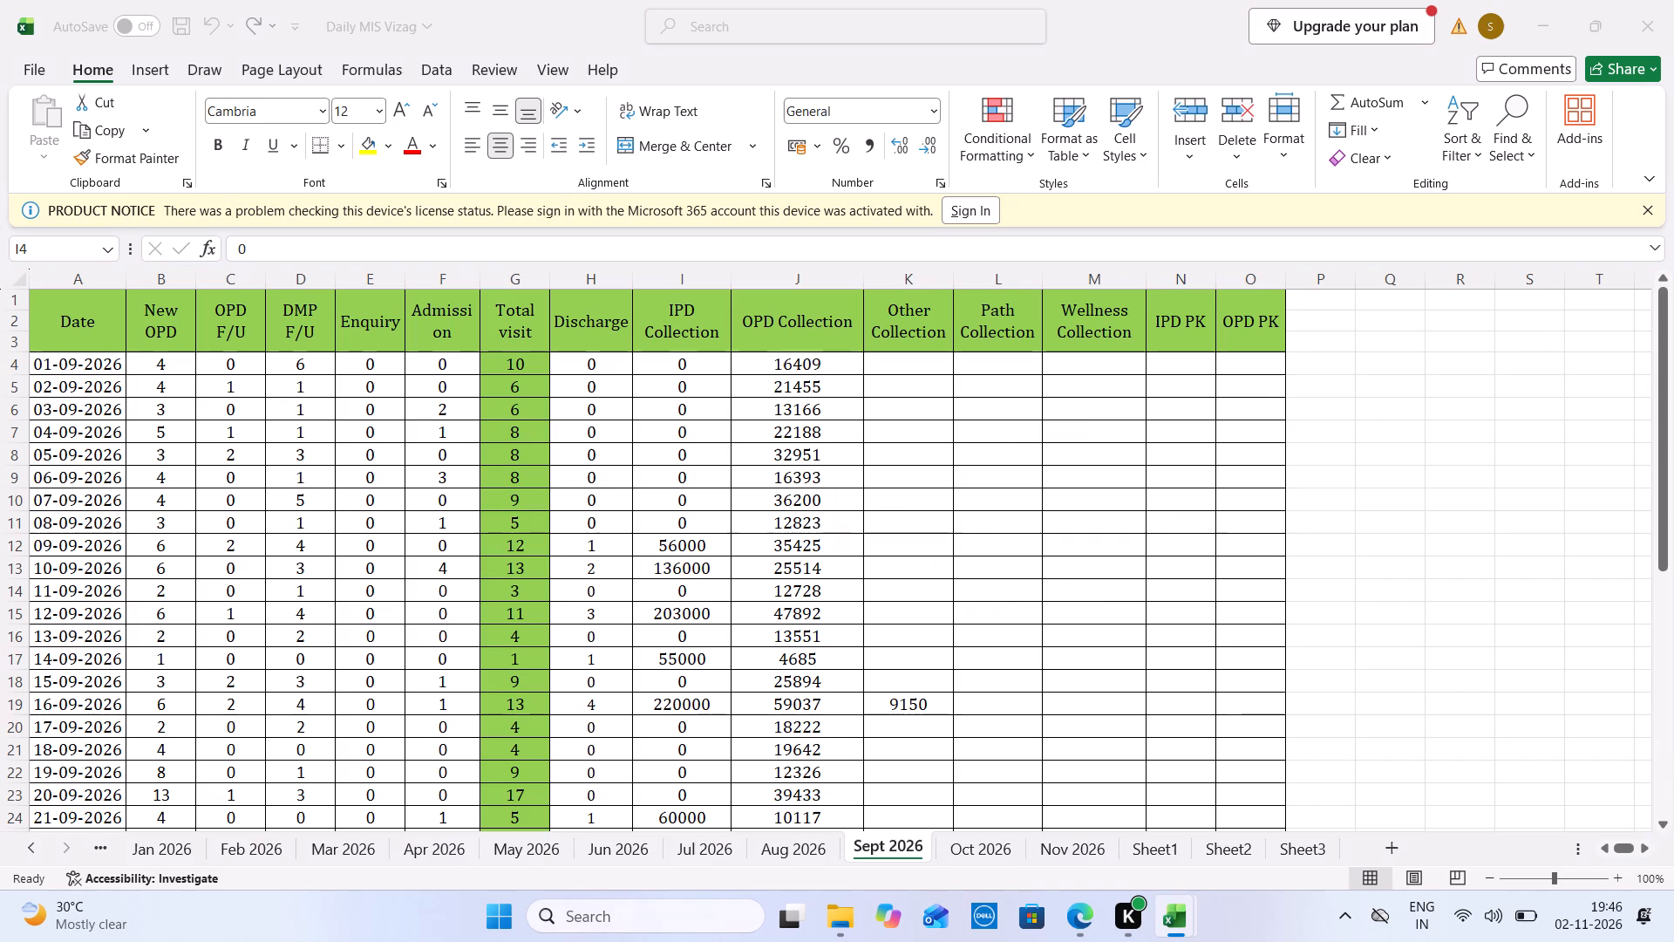
click(1021, 848)
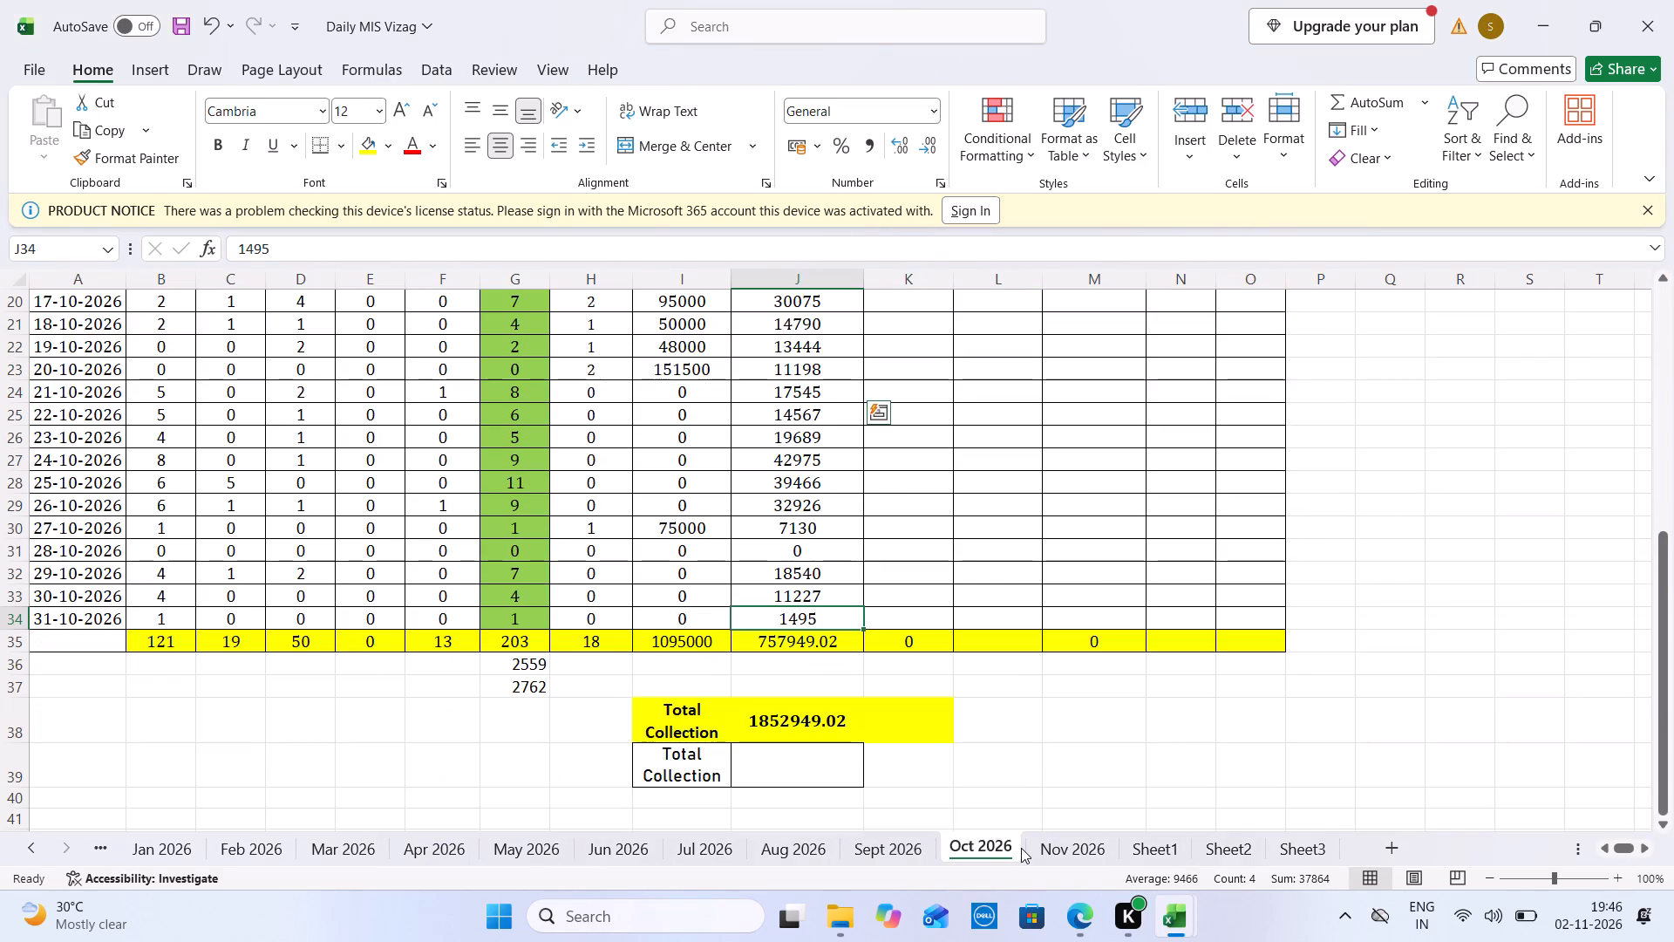
click(1661, 316)
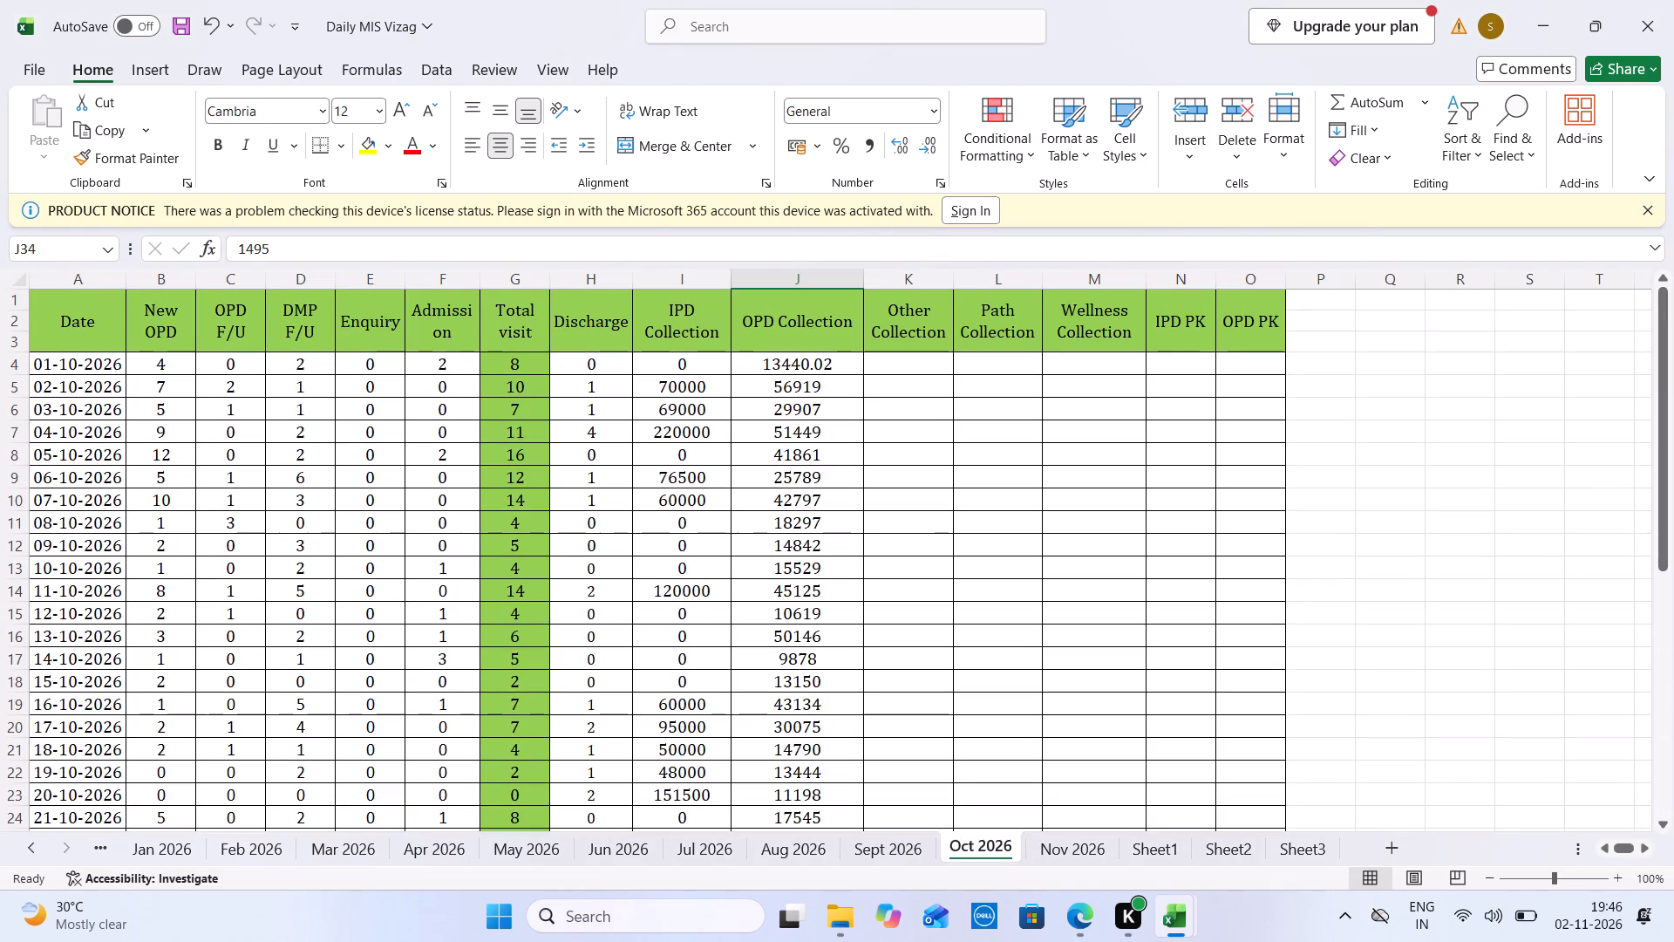
drag(153, 365, 160, 376)
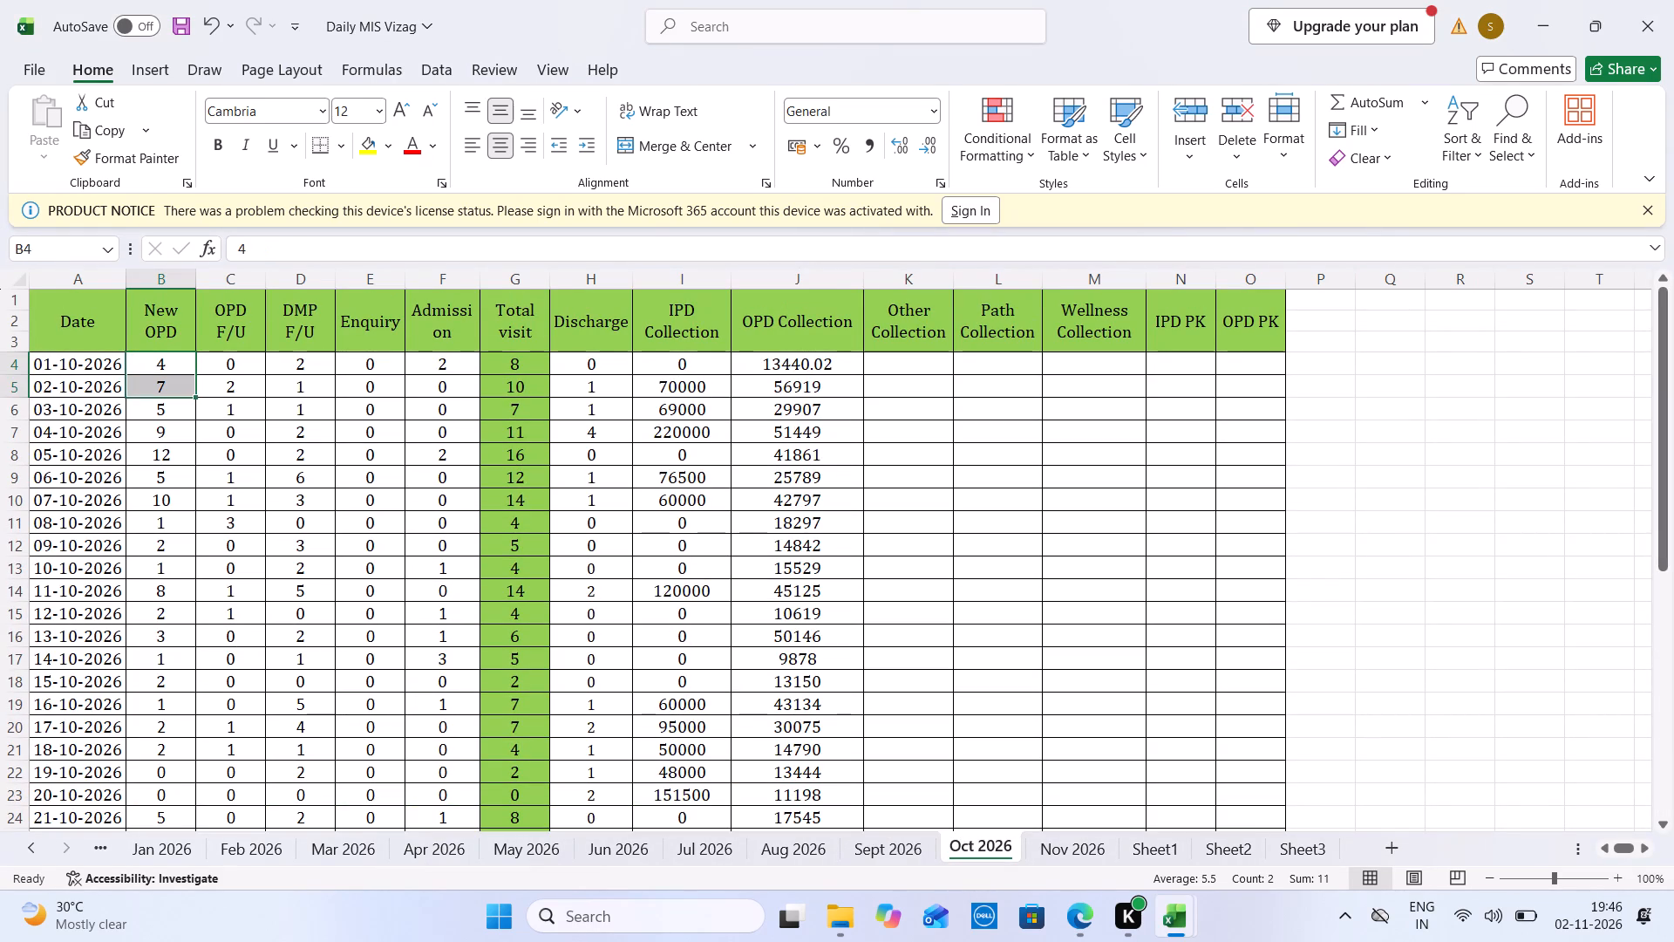
key(ctrl+Tab)
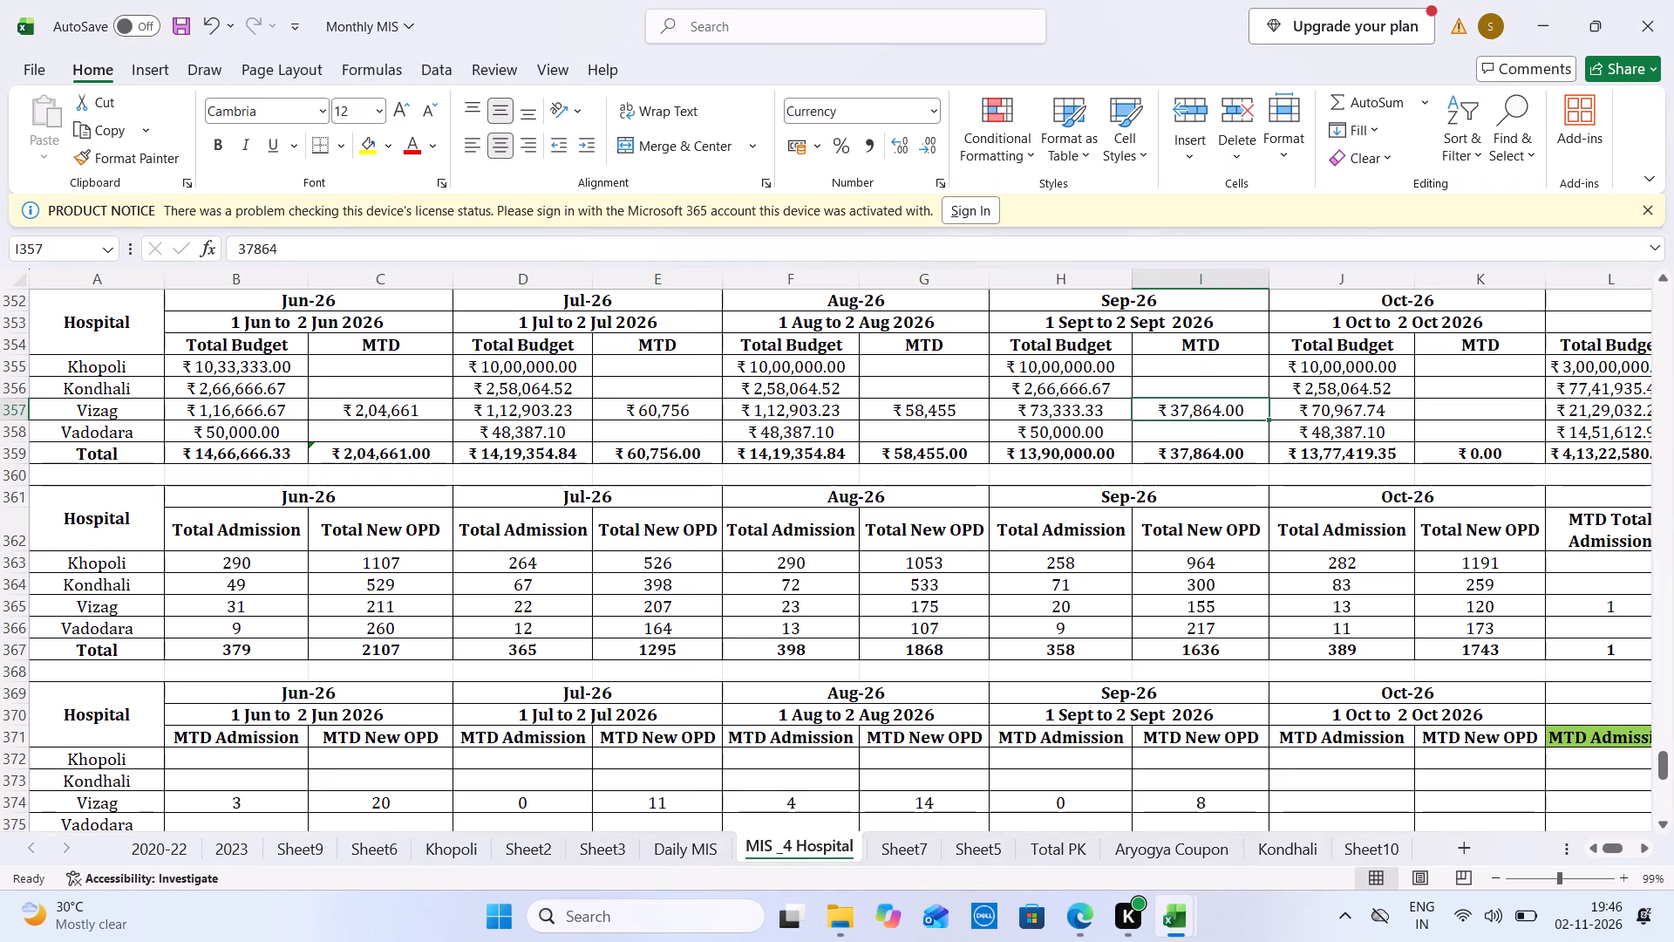
click(1314, 793)
key(2)
key(Tab)
text(11)
key(Tab)
Sum Vizag's IPD and OPD collections for 1 and 2 October and enter 140359.02 as its Oct-26 MTD in row 357.
key(ctrl+Tab)
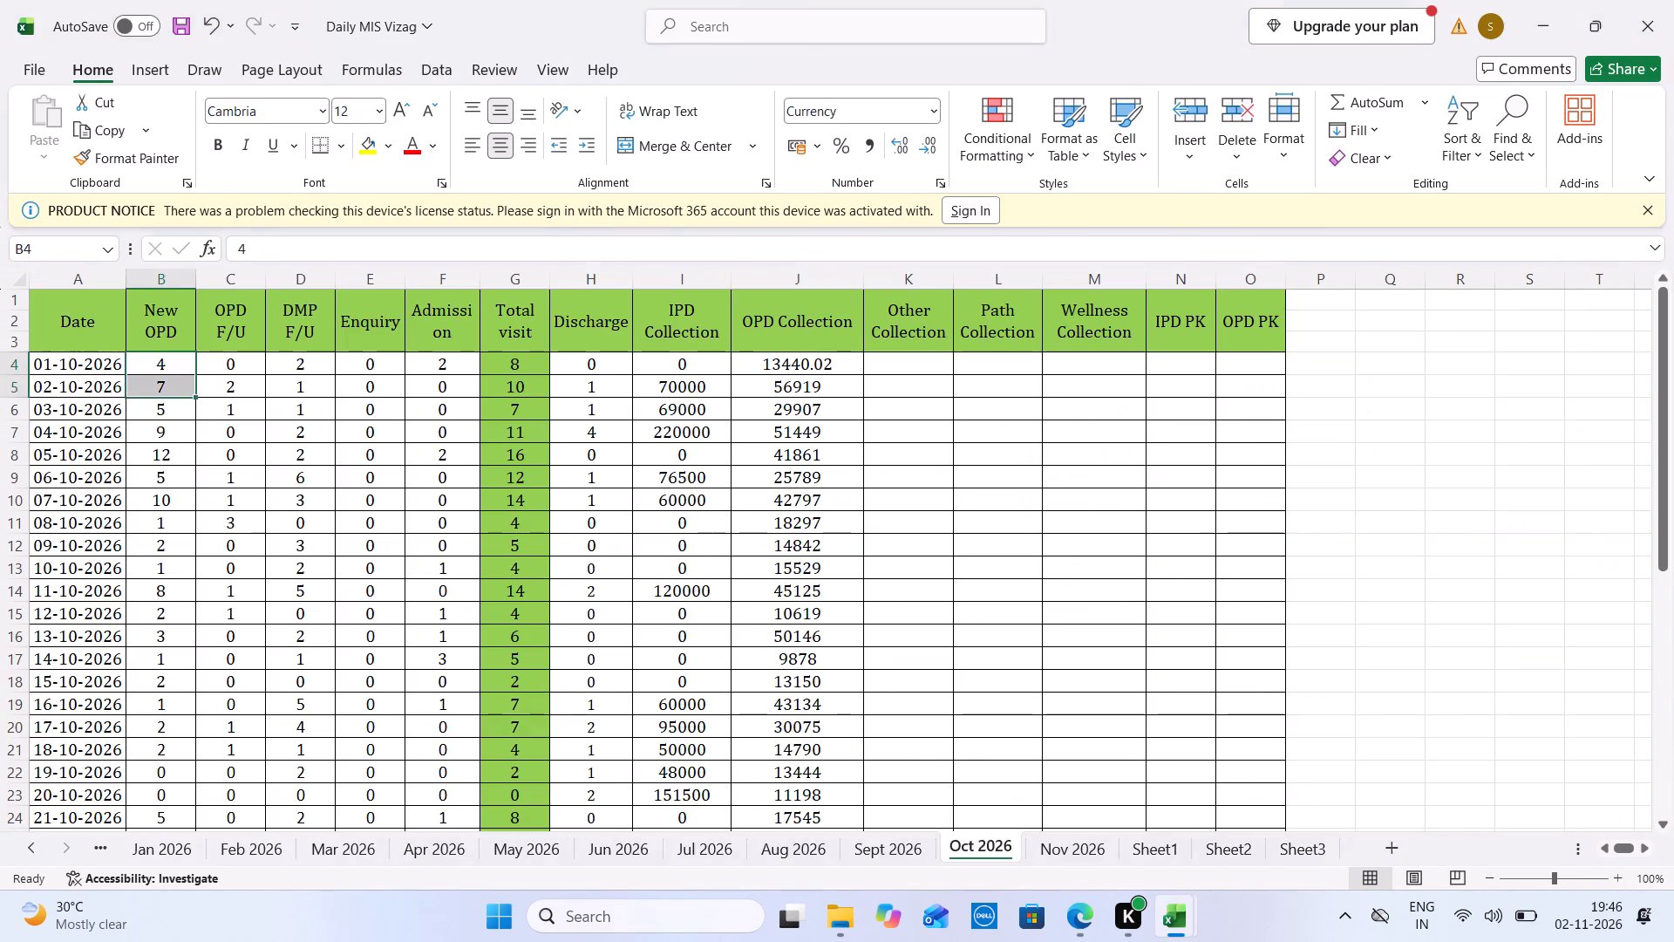
drag(717, 367, 751, 382)
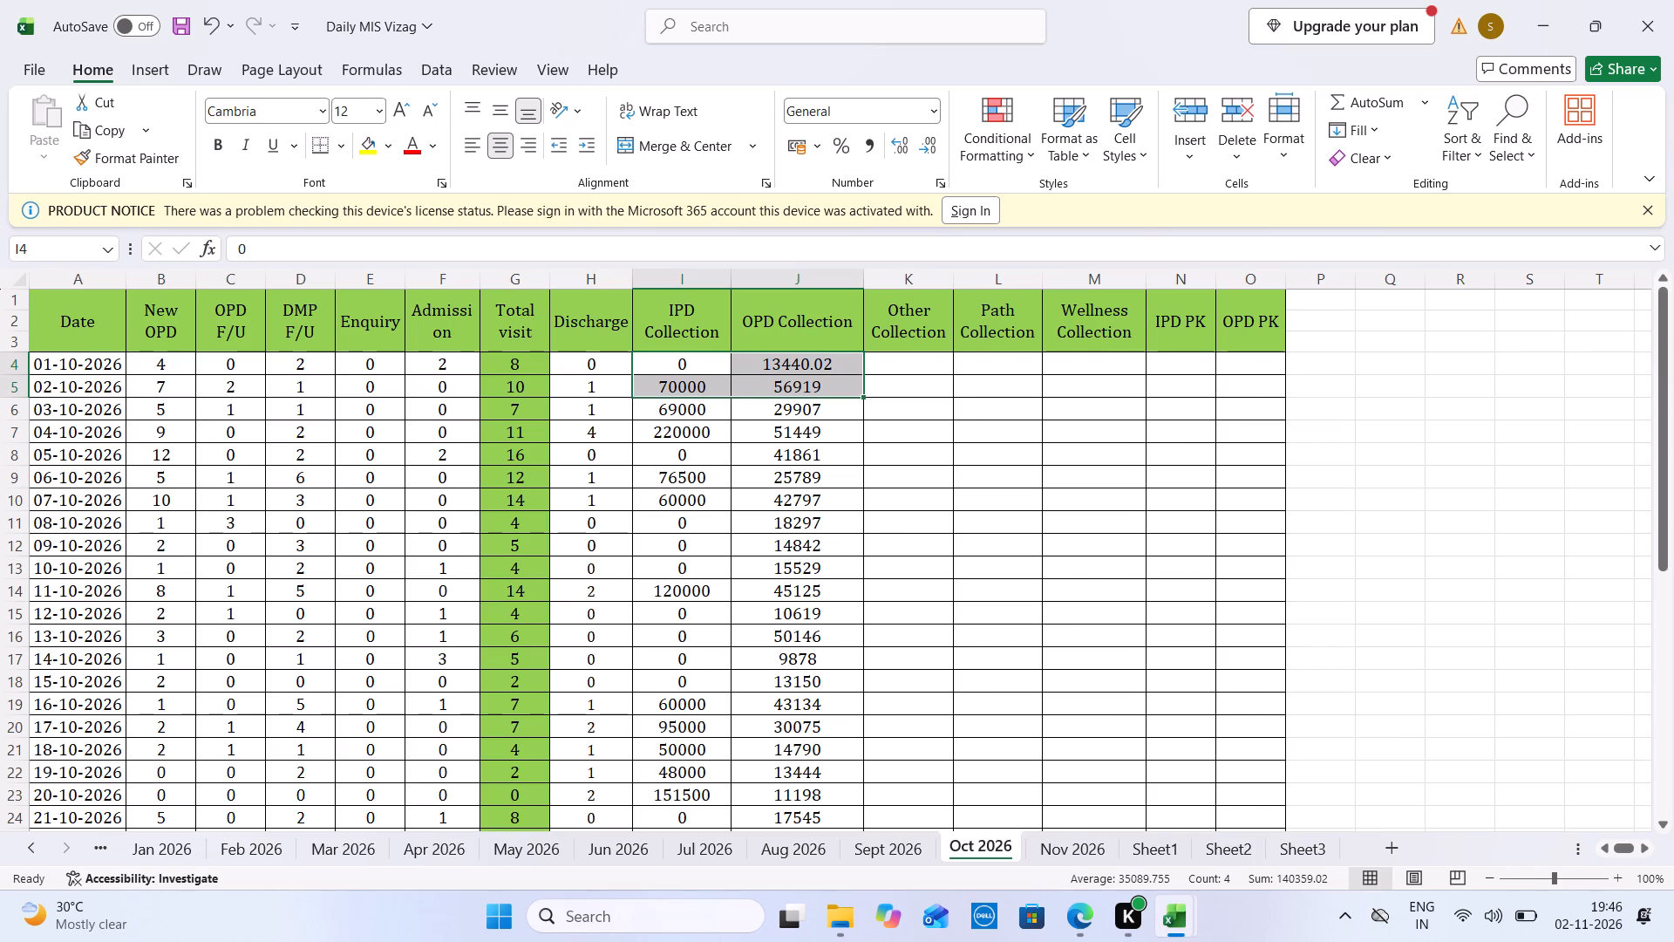
key(ctrl+Tab)
click(1344, 402)
text(140359.02)
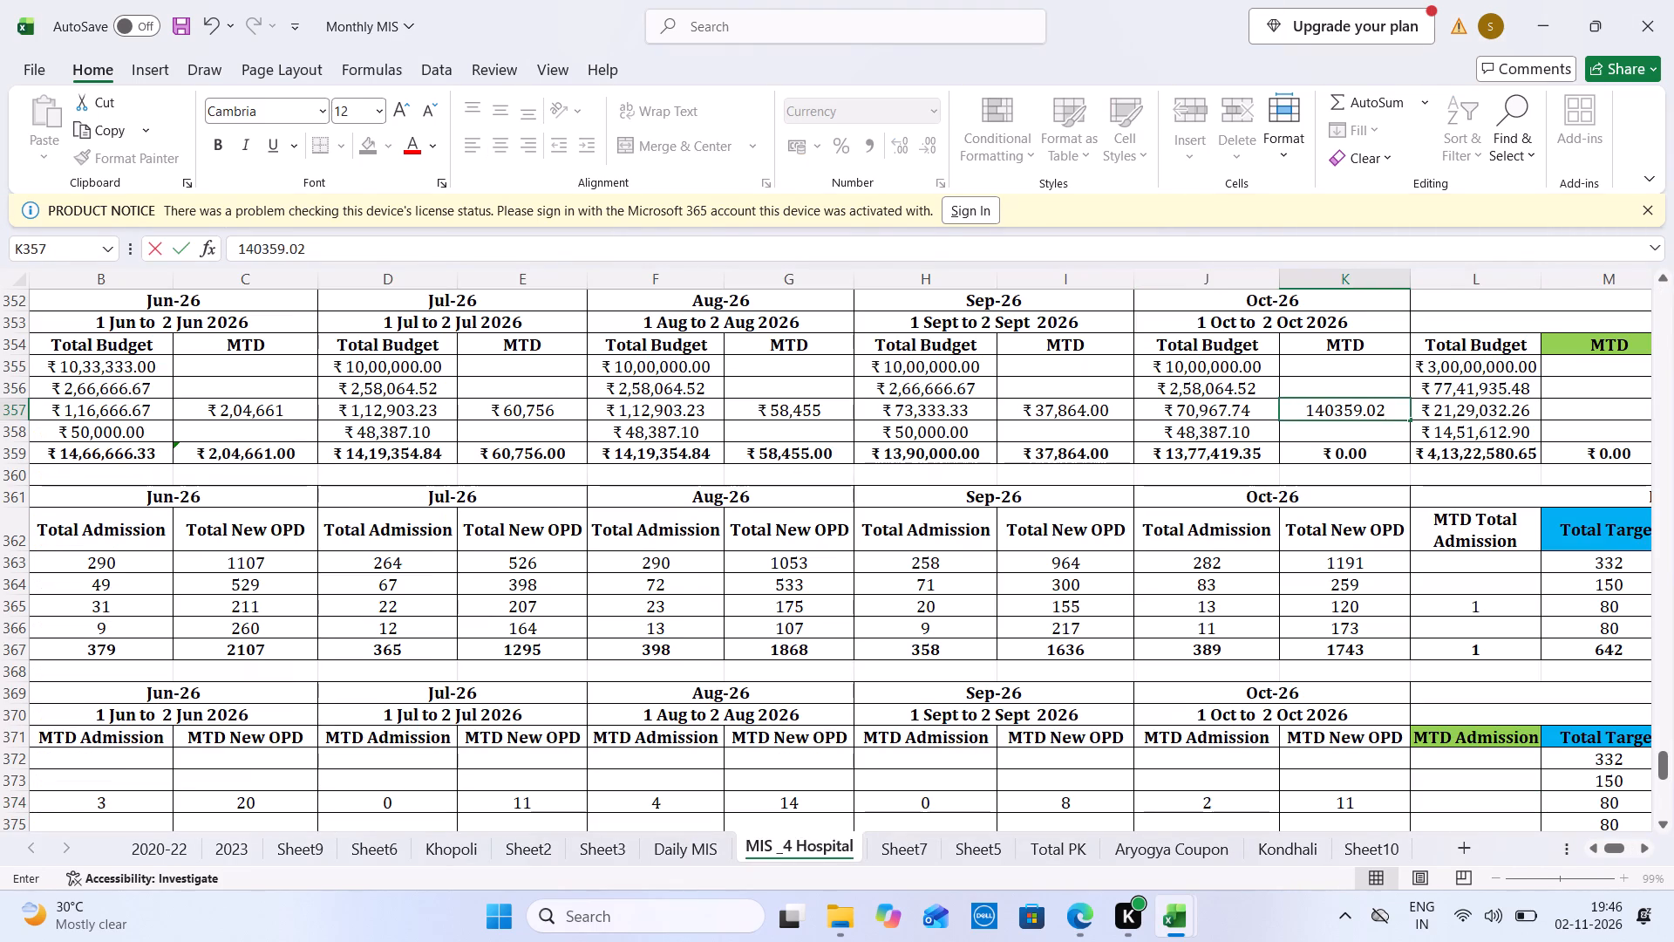
key(ctrl+Tab)
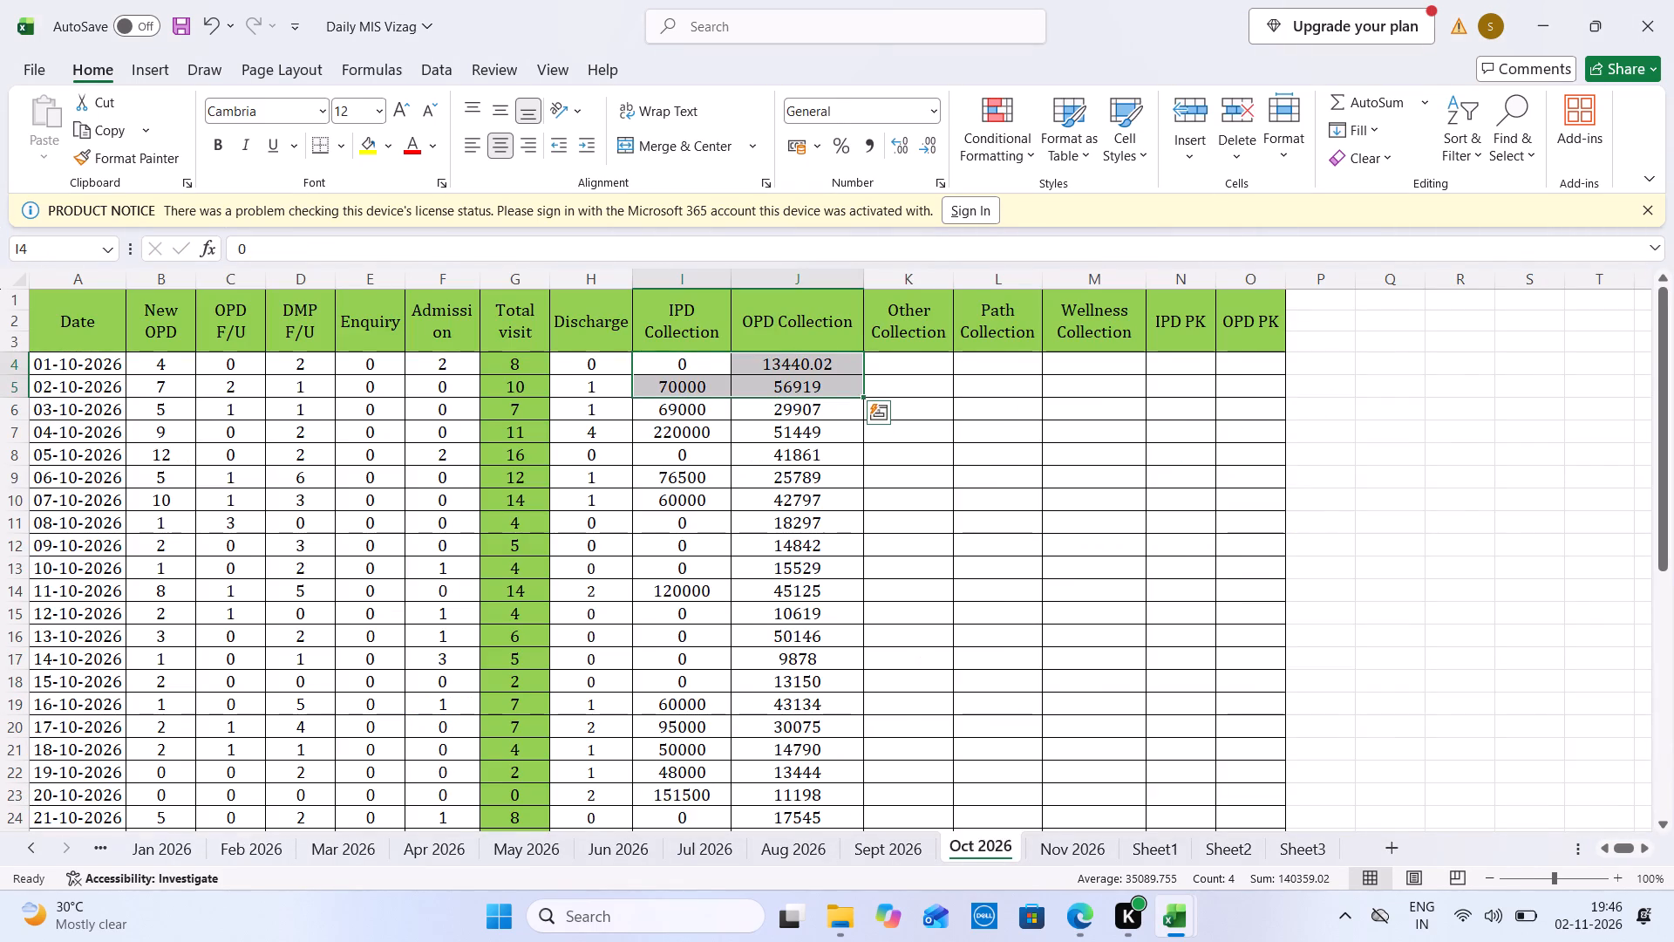
key(ctrl+Tab)
Copy Vizag's Oct-26 MTD of 140359.02 into its 1 Oct to 2 Oct 2026 cell under Total Sale in row 340.
key(ctrl+c)
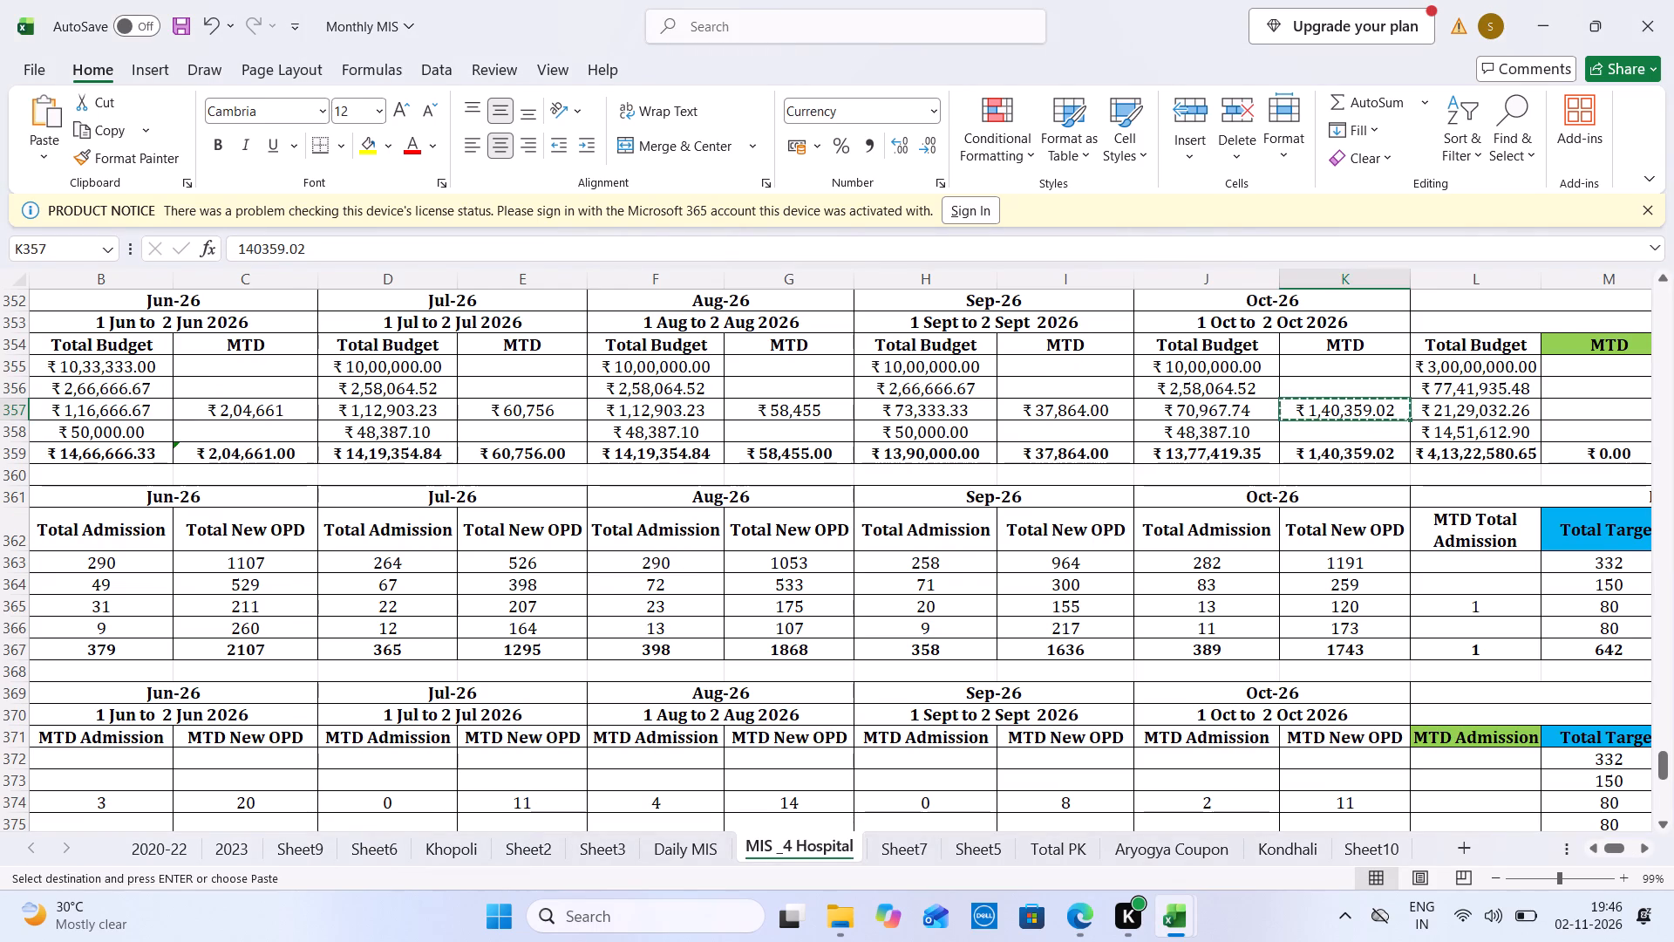
key(Up)
key(Up)
key(Up)
key(Up)
key(Up)
key(Up)
key(Up)
key(Up)
key(Up)
key(Up)
key(Up)
key(Up)
key(Up)
key(Up)
key(Up)
key(Up)
key(Up)
key(Up)
key(Up)
key(Up)
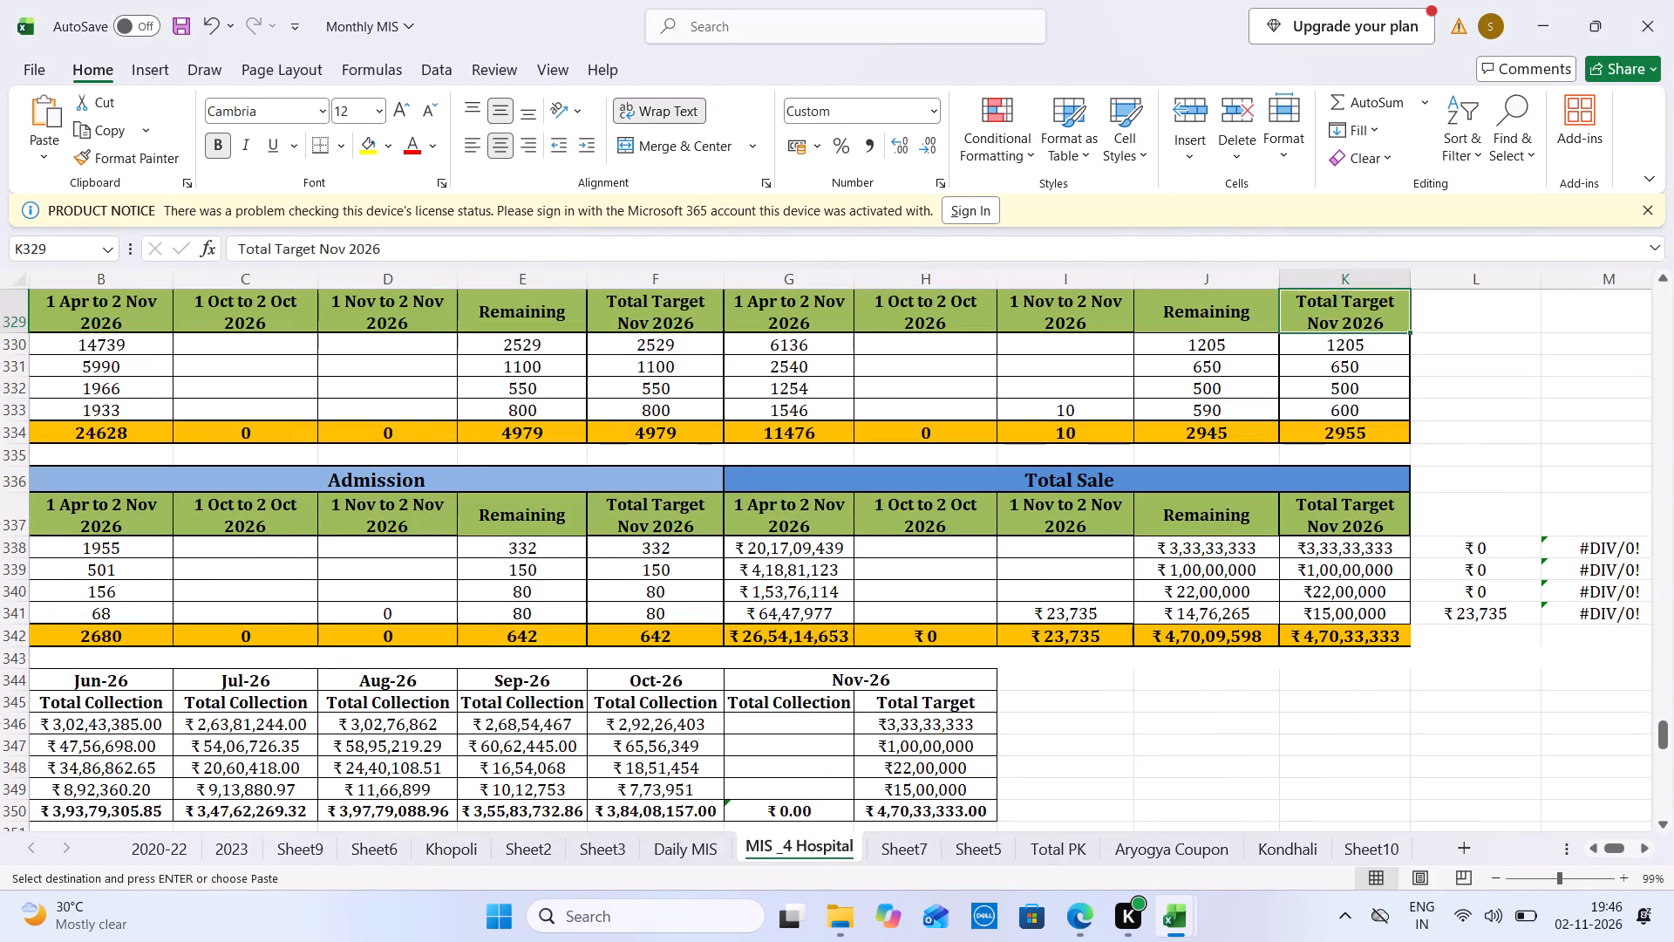
click(934, 618)
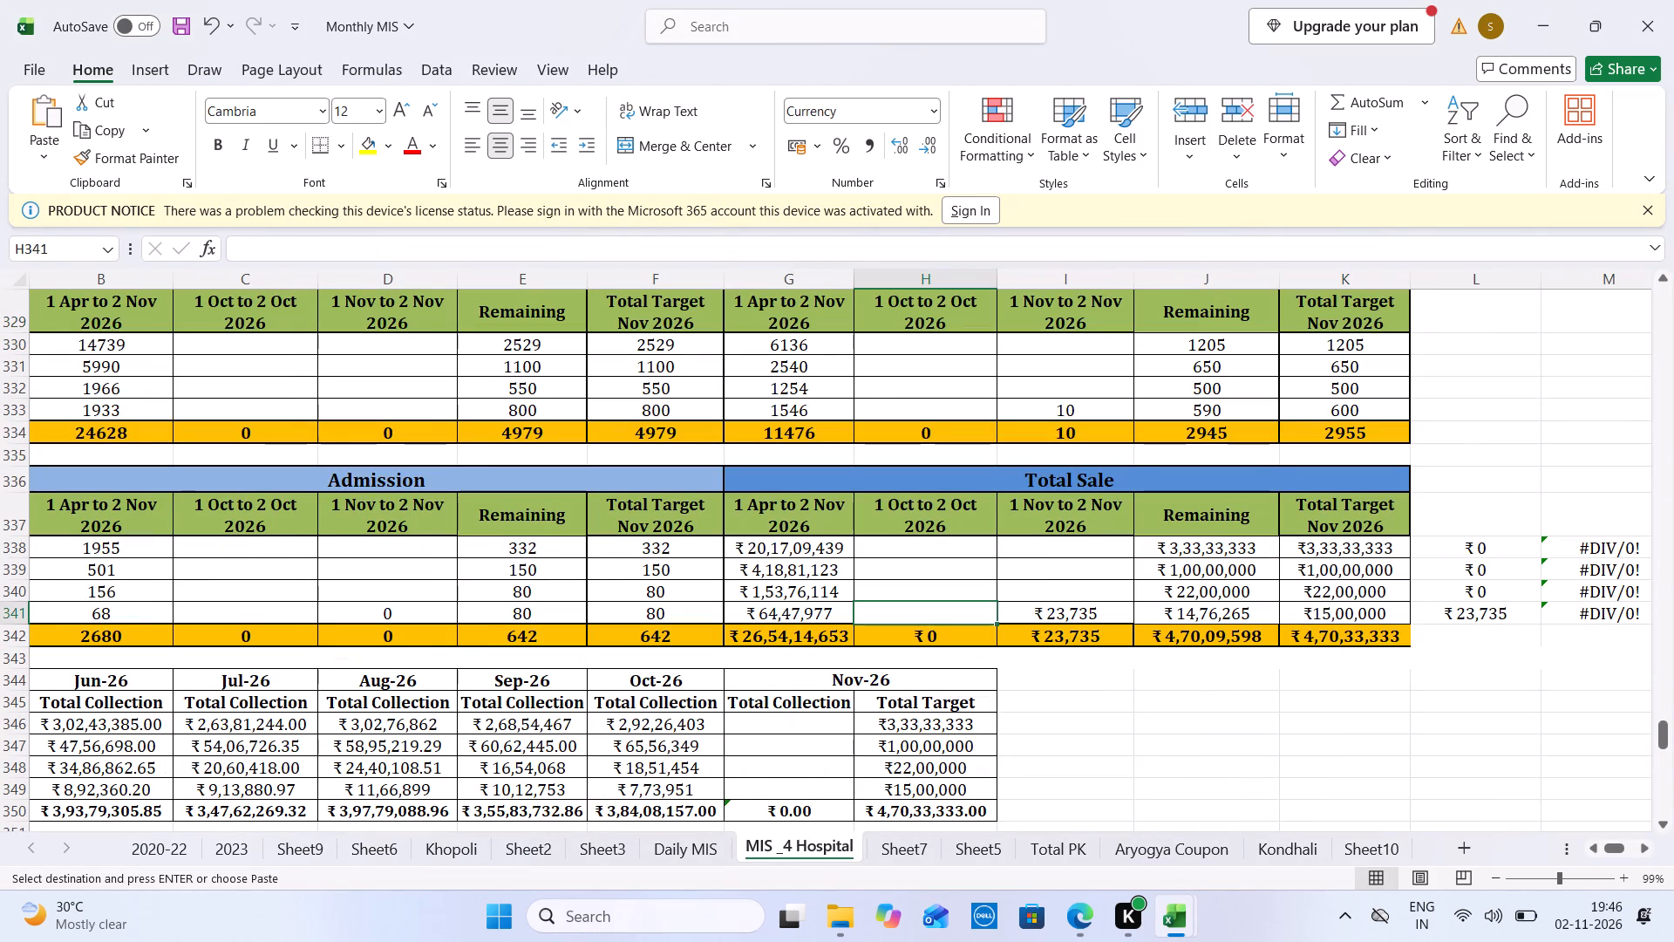
click(966, 590)
key(ctrl+v)
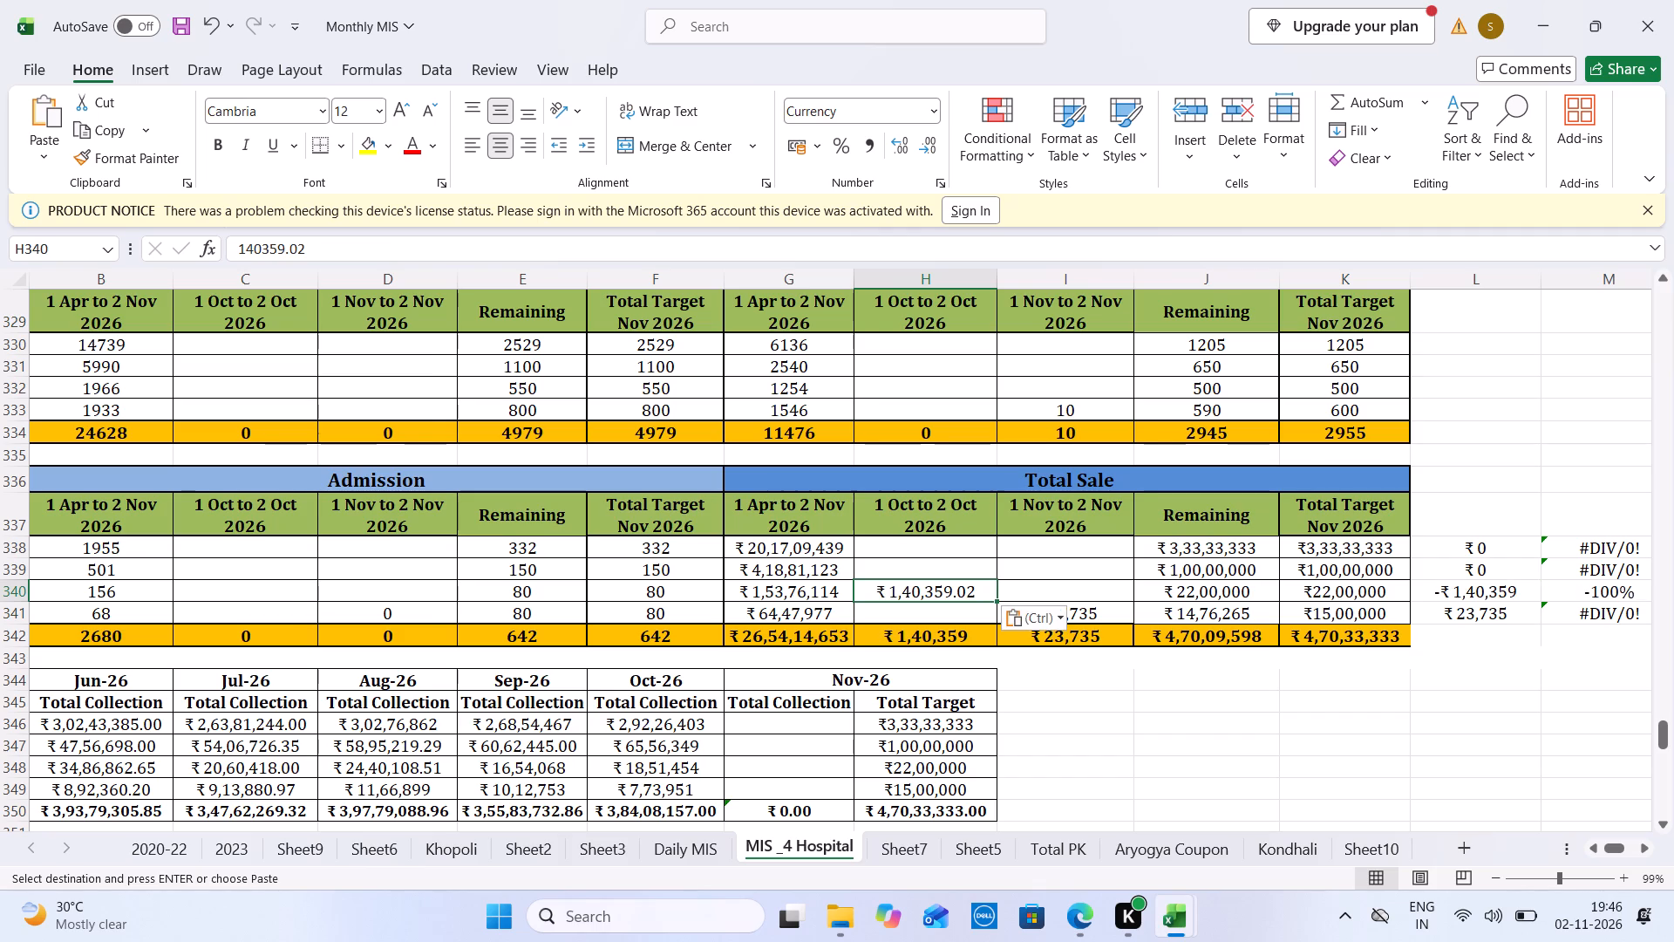
Enter Vizag's 1 Oct to 2 Oct 2026 comparison figures: 11 for New OPD in row 332 and 2 for Admission in row 340.
click(970, 376)
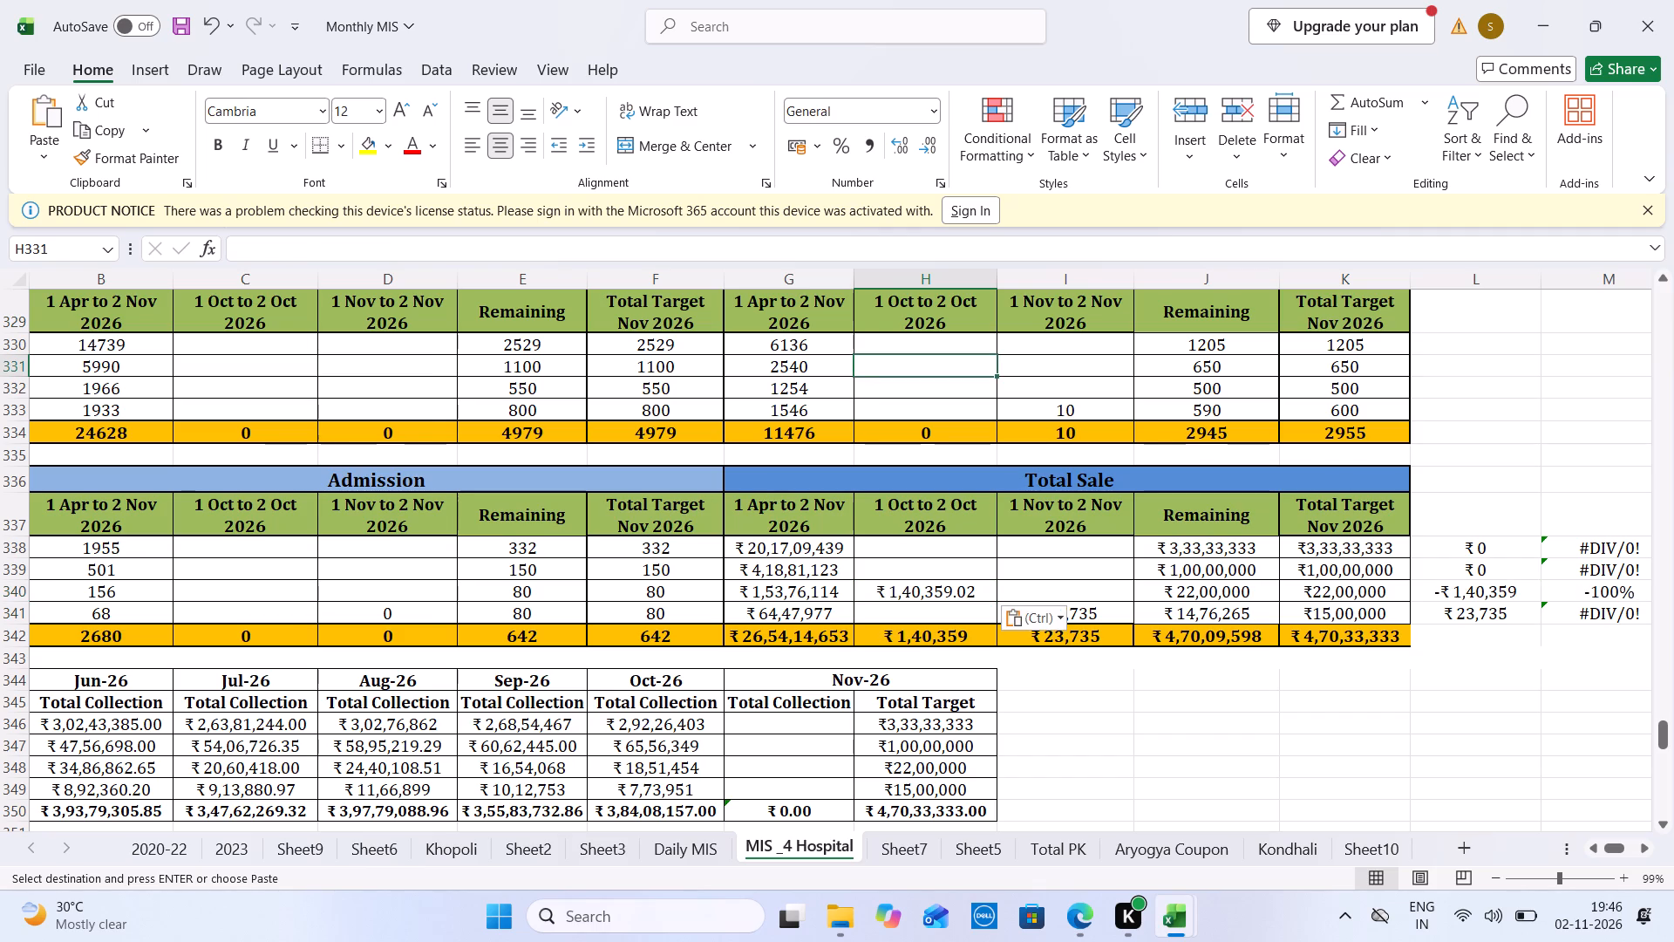
key(Down)
text(11)
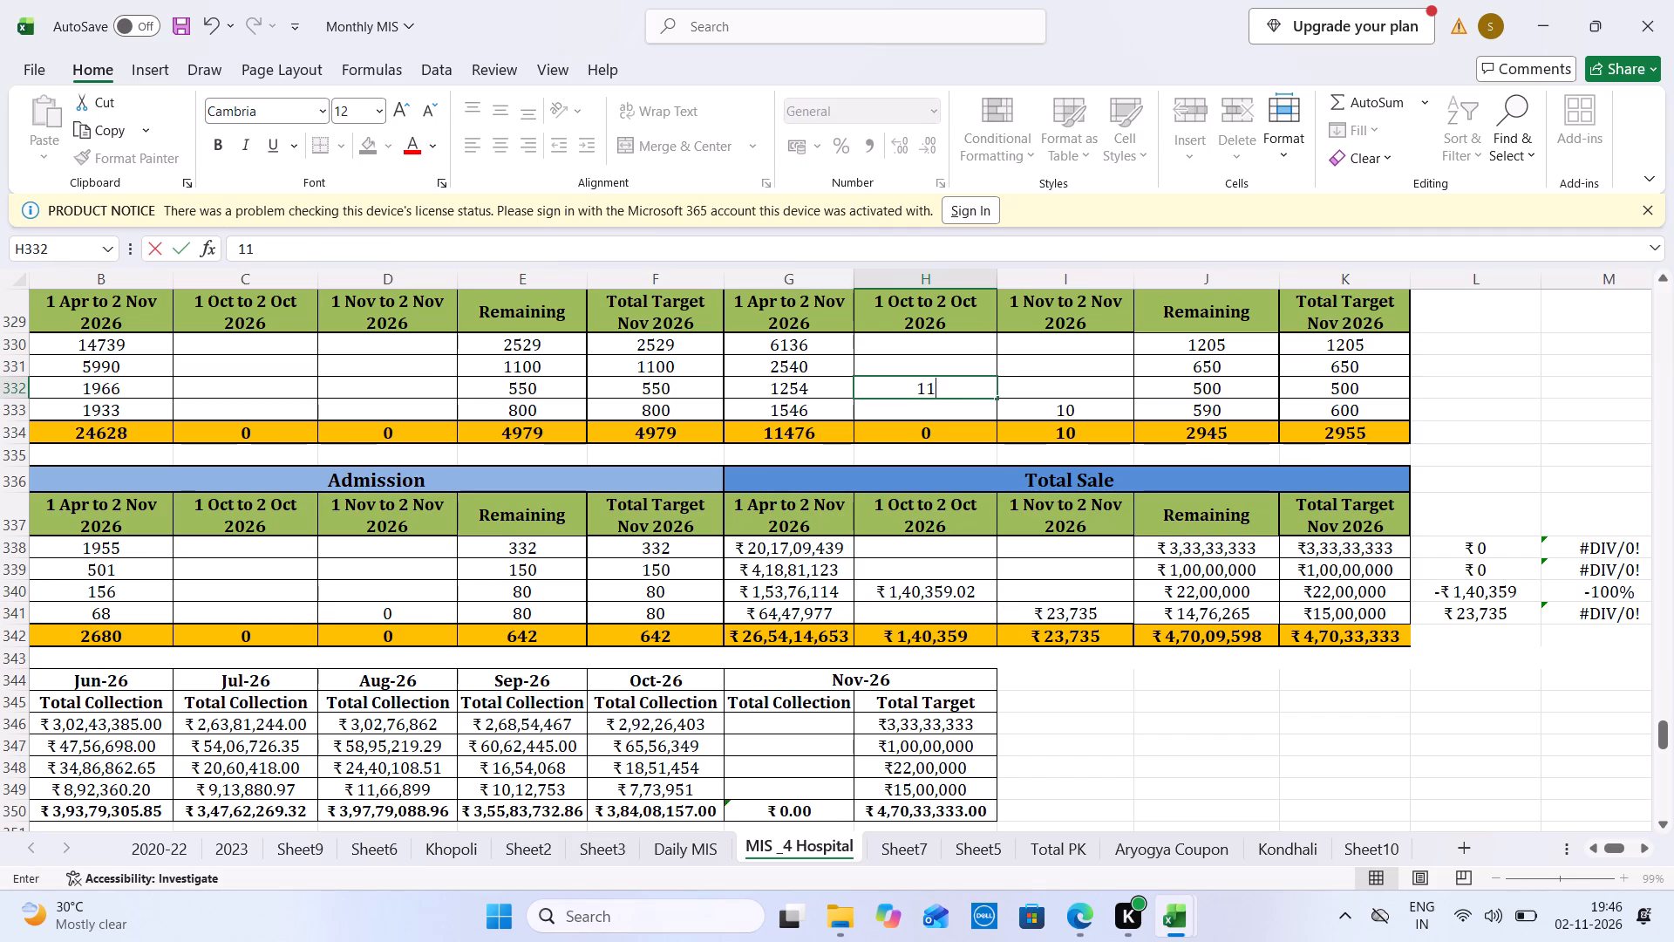
click(268, 604)
key(Up)
key(2)
Using the October daily figures, enter 18 as Vizag's 1 Oct to 2 Oct 2026 total visits in row 332 and save Monthly MIS.
key(ctrl+Tab)
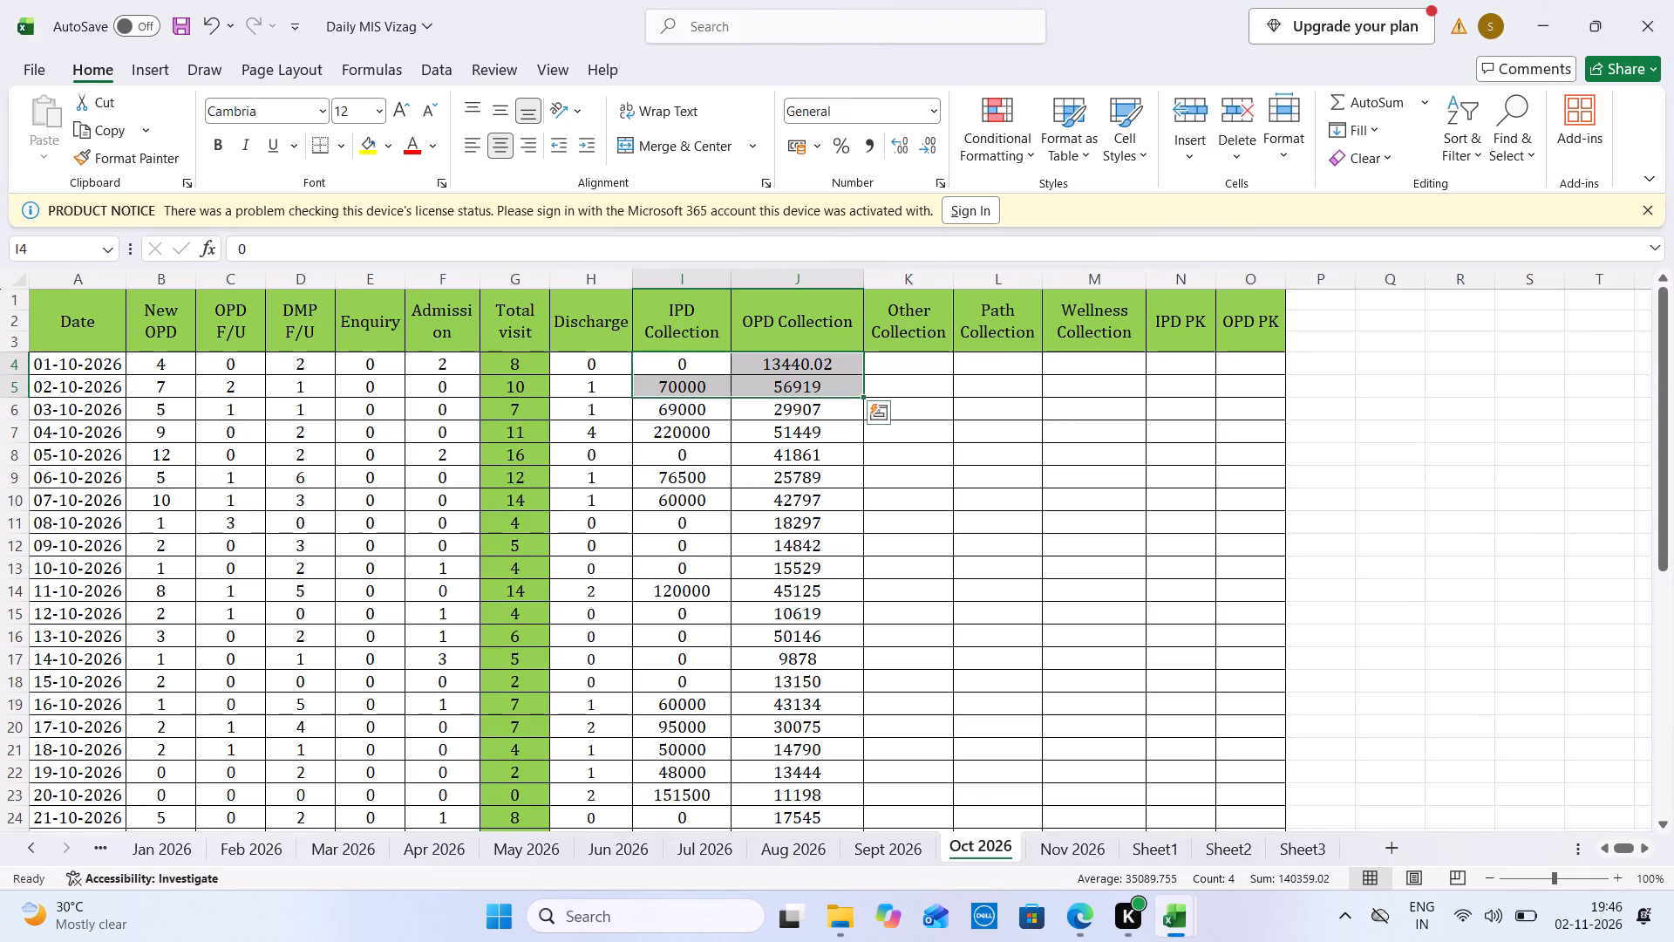
key(ctrl+Tab)
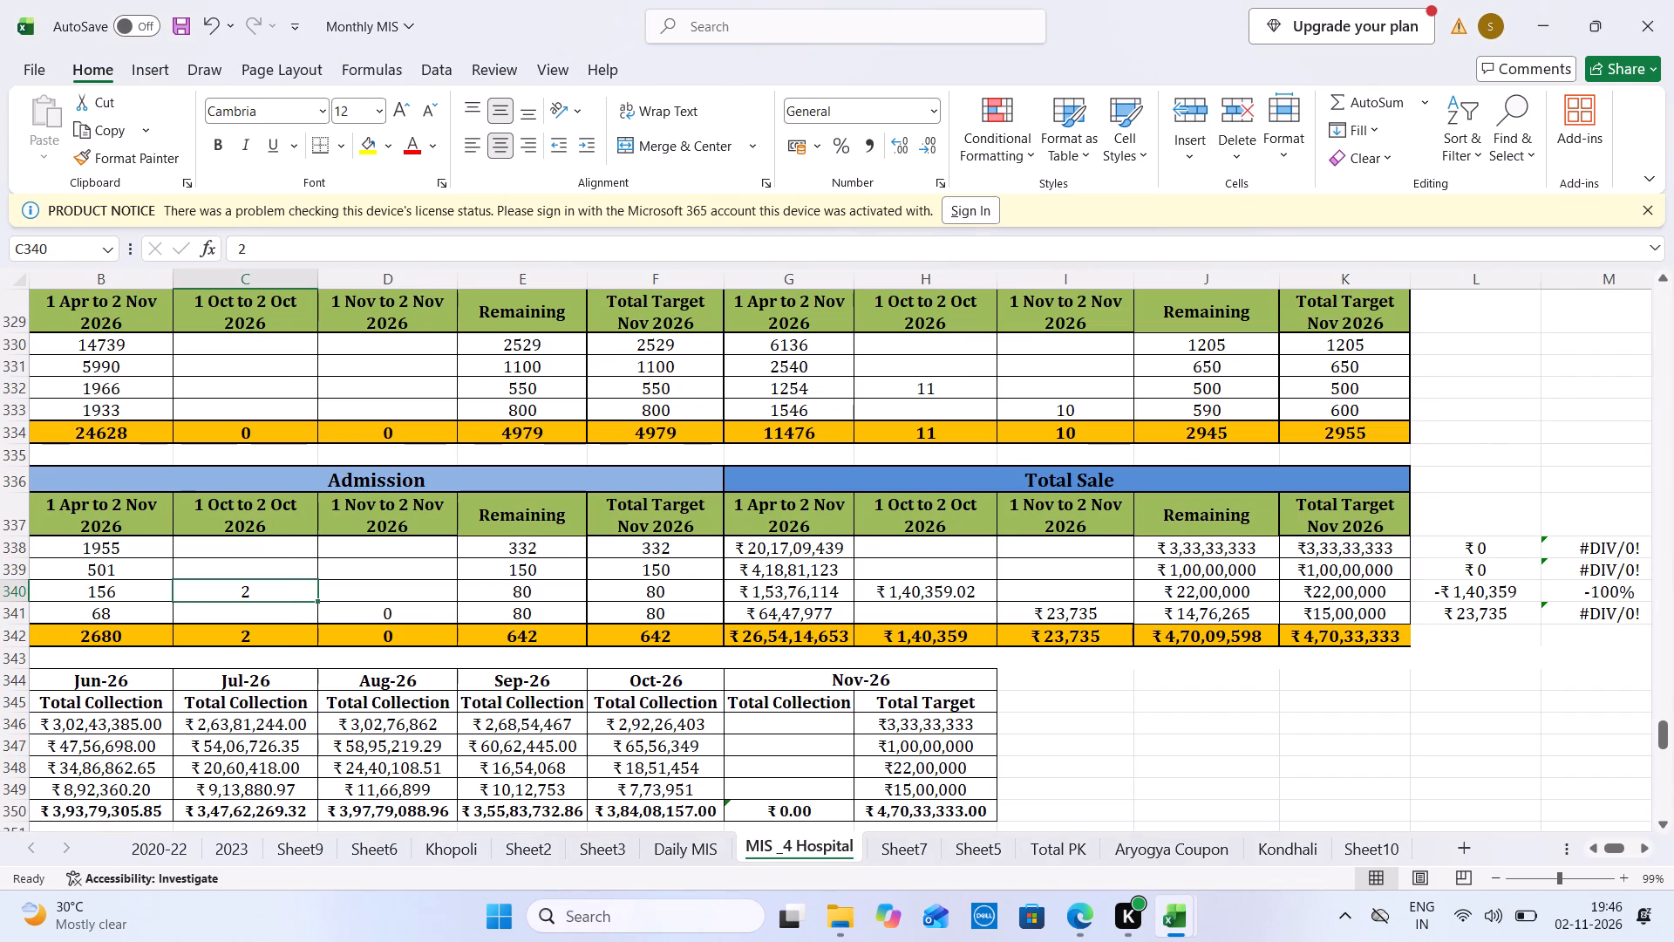
key(Up)
key(Up)
key(Up)
key(Up)
key(Up)
key(Up)
key(Up)
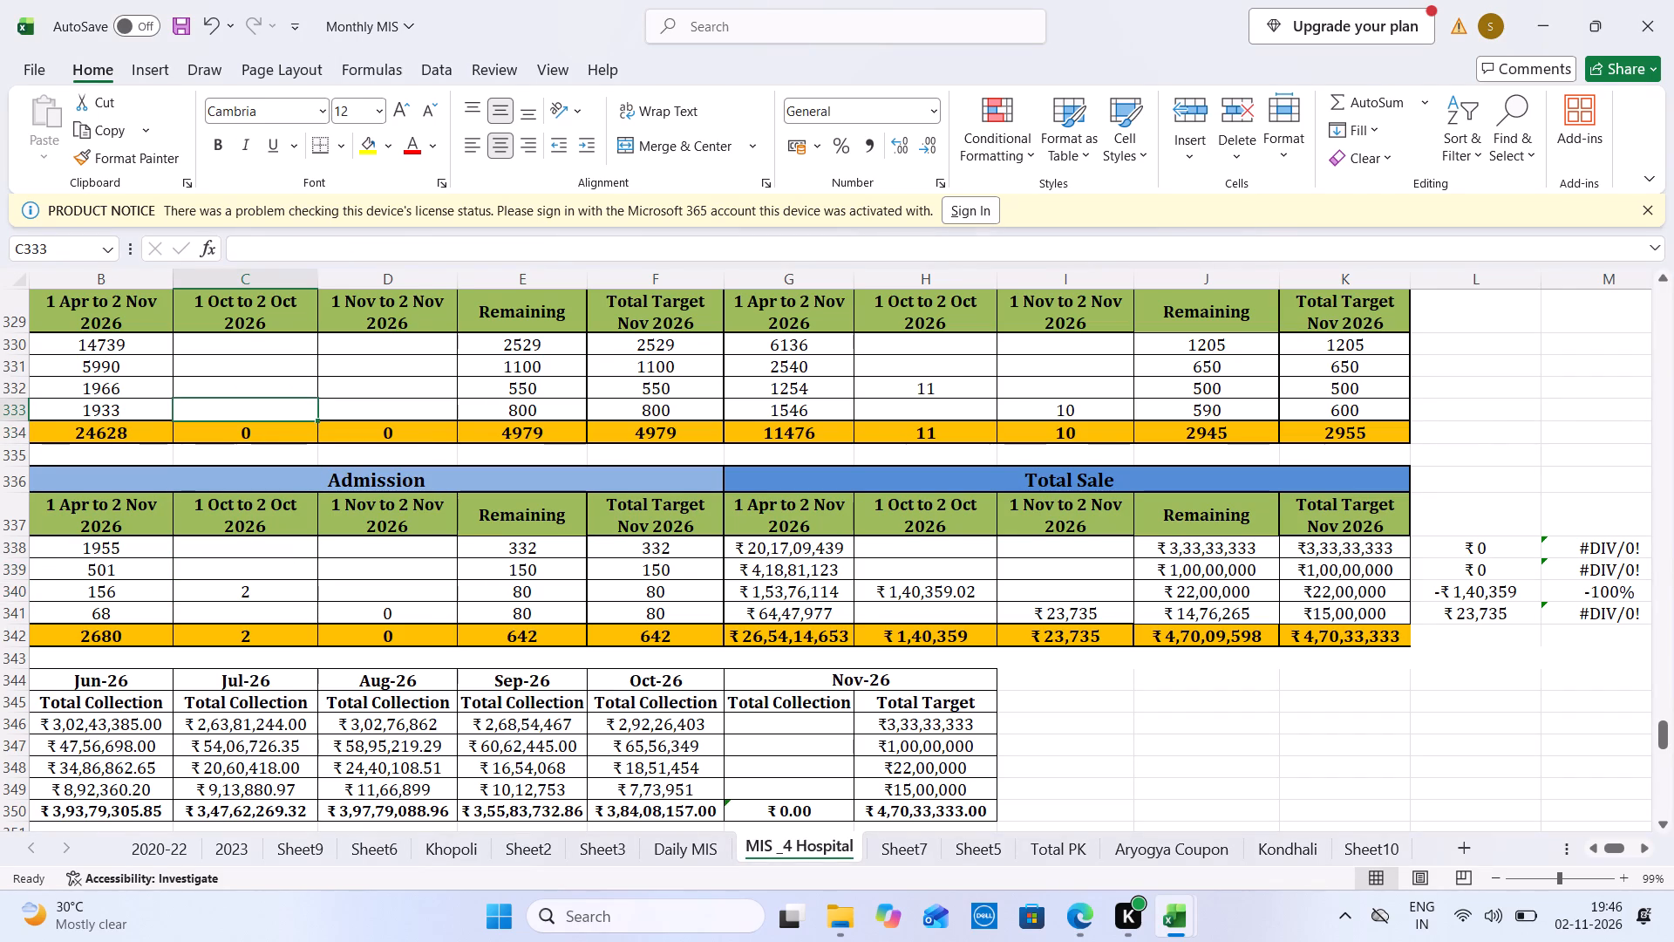
key(Up)
text(18)
key(ctrl+s)
key(ctrl+Tab)
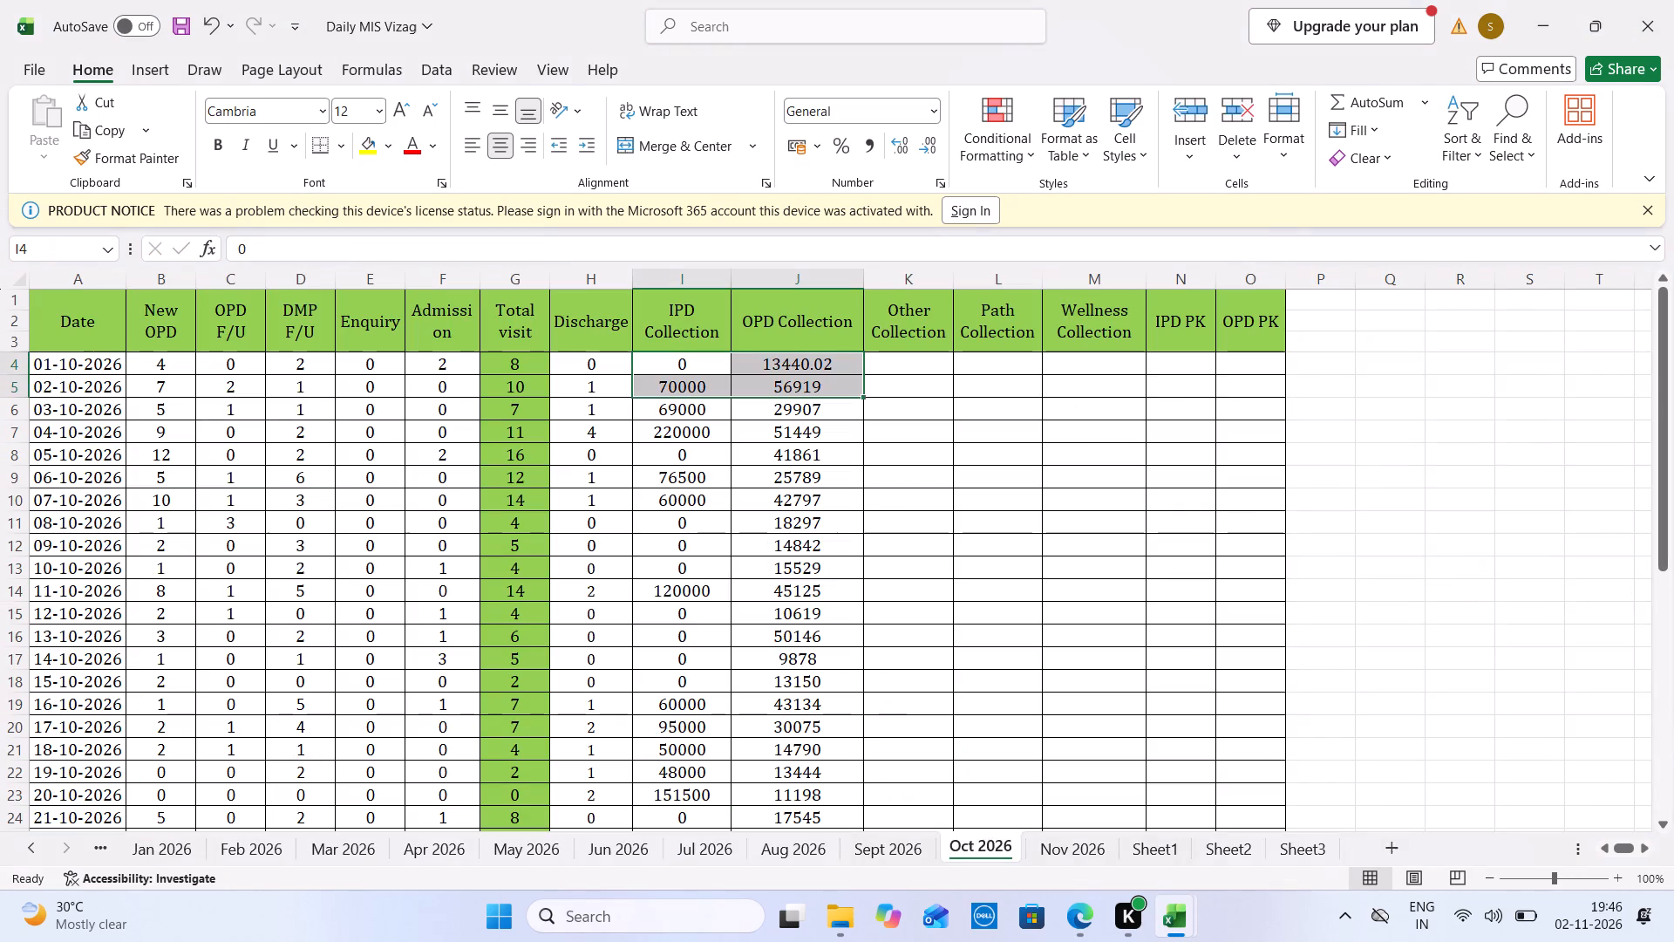
click(1064, 851)
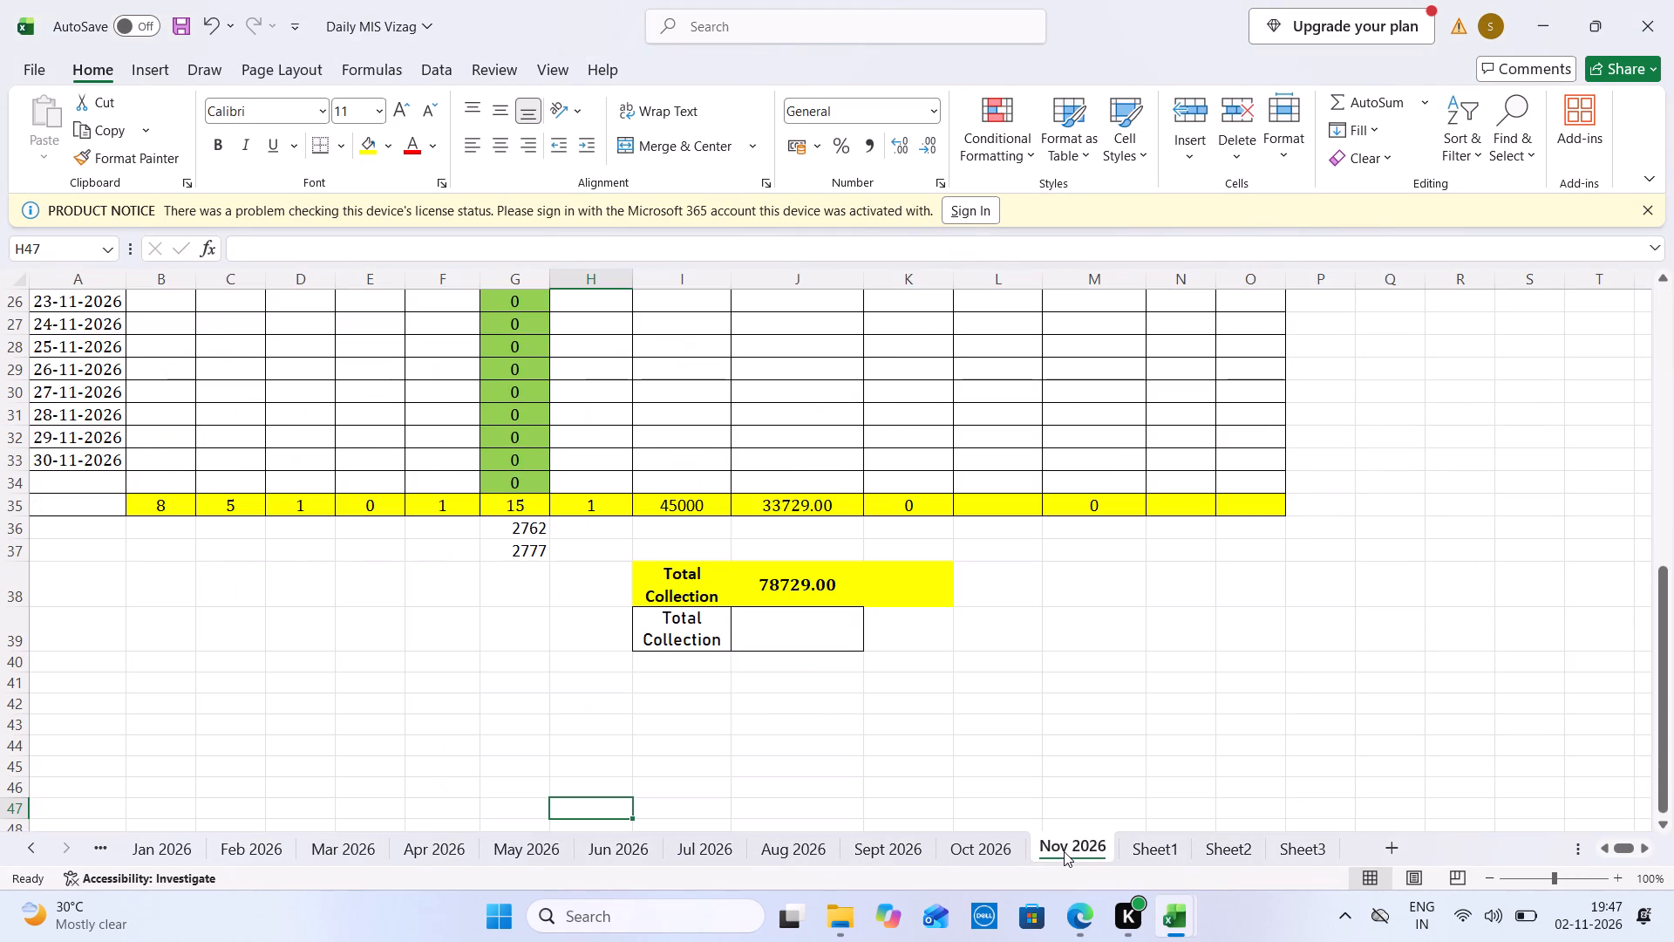
click(839, 917)
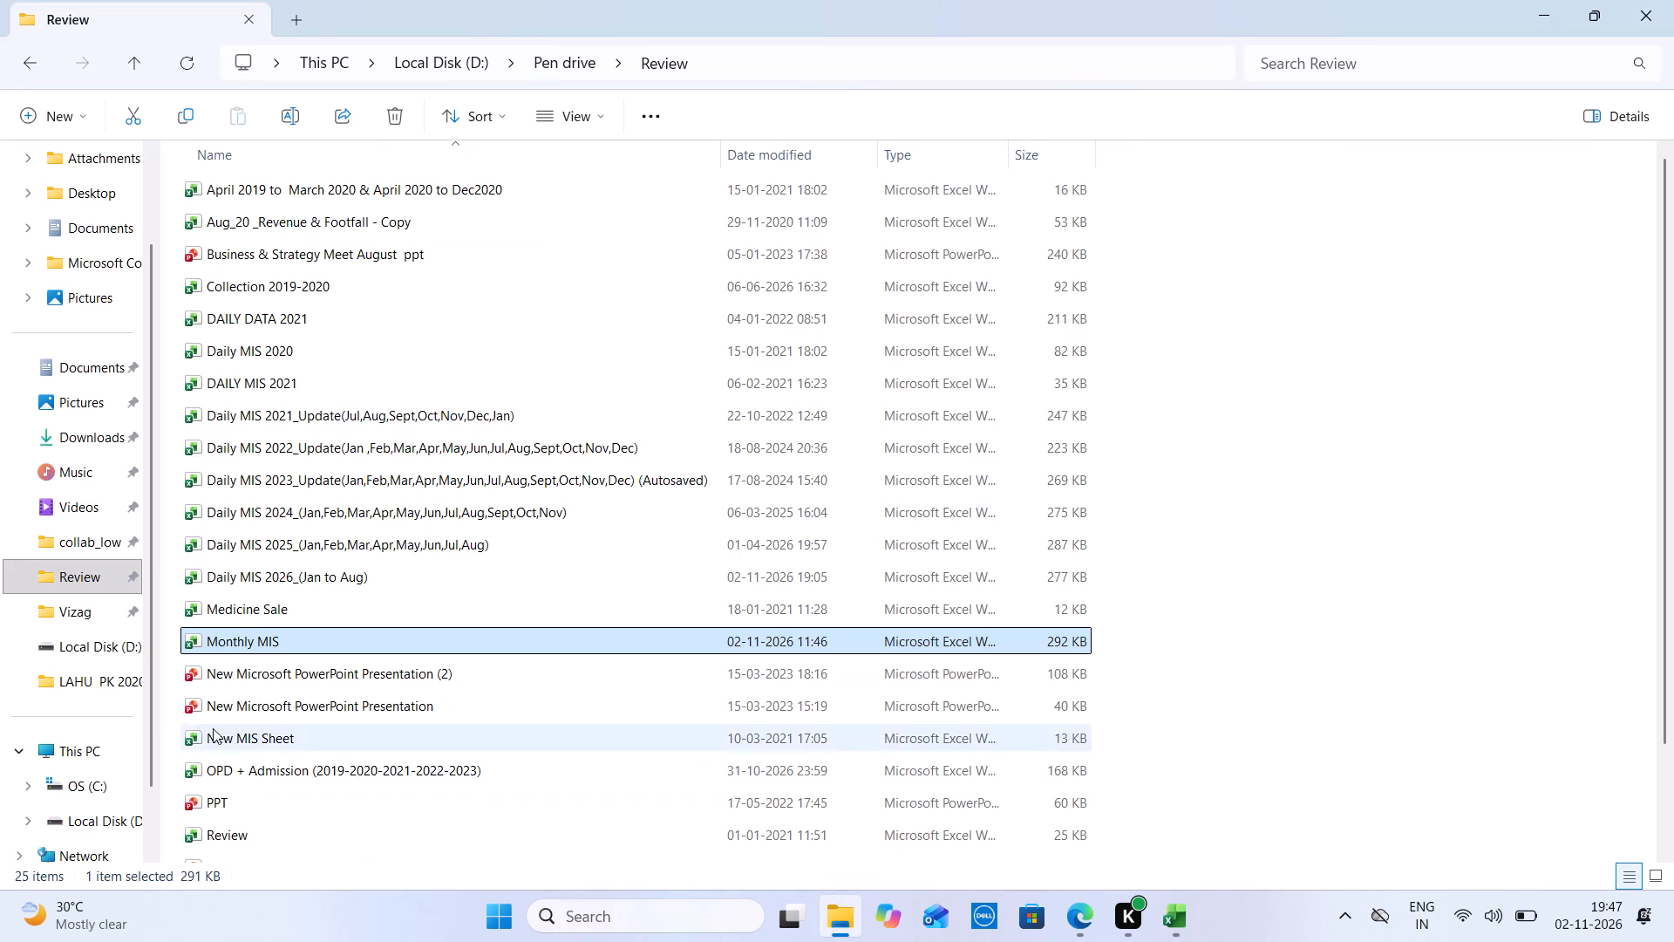
double_click(289, 775)
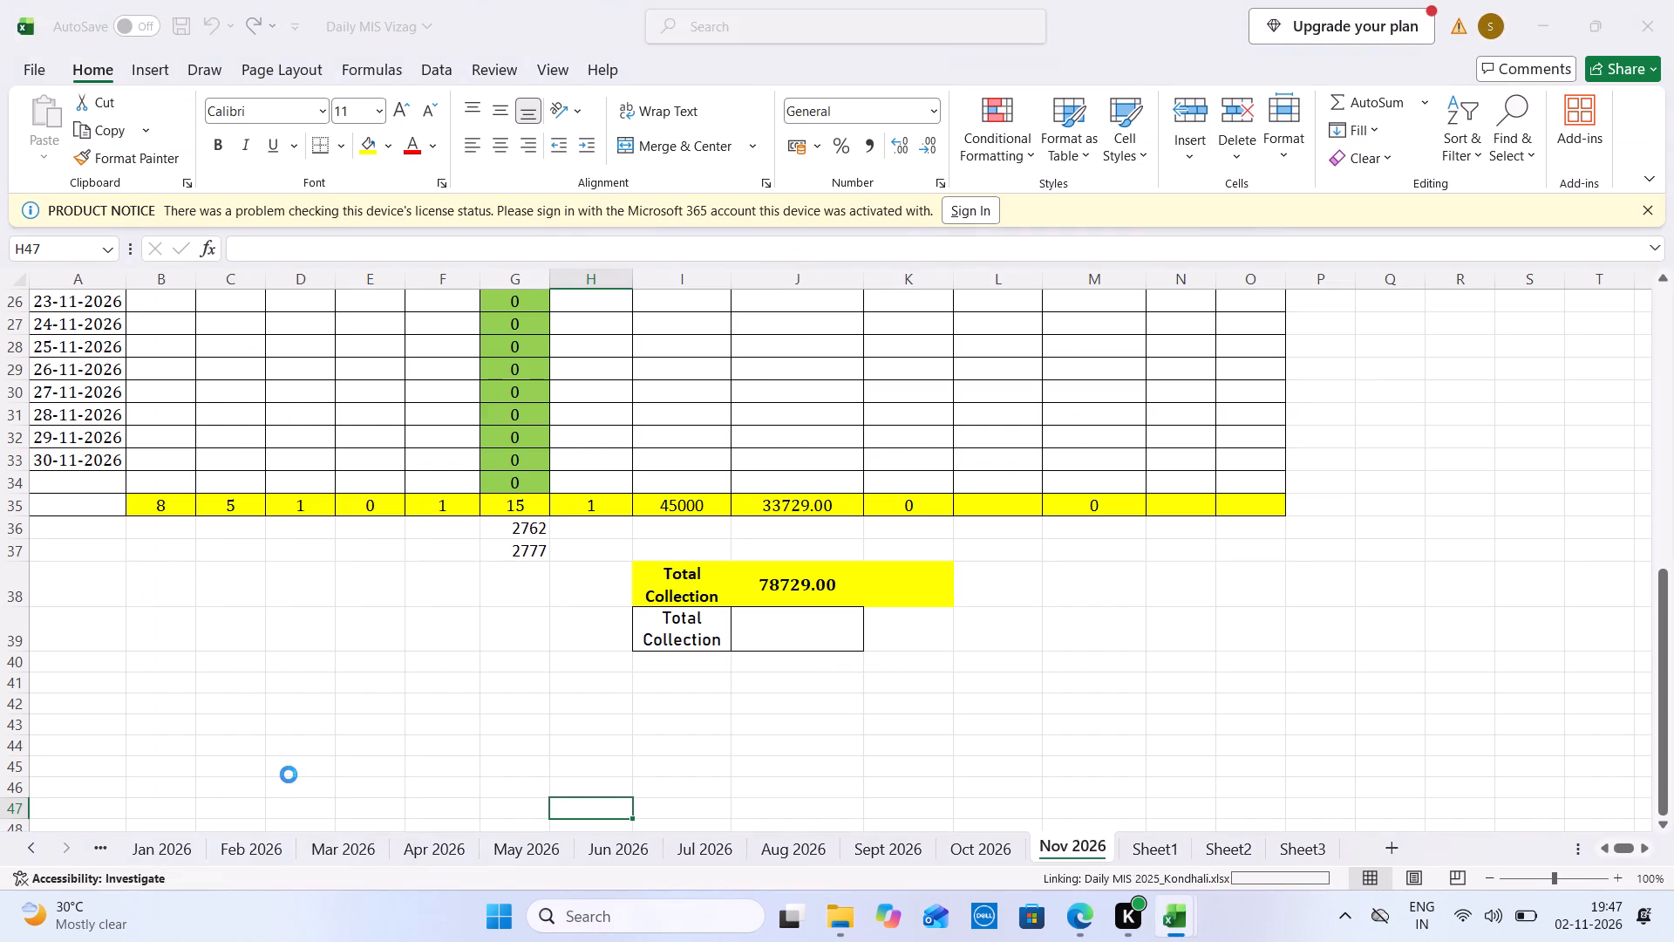
click(1004, 333)
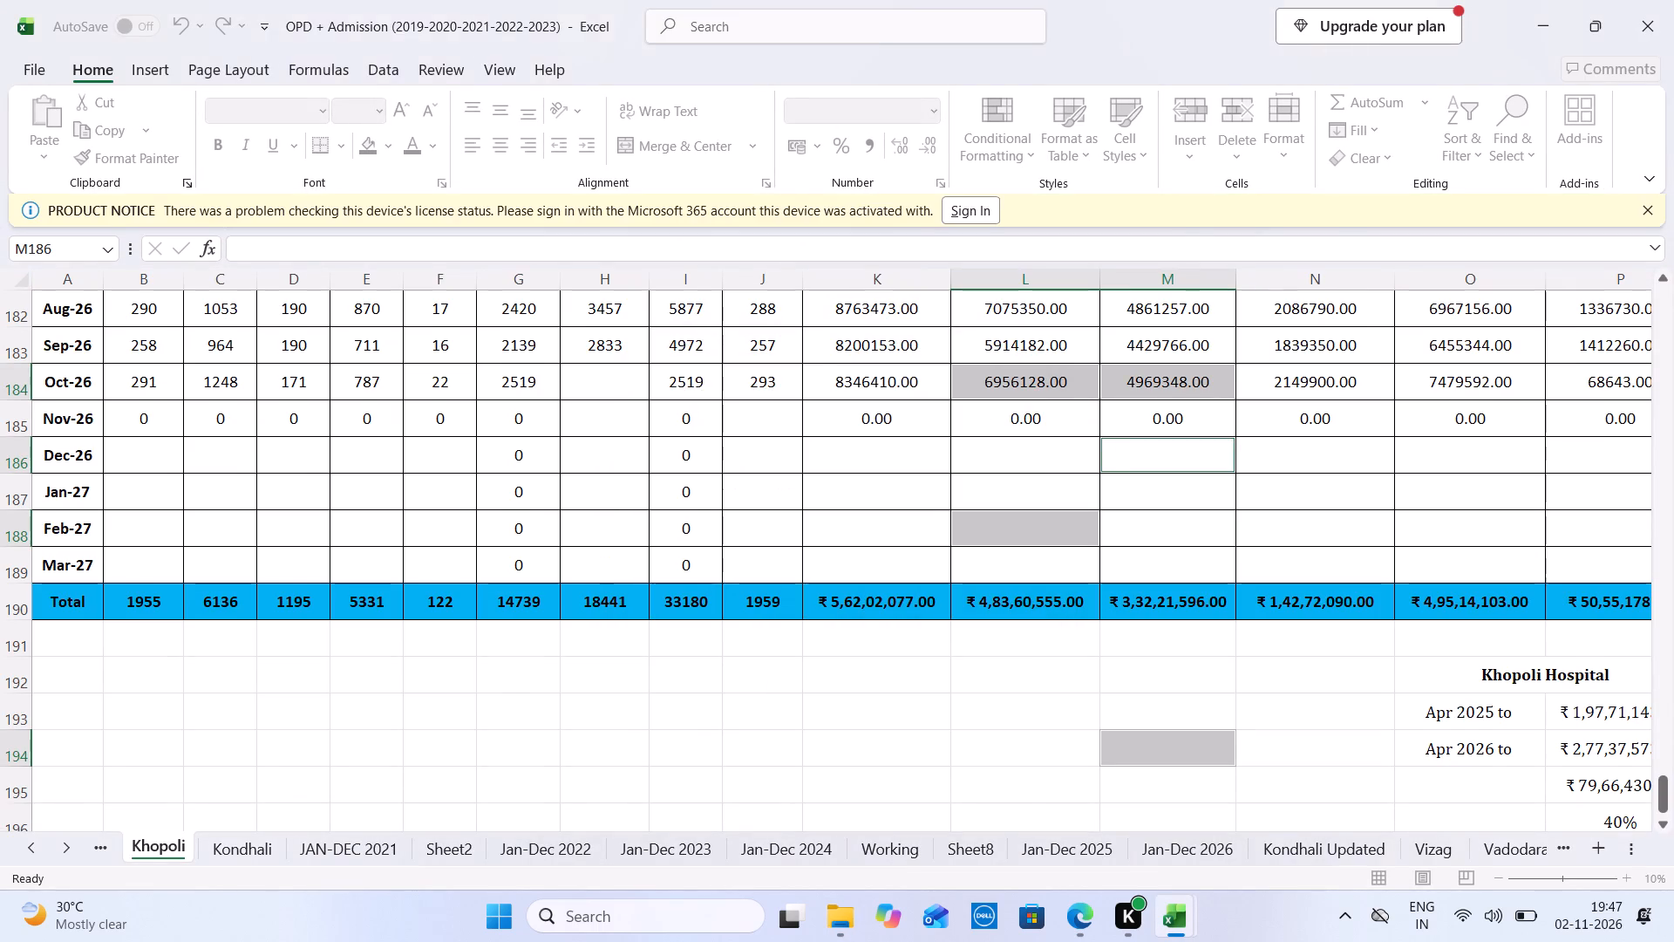
click(1437, 850)
click(1673, 0)
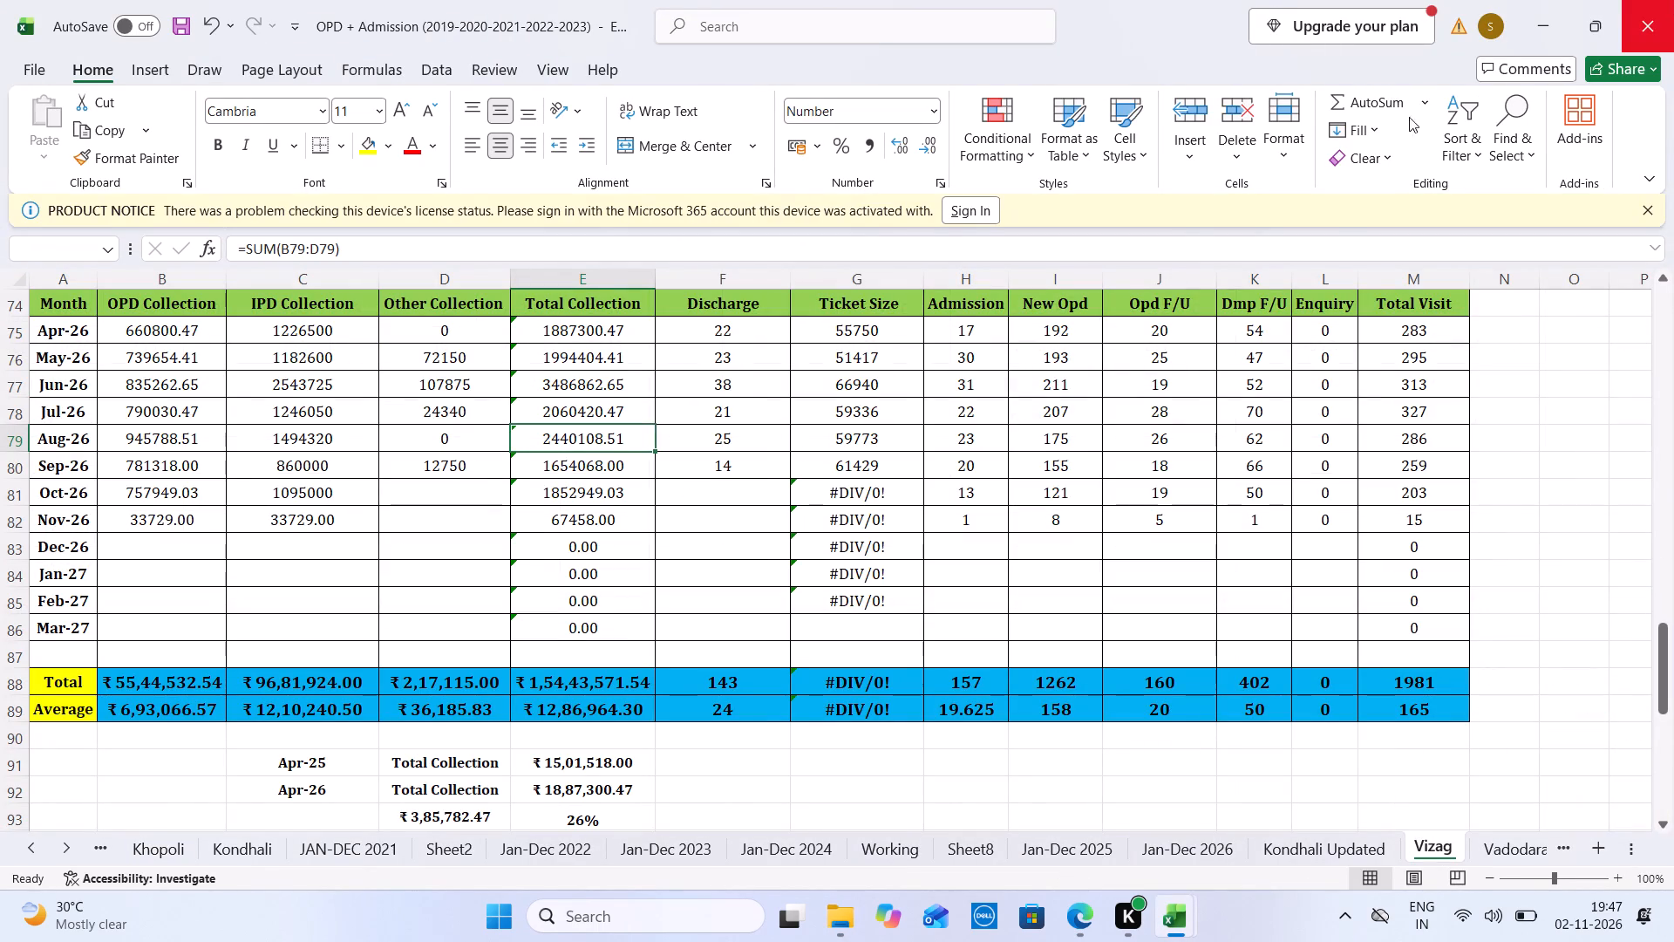
click(1058, 276)
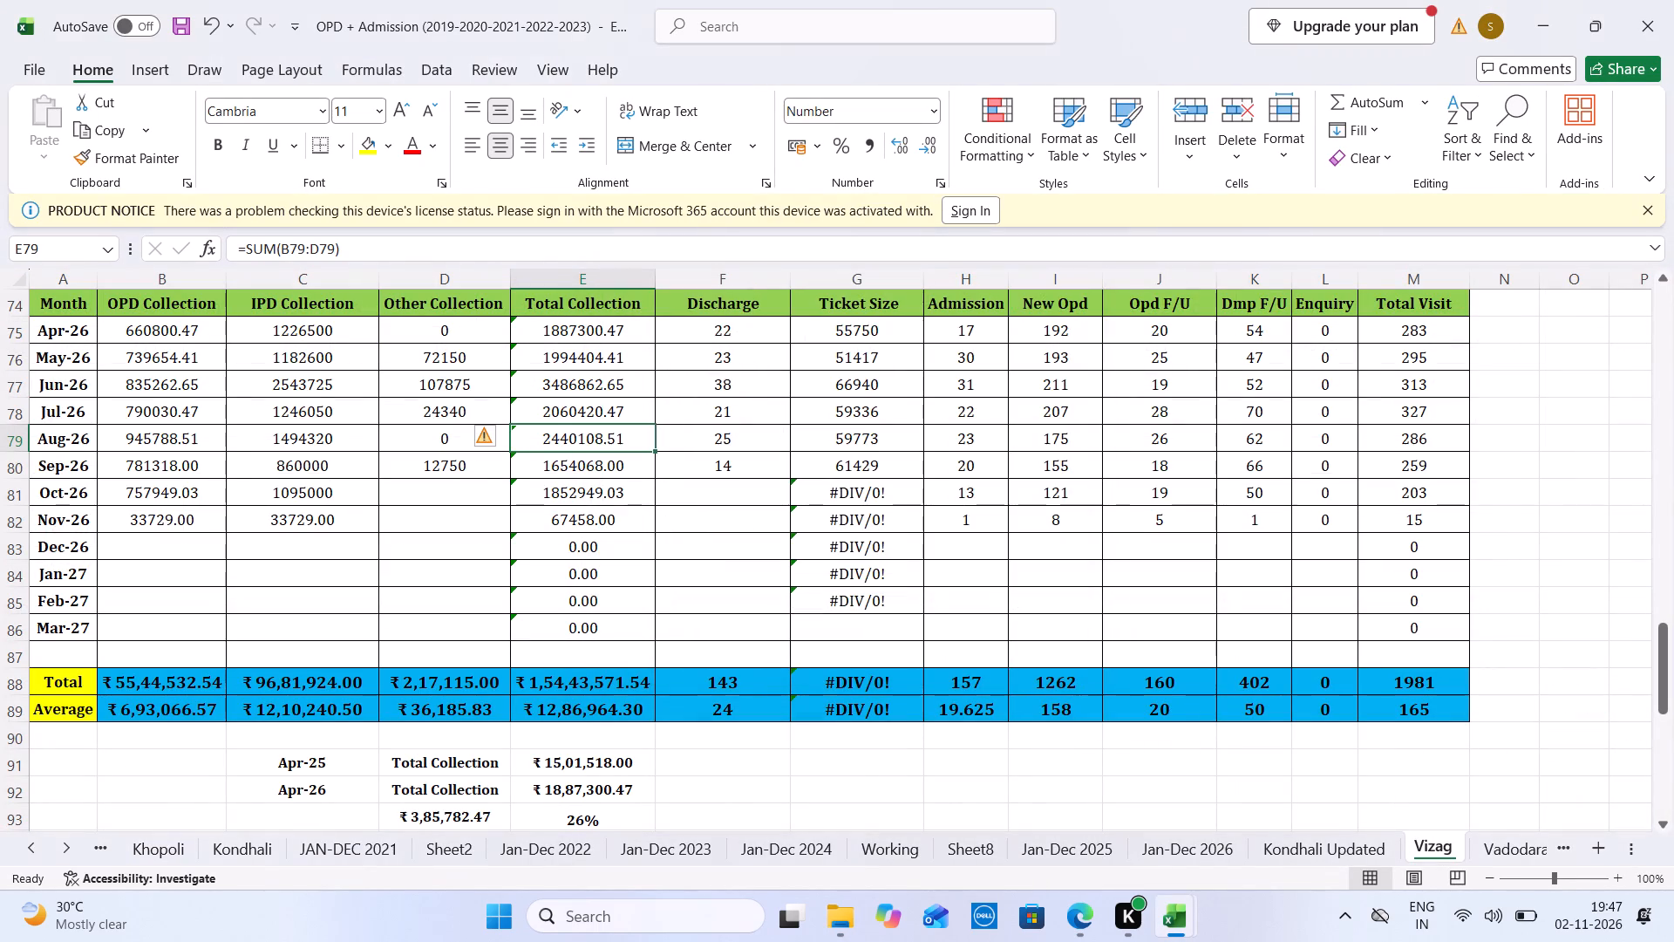
Link Vizag's Nov-26 IPD Collection in OPD + Admission to the 45000 IPD total on Daily MIS Vizag's Nov 2026 sheet.
click(561, 518)
key(ctrl+Tab)
key(ctrl+Tab)
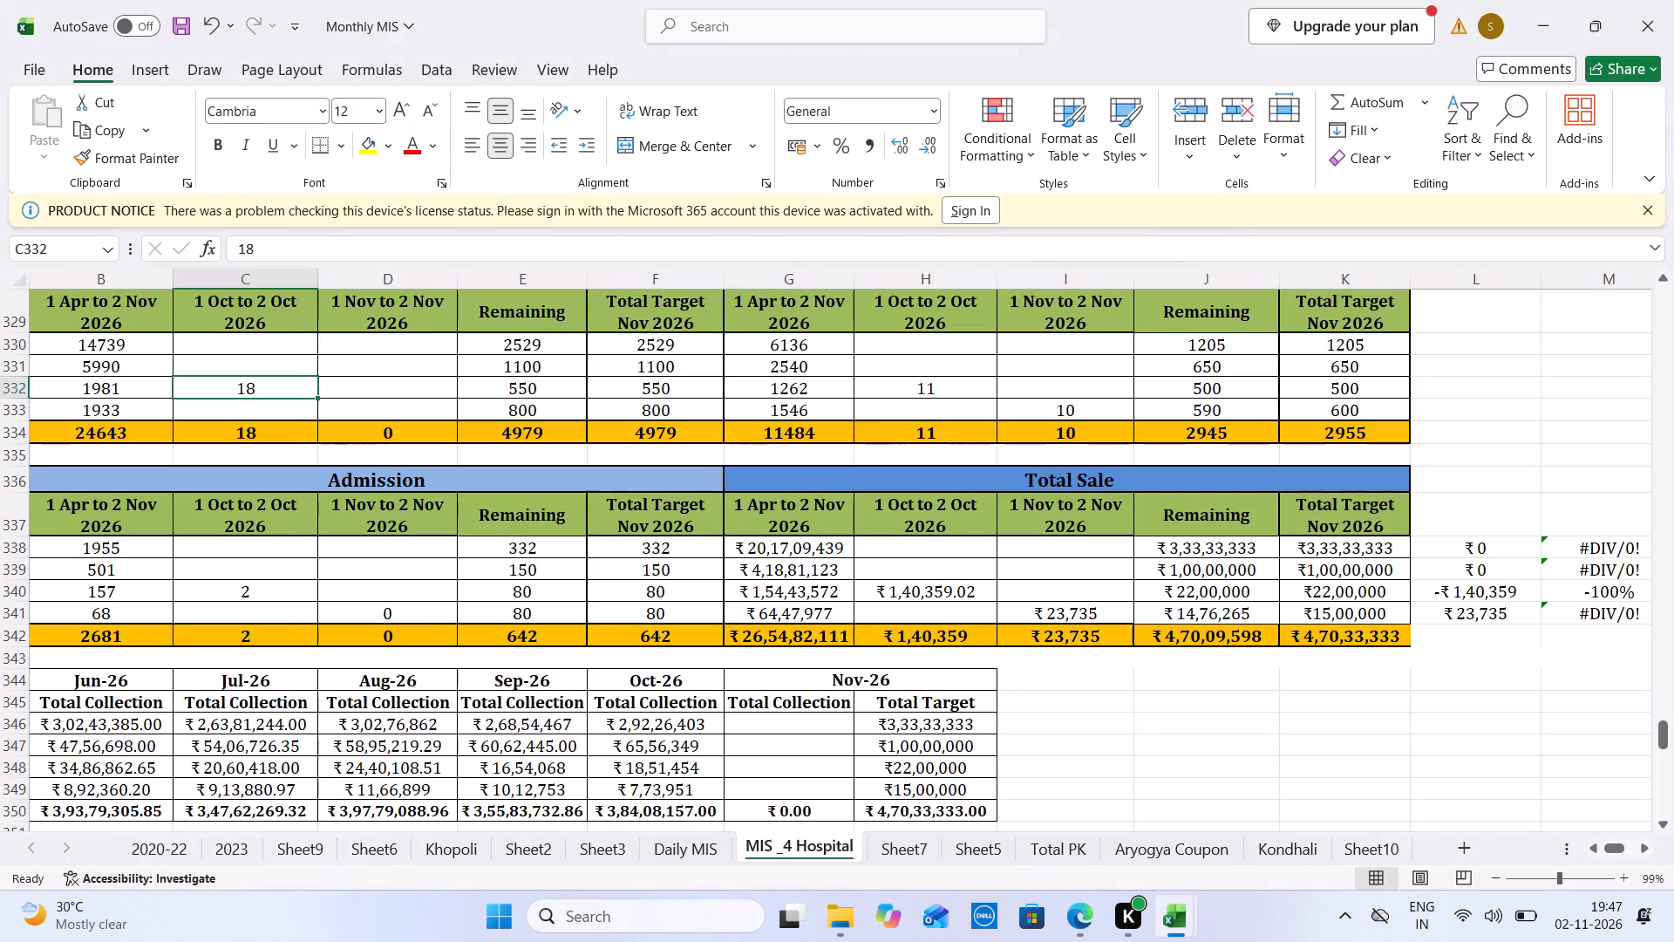
key(ctrl+Tab)
key(ctrl+Tab)
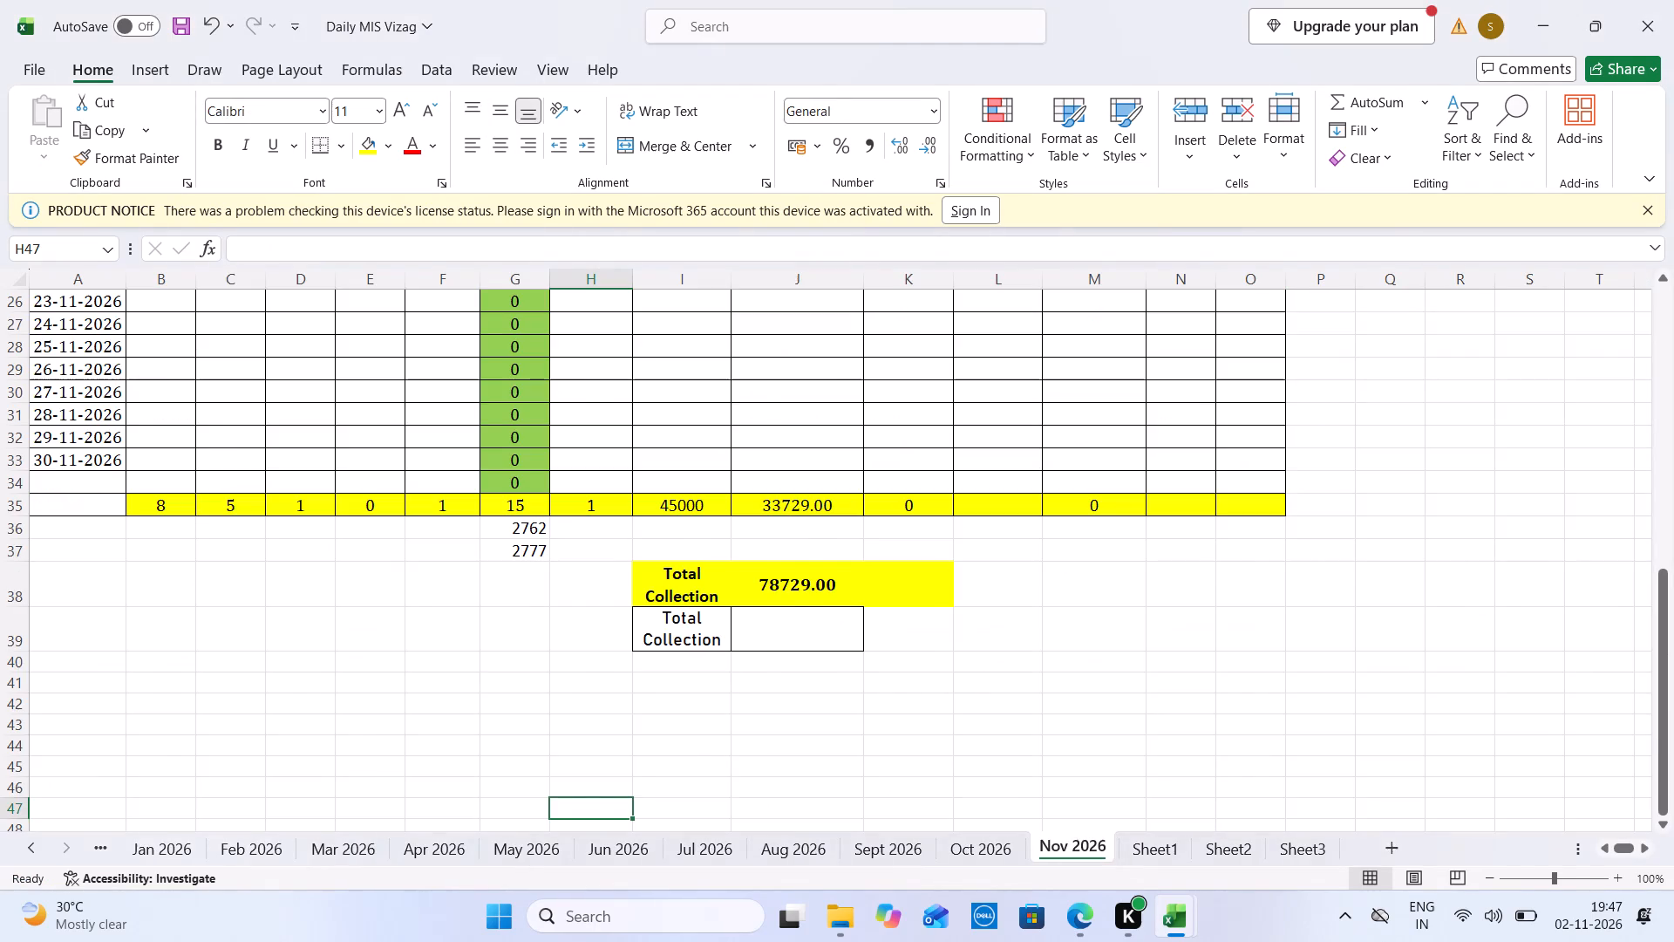
key(ctrl+Tab)
key(ctrl+Tab)
click(333, 521)
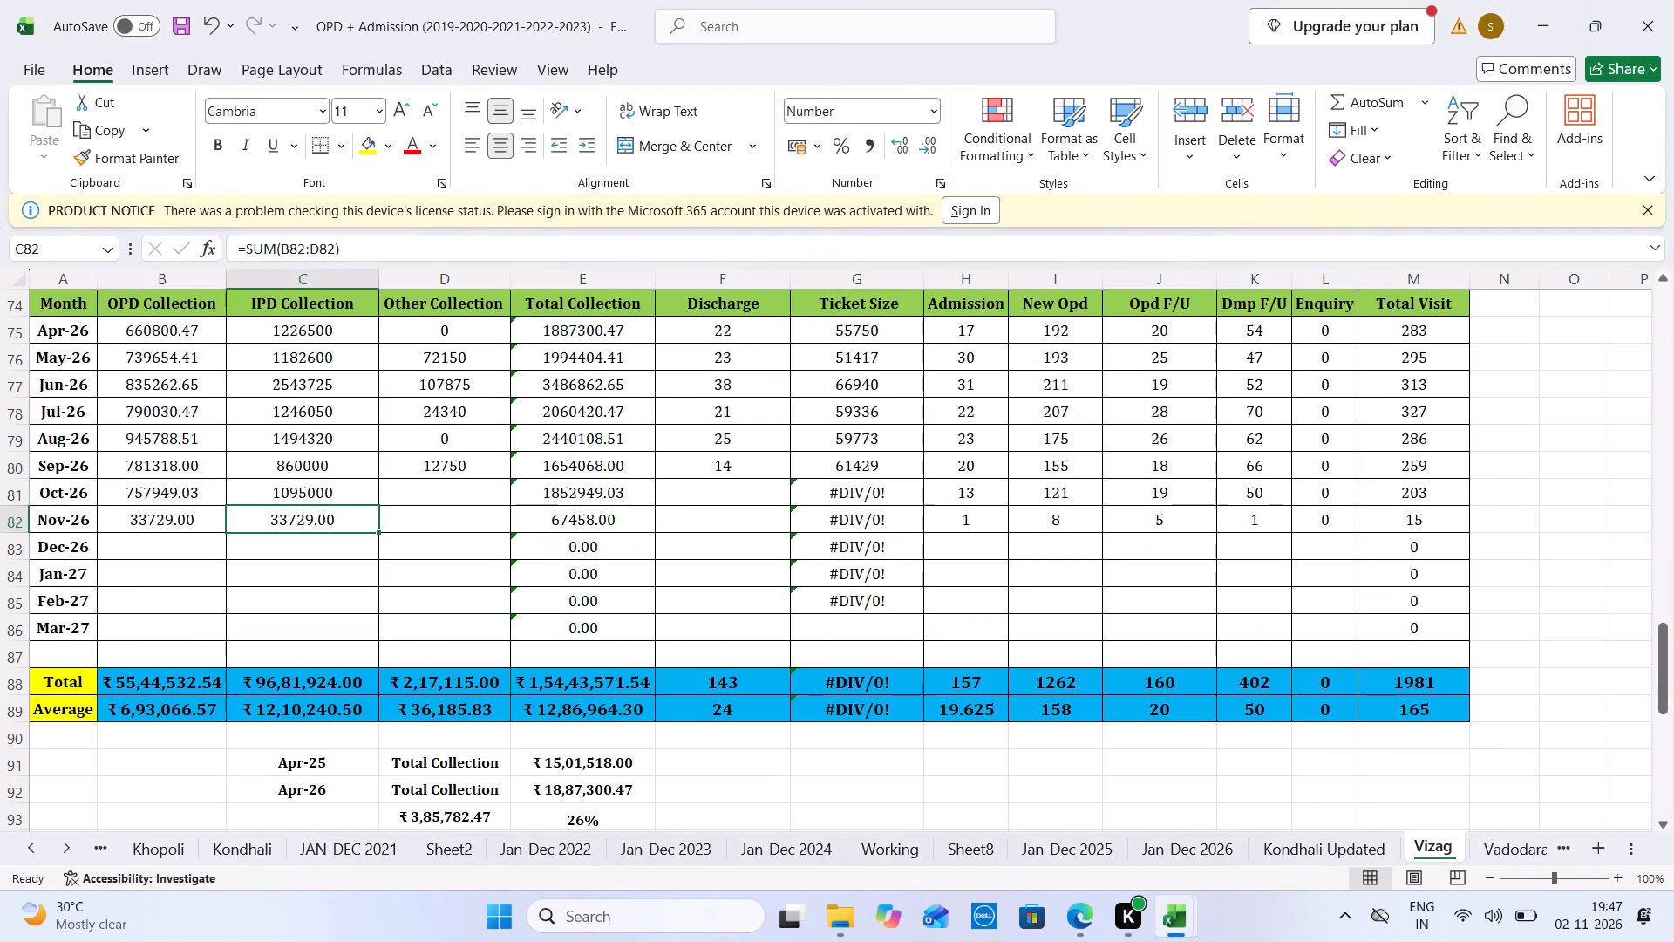
key(equal)
key(ctrl+Tab)
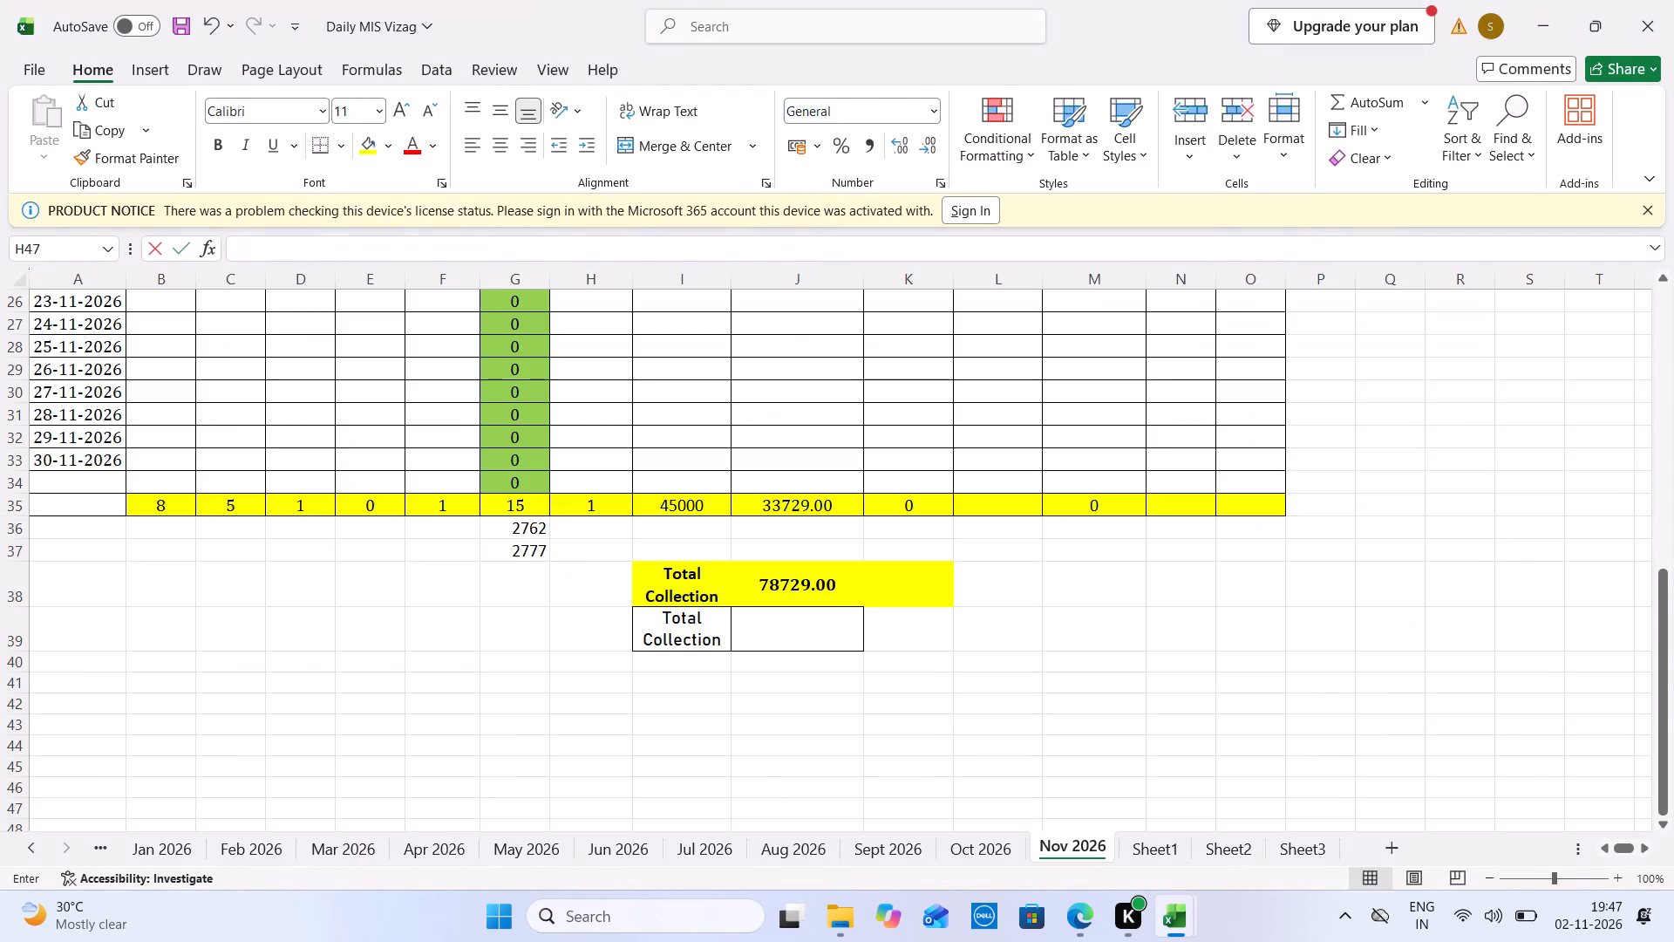
click(694, 503)
key(Return)
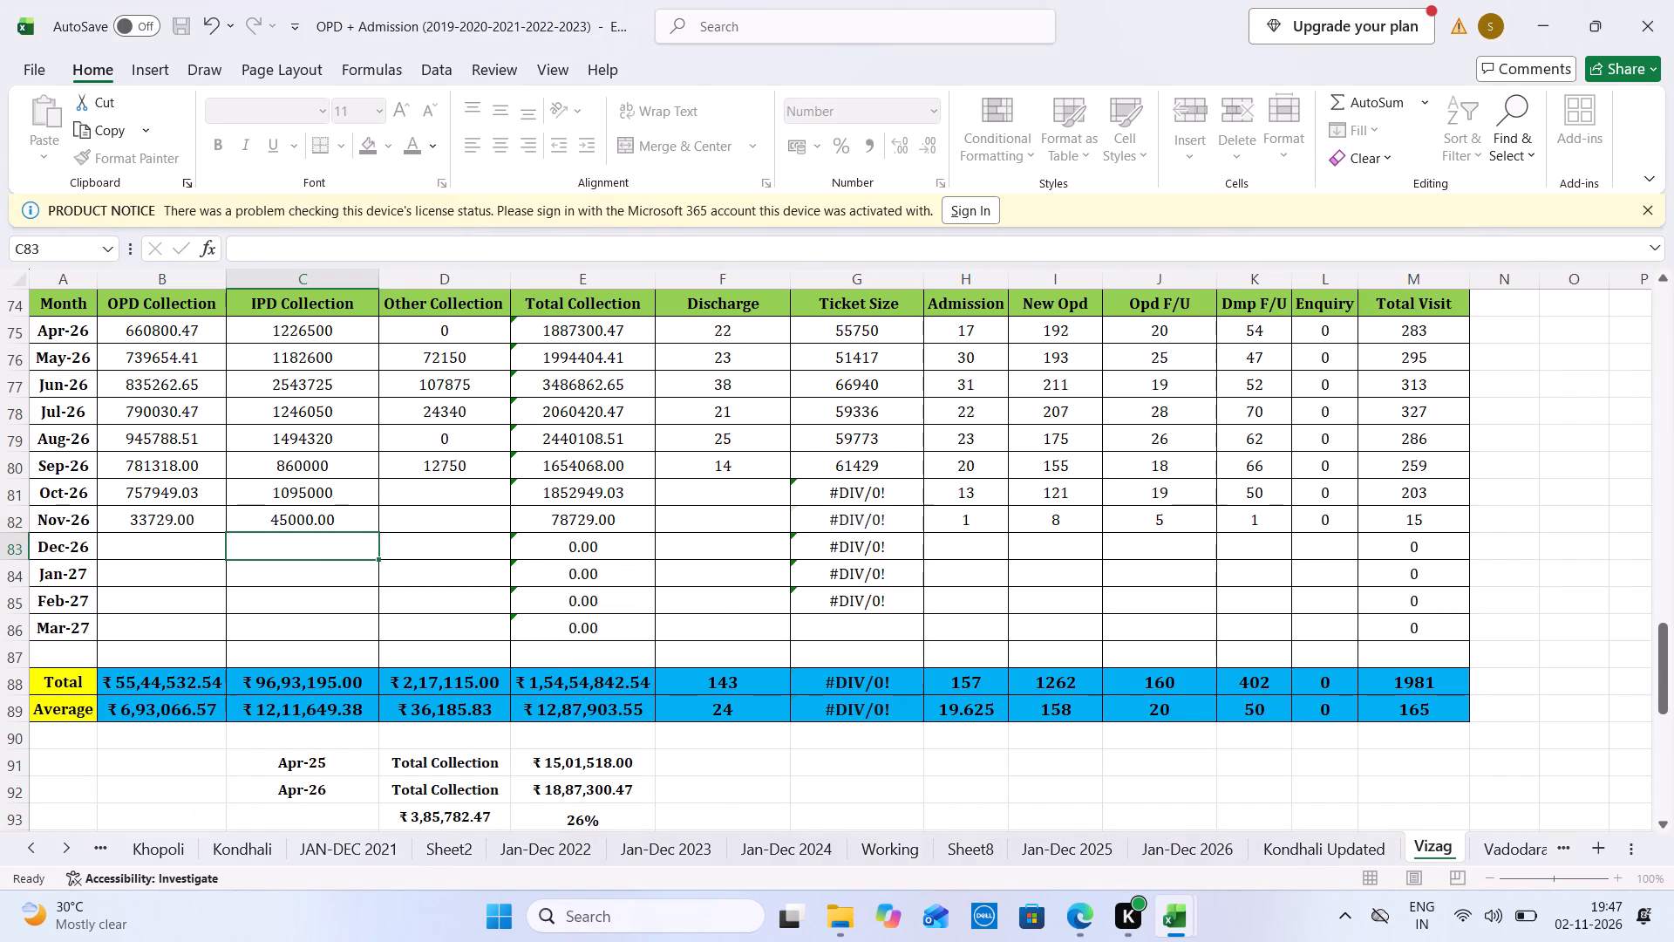
Close Daily MIS Vizag with its changes saved, and save the OPD + Admission workbook.
key(ctrl+Tab)
key(ctrl+Tab)
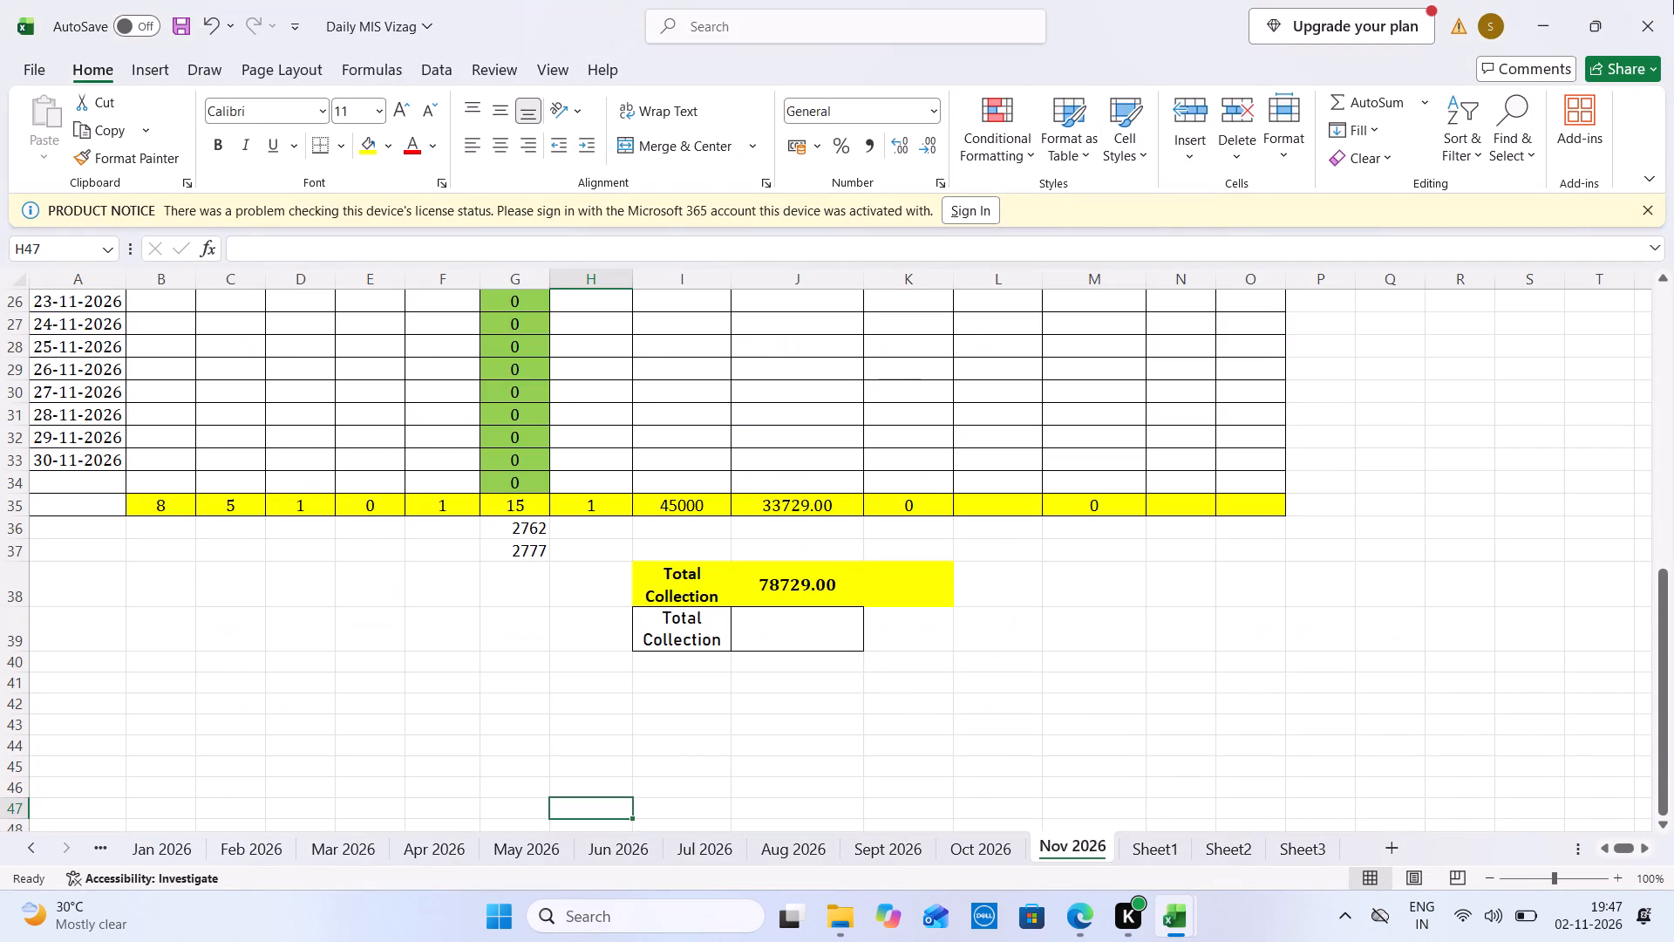
click(1673, 0)
click(836, 617)
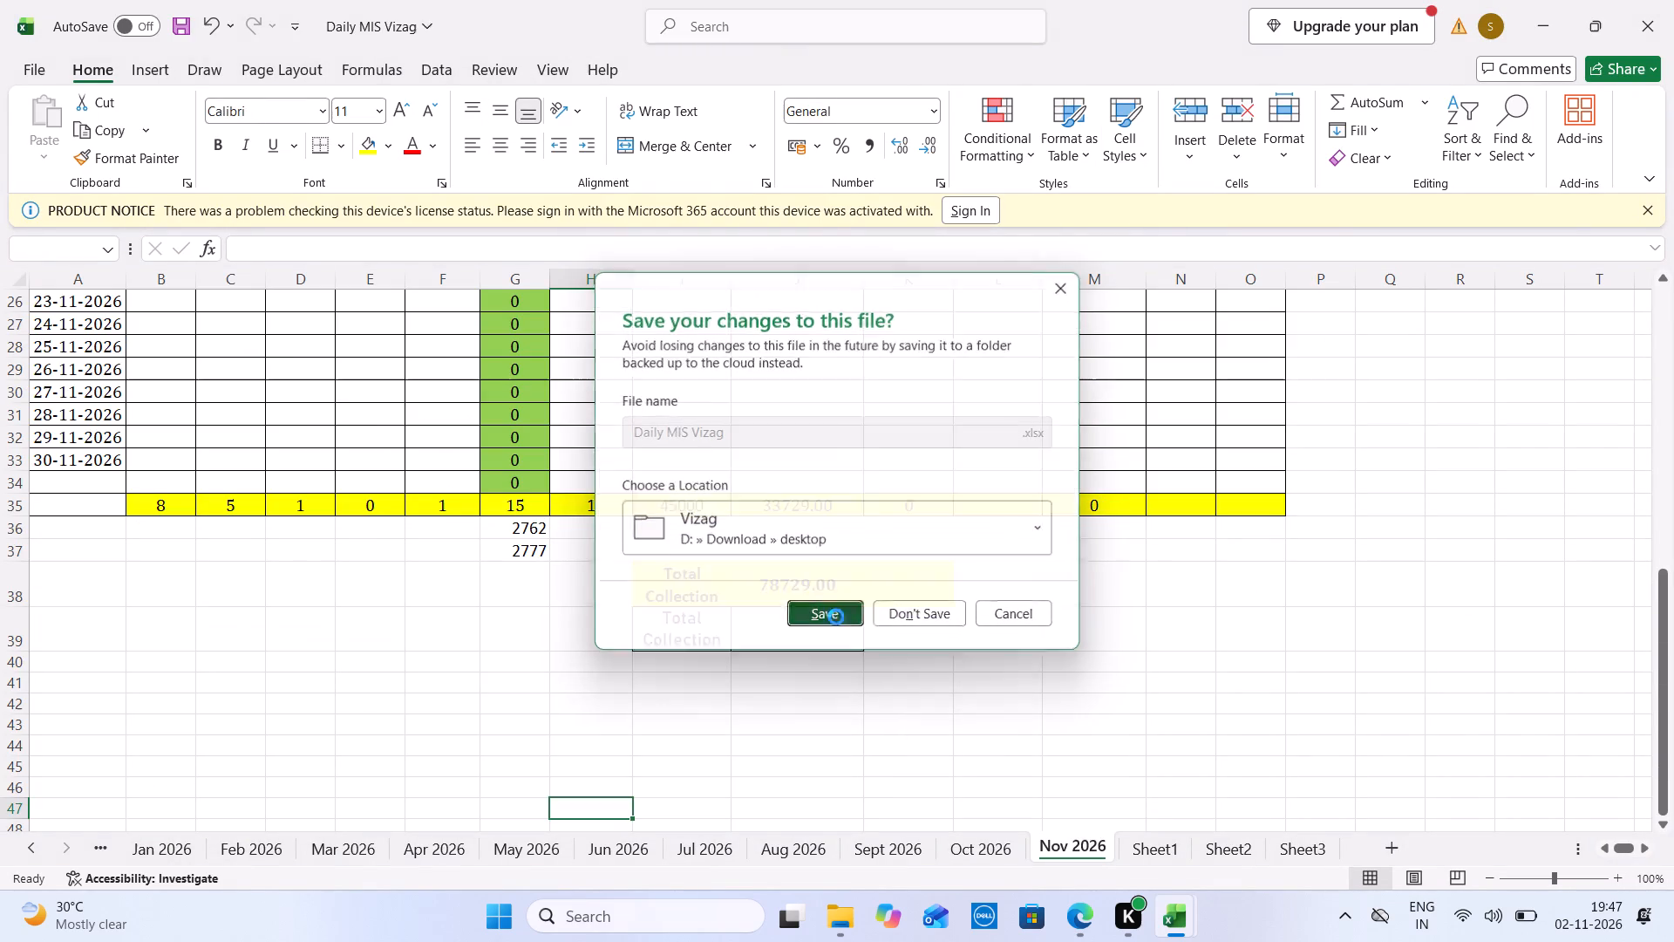
key(ctrl+s)
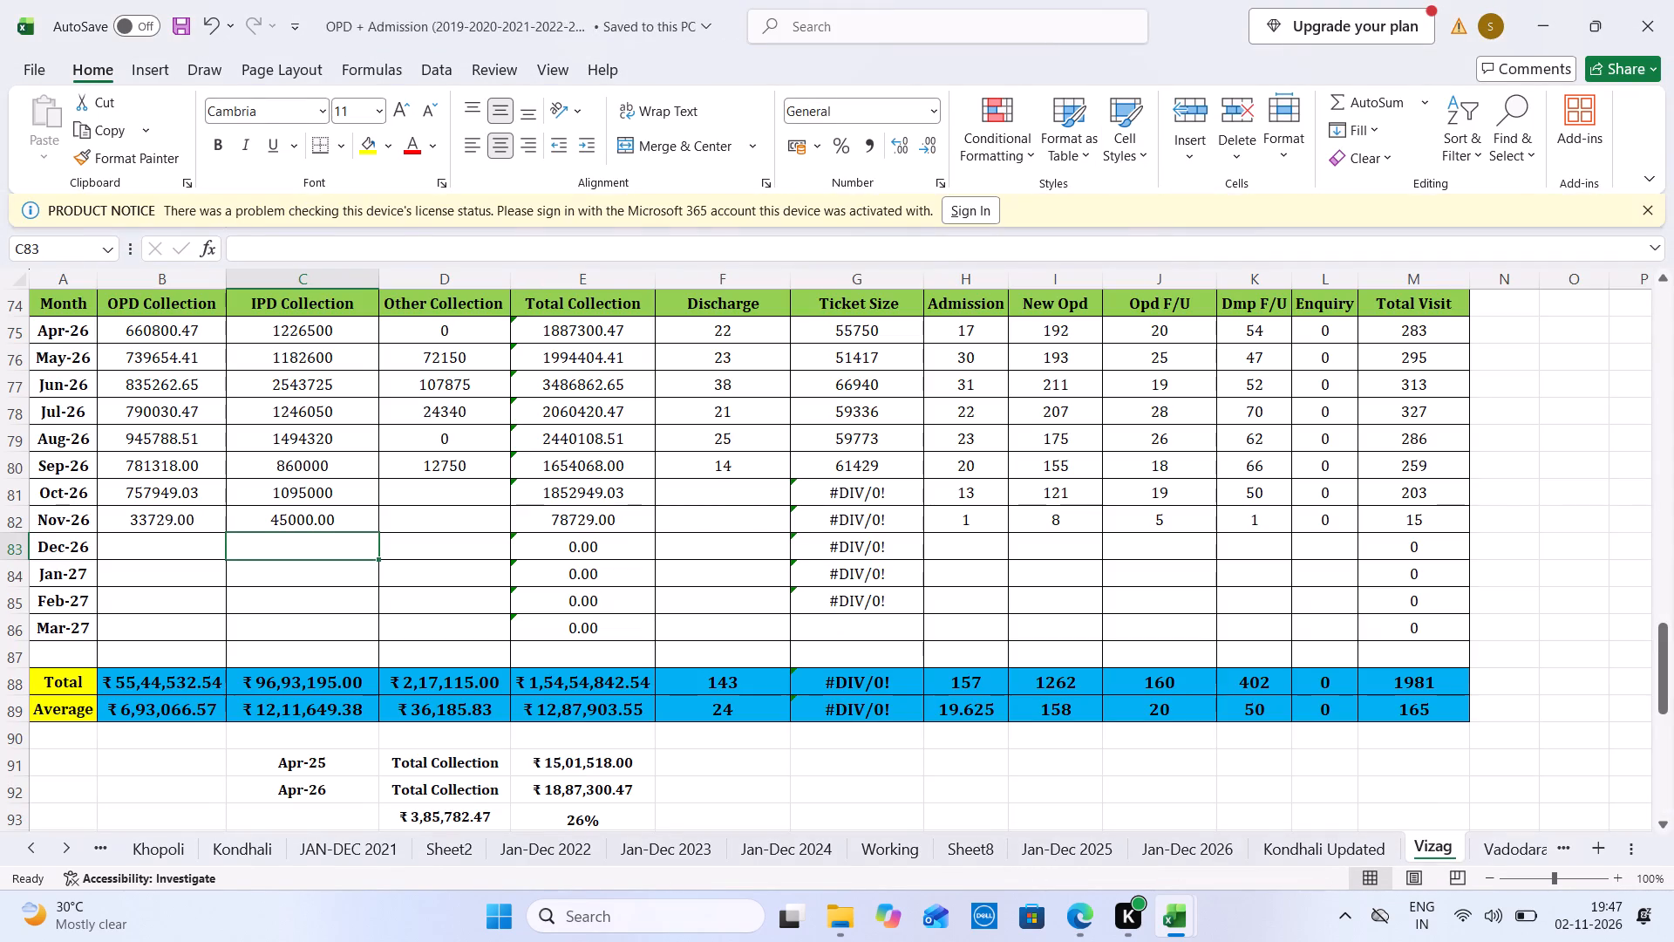
Reopen Daily MIS Vizag from the Vizag folder as the source for Monthly MIS's November figures.
key(ctrl+Tab)
click(1077, 595)
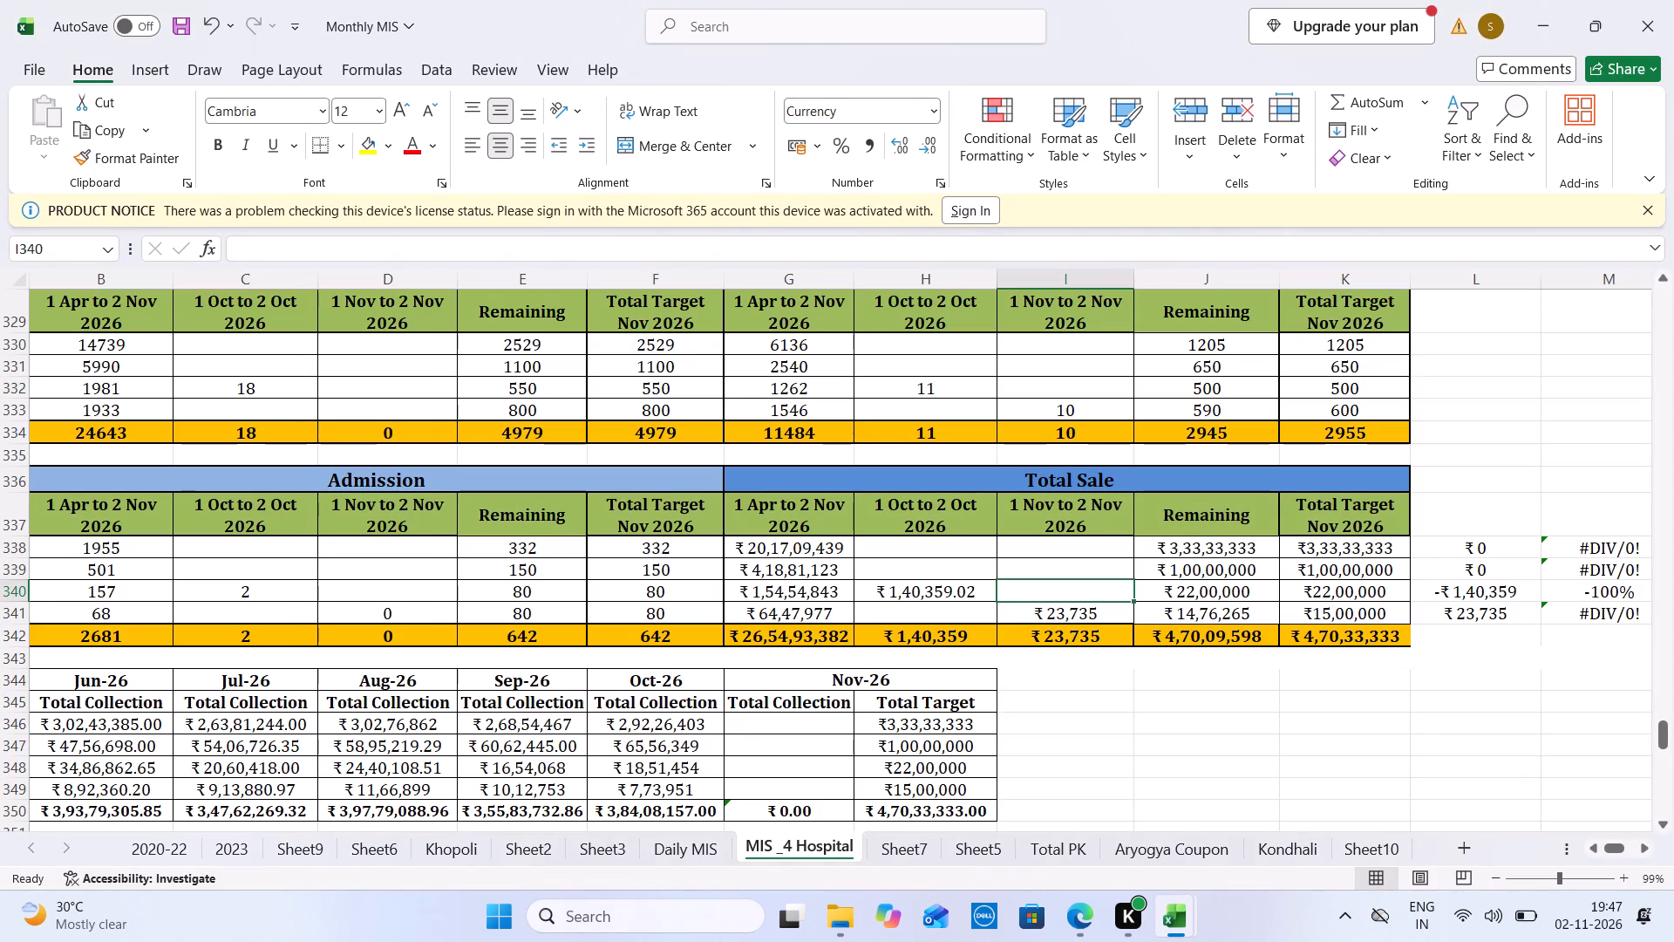
key(Down)
key(Up)
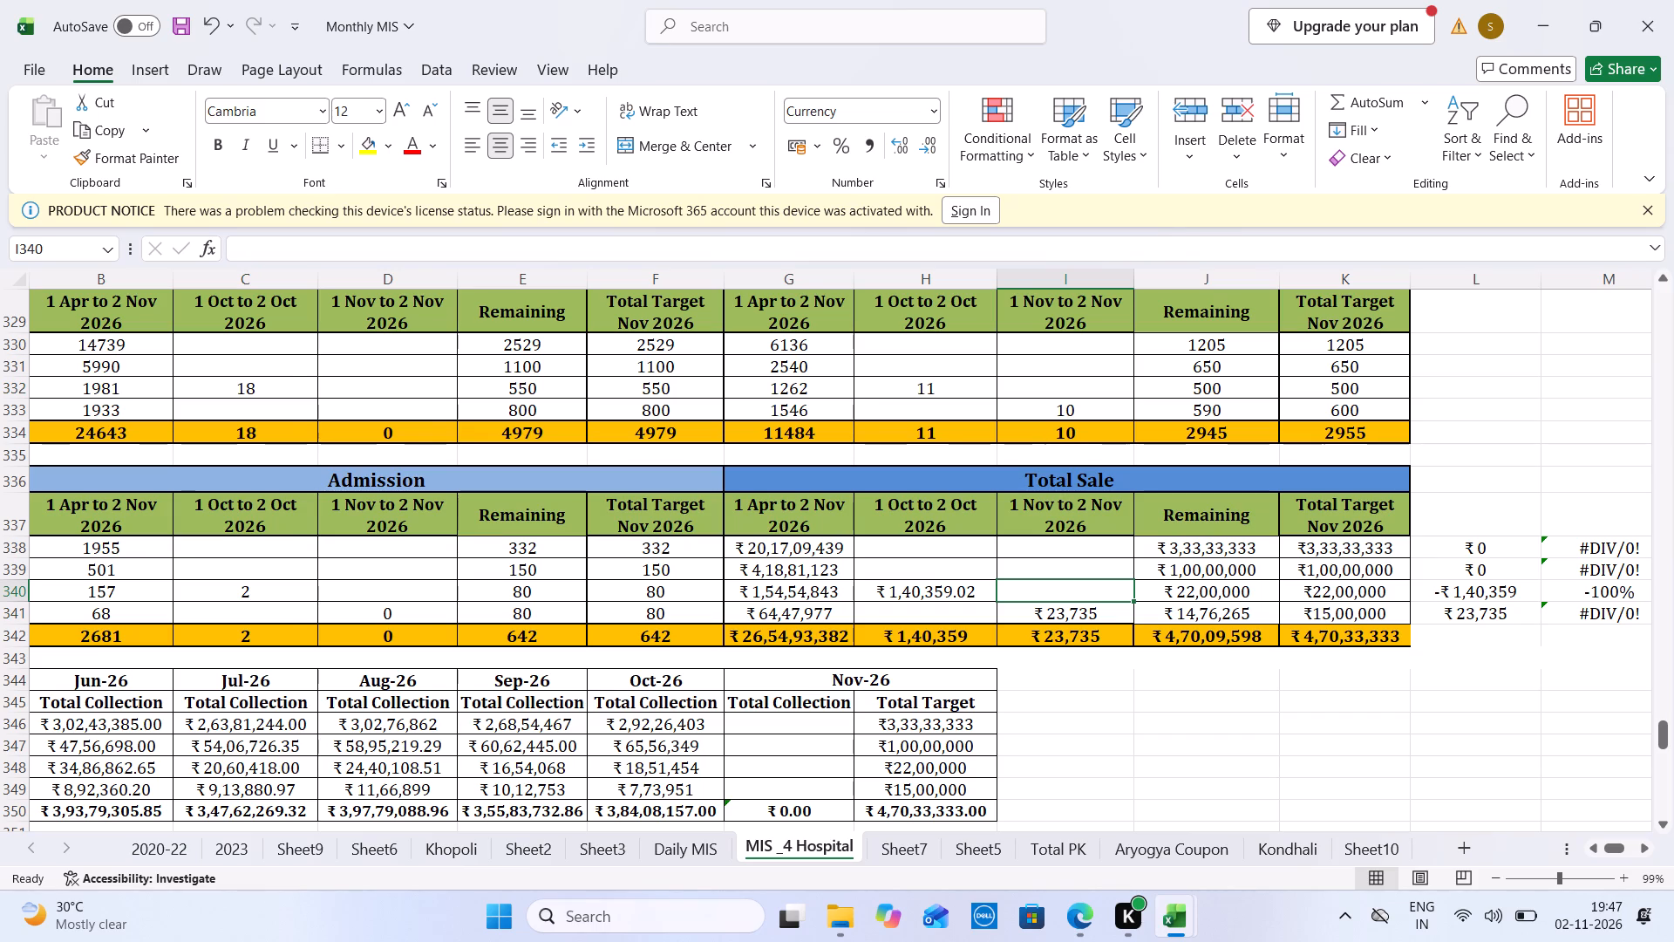
click(846, 918)
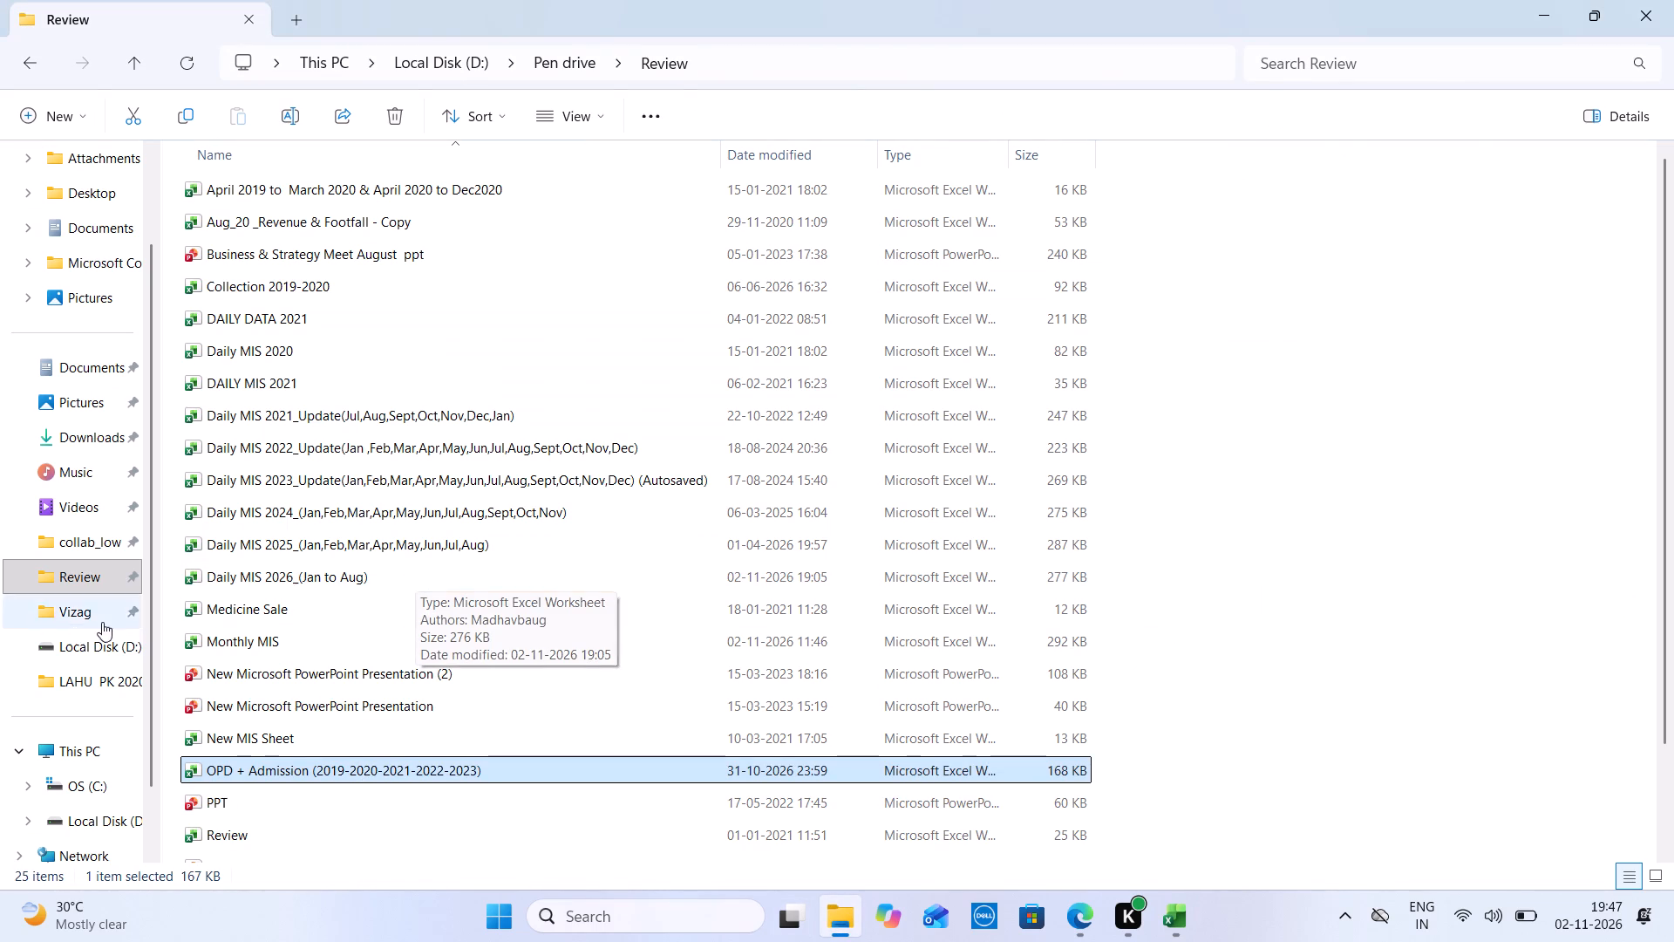
click(133, 622)
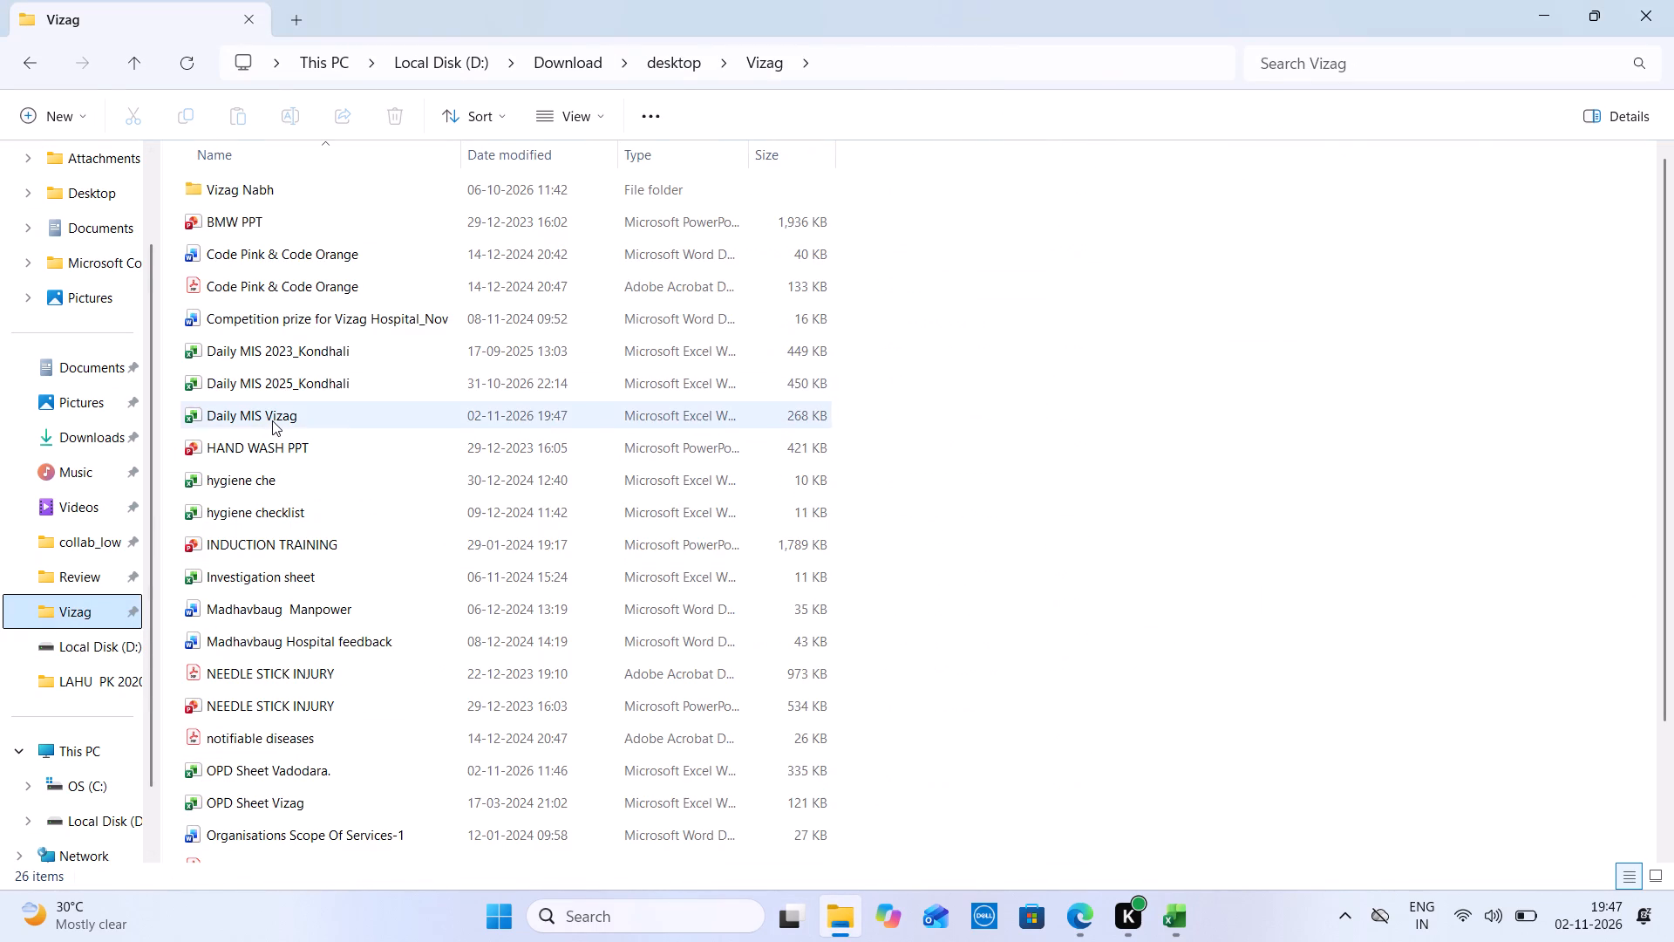
double_click(272, 420)
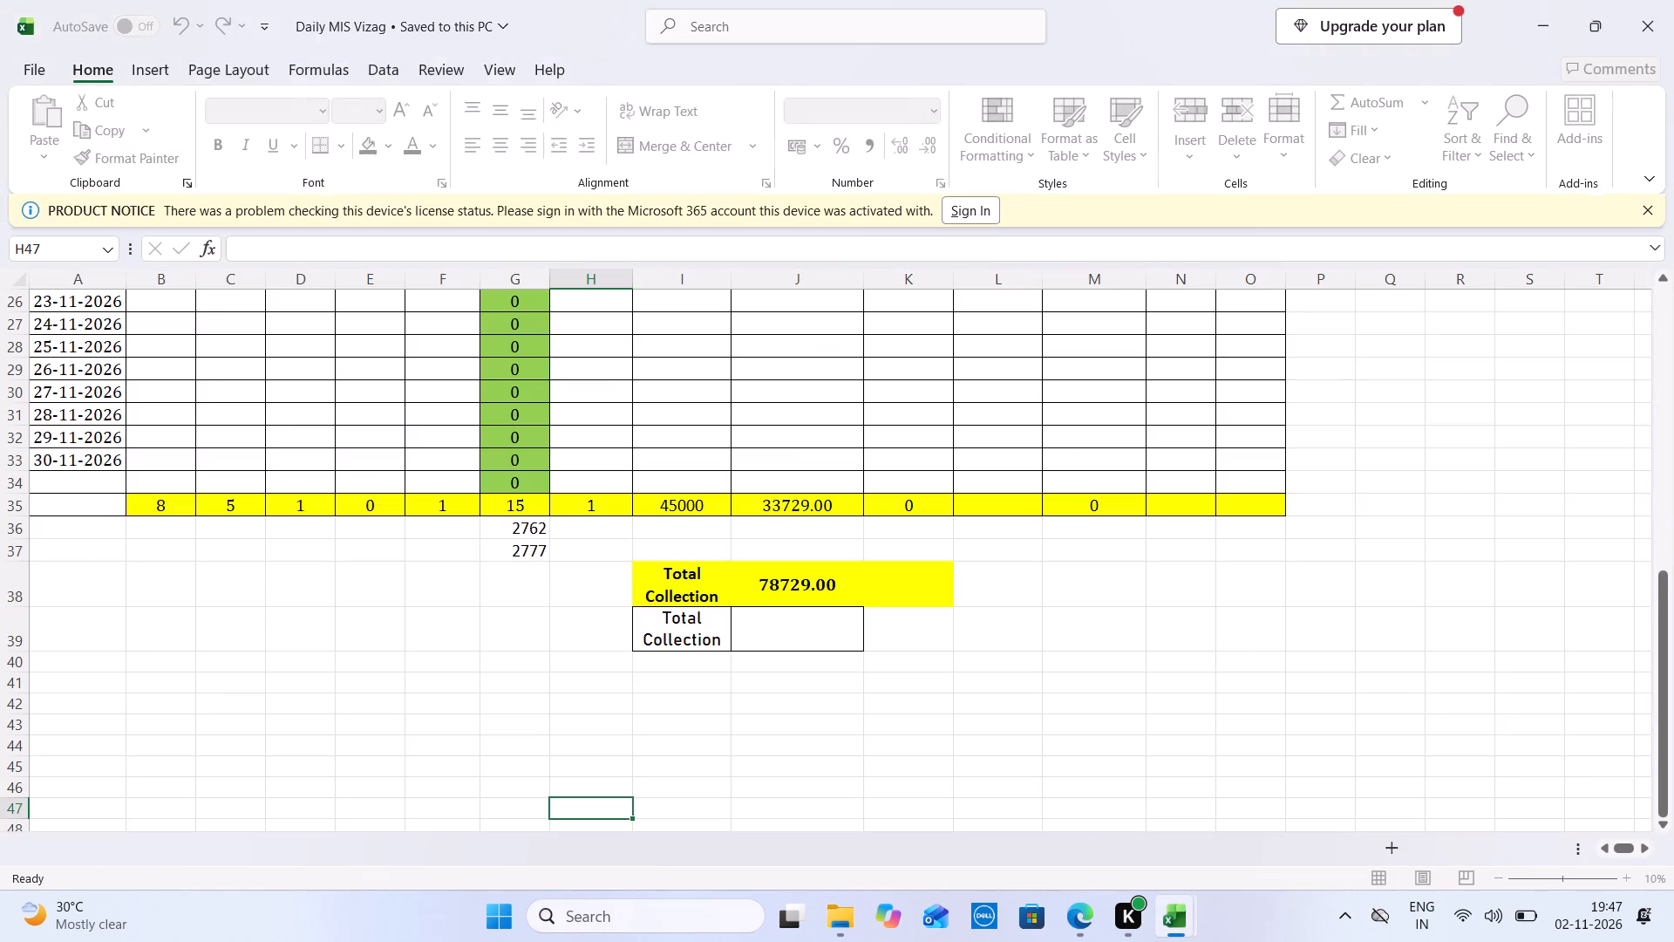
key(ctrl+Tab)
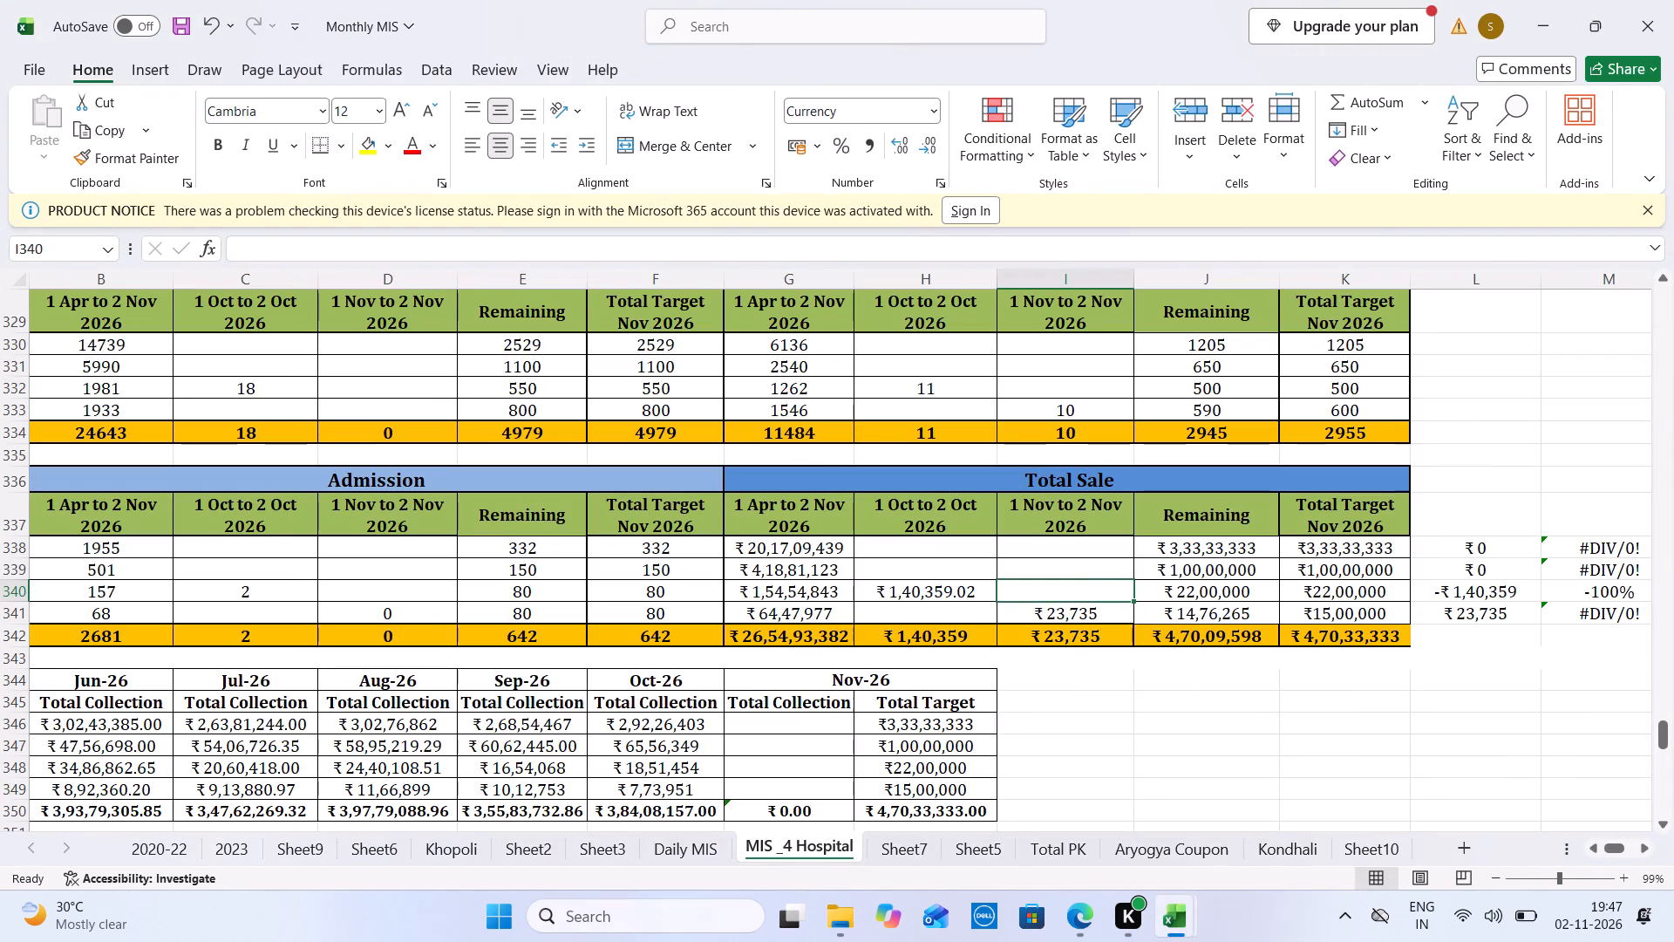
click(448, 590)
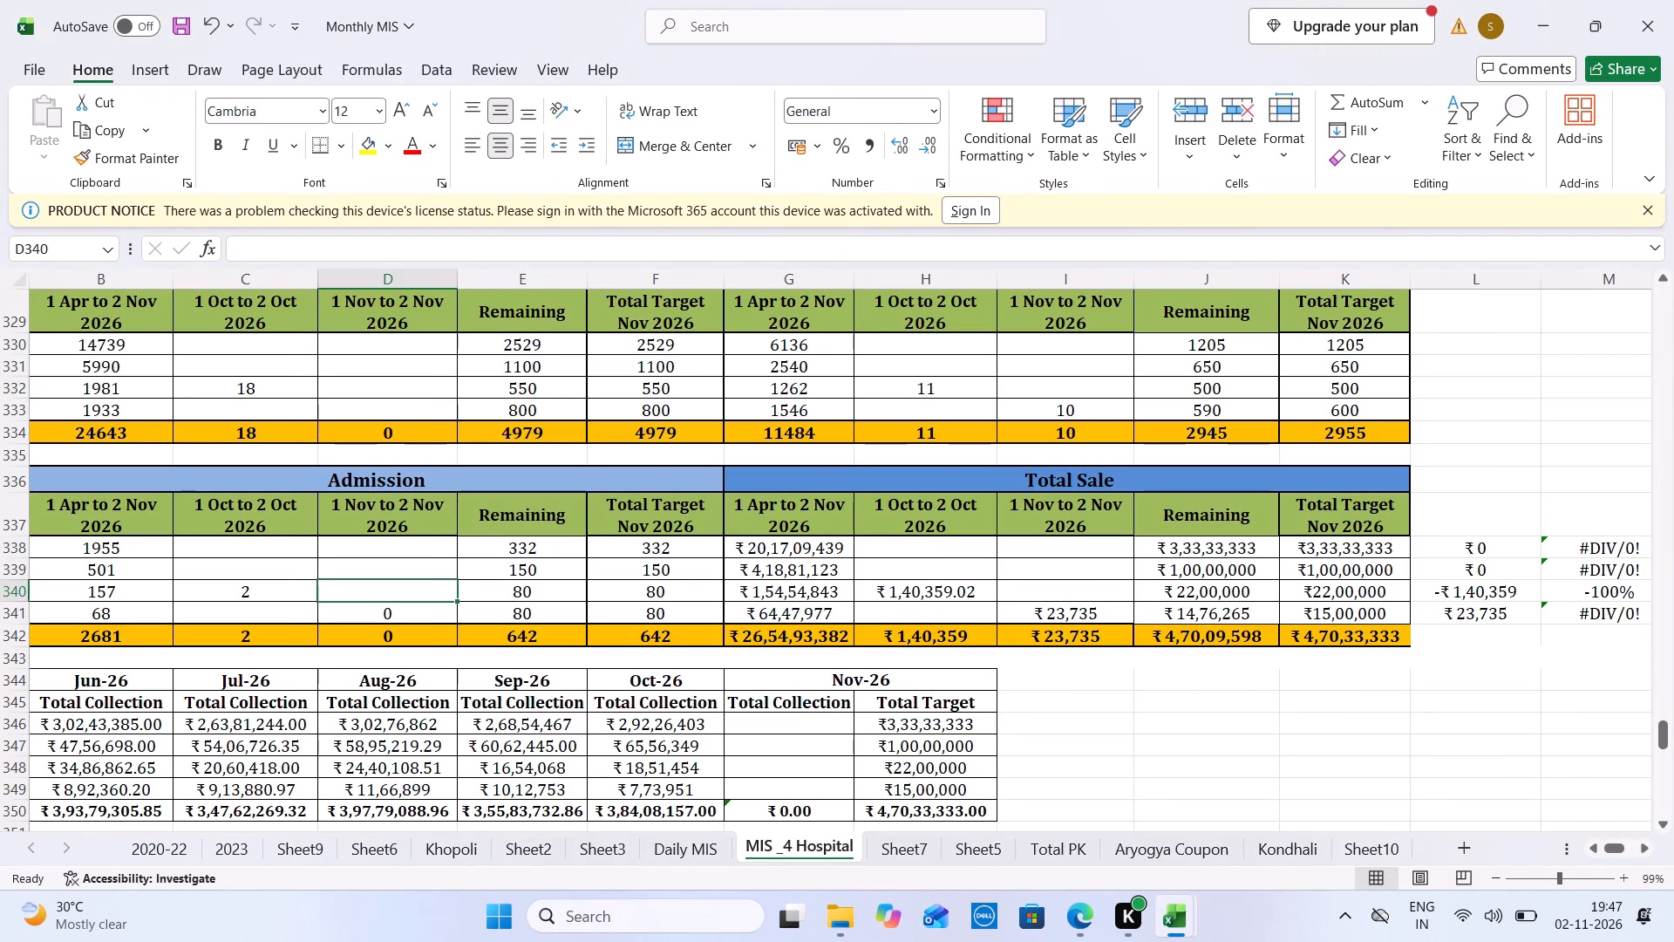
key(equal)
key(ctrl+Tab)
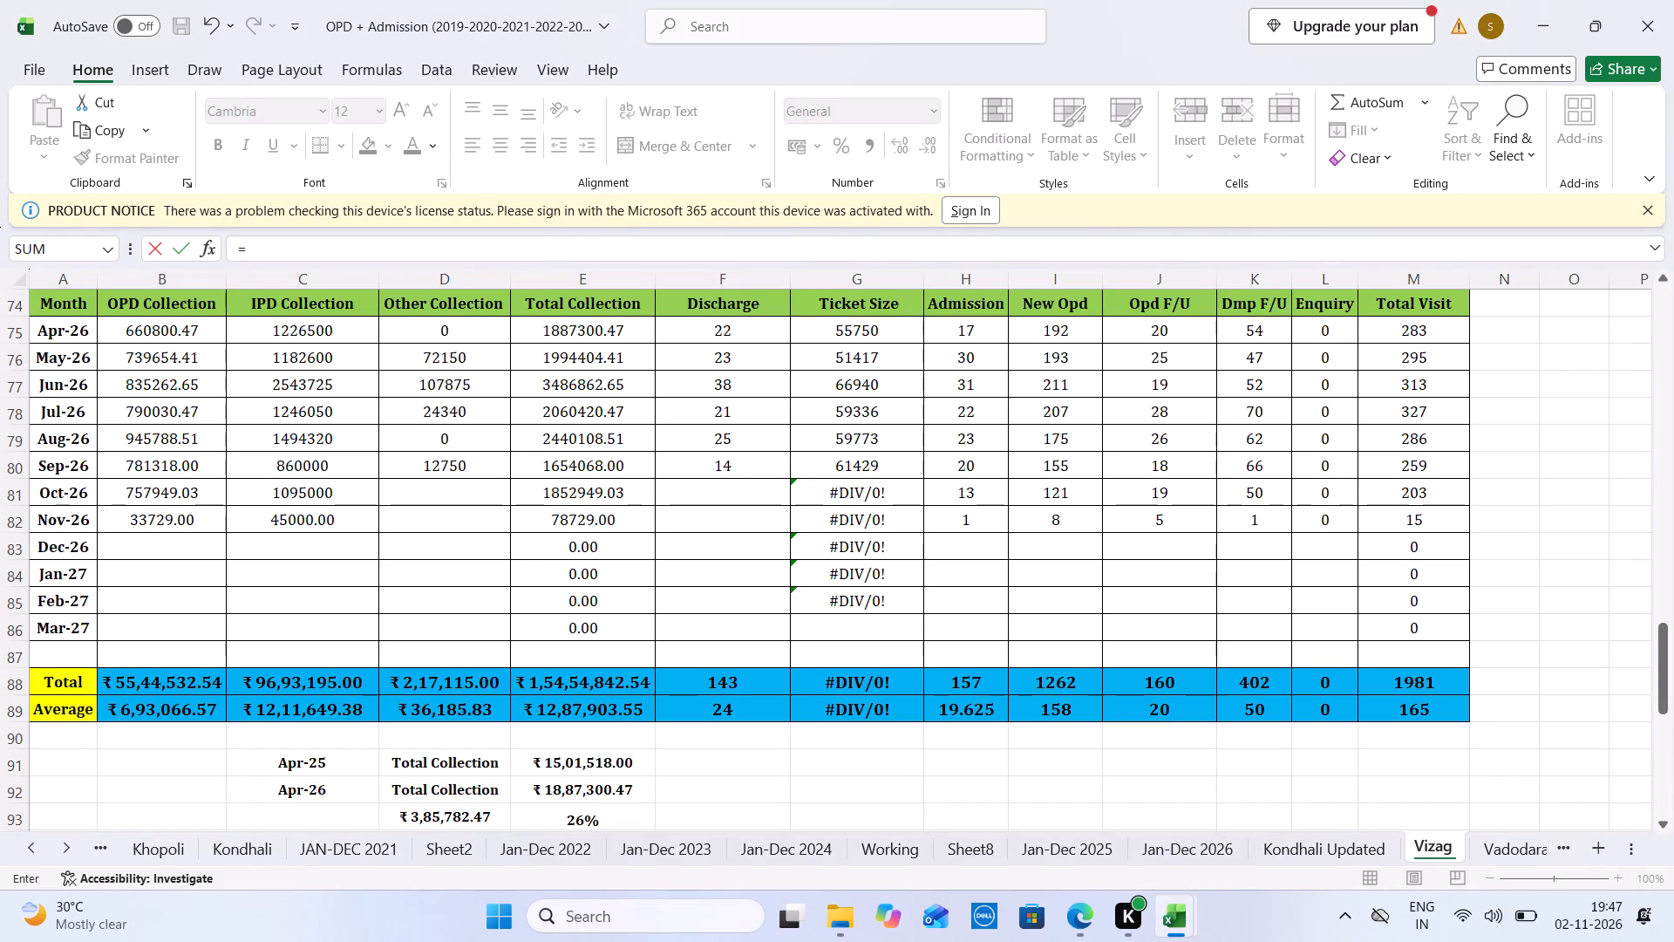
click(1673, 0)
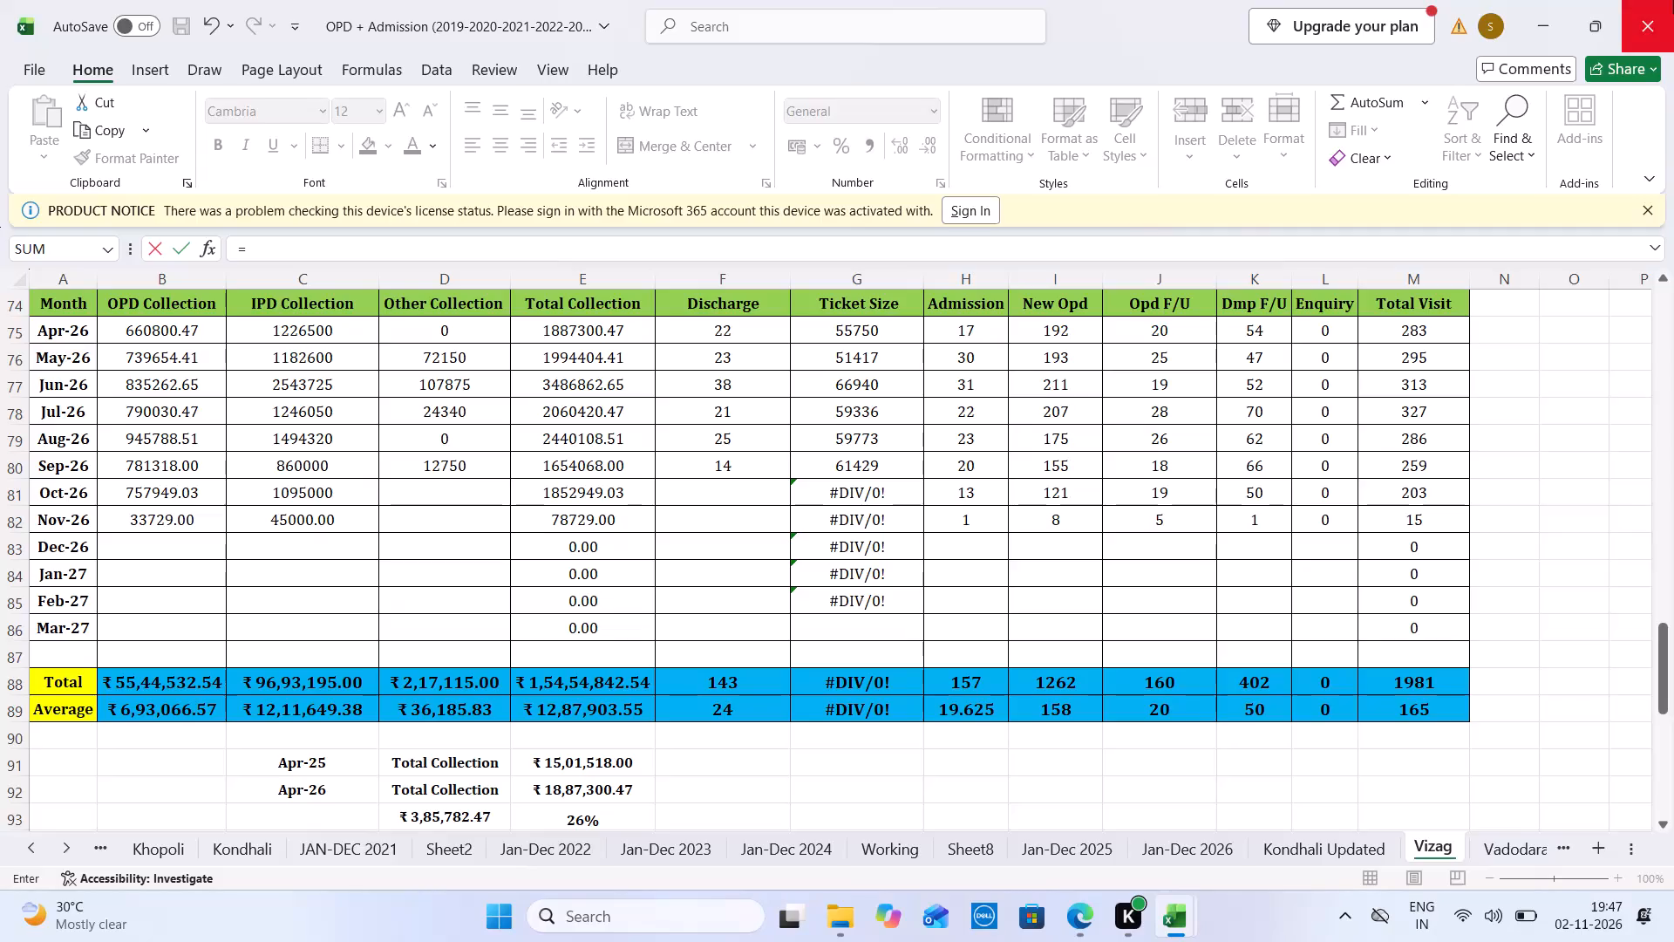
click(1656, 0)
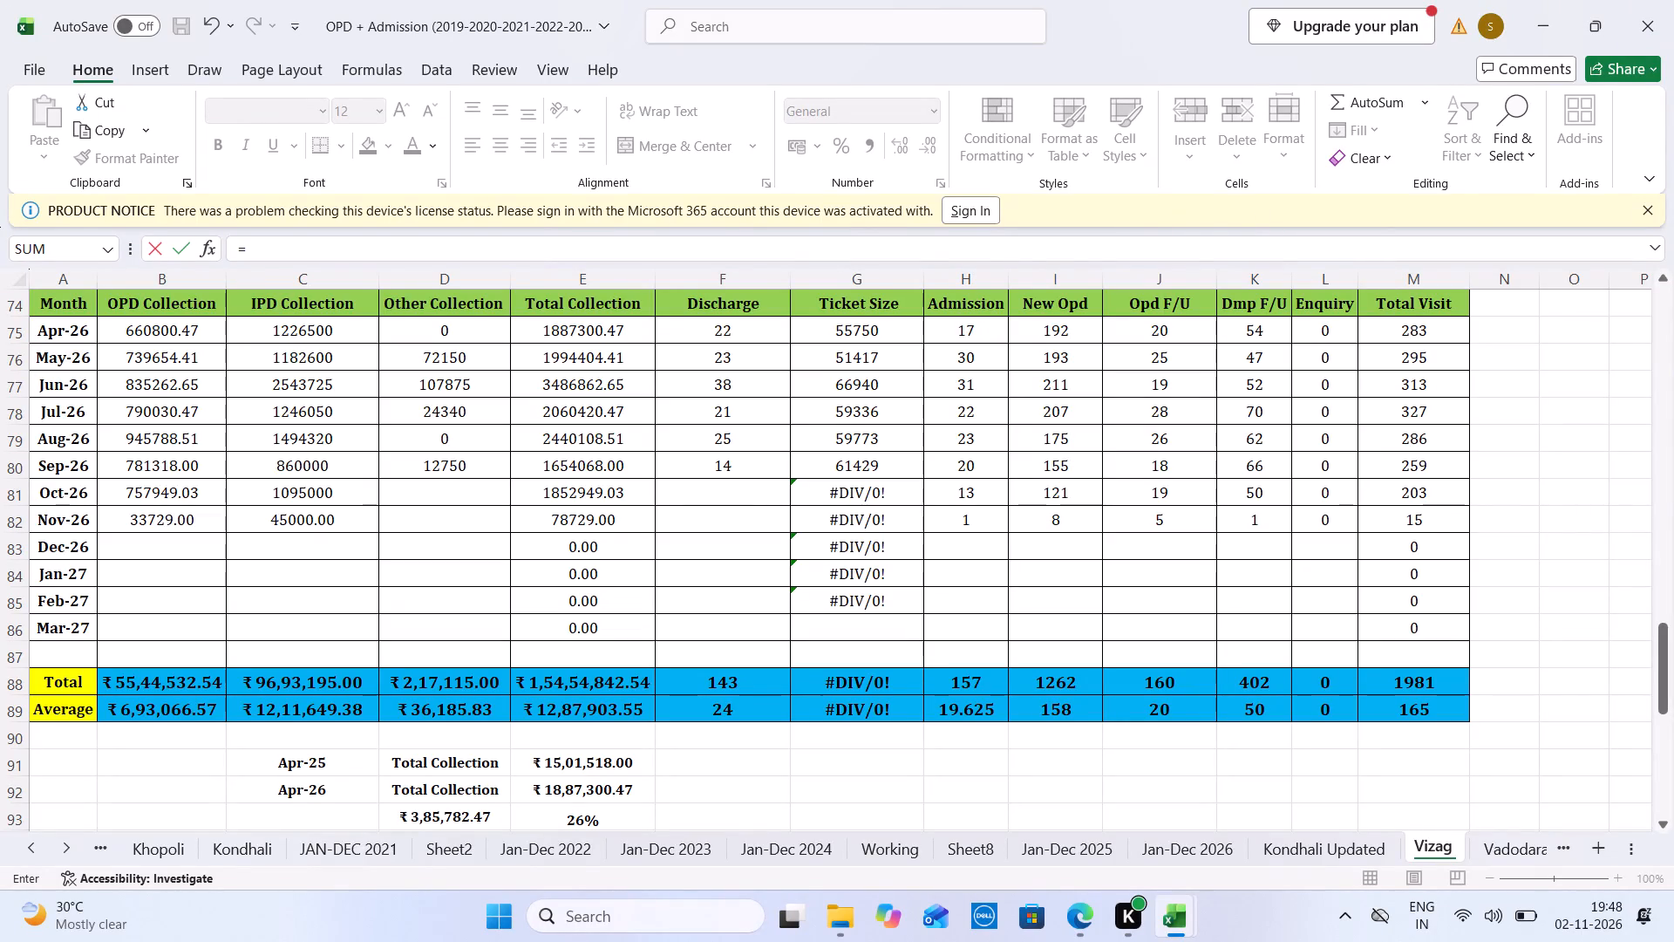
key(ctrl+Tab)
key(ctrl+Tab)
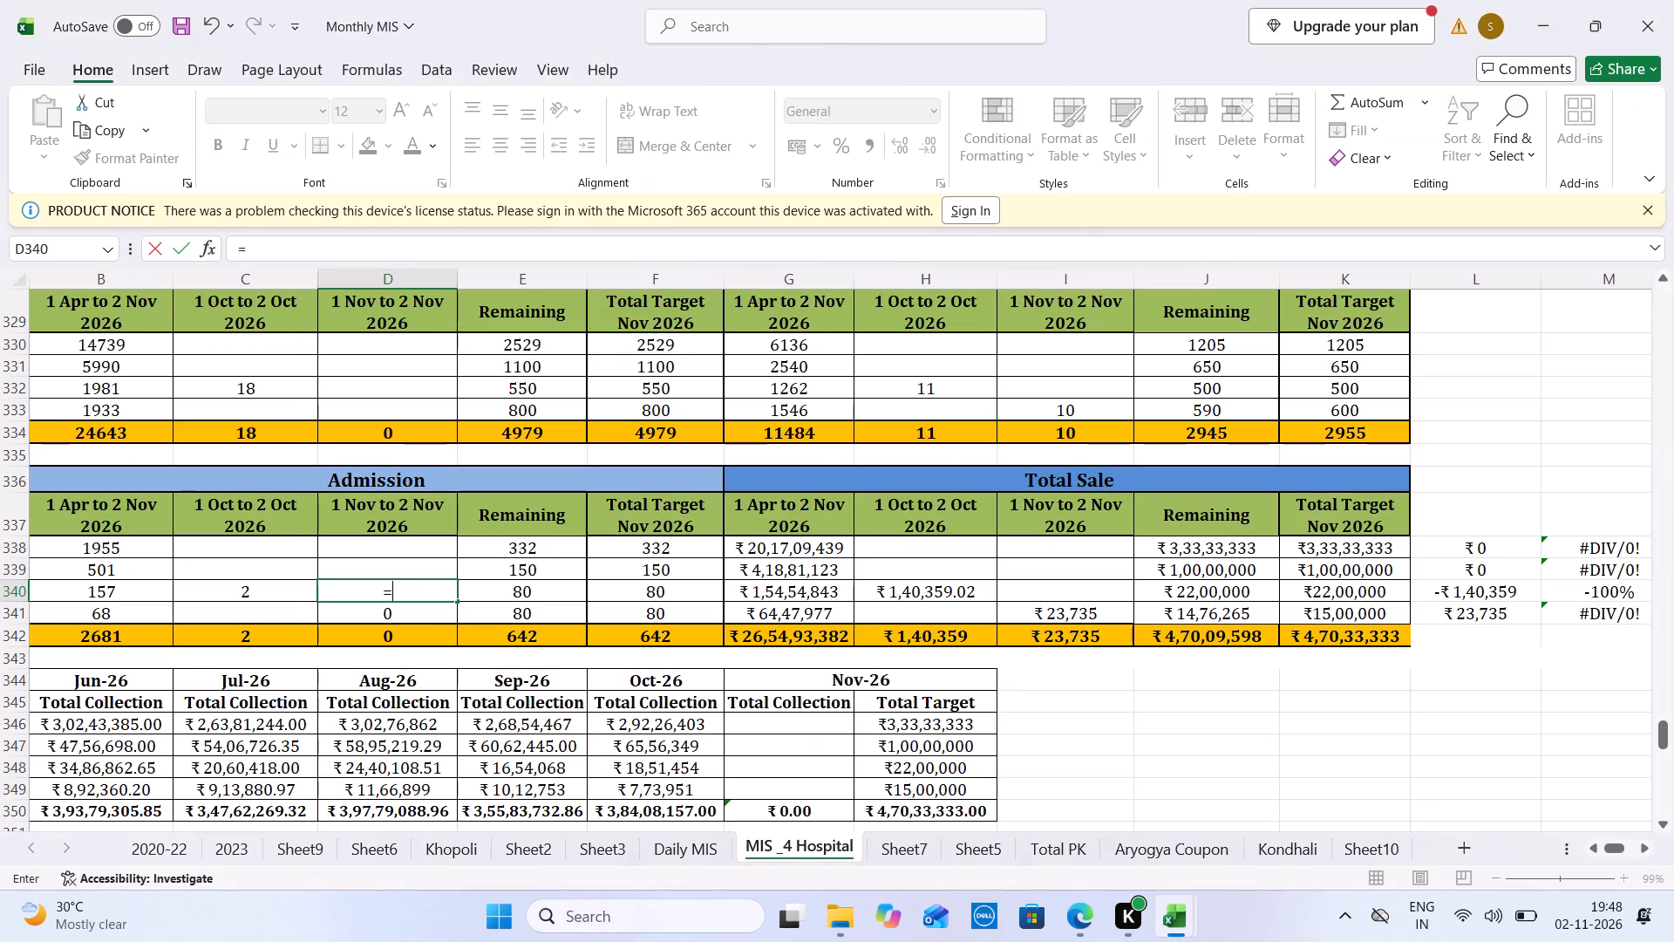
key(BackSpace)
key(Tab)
Close OPD + Admission with its changes saved and return to the four-hospital summary in Monthly MIS.
key(ctrl+Tab)
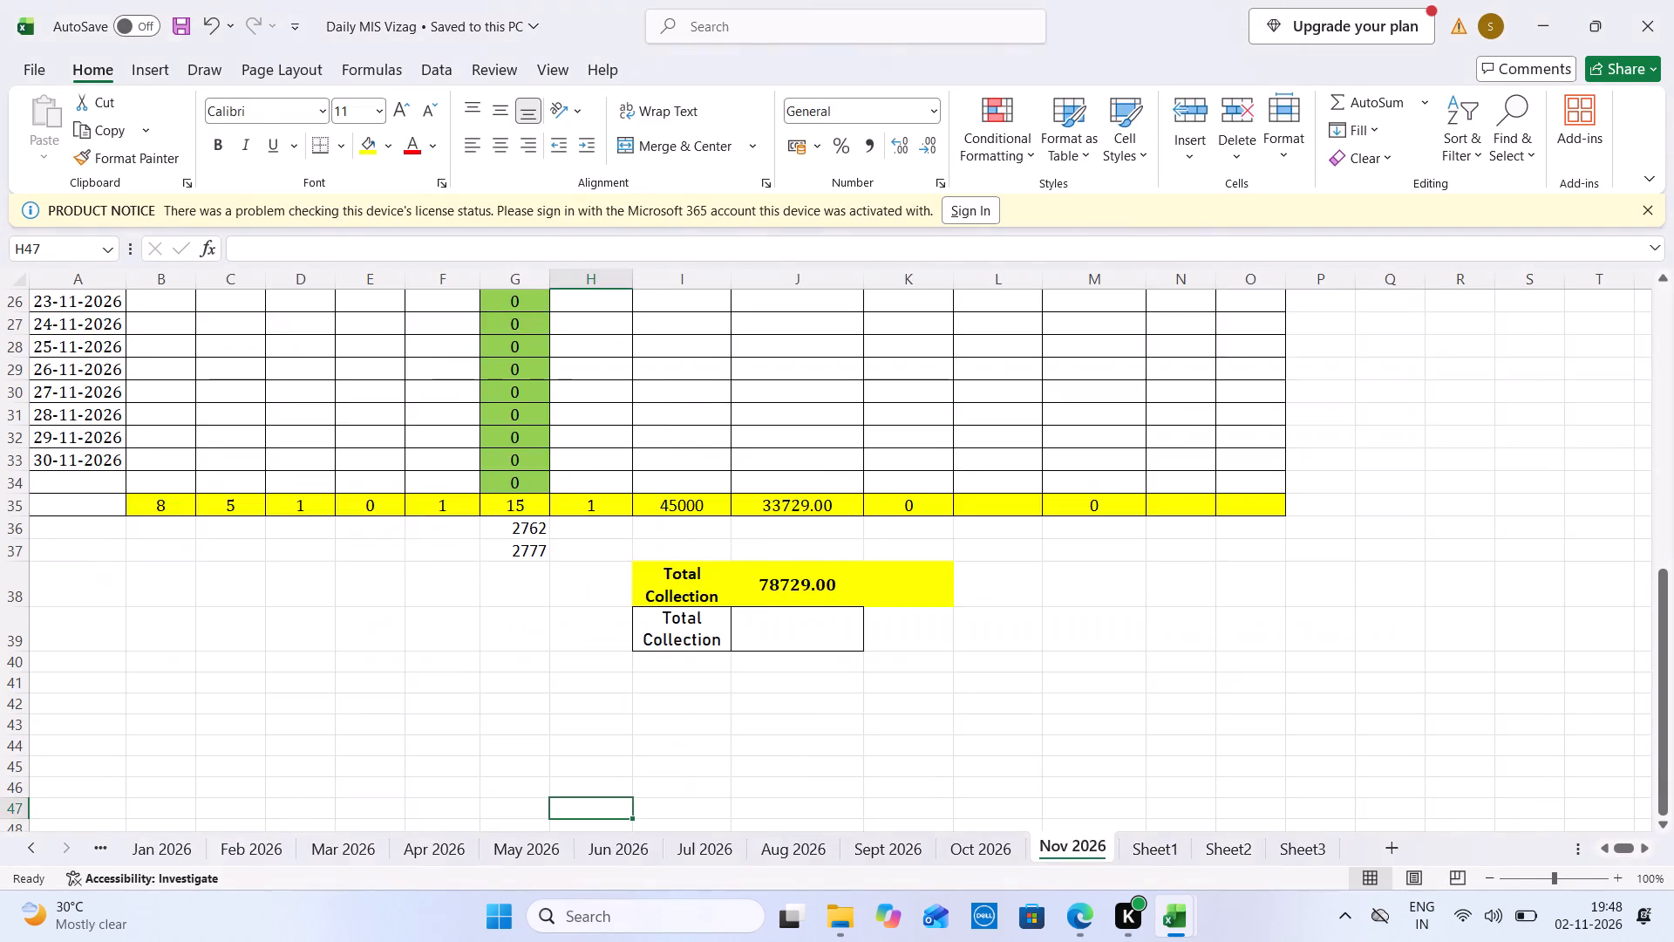
key(ctrl+Tab)
click(1673, 0)
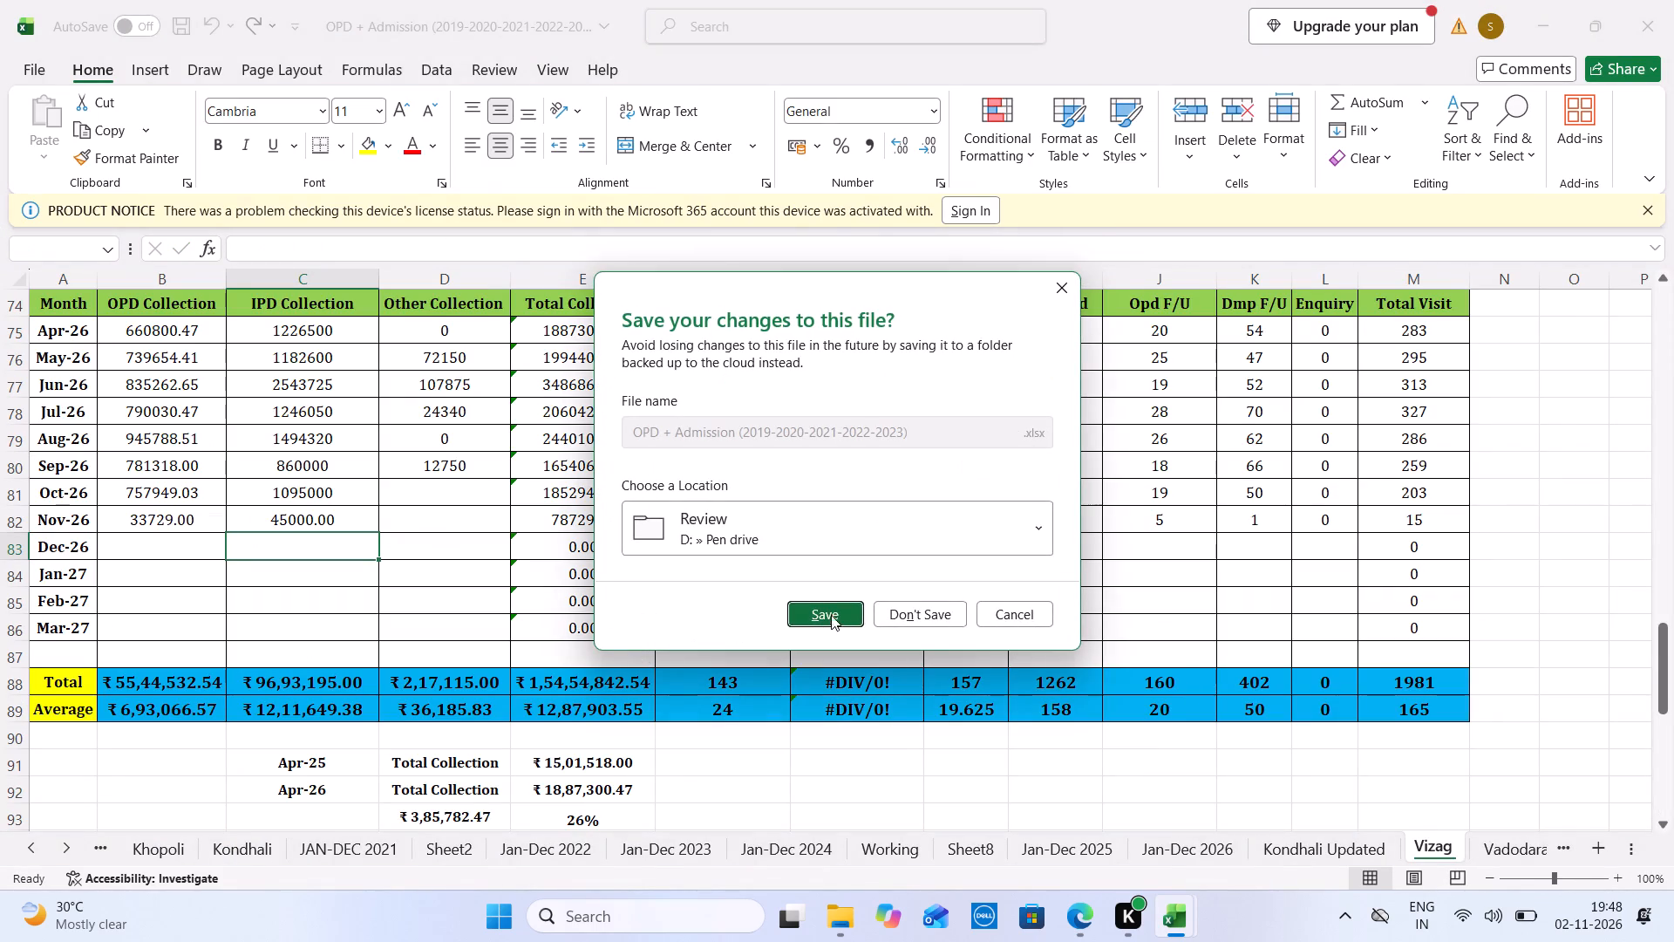
click(843, 608)
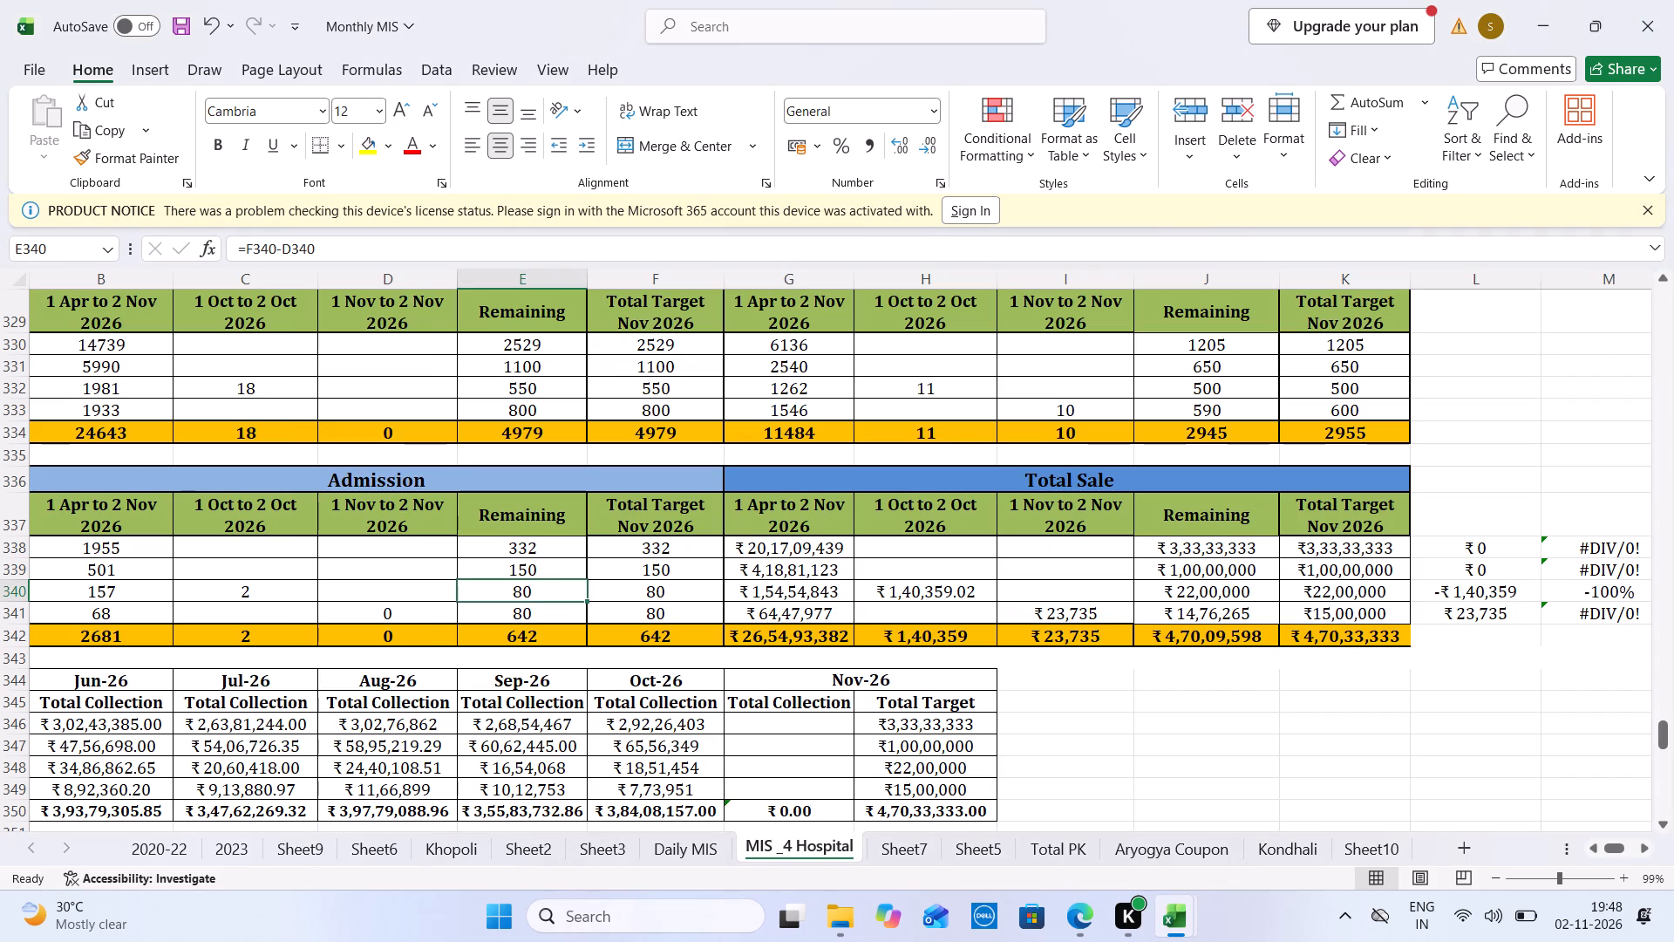
click(74, 546)
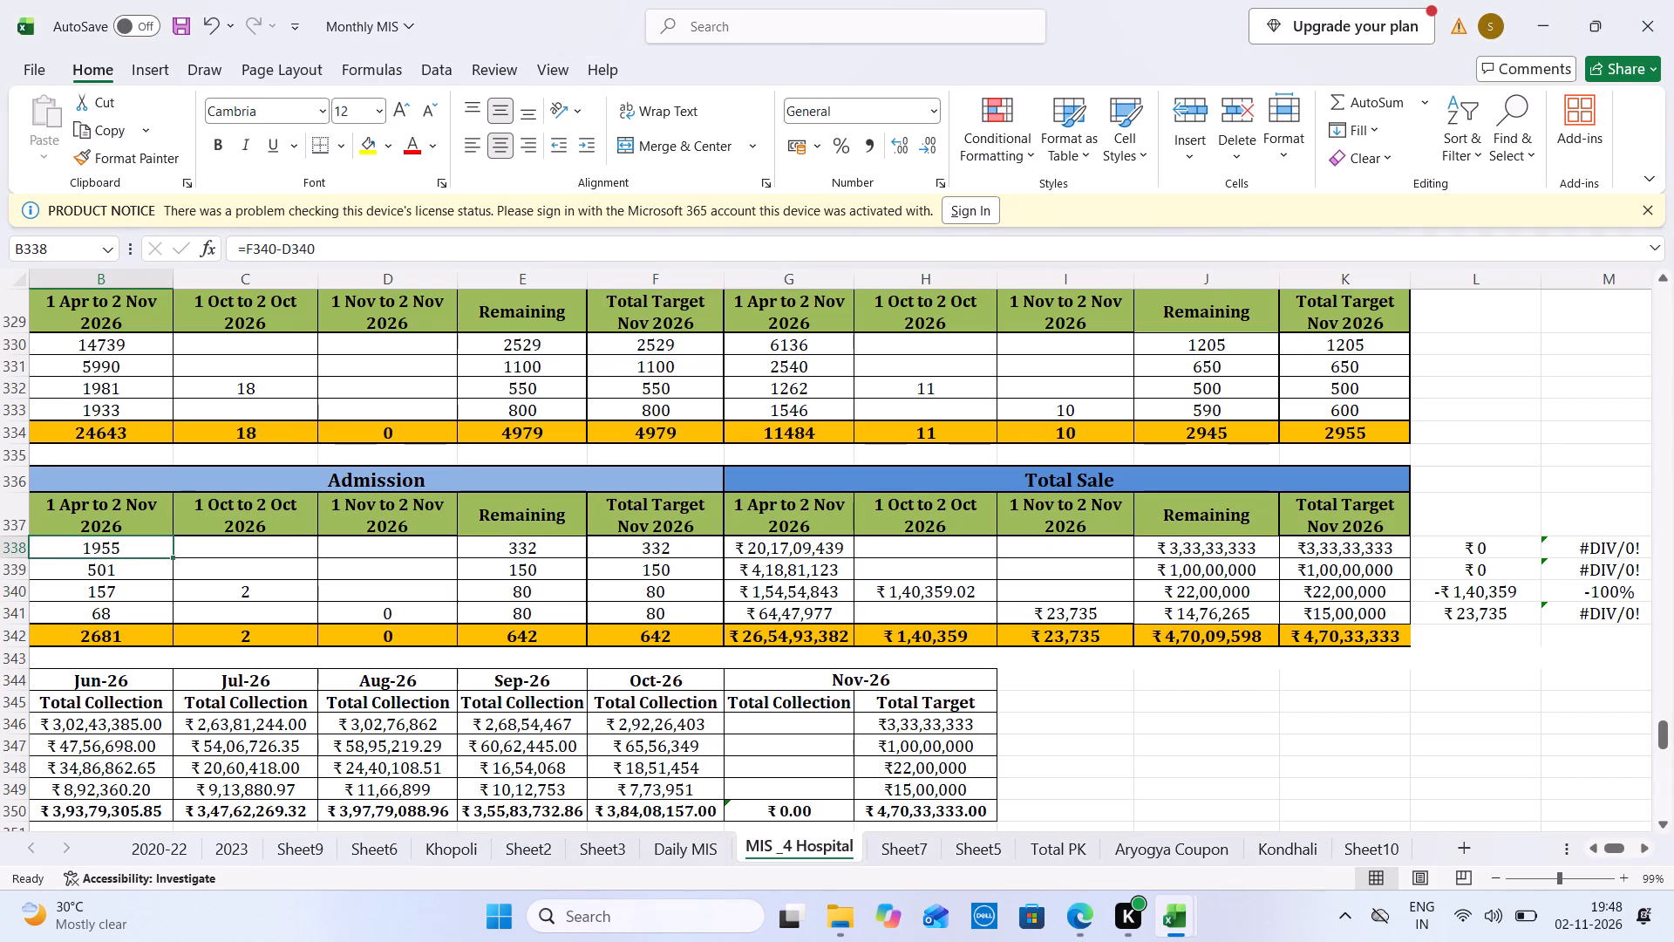
Link Vizag's 1 Nov to 2 Nov 2026 Admission in D340 to total F35 on Daily MIS Vizag's Nov 2026 sheet.
click(416, 594)
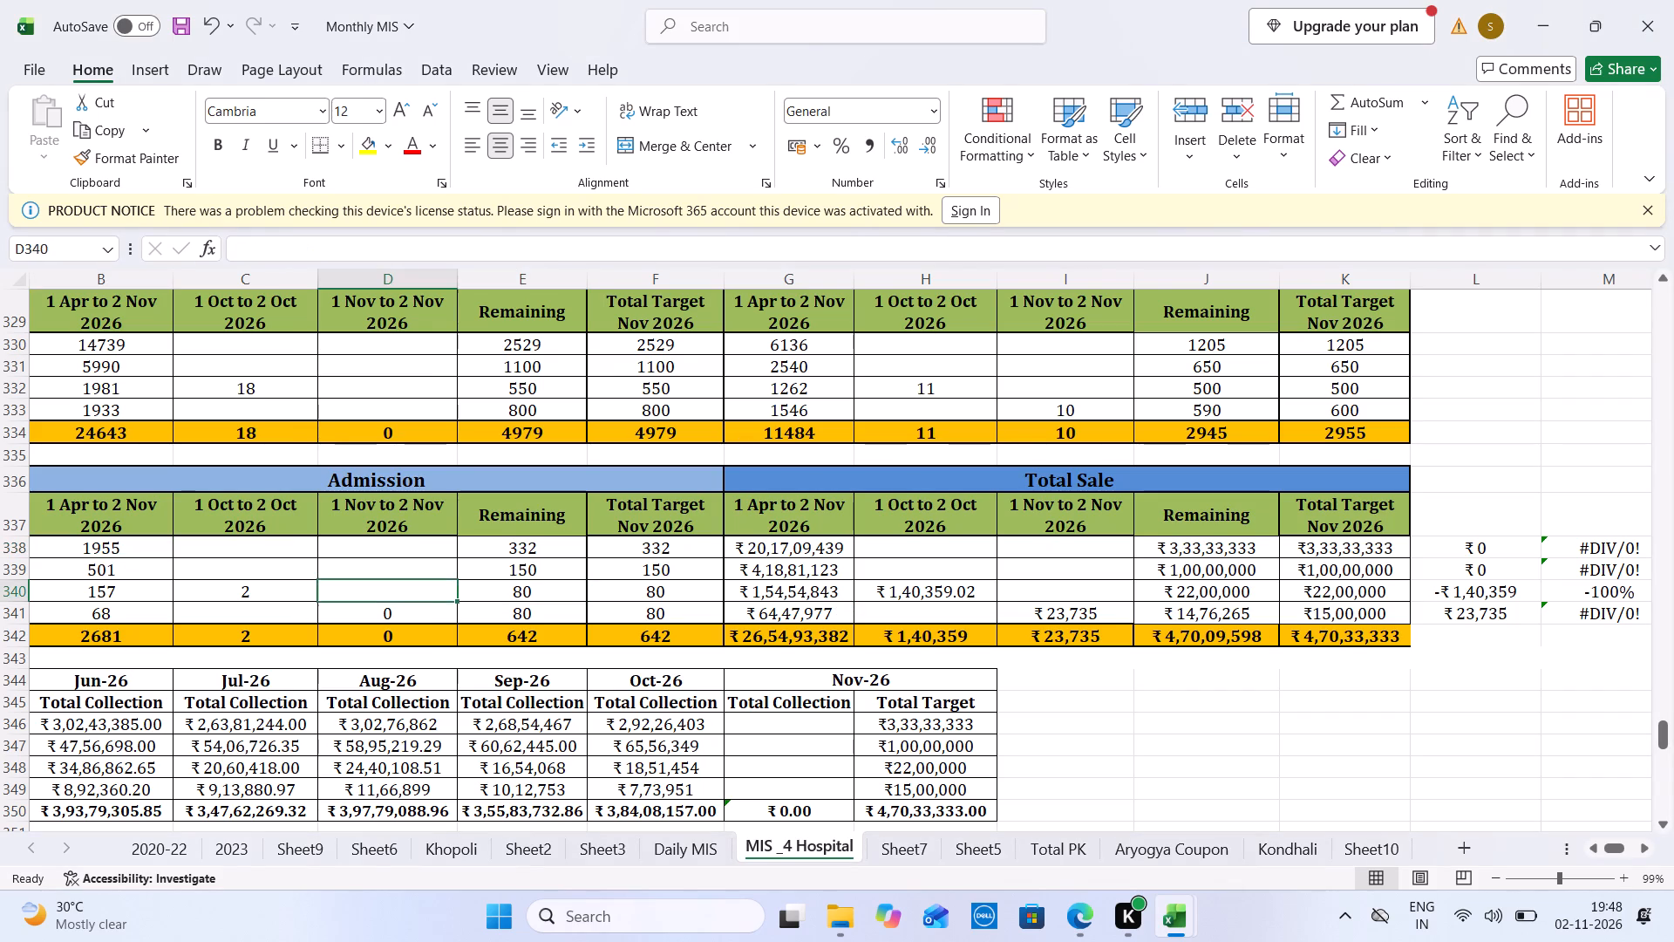
key(equal)
key(ctrl+Tab)
click(453, 501)
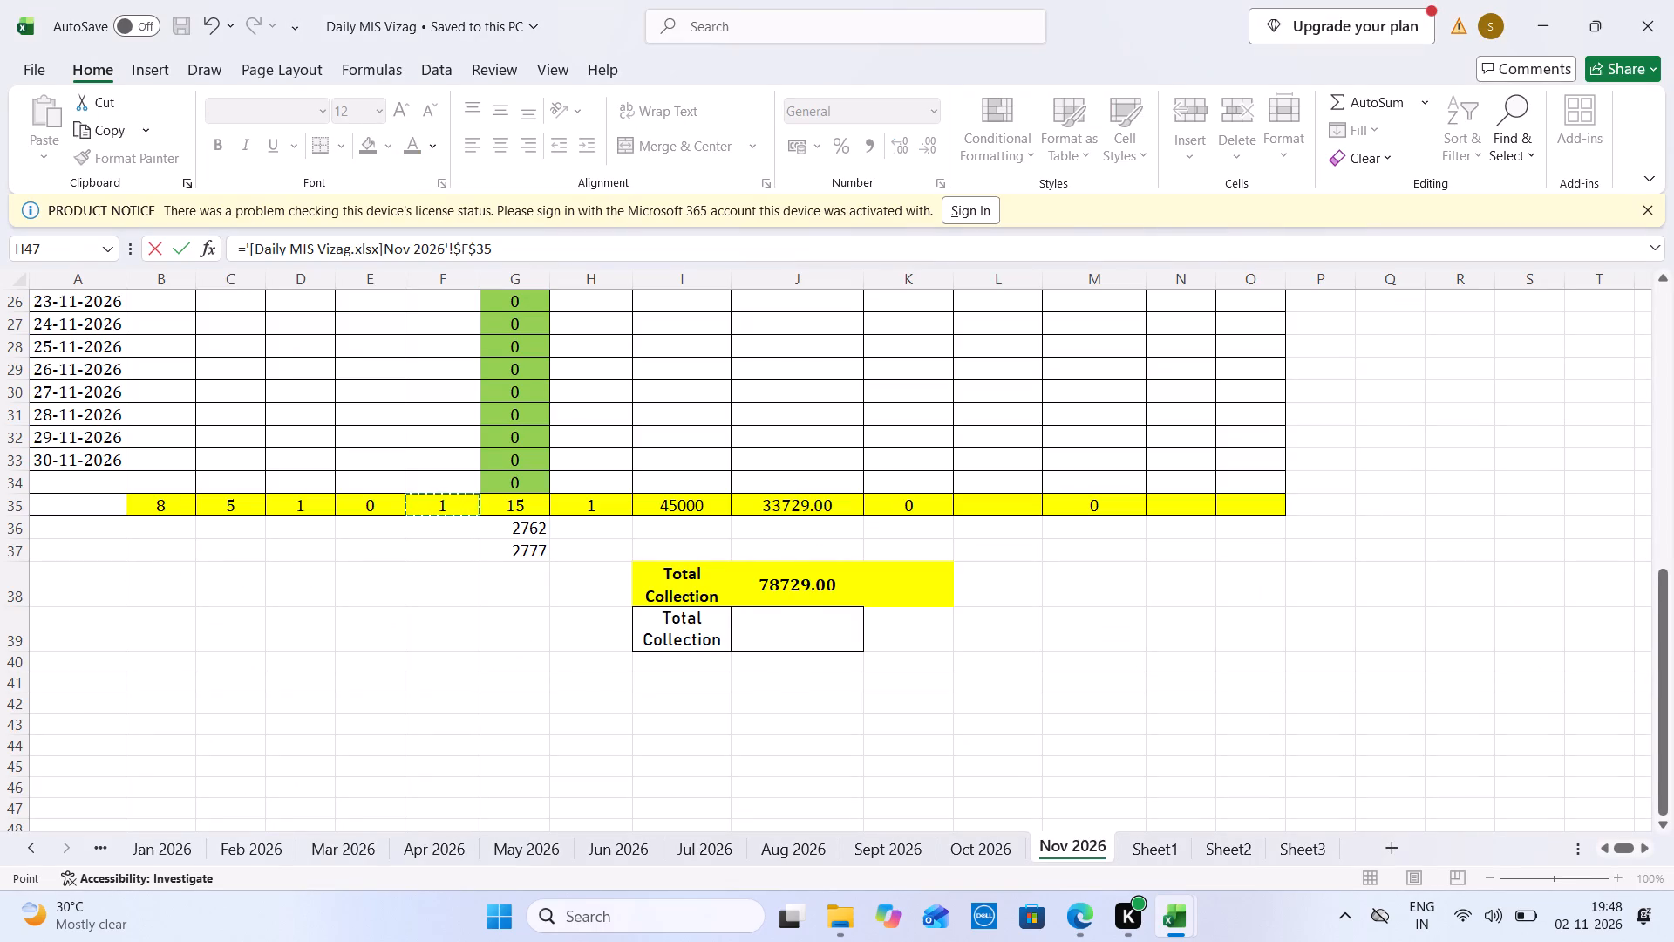
key(Return)
Link Vizag's 1 Nov to 2 Nov 2026 visits in D332 to total G35 on Daily MIS Vizag's Nov 2026 sheet.
click(441, 381)
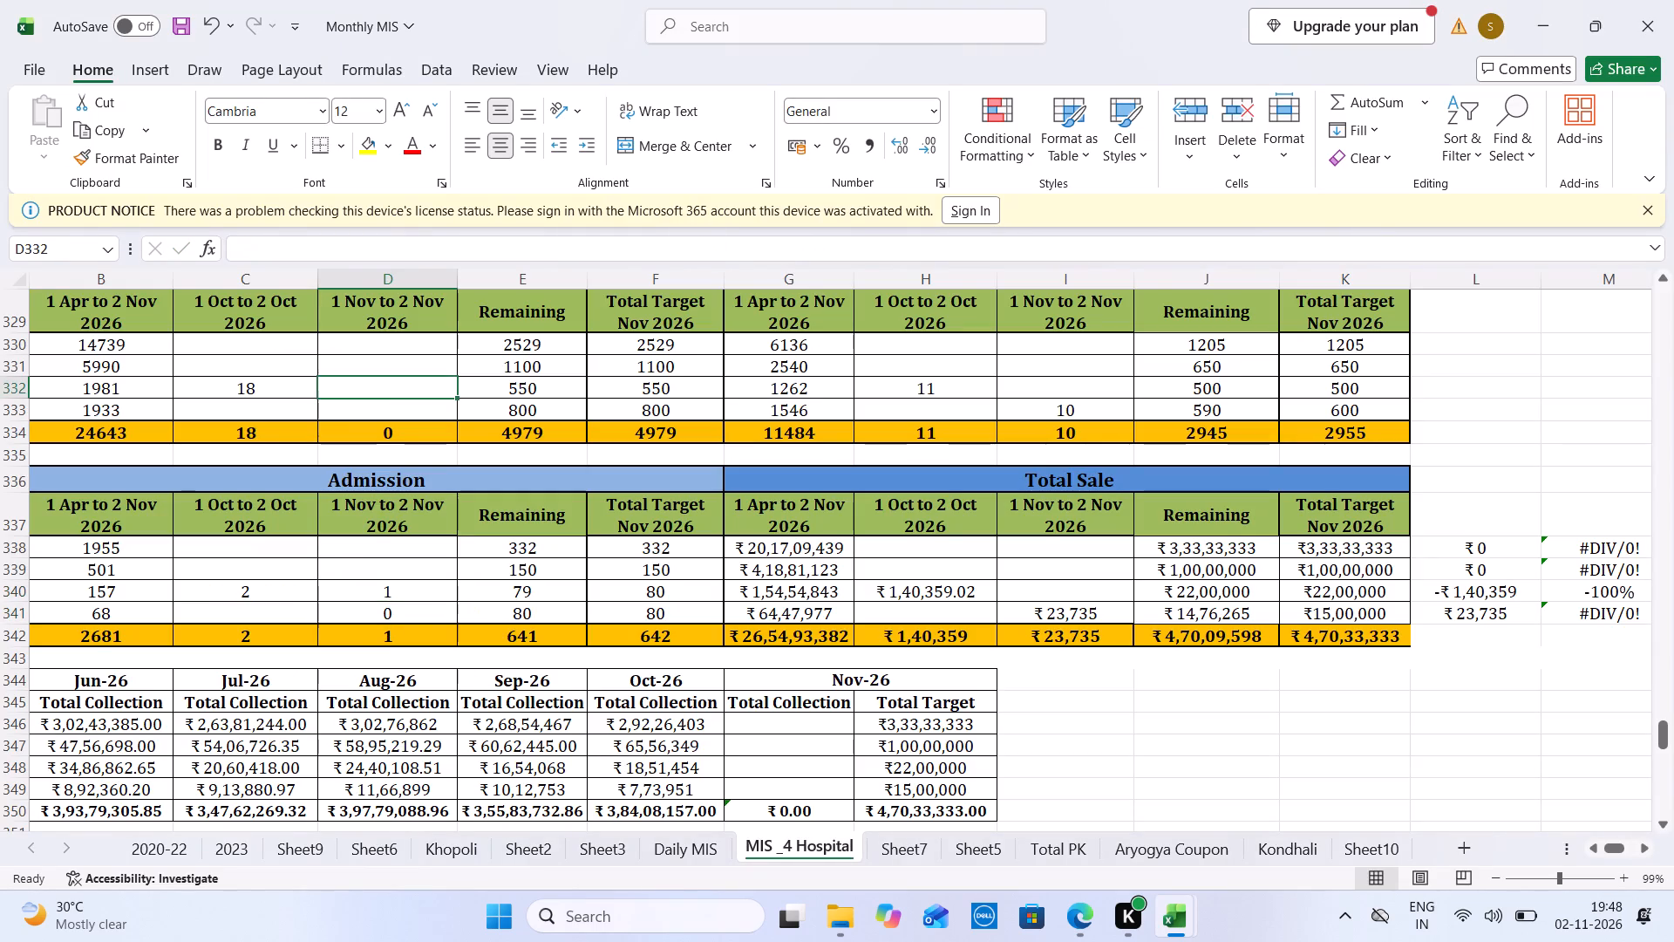
key(equal)
key(ctrl+Tab)
click(527, 498)
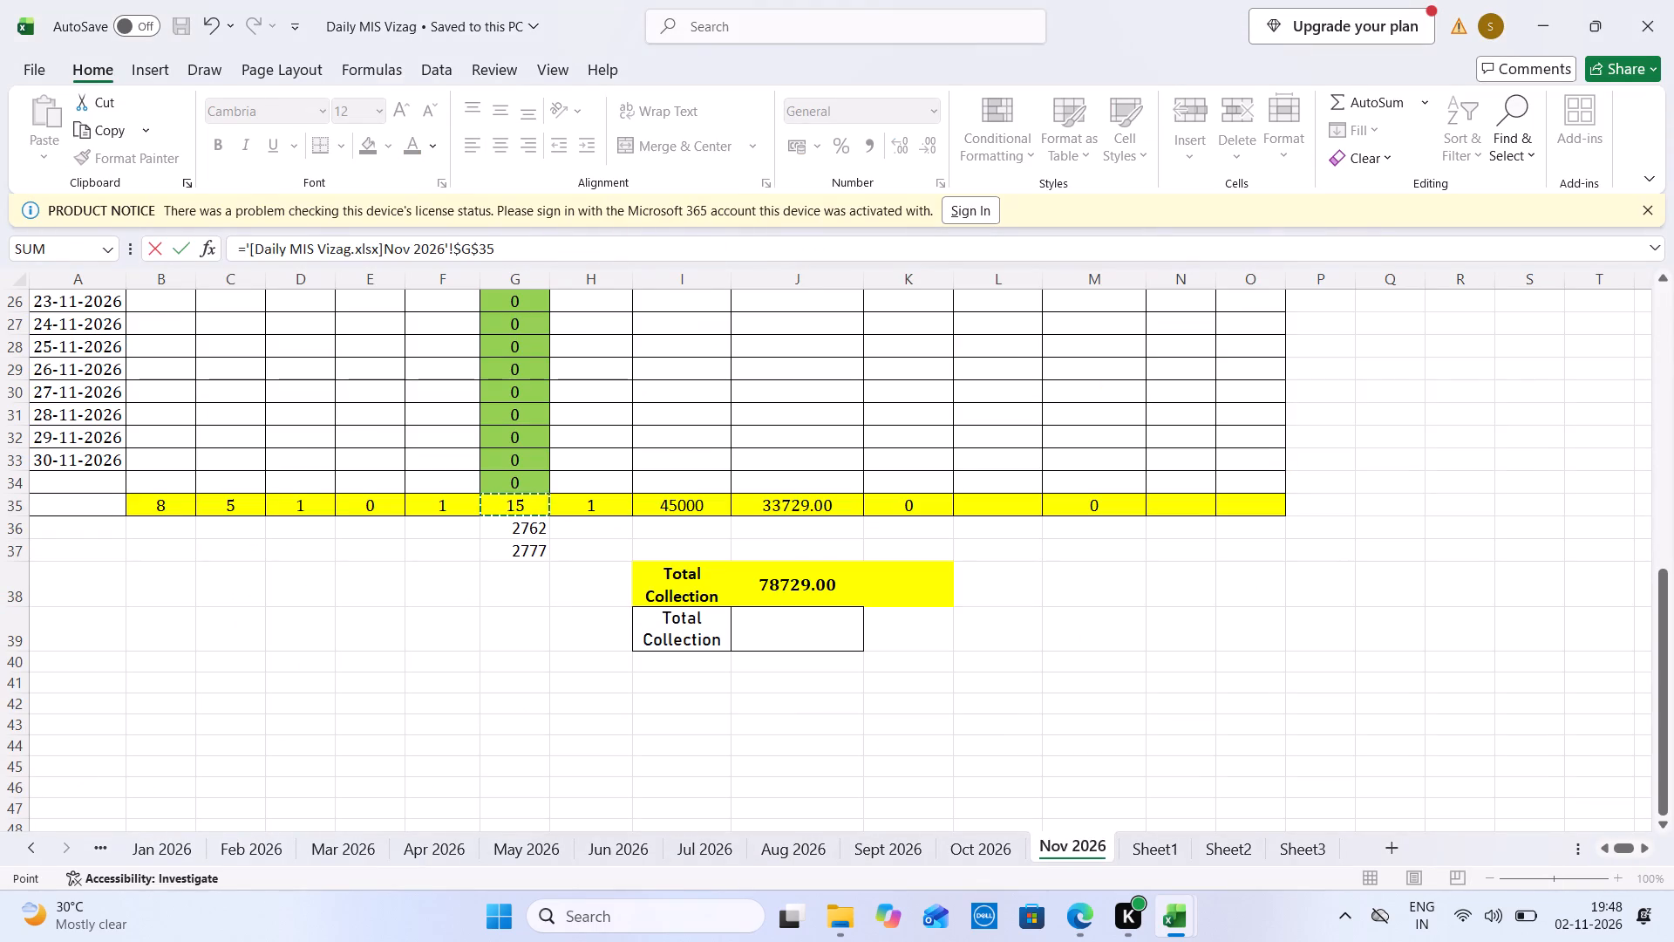
key(Return)
Link Vizag's 1 Nov to 2 Nov 2026 figure in I332 to total B35 on Daily MIS Vizag's Nov 2026 sheet.
click(1058, 388)
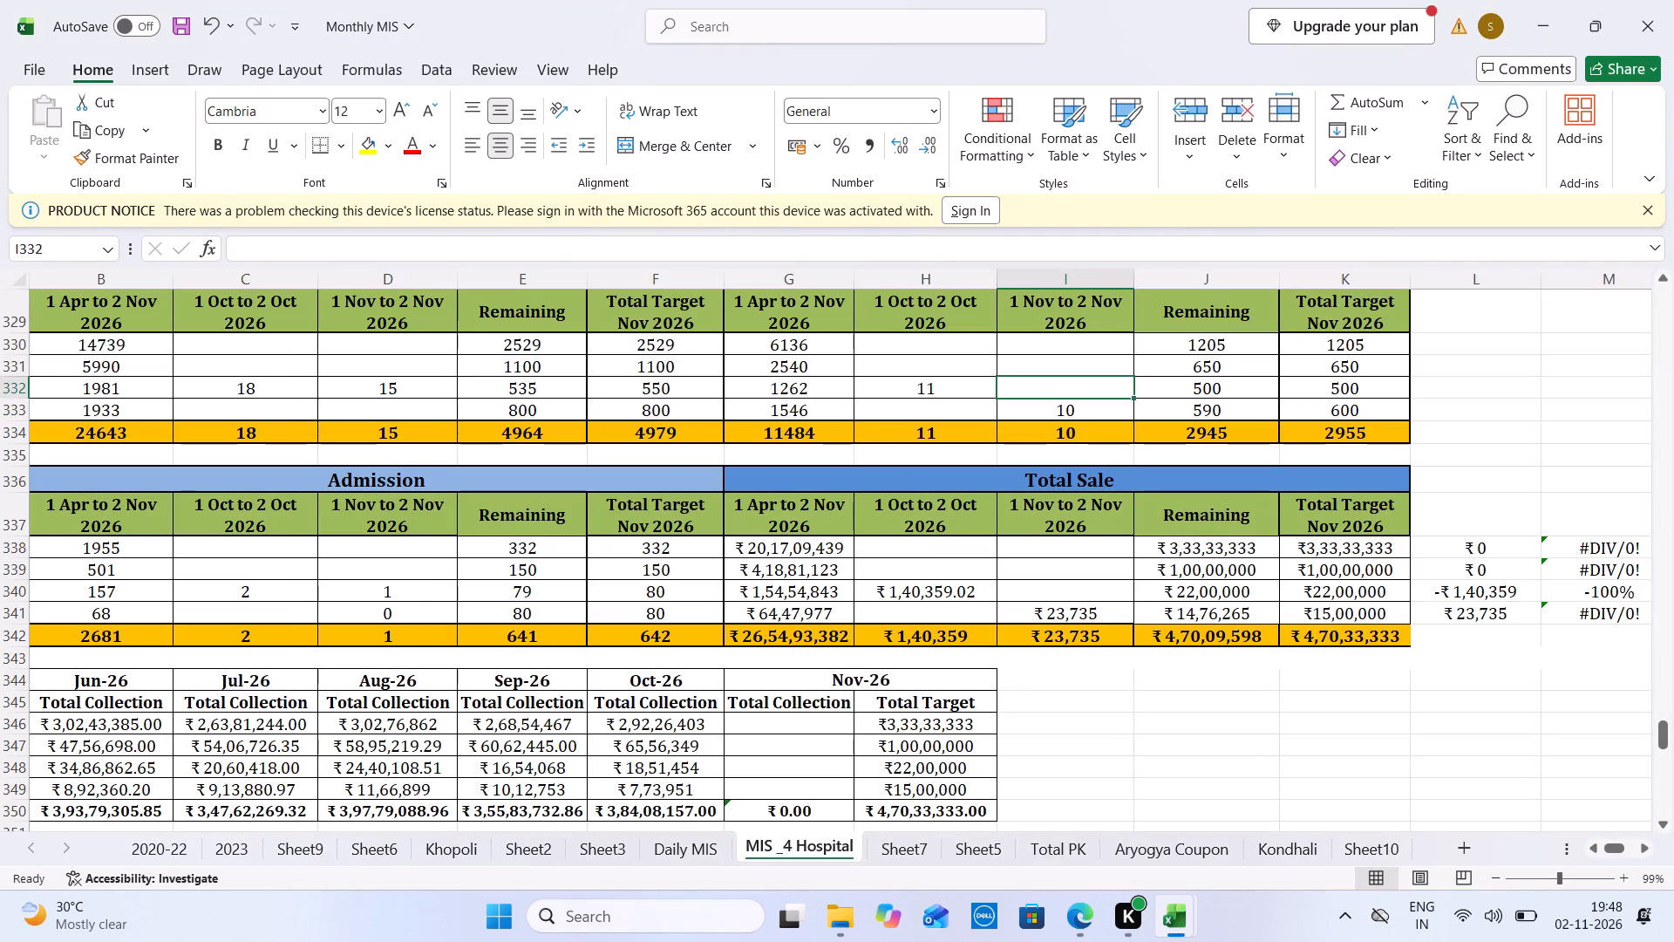
key(equal)
key(ctrl+Tab)
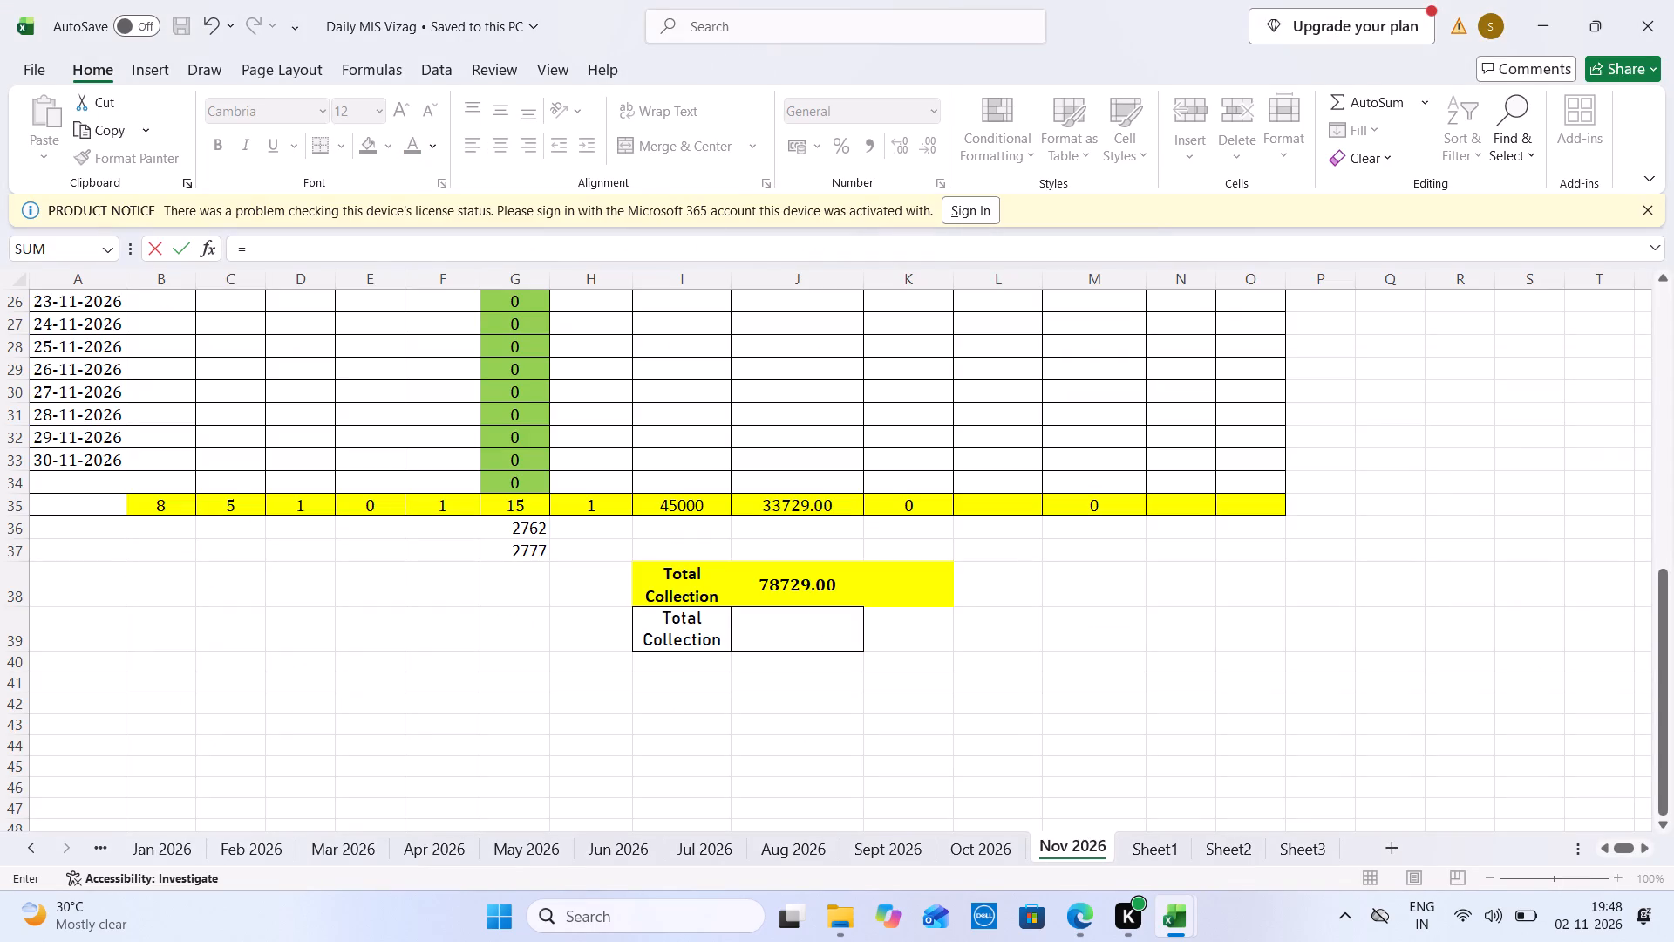
click(161, 509)
key(Return)
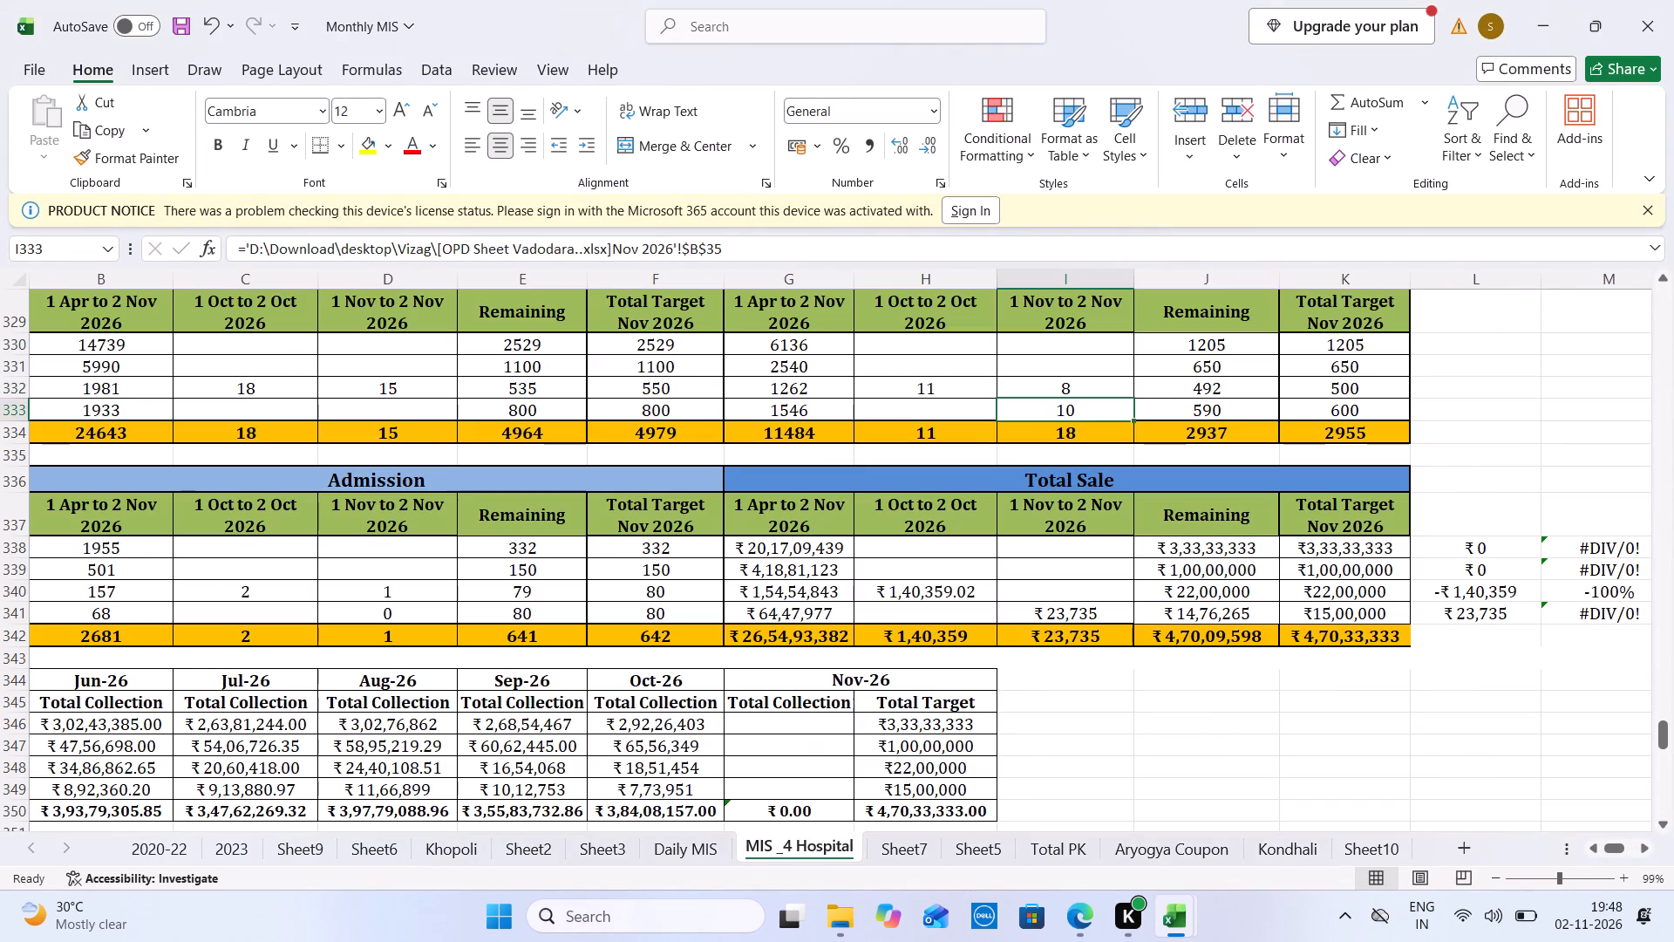
Link Vizag's 1 Nov to 2 Nov 2026 Total Sale in I340 to Total Collection J38 on Daily MIS Vizag's Nov 2026 sheet.
click(1040, 592)
key(equal)
key(ctrl+Tab)
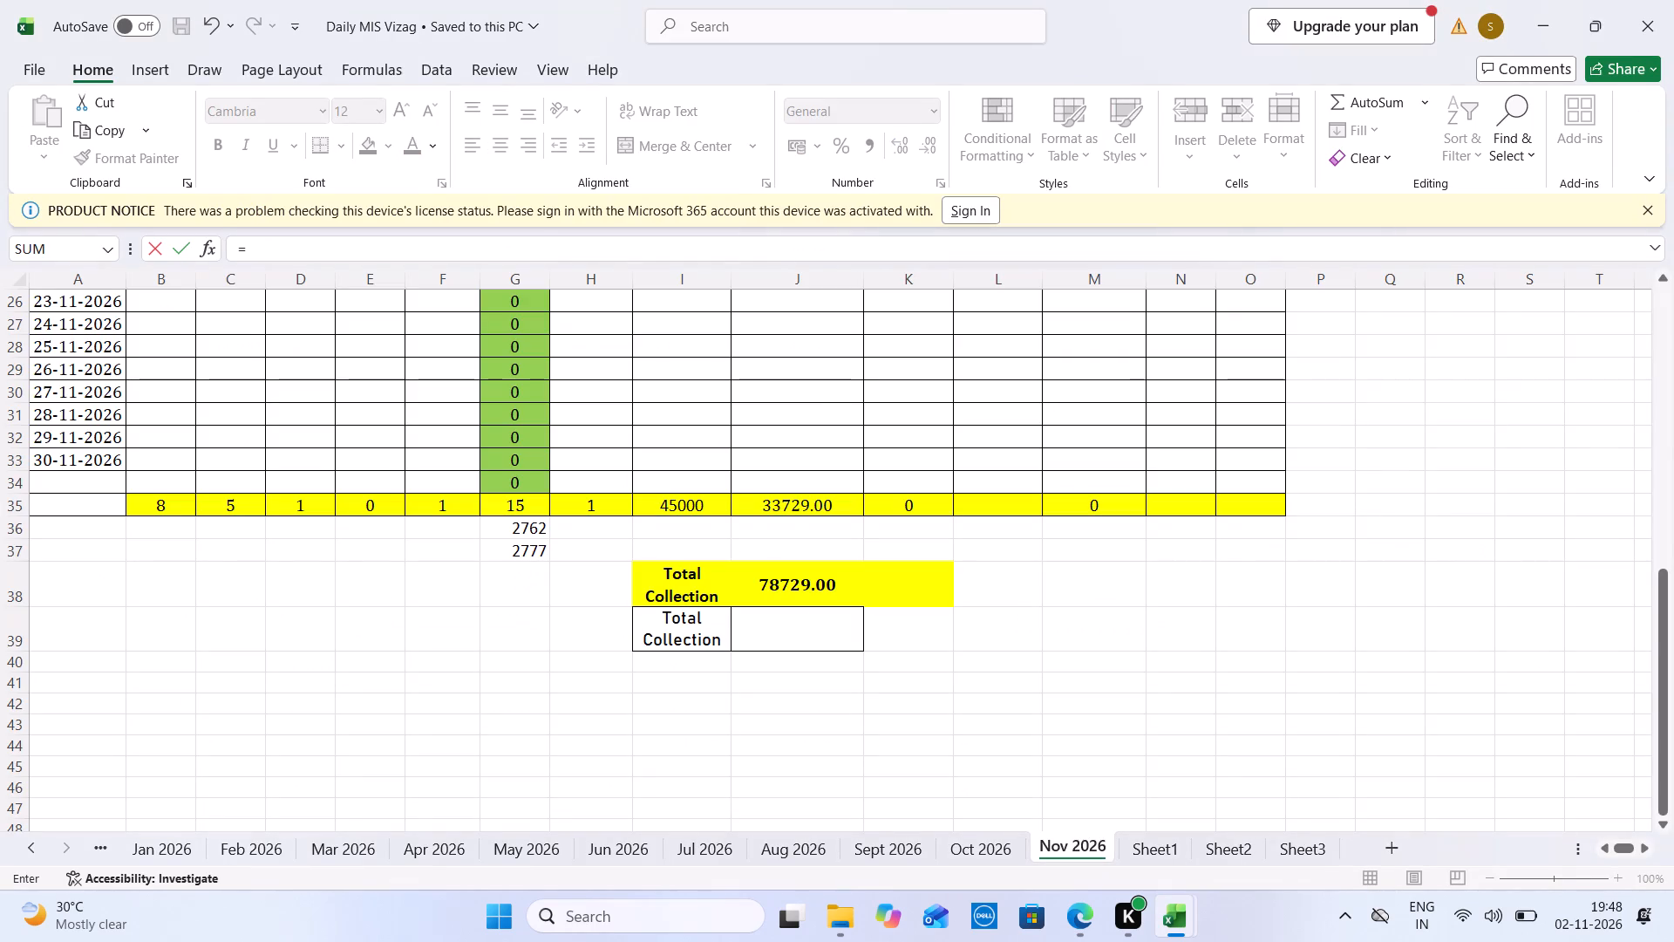
click(789, 580)
key(Return)
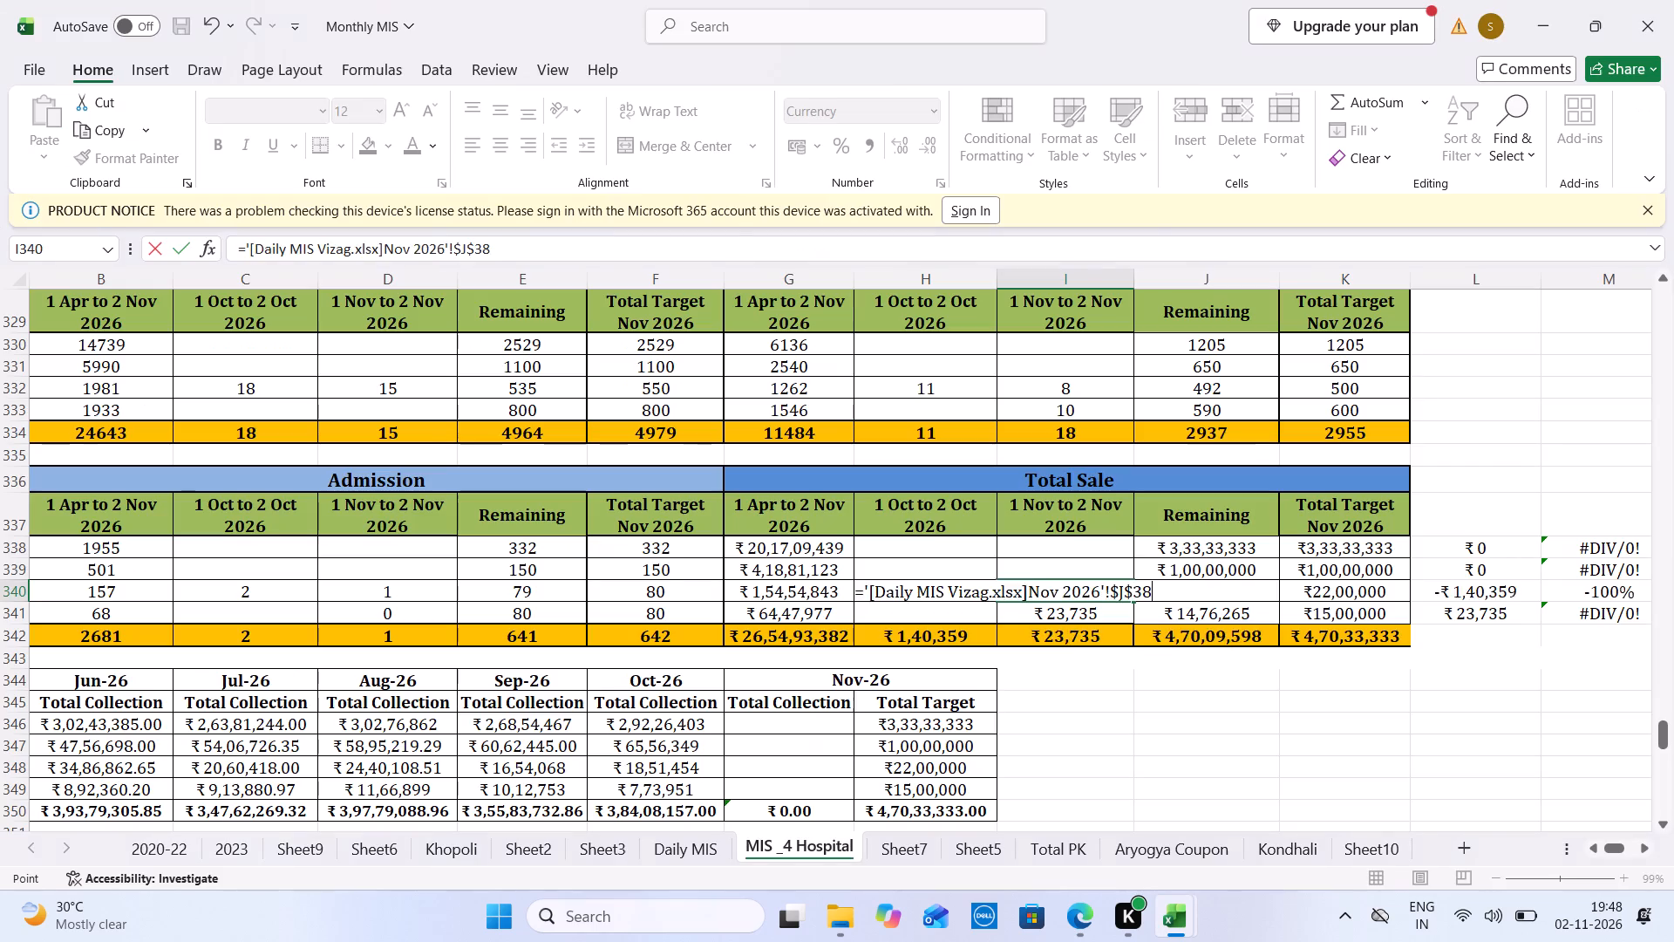
Enter 78729 as Vizag's Nov-26 Total Collection in G348 and save Monthly MIS.
click(826, 775)
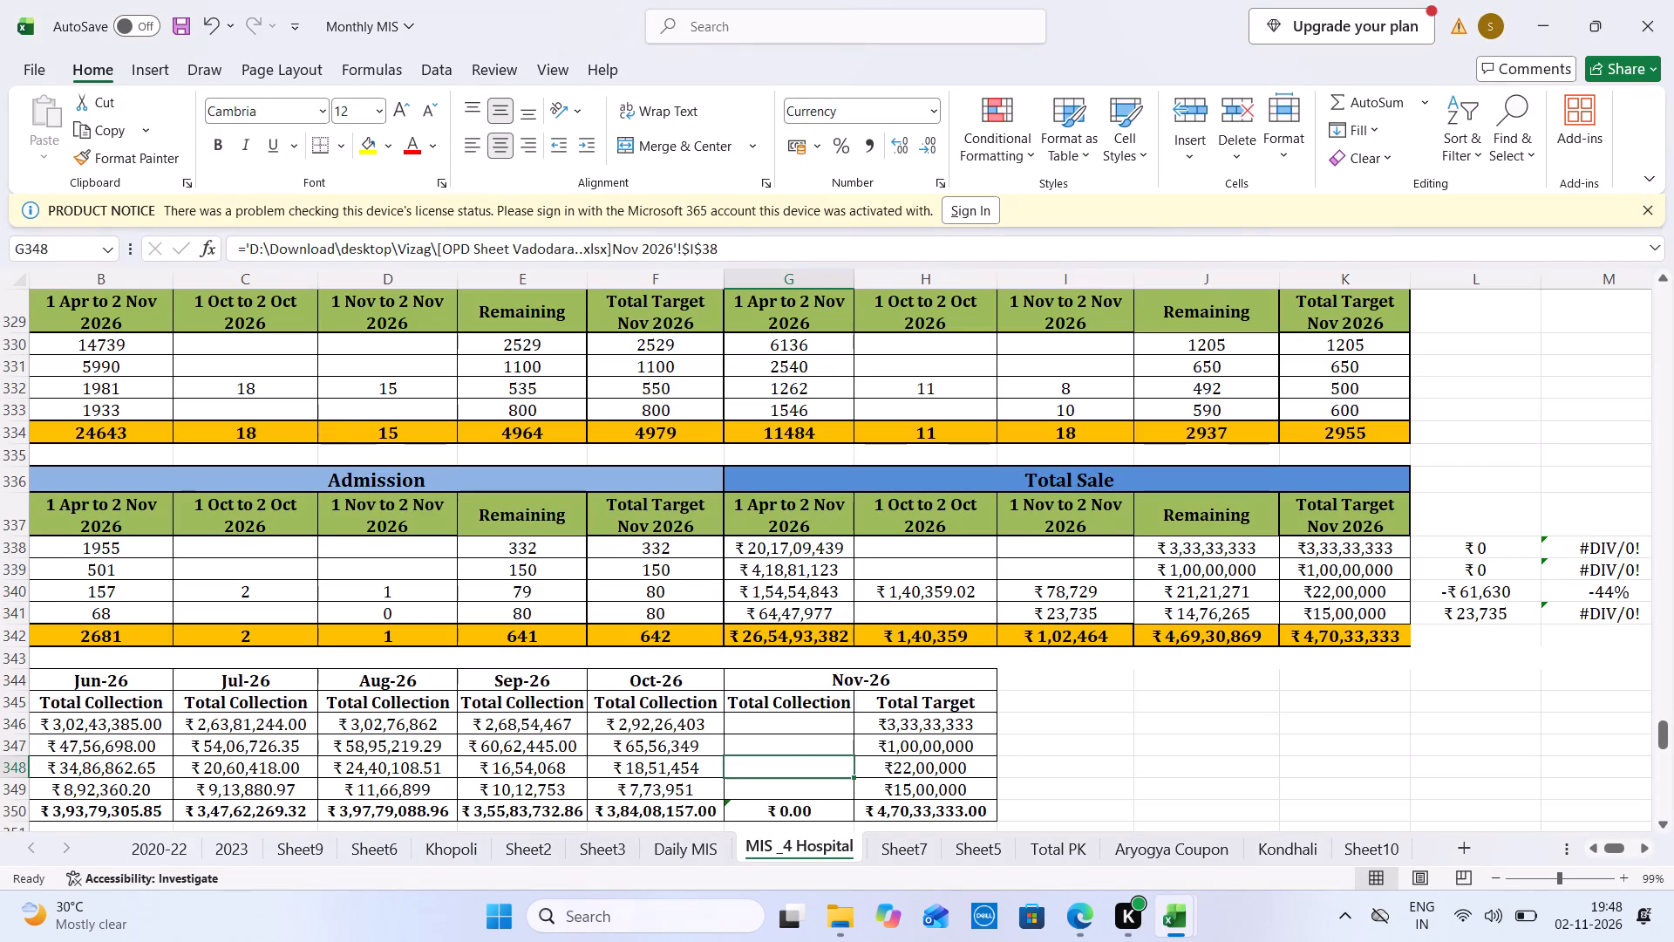
text(78729)
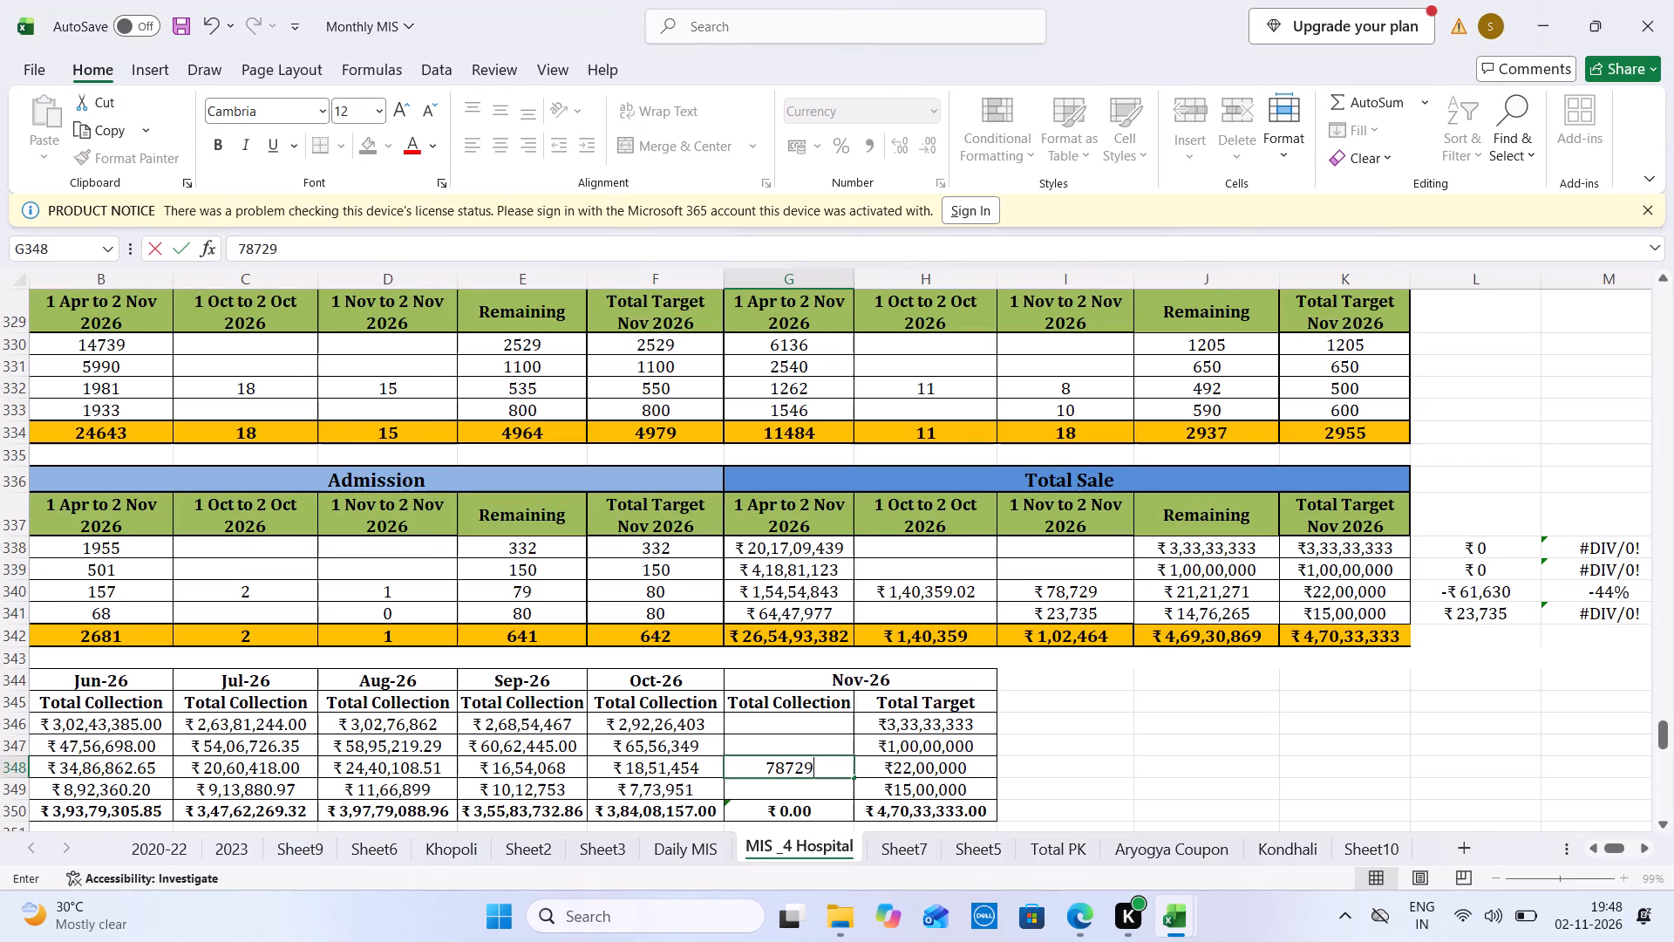
key(ctrl+s)
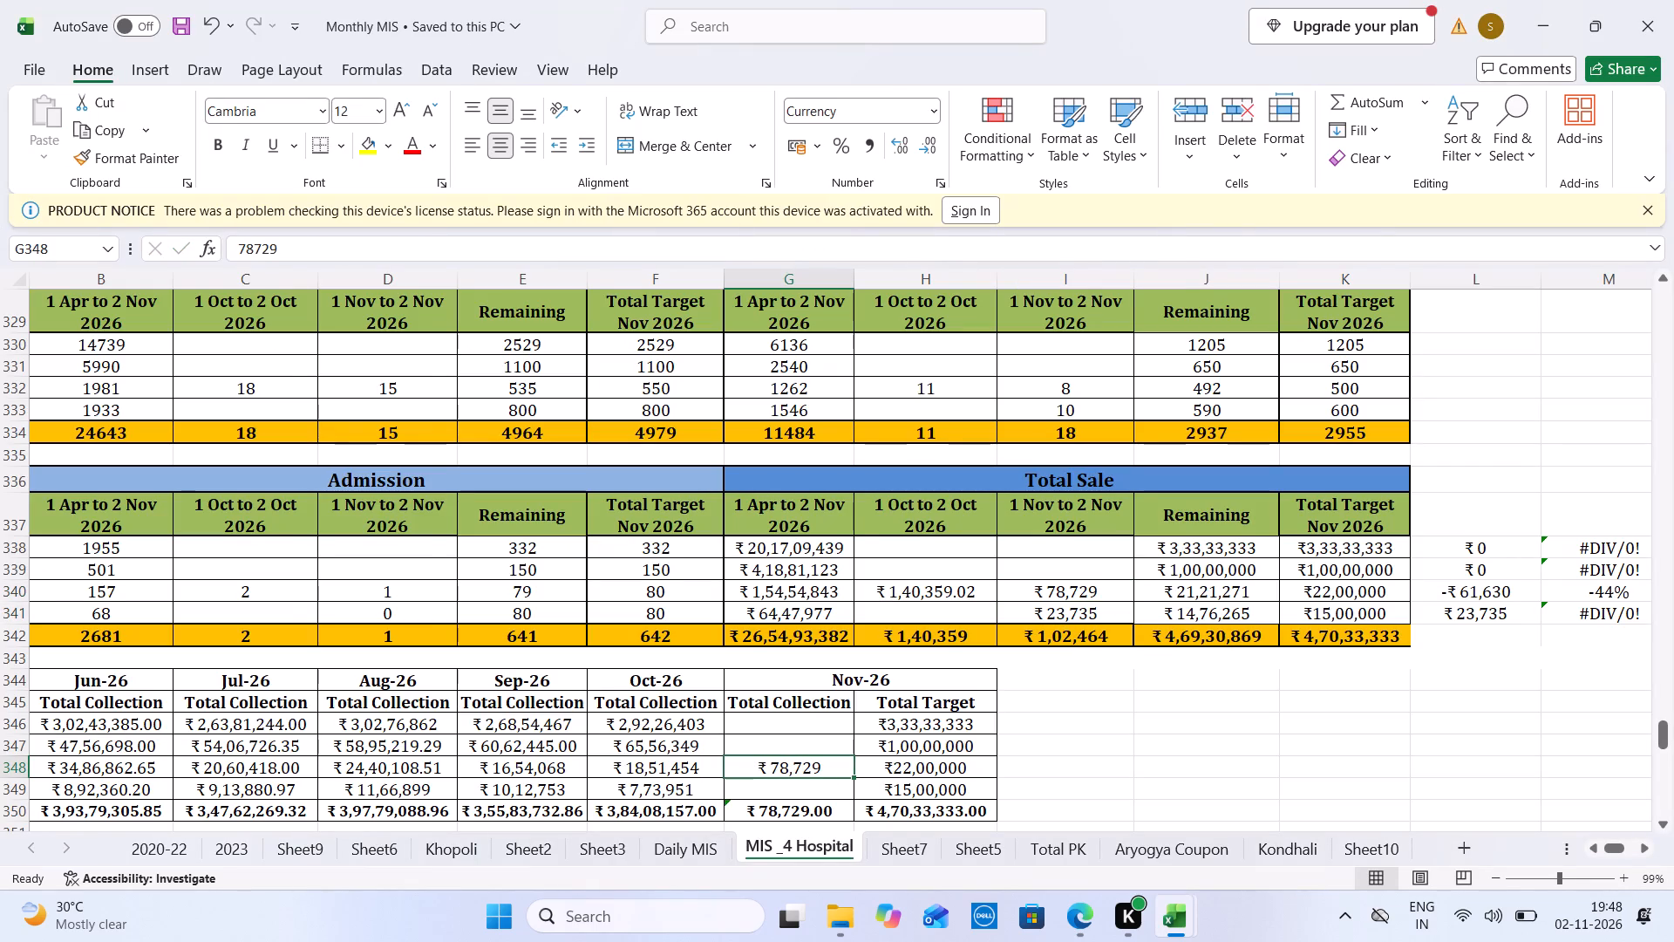
Look over the monthly collection, MTD budget and admission tables below the Total Sale section.
key(Down)
key(Down)
key(Down)
key(Down)
key(Down)
key(Down)
key(Down)
key(Down)
key(Down)
key(Down)
key(Down)
key(Down)
key(Down)
key(Down)
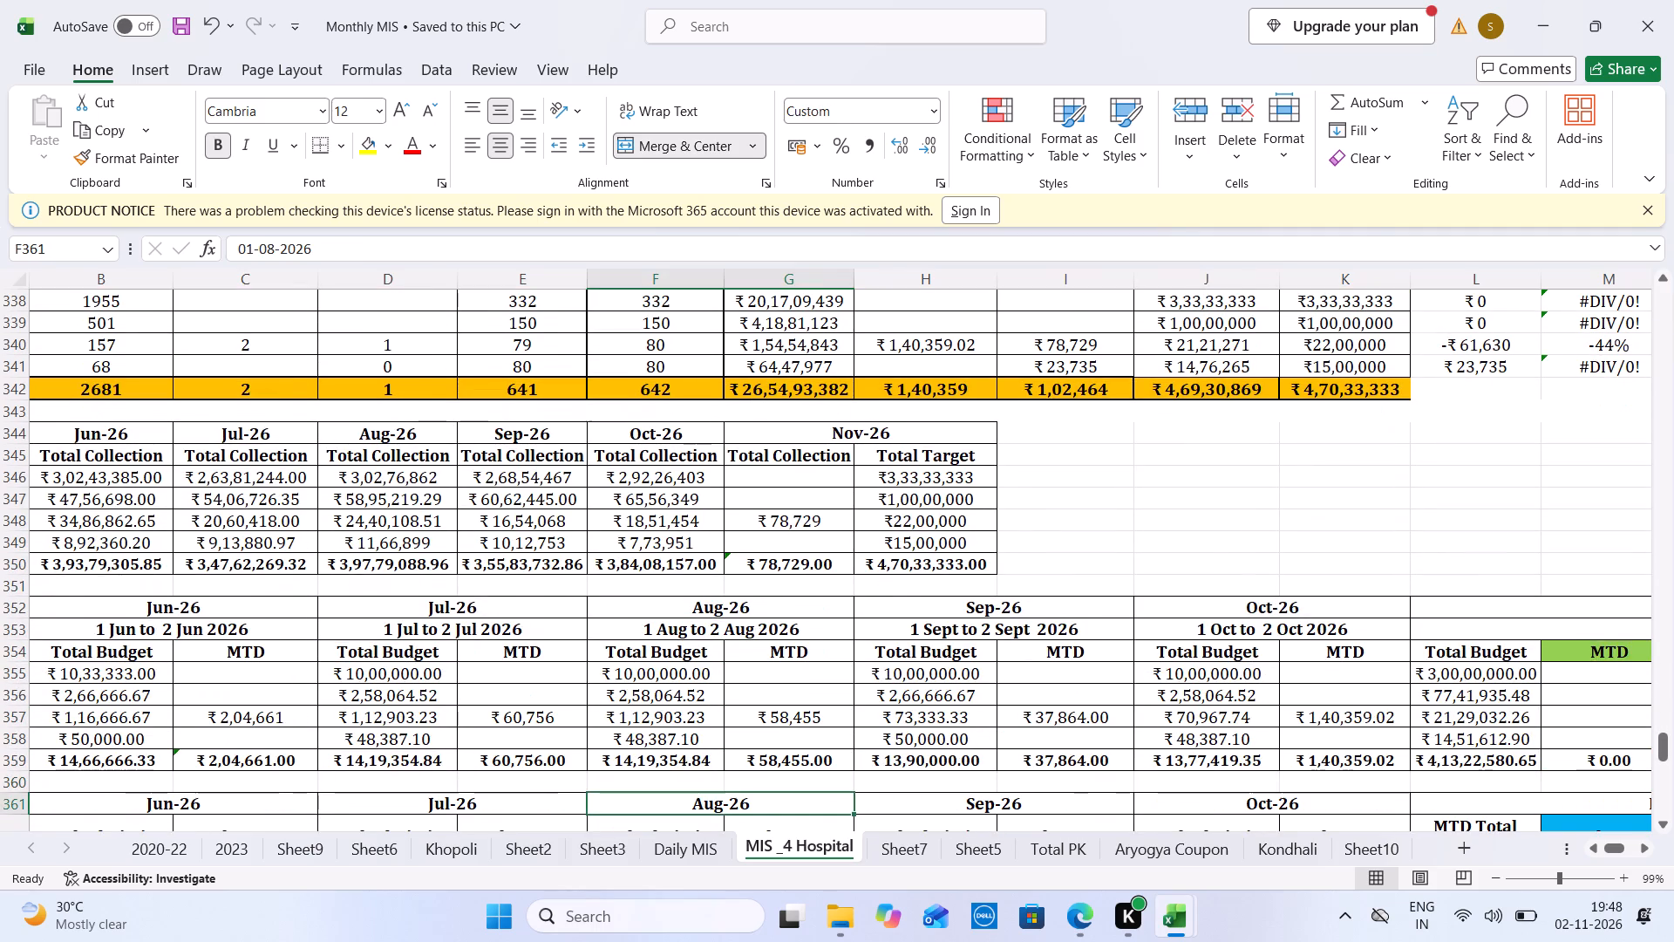
key(Up)
key(Up)
key(Up)
key(Up)
key(Up)
key(Up)
key(Up)
key(Up)
key(Up)
key(Up)
key(Up)
key(Up)
key(Up)
key(Up)
key(Up)
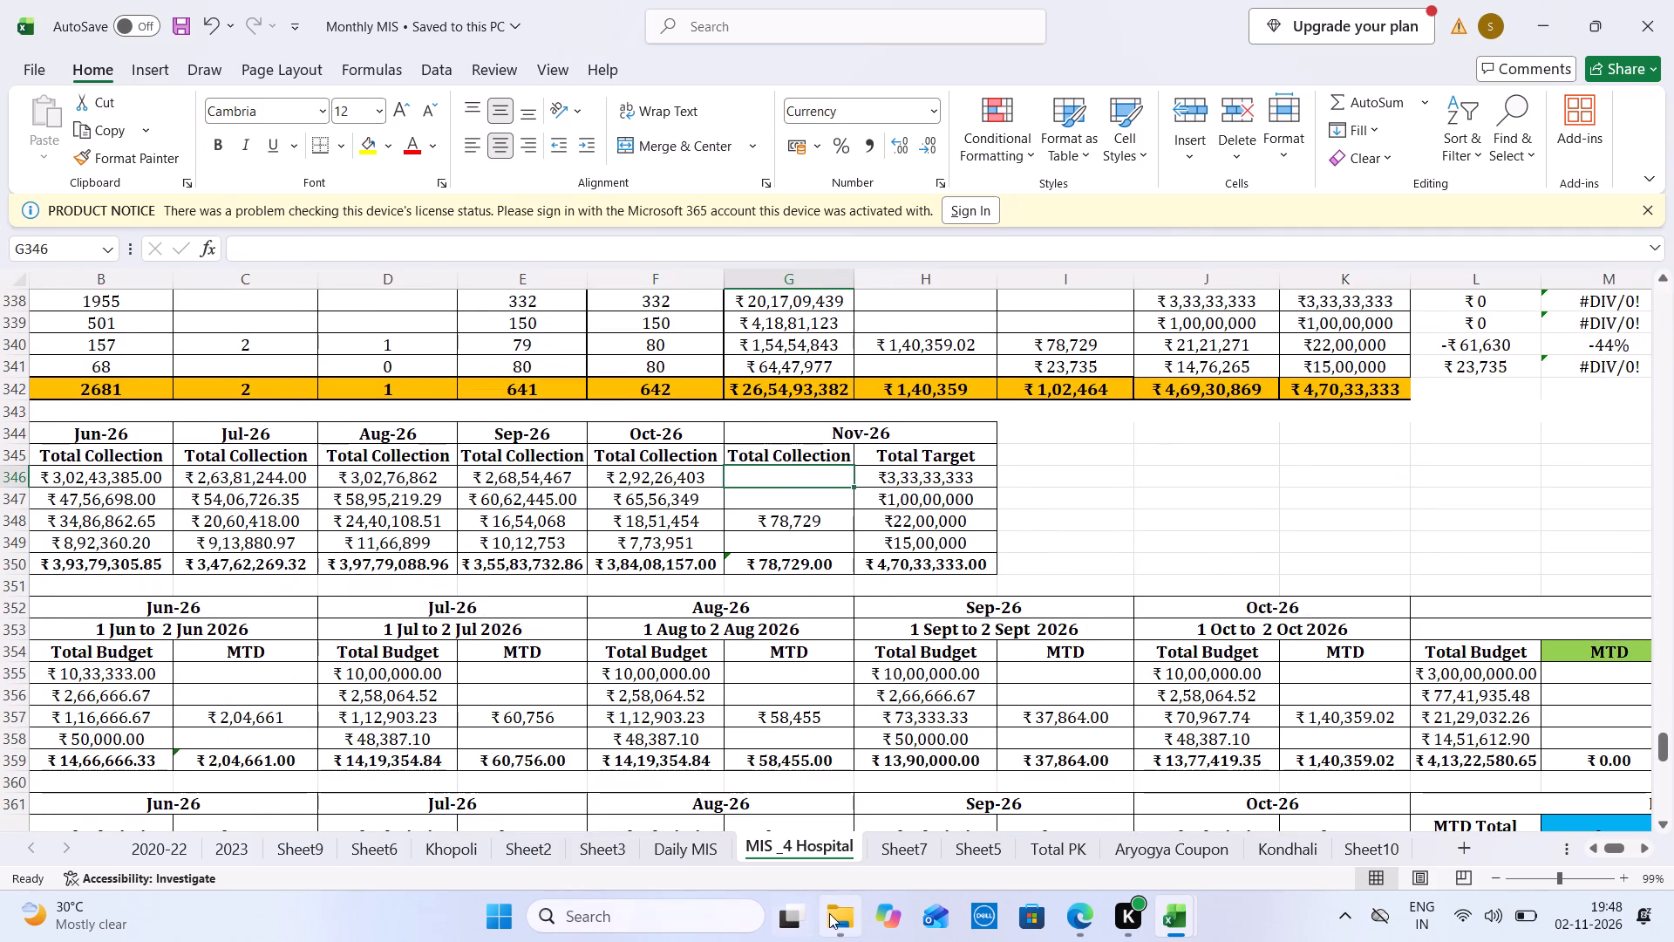
Open the OPD + Admission workbook from the Review folder to check its Vizag sheet, and close it again.
click(829, 913)
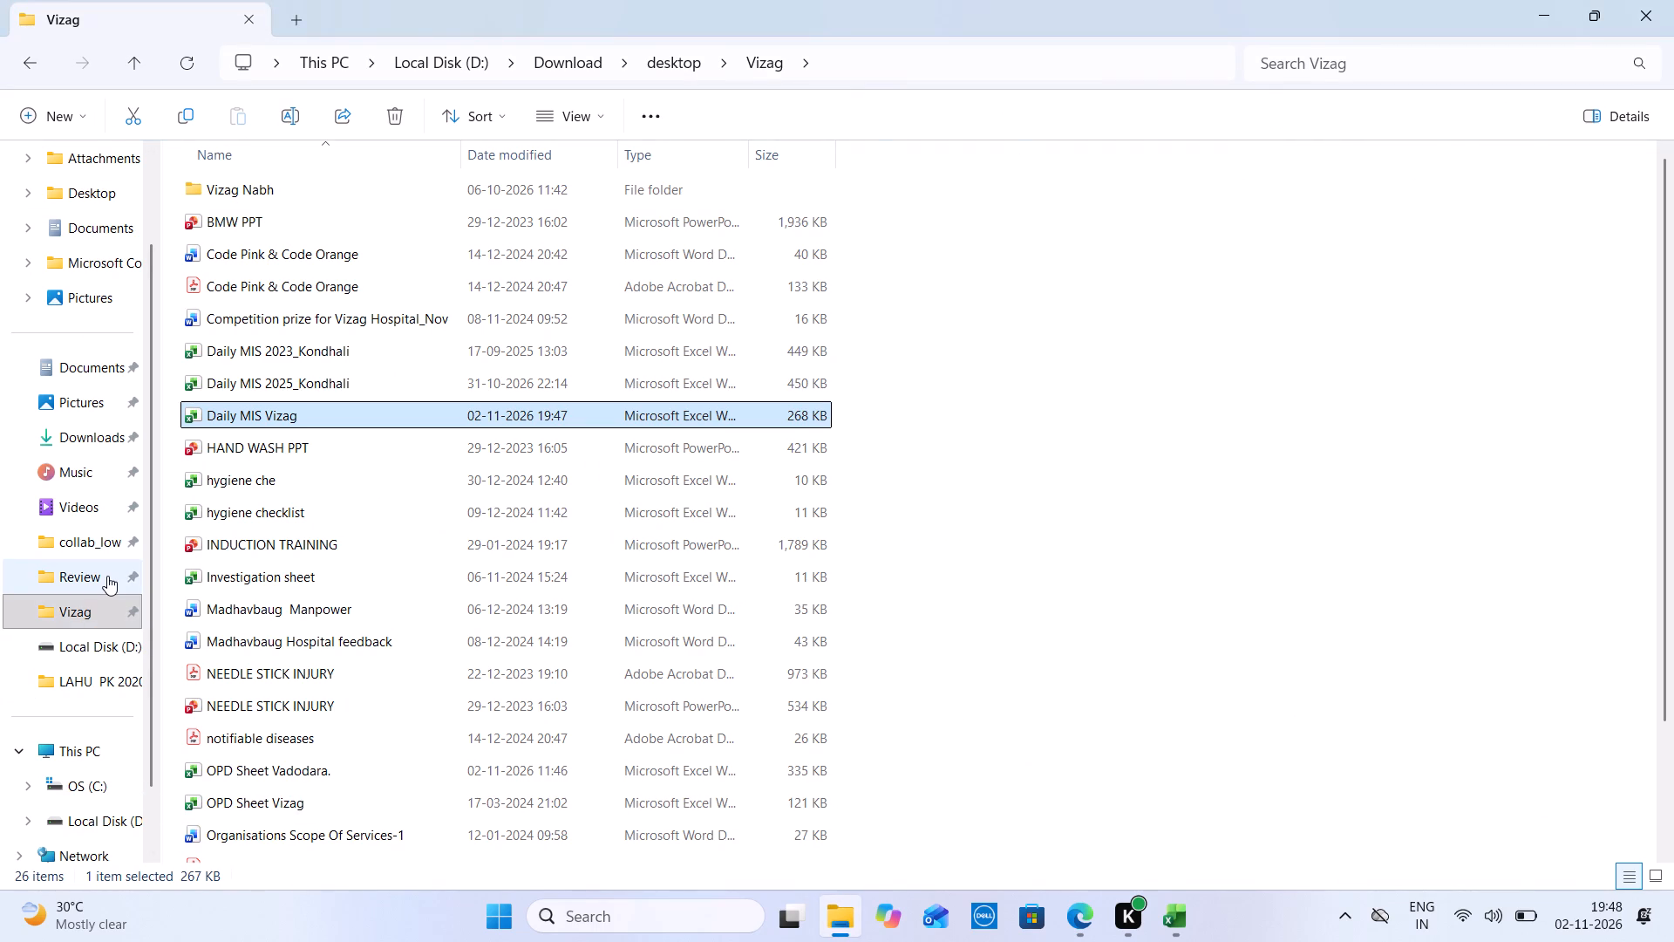
click(107, 576)
double_click(459, 769)
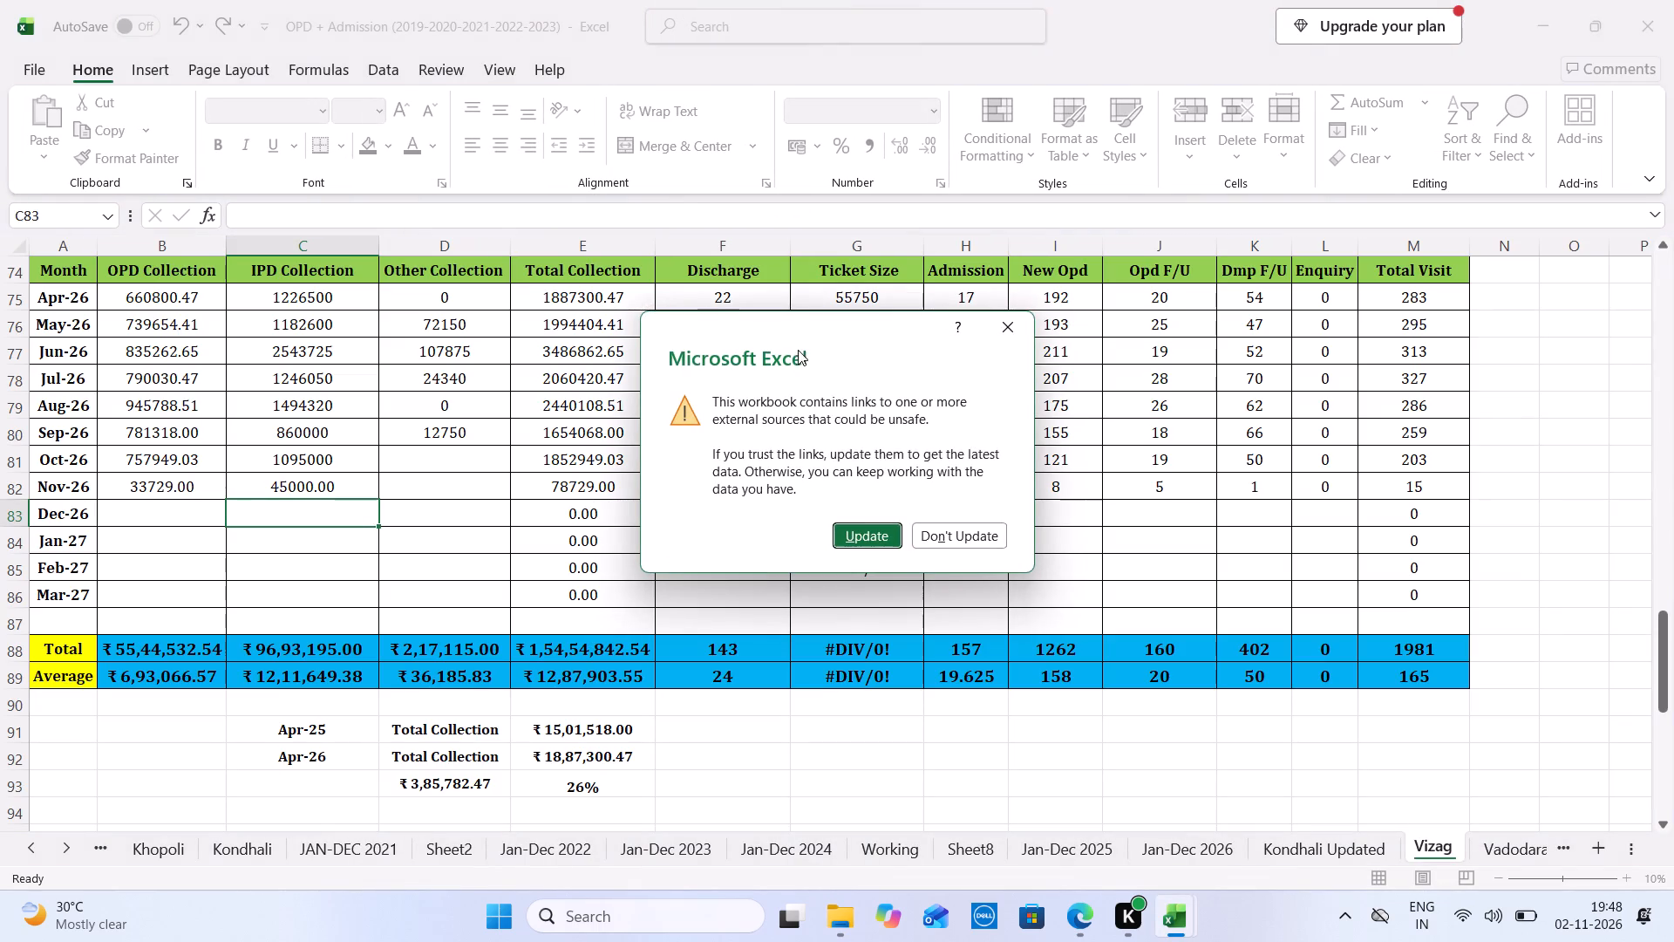
click(1014, 325)
click(1673, 0)
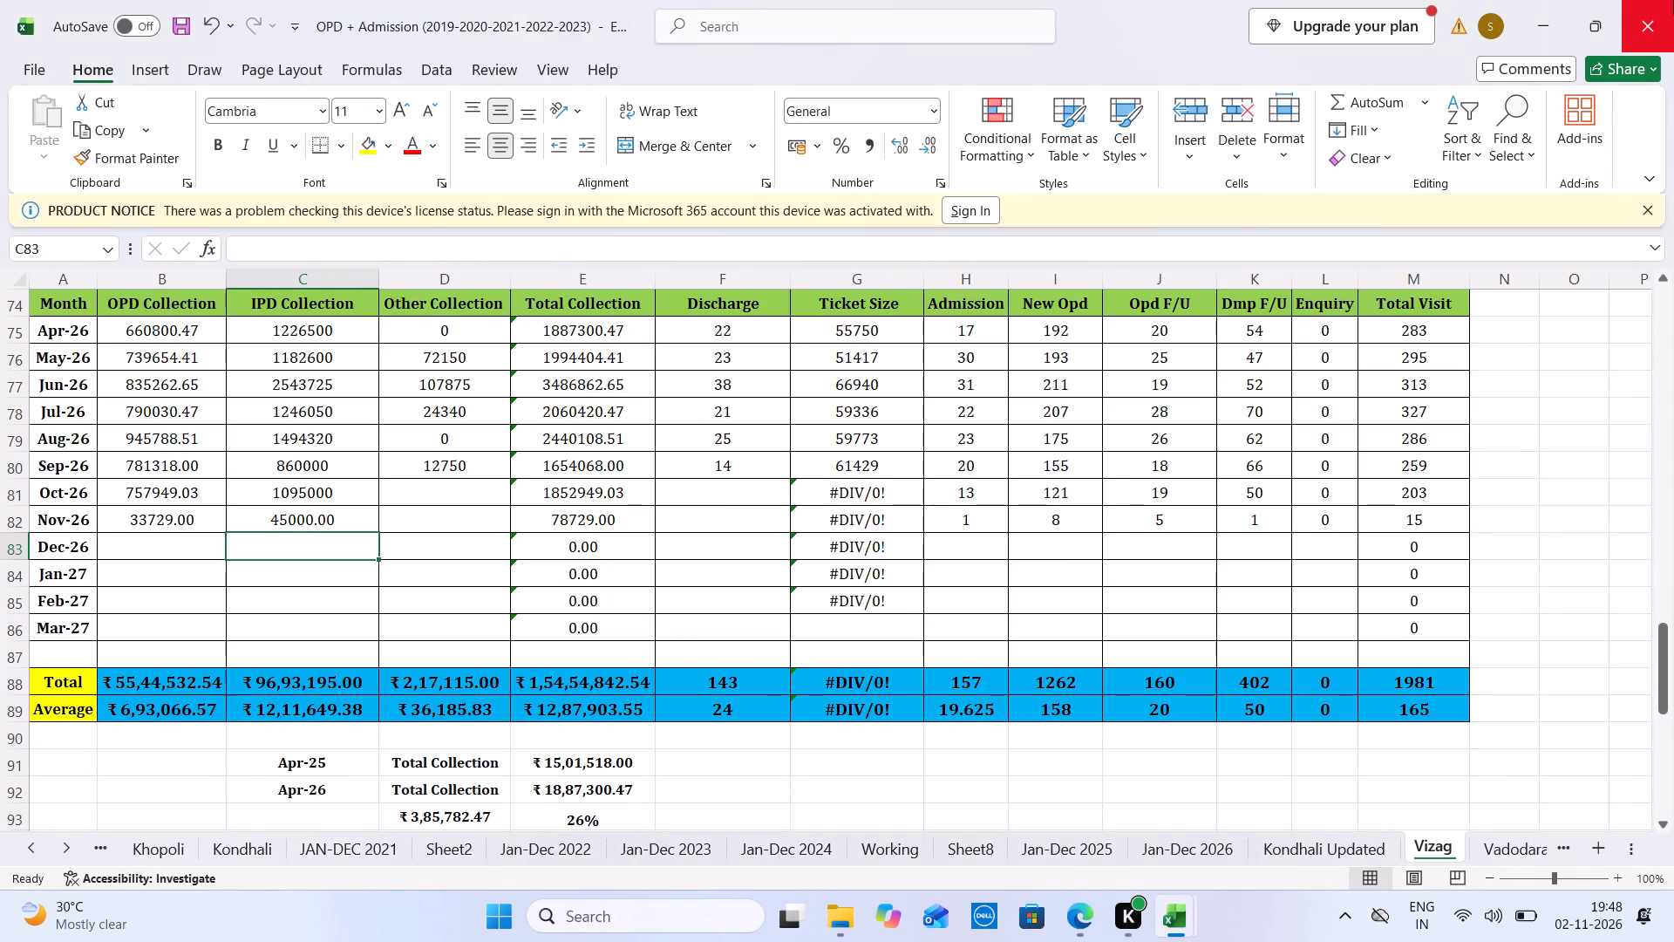
click(814, 606)
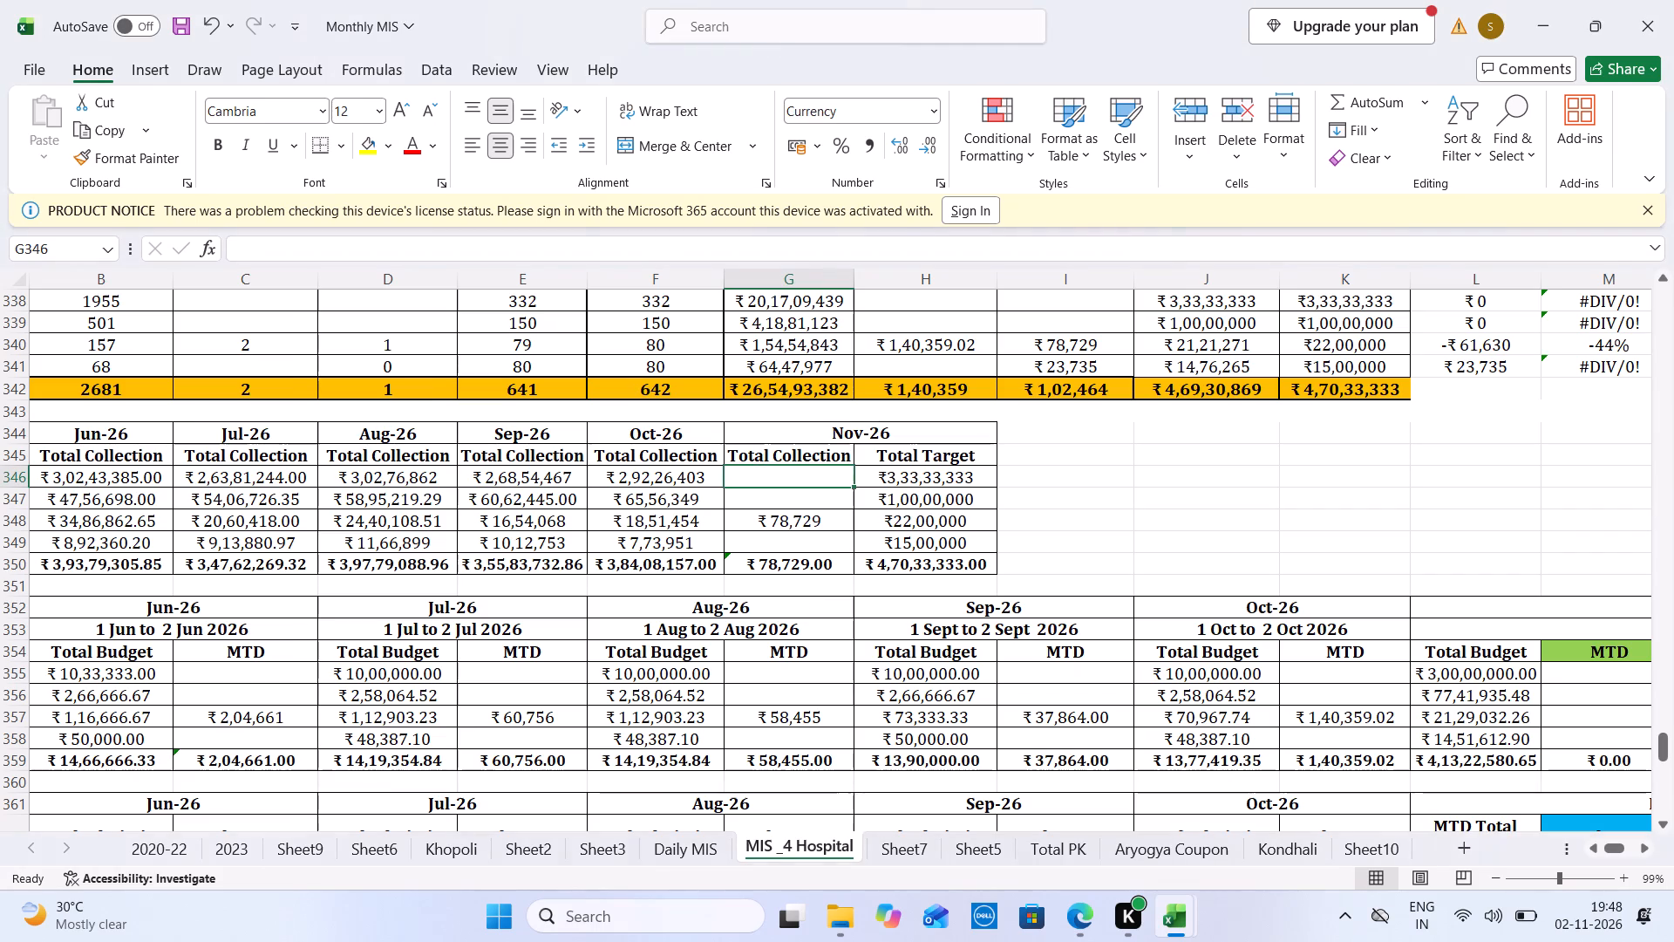
Set the first two Jun-26 Total Budgets to two days: =1033333*2 in B355 and =8000000/30*2 in B356.
key(Down)
key(Down)
key(Down)
key(Down)
key(Down)
key(Down)
key(Down)
key(Down)
key(Down)
key(Down)
key(Down)
key(Down)
key(Down)
key(Down)
key(Down)
key(Down)
key(Down)
key(Down)
key(Down)
key(Down)
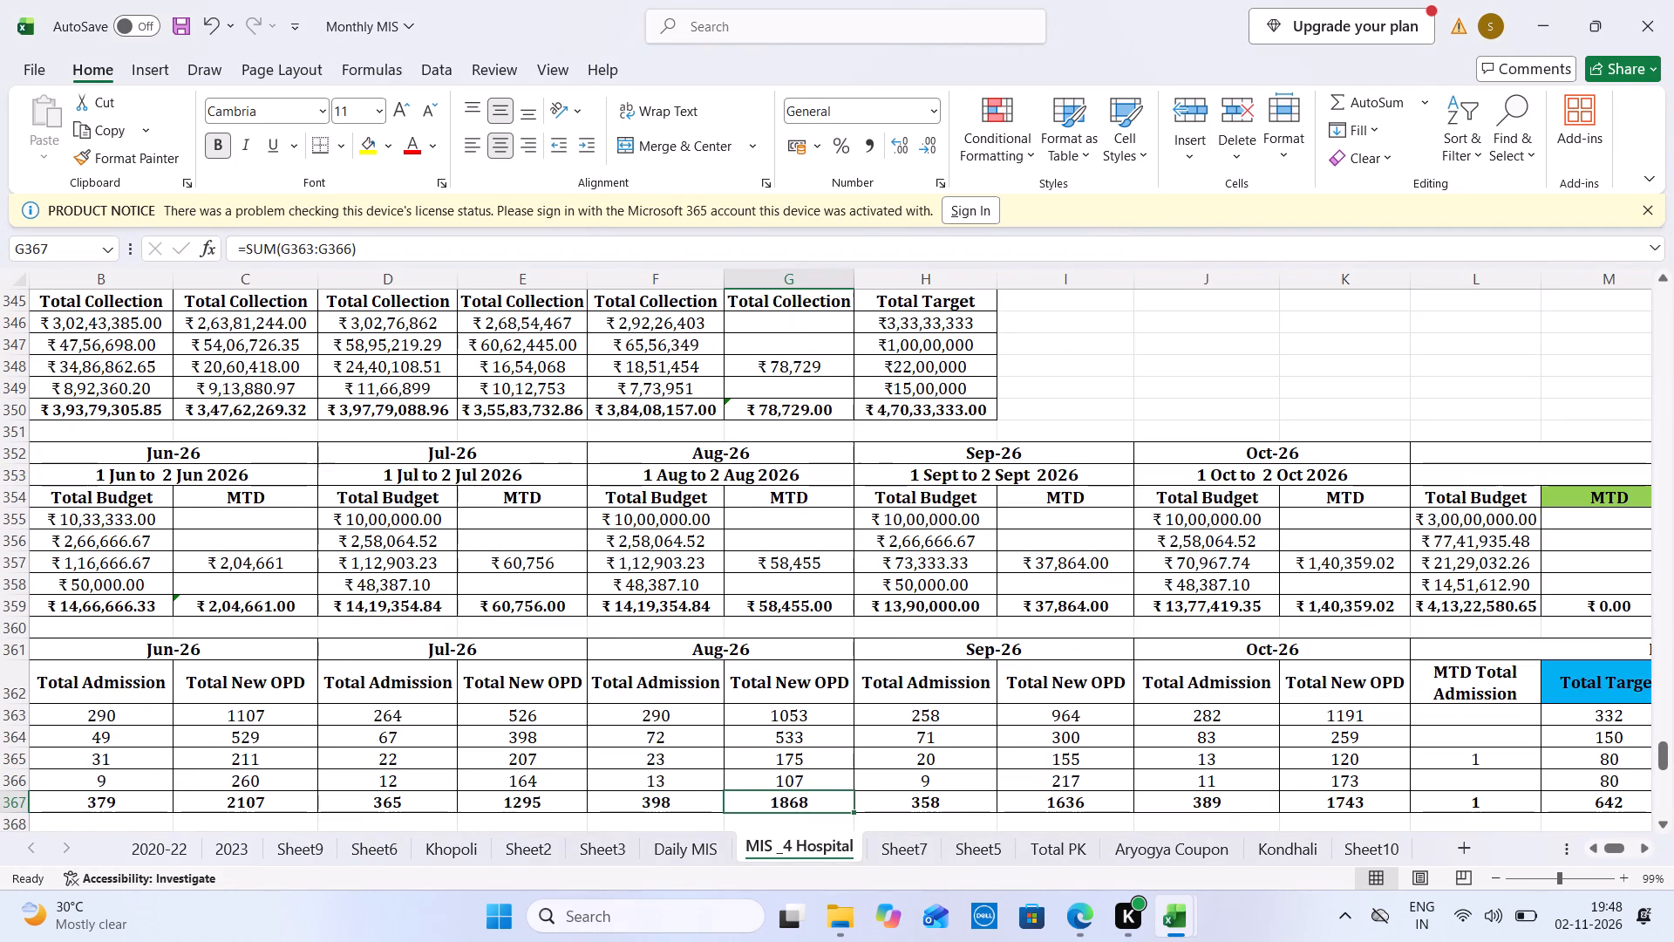
click(139, 519)
click(385, 242)
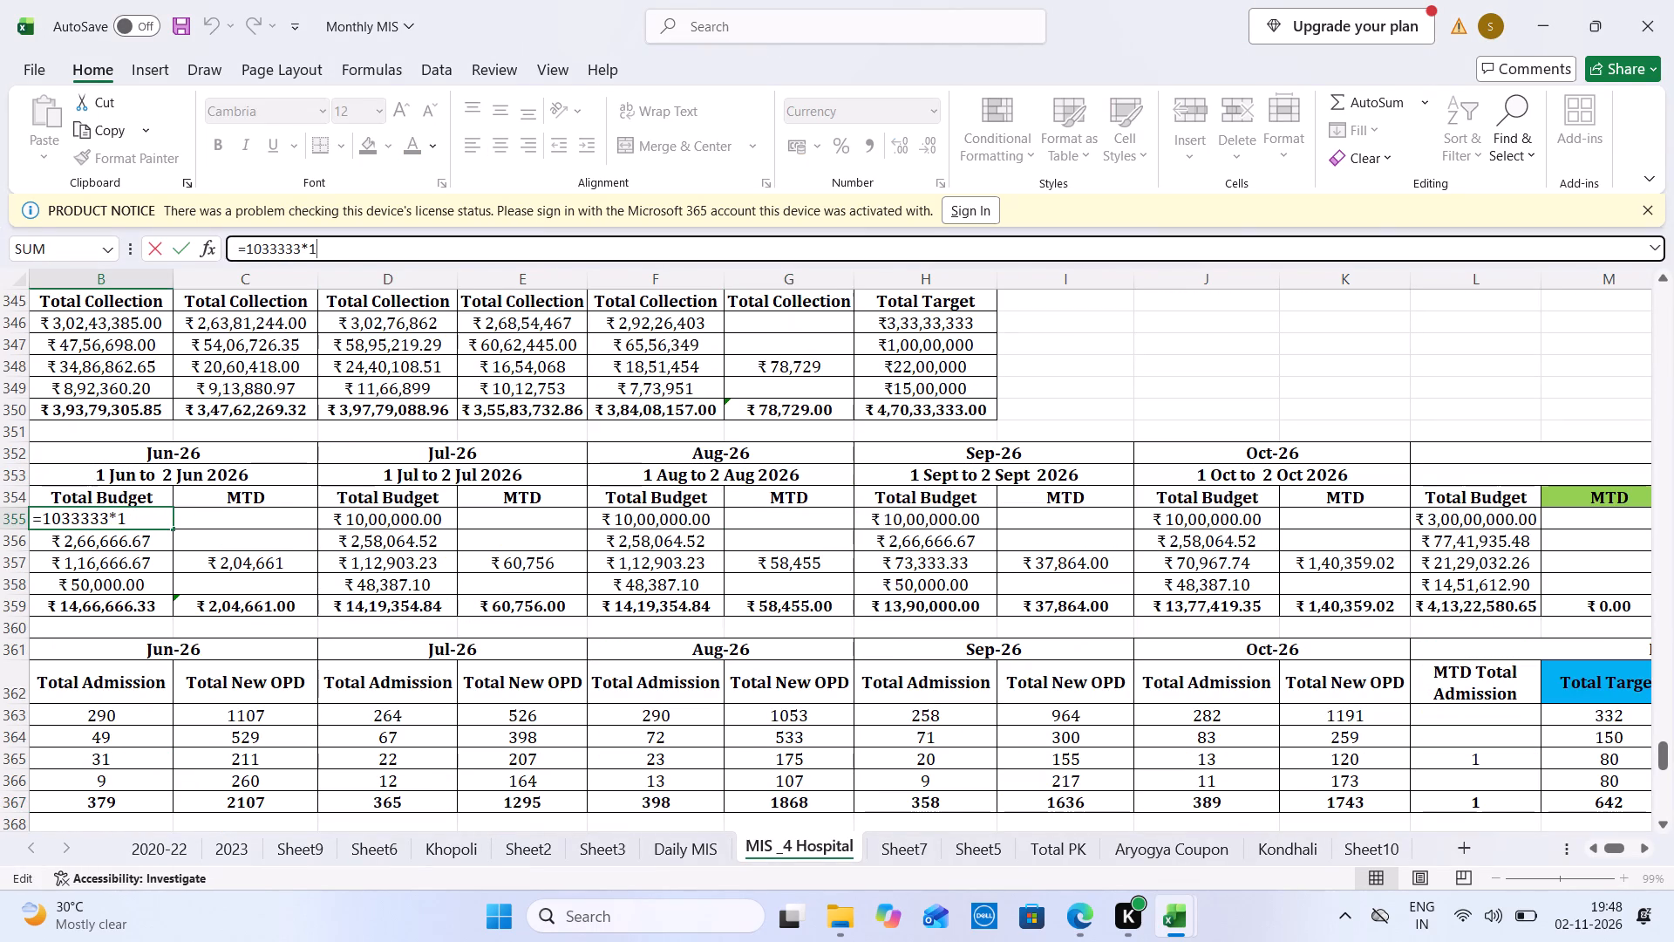
key(BackSpace)
key(2)
key(Tab)
key(Down)
key(Left)
click(385, 242)
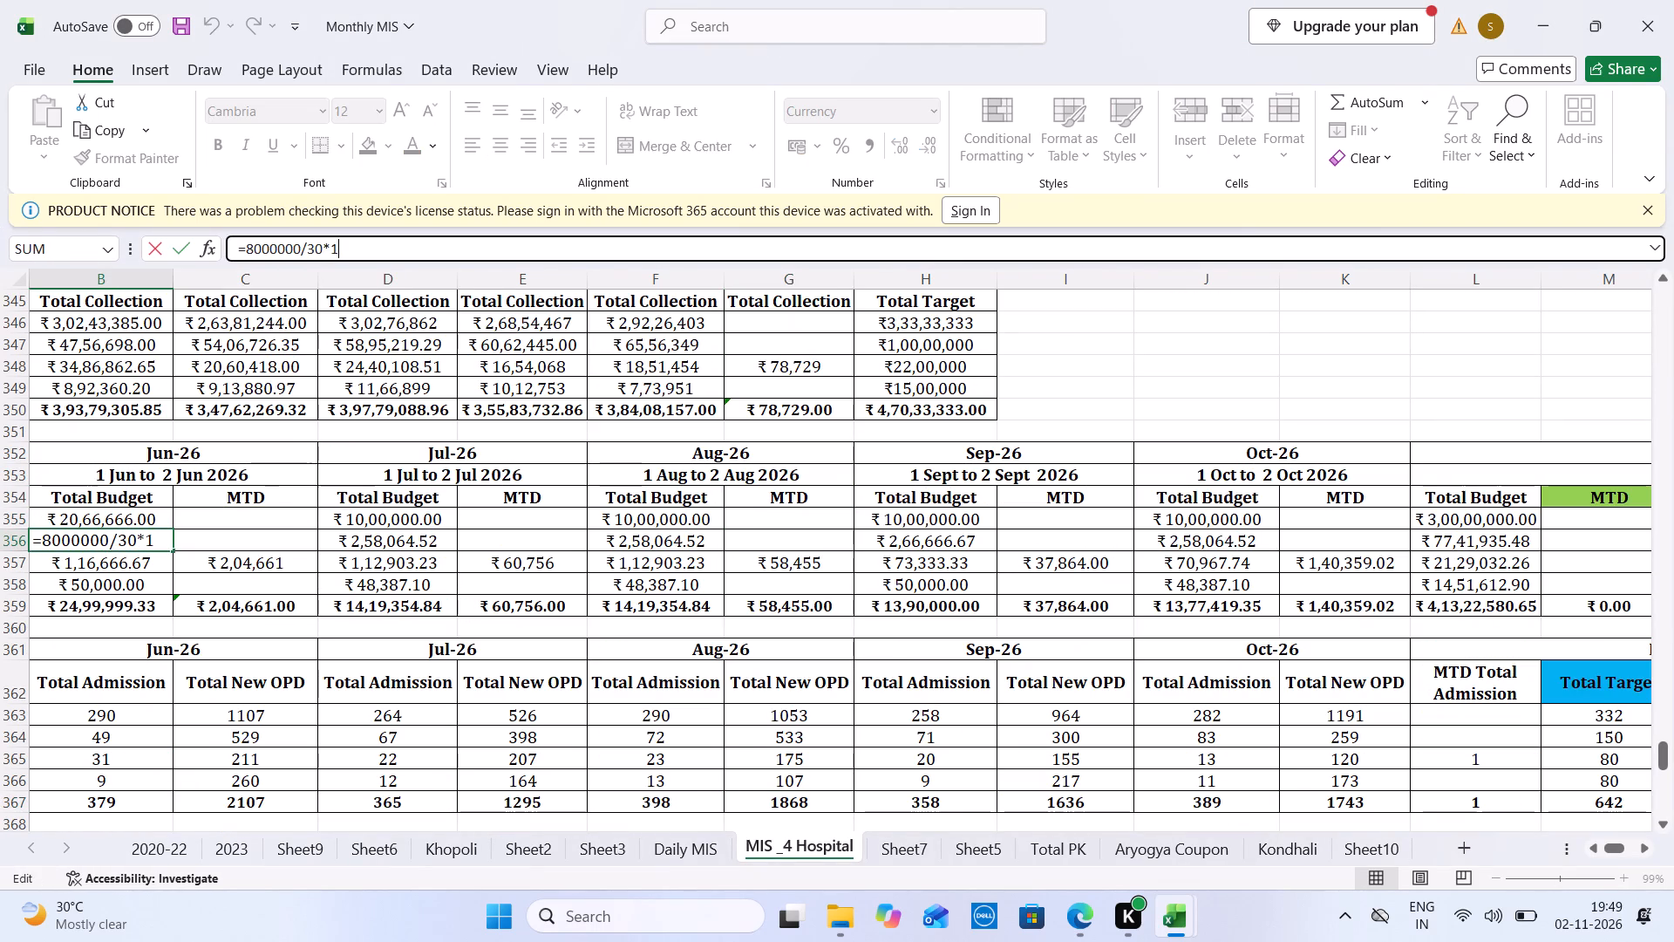
key(BackSpace)
key(2)
key(Tab)
Set the Jun-26 Total Budgets for Vizag and Vadodara to two days: =3500000/30*2 in B357 and =1500000/30*2 in B358.
key(Down)
key(Left)
click(385, 242)
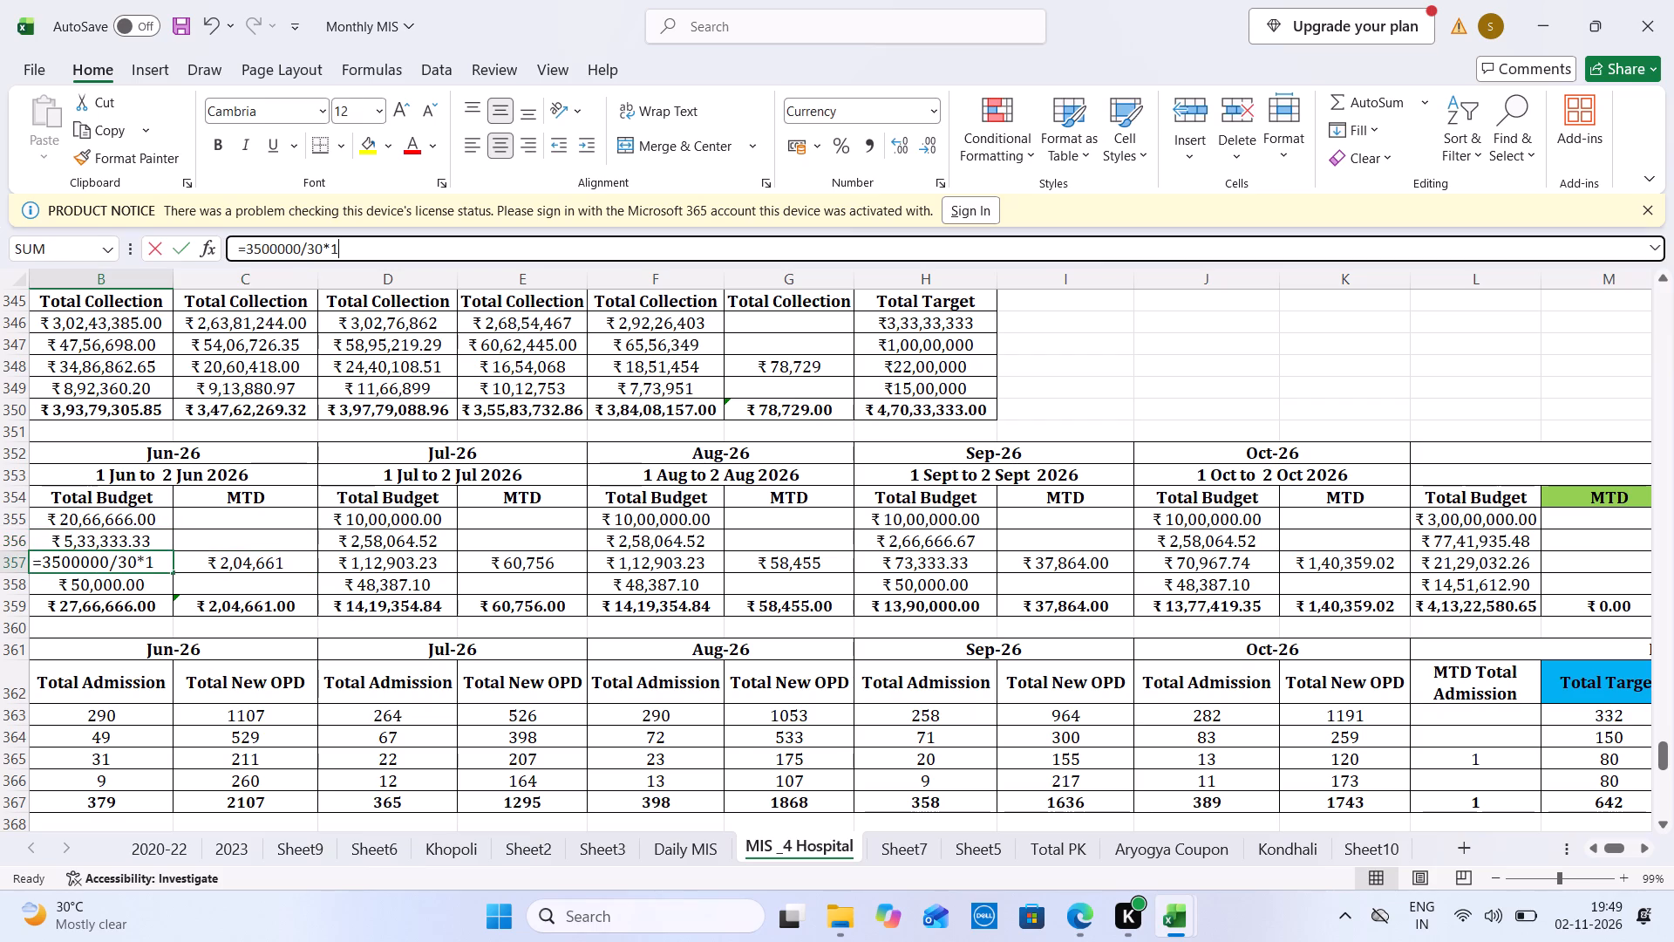
key(BackSpace)
key(2)
key(Tab)
key(Right)
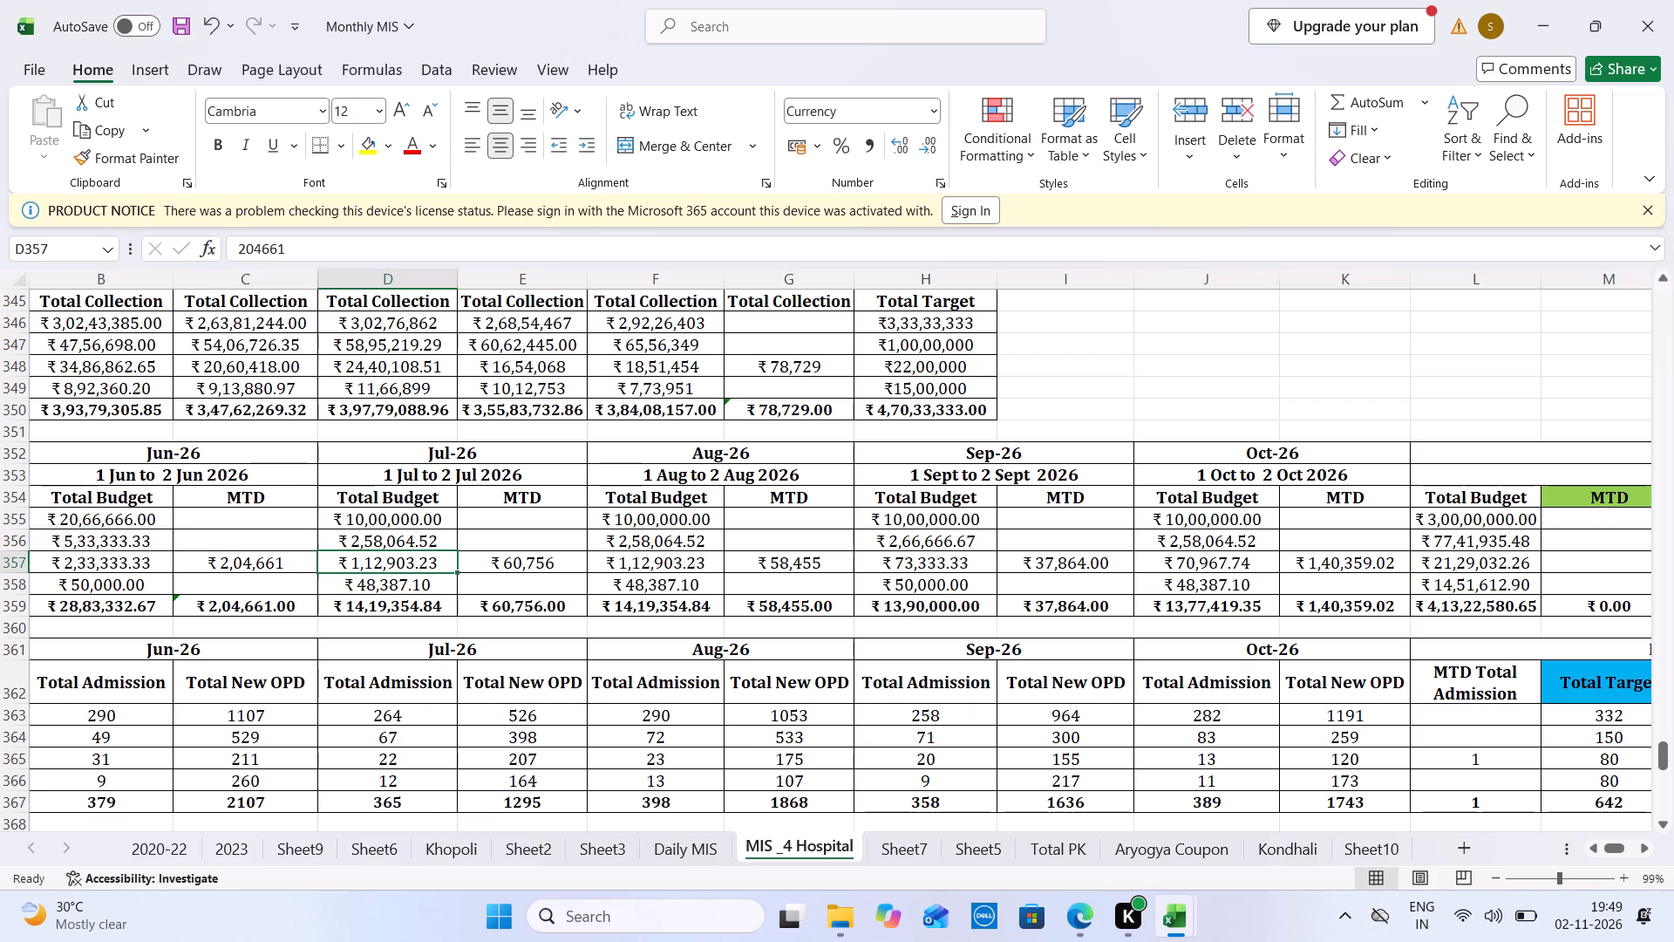
key(Left)
key(Left)
key(Down)
click(385, 242)
key(BackSpace)
key(2)
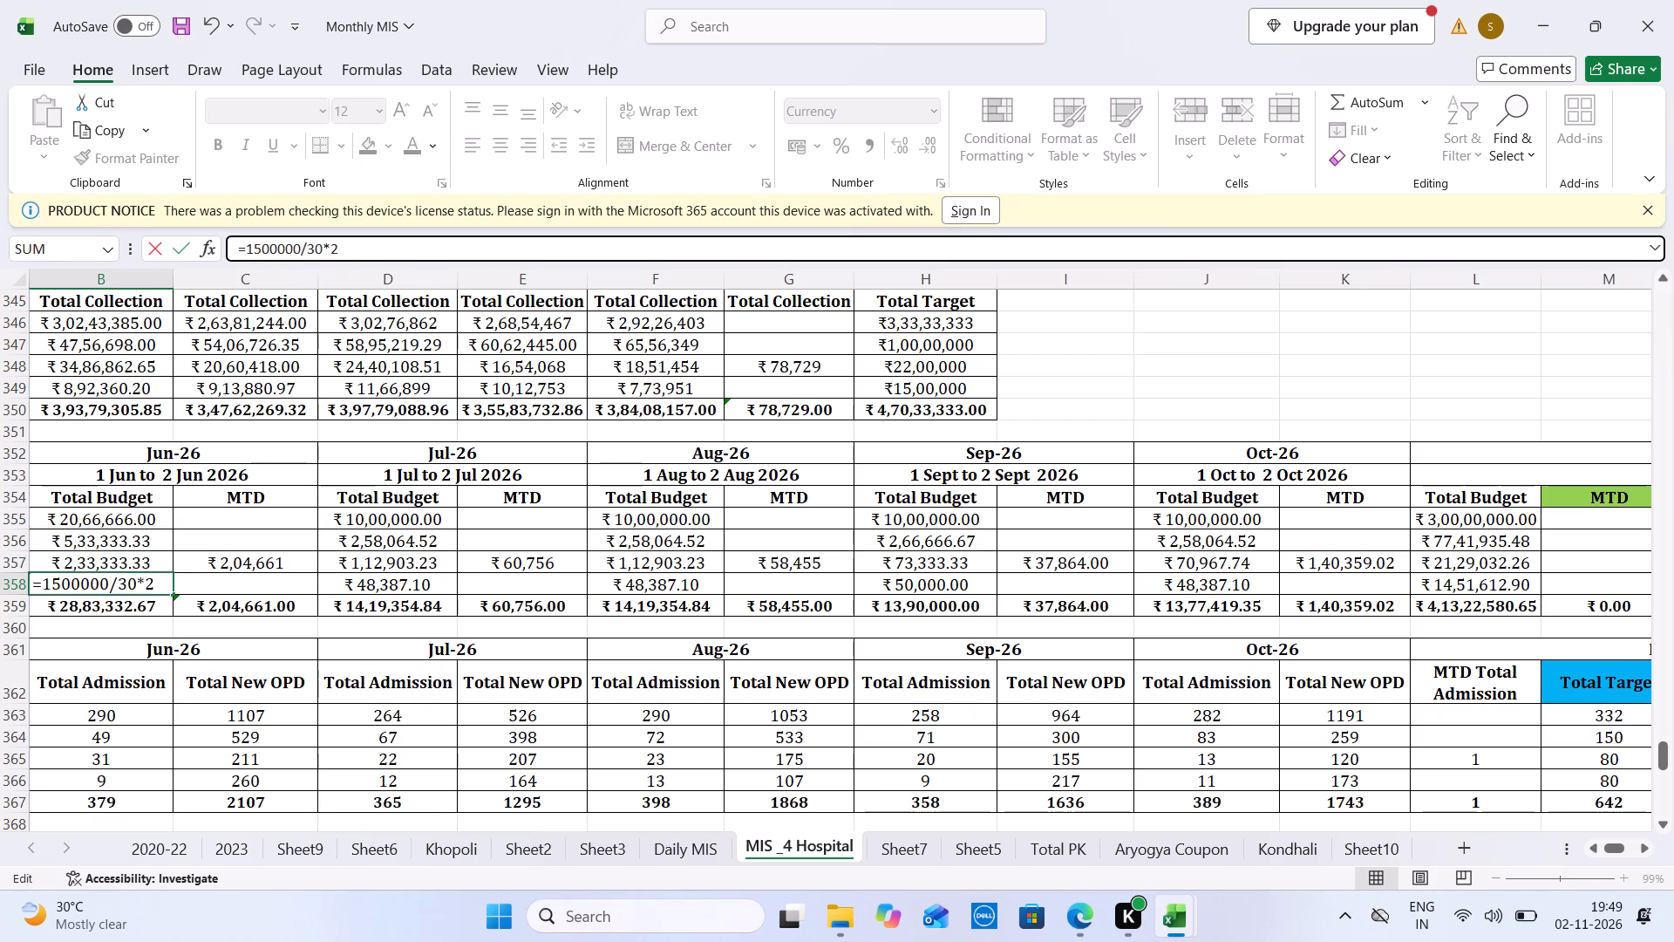
key(Tab)
Set the Jul-26 Total Budgets for Vadodara and Vizag to two days: =1500000/31*2 in D358 and =3500000/31*2 in D357.
key(Tab)
click(385, 242)
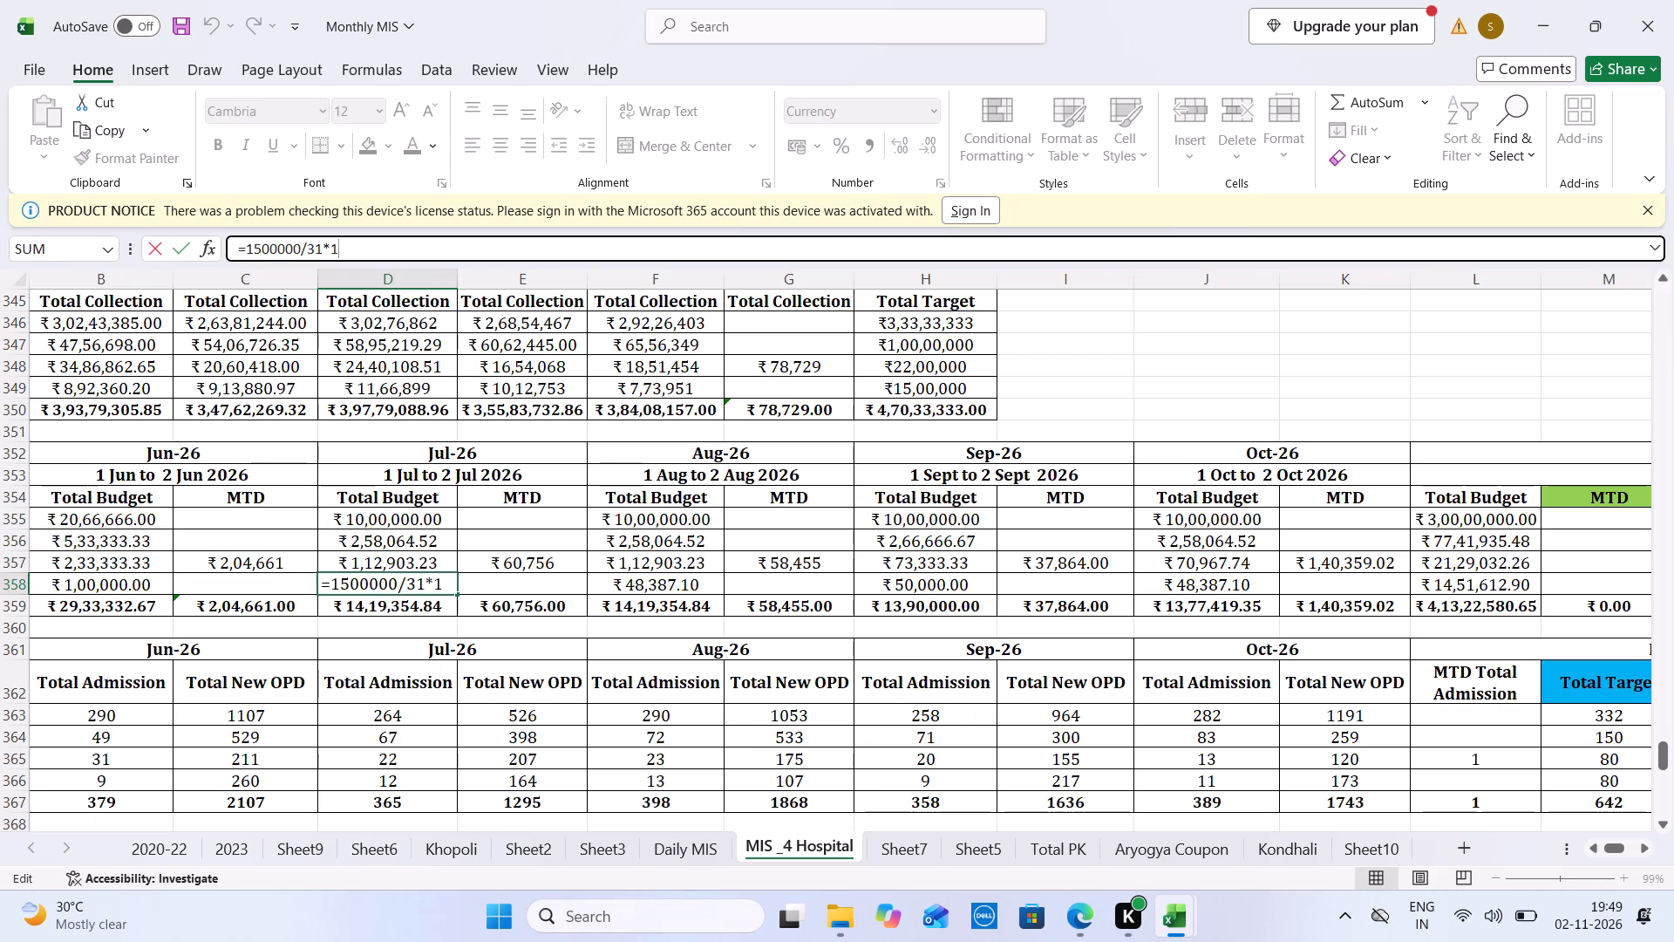
key(BackSpace)
key(2)
key(Tab)
key(Left)
key(Up)
click(385, 242)
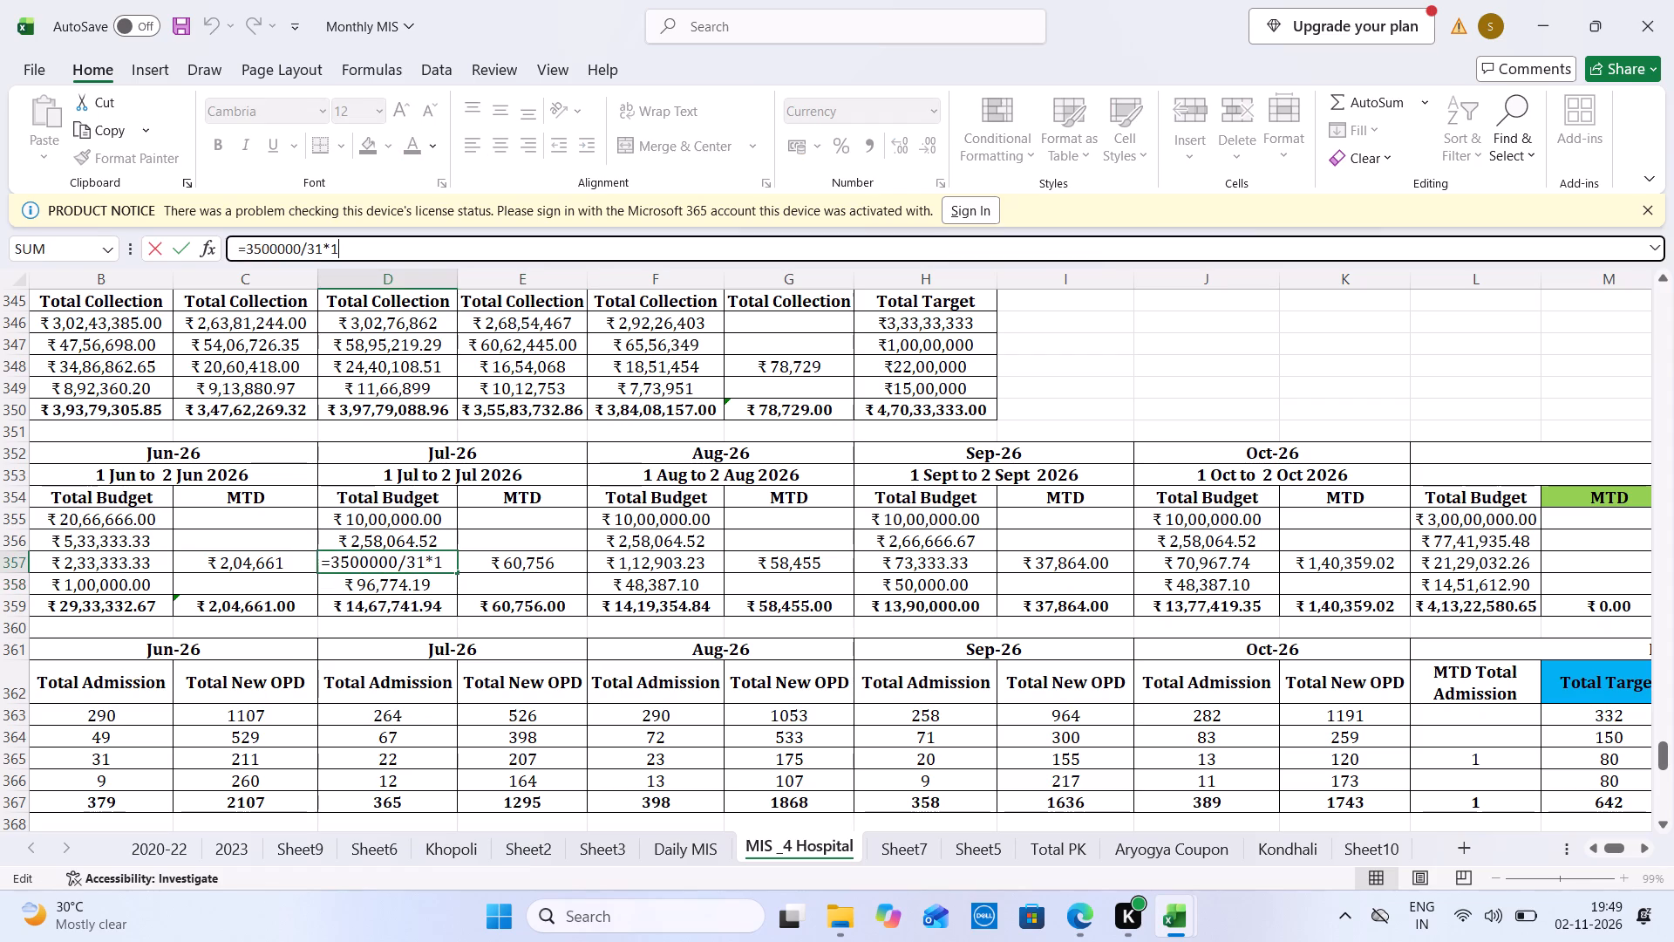
key(BackSpace)
key(2)
key(Tab)
Set the other two Jul-26 Total Budgets to two days: =8000000/31*2 in D356 and =1000000*2 in D355.
key(Left)
key(Up)
click(385, 242)
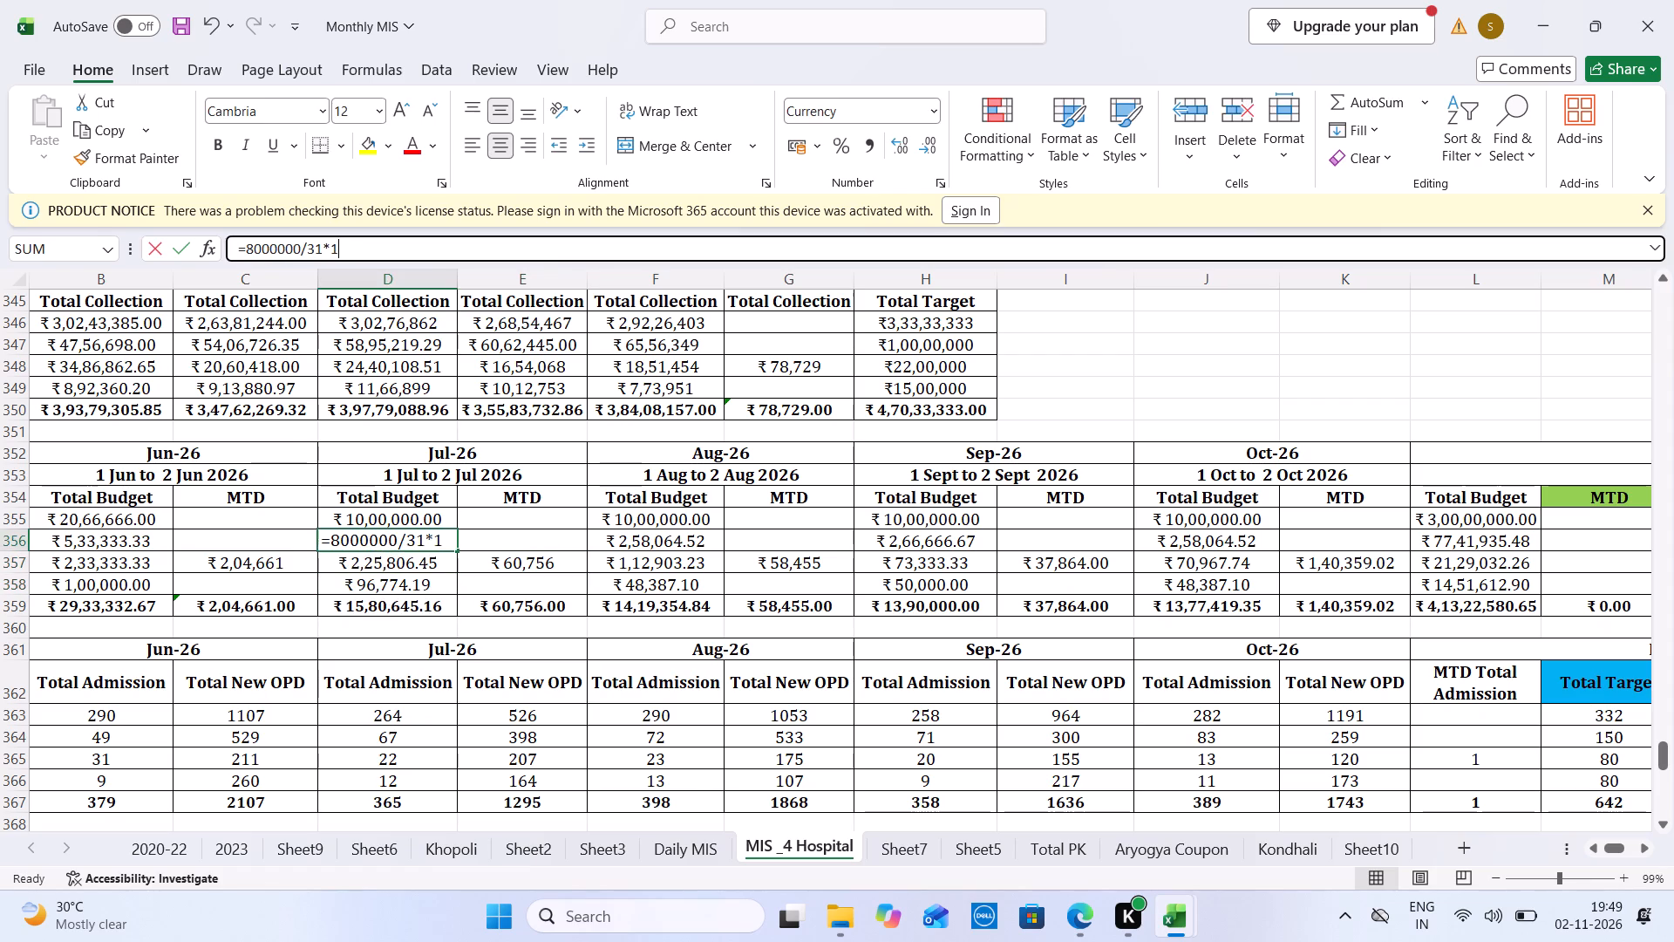
key(BackSpace)
key(2)
key(Tab)
key(Left)
key(Up)
click(385, 242)
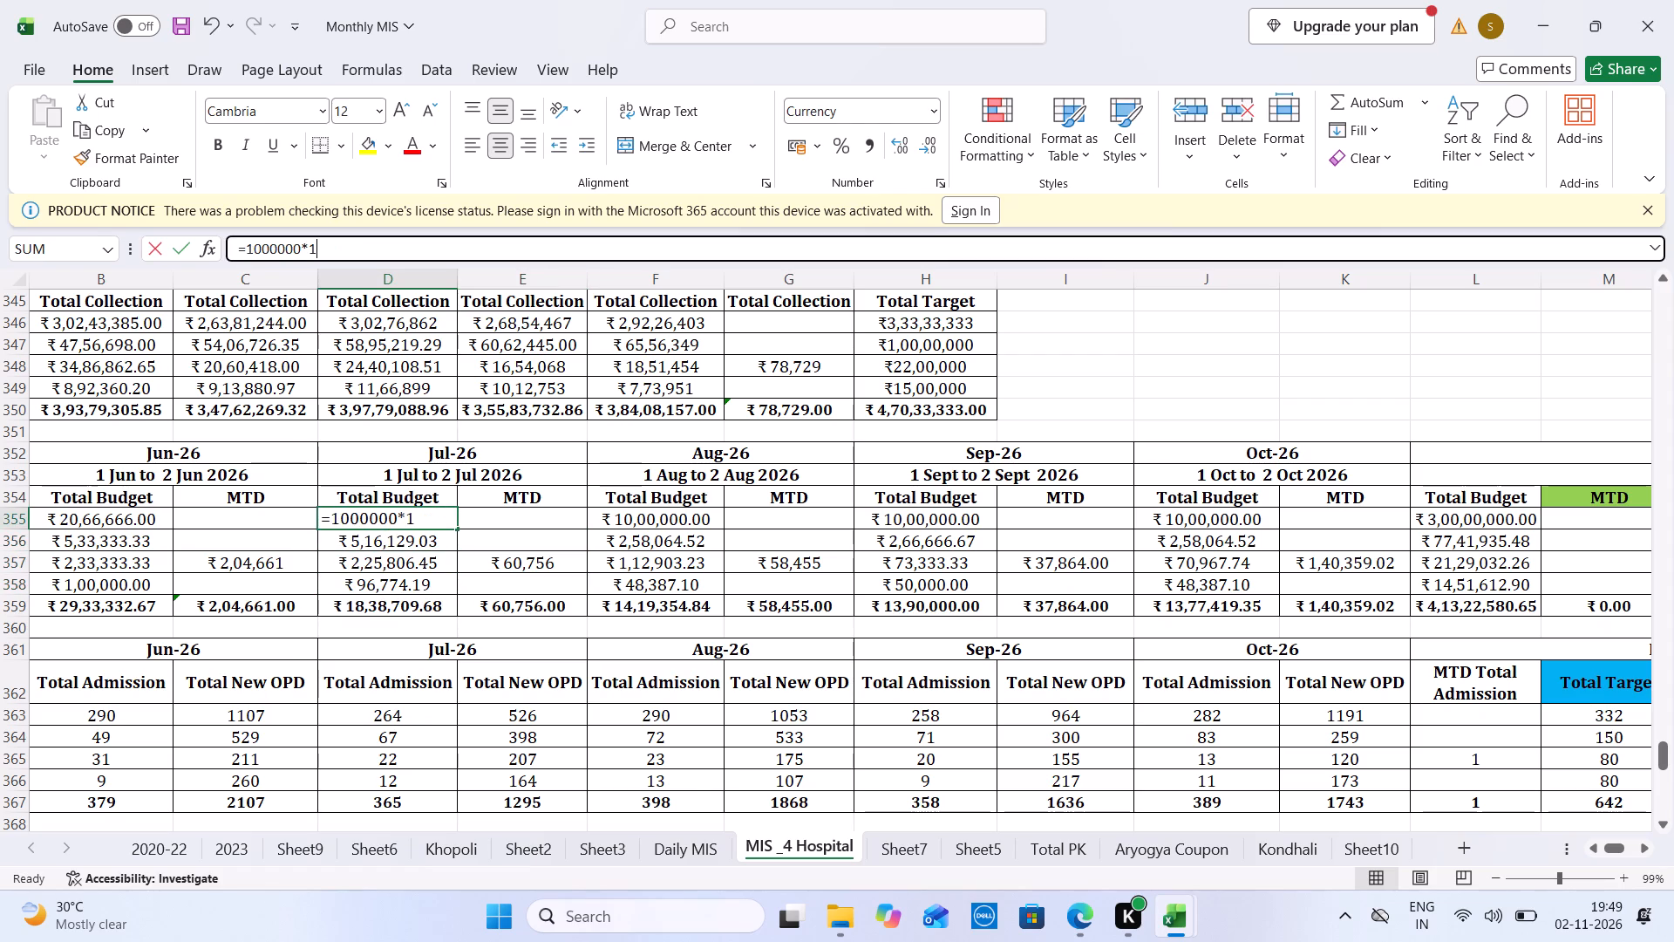
key(BackSpace)
key(2)
key(Tab)
Set the first two Aug-26 Total Budgets to two days: =1000000*2 in F355 and =8000000/31*2 in F356.
key(Tab)
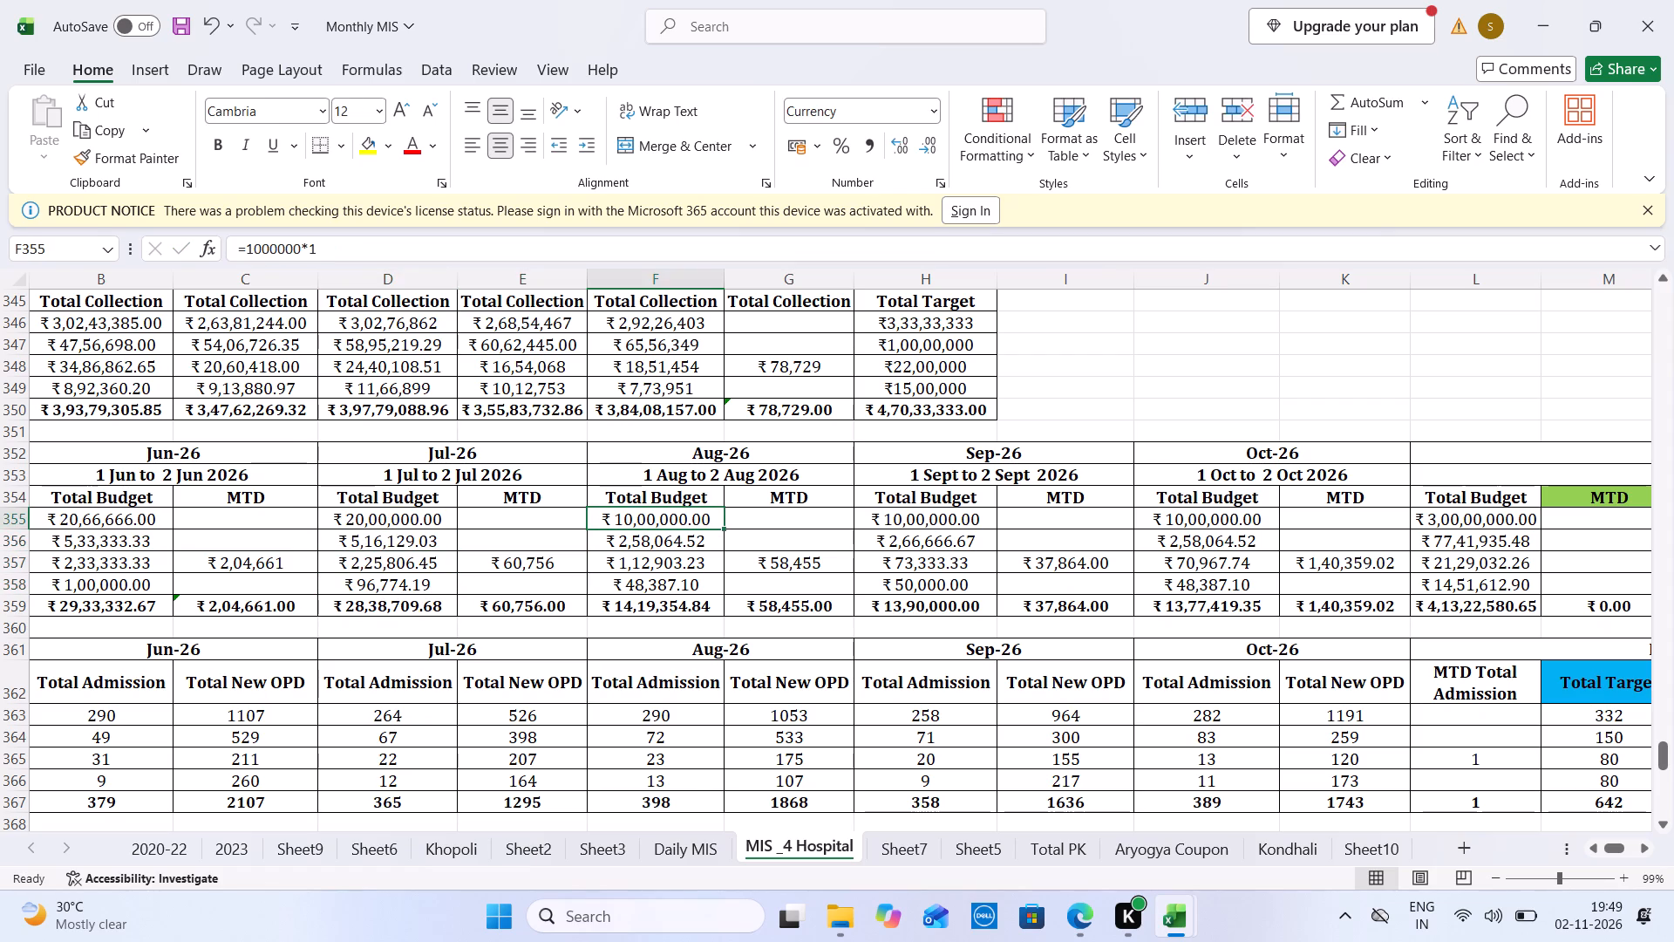
click(385, 242)
key(BackSpace)
key(2)
key(Tab)
key(Down)
key(Left)
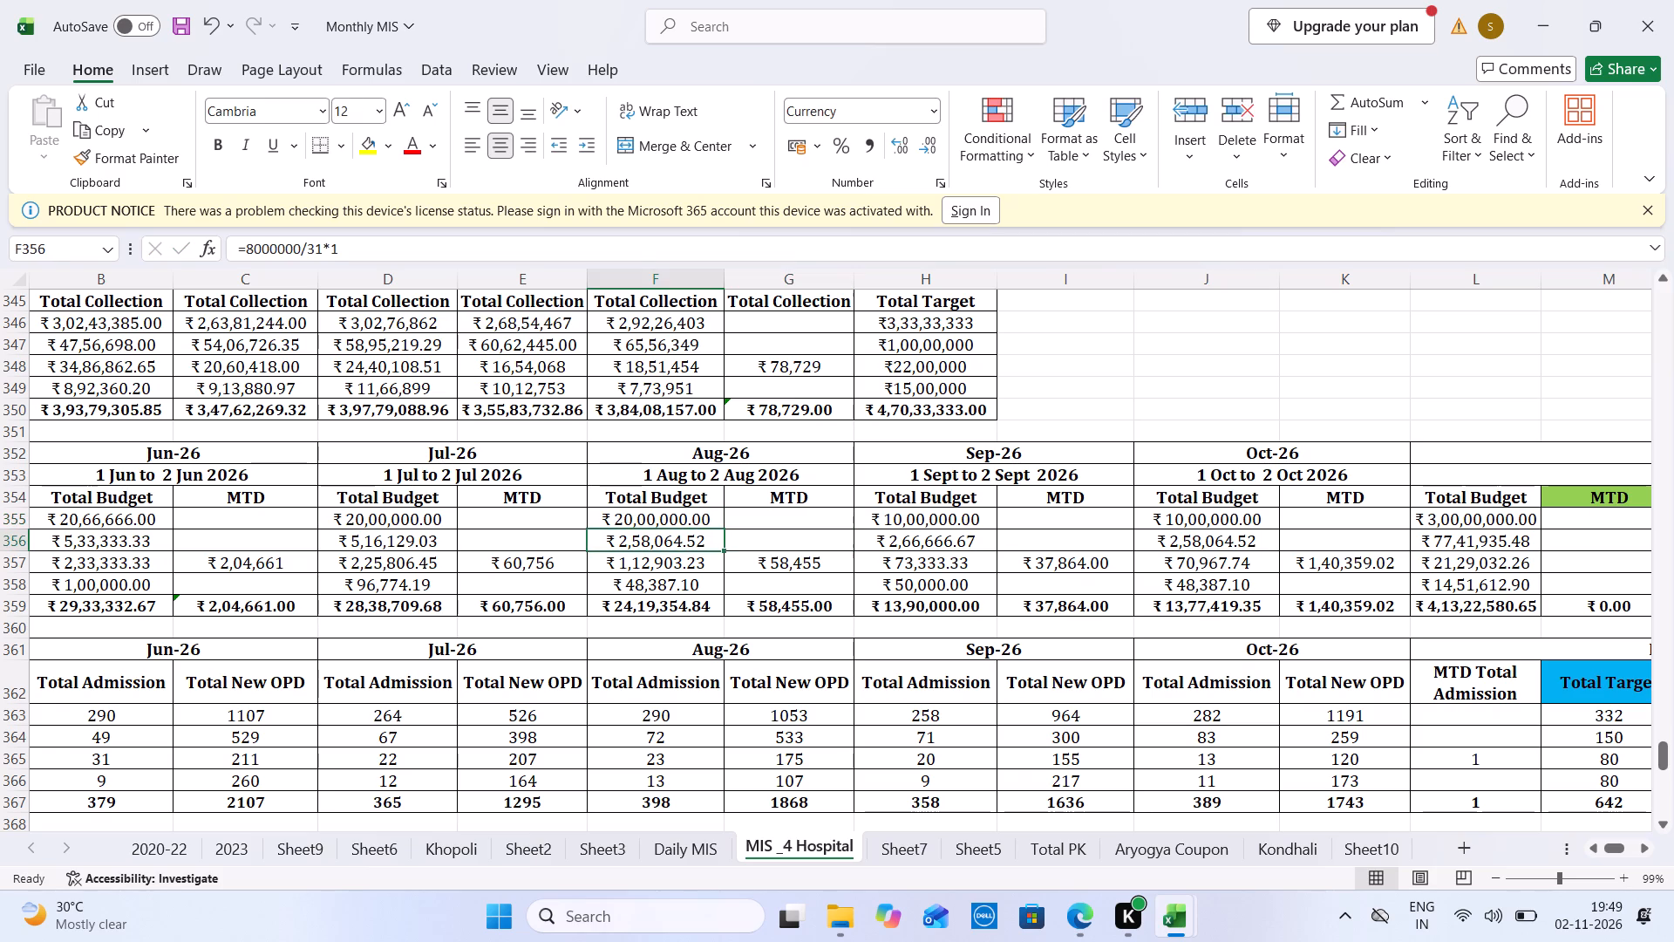
click(385, 242)
key(BackSpace)
key(2)
key(Tab)
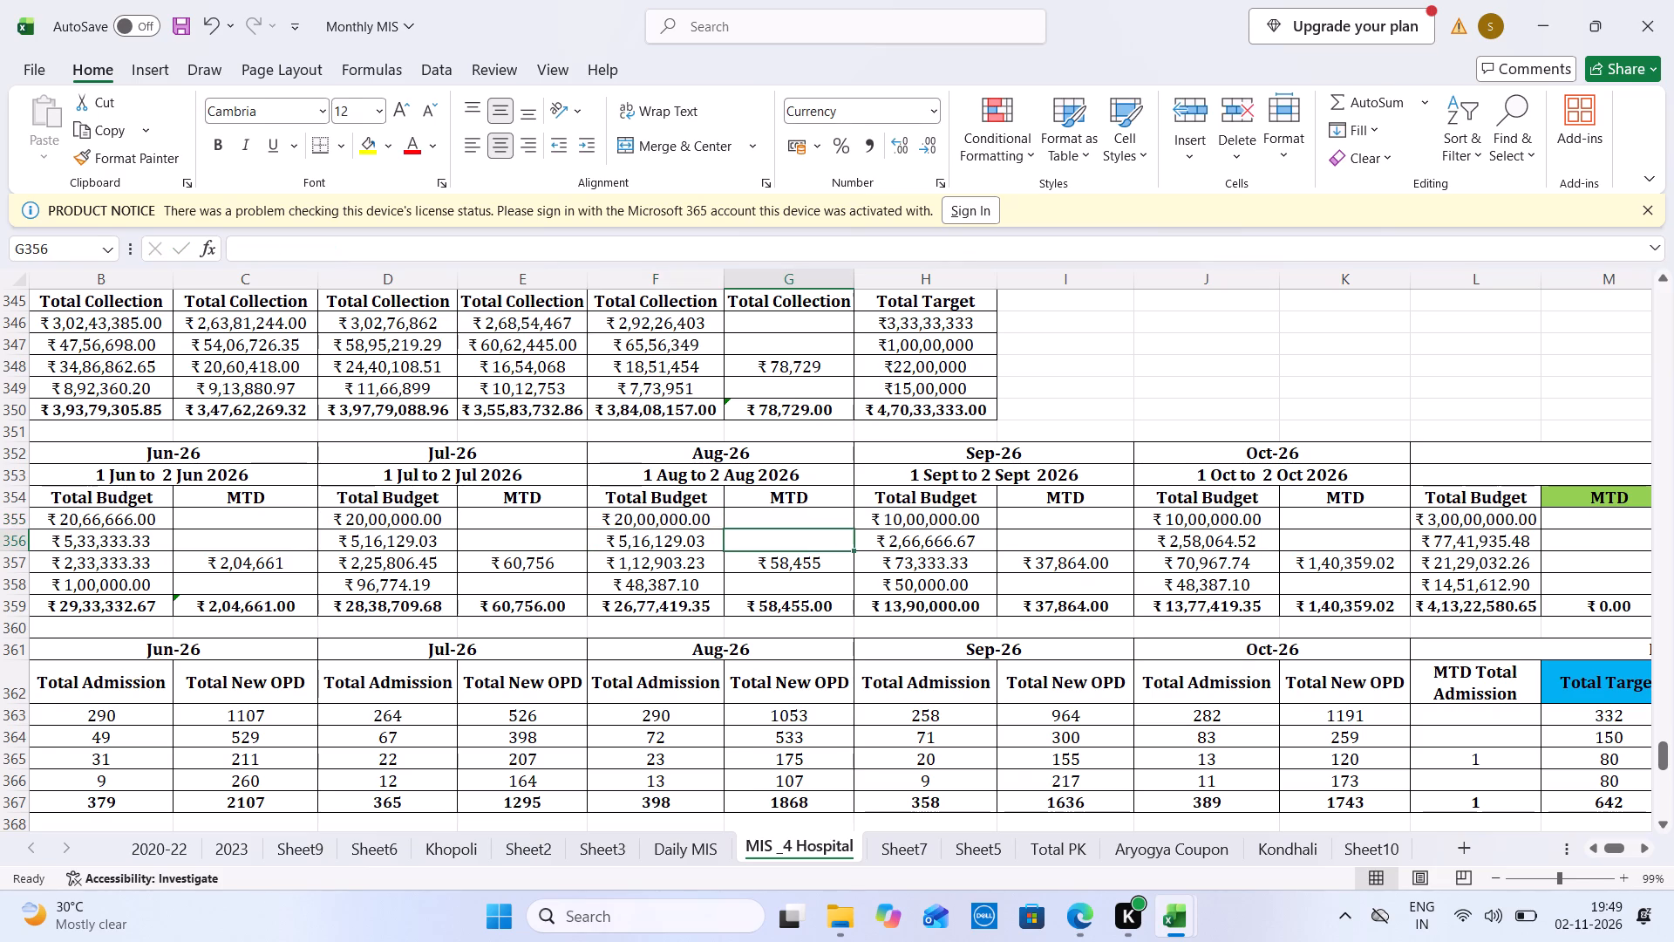
Set the Aug-26 Total Budgets for Vizag and Vadodara to two days: =3500000/31*2 in F357 and =1500000/31*2 in F358.
key(Down)
key(Left)
click(385, 242)
key(BackSpace)
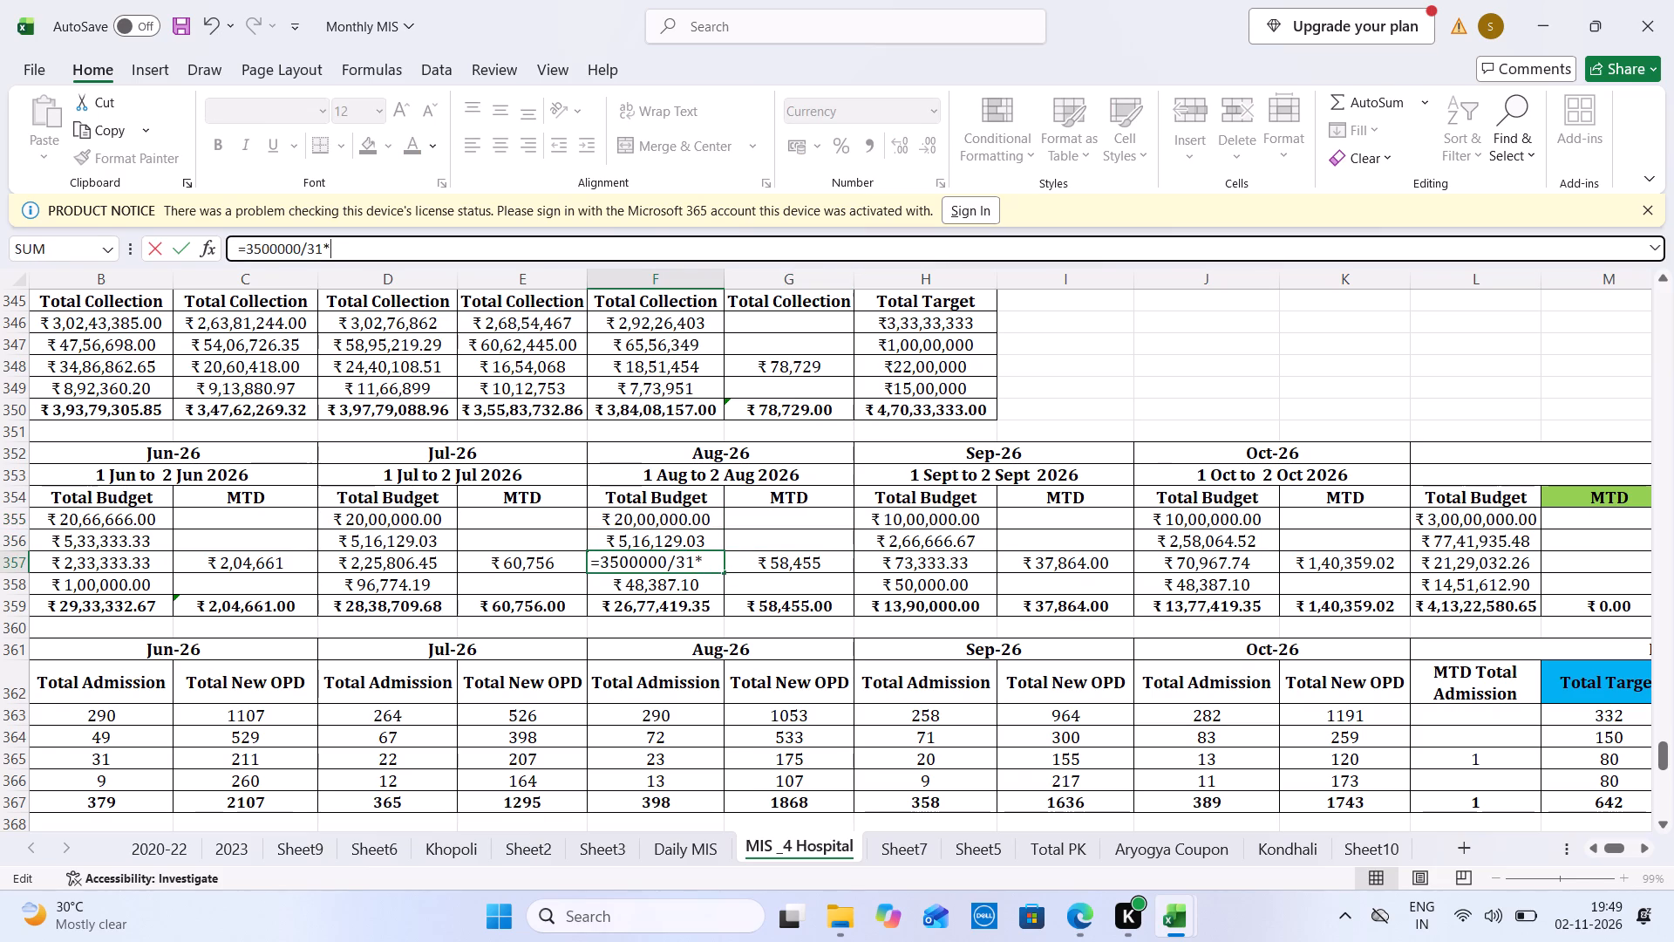
key(2)
key(Tab)
key(Down)
key(Left)
click(385, 242)
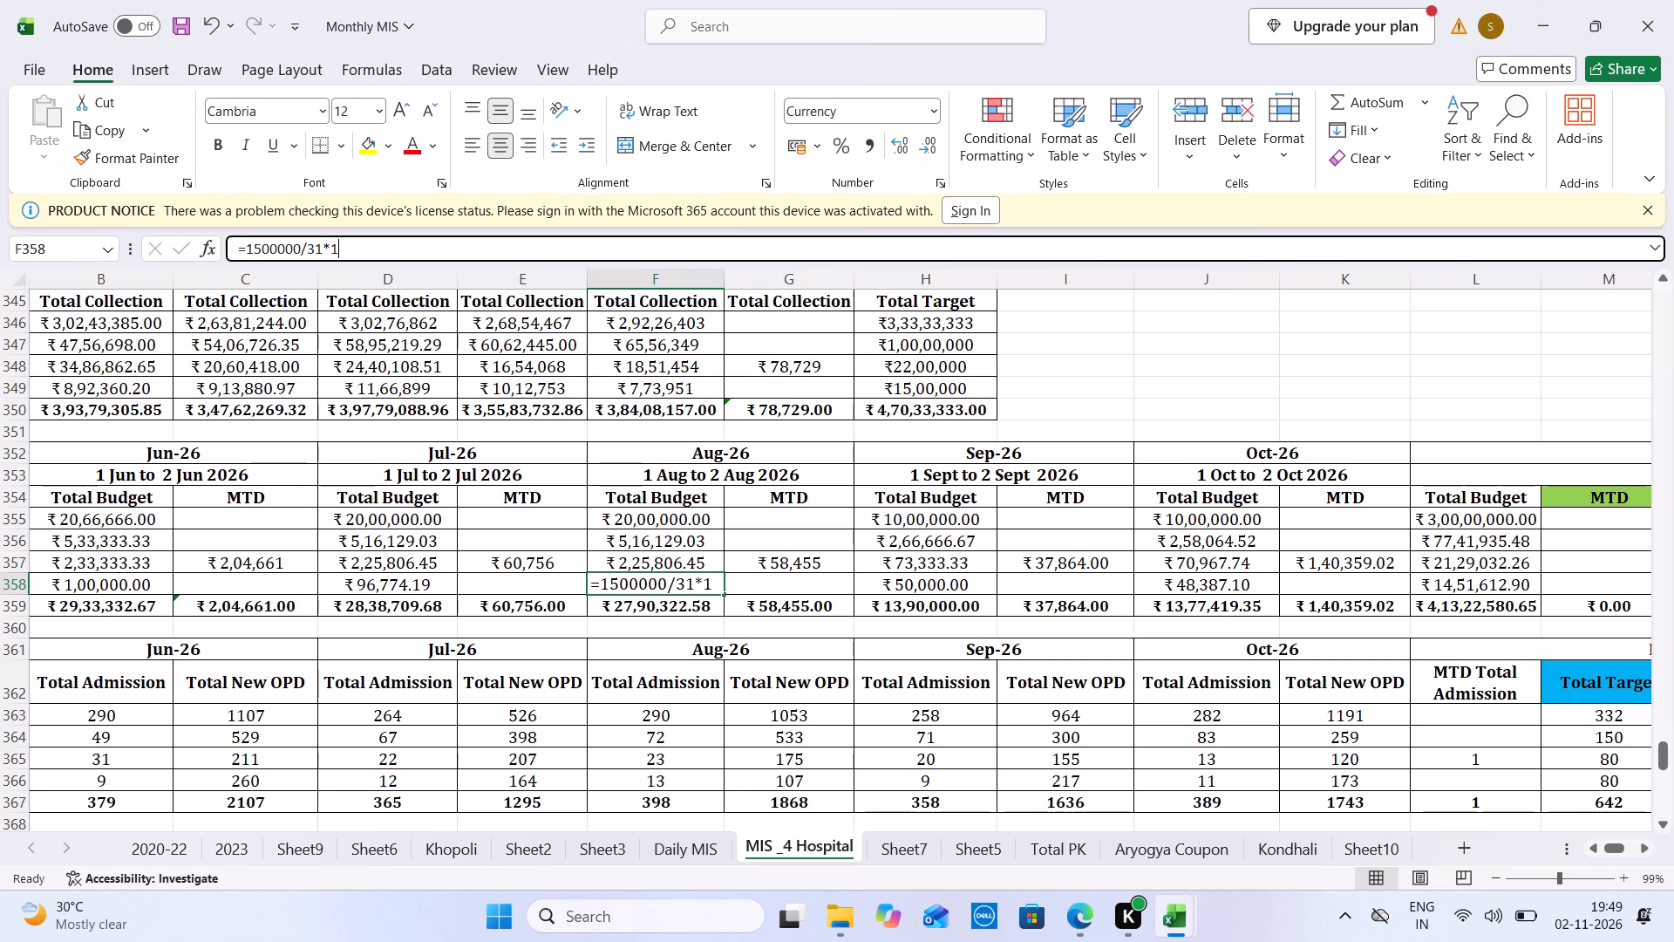
key(BackSpace)
key(2)
key(Tab)
Set Vadodara's Sep-26 Total Budget in H358 to two days with =1500000/30*2.
key(Tab)
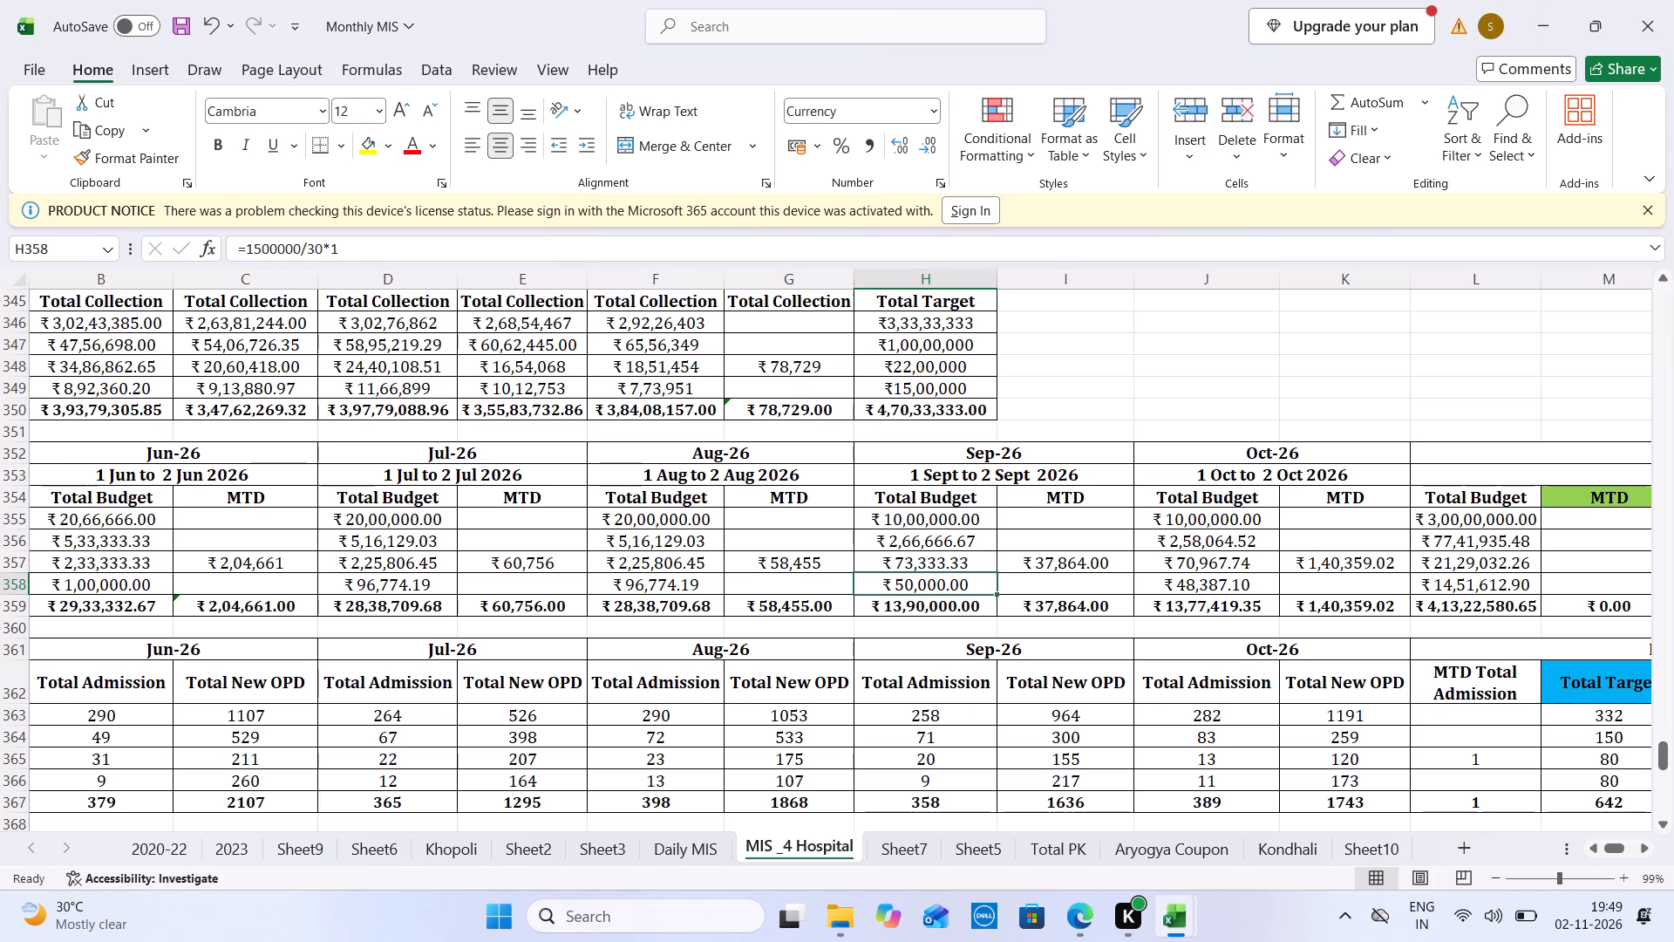
click(385, 242)
key(BackSpace)
key(2)
key(Tab)
key(Left)
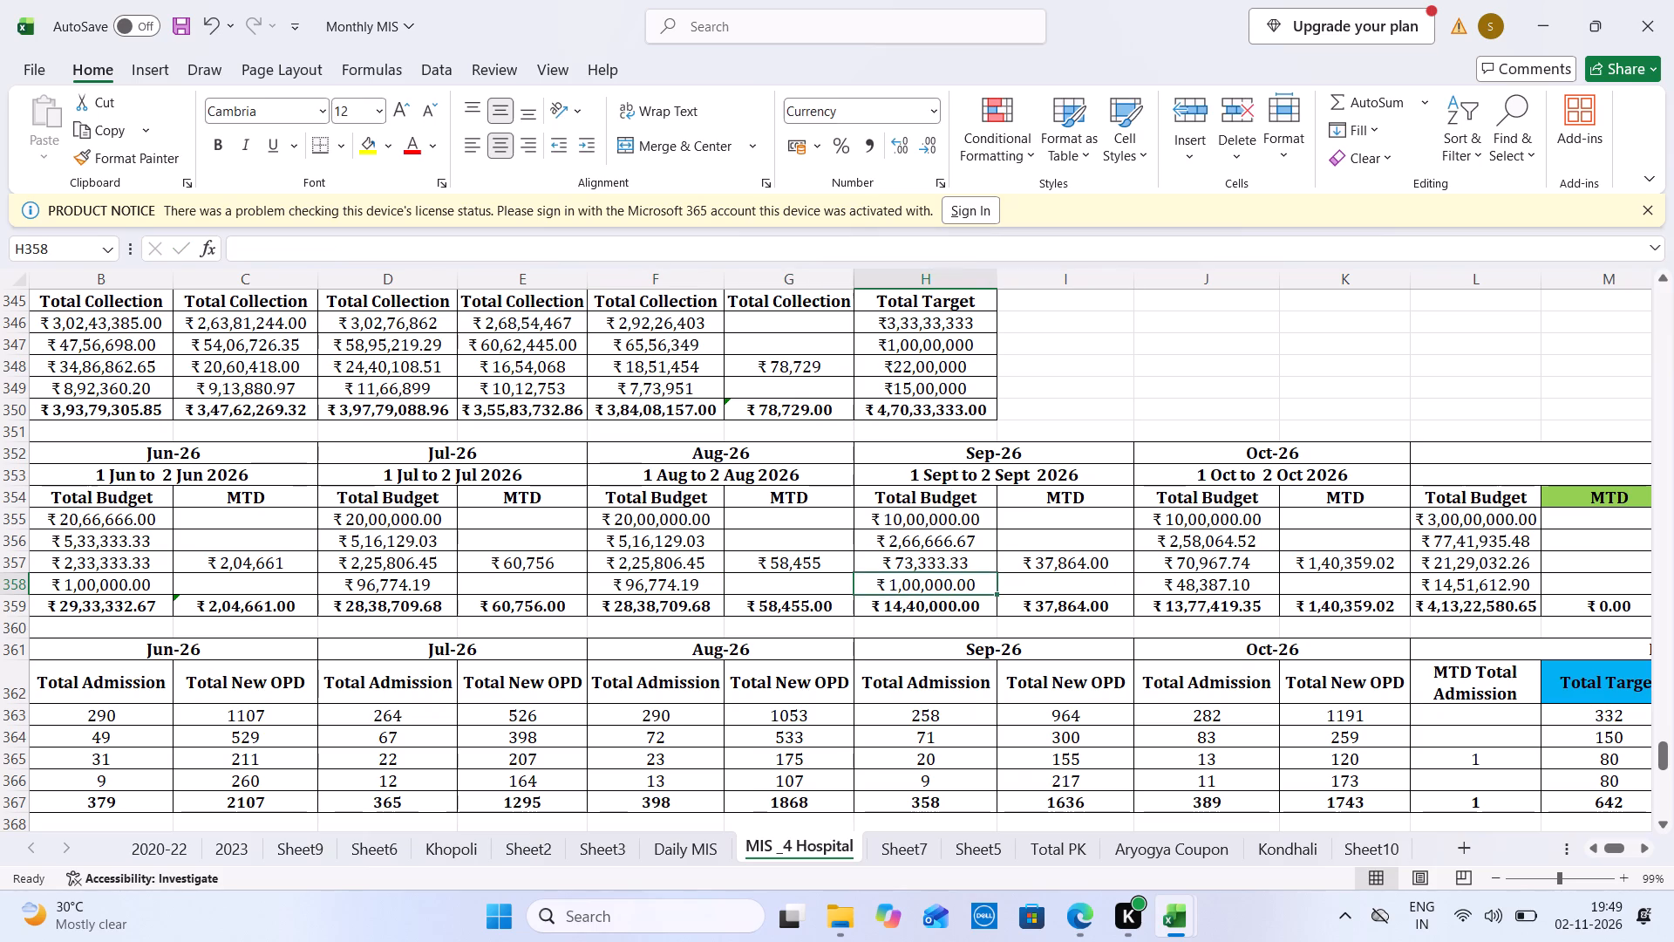
Set Vizag's Sep-26 Total Budget in H357 to two days with =2200000/30*2.
key(Up)
click(385, 242)
key(BackSpace)
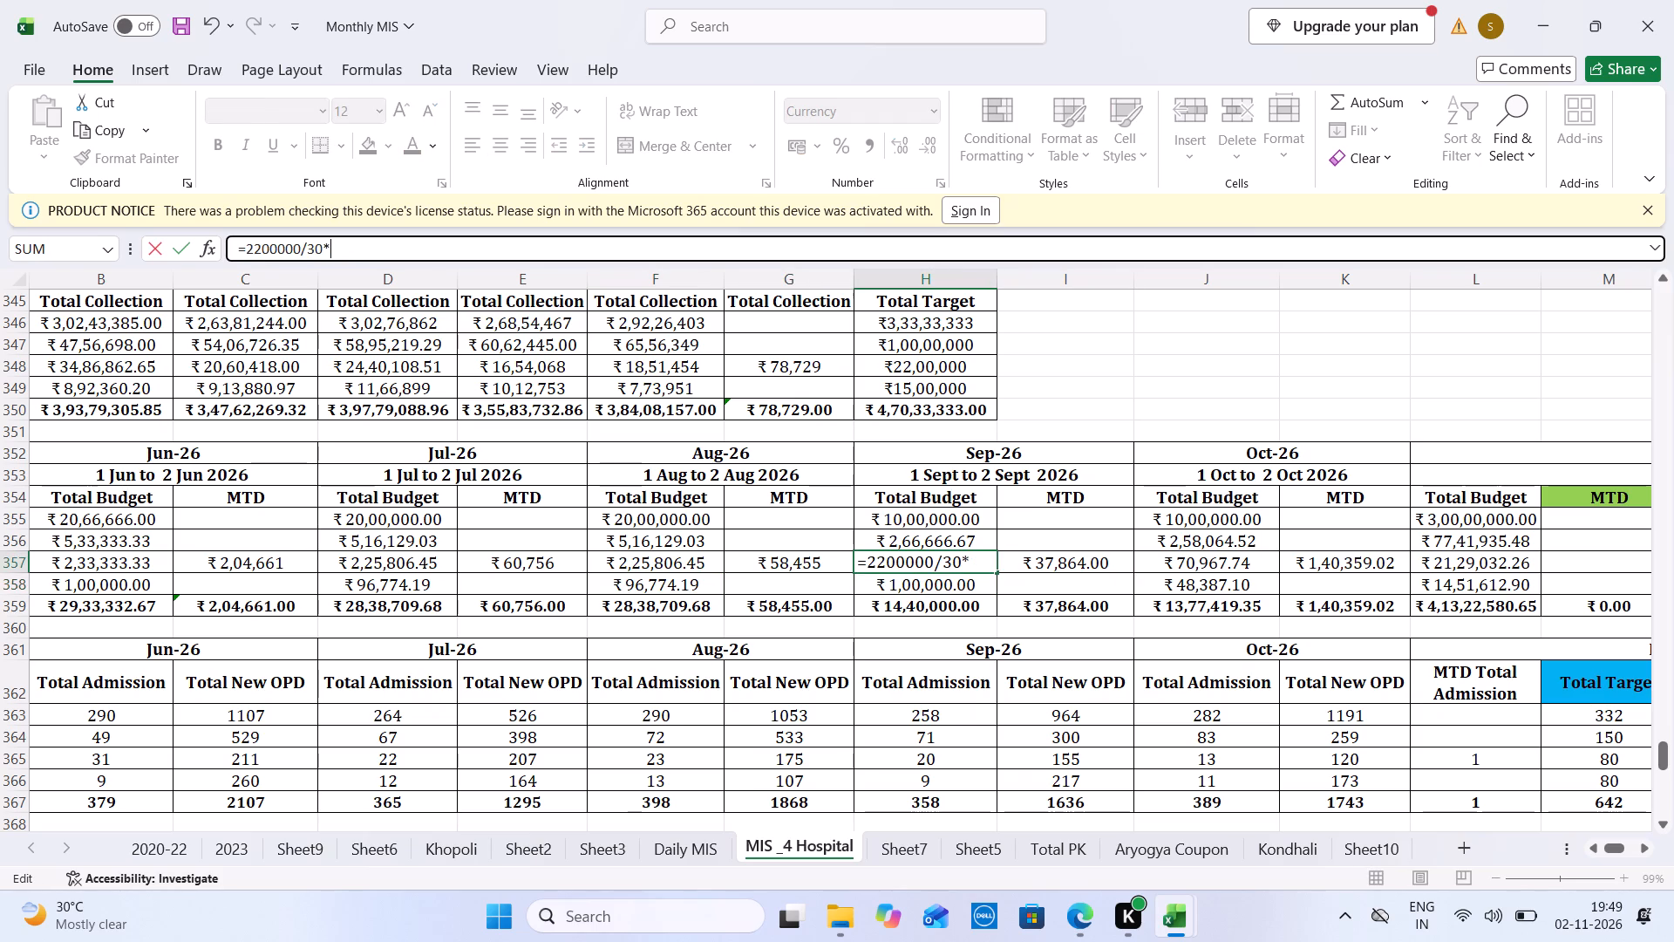
key(2)
key(Tab)
key(Left)
Set the Sep-26 Total Budgets for Kondhali and Khopoli to two days: =8000000/30*2 in H356 and =1000000*2 in H355.
key(Up)
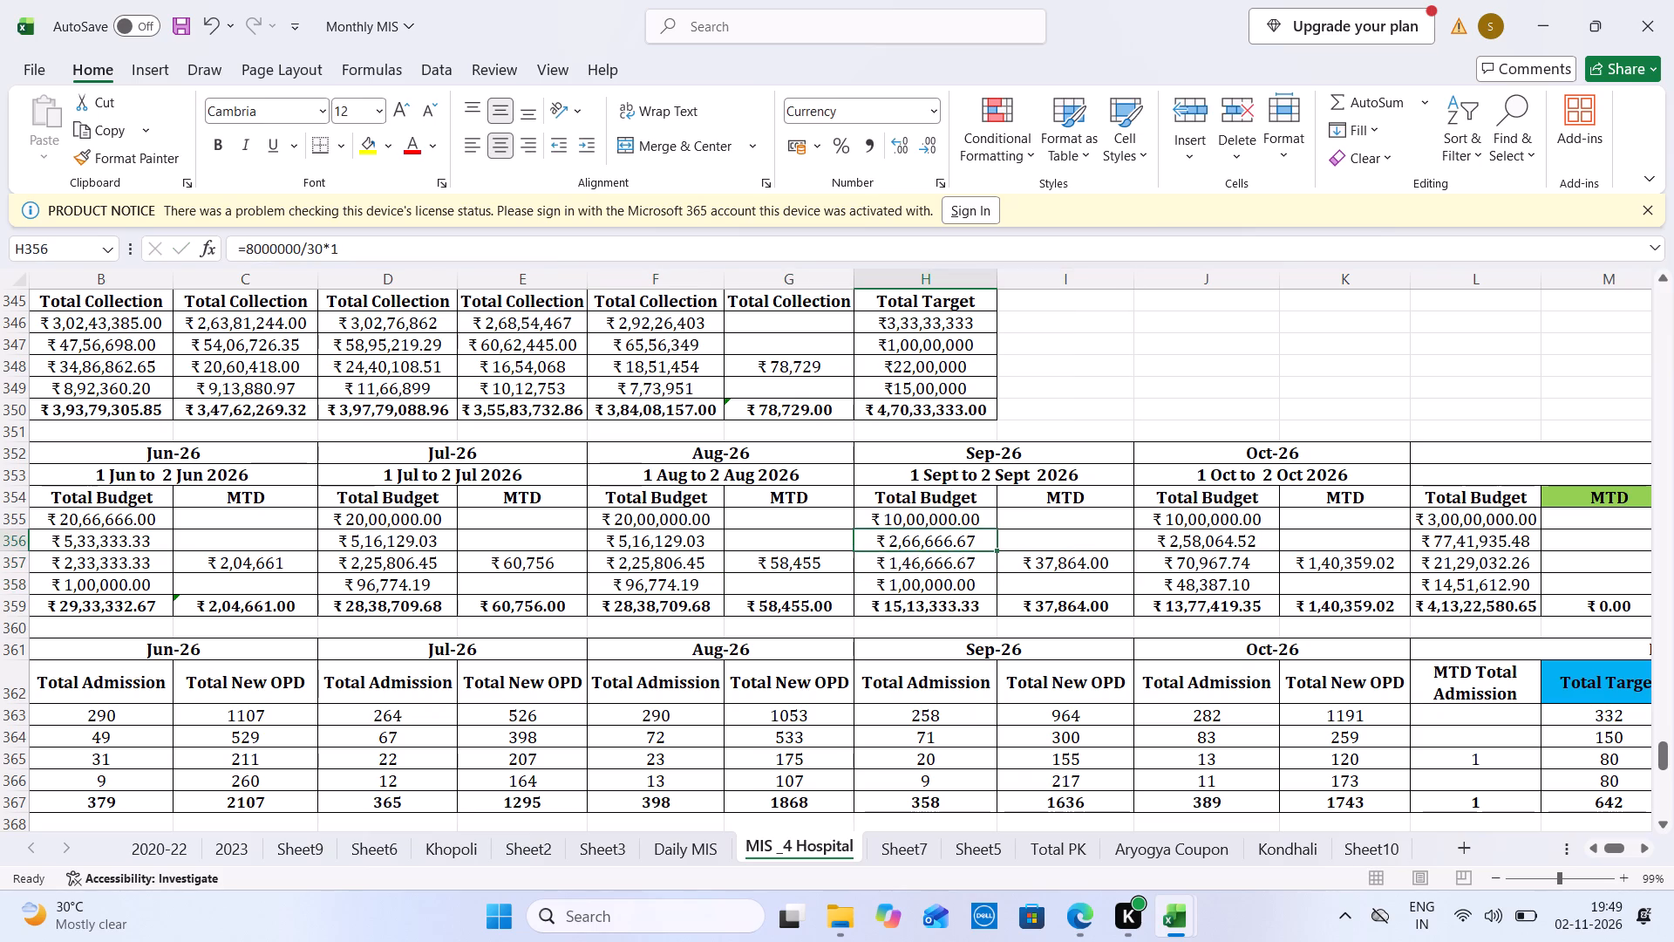
click(385, 242)
key(BackSpace)
key(2)
key(Tab)
key(Left)
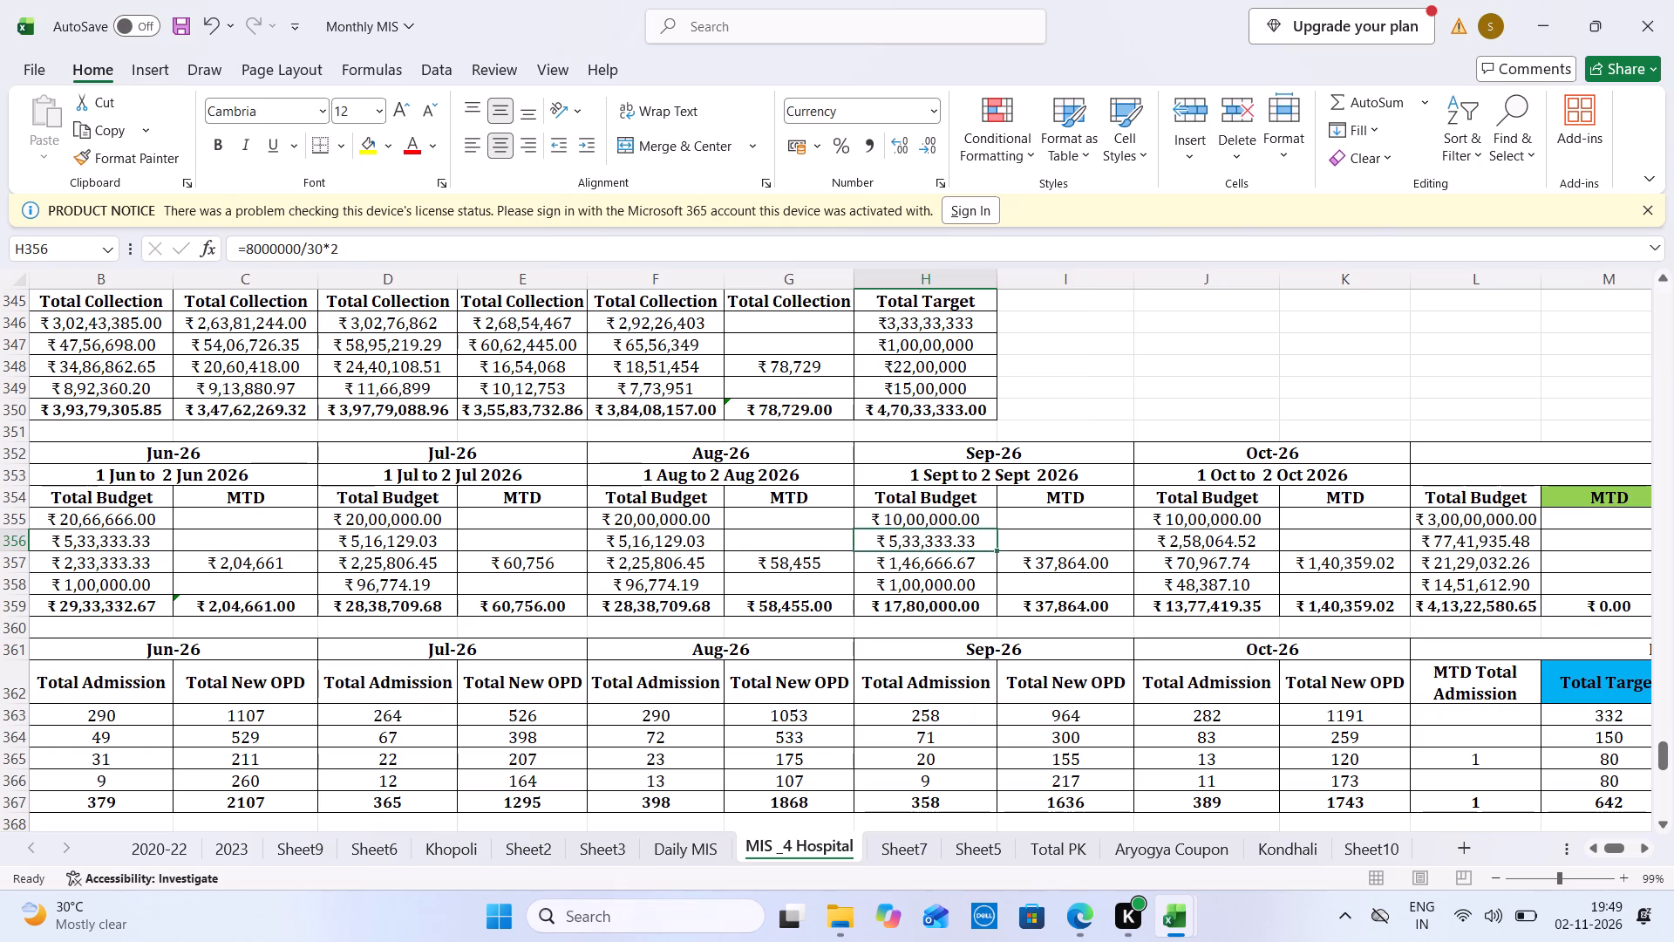
key(Up)
click(385, 242)
key(BackSpace)
key(2)
key(Tab)
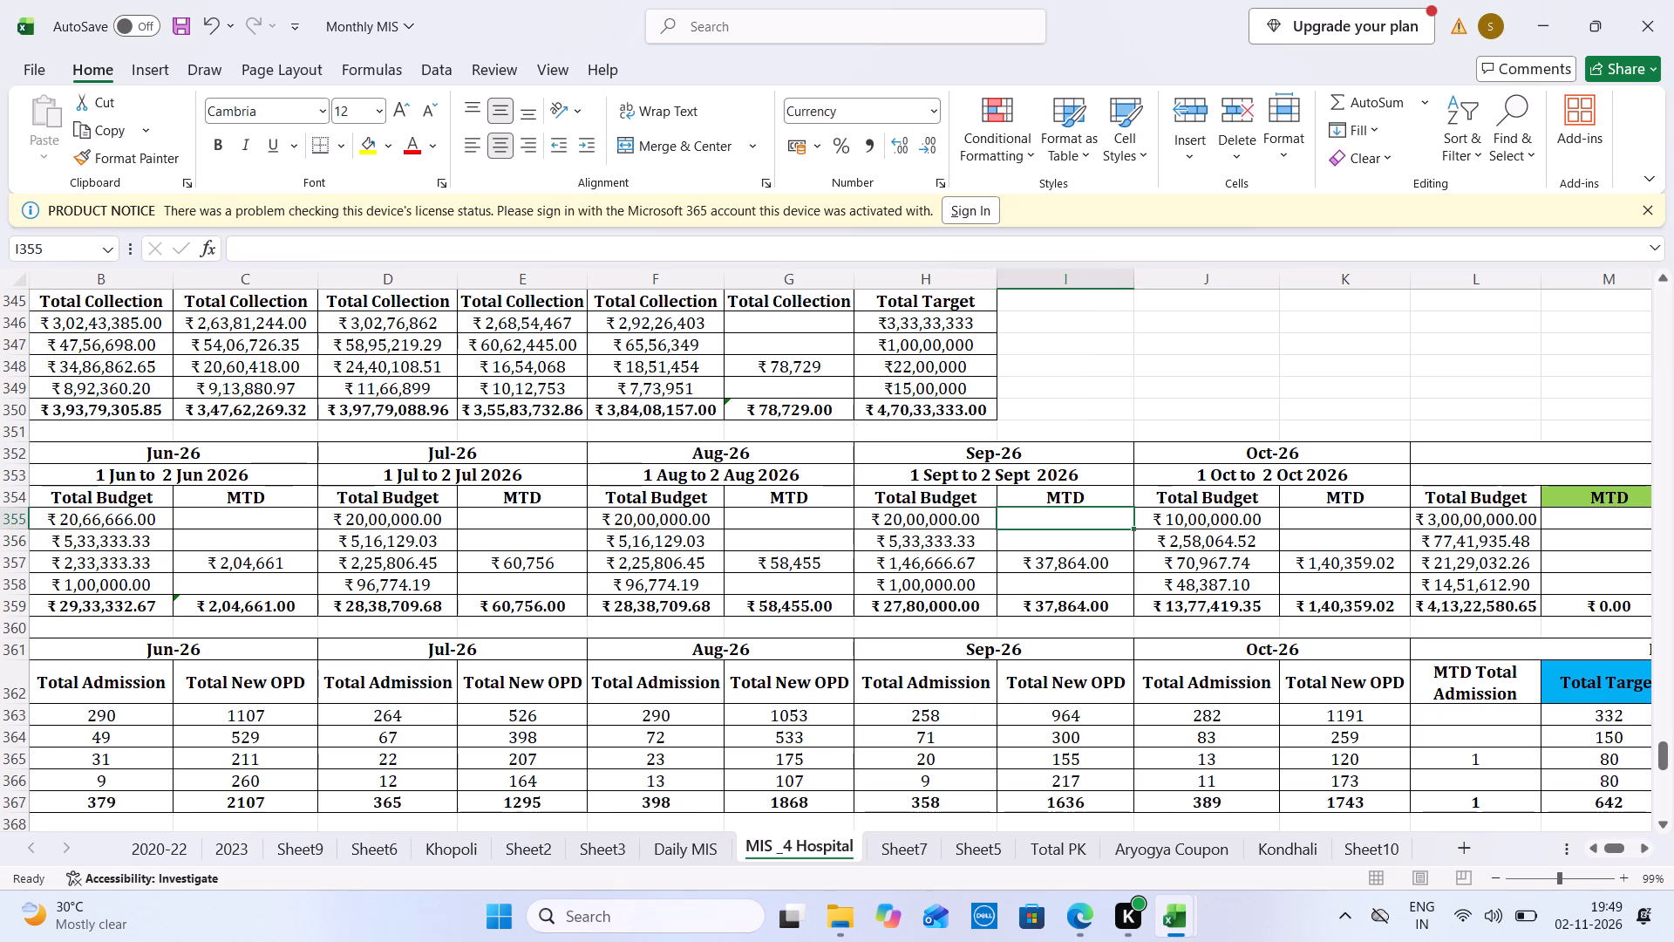
Set the Oct-26 Total Budgets for Khopoli and Kondhali to two days: =1000000*2 in J355 and =8000000/31*2 in J356.
key(Tab)
click(385, 242)
key(BackSpace)
key(2)
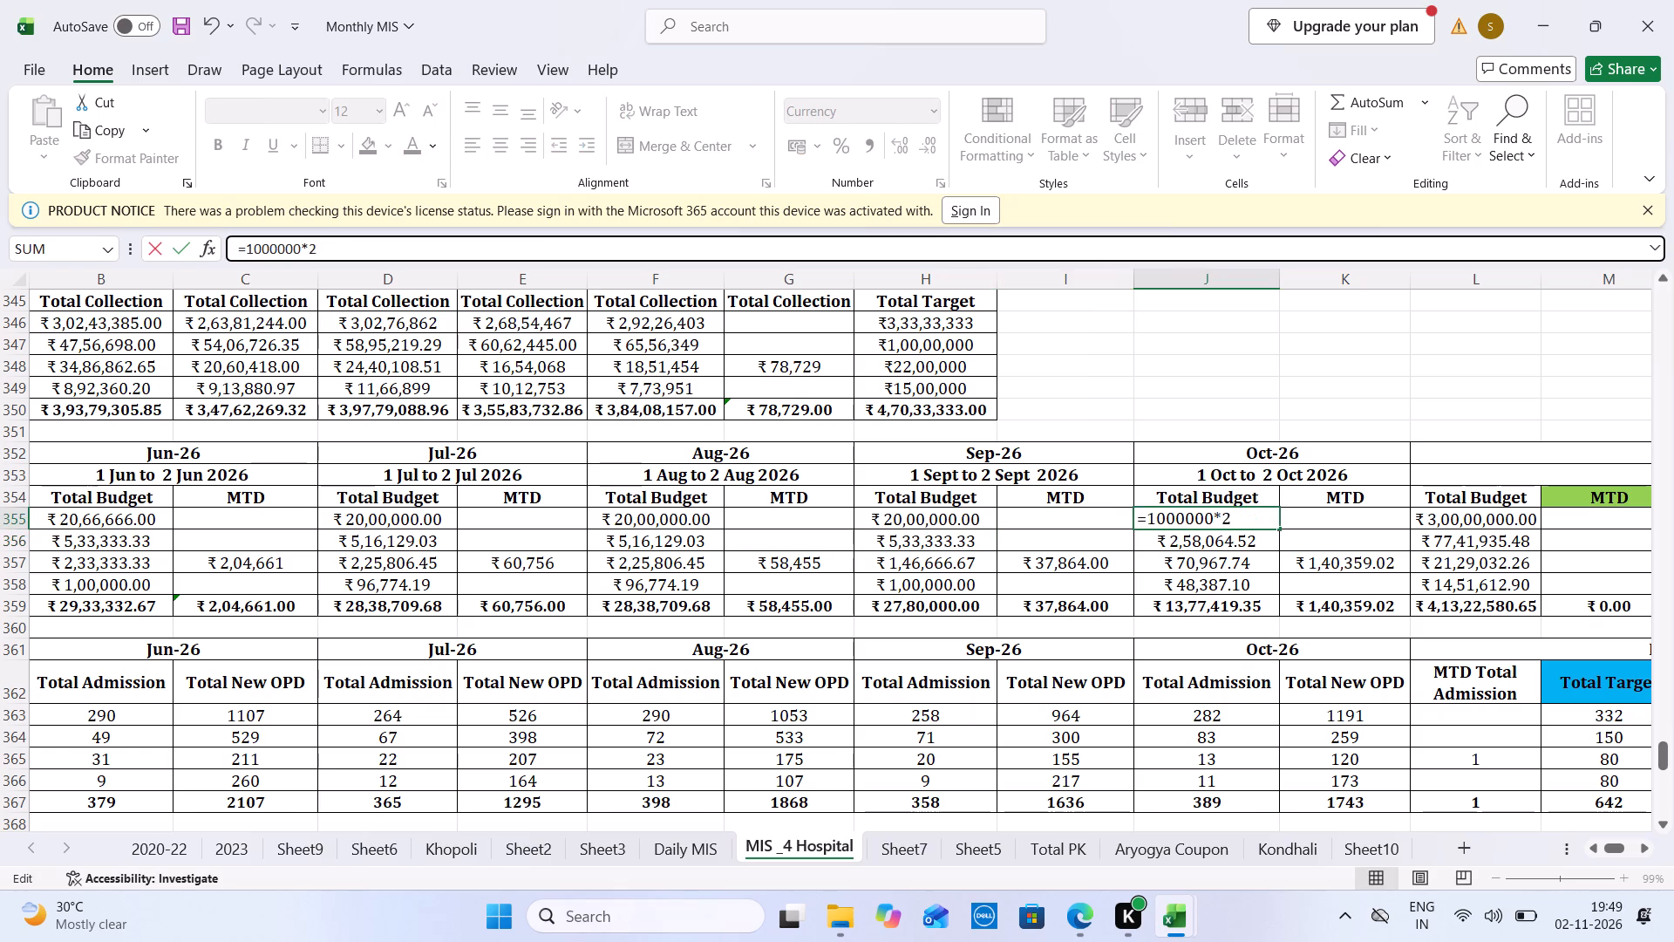
key(Tab)
key(Down)
key(Left)
click(385, 242)
key(BackSpace)
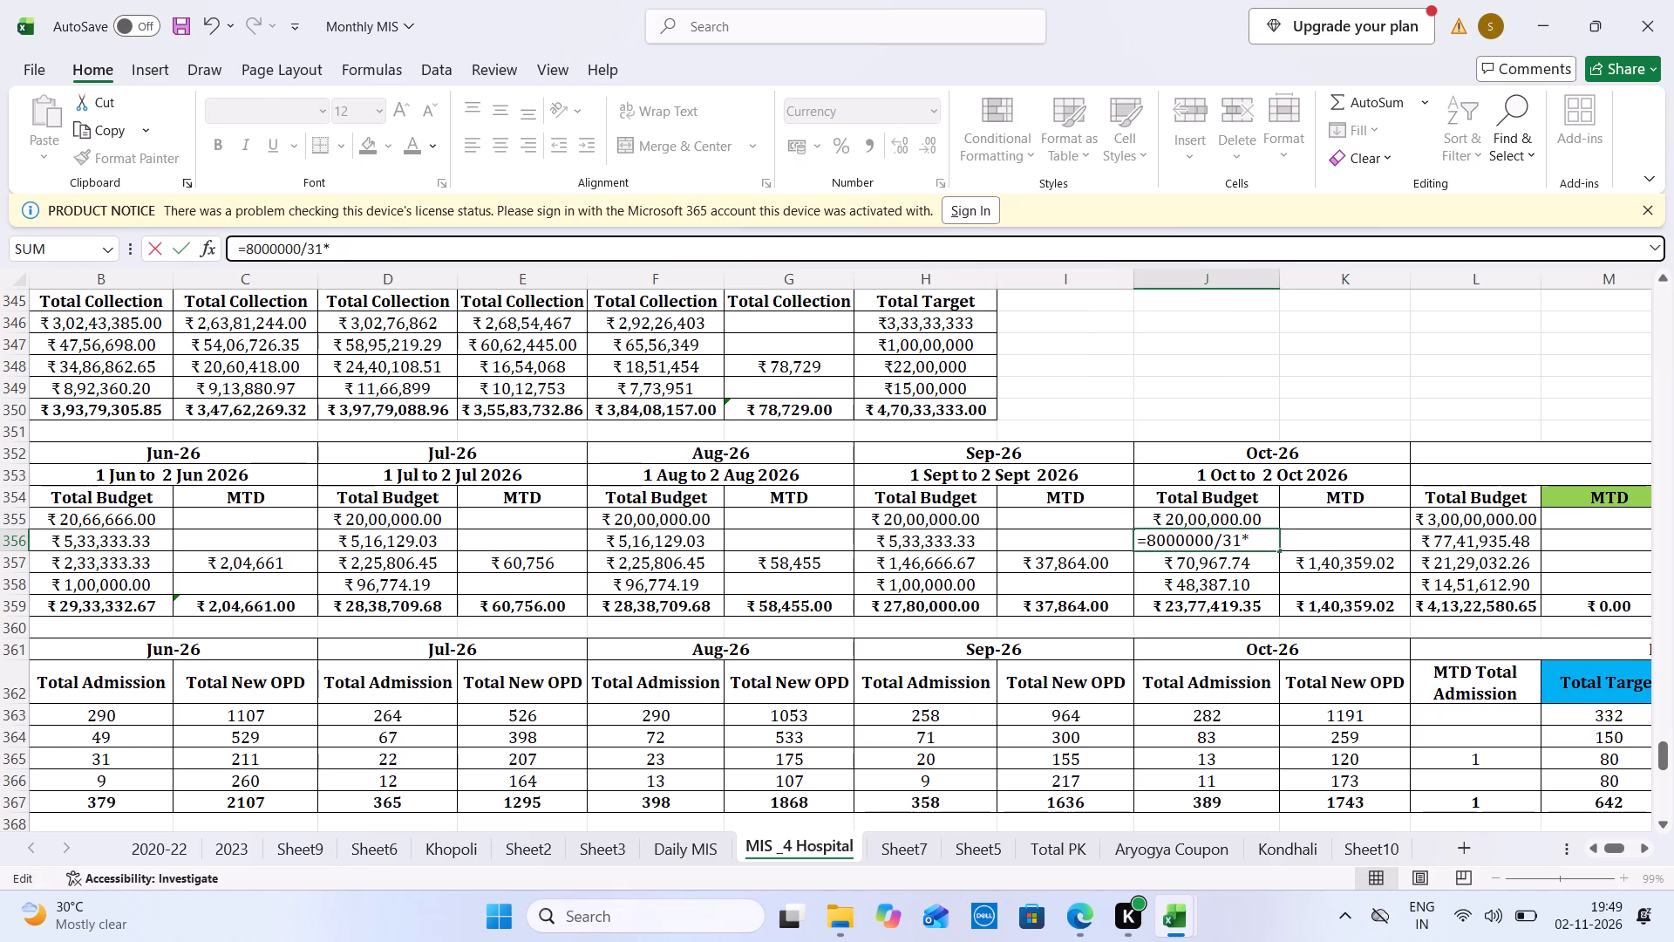
key(2)
key(Tab)
Set the Oct-26 Total Budgets for Vizag and Vadodara to two days: =2200000/31*2 in J357 and =1500000/31*2 in J358.
key(Down)
key(Left)
click(385, 242)
key(BackSpace)
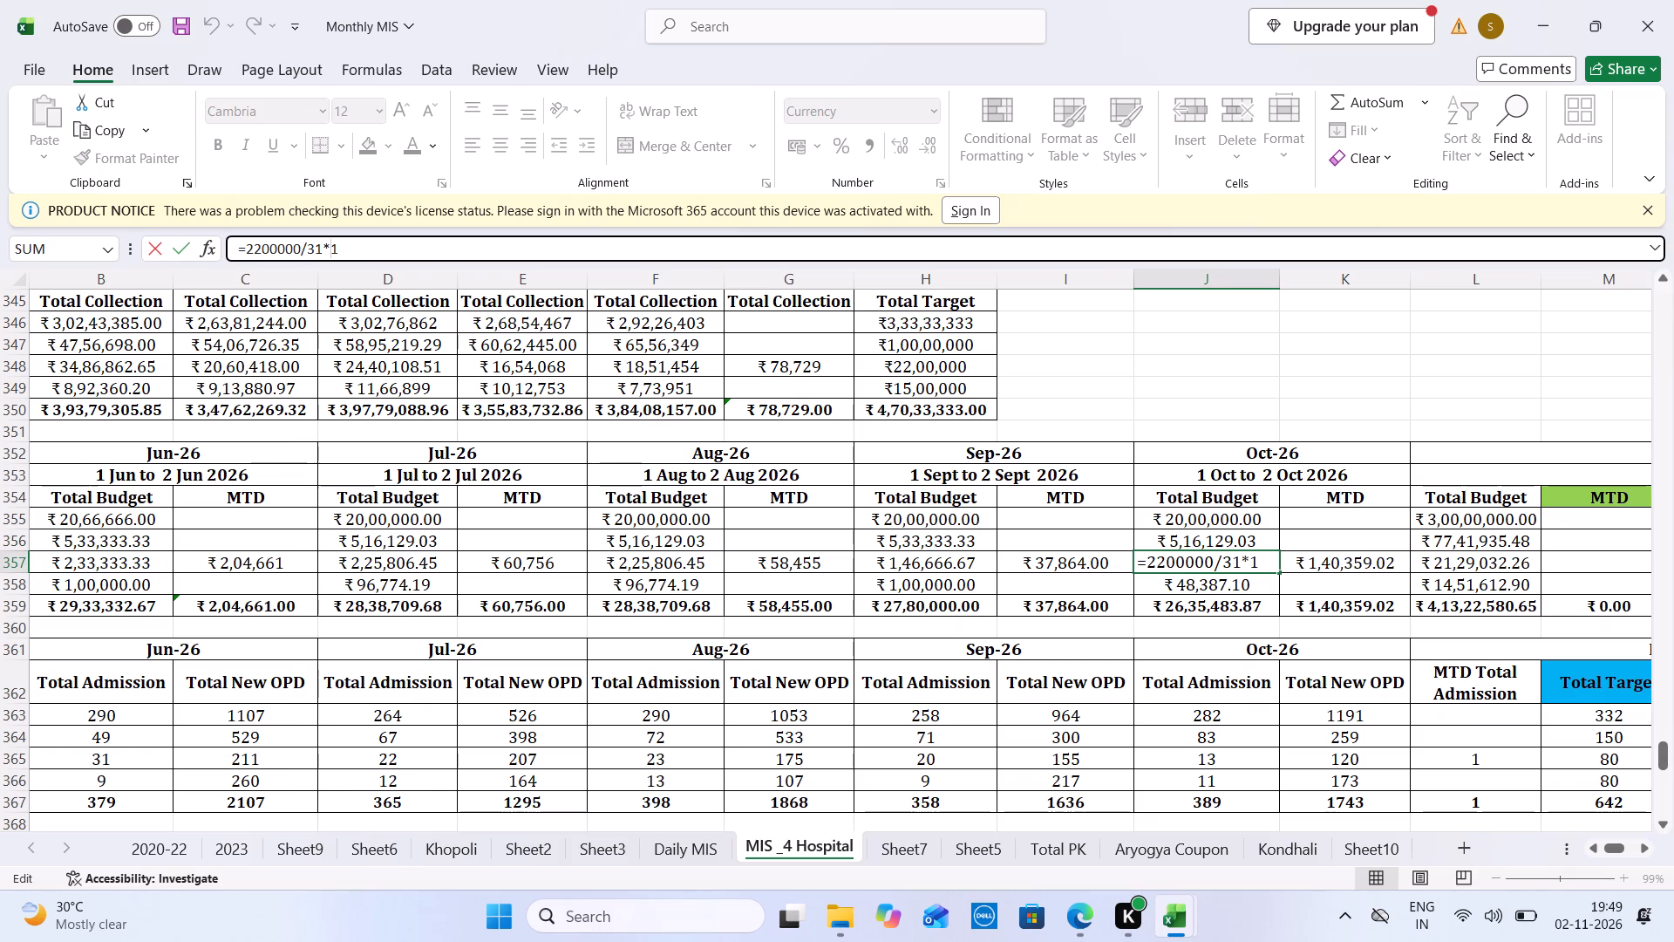
key(2)
key(Tab)
key(Down)
key(Left)
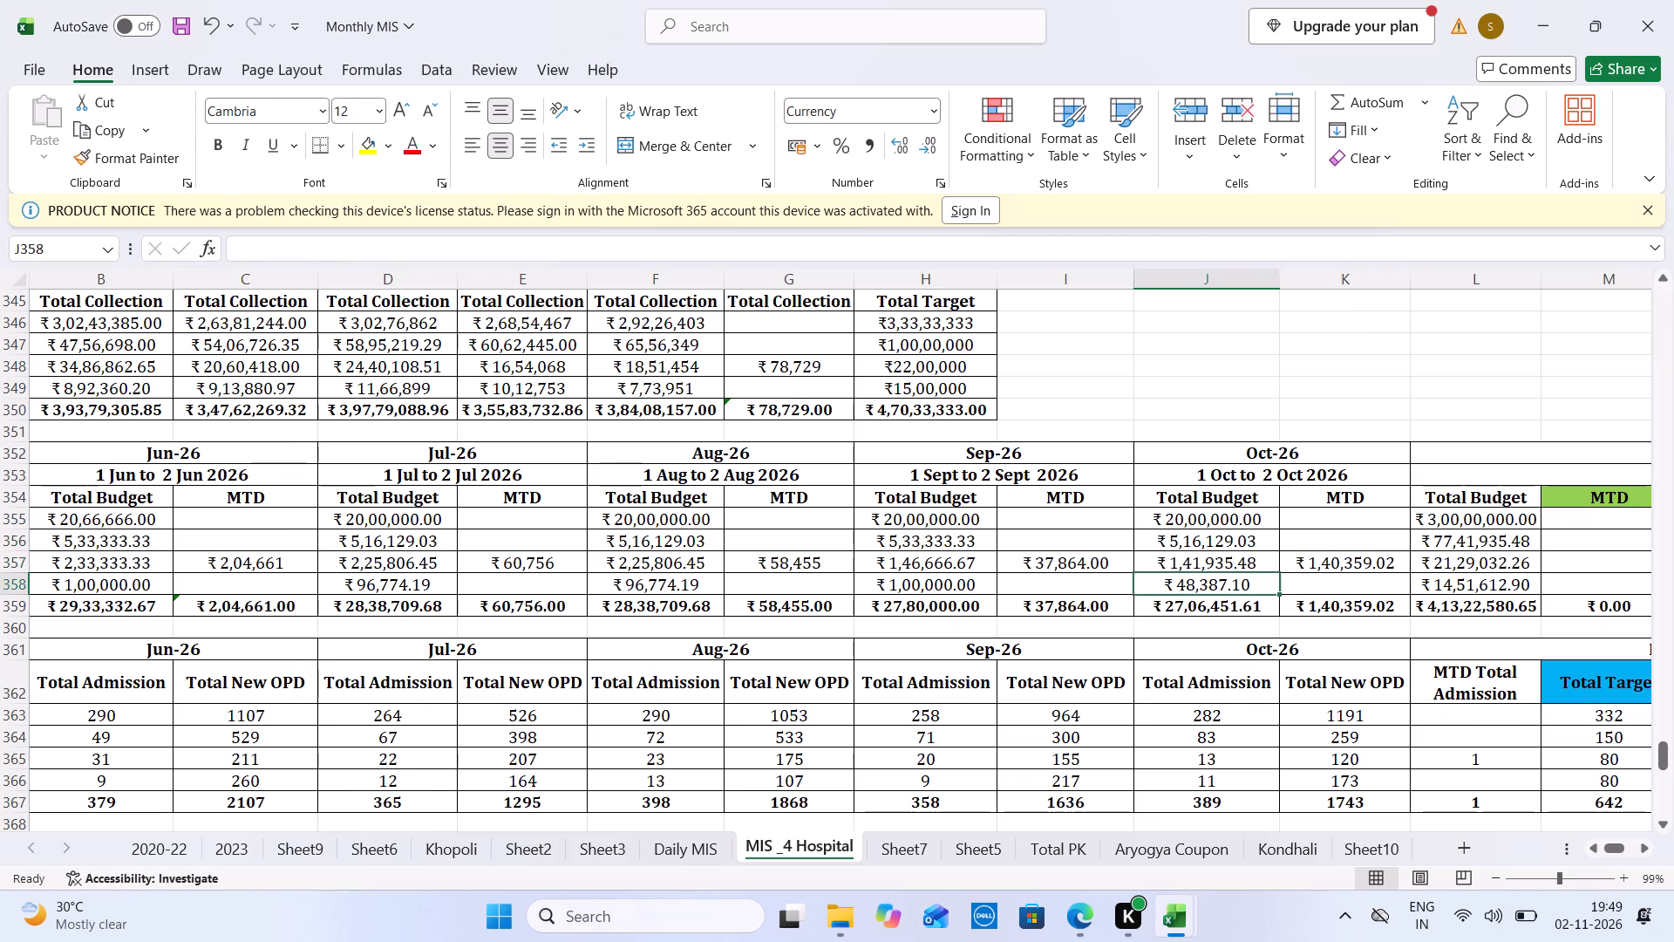
click(385, 242)
key(BackSpace)
key(2)
key(Tab)
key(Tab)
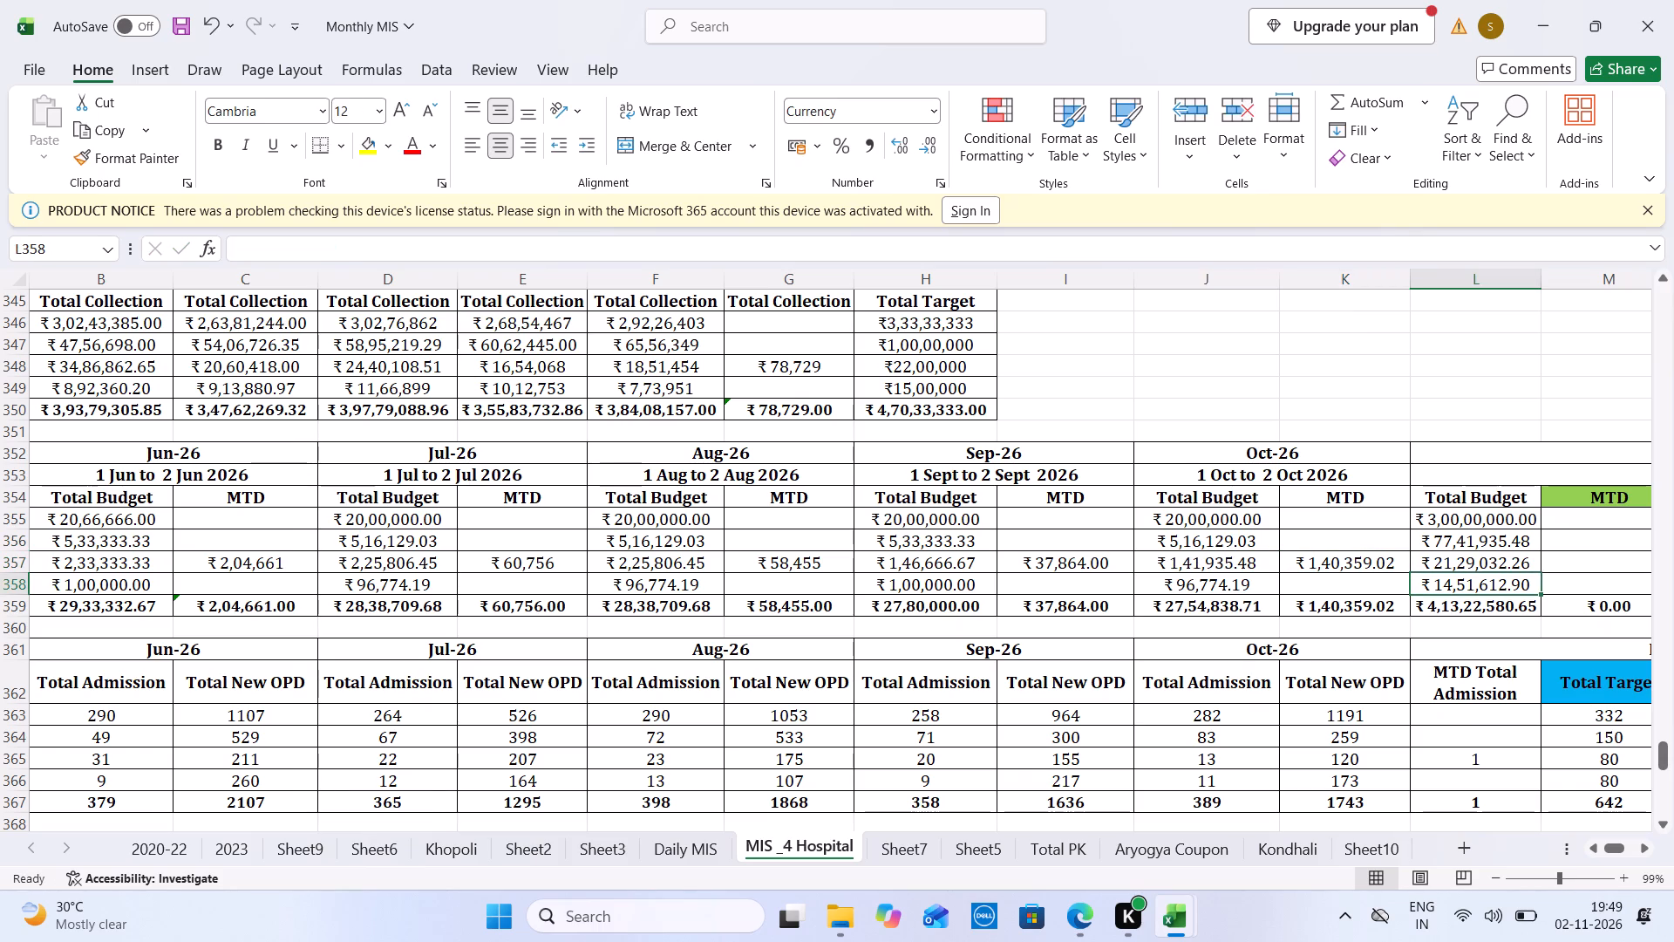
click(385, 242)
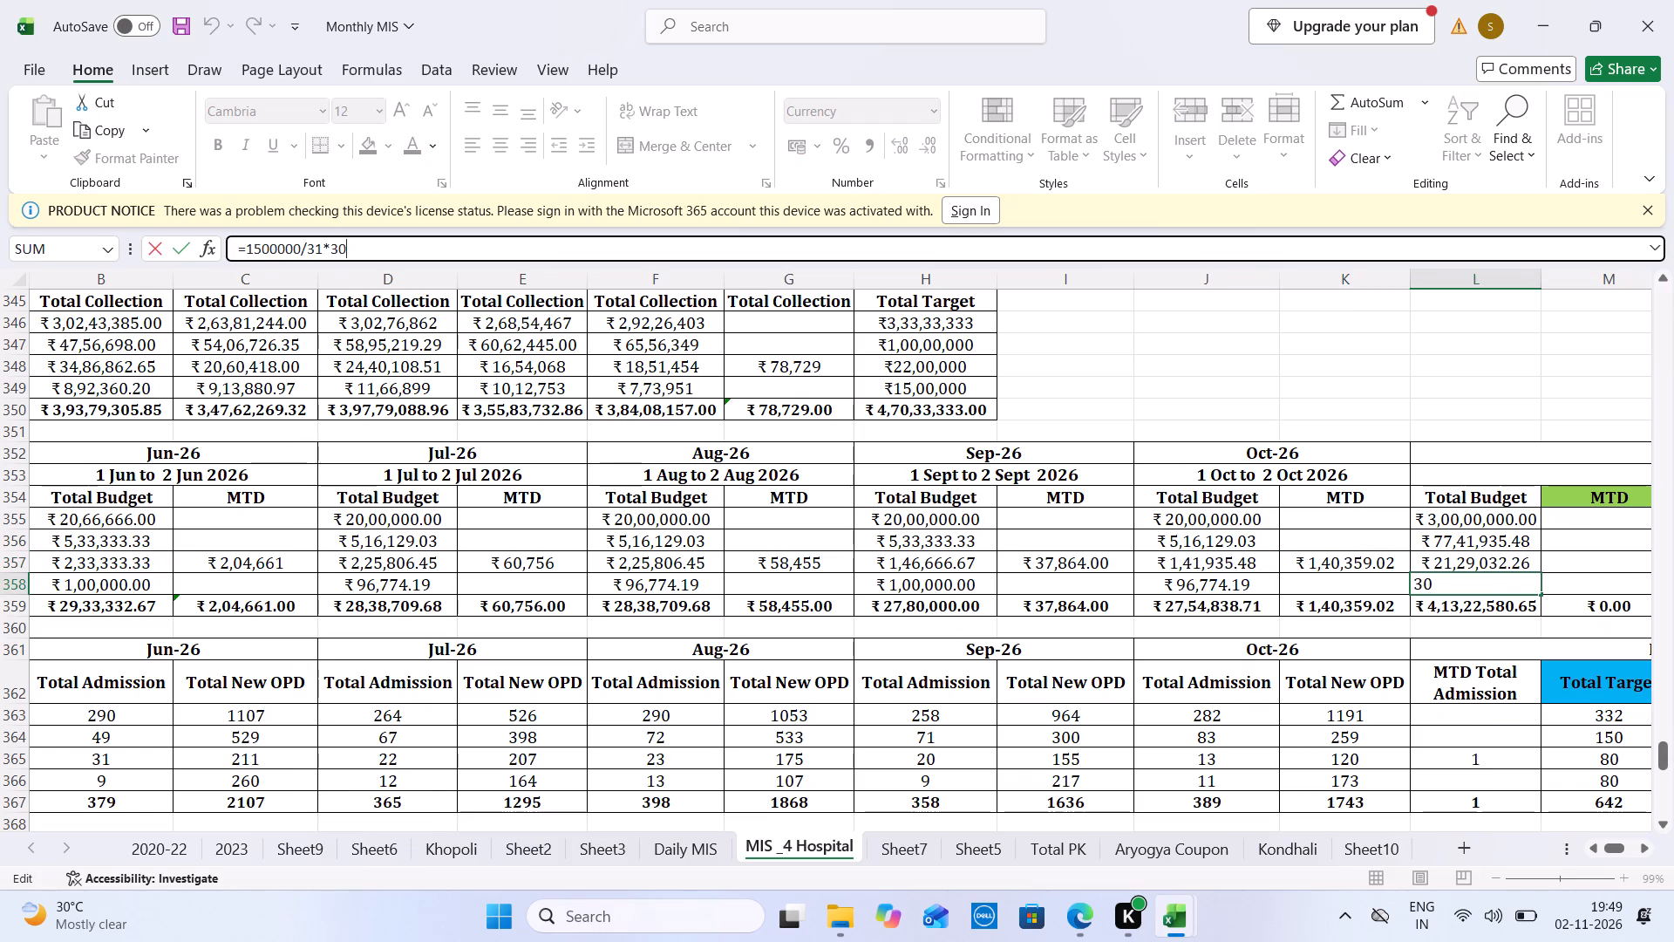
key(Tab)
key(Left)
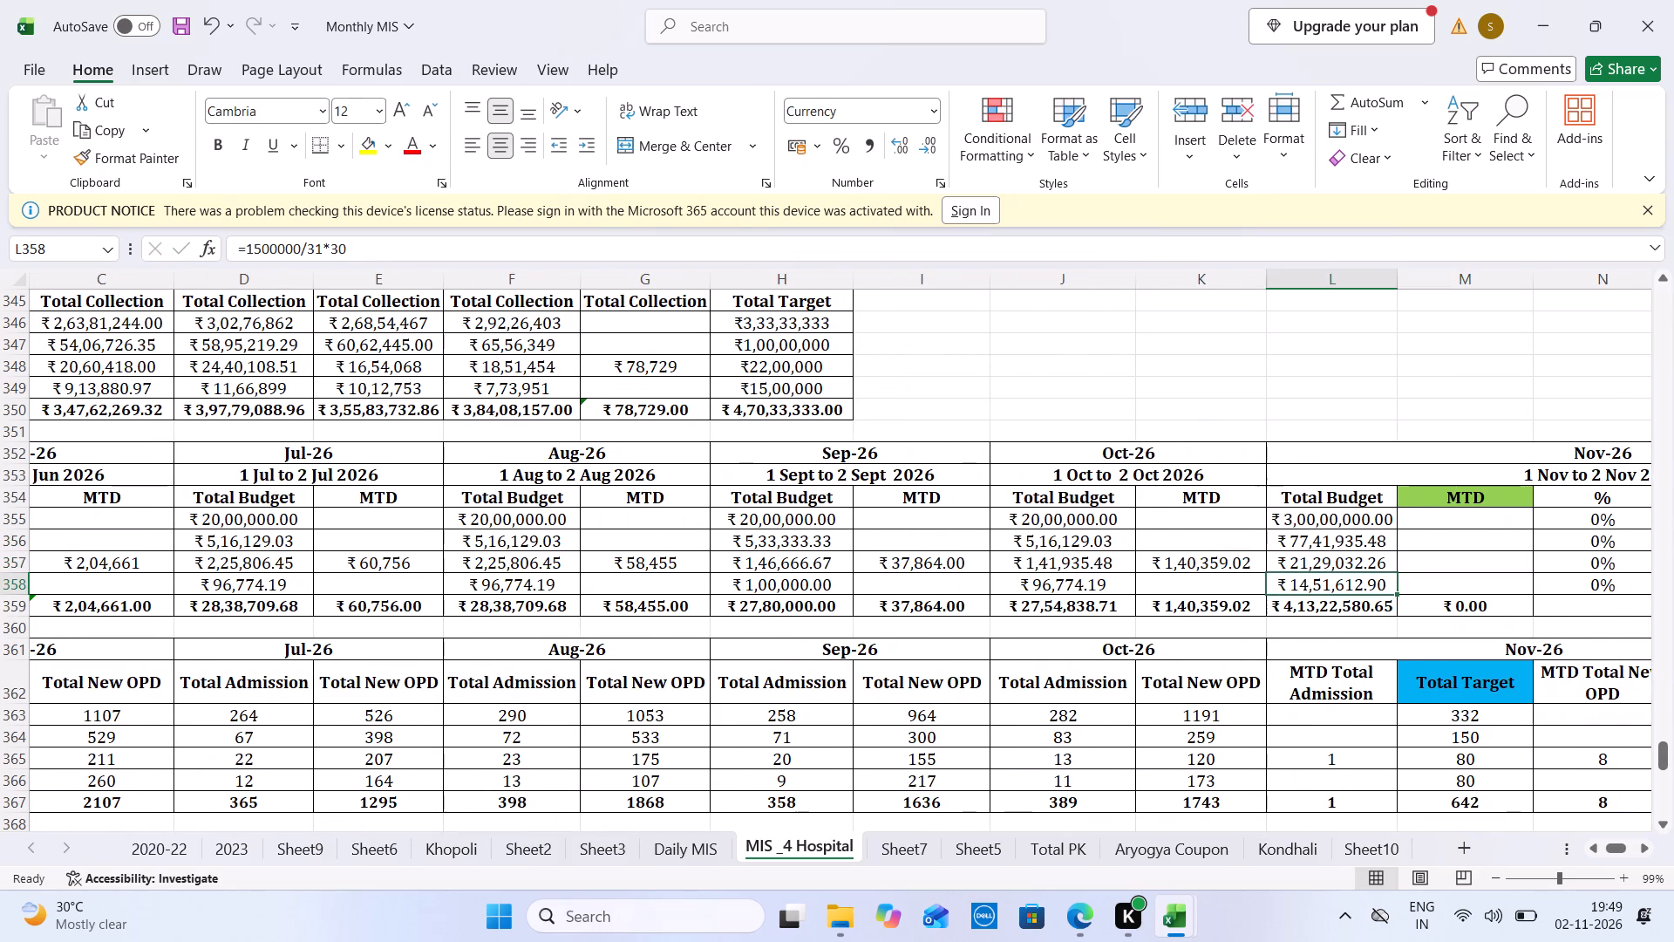
Copy the four Sep-26 Total Budgets in H355:H358 over the Nov-26 Total Budgets starting at L355, and save the workbook.
drag(772, 520, 778, 583)
key(ctrl+c)
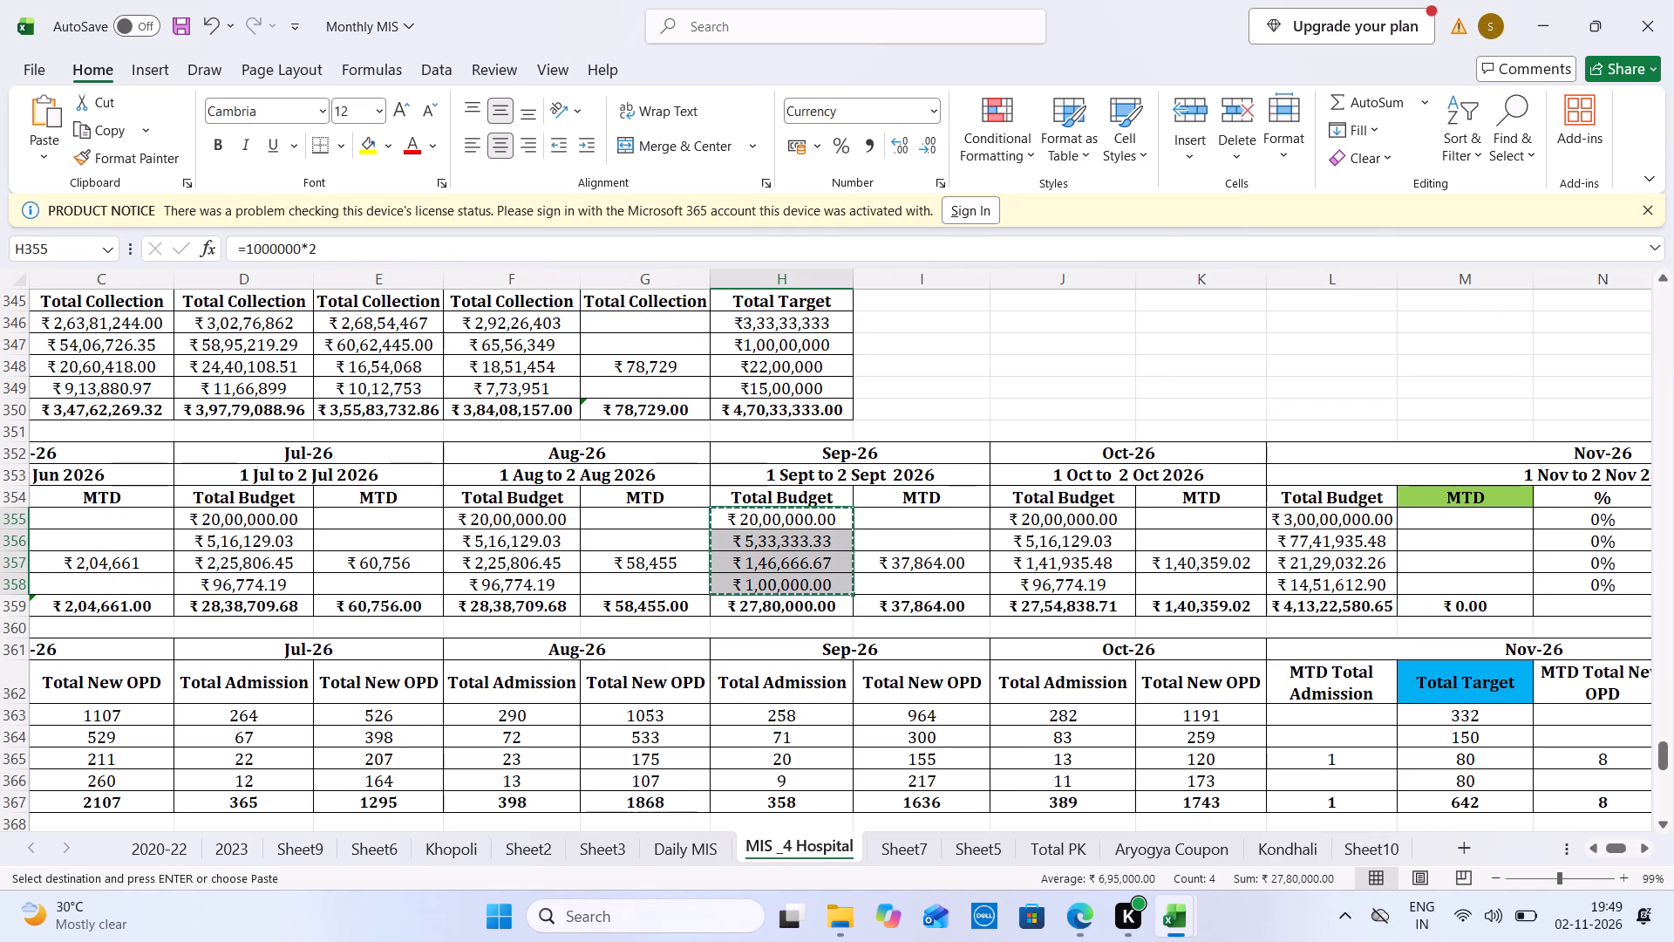
click(1317, 518)
key(ctrl+v)
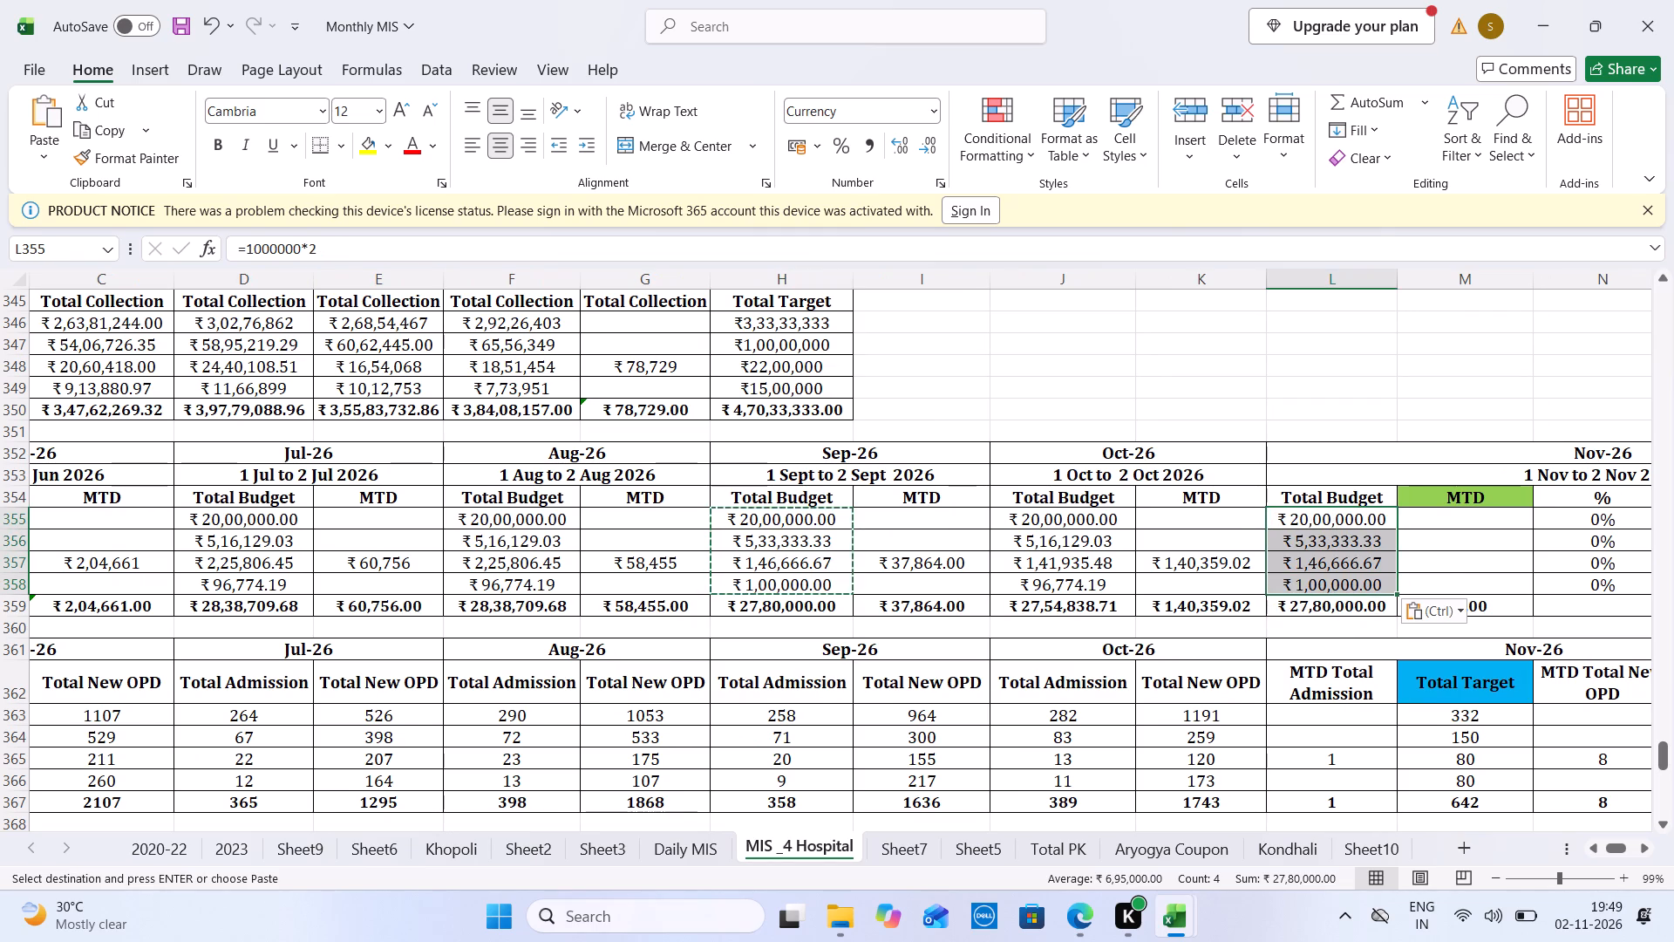
key(ctrl+s)
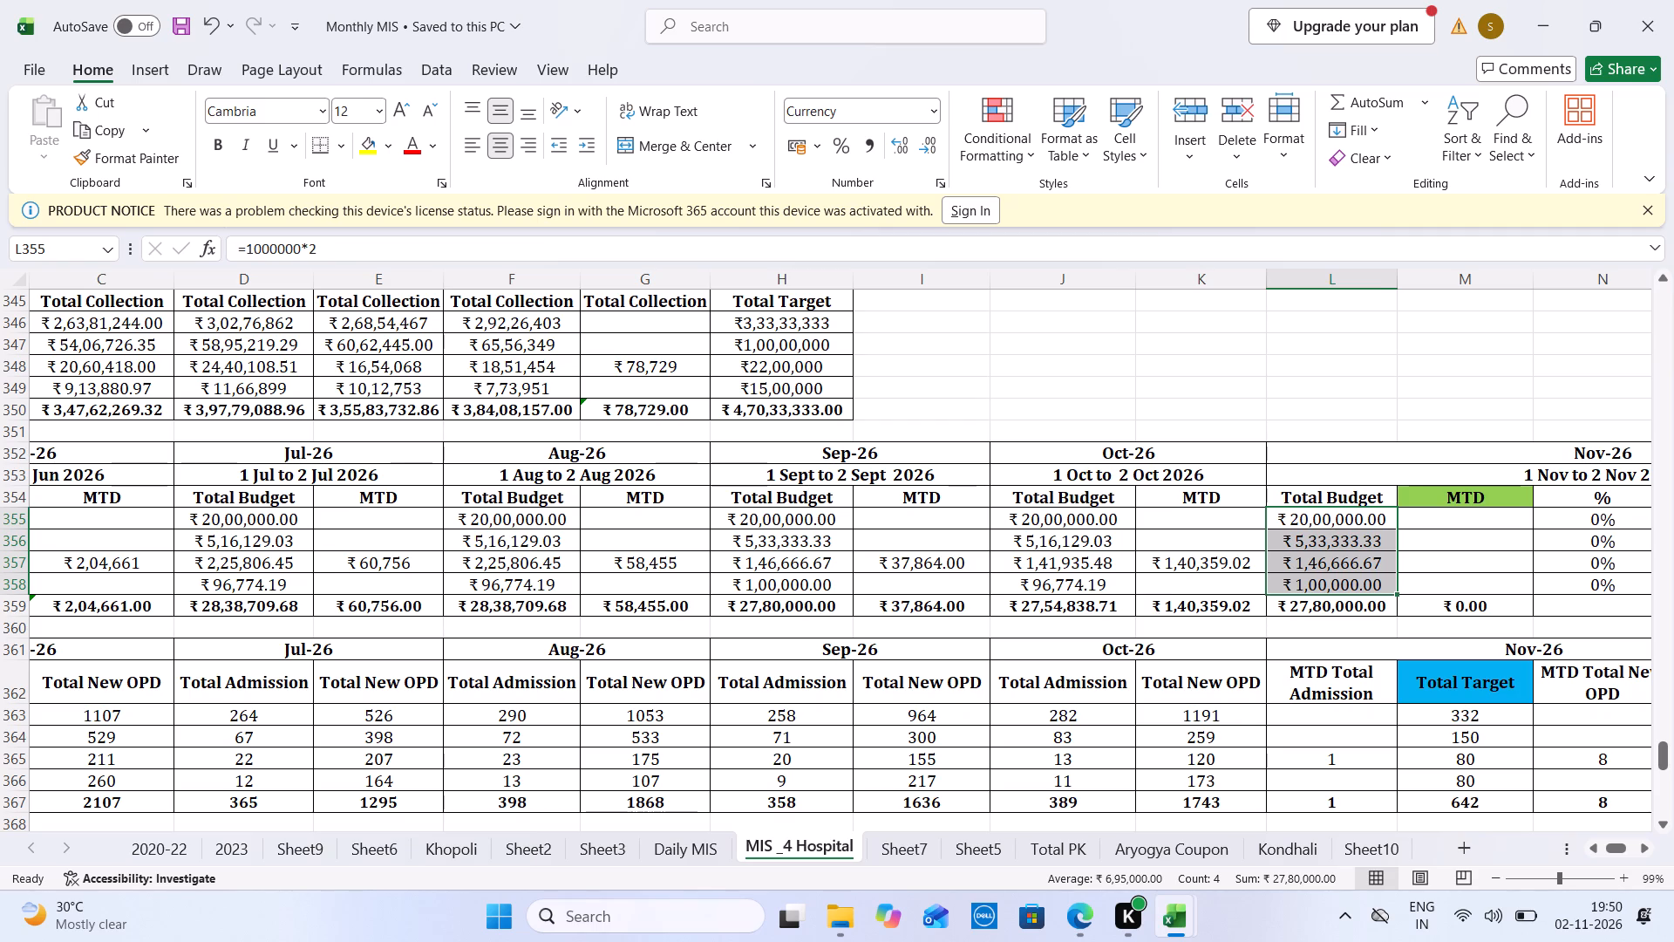
Examine the Nov-26 budget and admission/OPD tables and the Total Sale summary above them.
click(1425, 708)
key(Right)
key(Right)
key(Left)
key(Left)
key(Left)
key(Left)
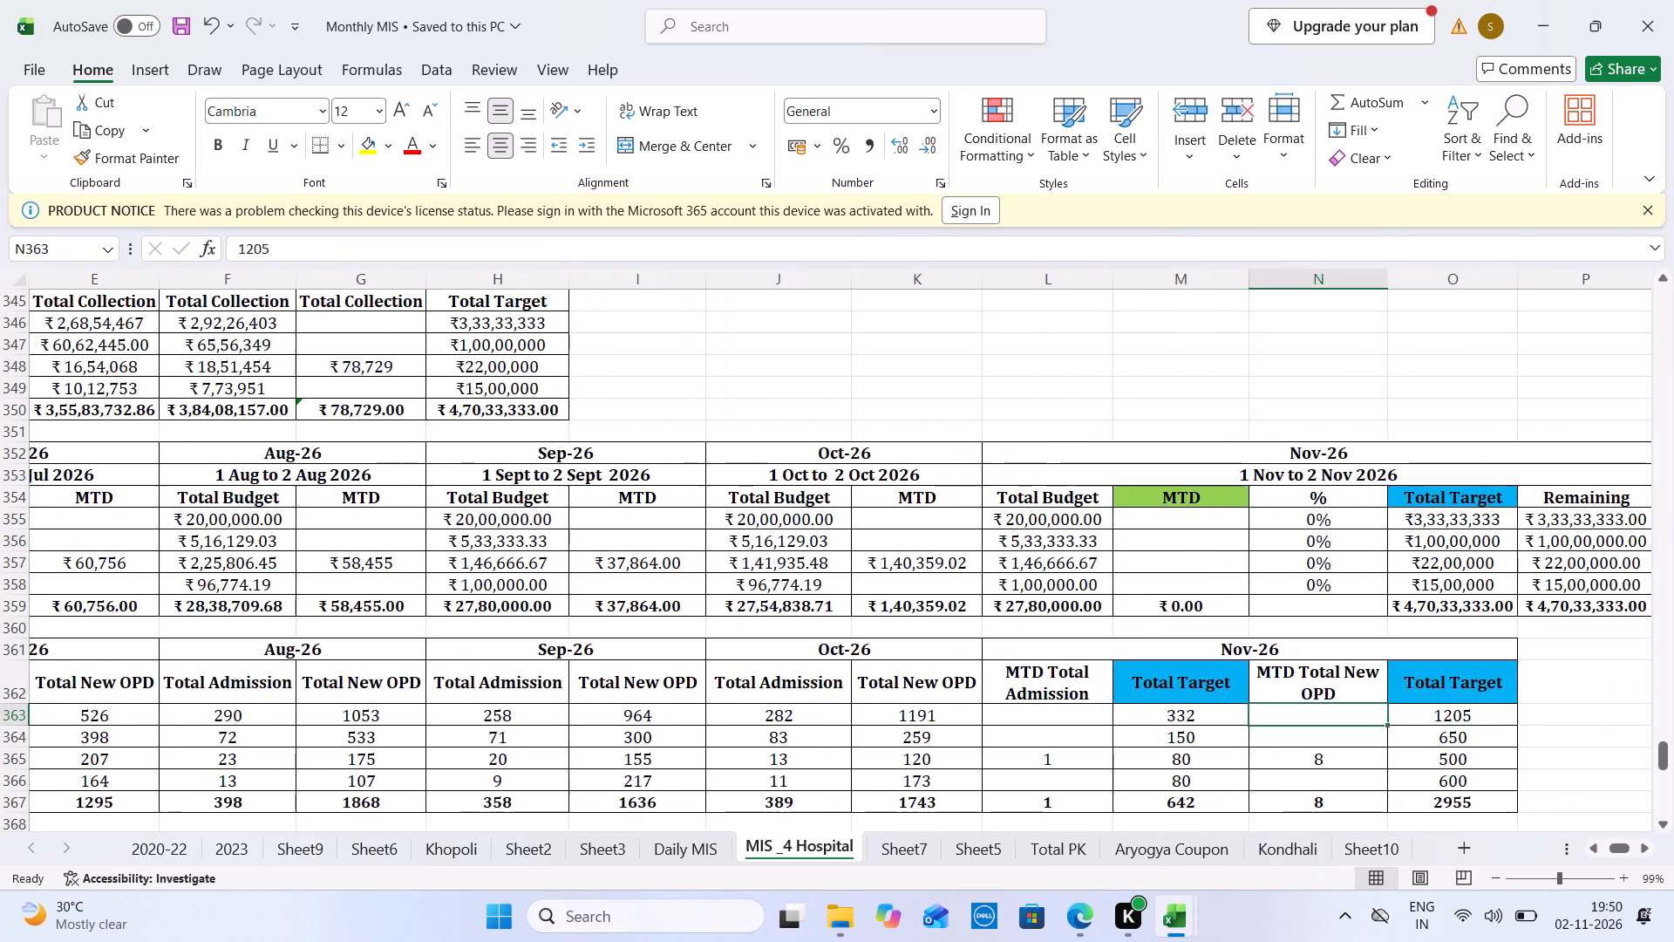
key(Right)
key(Right)
key(Right)
key(Right)
key(Left)
key(Left)
key(Left)
key(Left)
key(Left)
key(Left)
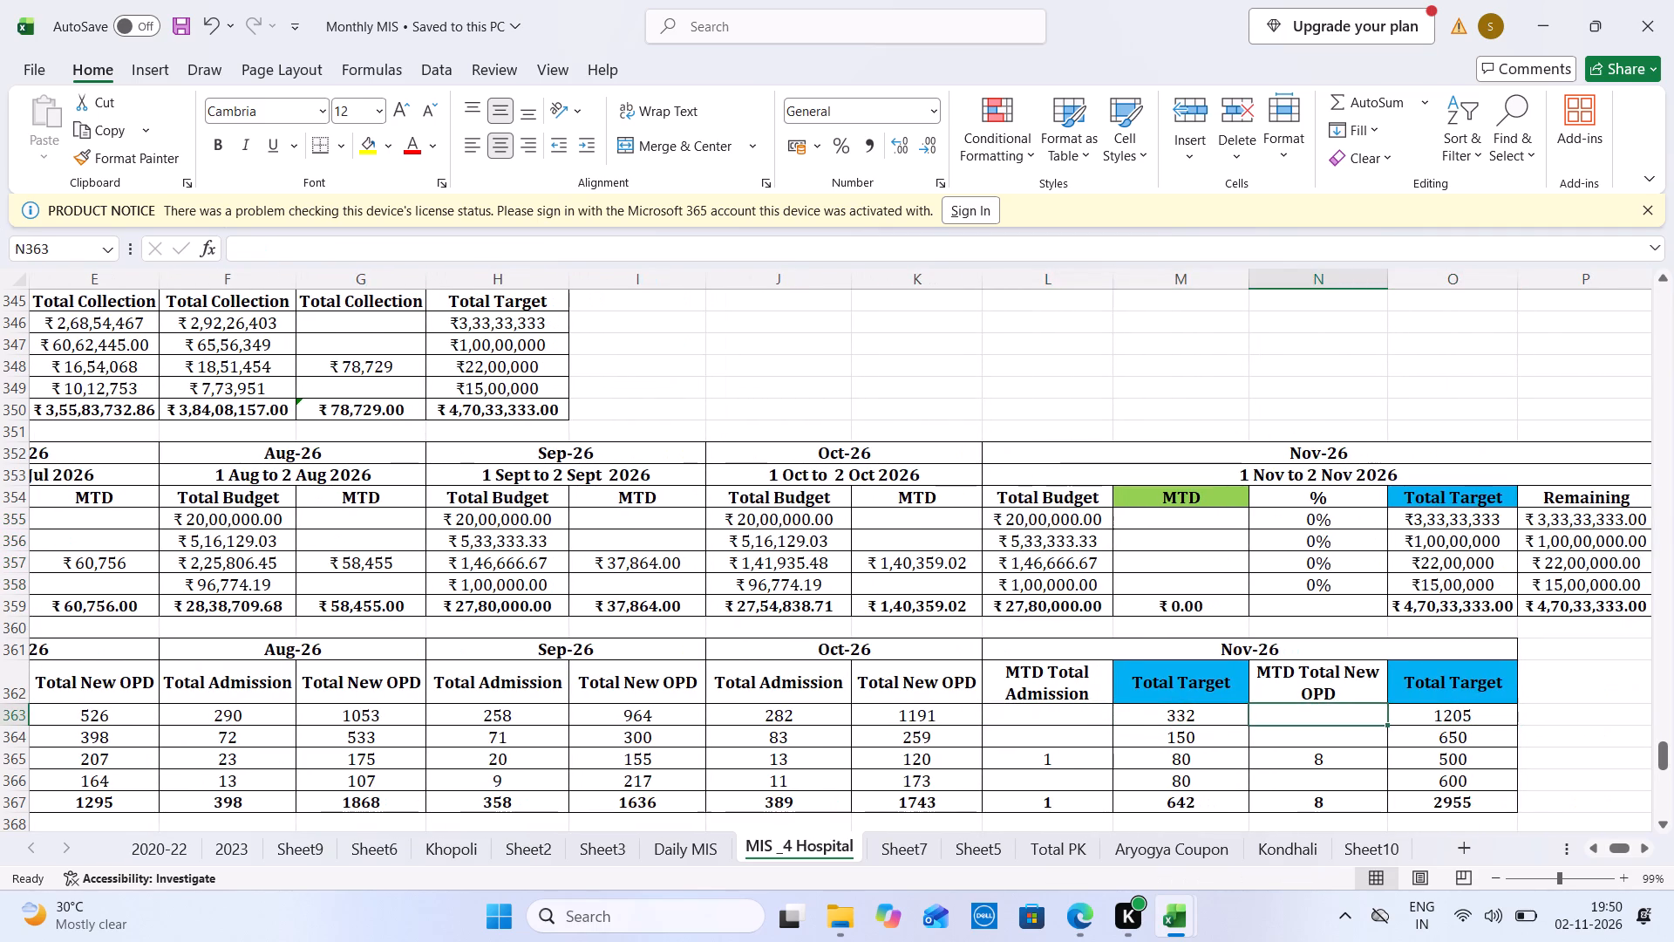
key(Up)
key(Up)
key(Up)
key(Up)
key(Up)
key(Up)
key(Up)
key(Up)
key(Up)
key(Up)
key(Up)
key(Up)
key(Up)
key(Up)
key(Up)
key(Up)
key(Up)
key(Up)
key(Up)
key(Up)
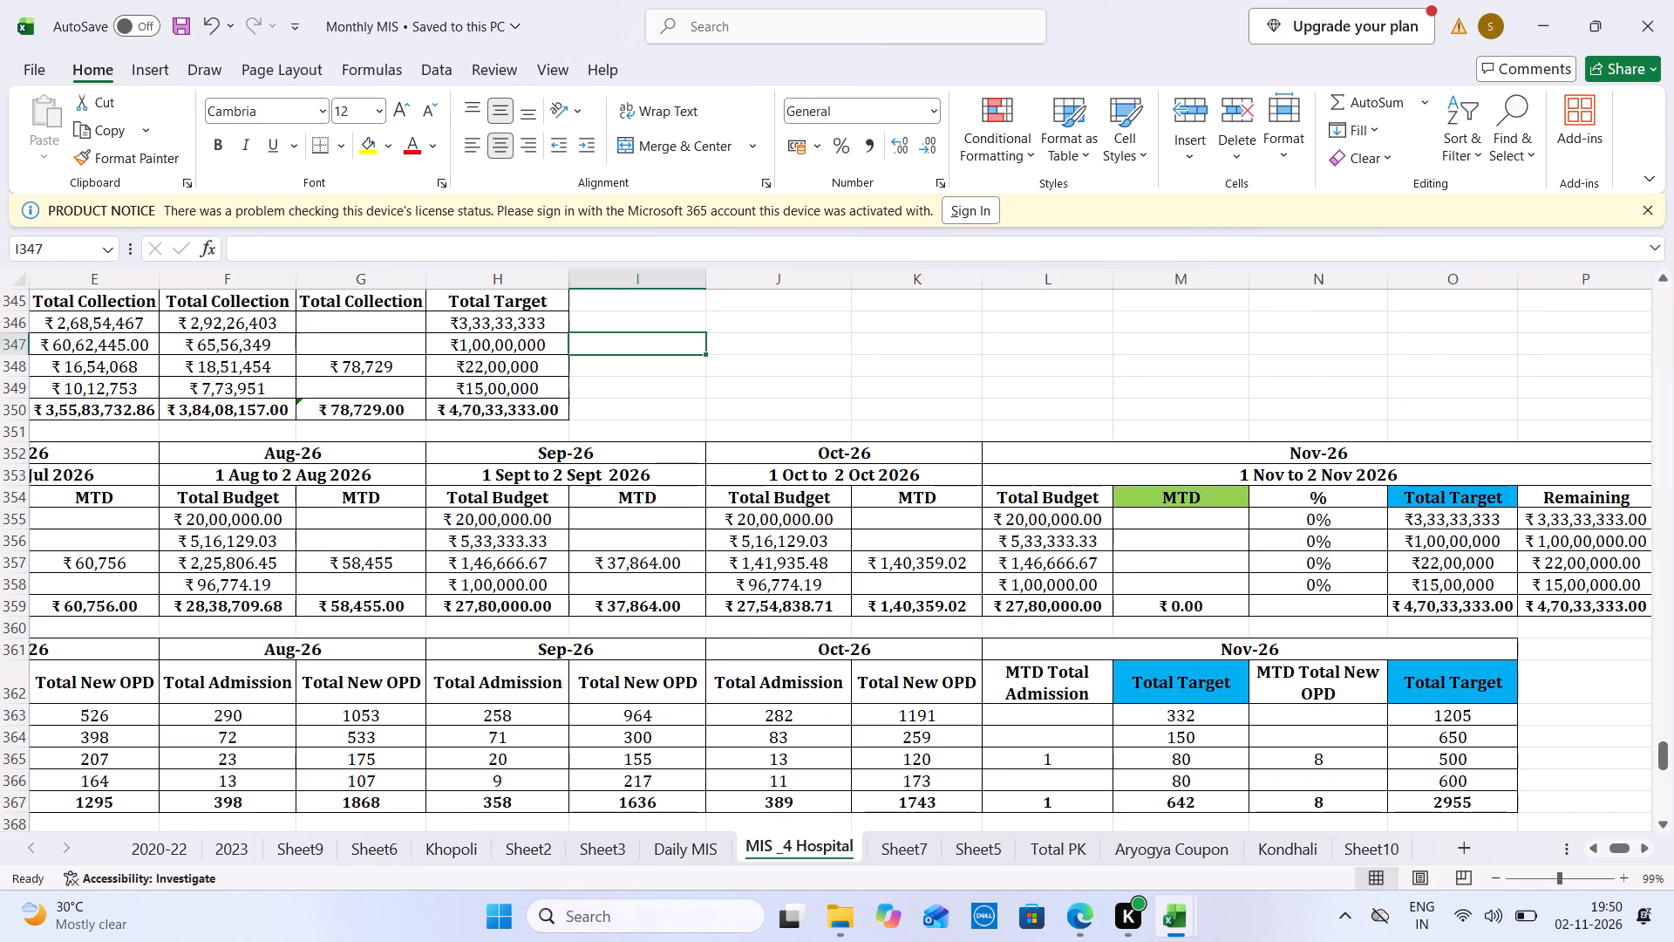
key(Down)
key(Down)
key(Down)
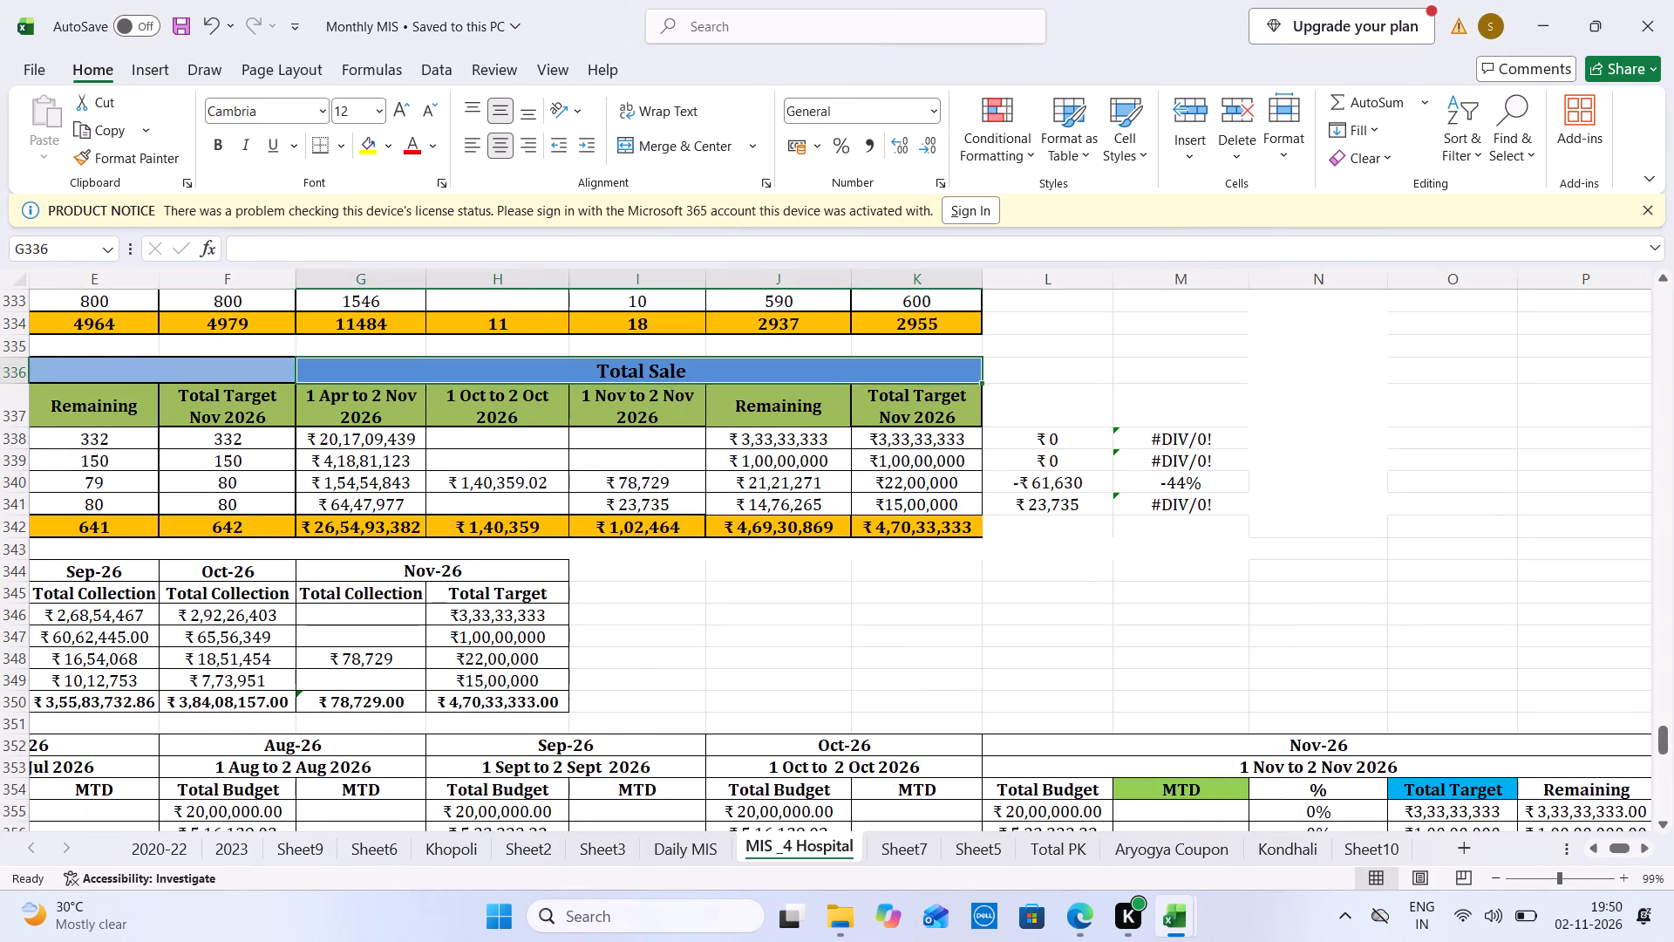
key(Down)
key(Down)
key(Right)
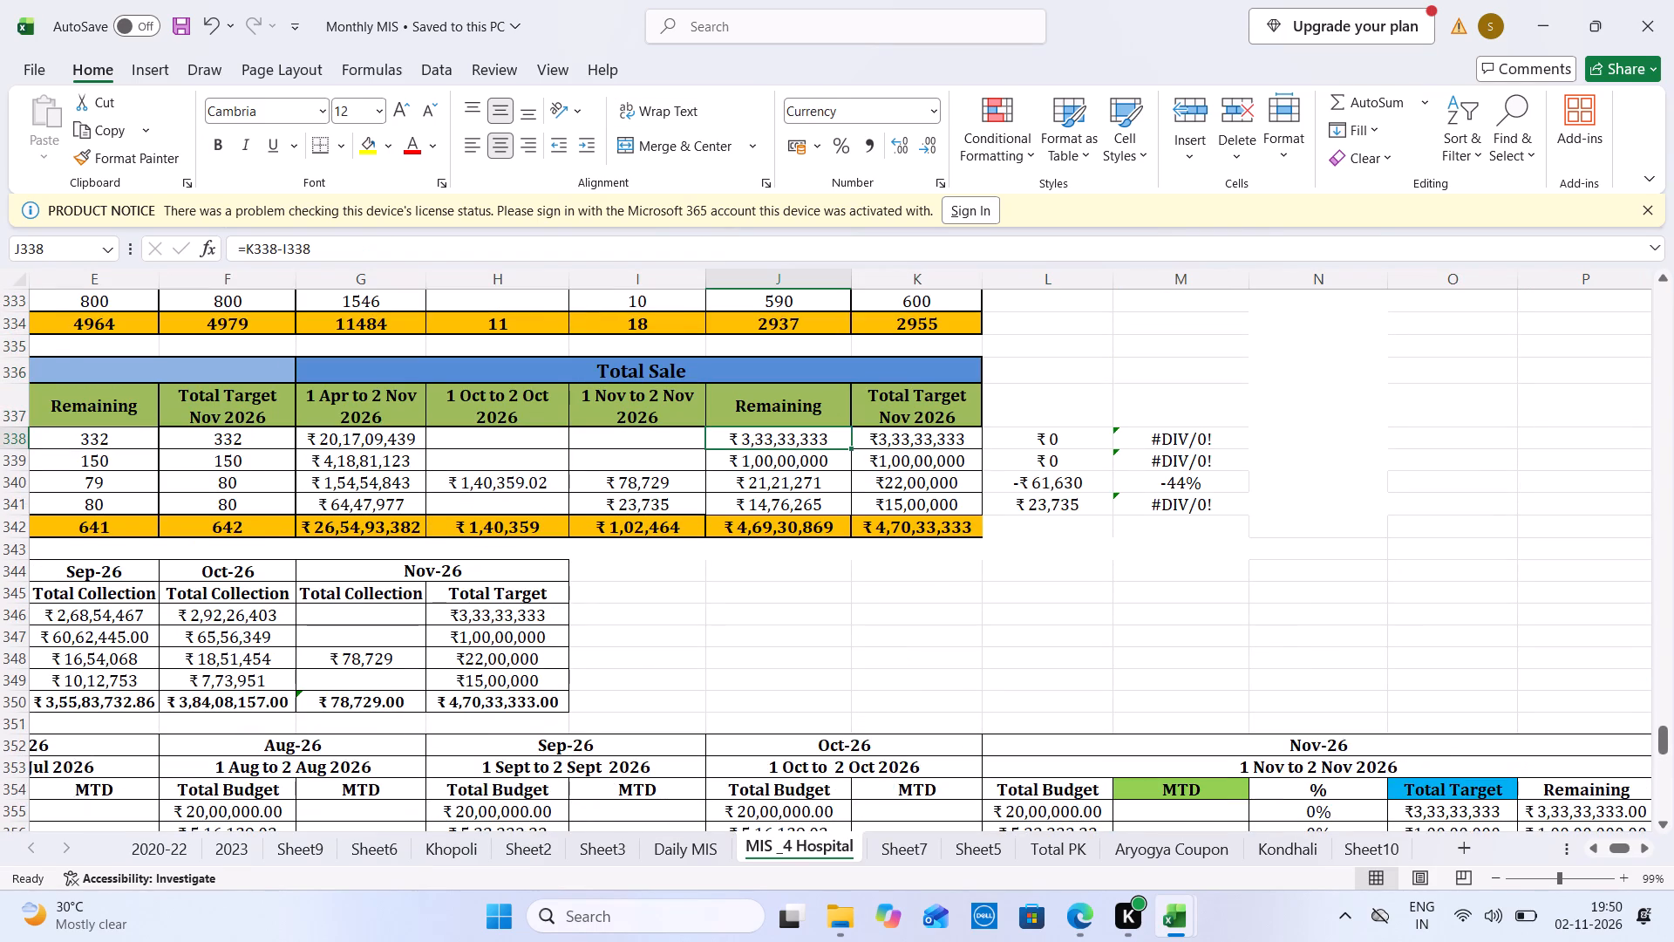
key(Left)
key(Left)
key(Left)
key(Left)
key(Down)
key(Down)
key(Down)
key(Down)
key(Down)
key(Down)
key(Down)
key(Down)
key(Down)
key(Down)
key(Down)
key(Down)
key(Down)
key(Down)
key(Down)
key(Down)
key(Down)
key(Down)
key(Down)
key(Down)
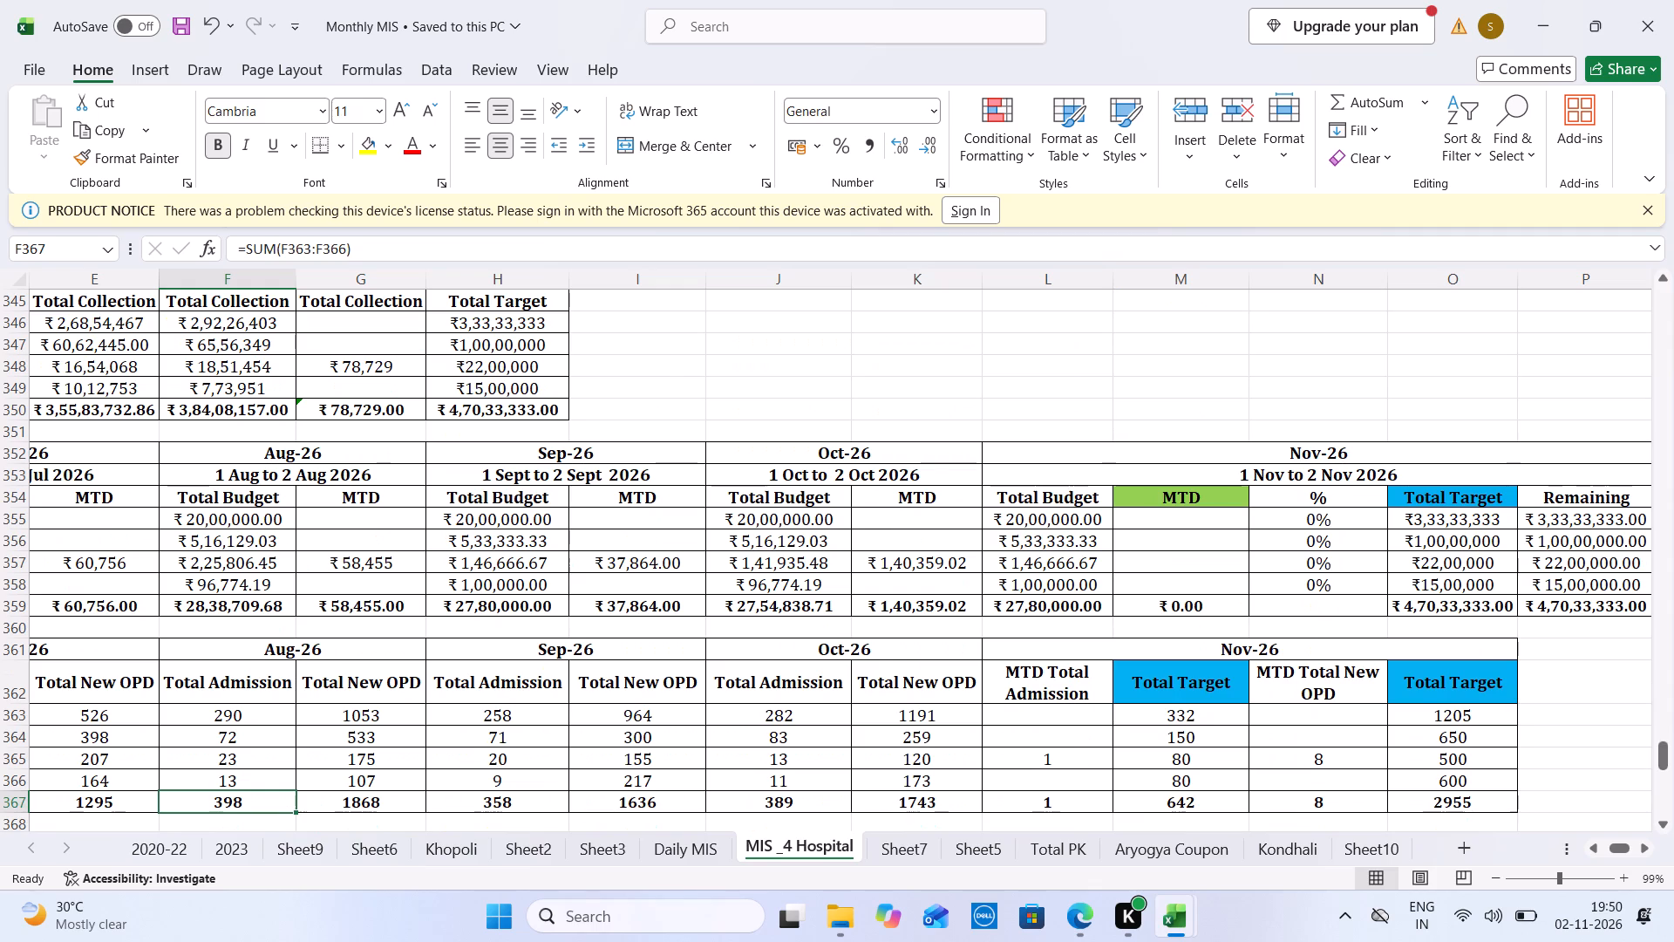
Save the Monthly MIS workbook, checking the hospital rows of the budget table from Nov-26 back to the hospital names.
click(1189, 574)
key(ctrl+s)
key(Up)
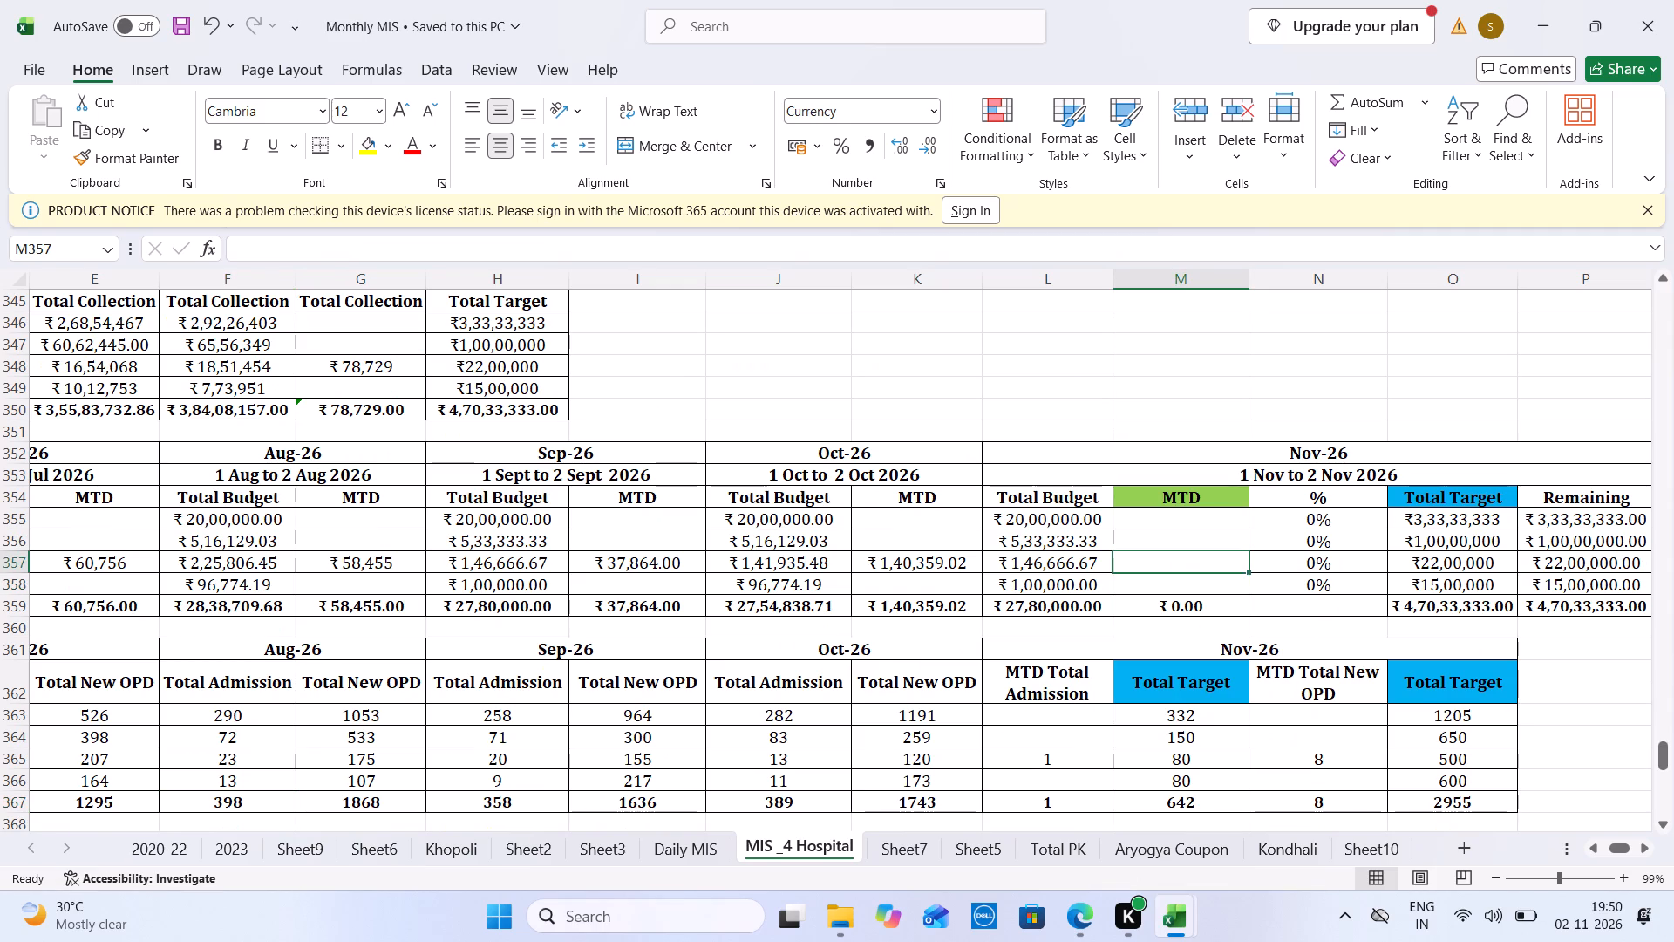
key(Left)
key(Left)
key(Left)
key(Left)
key(Left)
key(Left)
key(Left)
key(Left)
key(Left)
key(Left)
key(Left)
key(Left)
key(Left)
key(Left)
key(Left)
key(Left)
key(Left)
key(Left)
key(Left)
key(Left)
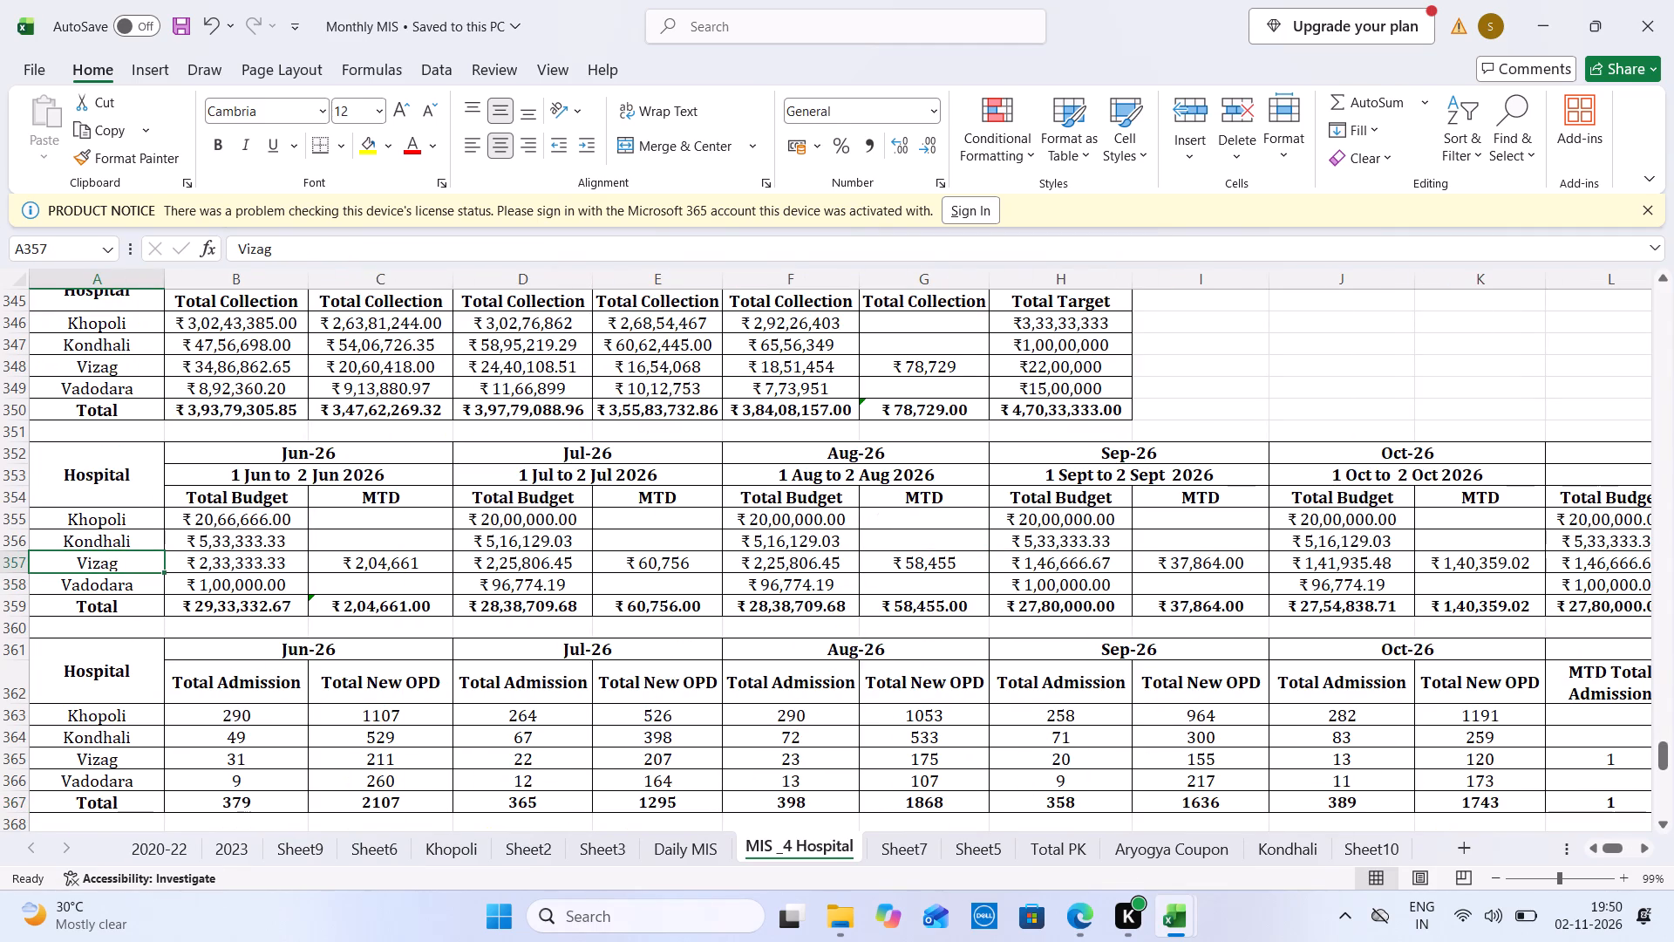
key(ctrl+s)
Switch to the Daily MIS Vizag workbook and close it.
key(ctrl+Tab)
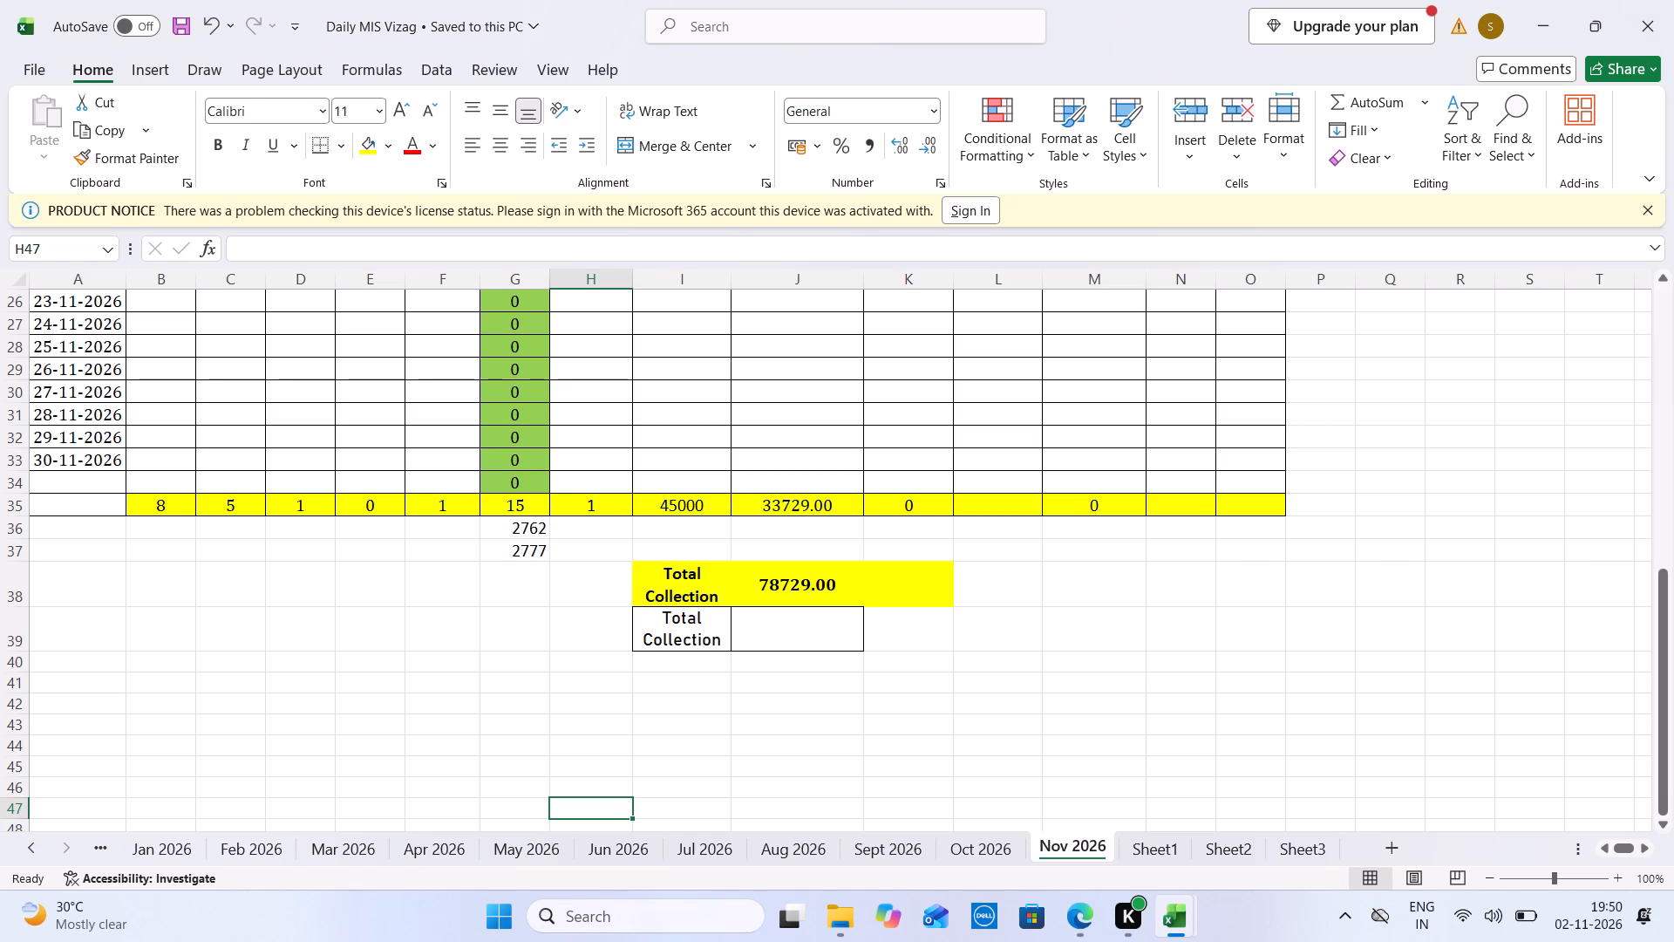
click(1673, 3)
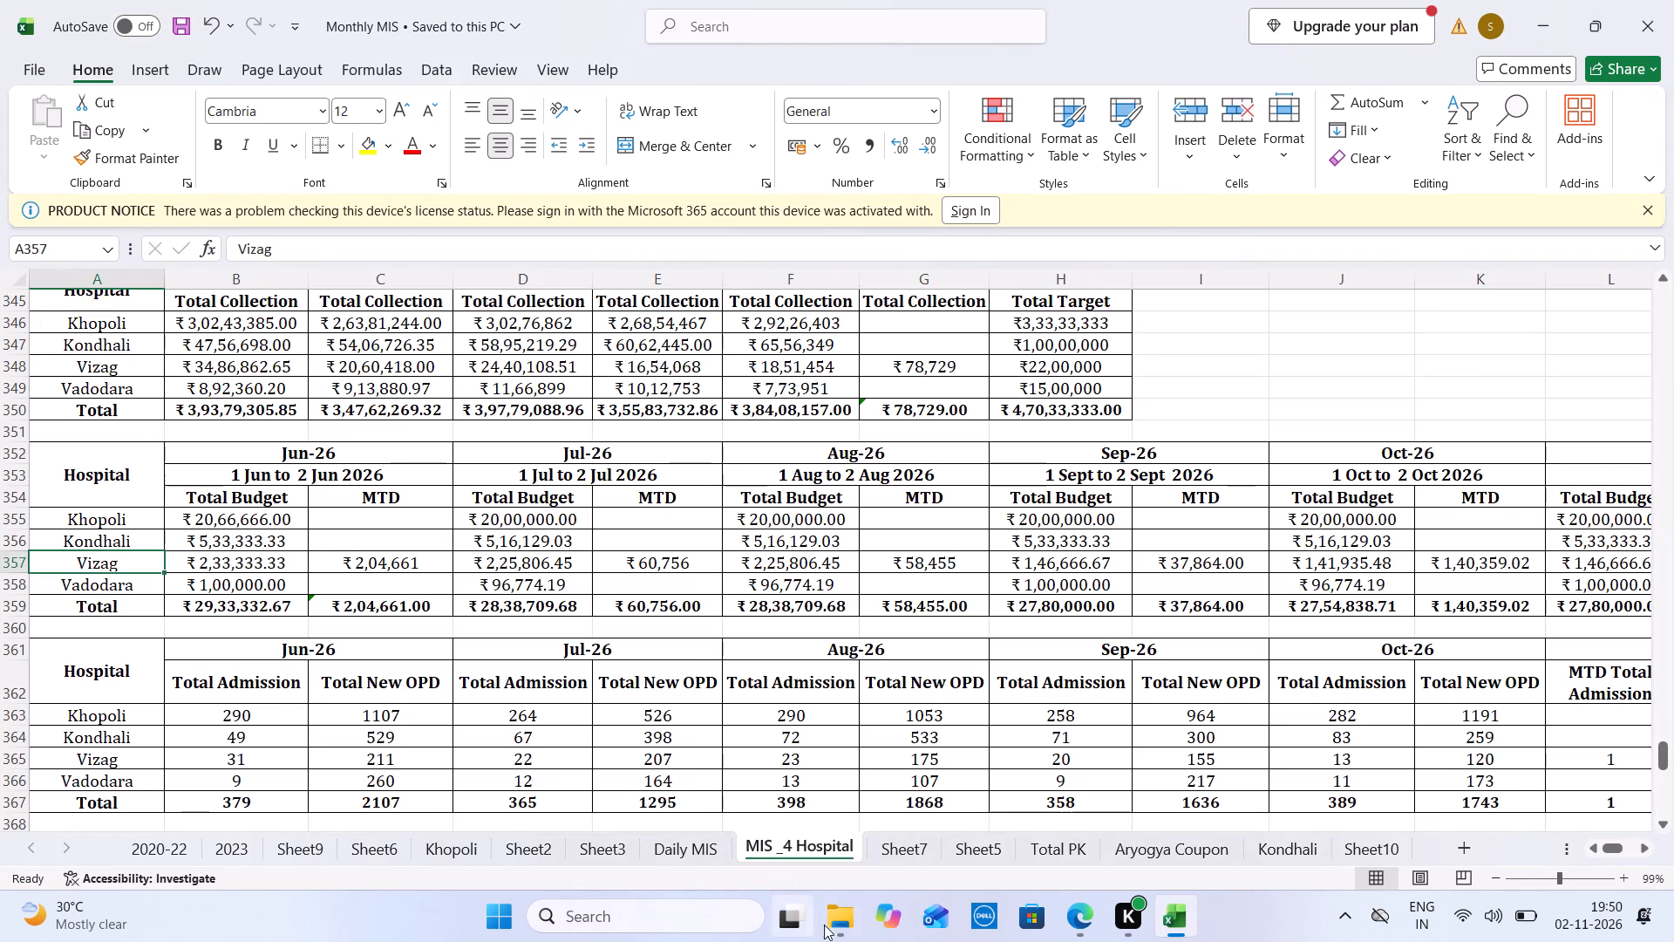
Switch to File Explorer and open the pinned Vizag folder.
click(833, 925)
click(99, 611)
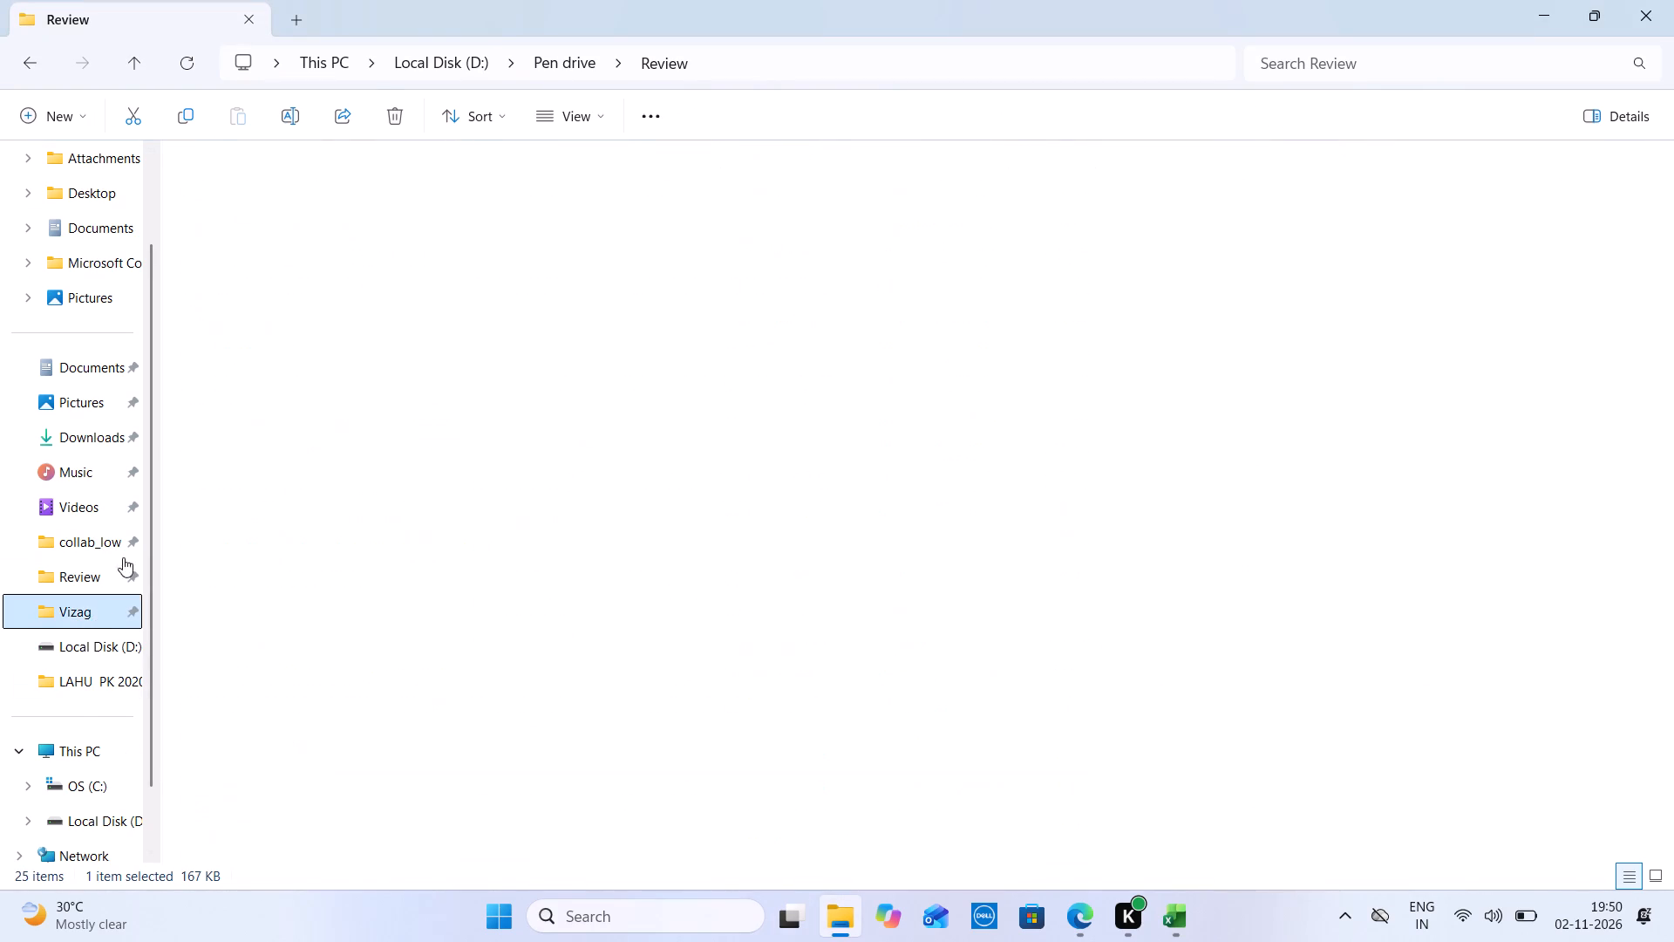
Open the Daily MIS 2025_Kondhali workbook and go to its Nov 2026 sheet.
double_click(335, 377)
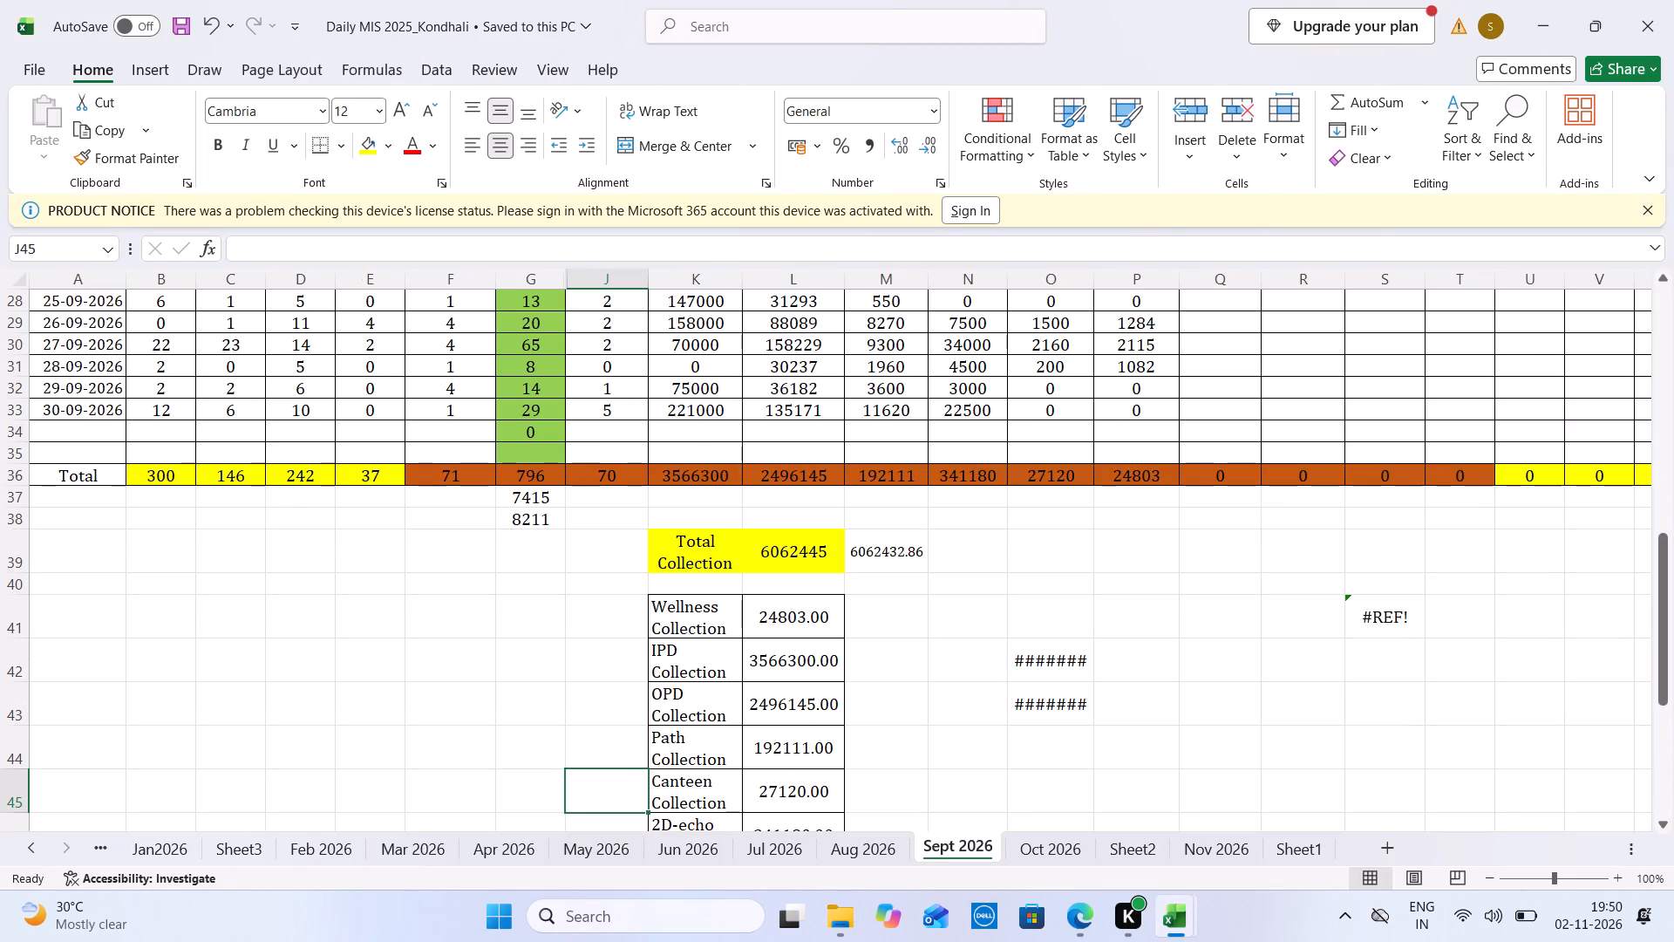
click(1175, 842)
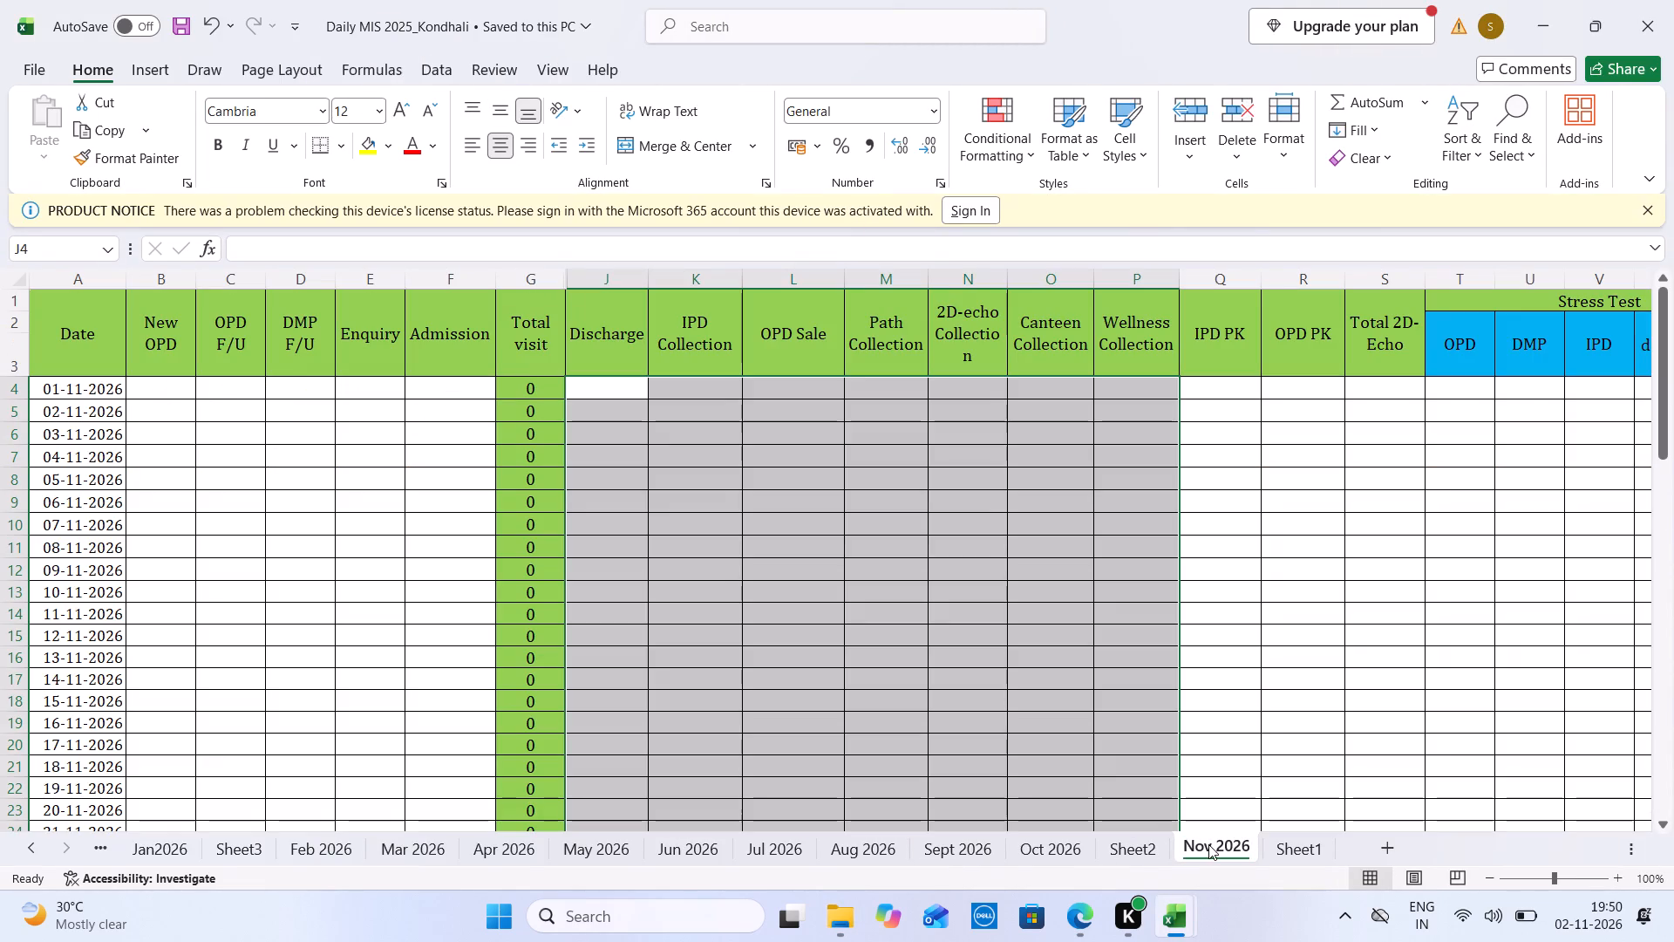
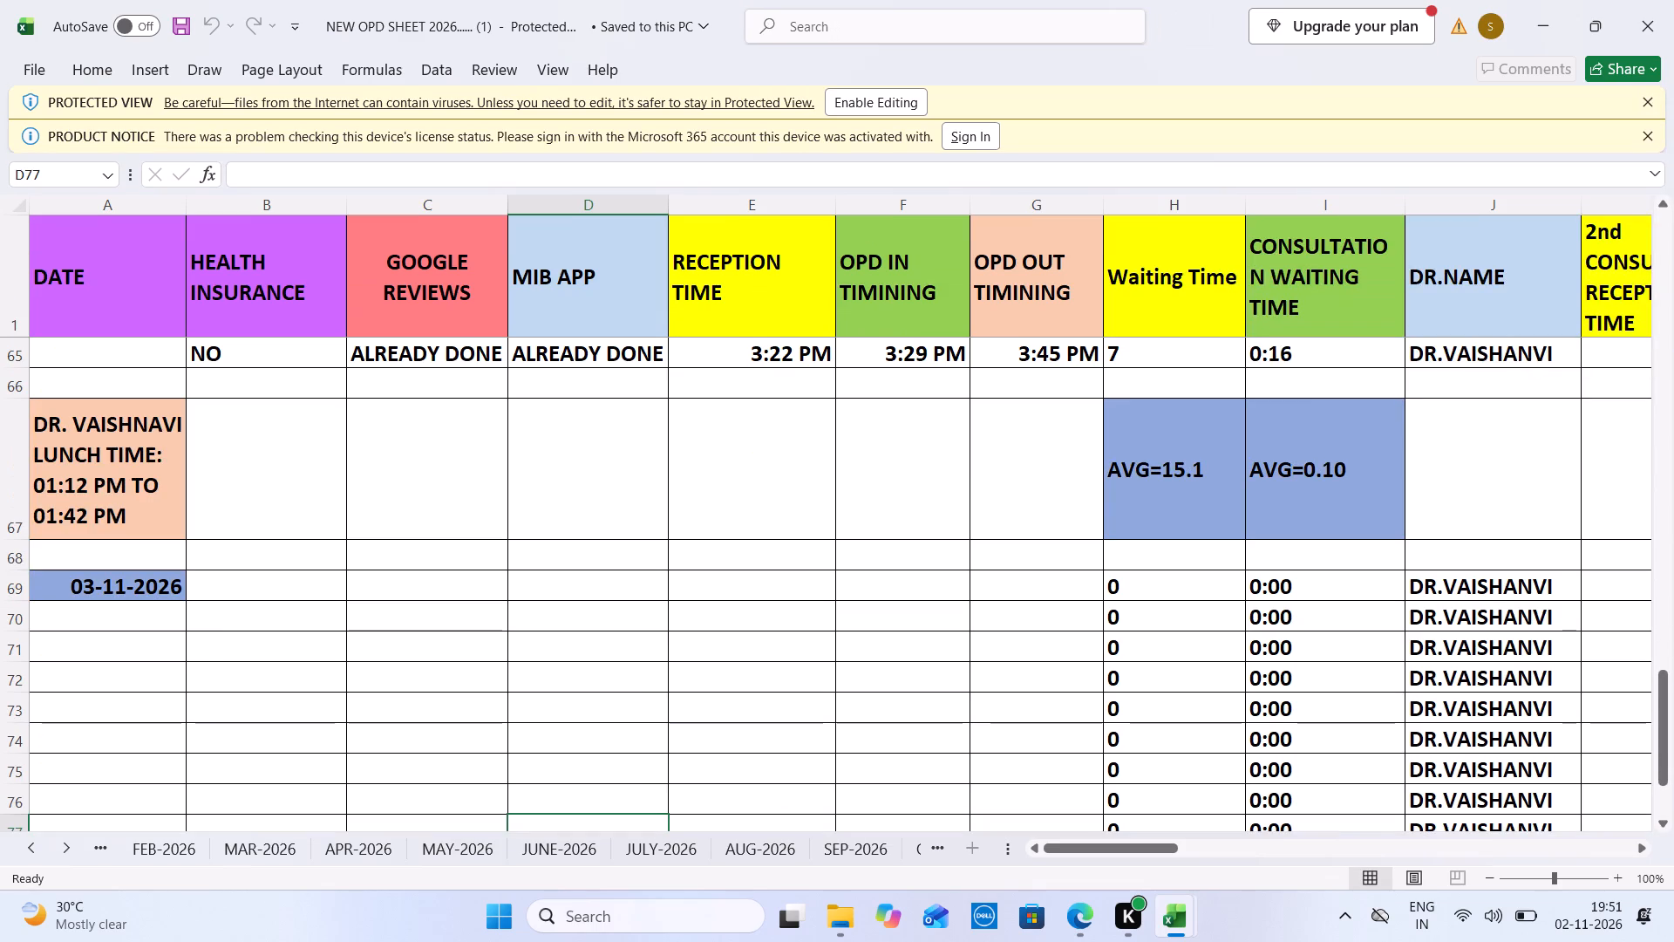
Examine the 02-11-2026 summary row in NEW OPD SHEET 2026, covering the inquiry, new OPD, OPD F/U, DMP F/U and ADM columns.
click(792, 442)
key(Right)
key(Right)
key(Right)
key(Right)
key(Right)
key(Right)
key(Right)
key(Right)
key(Right)
key(Right)
key(Right)
key(Right)
key(Right)
key(Right)
key(Right)
key(Right)
key(Right)
key(Right)
key(Right)
key(Right)
key(Right)
key(Right)
key(Right)
key(Right)
key(Right)
key(Right)
key(Right)
key(Right)
key(Right)
key(Right)
key(Right)
key(Right)
key(Right)
key(Right)
key(Right)
key(Right)
key(Right)
key(Right)
key(Right)
key(Right)
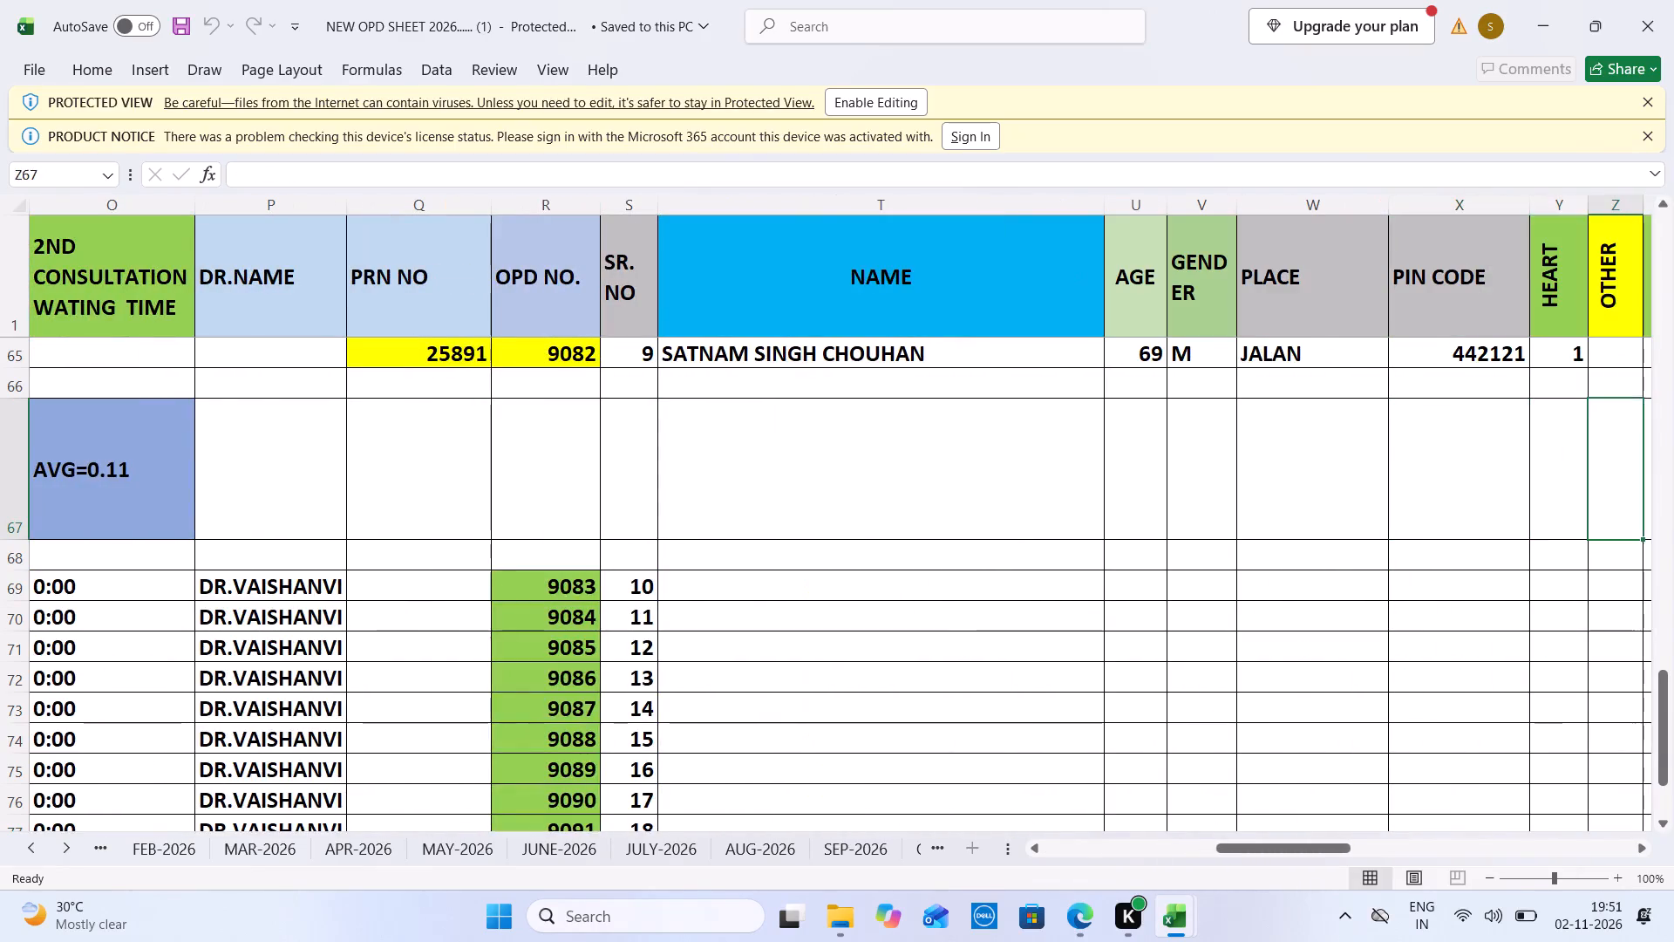
key(Left)
key(Left)
key(Left)
key(Left)
key(Left)
key(Left)
key(Left)
key(Left)
key(Left)
key(Left)
key(Left)
key(Left)
key(Left)
key(Left)
key(Left)
key(Left)
key(Left)
key(Left)
key(Left)
key(Left)
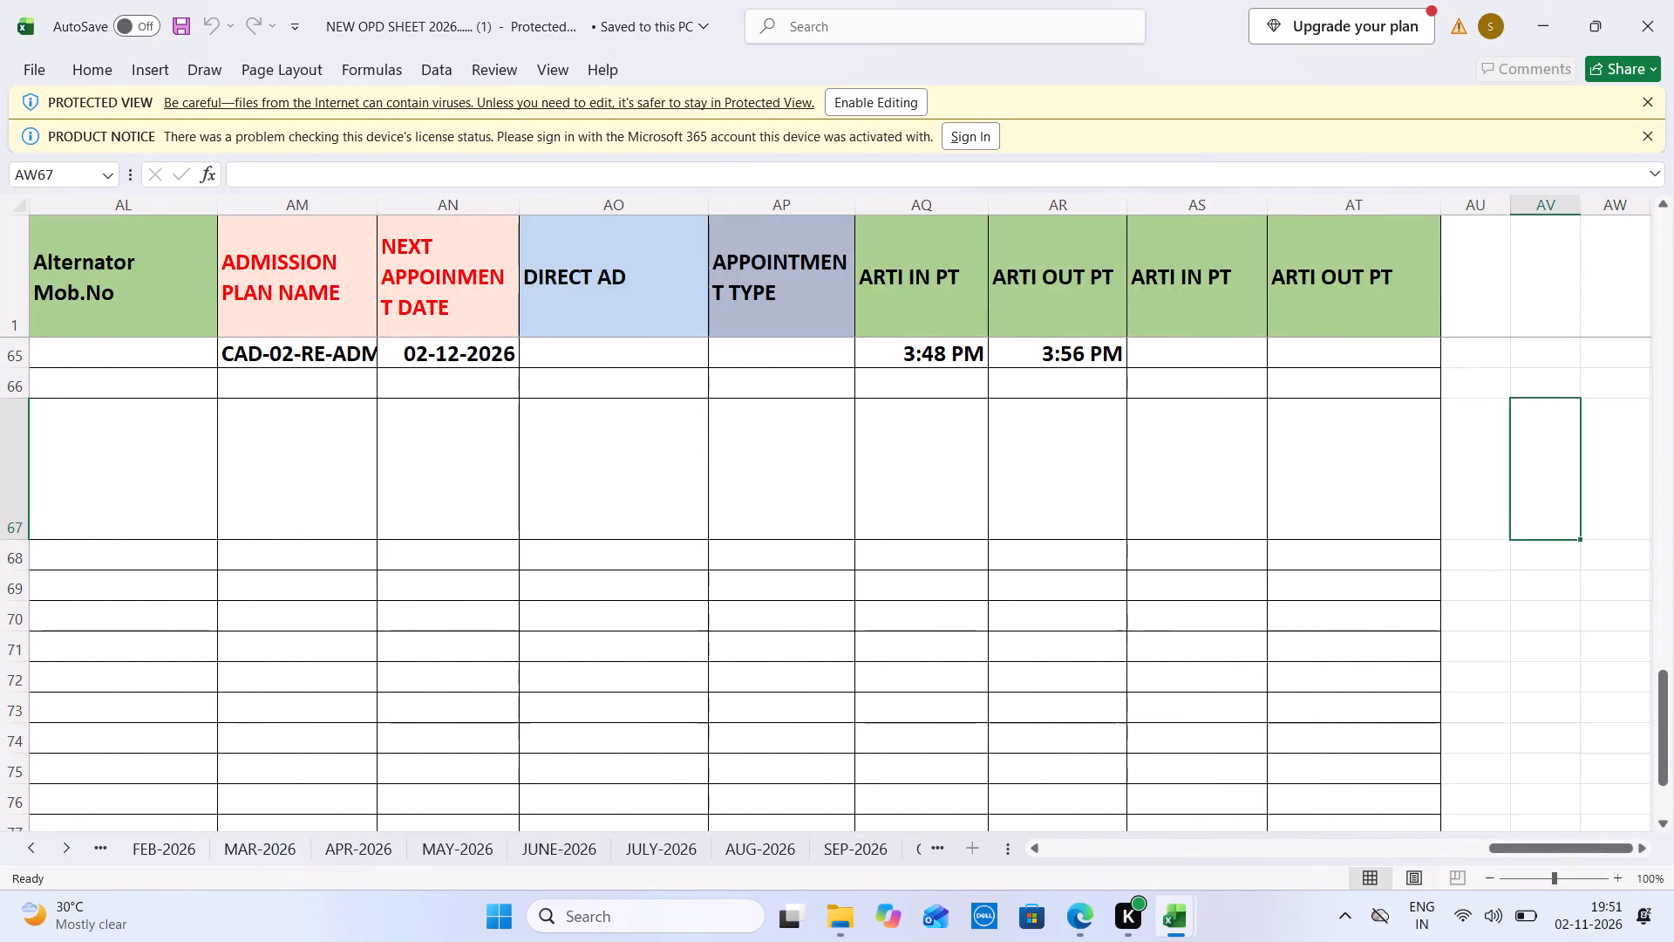
key(Left)
key(Left)
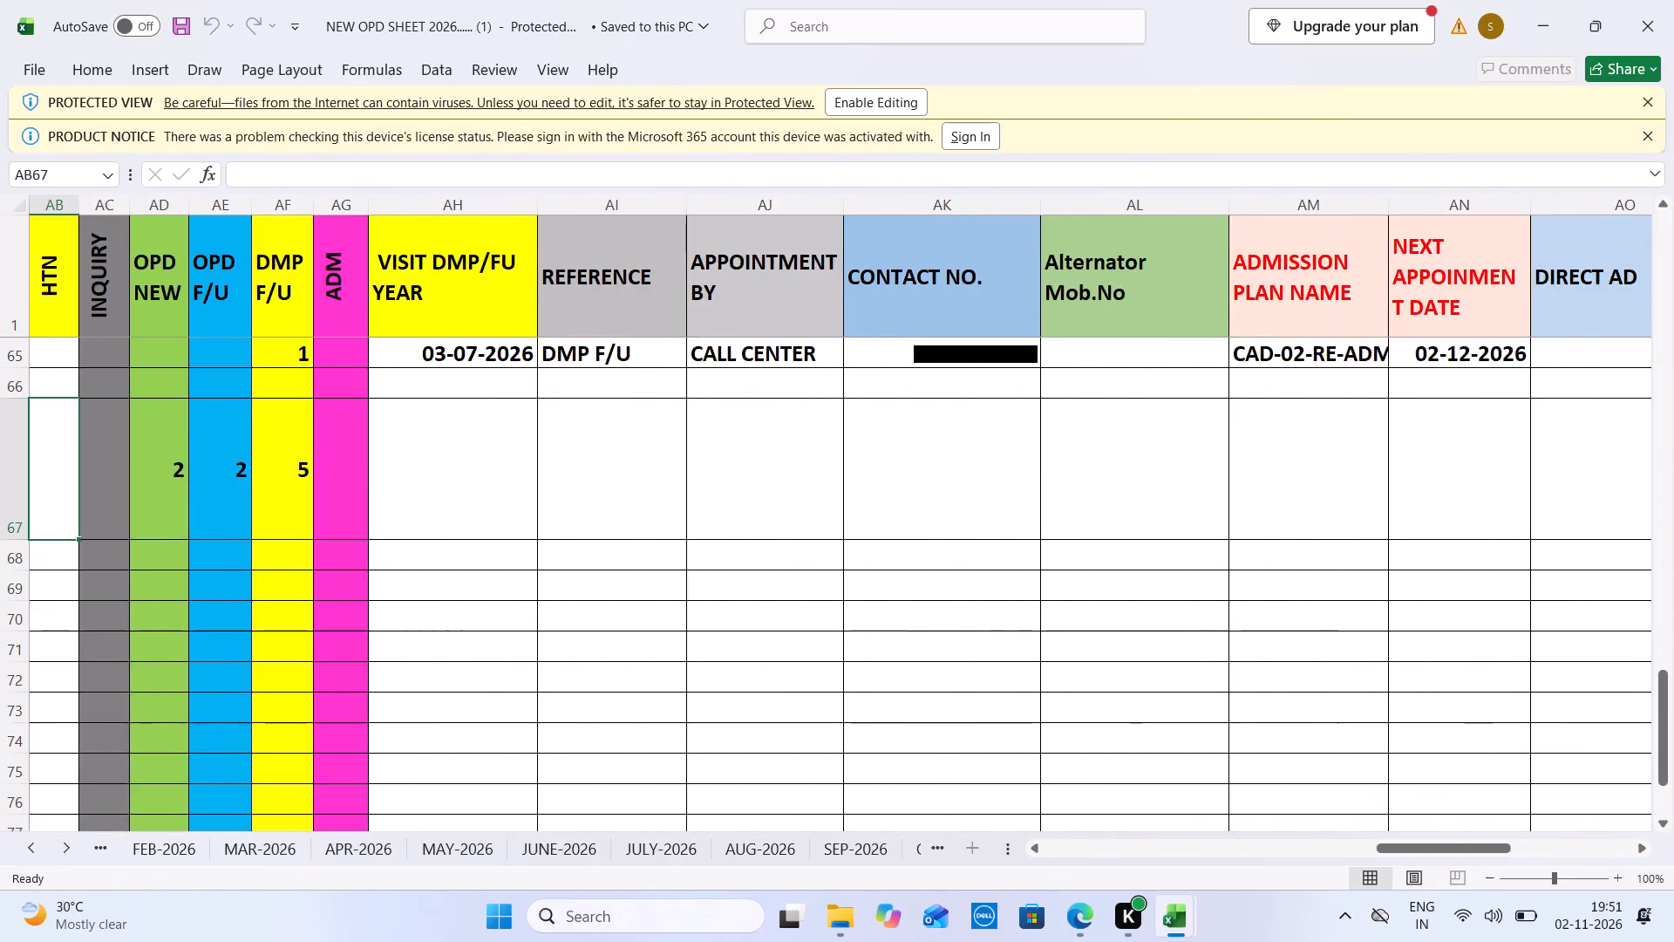
In Daily MIS 2025_Kondhali, enter for 02-11-2026: New OPD 2, OPD F/U 2, DMP F/U 5, Enquiry 0 and Admission 0.
key(ctrl+Tab)
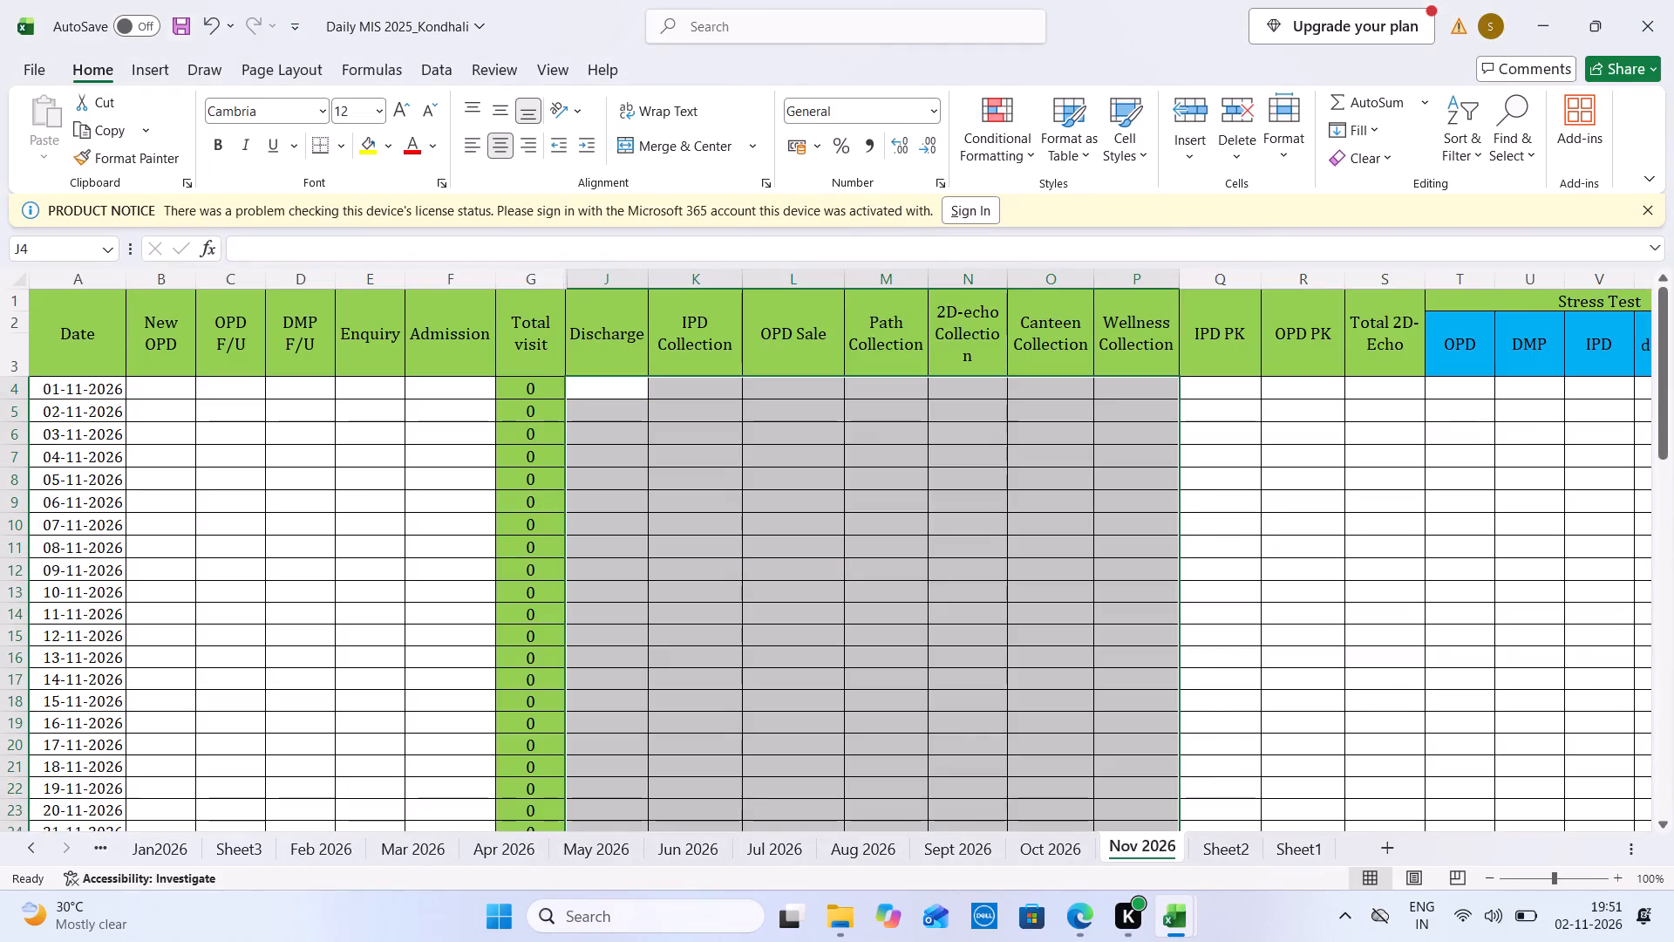
click(186, 403)
key(ctrl+Tab)
key(ctrl+Tab)
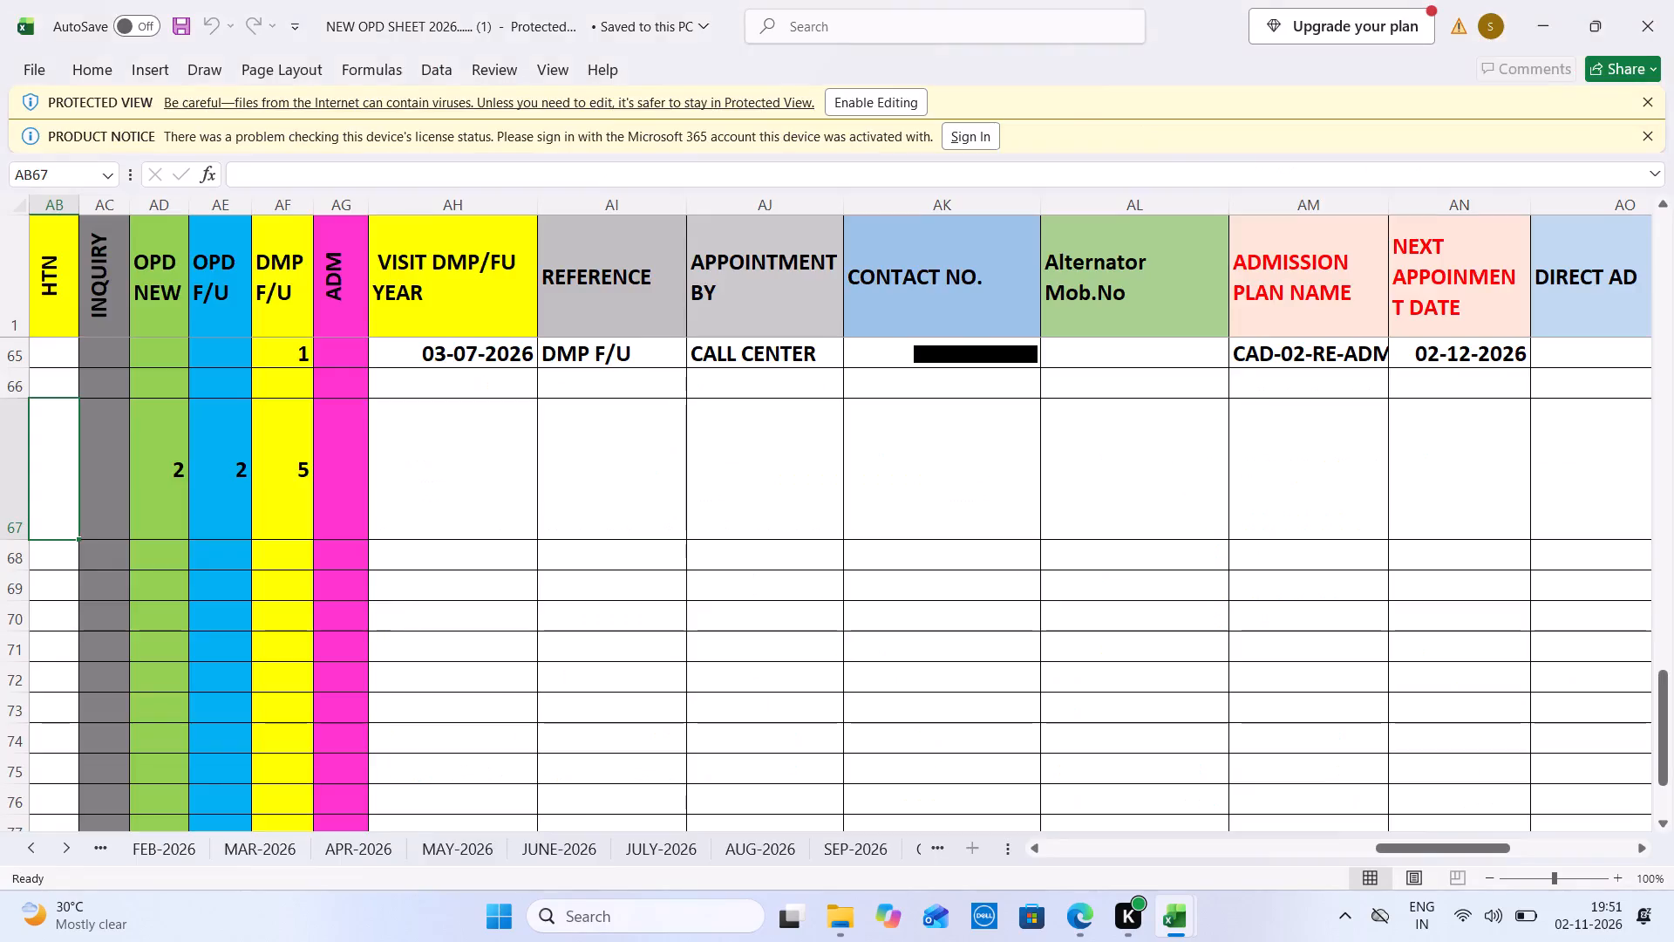
key(ctrl+Tab)
key(2)
key(Tab)
key(2)
key(Tab)
key(5)
key(Tab)
key(0)
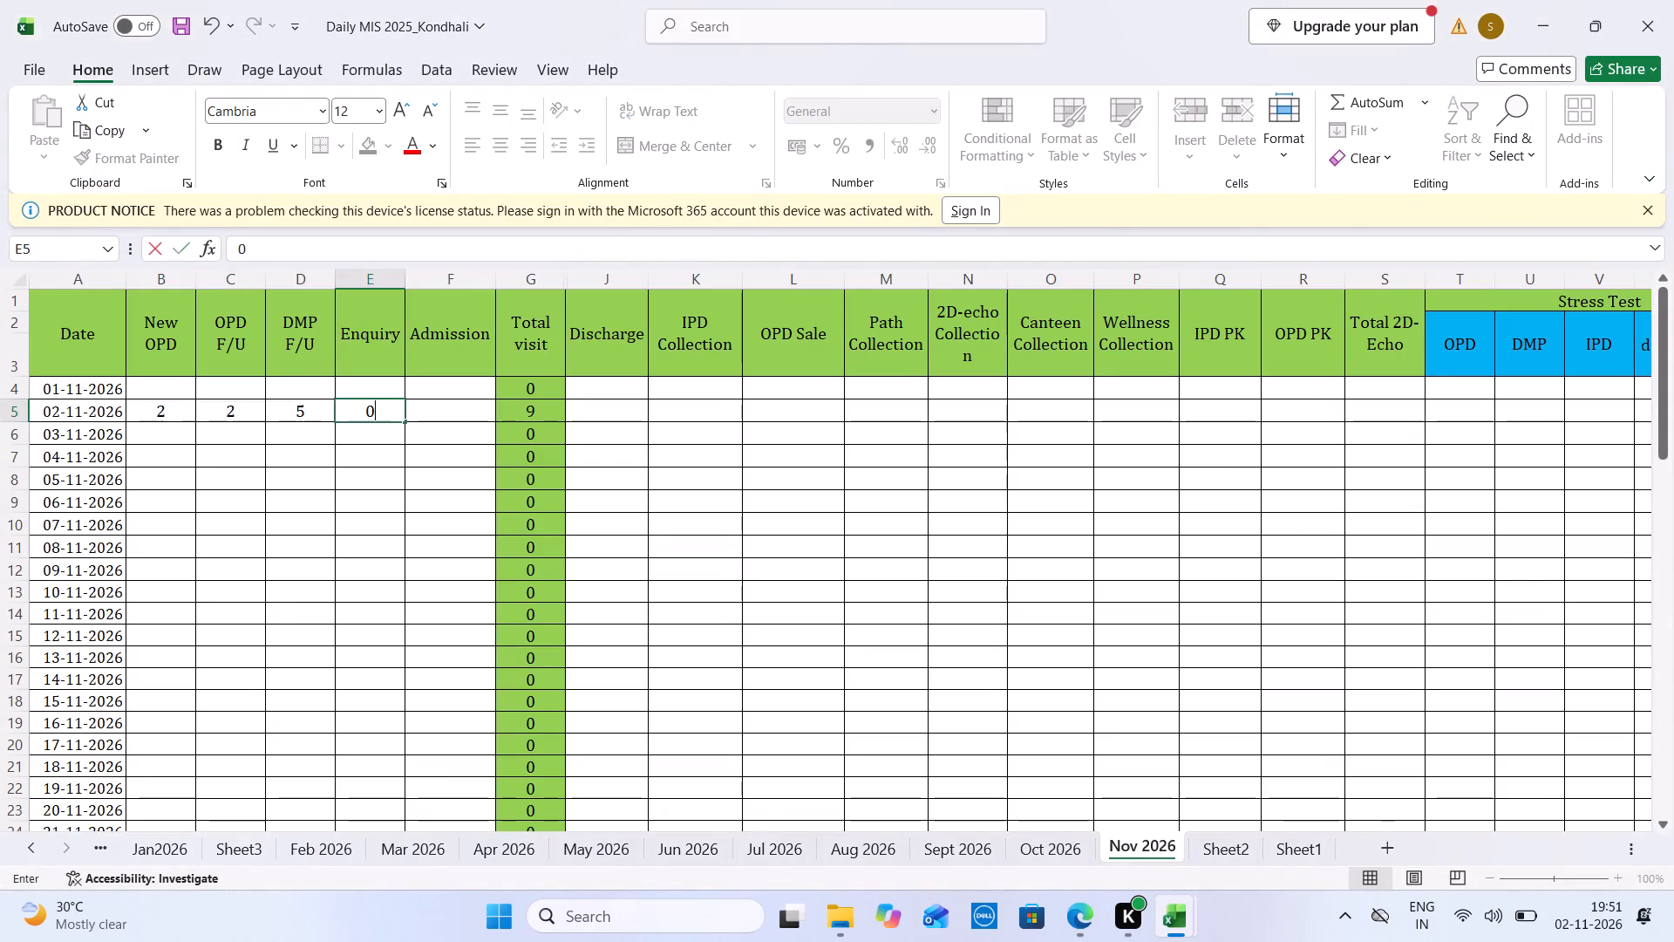
key(Tab)
key(0)
key(Tab)
Examine the previous day's patient rows and summary row in NEW OPD SHEET 2026 for the inquiry, OPD, DMP and ADM counts.
key(ctrl+Tab)
key(ctrl+Tab)
key(Up)
key(Up)
key(Up)
key(Up)
key(Up)
key(Up)
key(Up)
key(Up)
key(Up)
key(Up)
key(Up)
key(Up)
key(Up)
key(Up)
key(Up)
key(Up)
key(Up)
key(Up)
key(Up)
key(Up)
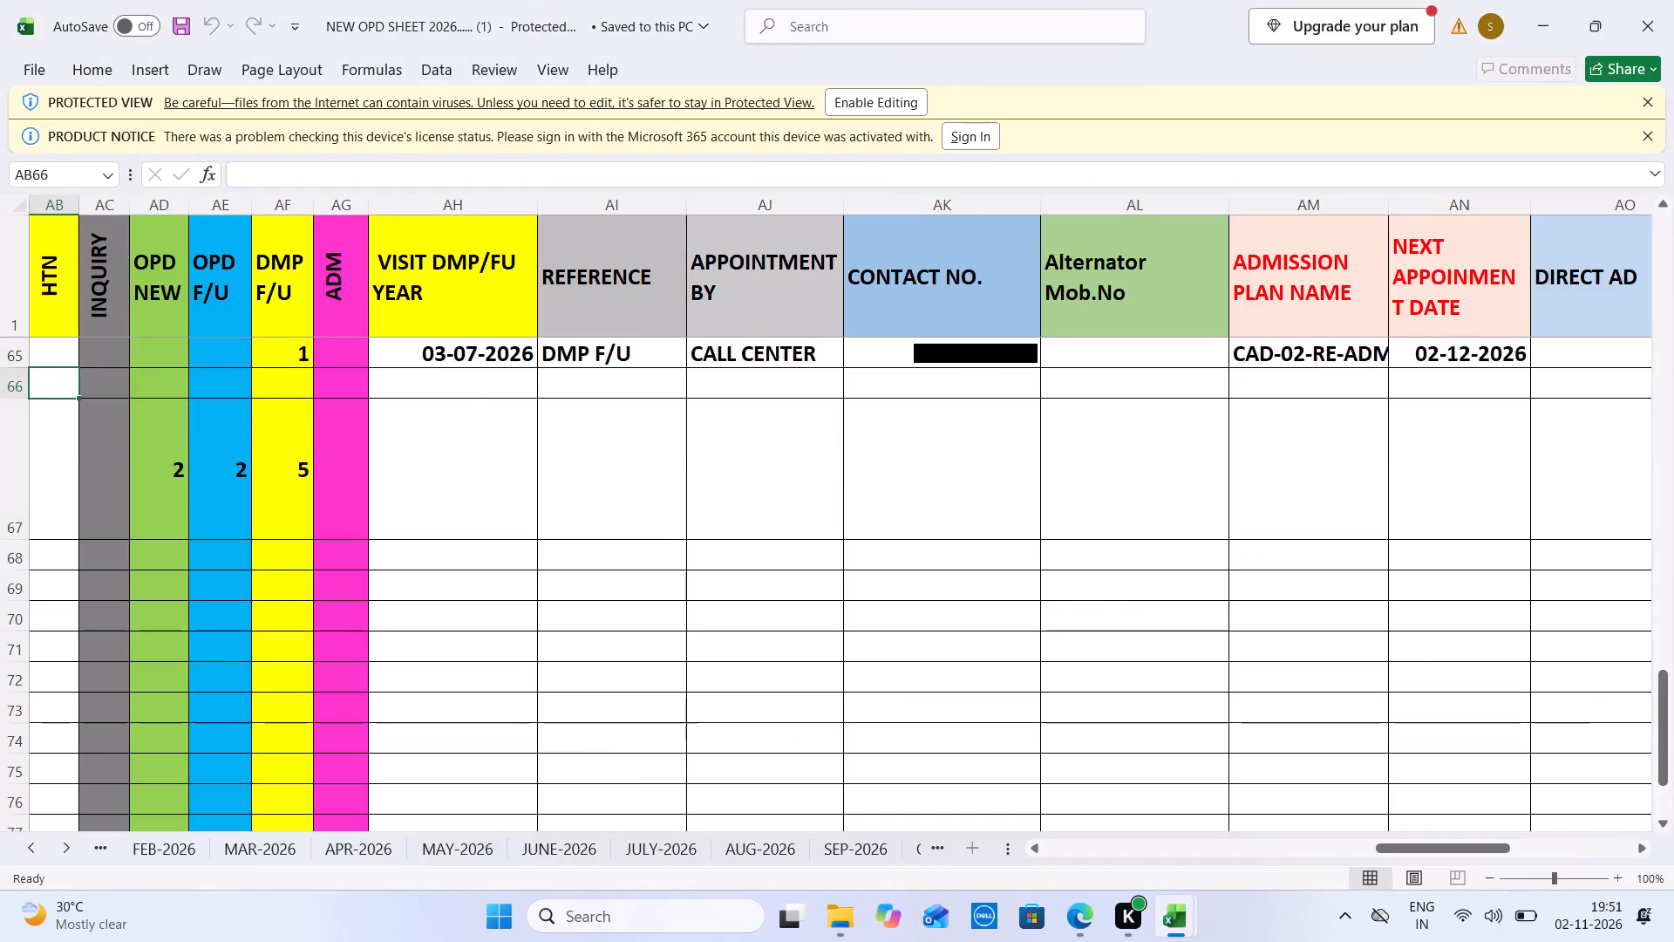
key(Down)
key(Down)
key(Down)
key(Down)
key(Down)
key(Down)
key(Down)
key(Down)
key(Down)
key(Down)
key(Down)
key(Down)
key(Down)
key(Down)
key(Down)
key(Down)
key(Down)
key(Down)
key(Down)
key(Down)
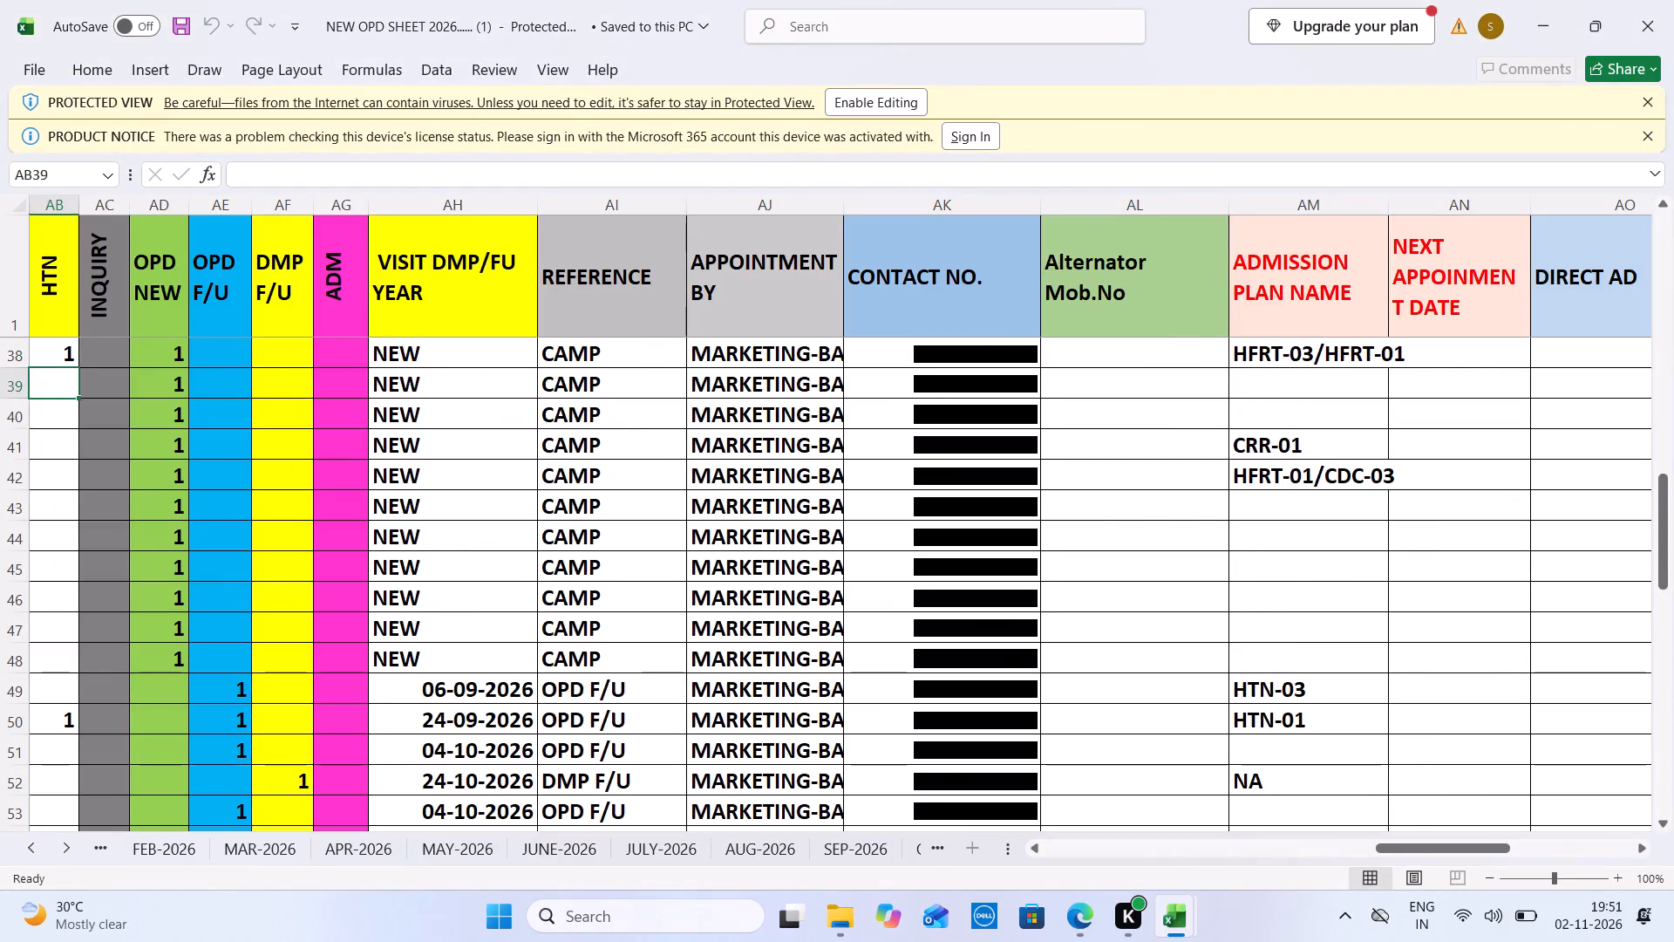
In the Kondhali daily MIS, enter for 01-11-2026: New OPD 21, OPD F/U 9, DMP F/U 19, Enquiry 1 and Admission 1.
key(ctrl+Tab)
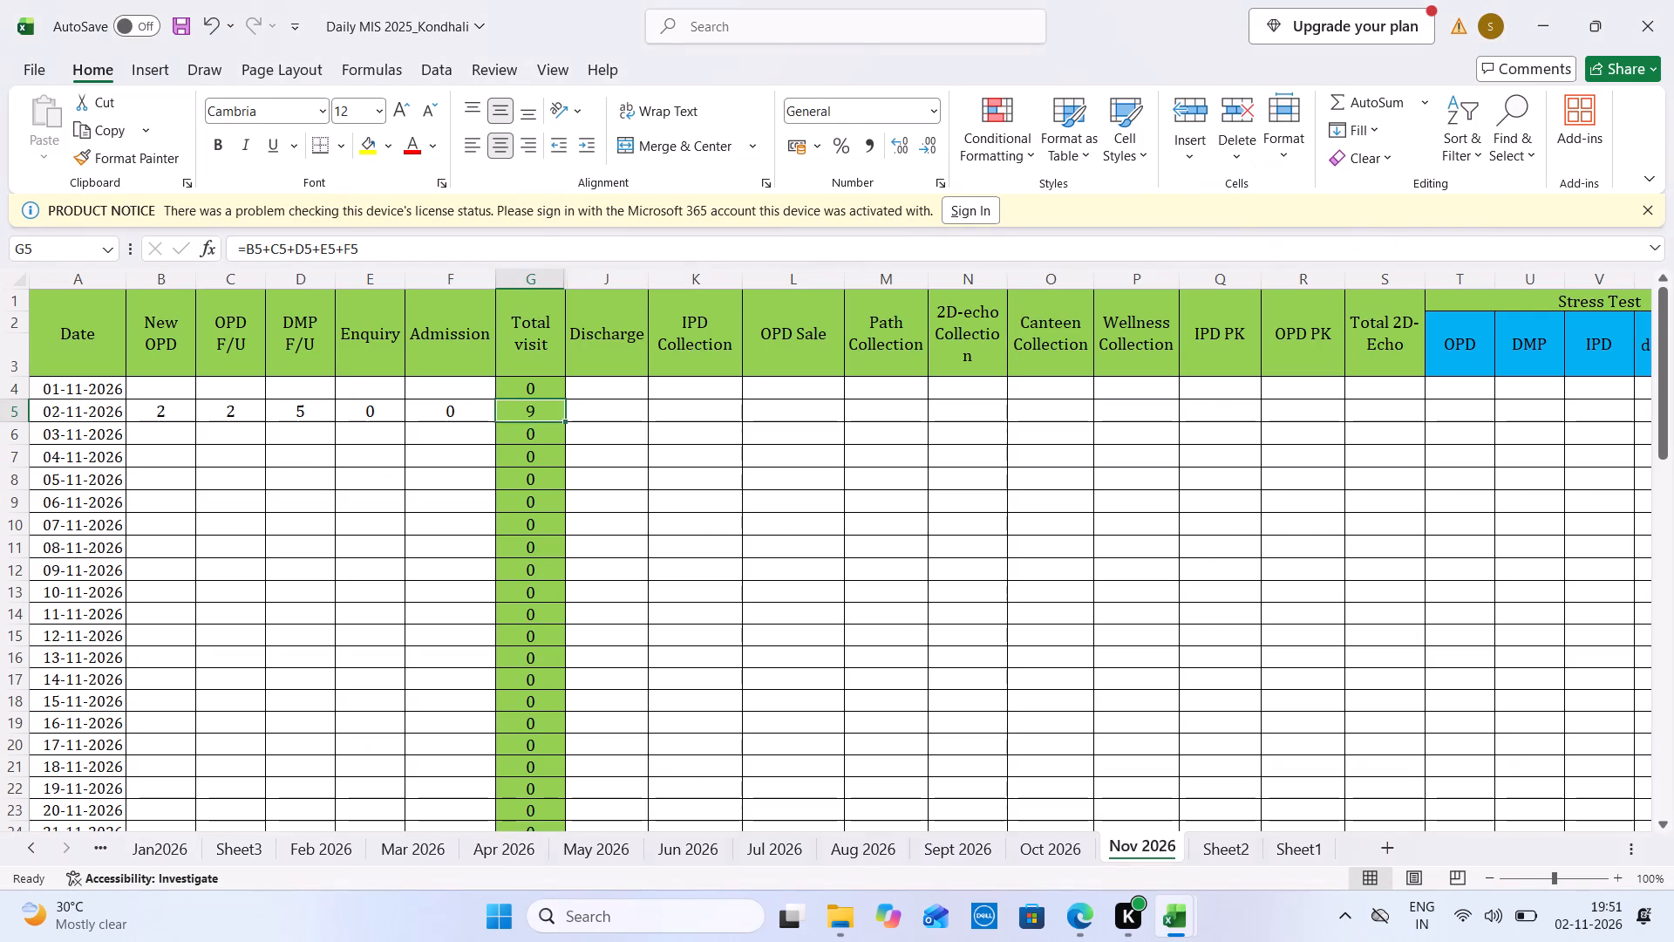
key(Left)
key(Left)
key(Left)
key(Left)
key(Left)
key(Up)
text(21)
key(Right)
key(9)
key(Tab)
key(ctrl+Tab)
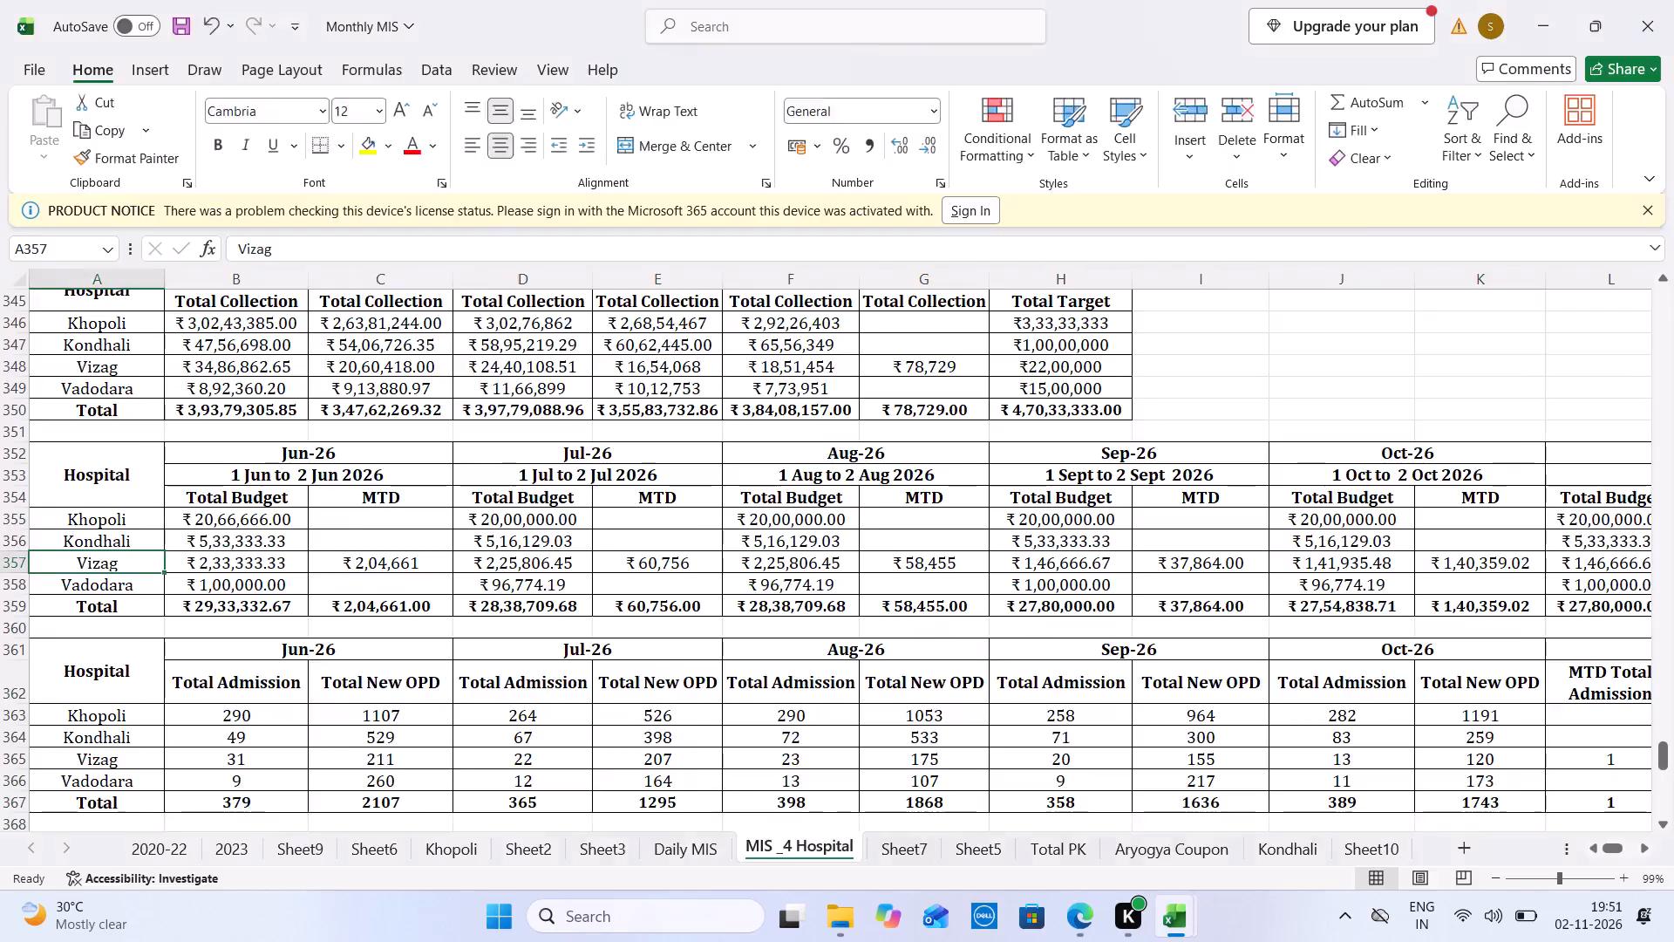
key(ctrl+Tab)
key(ctrl+Tab)
text(19)
key(Tab)
key(1)
key(Tab)
key(1)
key(Tab)
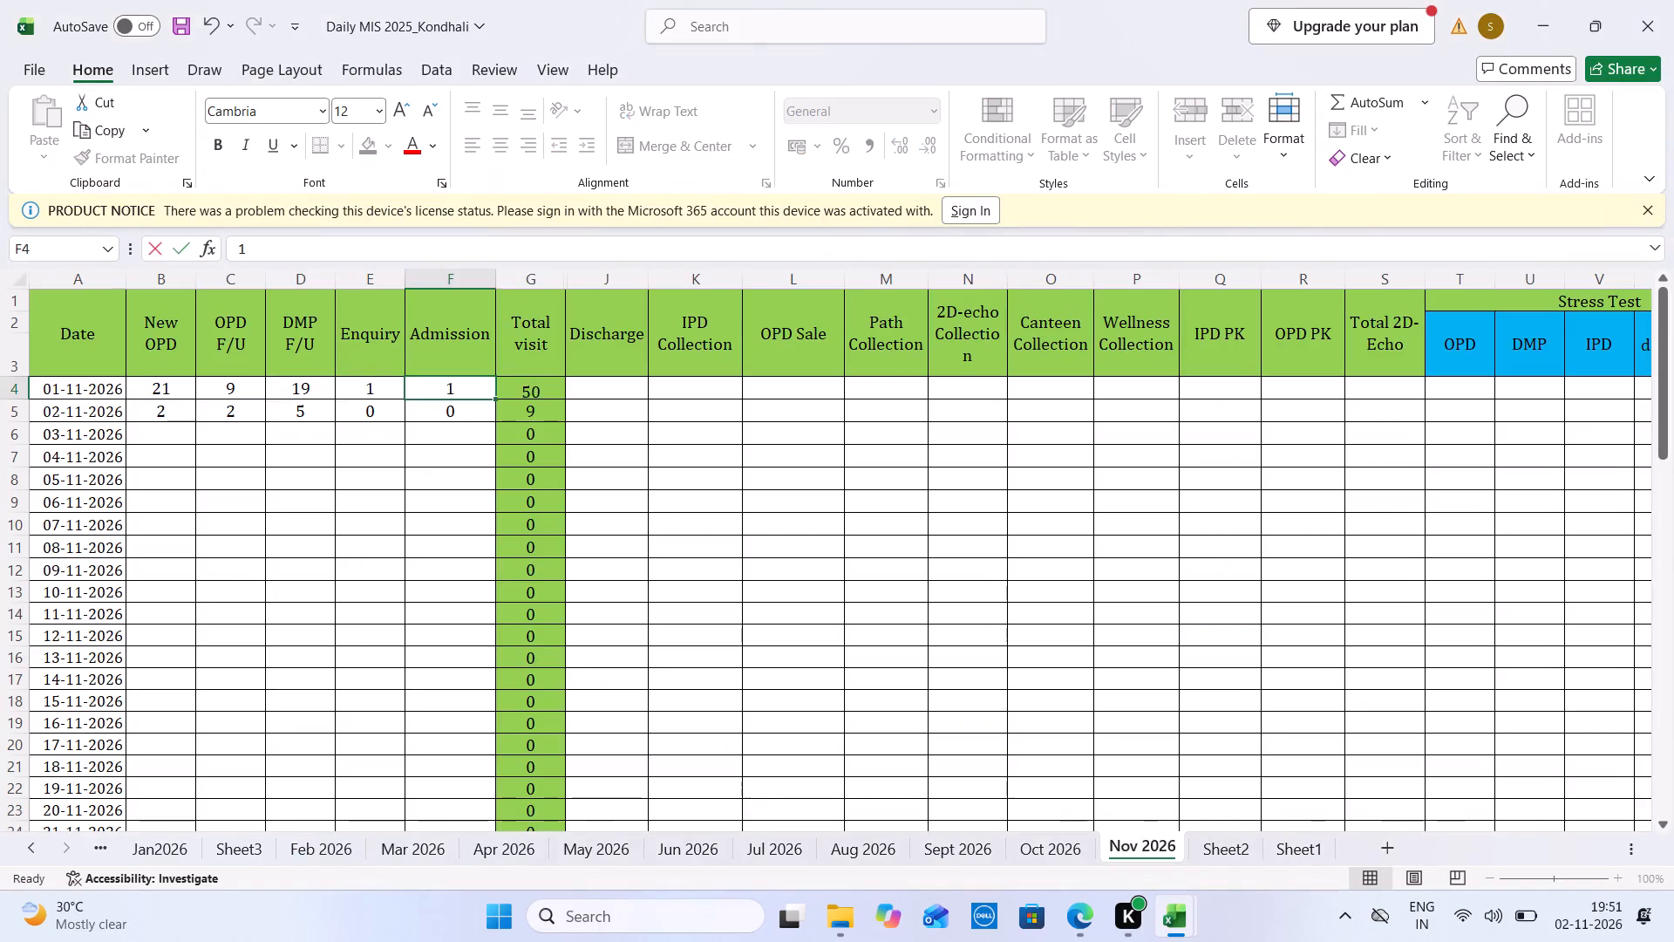
key(Tab)
Examine the OPD numbers of the 02-11-2026 patient rows and the rows around them in NEW OPD SHEET 2026.
key(ctrl+Tab)
key(ctrl+Tab)
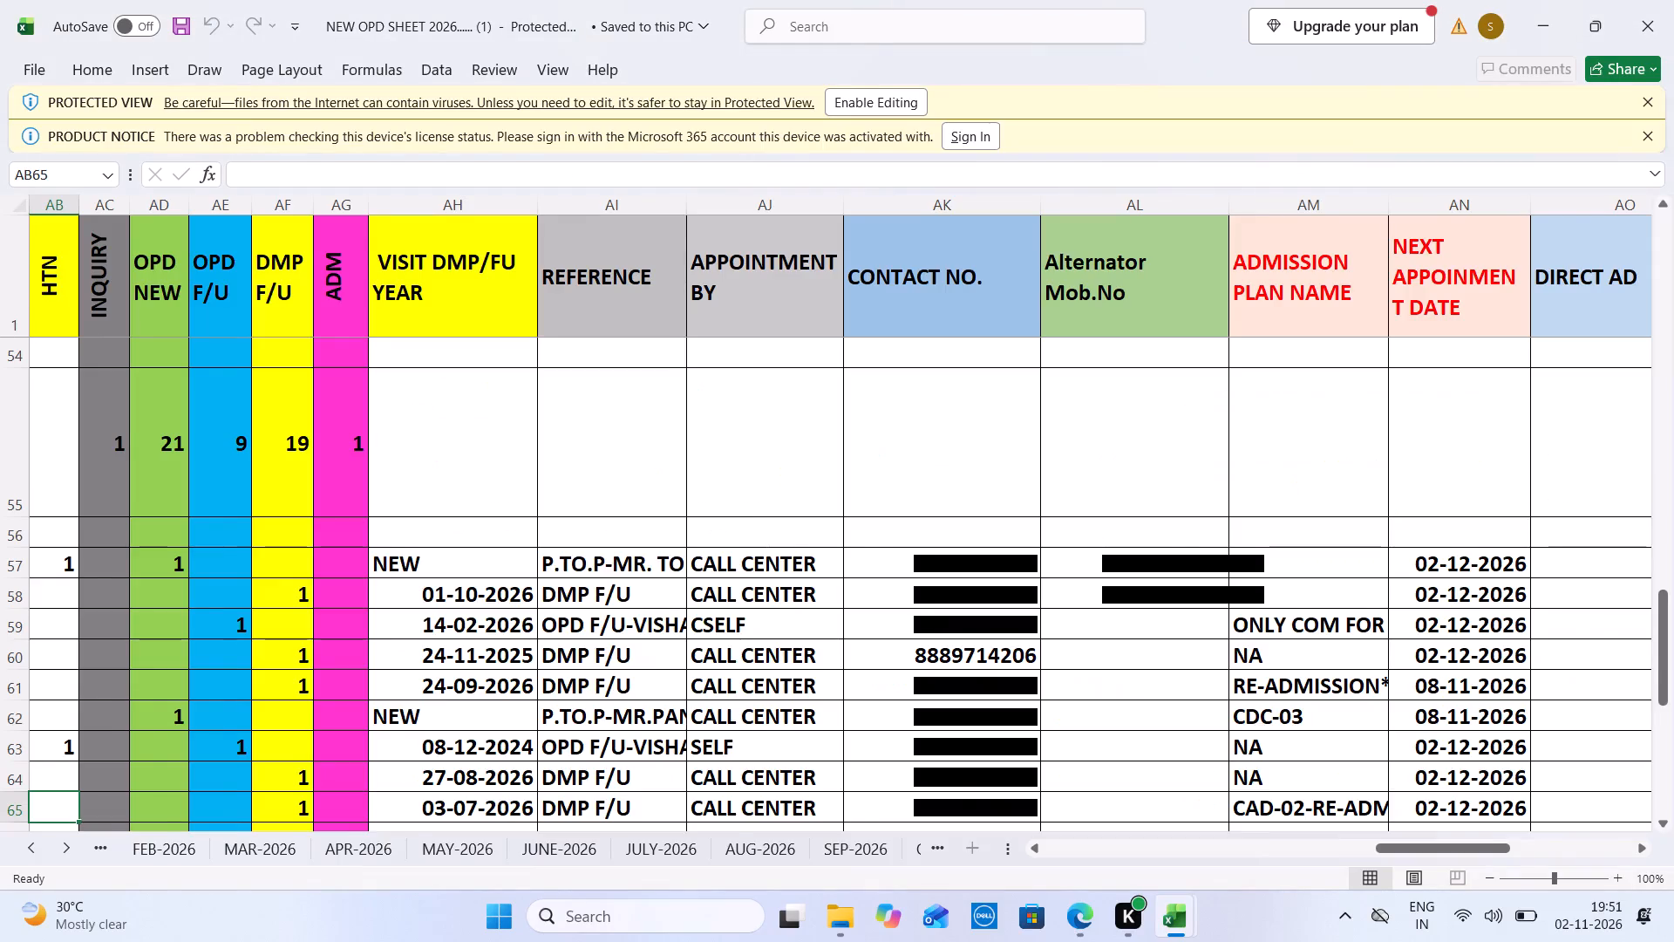
key(Left)
key(Left)
key(Left)
key(Left)
key(Left)
key(Left)
key(Left)
key(Left)
key(Left)
key(Left)
key(Left)
key(Left)
key(Left)
key(Left)
key(Left)
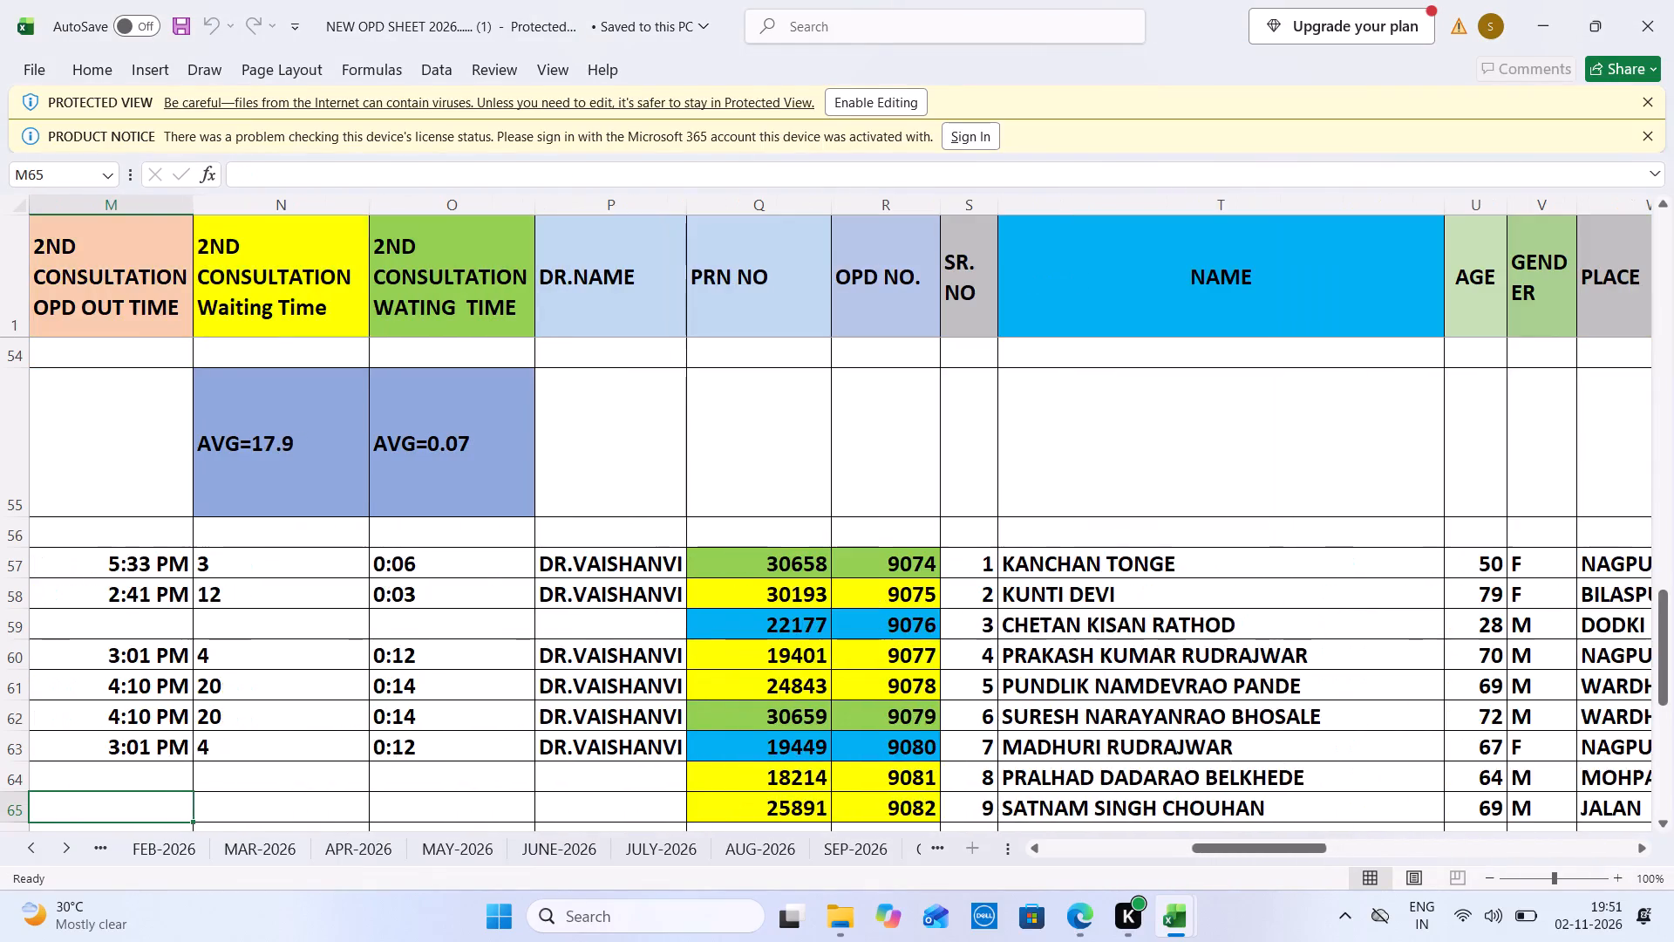
key(Down)
key(Down)
key(Down)
key(Down)
key(Down)
key(Down)
key(Down)
key(Down)
key(Down)
key(Down)
key(Down)
key(Down)
key(Down)
key(Down)
key(Down)
key(Down)
key(Down)
key(Up)
key(Up)
key(Up)
key(Up)
key(Up)
key(Up)
key(Up)
key(Up)
key(Up)
key(Up)
key(Up)
key(Up)
key(Up)
key(Up)
key(Up)
key(Up)
key(Up)
key(Up)
key(Up)
key(Up)
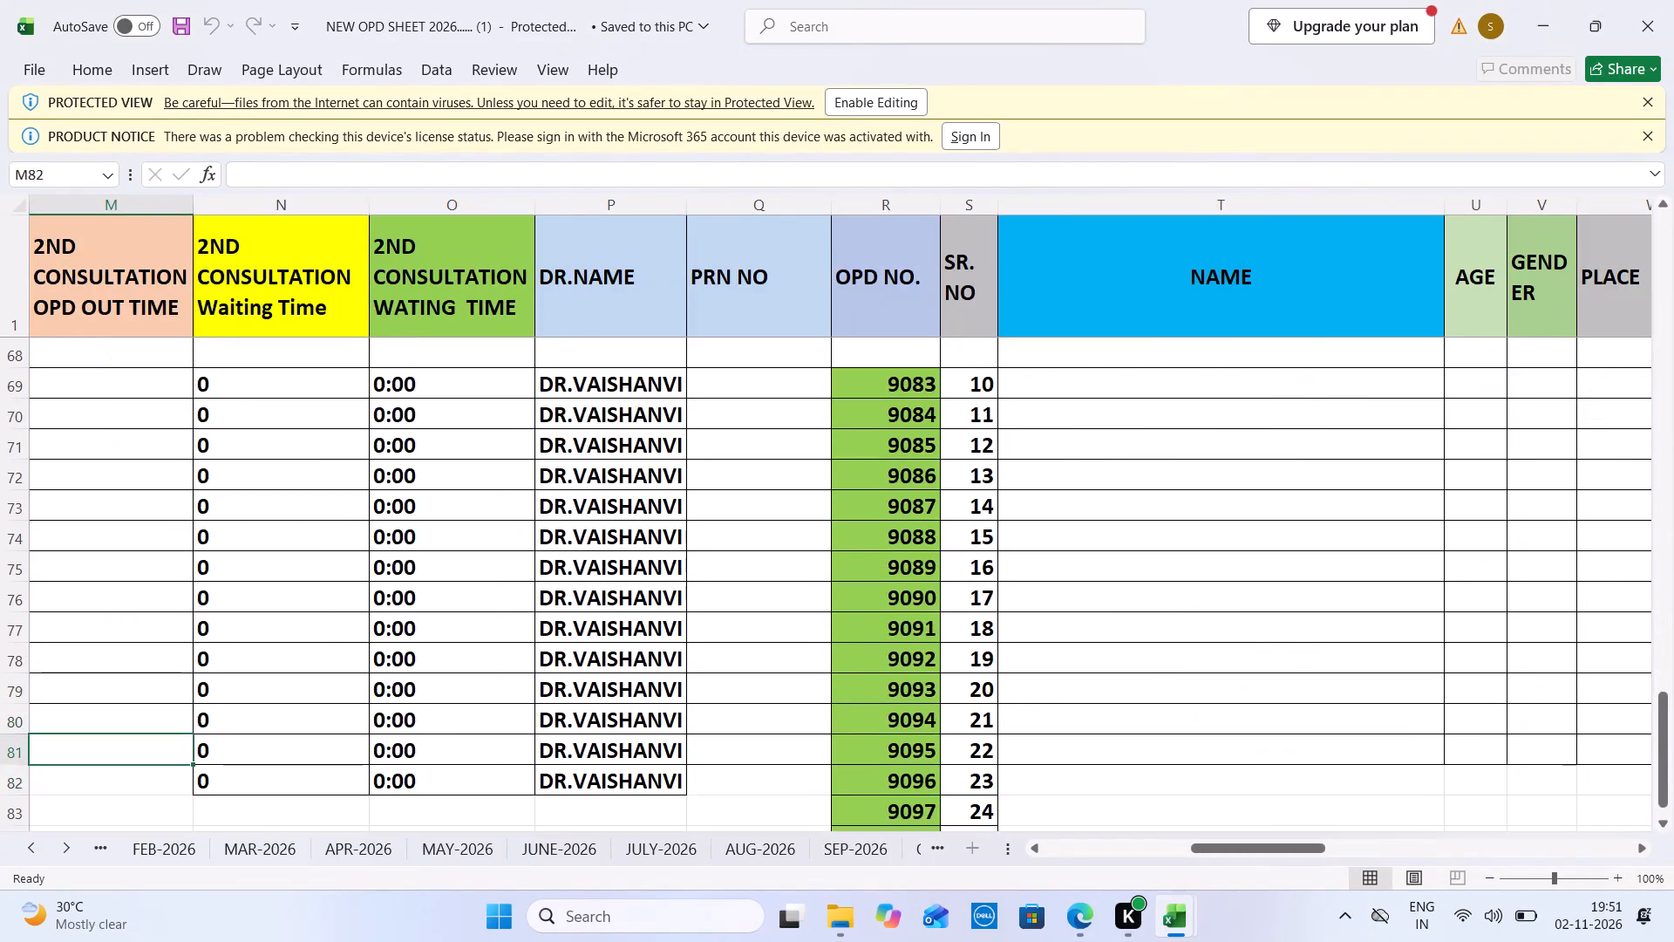
In Daily MIS 2025_Kondhali, carry October's closing figure 9022 into the Nov 2026 cell directly below the Total visit total.
key(ctrl+Tab)
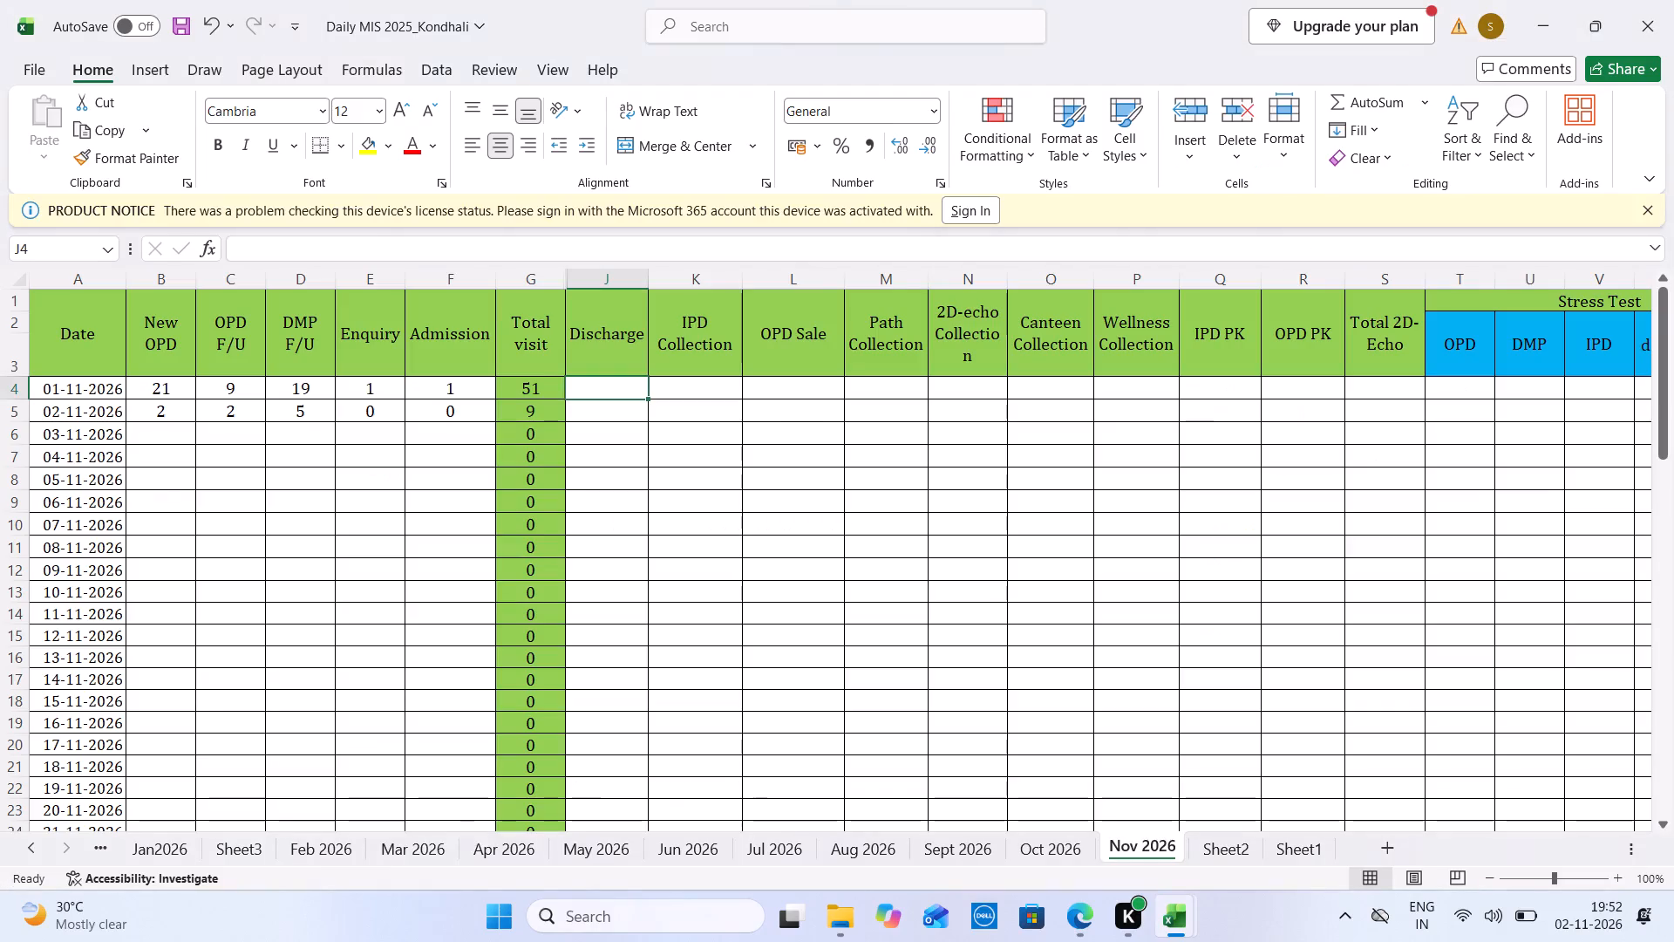
key(Down)
key(Down)
key(Down)
key(Down)
key(Down)
key(Down)
key(Down)
key(Down)
key(Down)
key(Down)
key(Down)
key(Down)
key(Down)
key(Down)
key(Down)
key(Down)
key(Down)
key(Down)
key(Down)
key(Down)
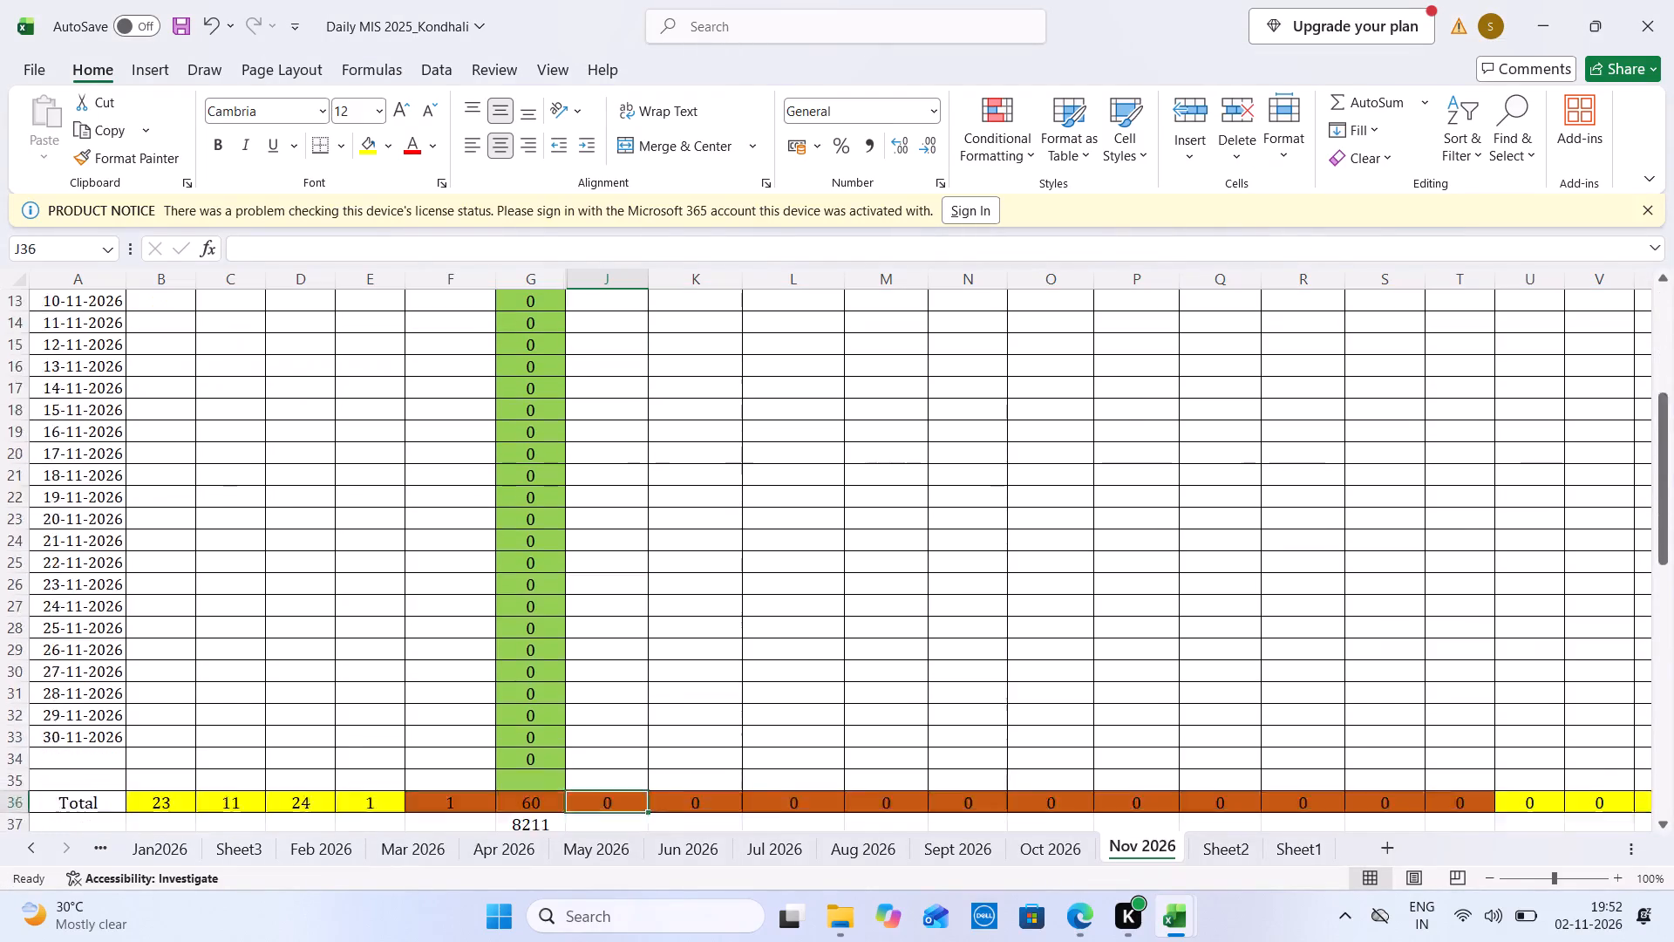
click(1061, 835)
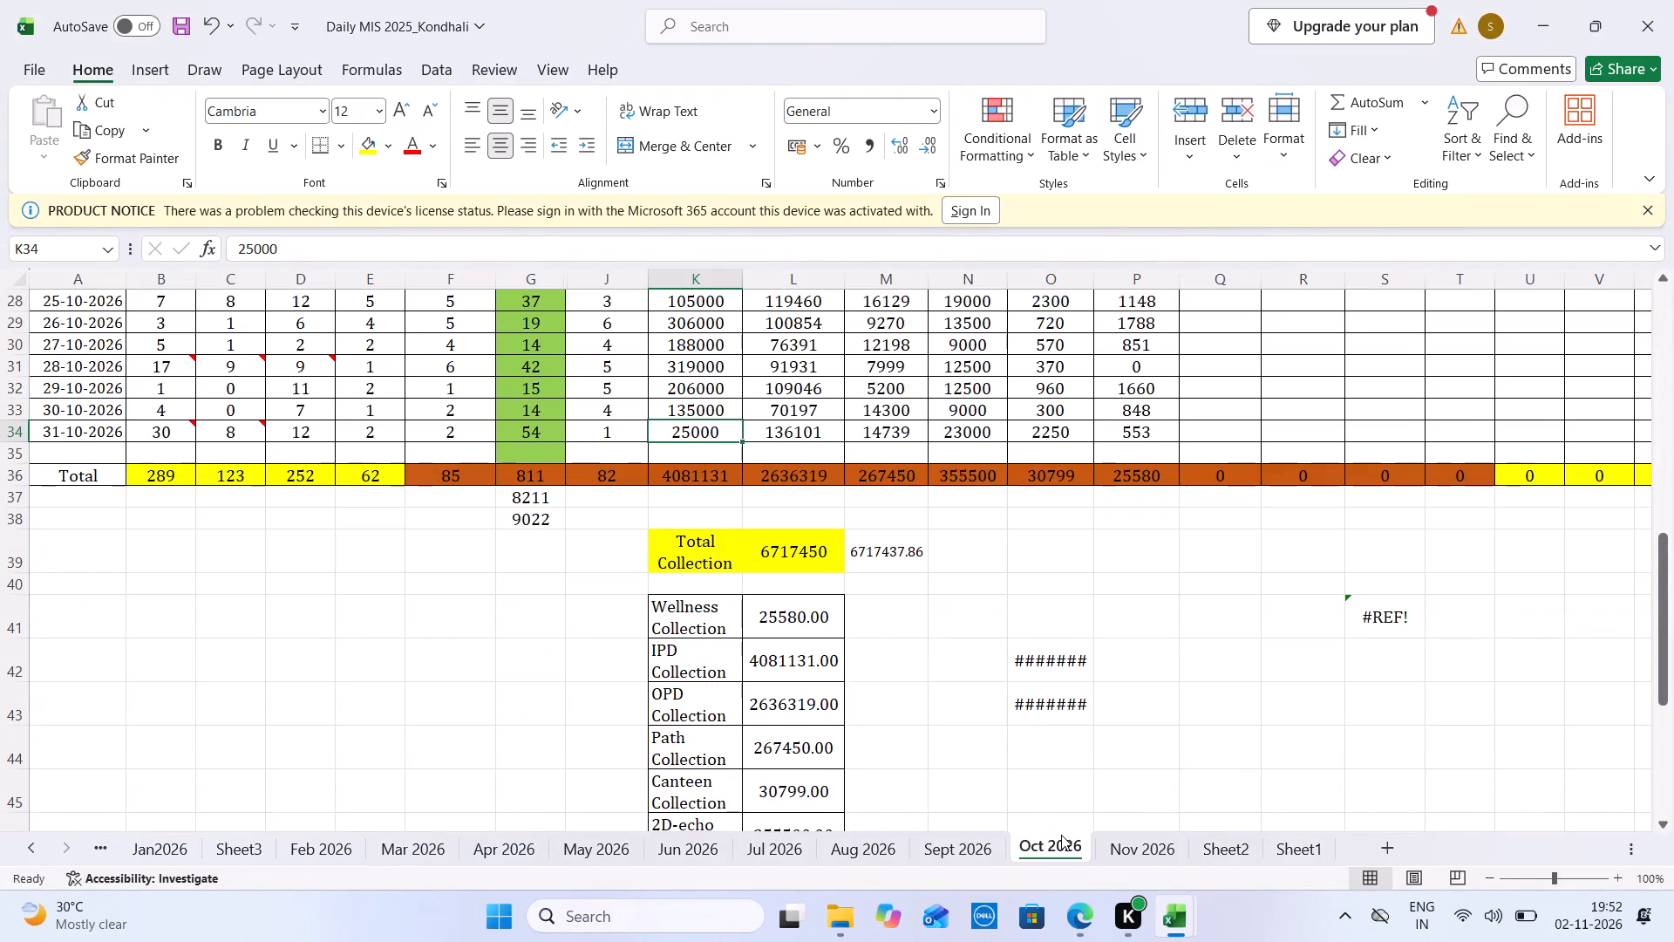
click(1171, 850)
click(536, 630)
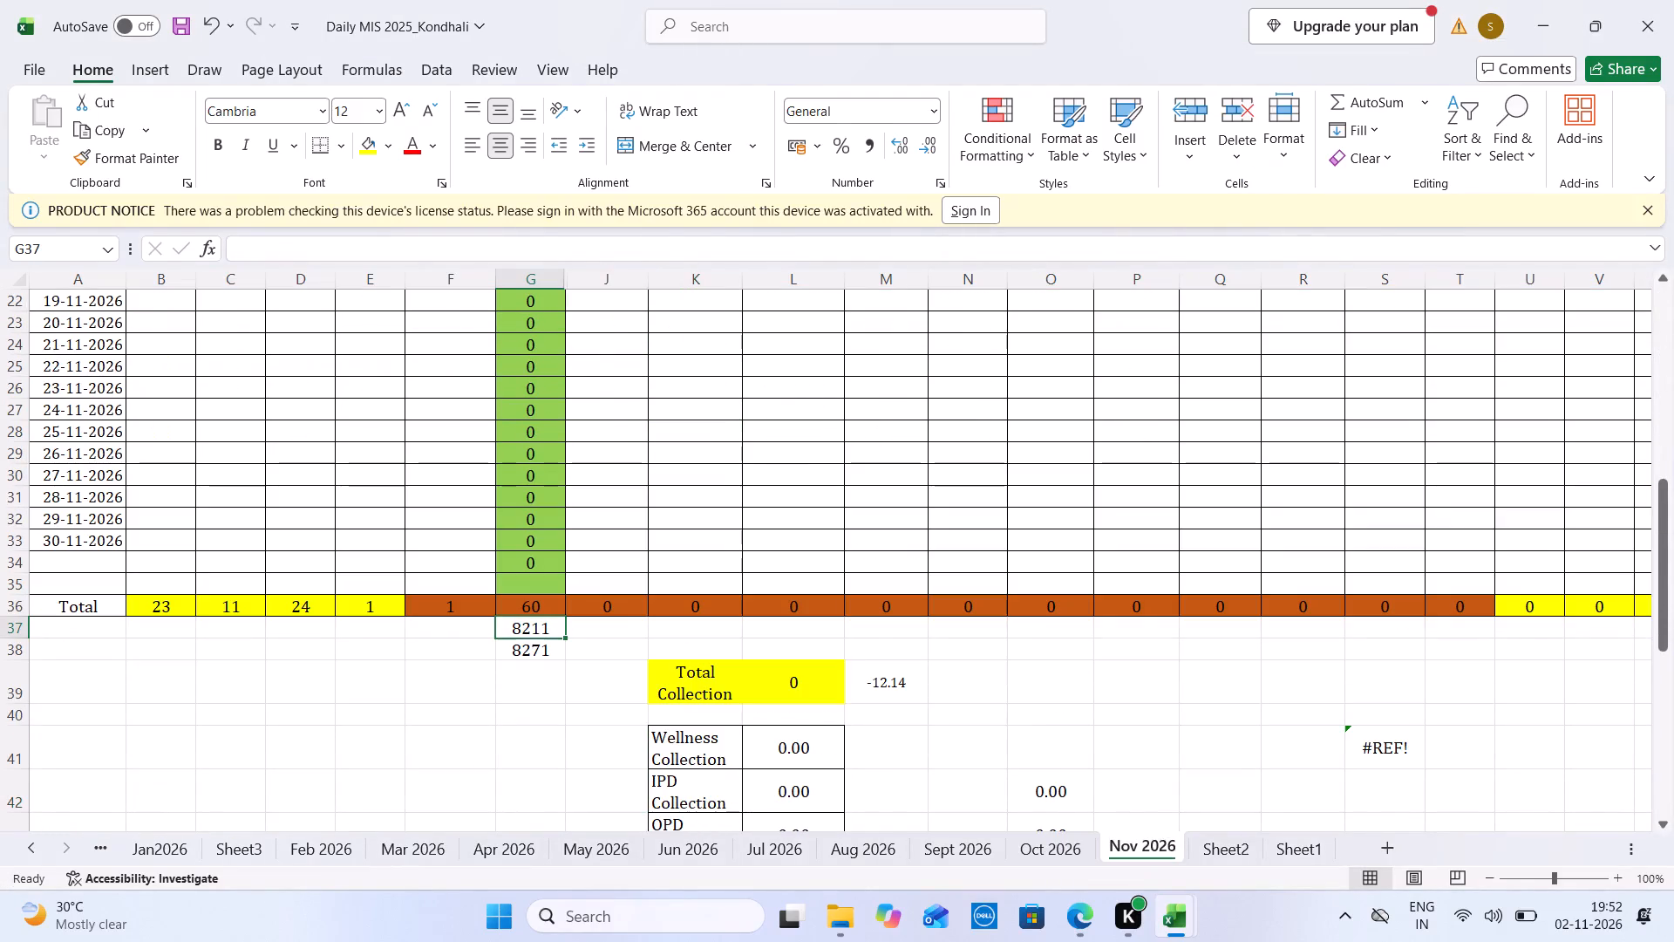
text(9022)
key(Tab)
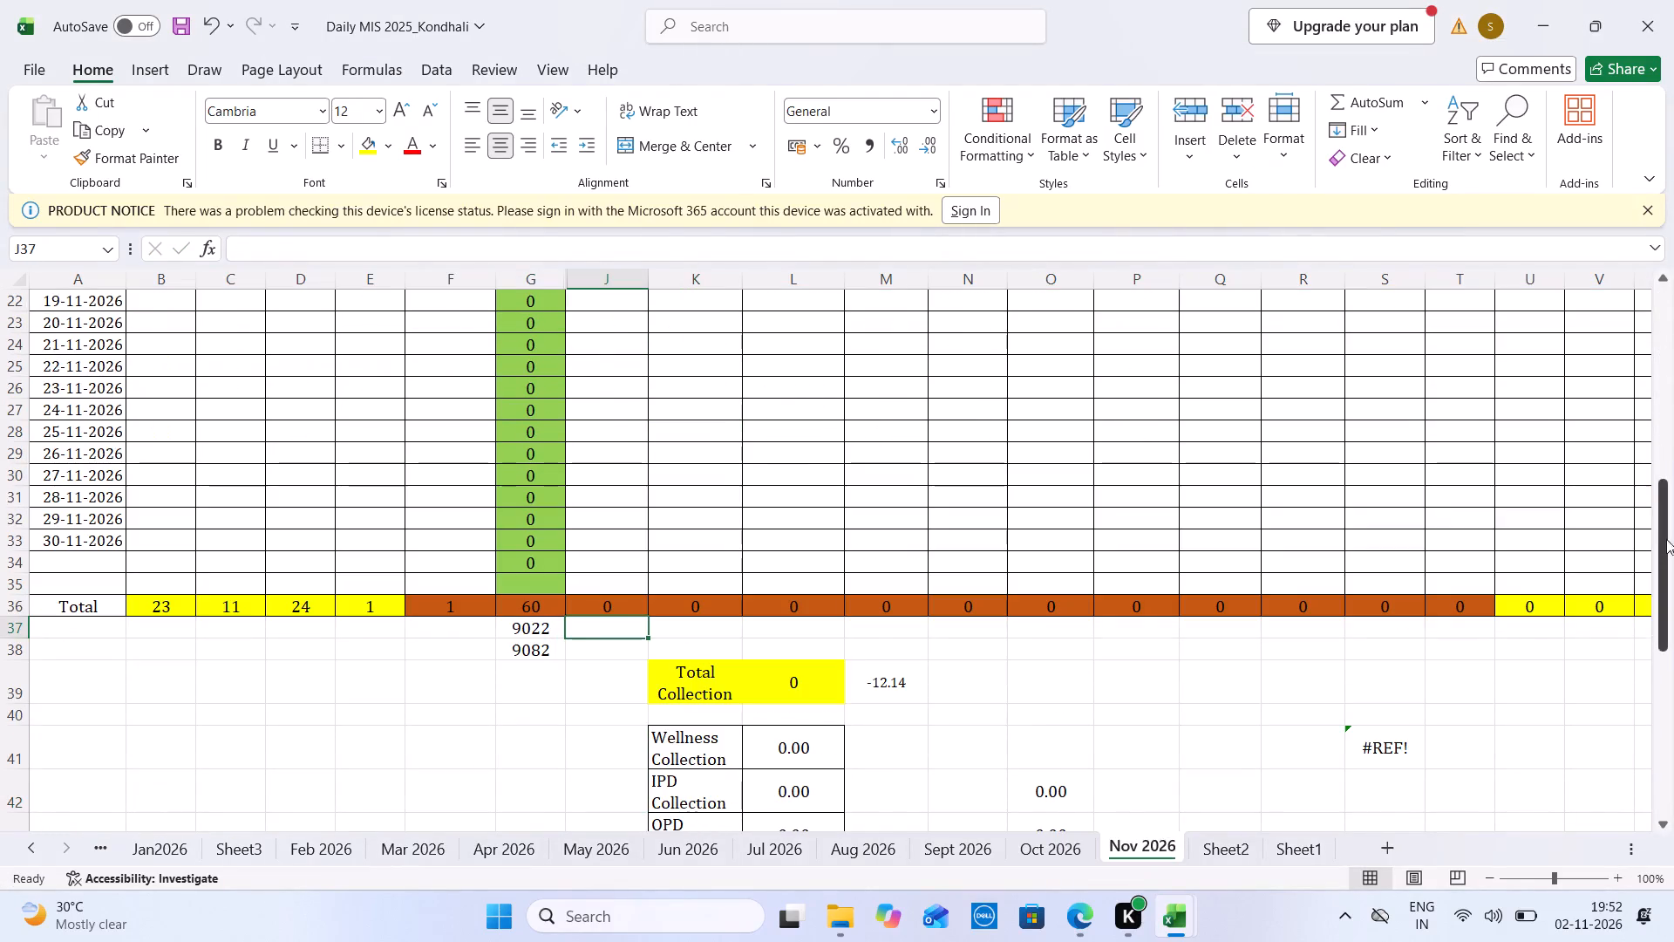
Save the Kondhali daily MIS workbook and return to the first dates of the Nov 2026 sheet.
scroll(1664, 555, right, 12)
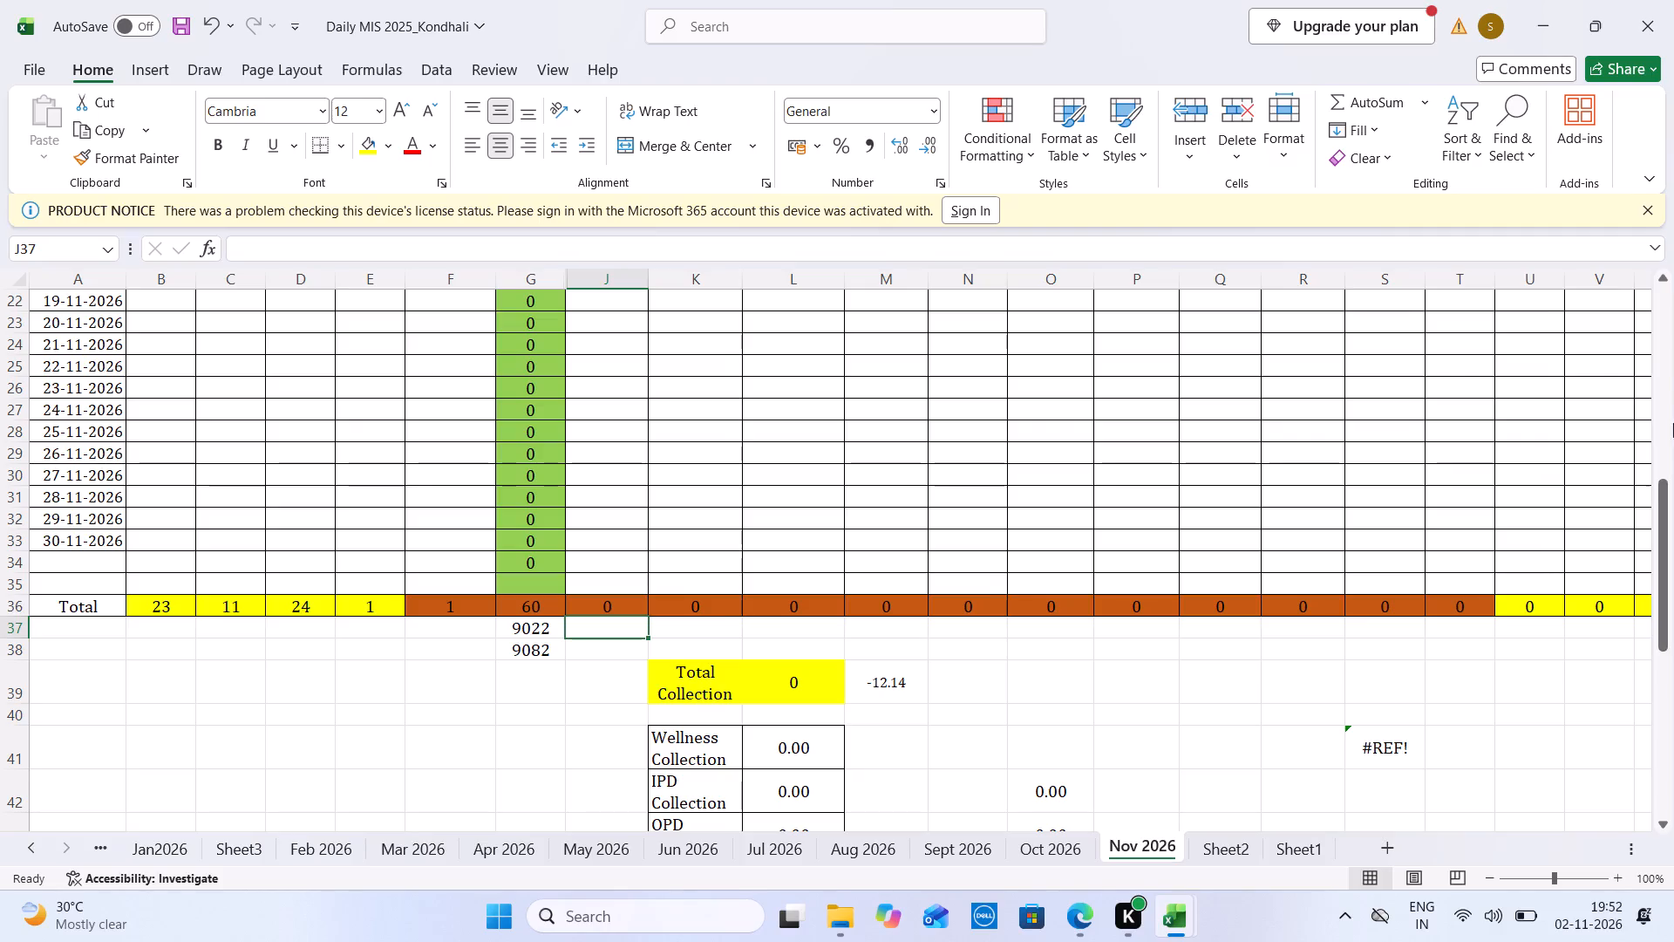
triple_click(1673, 382)
key(ctrl+s)
key(ctrl+s)
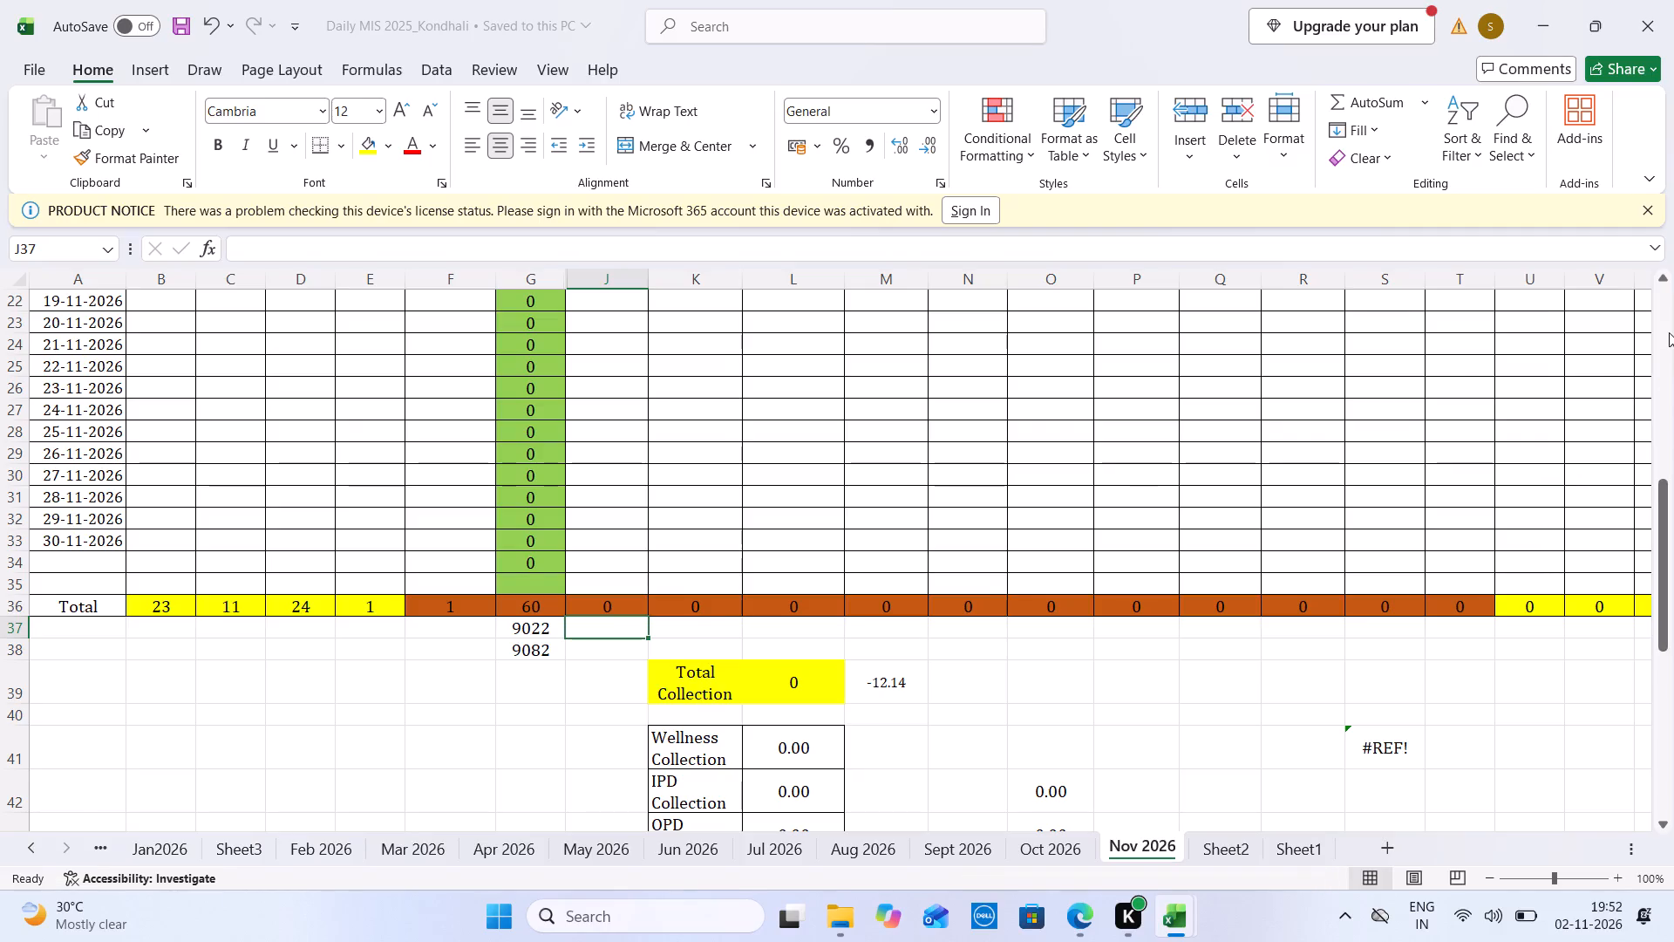
click(1669, 332)
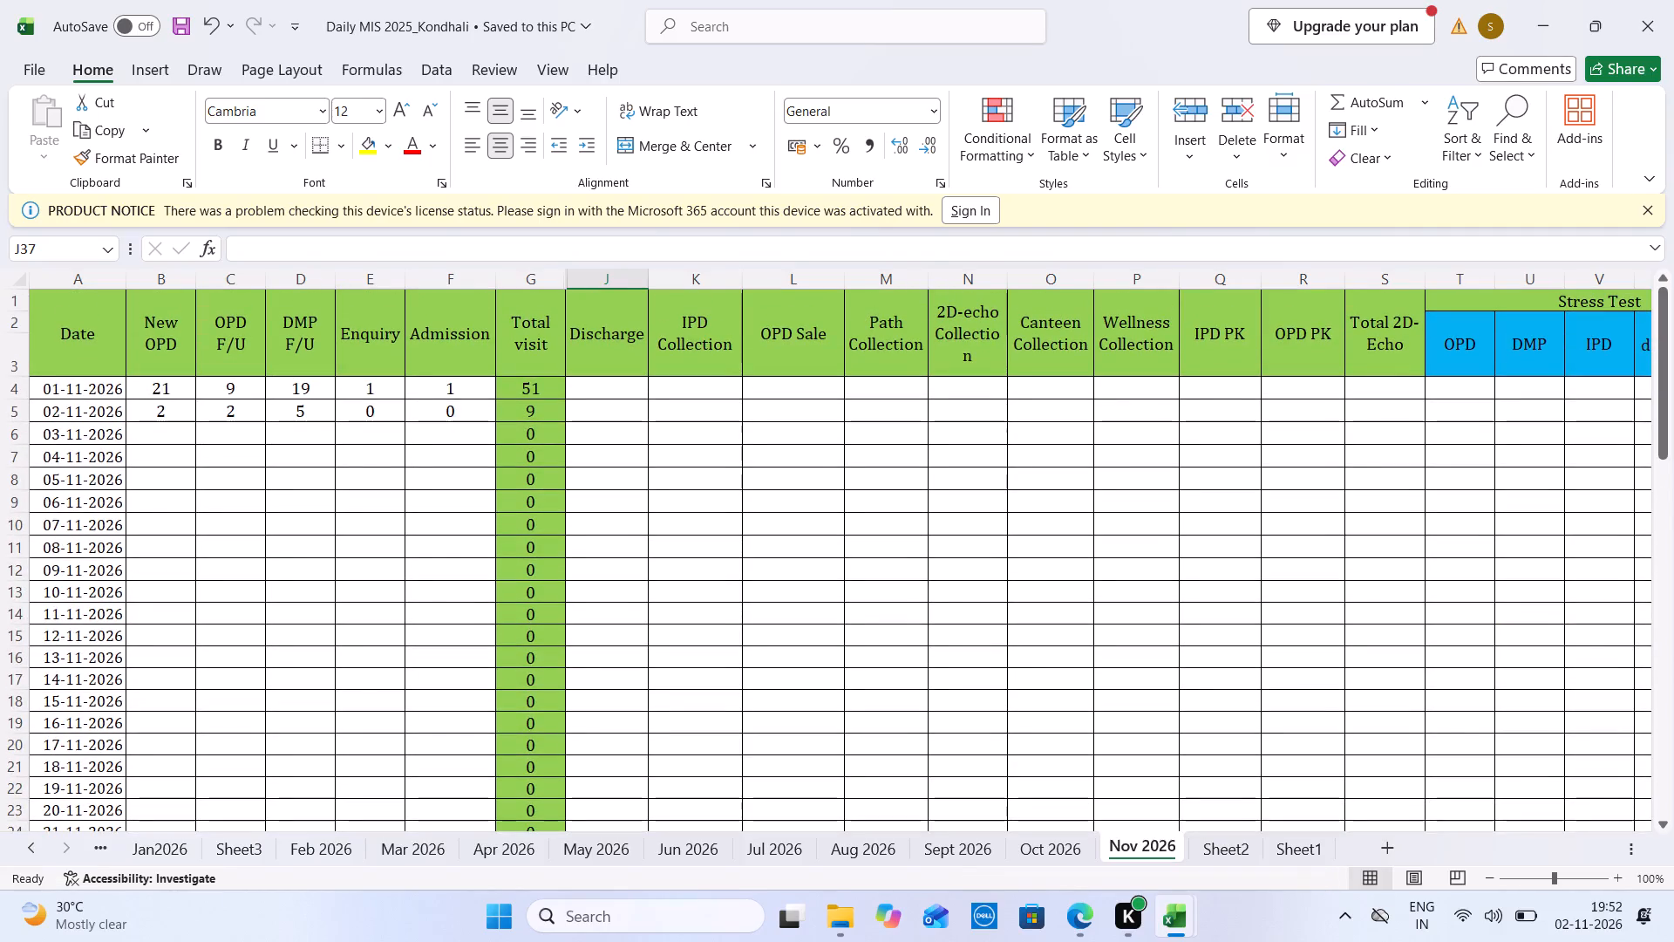
Examine the last 02-11-2026 patient row in NEW OPD SHEET 2026, from the name across to the VISIT DMP/FU YEAR column.
key(ctrl+Tab)
key(ctrl+Tab)
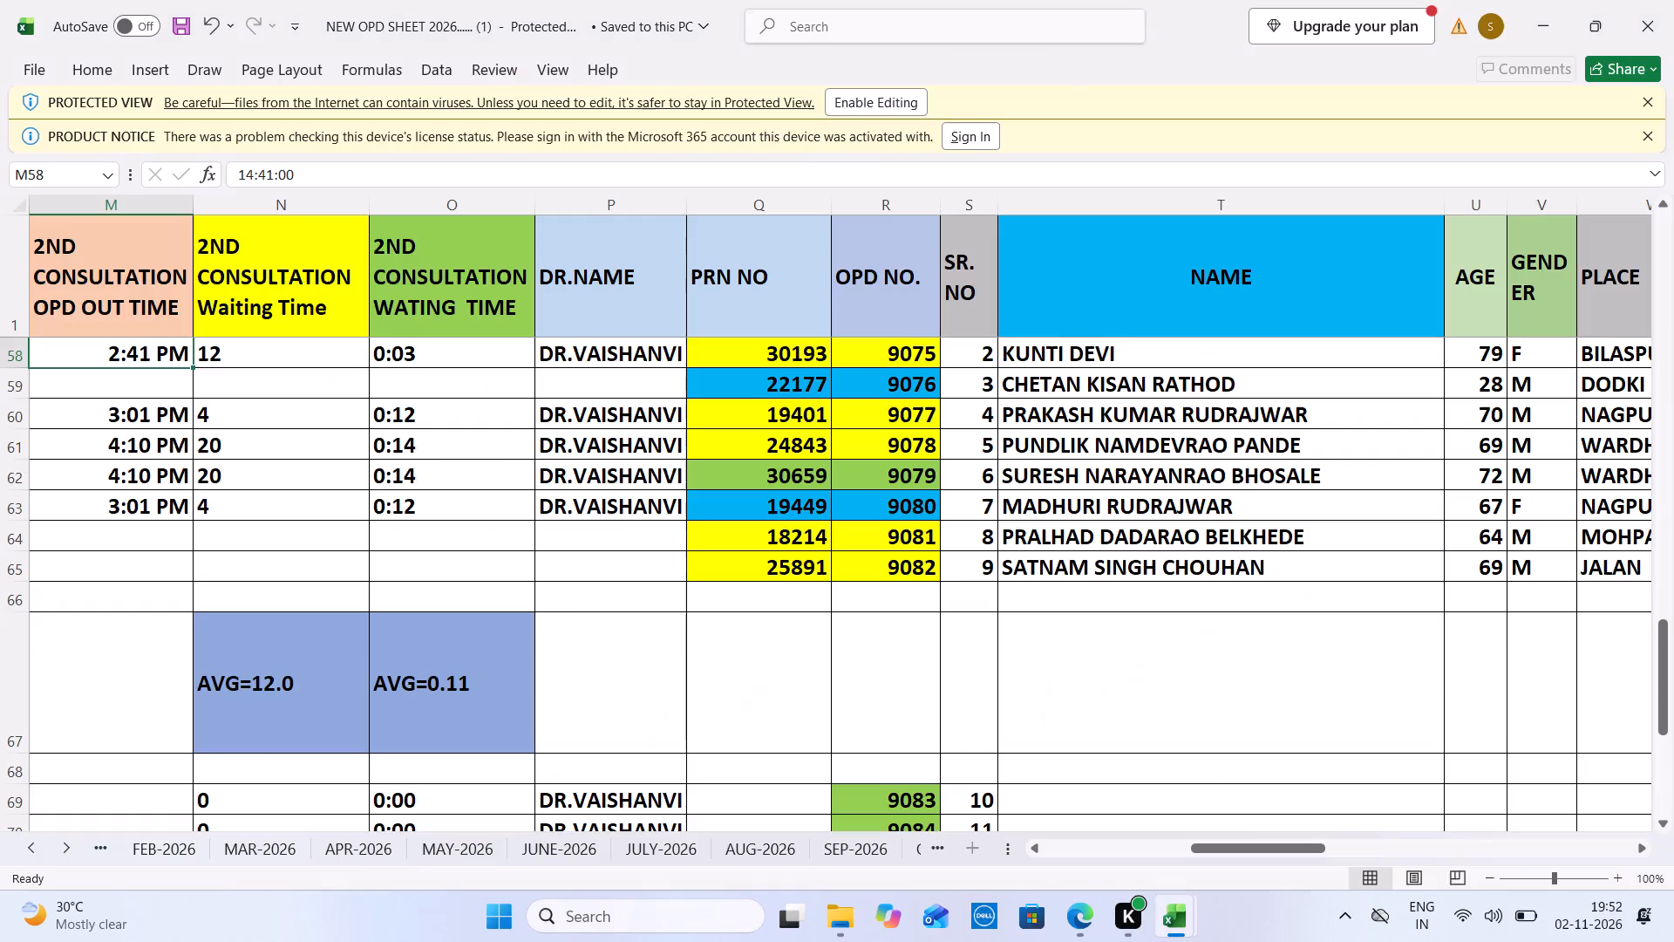
click(1148, 565)
key(Right)
key(Right)
key(Right)
key(Right)
key(Right)
key(Right)
key(Right)
key(Right)
key(Right)
key(Right)
key(Right)
key(Right)
key(Right)
key(Right)
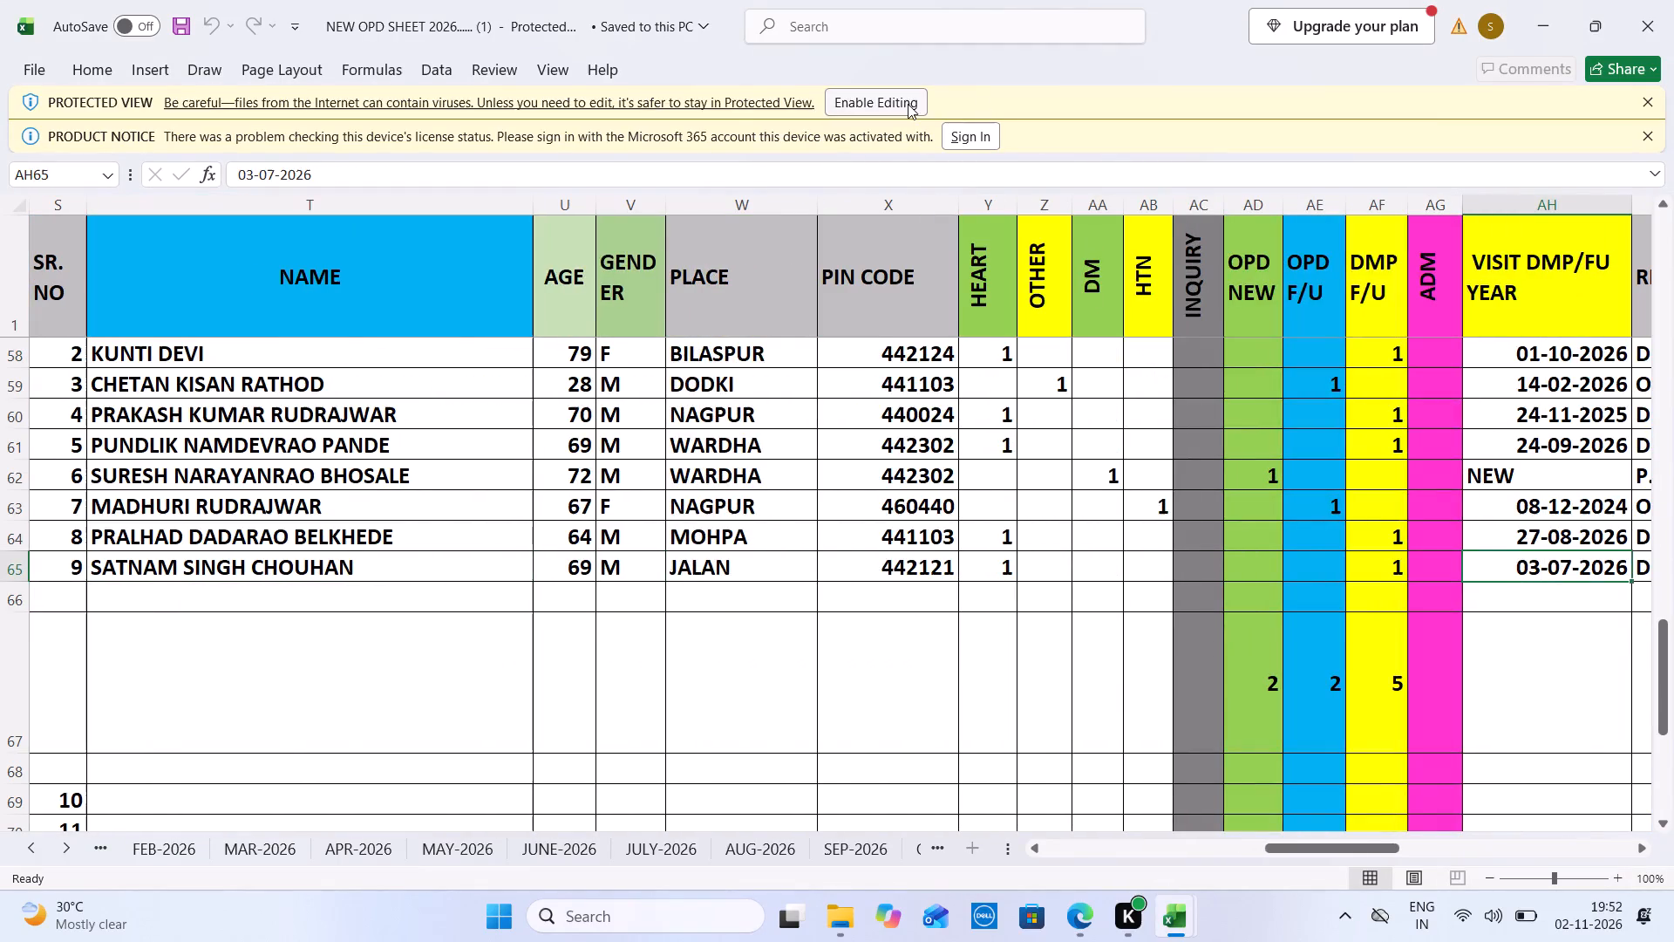
Enable editing for the protected NEW OPD SHEET 2026 workbook.
click(908, 104)
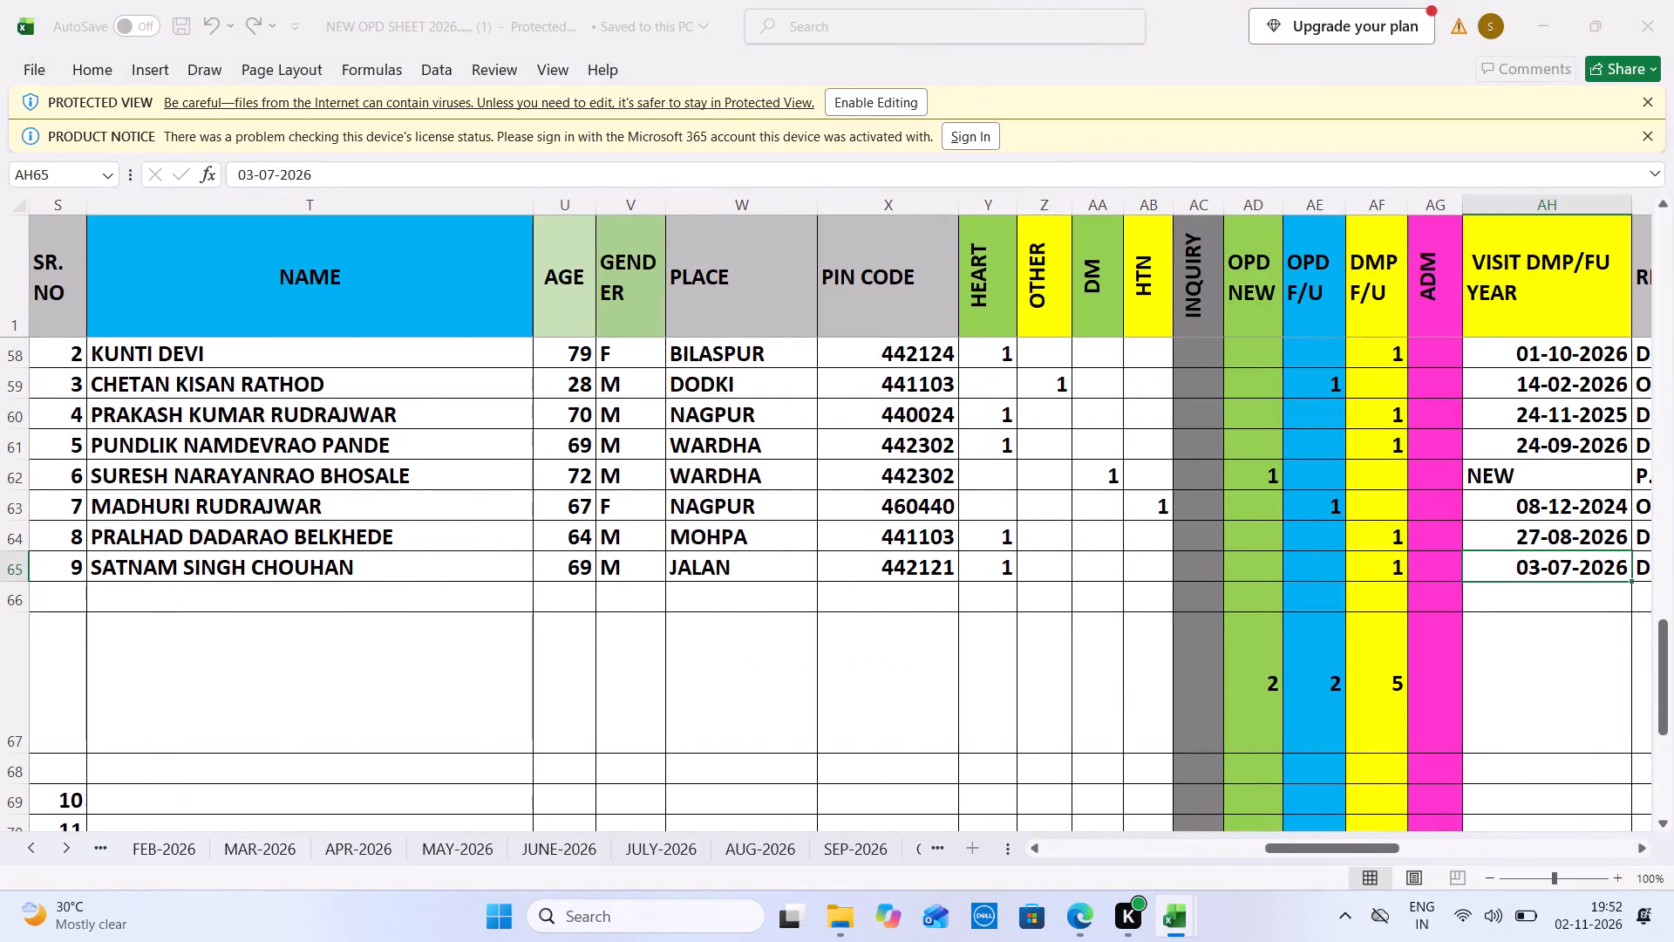
Examine the 01-11-2026 patient rows in NEW OPD SHEET 2026, across the visit-type columns to REFERENCE and contact details.
click(1126, 458)
key(Right)
key(Right)
key(Right)
key(Right)
key(Right)
key(Right)
key(Right)
key(Right)
key(Right)
key(Right)
key(Right)
key(Right)
key(Right)
key(Right)
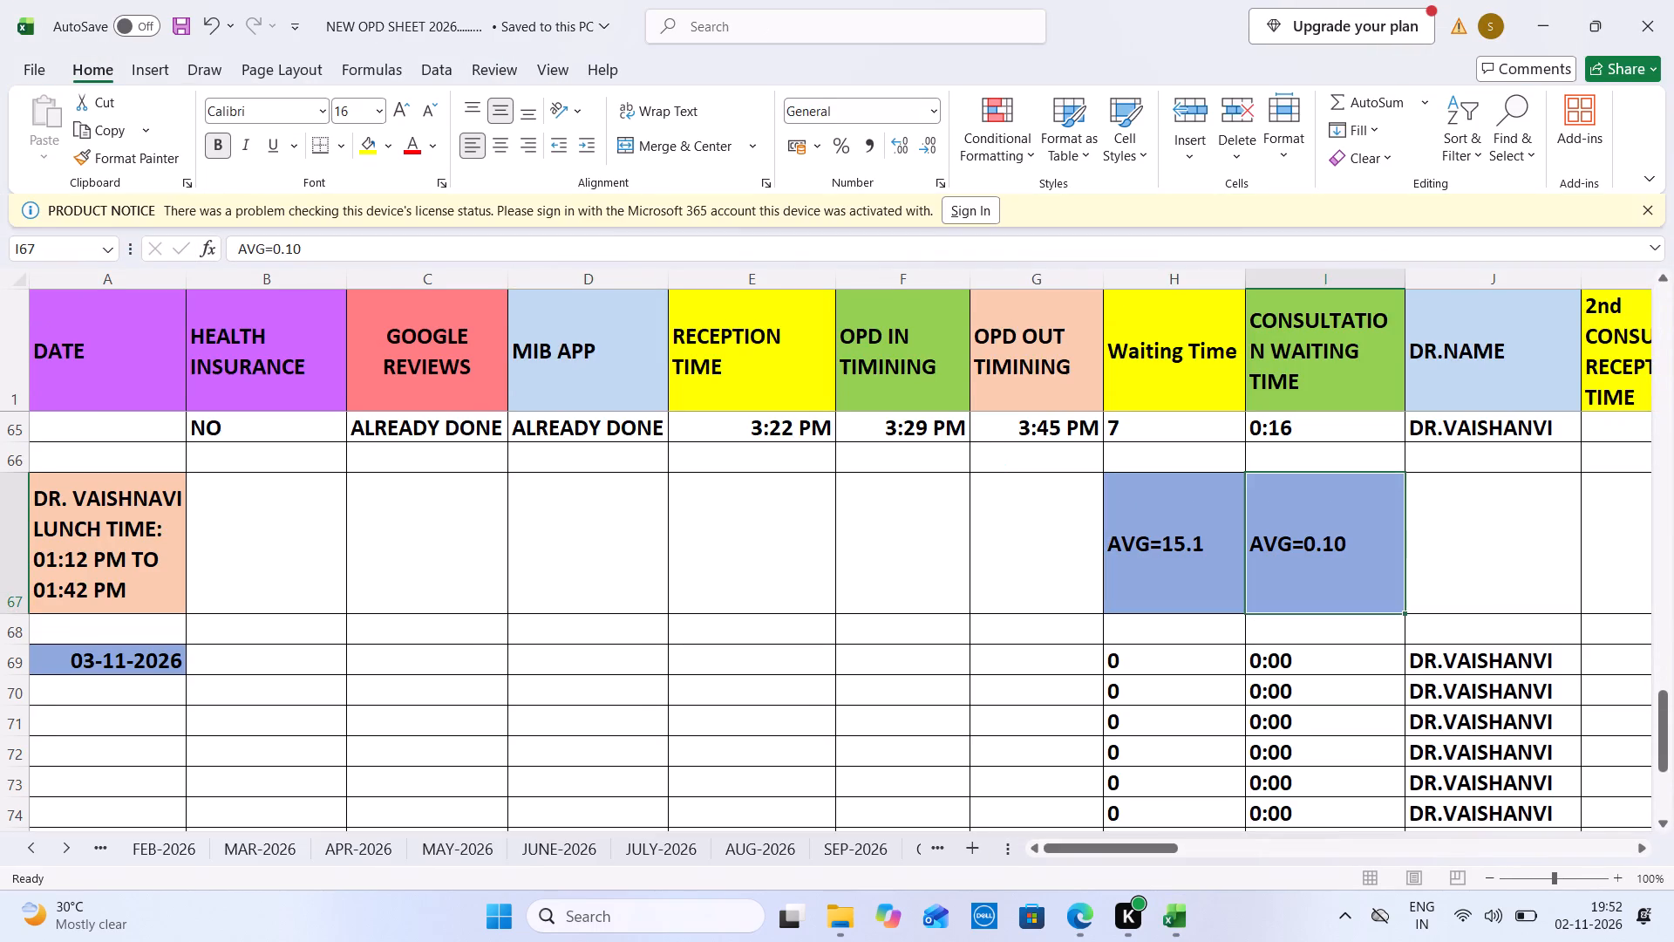
key(Up)
key(Up)
key(Up)
key(Up)
key(Up)
key(Up)
key(Up)
key(Up)
key(Up)
key(Up)
key(Up)
key(Up)
key(Up)
key(Up)
key(Up)
key(Up)
key(Up)
key(Up)
key(Up)
key(Up)
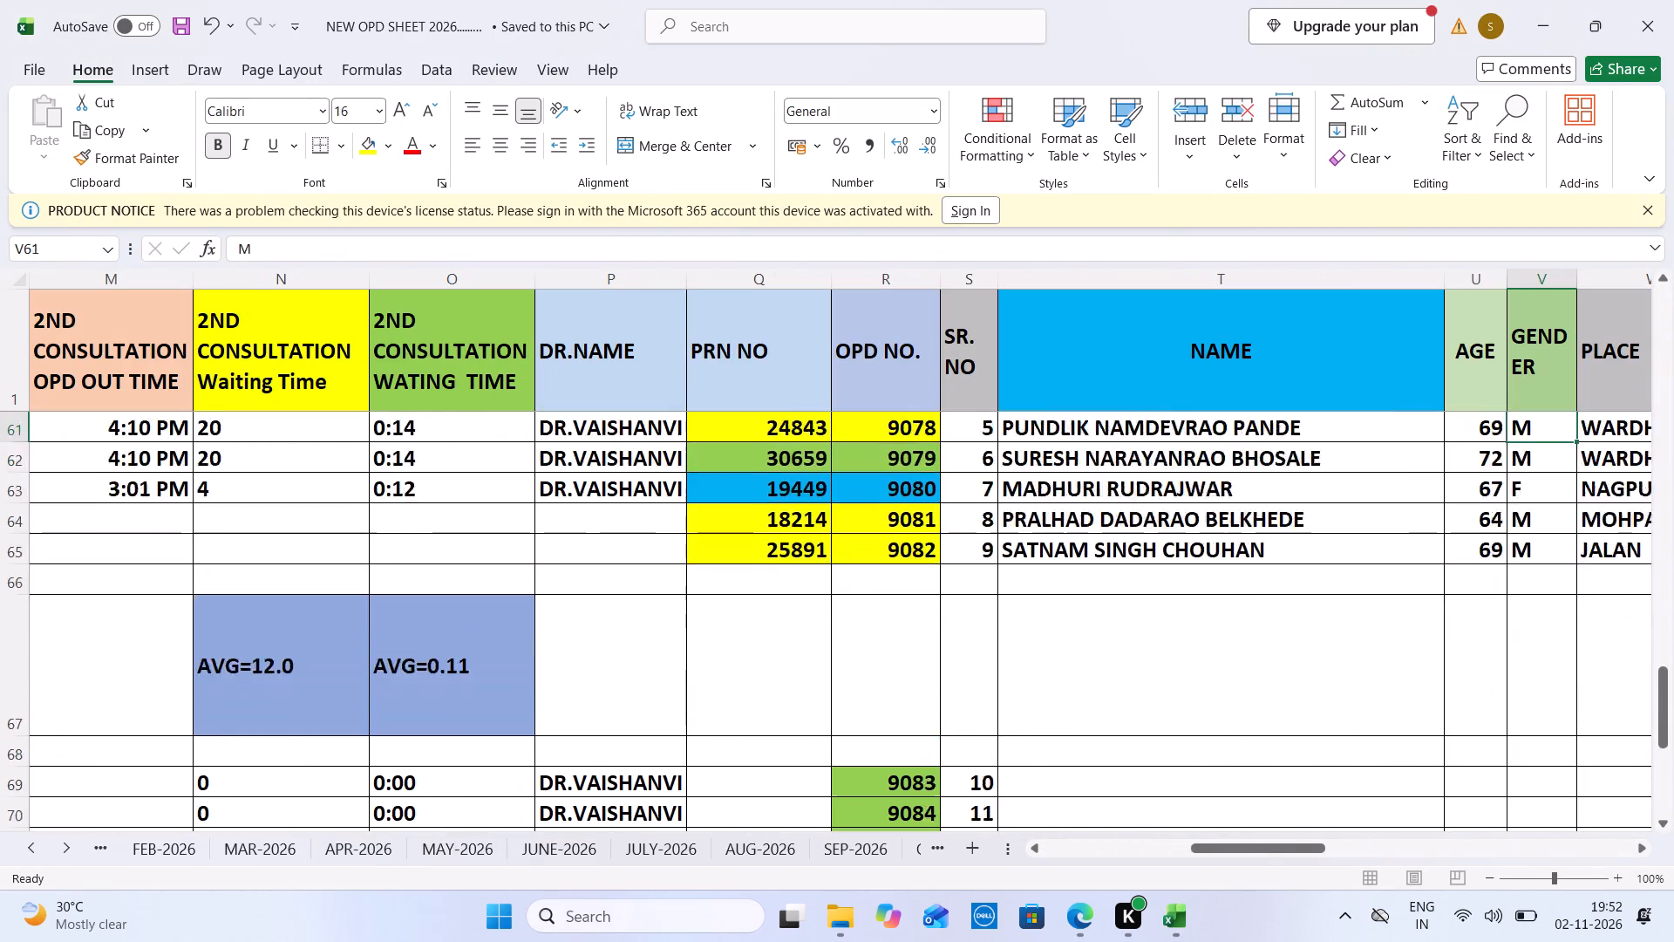
key(Right)
key(Right)
key(Right)
key(Right)
key(Right)
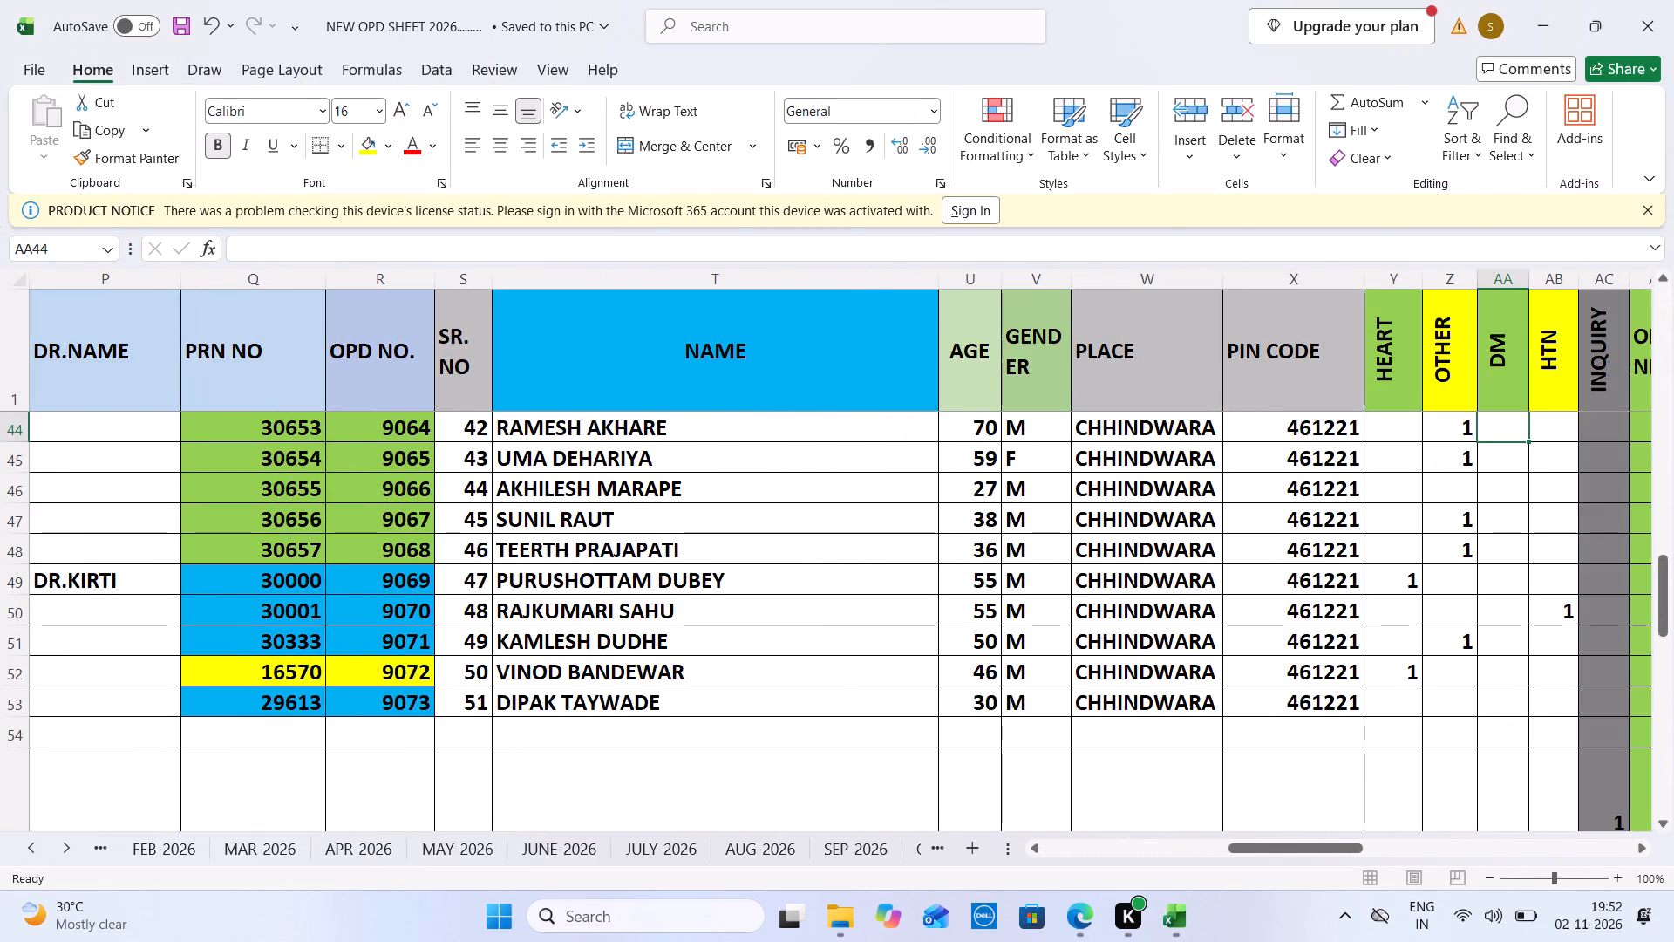
key(Right)
key(Right)
key(Right)
key(Right)
key(Right)
key(Up)
key(Up)
key(Up)
key(Up)
key(Up)
key(Up)
key(Up)
key(Up)
key(Up)
key(Up)
key(Up)
key(Up)
key(Up)
key(Up)
key(Up)
key(Up)
key(Up)
key(Up)
key(Up)
key(Up)
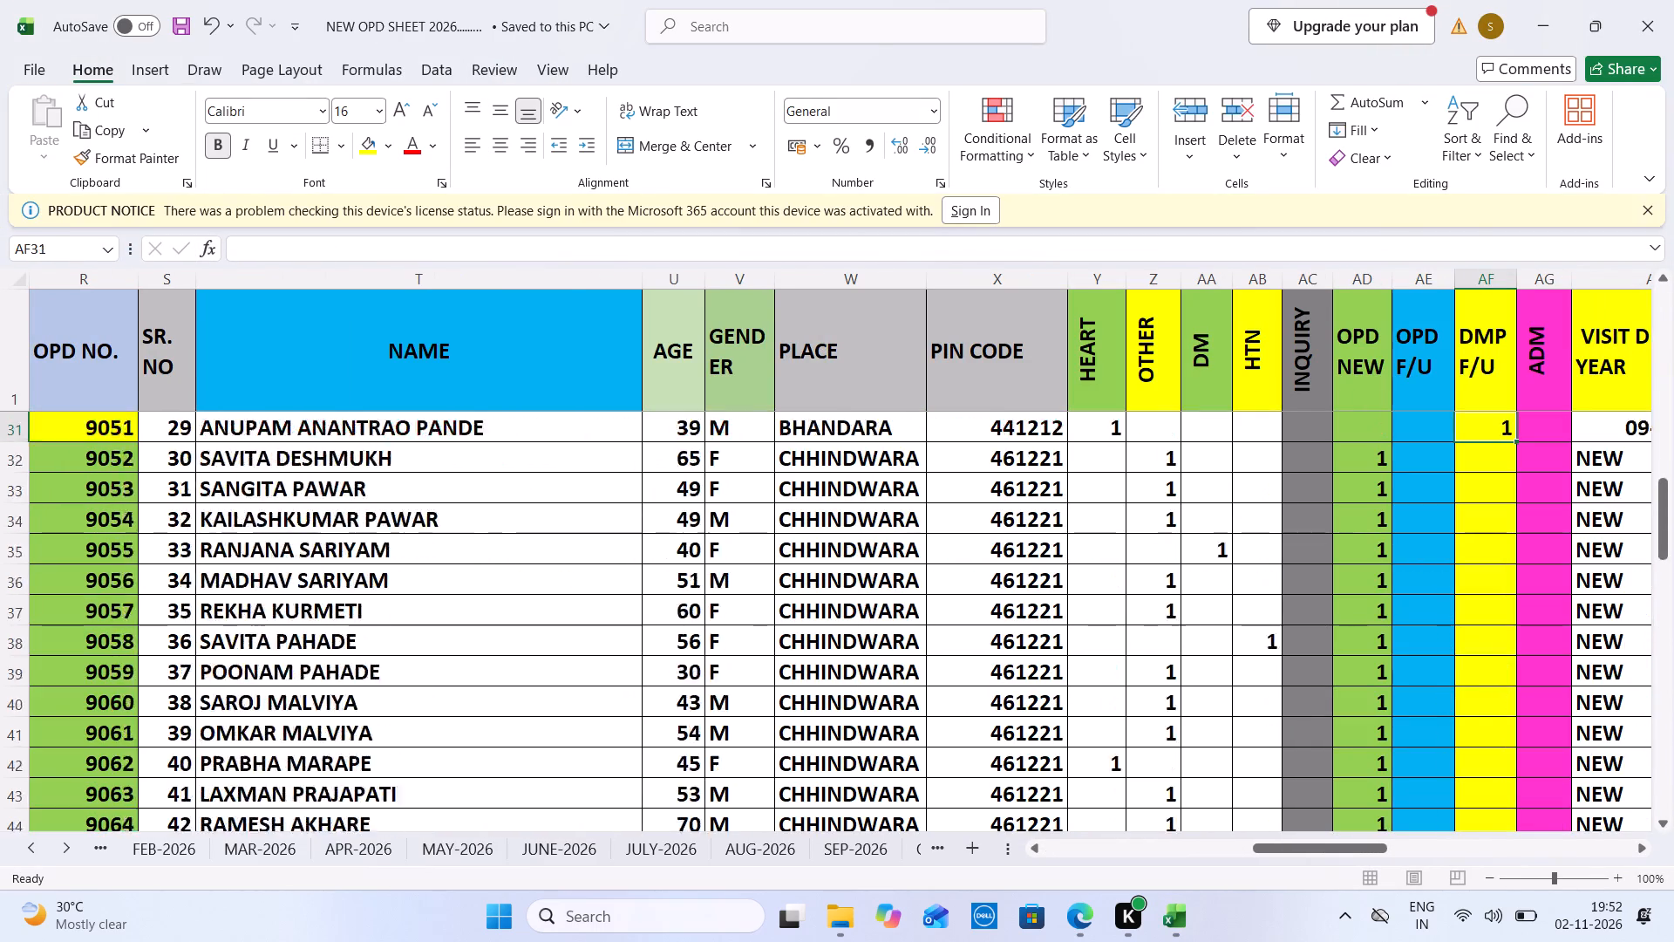
key(Right)
key(Right)
key(Right)
key(Right)
key(Right)
key(Right)
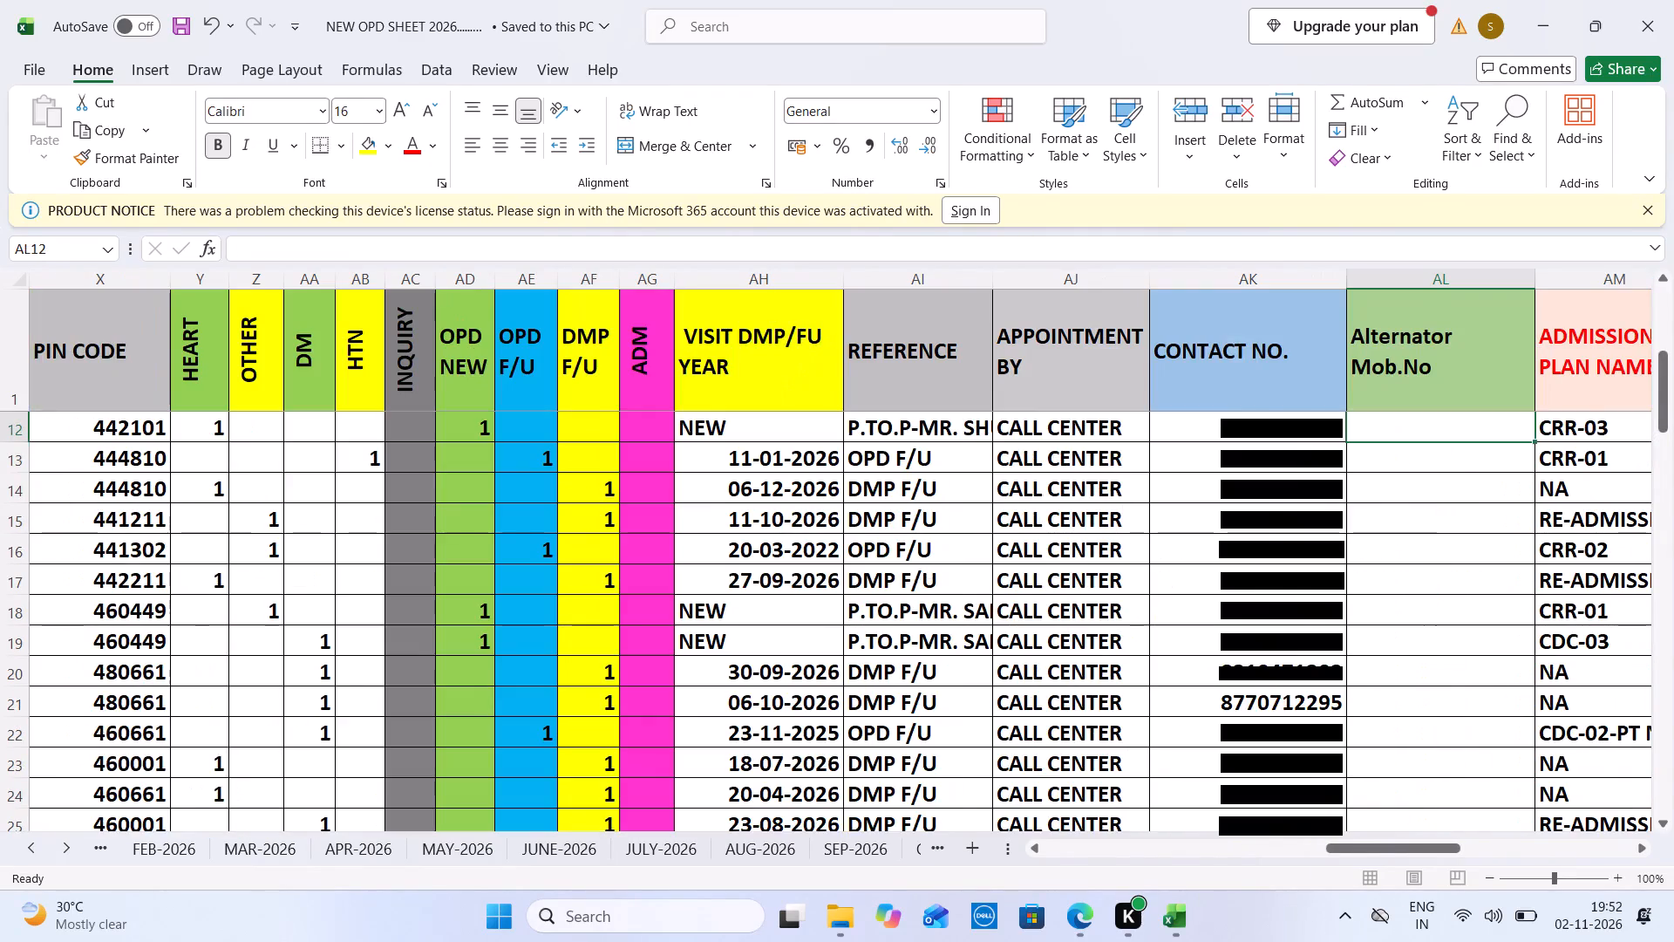
Select the REFERENCE cells marked CAMP for the 01-11-2026 new OPD patients to count them.
key(Down)
key(Down)
key(Down)
key(Down)
key(Down)
key(Down)
key(Down)
key(Down)
key(Down)
key(Down)
key(Down)
key(Down)
key(Down)
key(Down)
key(Down)
key(Down)
key(Down)
key(Down)
key(Down)
key(Down)
key(Down)
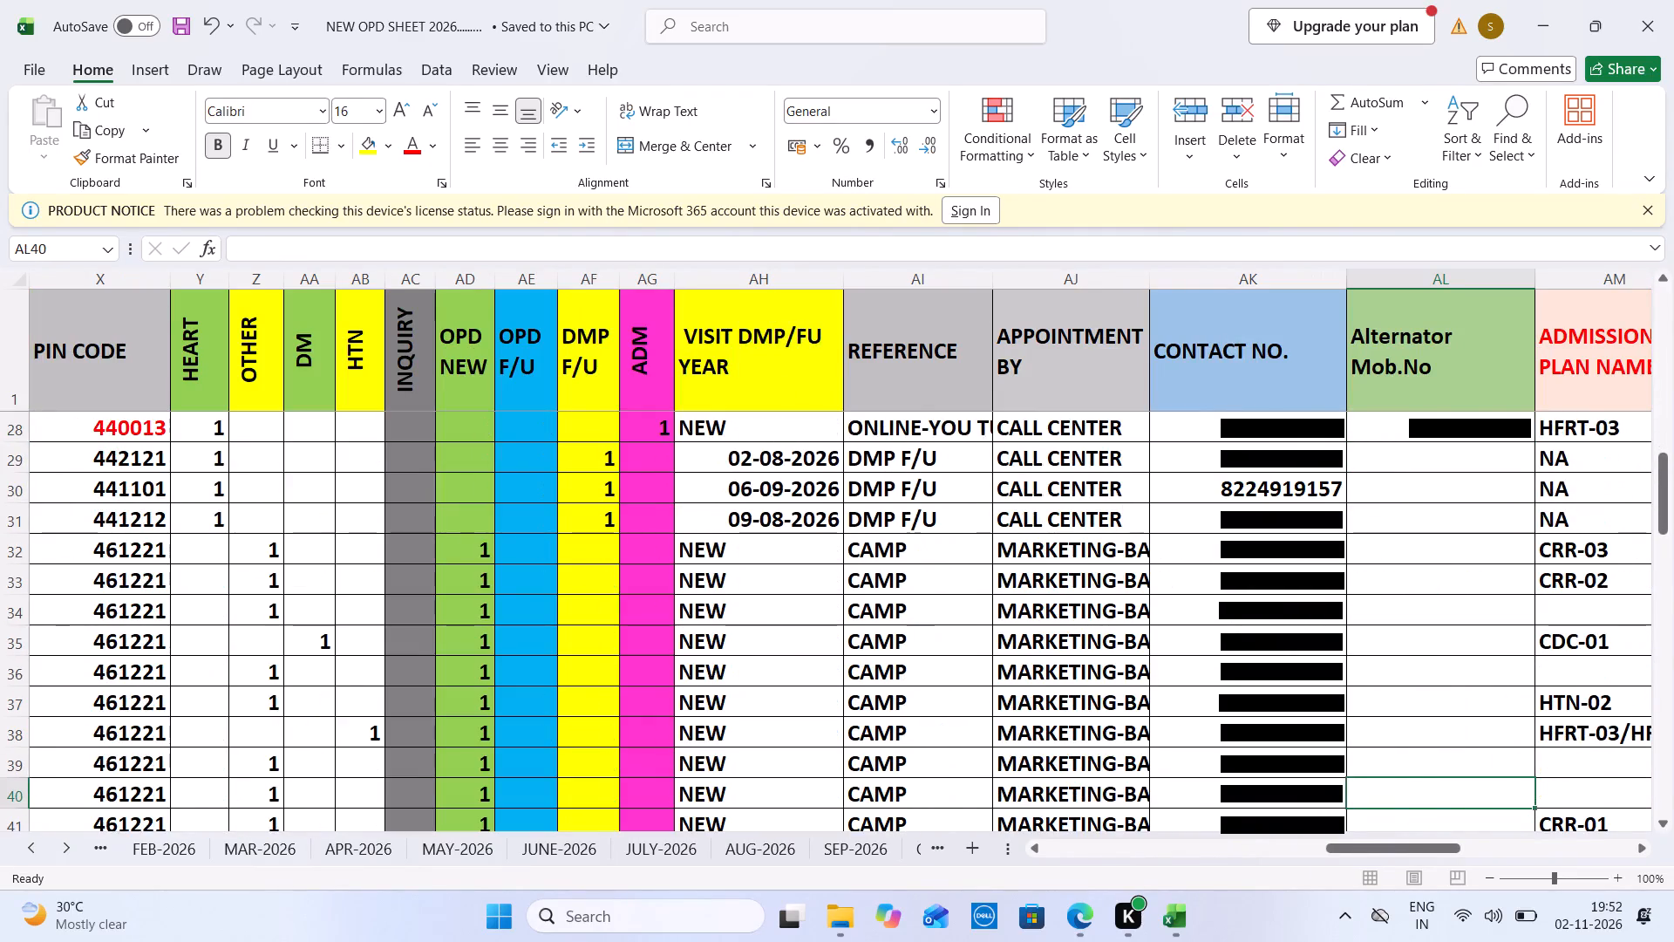
drag(952, 544, 950, 864)
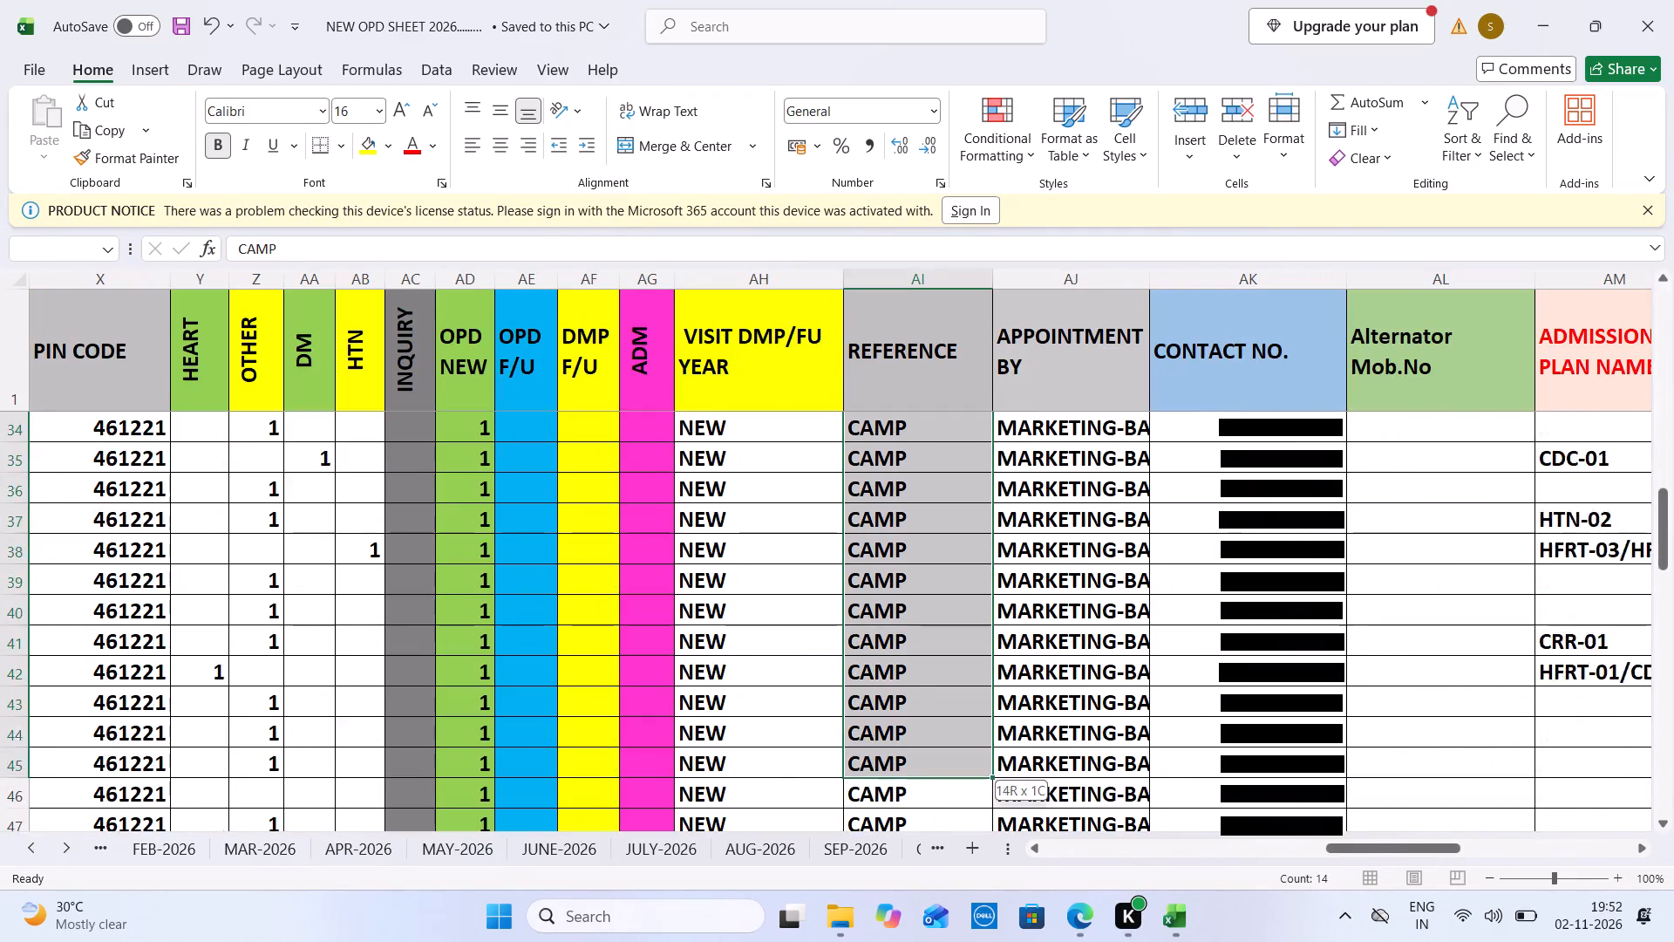
drag(950, 864, 948, 674)
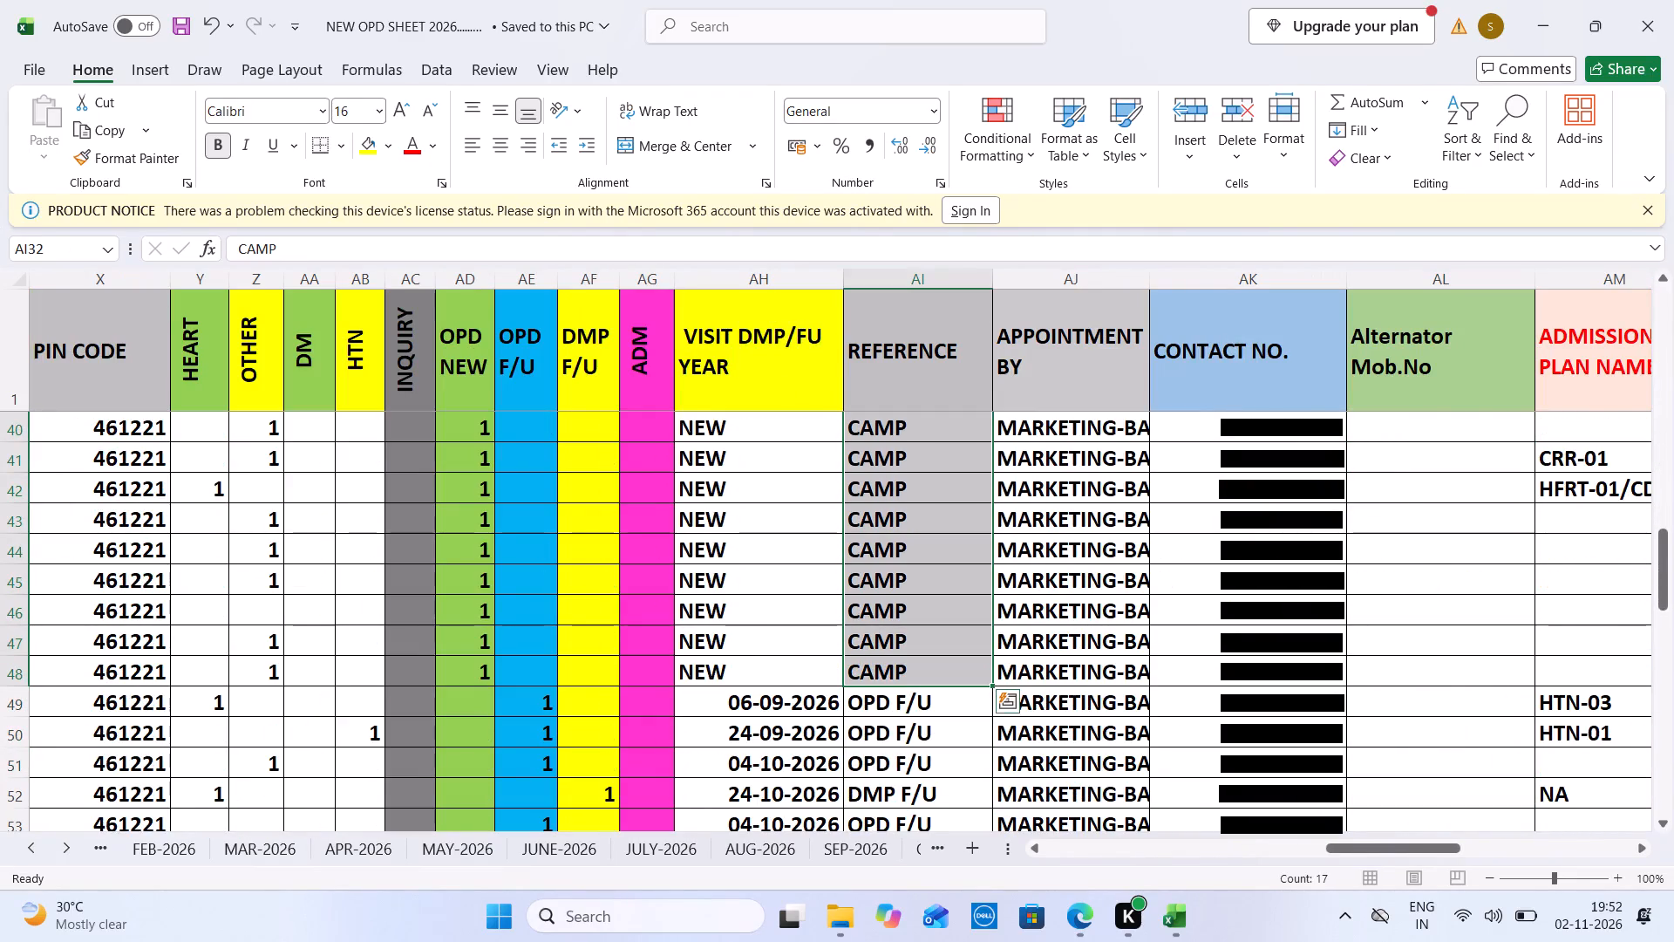
In Daily MIS 2025_Kondhali, add the note "17 camp" to the New OPD cell for 01-11-2026.
key(ctrl+Tab)
right_click(161, 380)
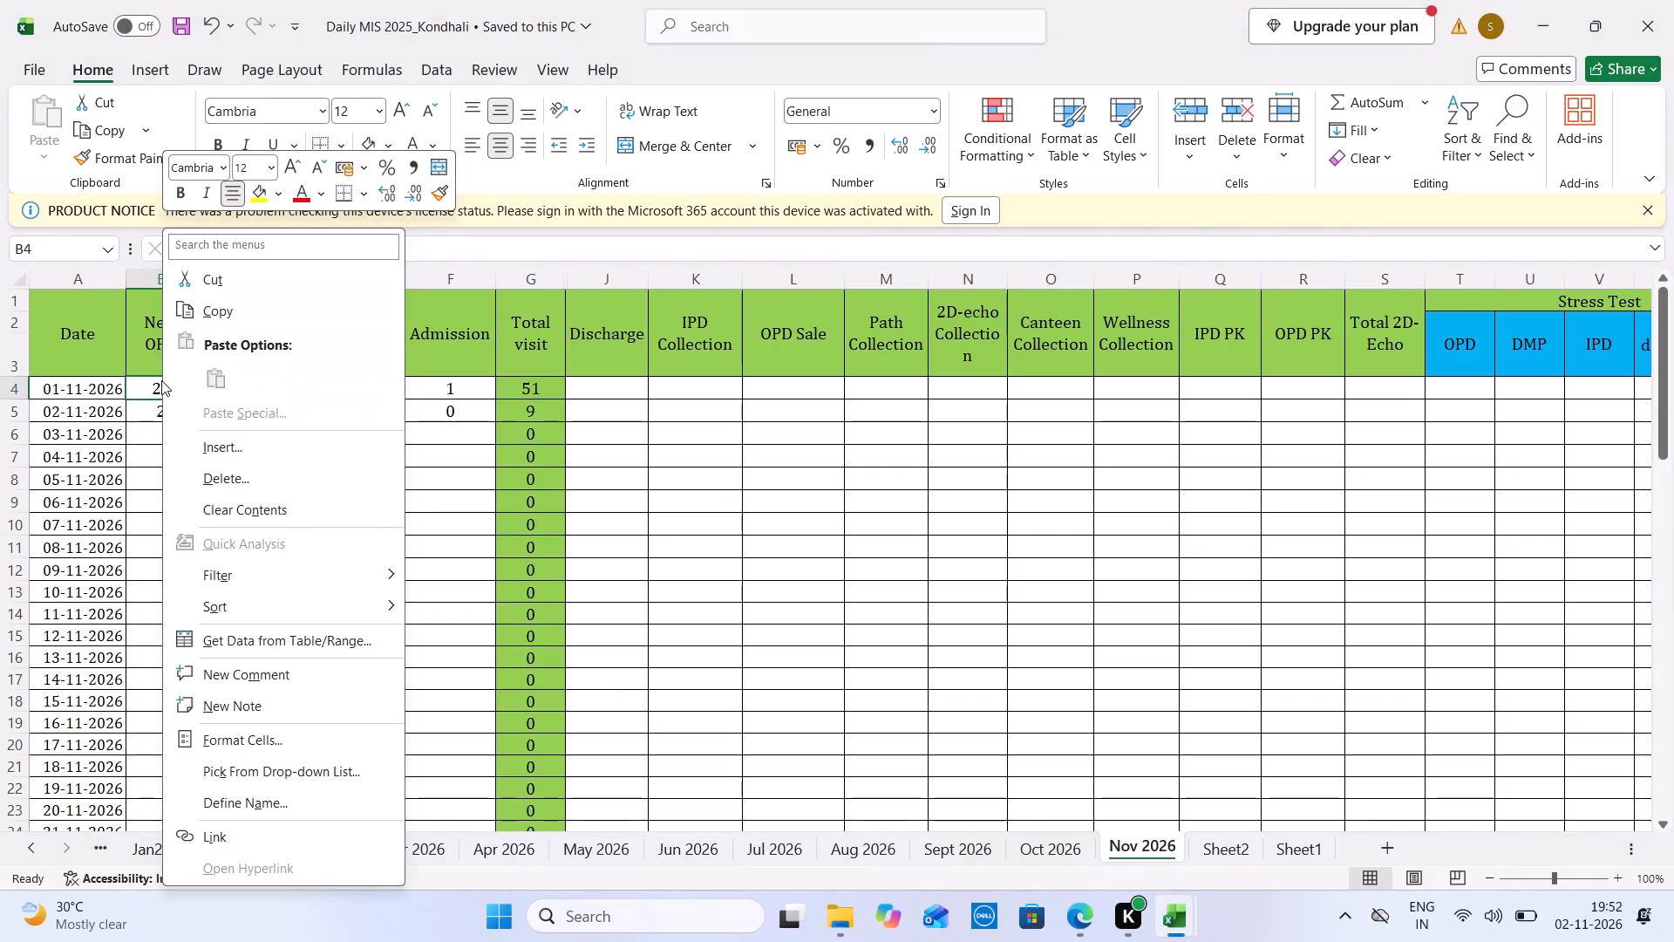
click(271, 695)
text(17 cam)
key(p)
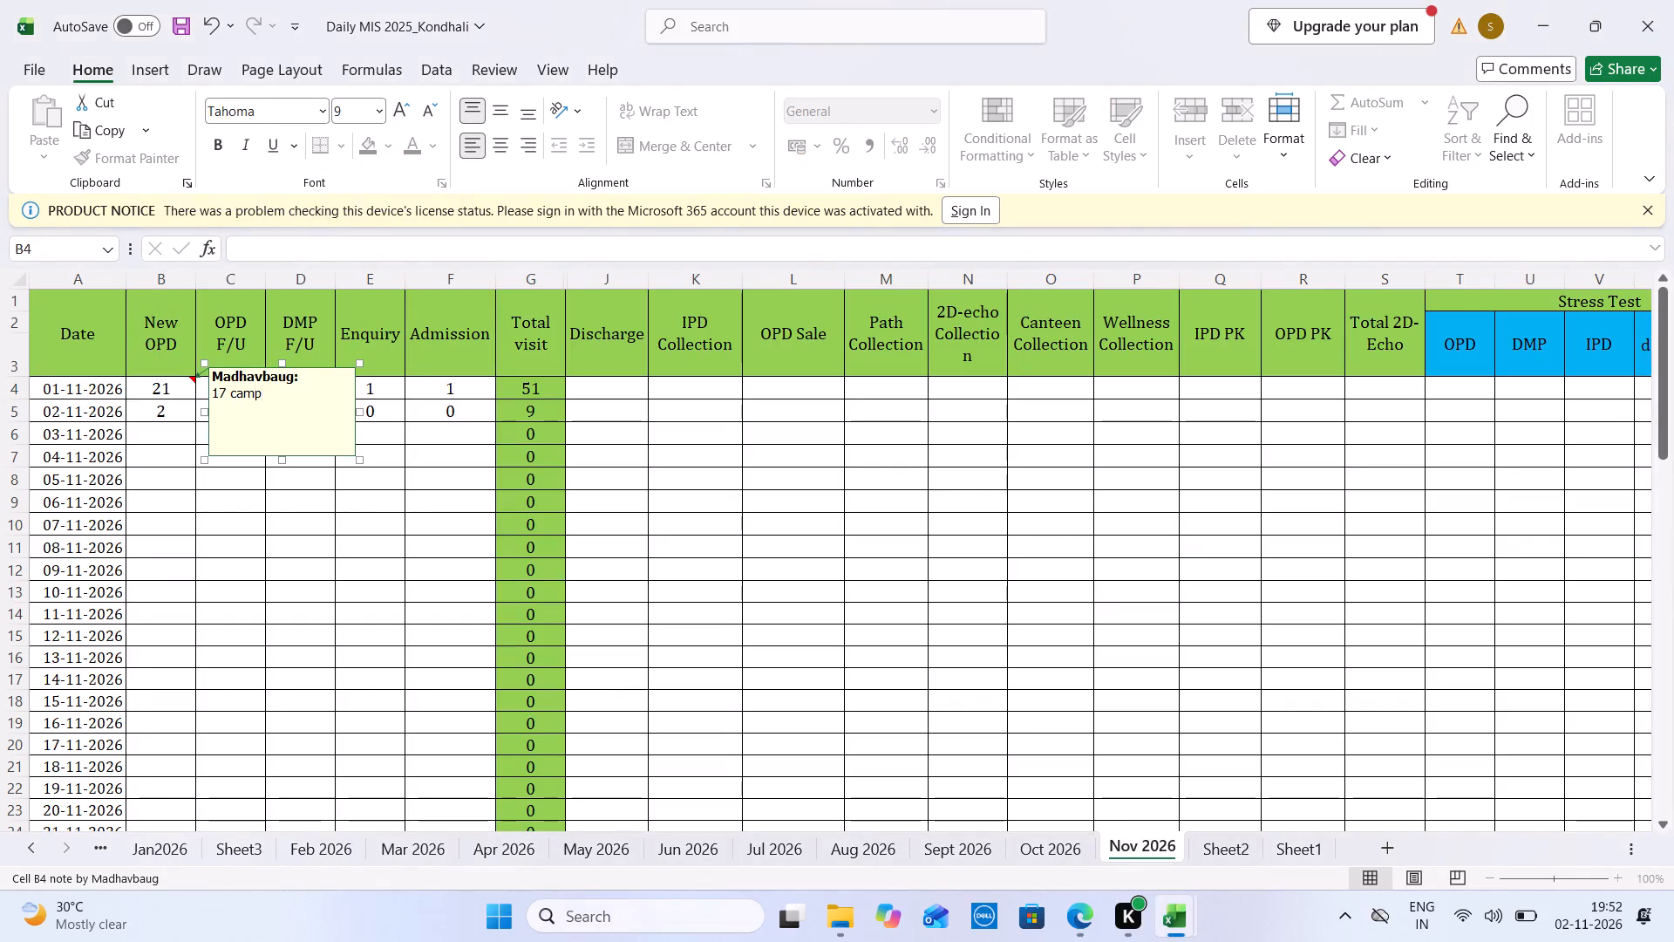
click(387, 551)
Count the OPD F/U reference rows below the CAMP entries in NEW OPD SHEET 2026 and close that workbook.
key(ctrl+Tab)
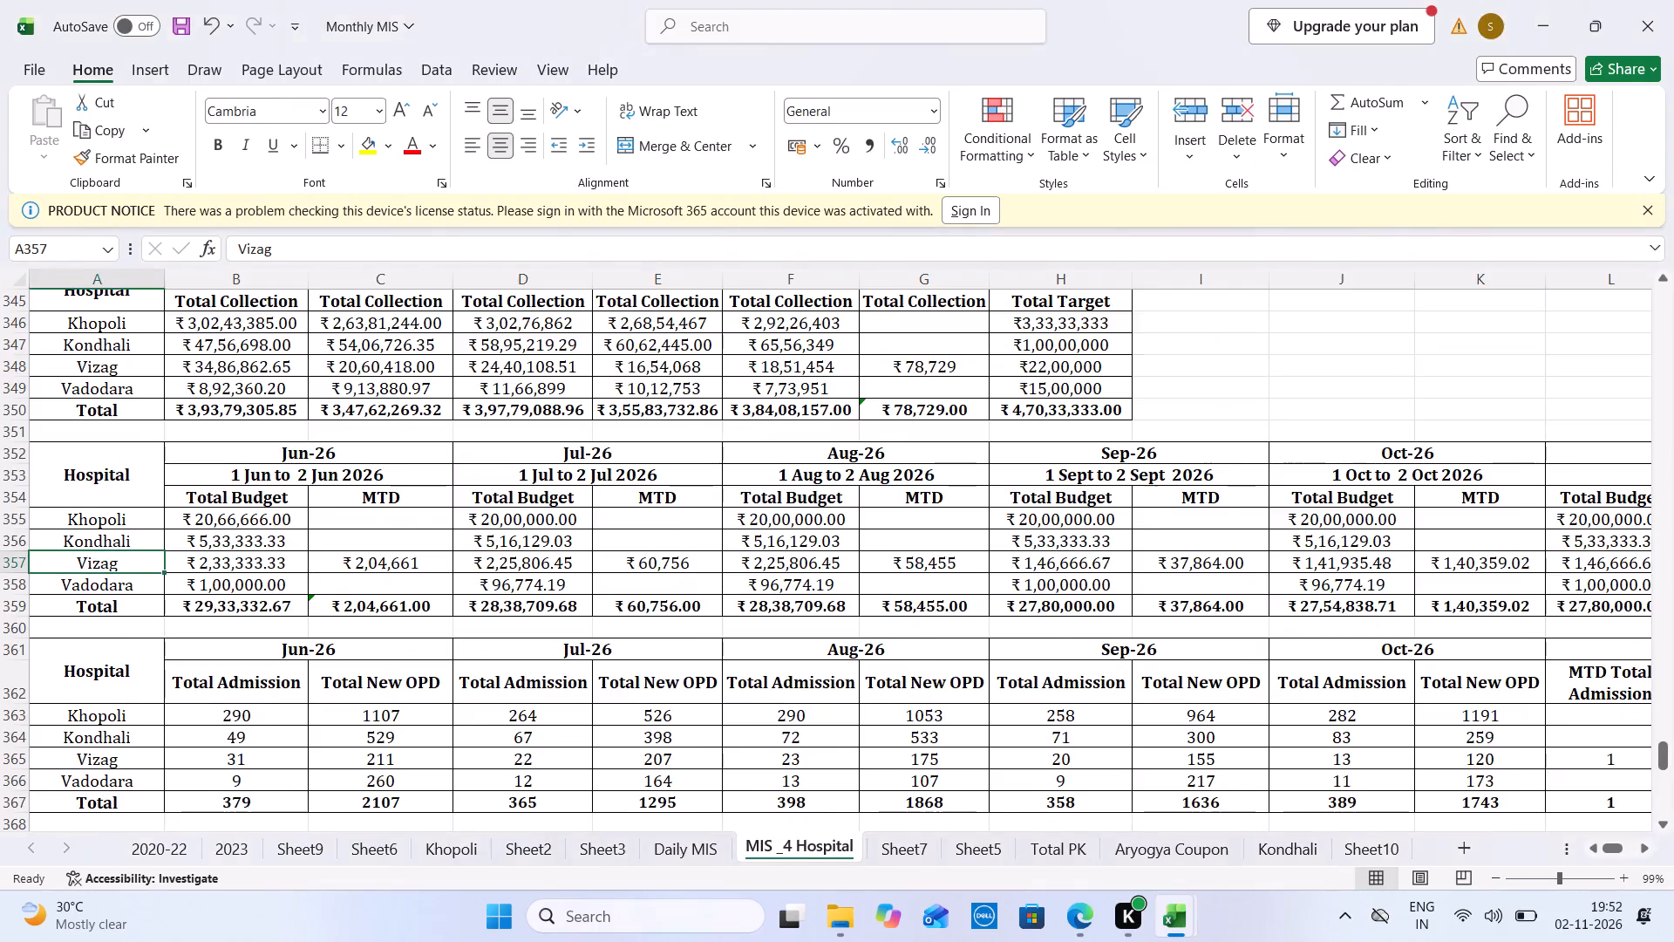
key(ctrl+Tab)
drag(876, 704, 879, 768)
click(1673, 0)
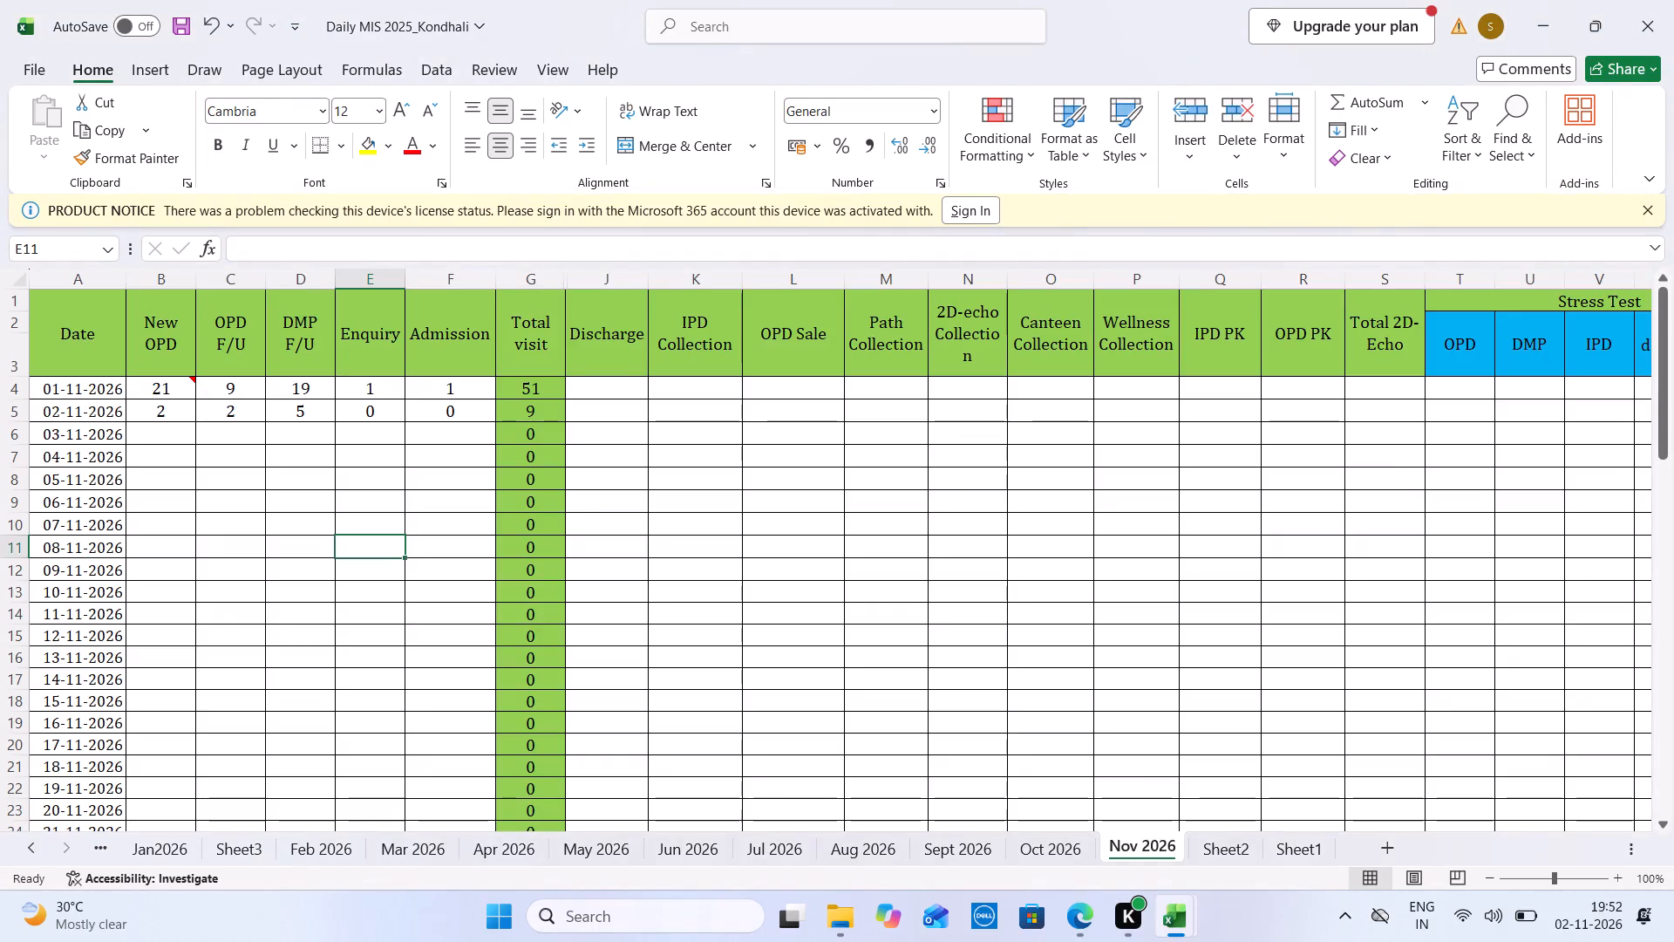
Add the note "5 camp" to the OPD F/U cell for 01-11-2026 and save the Kondhali daily MIS.
right_click(217, 392)
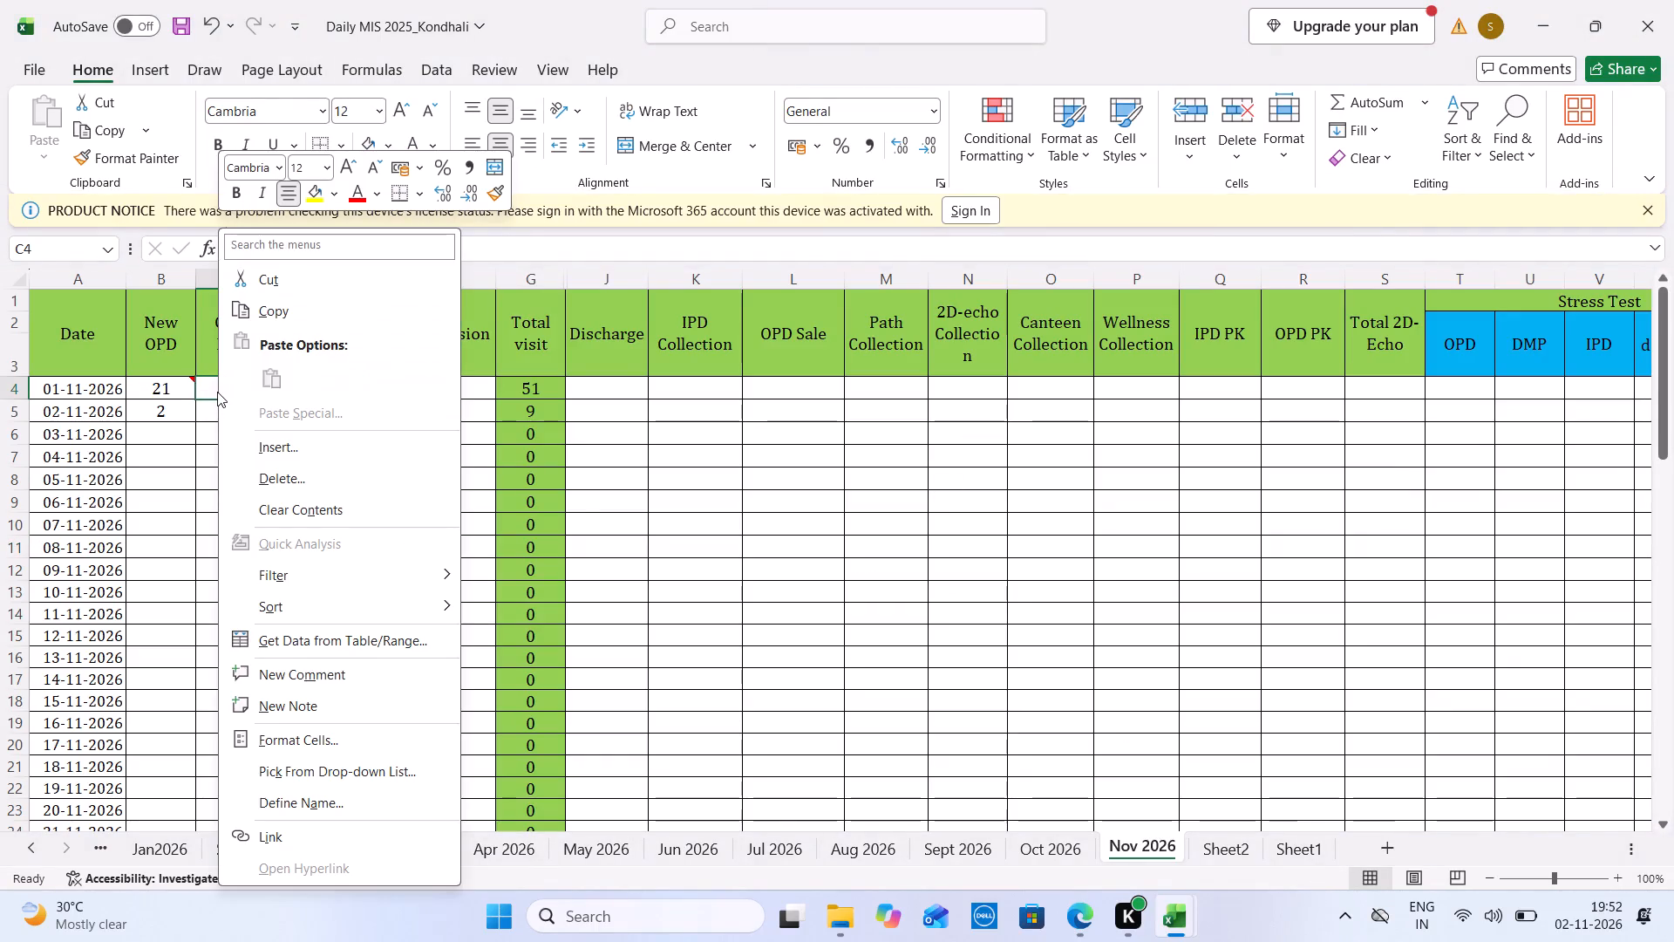
click(295, 702)
text(5 camp)
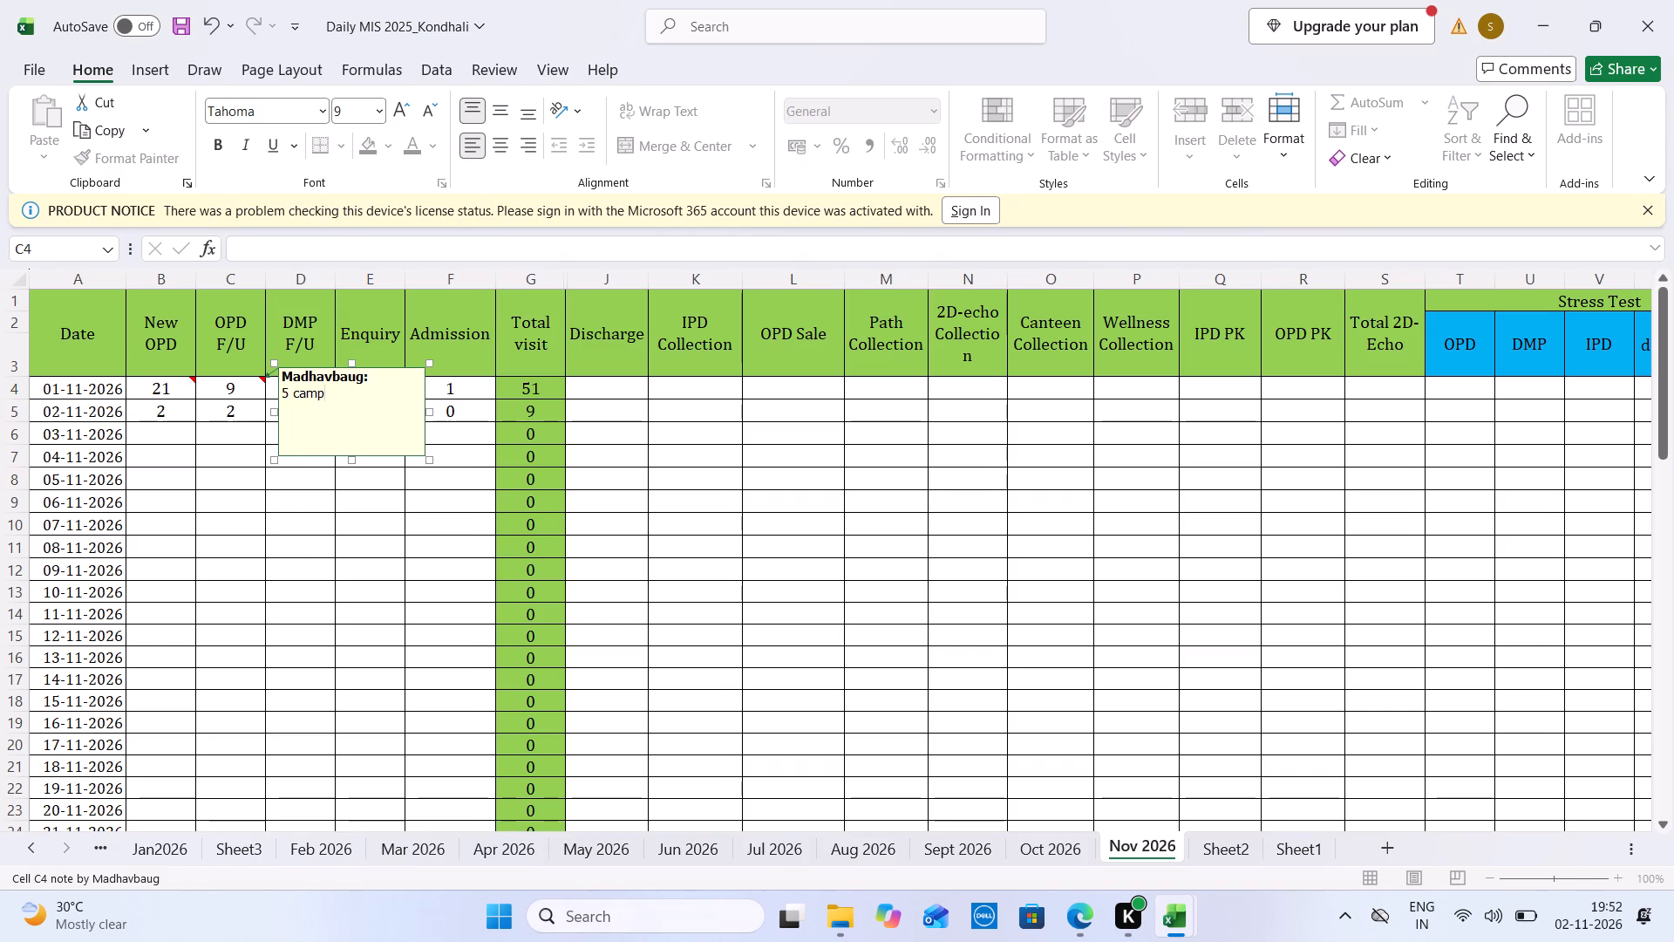
click(702, 502)
key(ctrl+s)
Delete the file NEW OPD SHEET 2026 (1) from the Downloads folder in File Explorer.
click(847, 940)
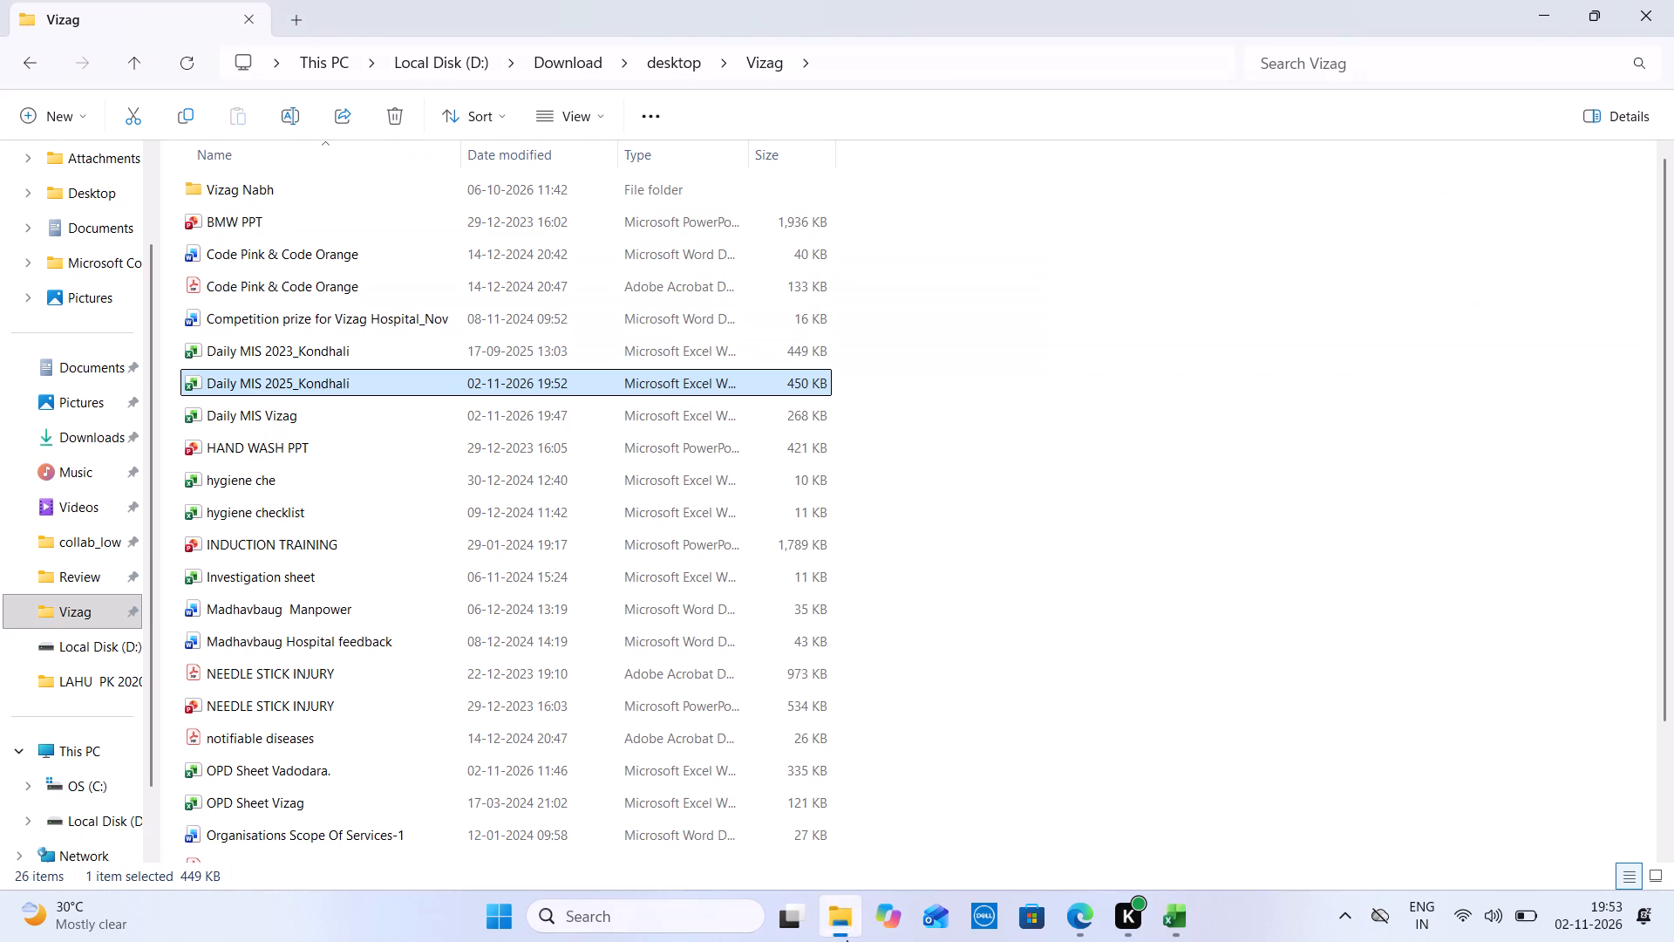
click(109, 438)
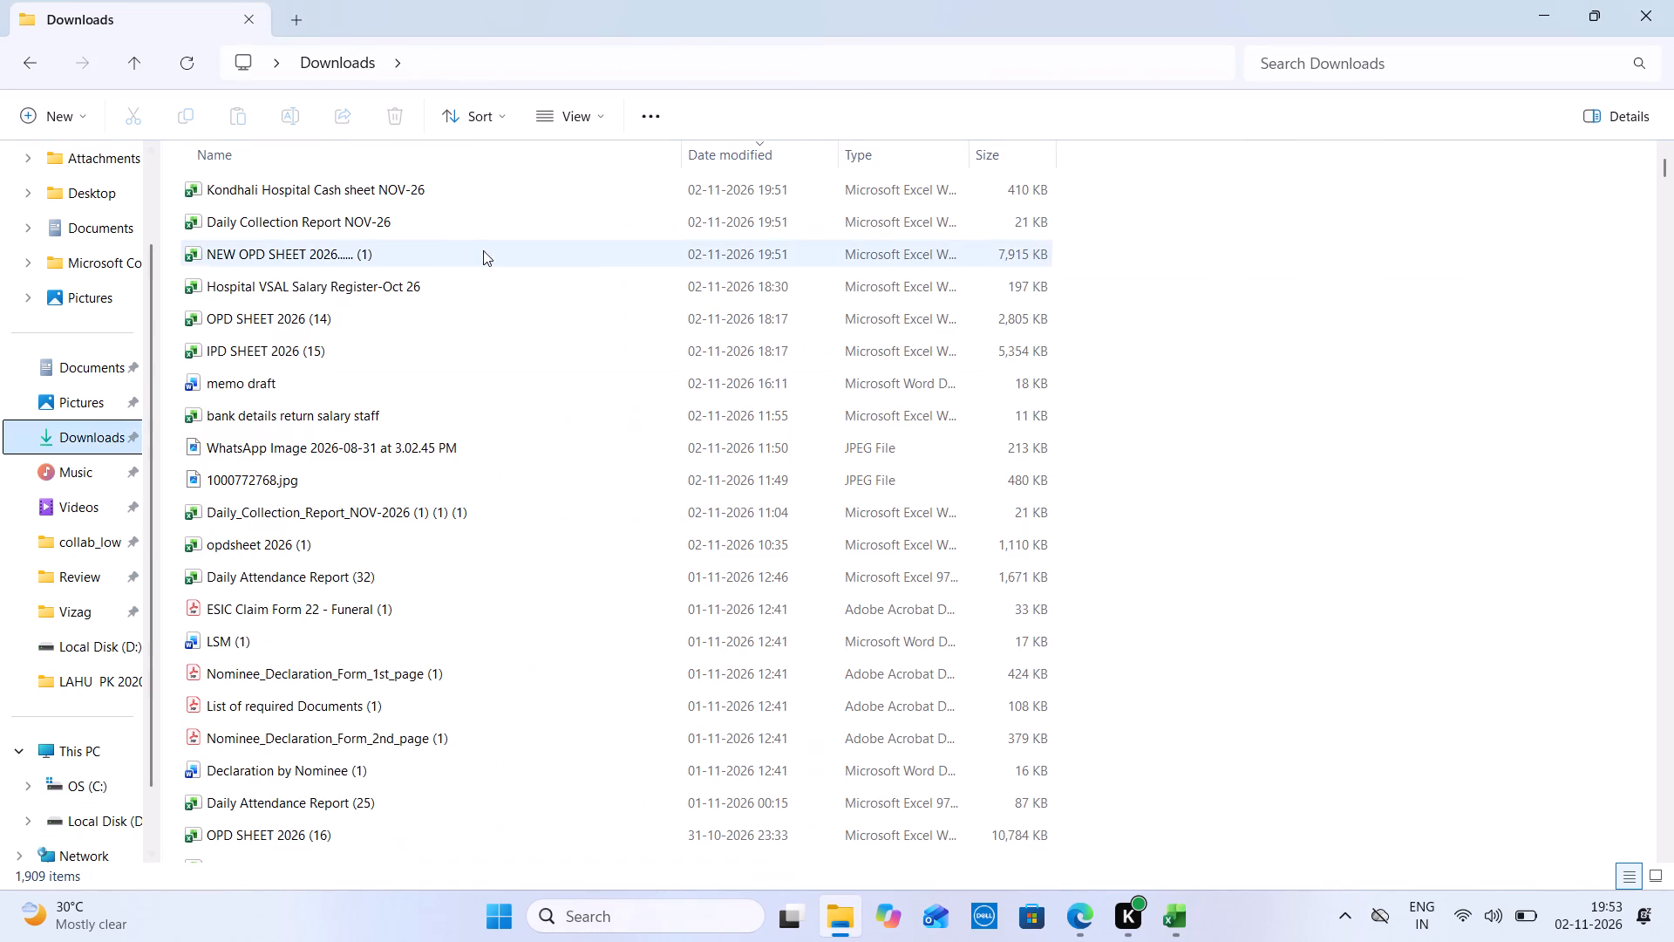
click(296, 262)
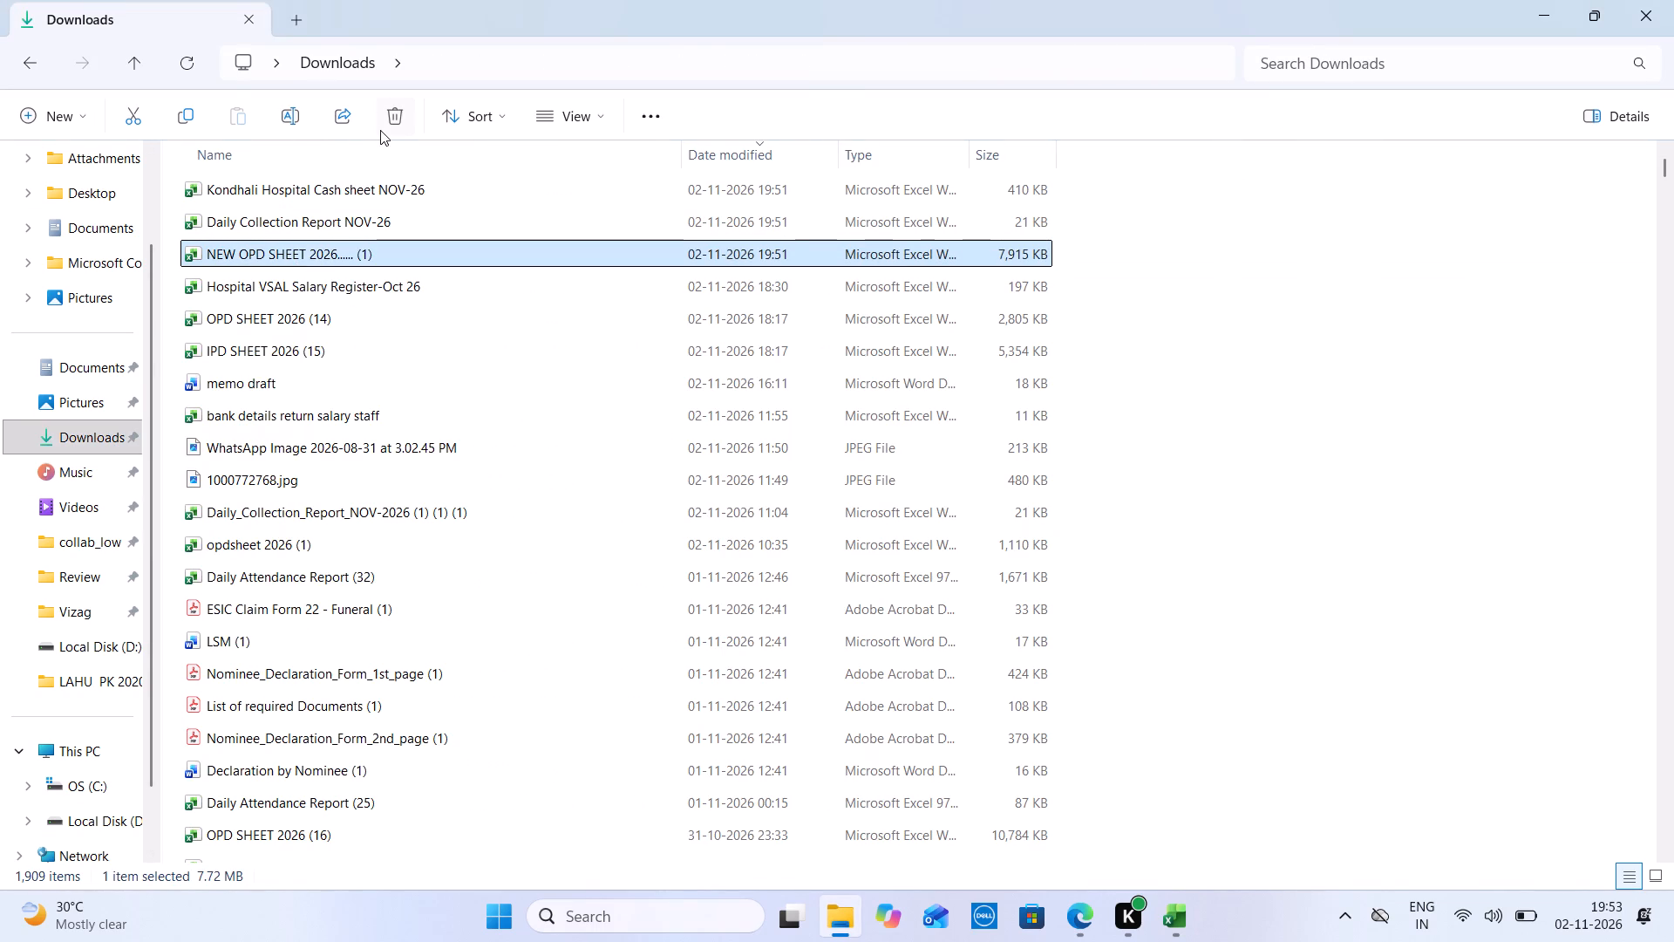
click(388, 123)
Open Kondhali Hospital Cash sheet NOV-26, examine the Tests Done totals on sheet 2, and close the workbook.
double_click(356, 186)
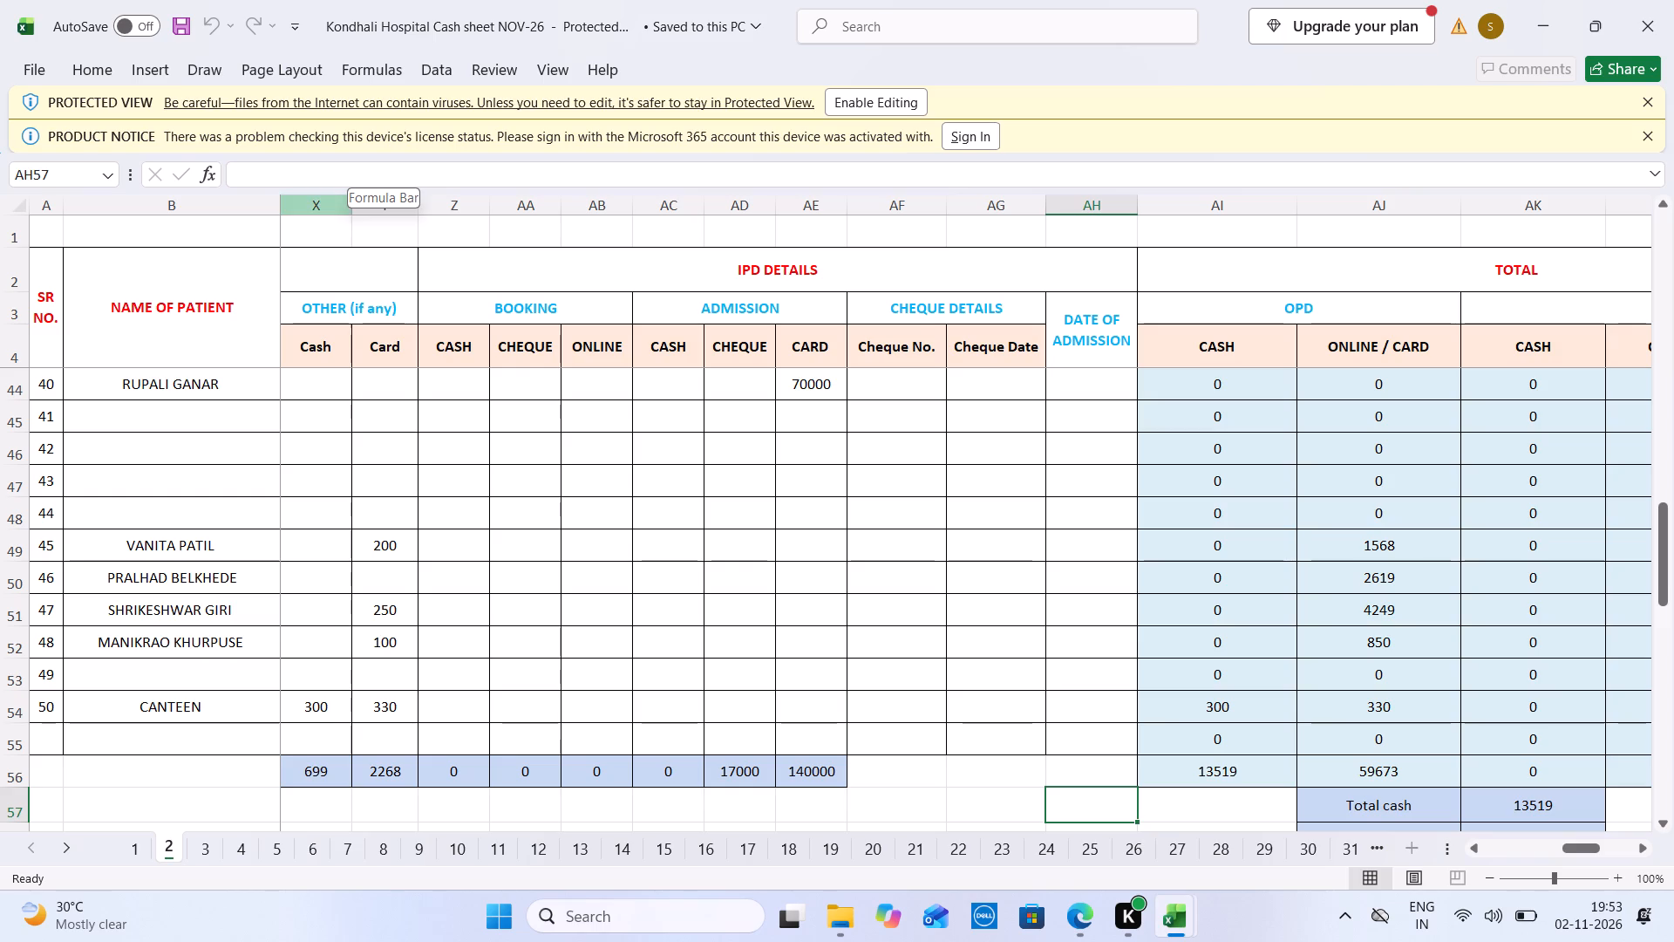
click(543, 482)
key(Left)
key(Left)
key(Left)
key(Left)
key(Left)
key(Left)
key(Left)
key(Left)
key(Left)
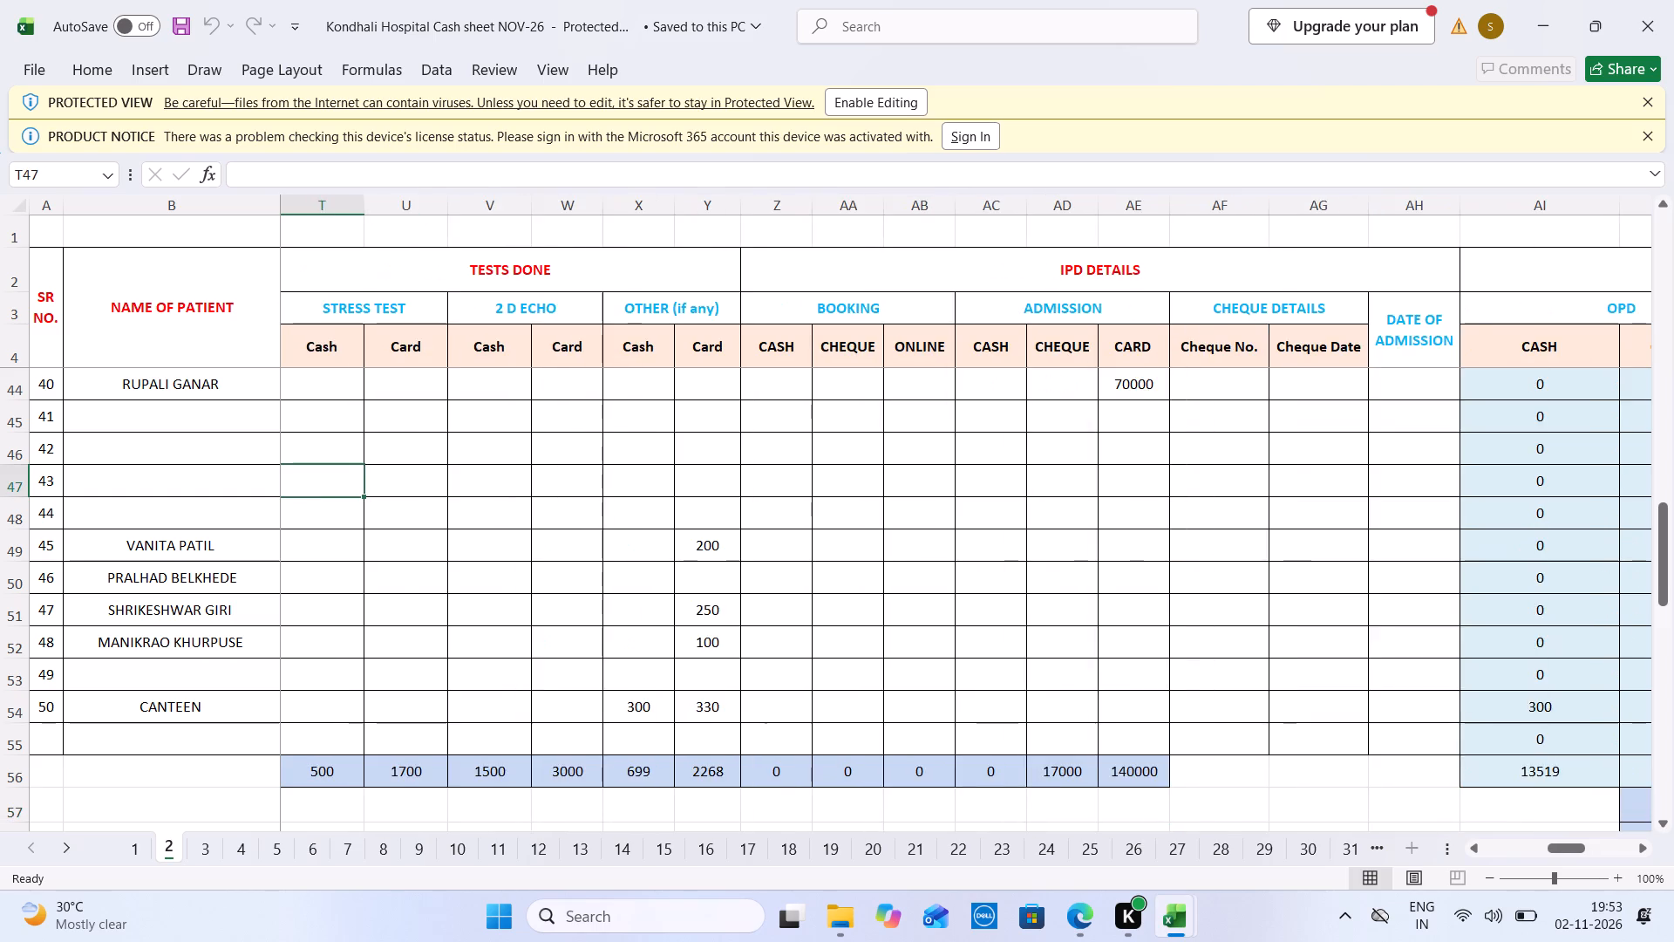
key(Left)
key(Left)
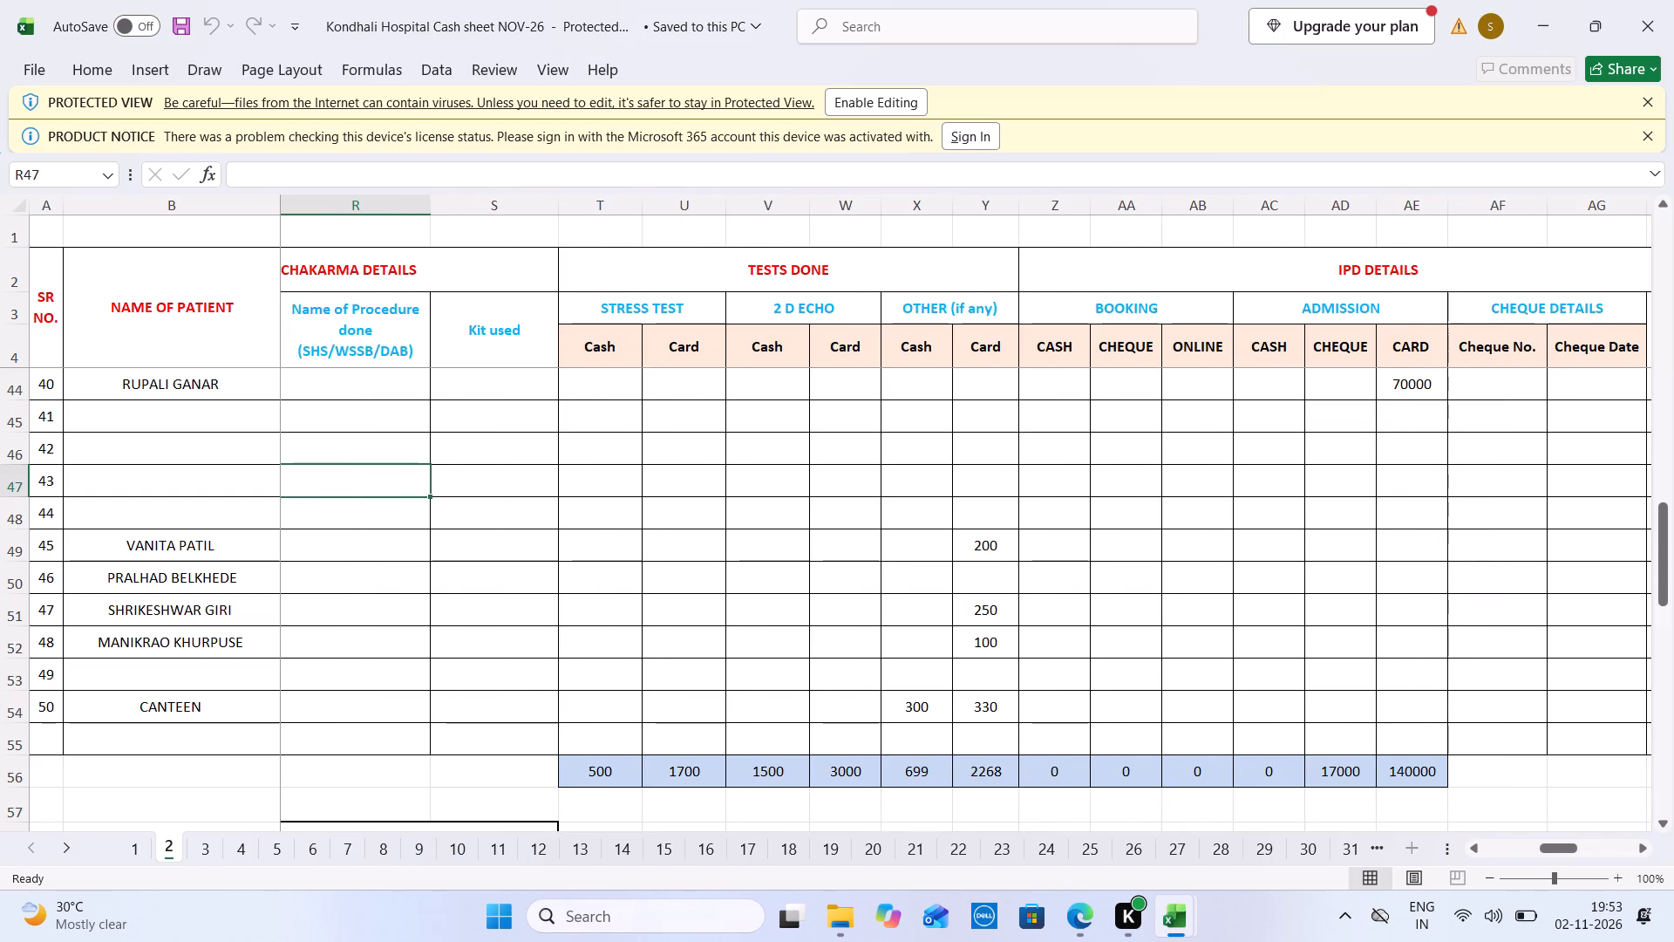
click(1673, 0)
Enter 4500 as the 2D-echo Collection for 02-11-2026 in the Kondhali daily MIS.
click(964, 379)
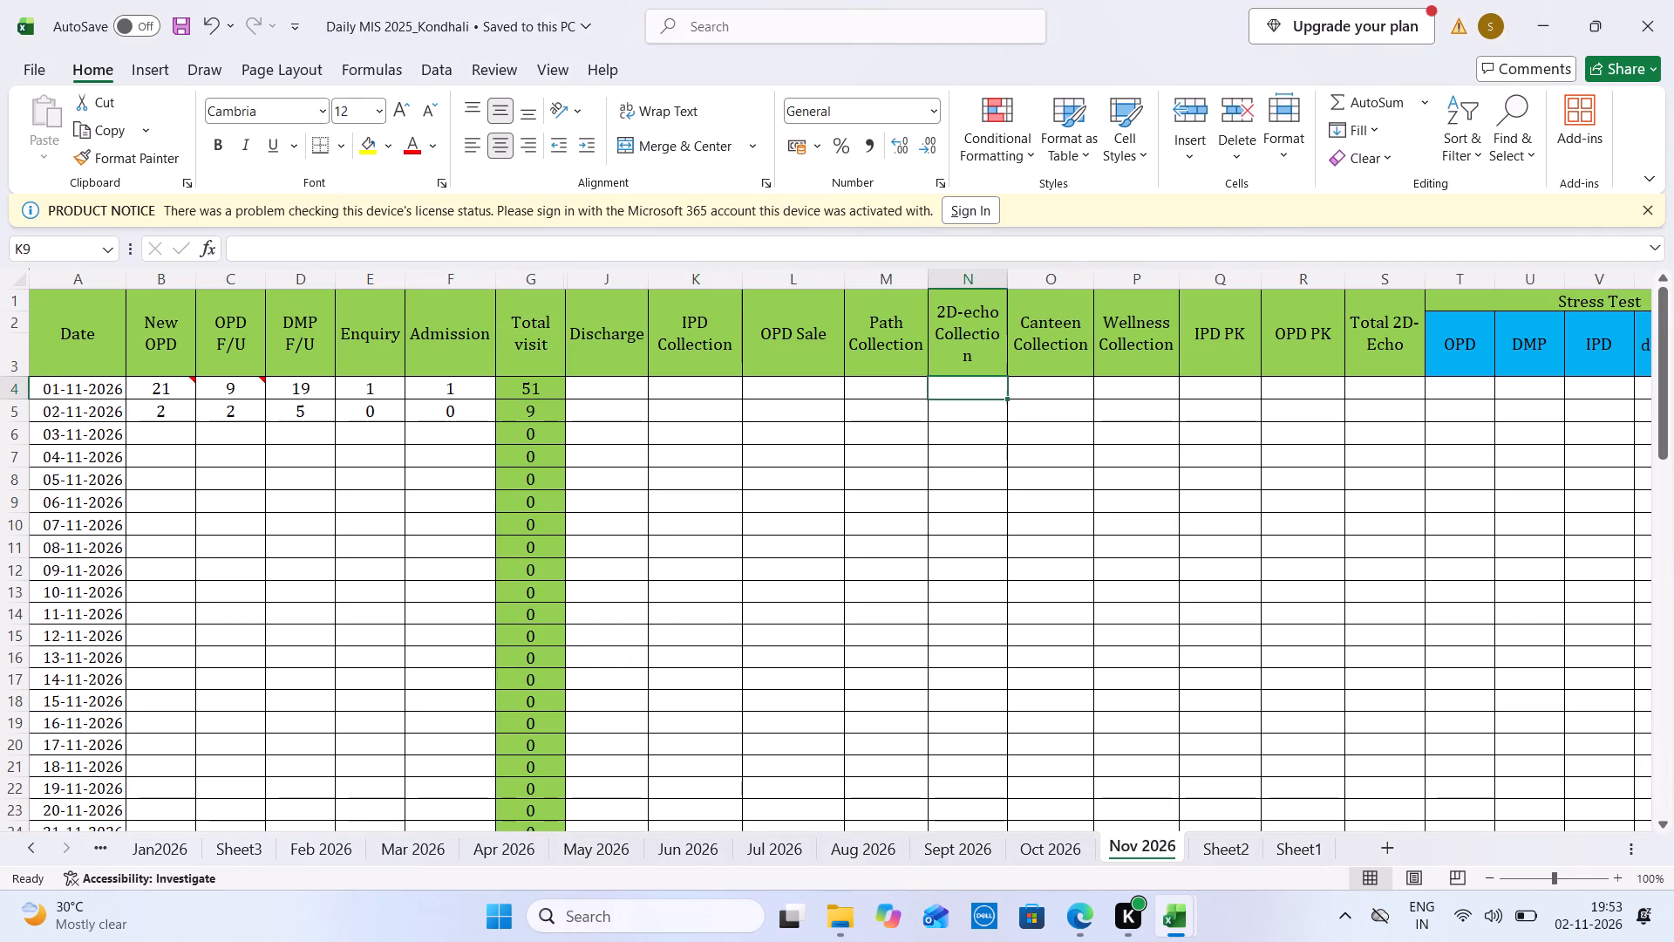
key(Down)
text(4500)
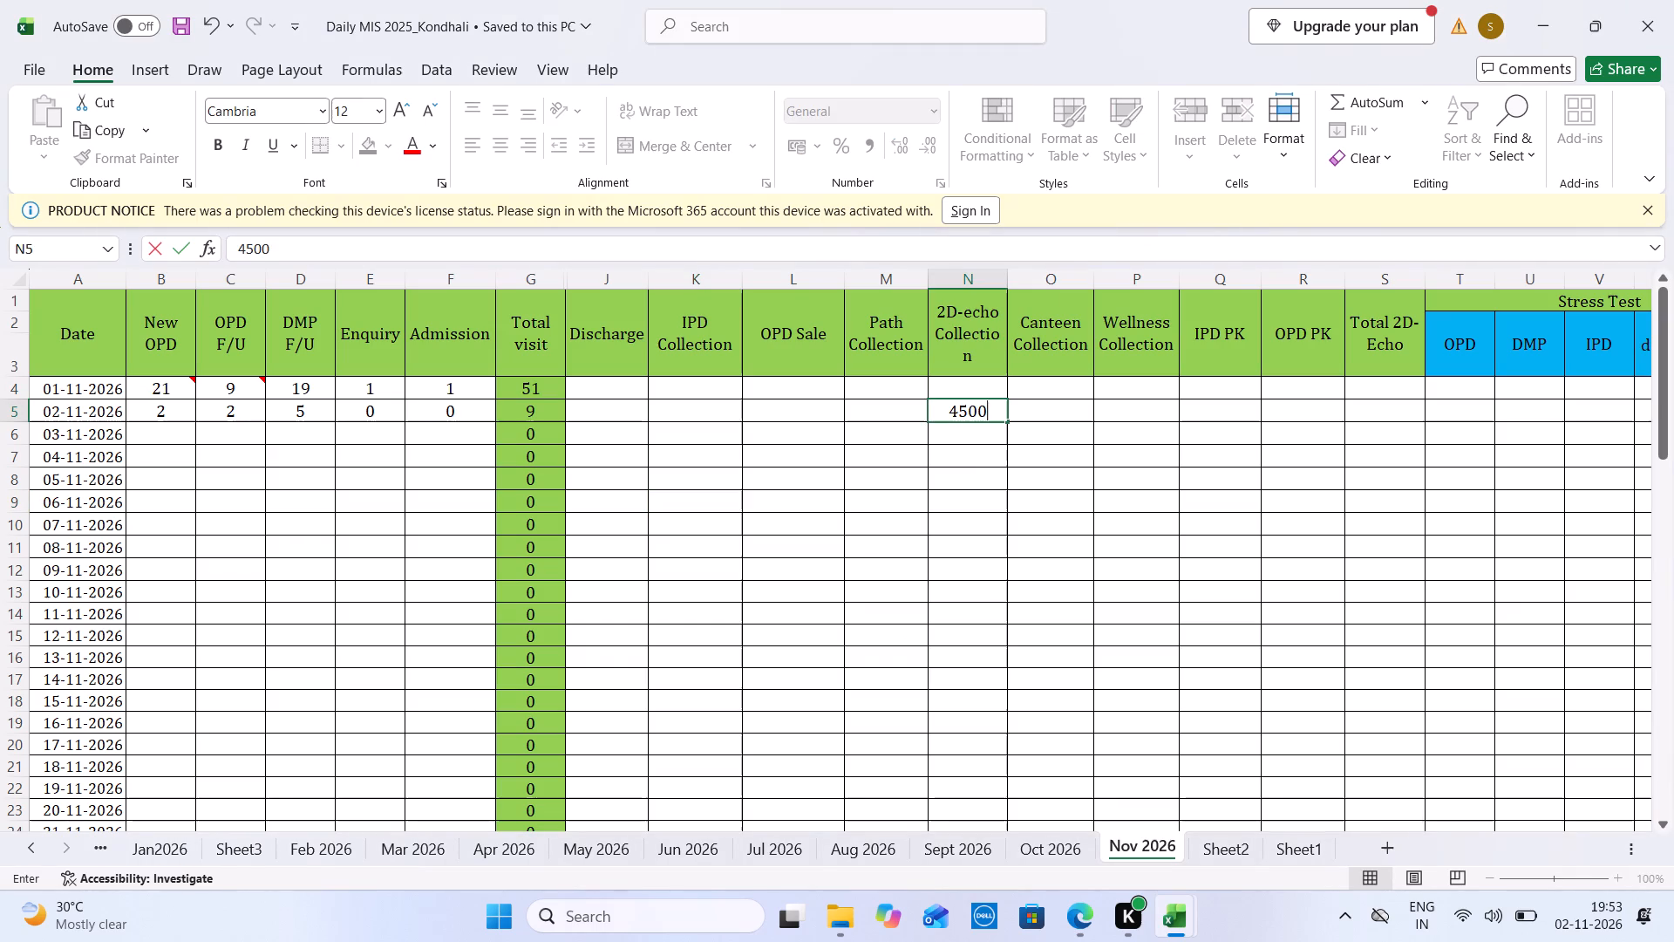
Reopen Kondhali Hospital Cash sheet NOV-26 from Downloads and examine the 2 D ECHO cash and card totals on sheet 1.
click(848, 924)
double_click(429, 190)
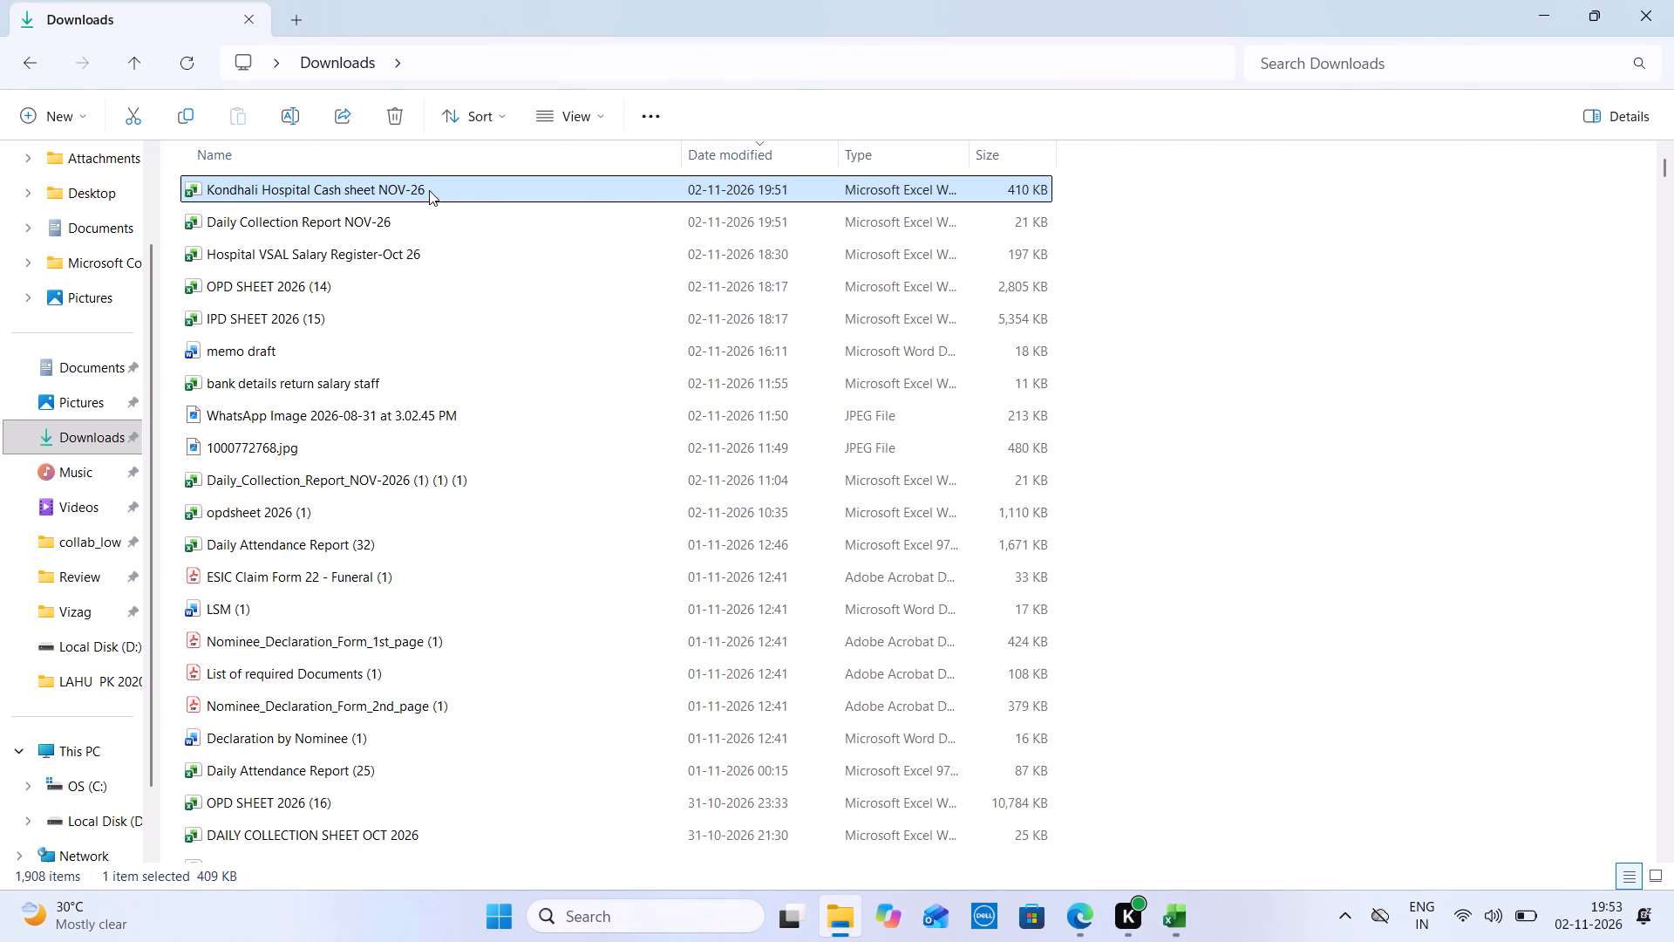
click(807, 565)
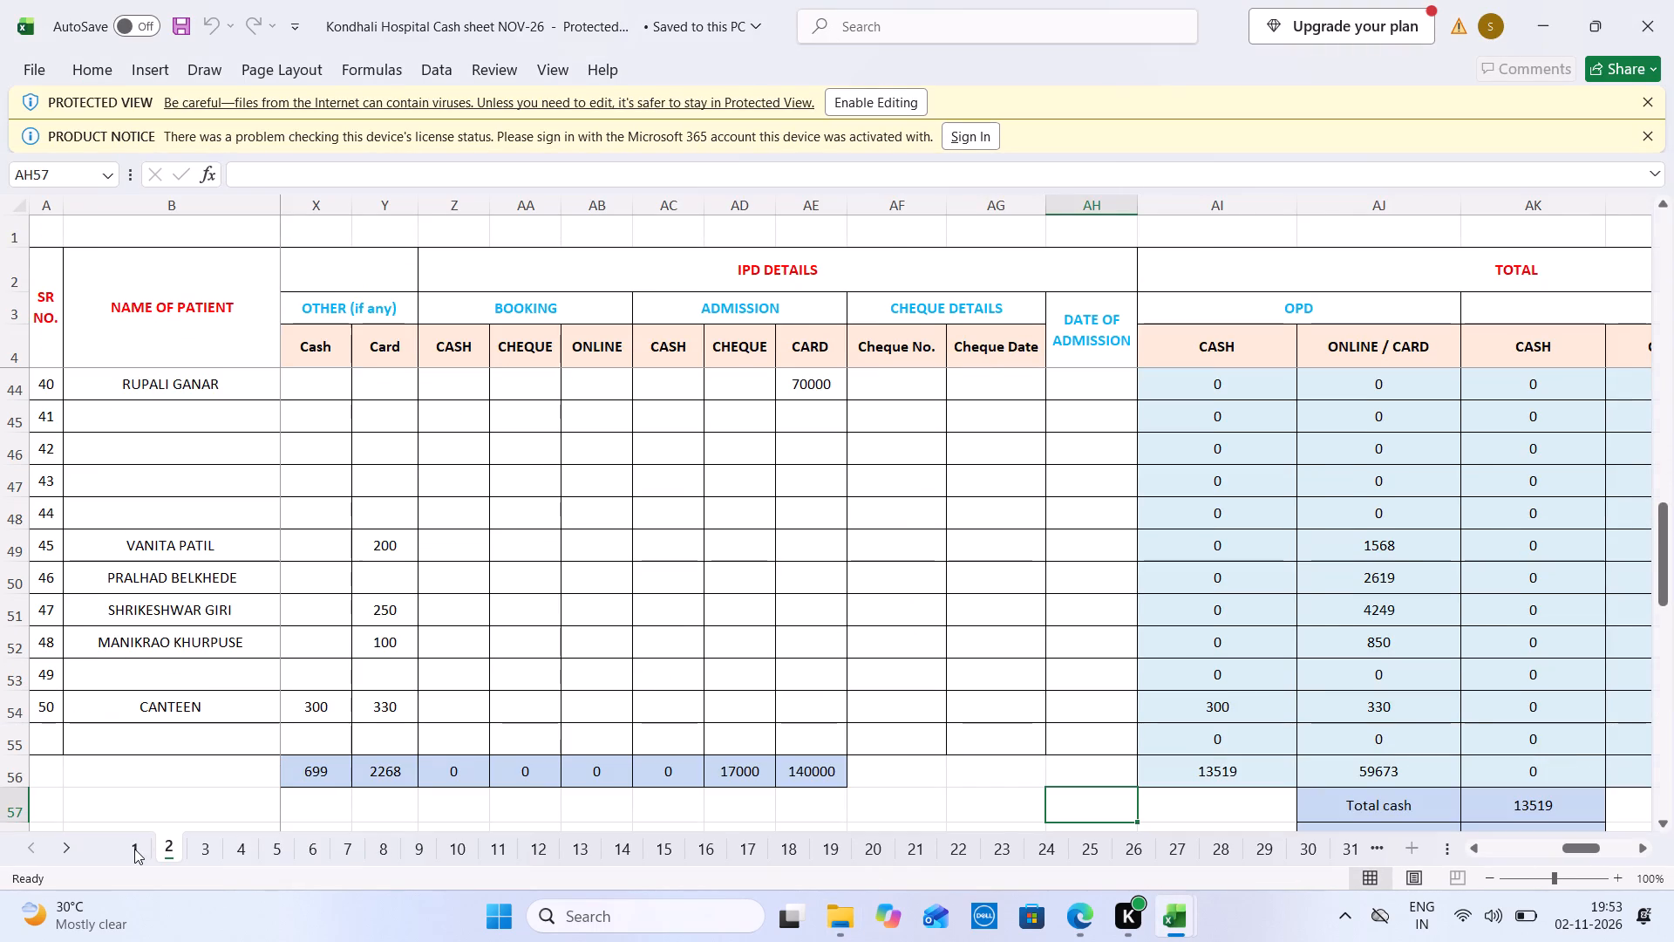
click(134, 849)
click(1167, 394)
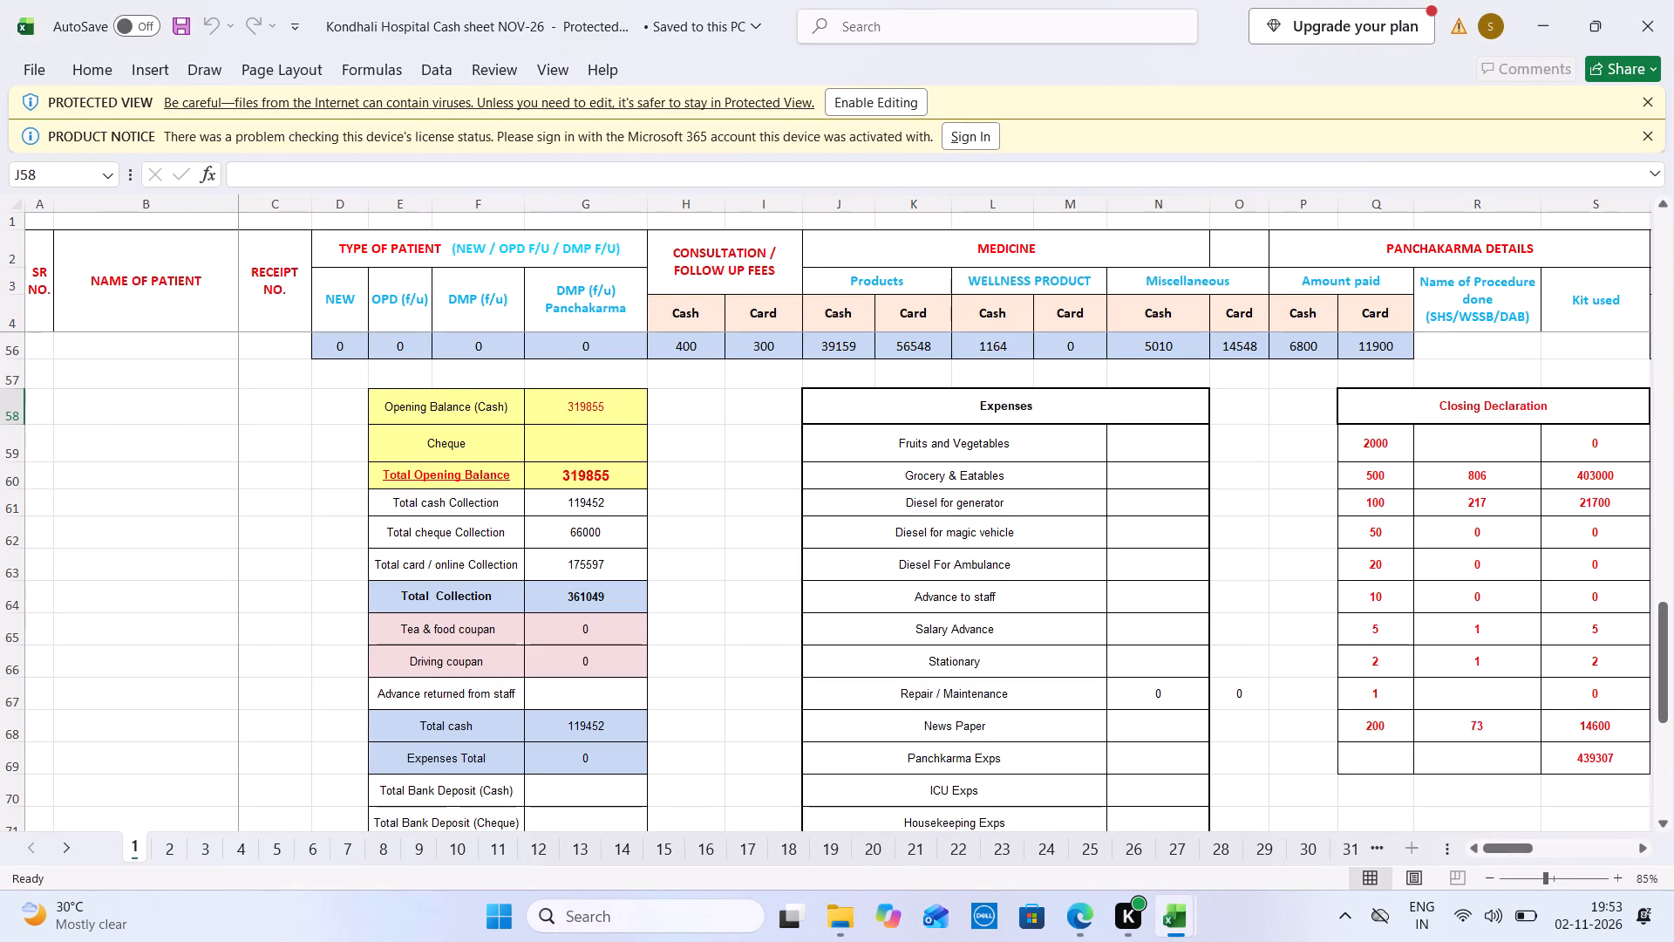
key(Up)
key(Up)
key(Up)
key(Up)
key(Up)
key(Up)
key(Up)
key(Up)
key(Up)
key(Up)
key(Right)
key(Right)
key(Right)
key(Right)
key(Right)
key(Right)
key(Right)
key(Right)
key(Right)
key(Right)
key(Right)
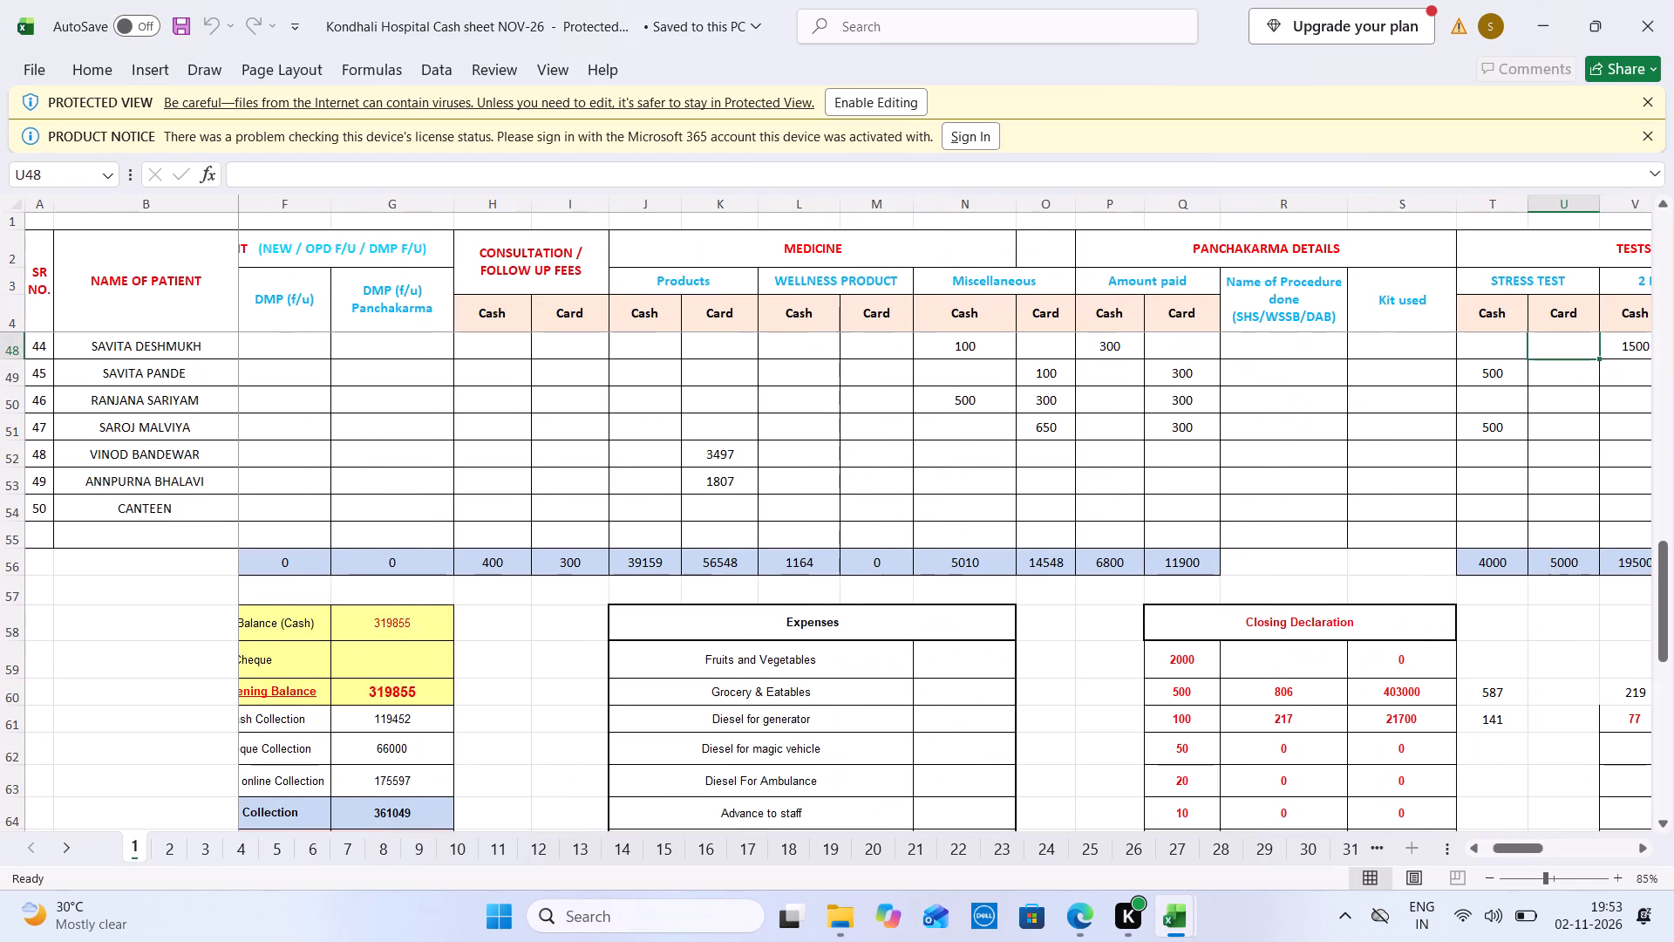
key(Left)
key(Right)
key(Right)
key(Right)
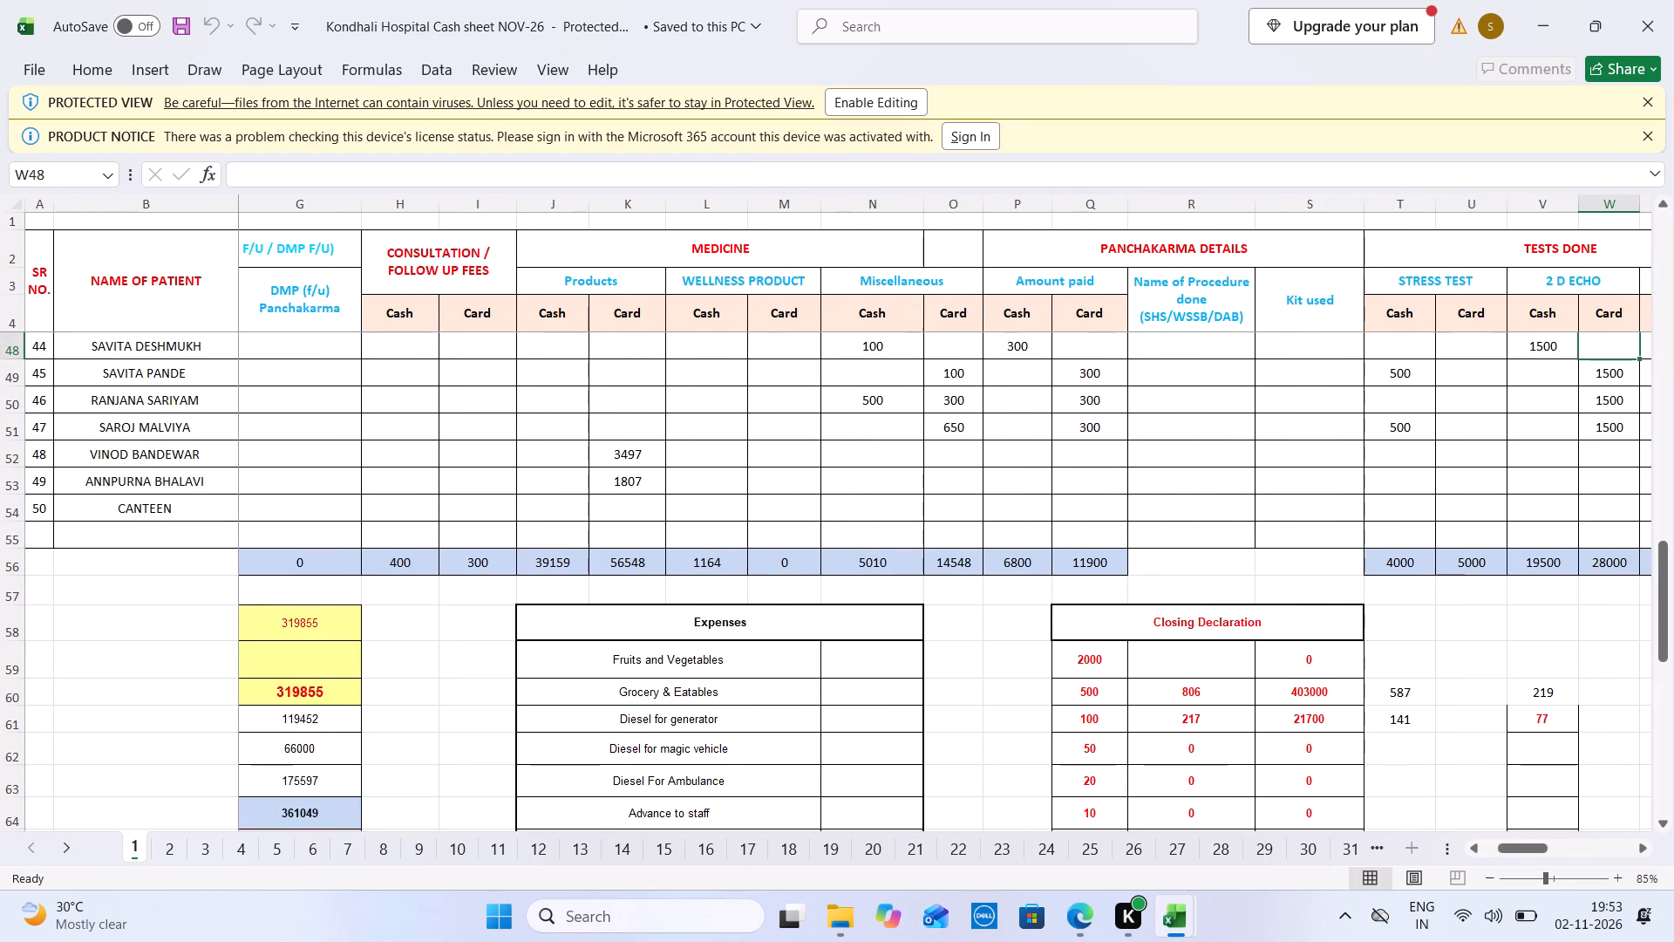
Enable editing in the Kondhali cash sheet, check the combined sum of sheet 1's 2 D ECHO cash and card totals, and close the workbook.
click(868, 99)
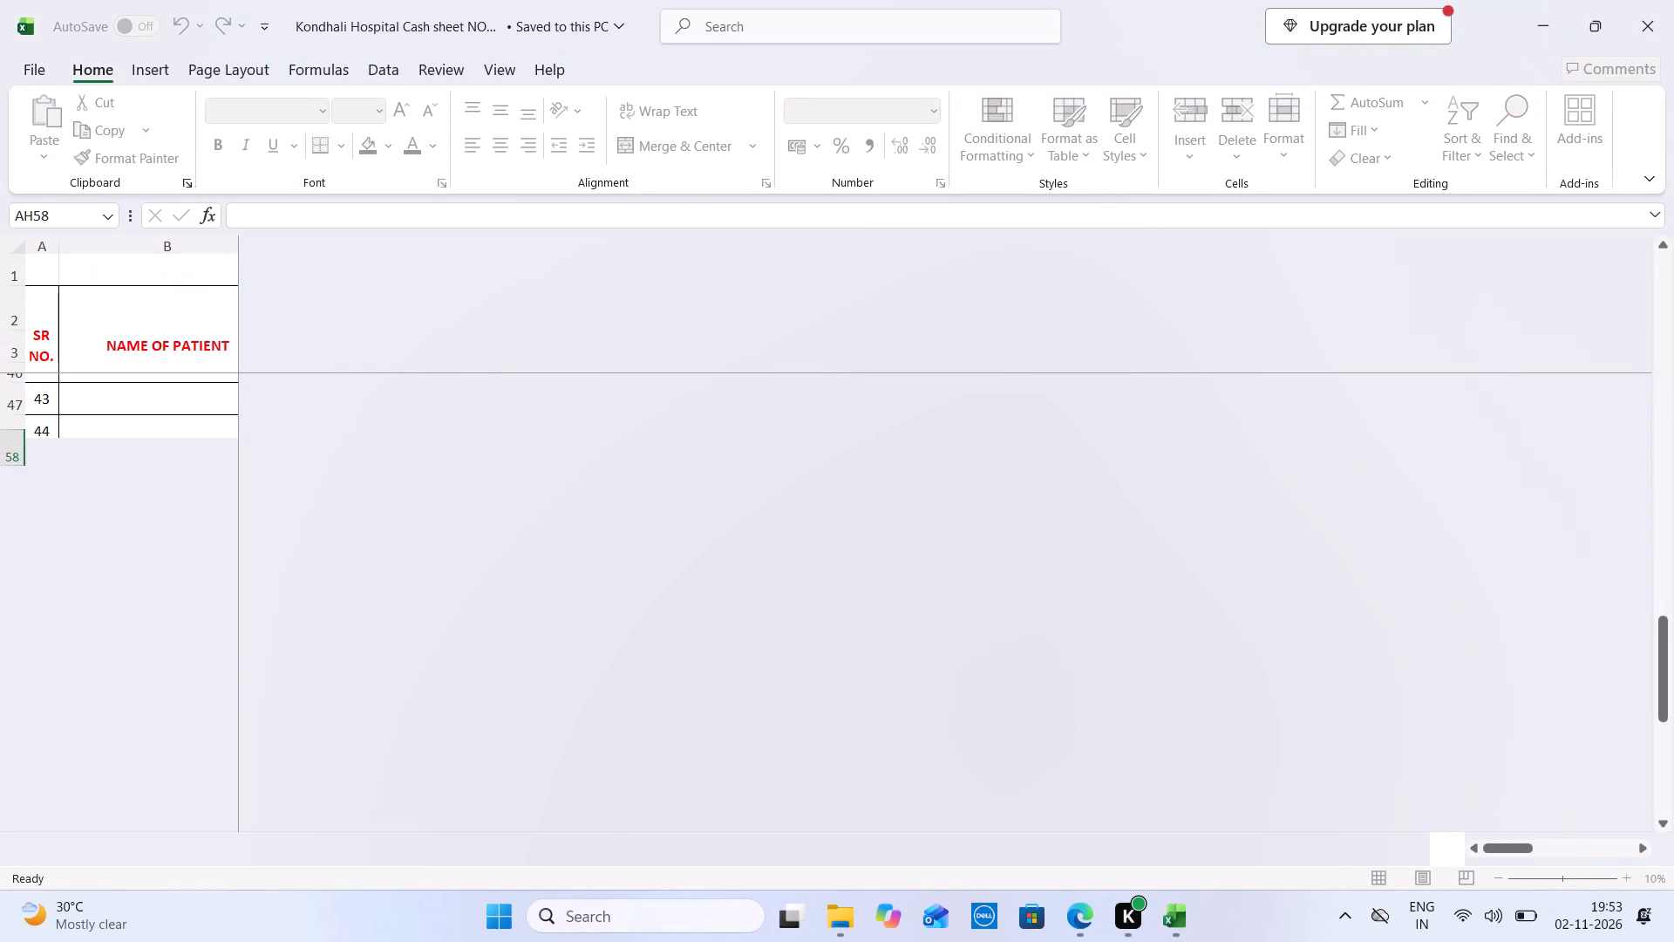
click(1414, 428)
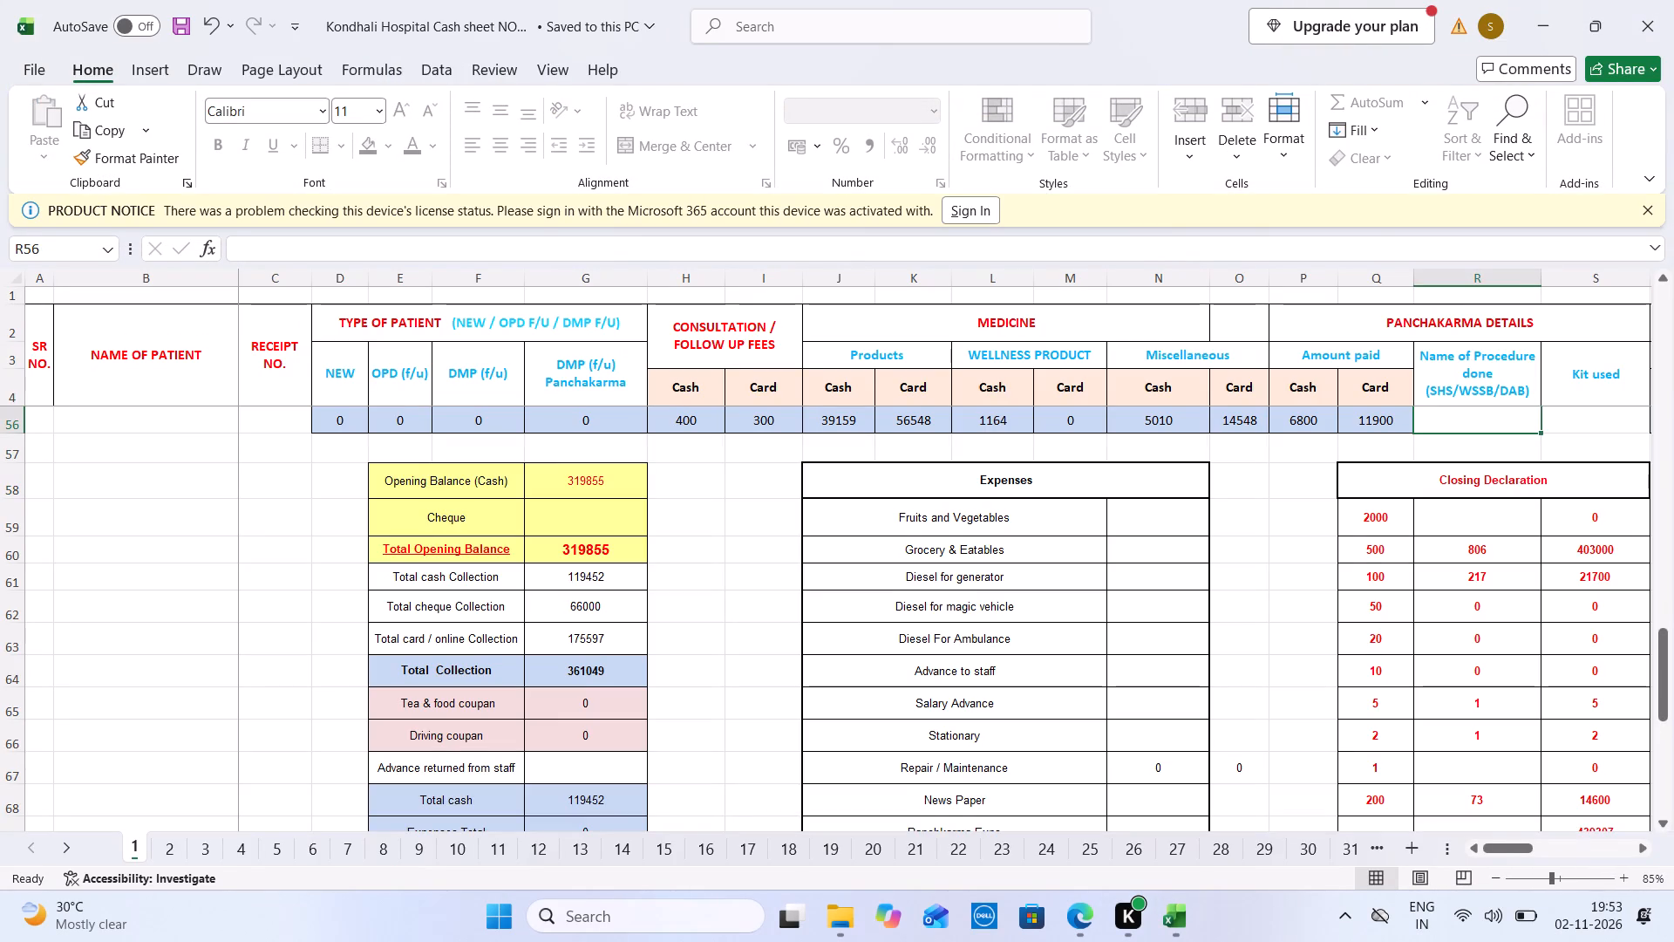
key(Right)
key(Right)
key(Right)
key(Right)
key(Right)
key(Right)
key(Right)
key(Right)
key(Right)
key(Up)
key(Up)
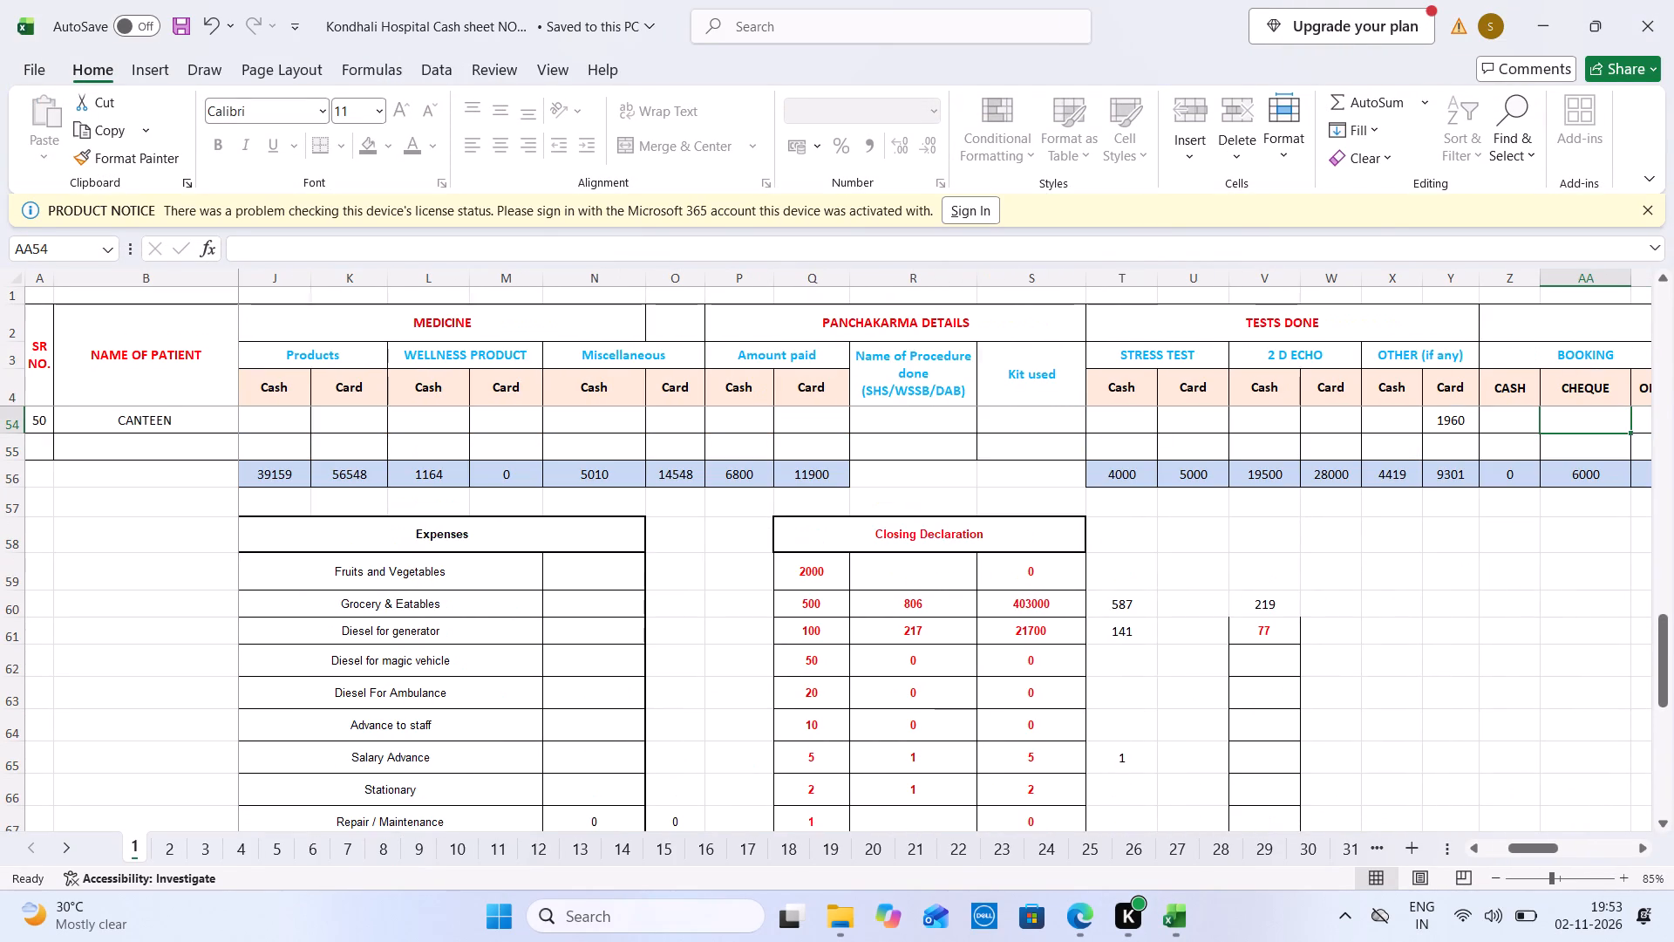
drag(1278, 477, 1325, 481)
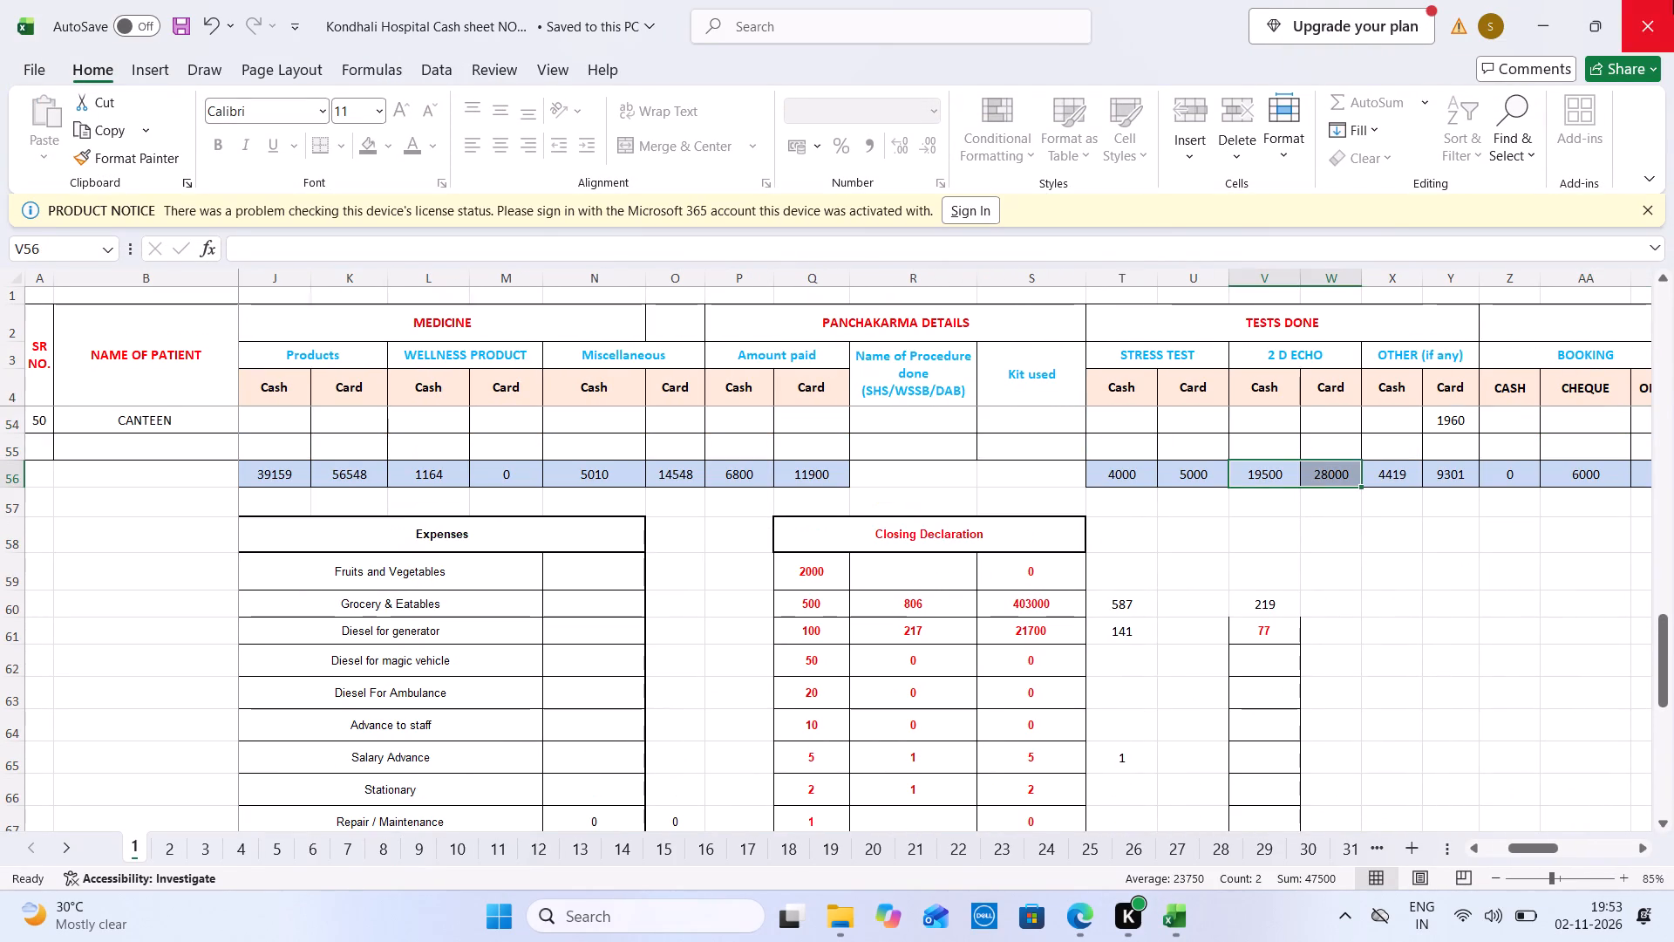
click(1673, 0)
Enter 47500 as the 2D-echo Collection for 01-11-2026 in the Kondhali daily MIS and save the workbook.
click(974, 386)
text(47500)
key(ctrl+s)
key(ctrl+s)
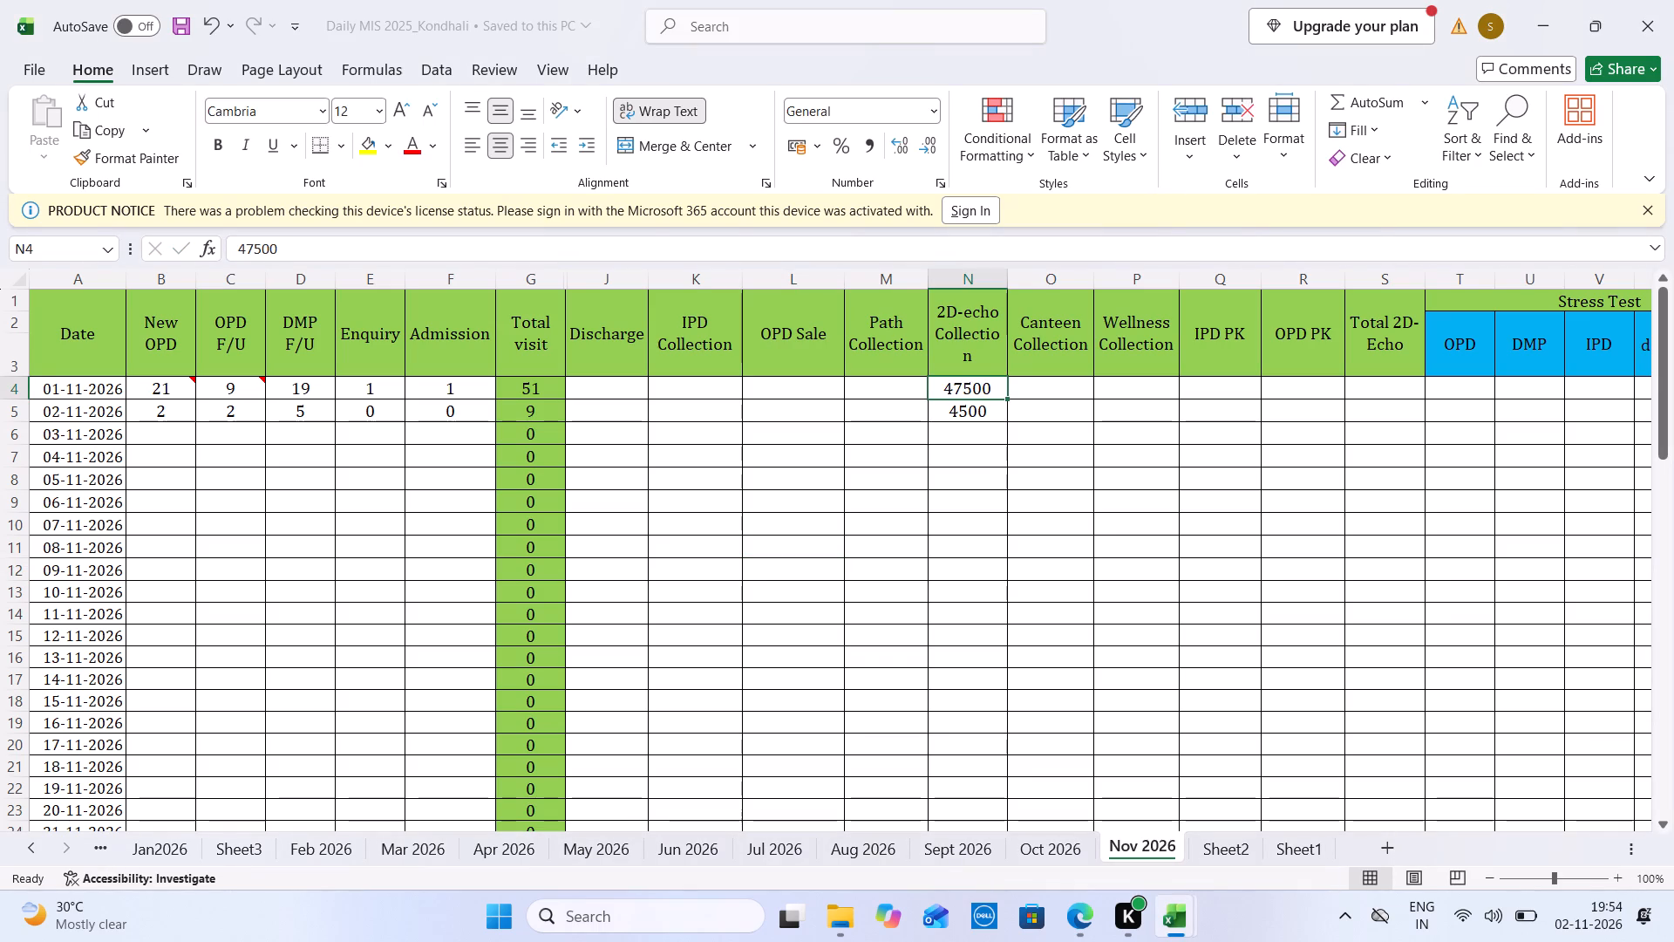
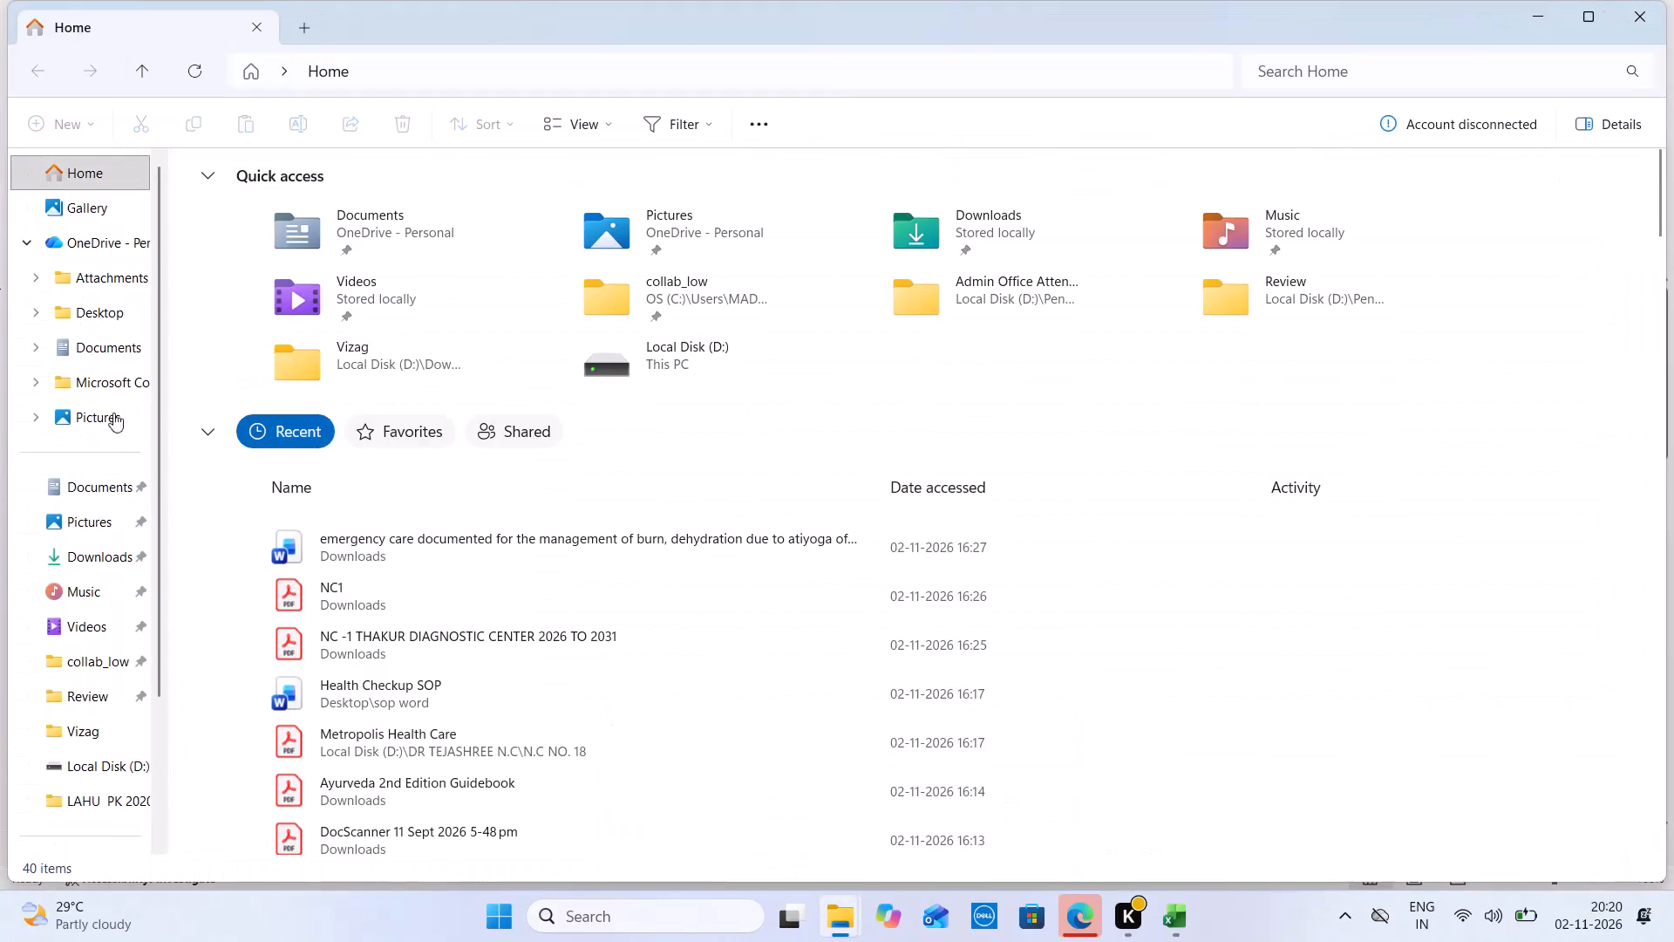
Close the spare Music folder window and permanently delete Kondhali Hospital Cash sheet NOV-26 from Downloads.
click(114, 575)
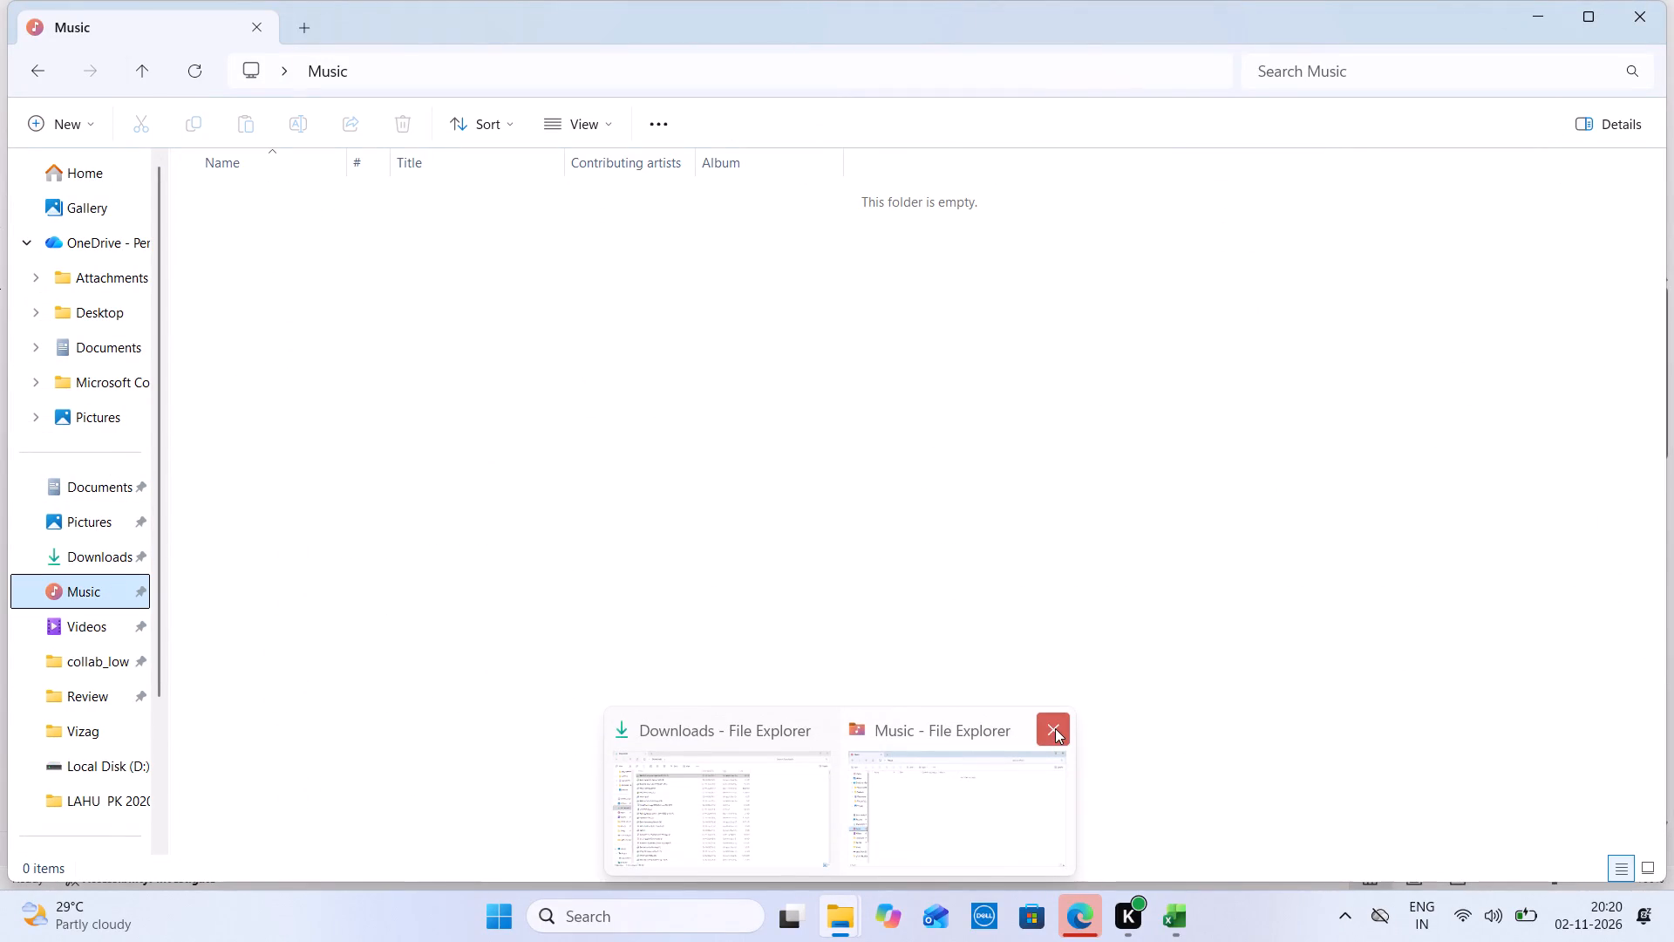
click(1055, 728)
click(882, 784)
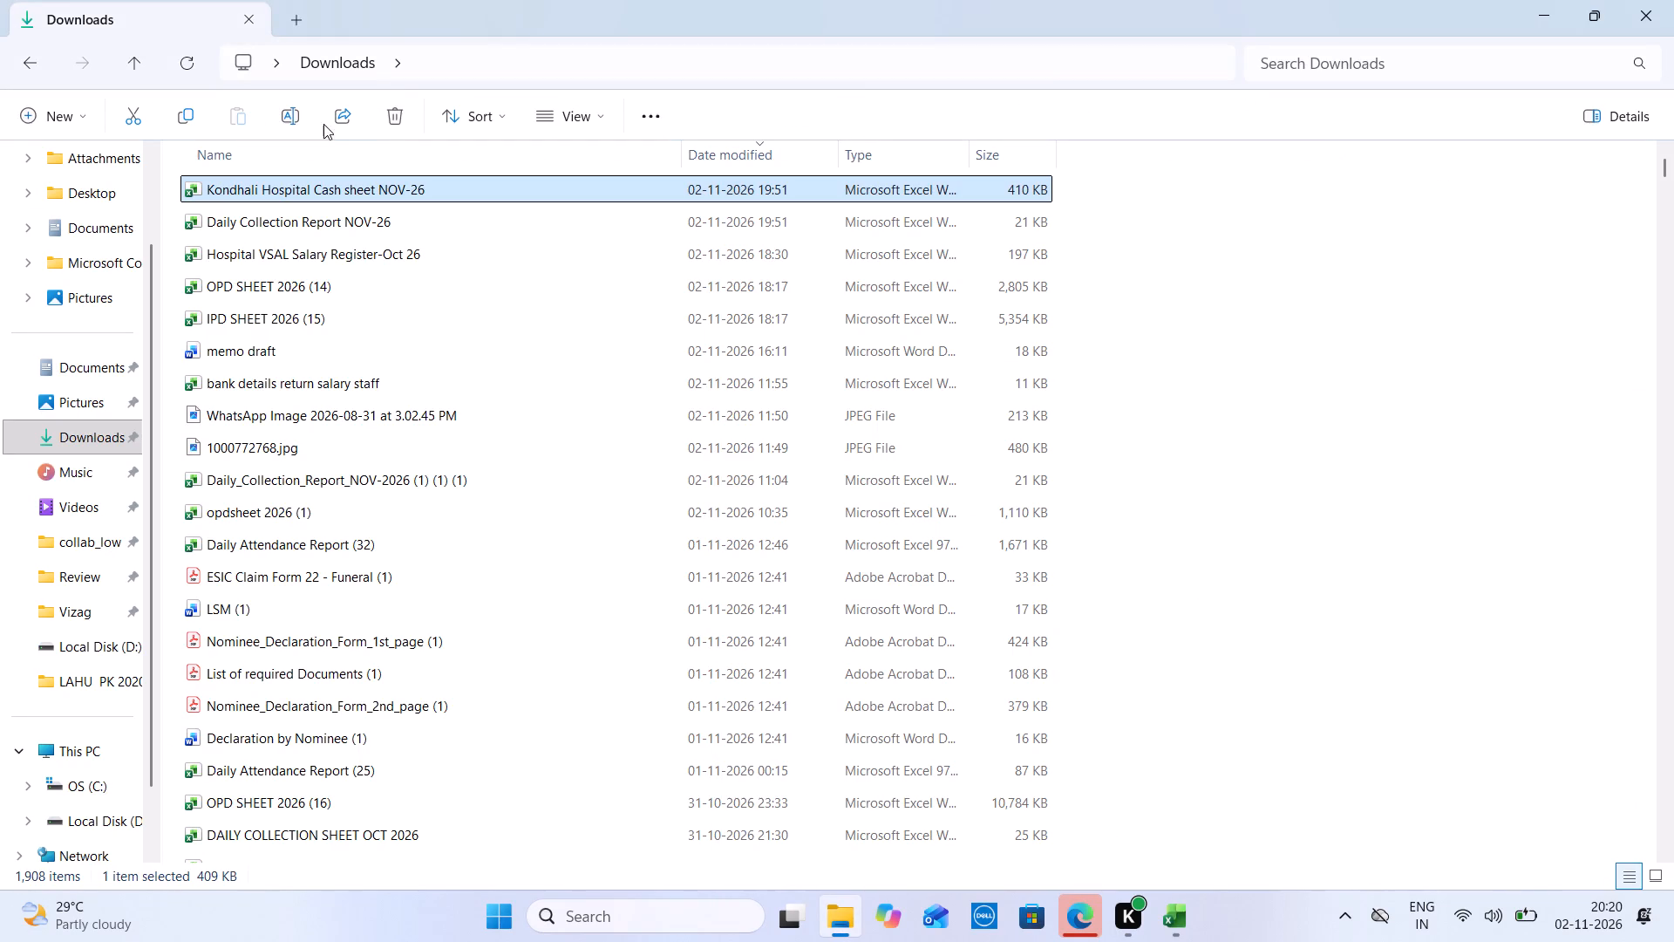
click(408, 119)
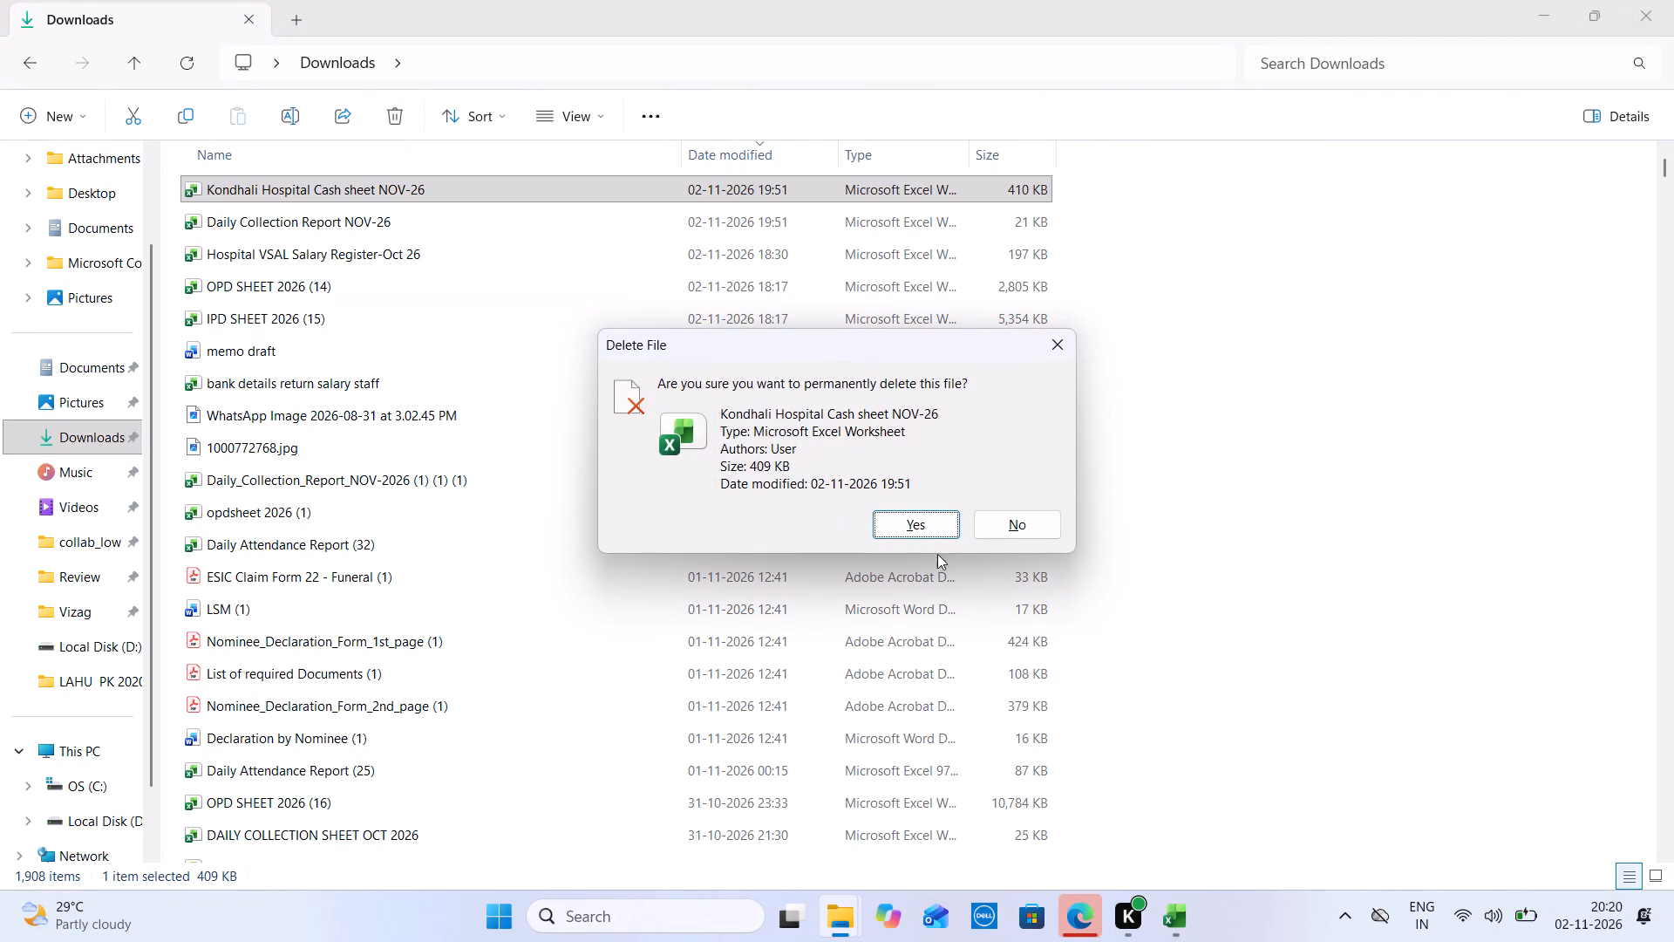
click(928, 508)
click(927, 513)
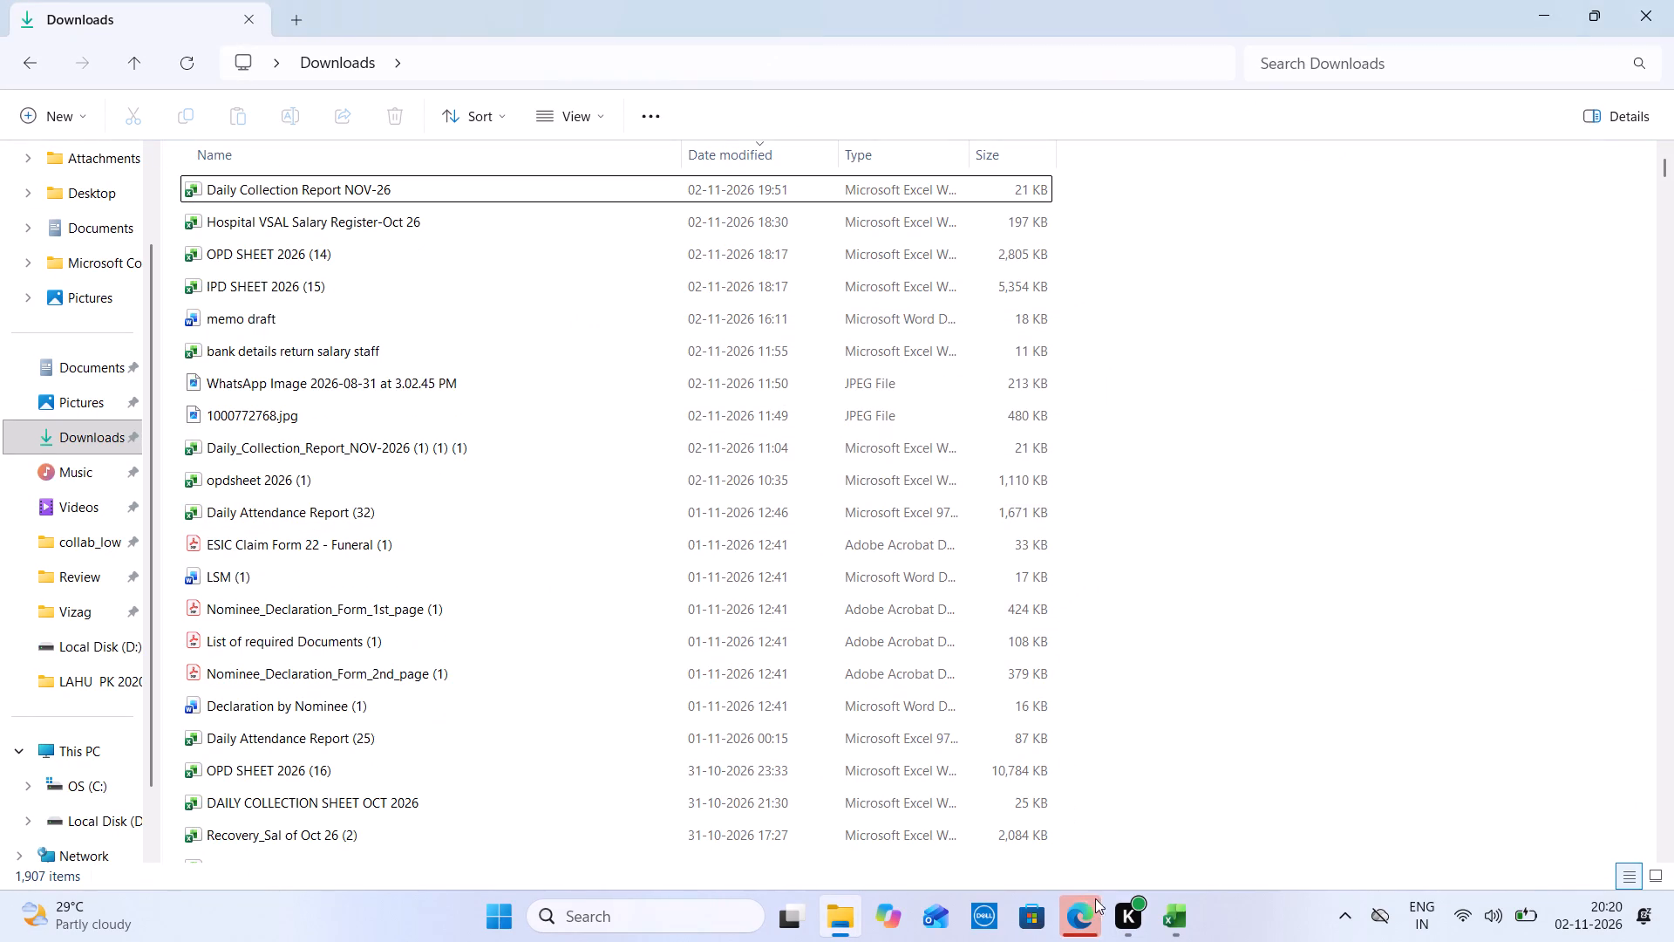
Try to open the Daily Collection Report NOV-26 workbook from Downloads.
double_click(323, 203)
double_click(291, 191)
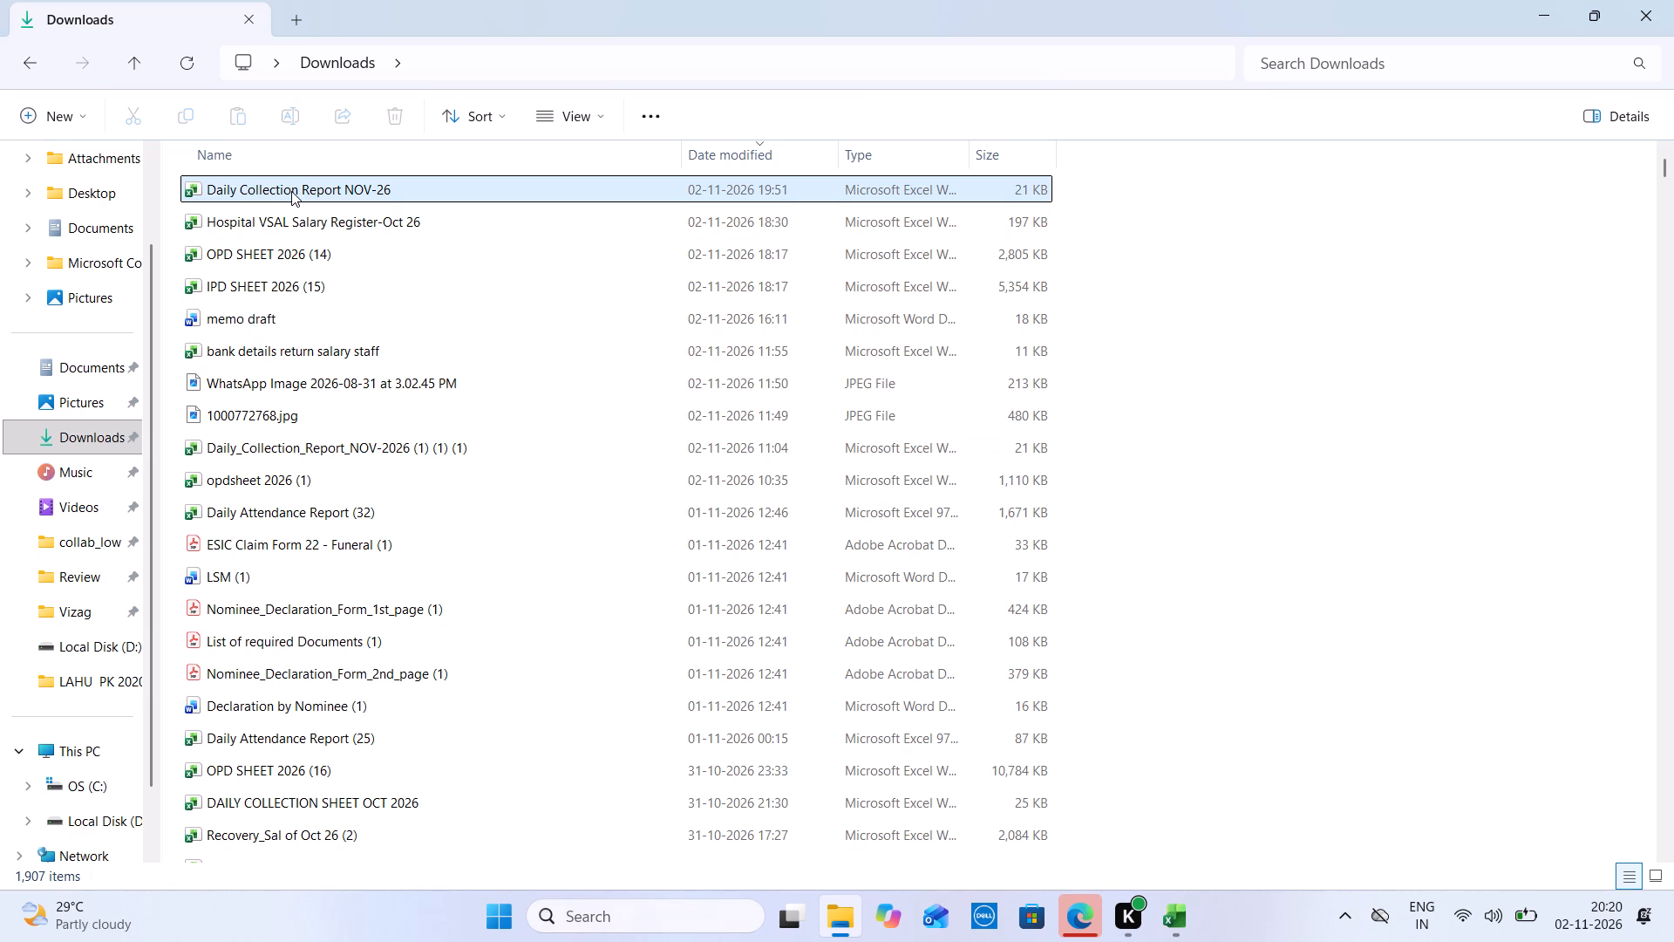
Switch to Edge and close the Kannesteinen Rock, Norway page, leaving the HRMThread page in view.
click(1085, 918)
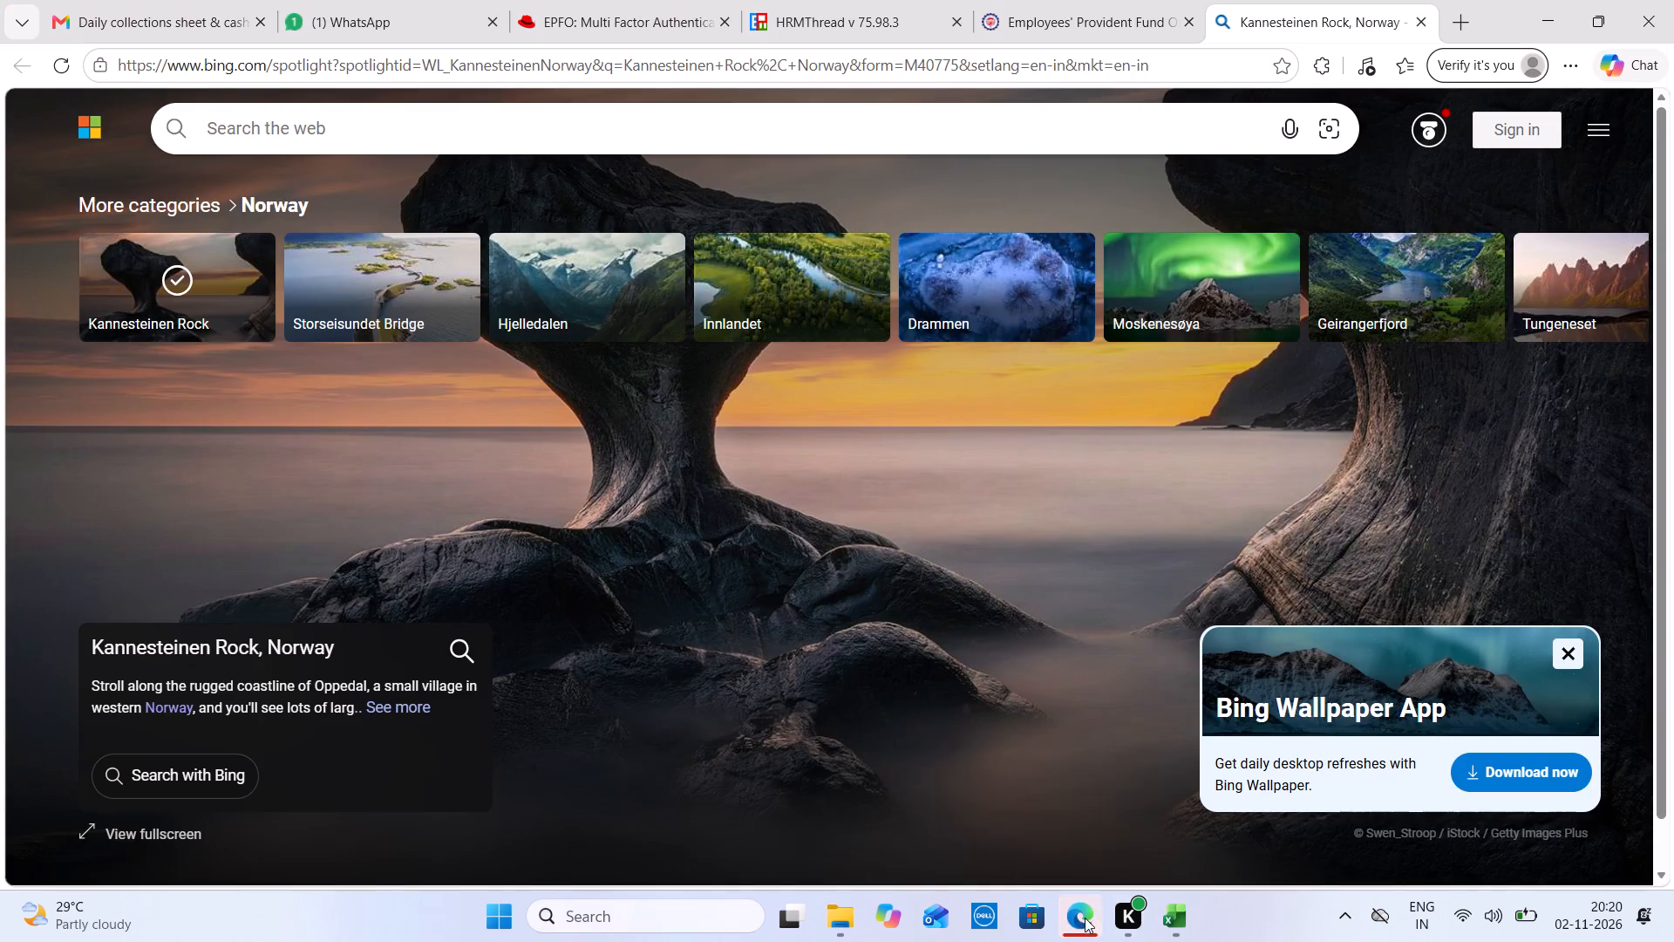
click(1004, 0)
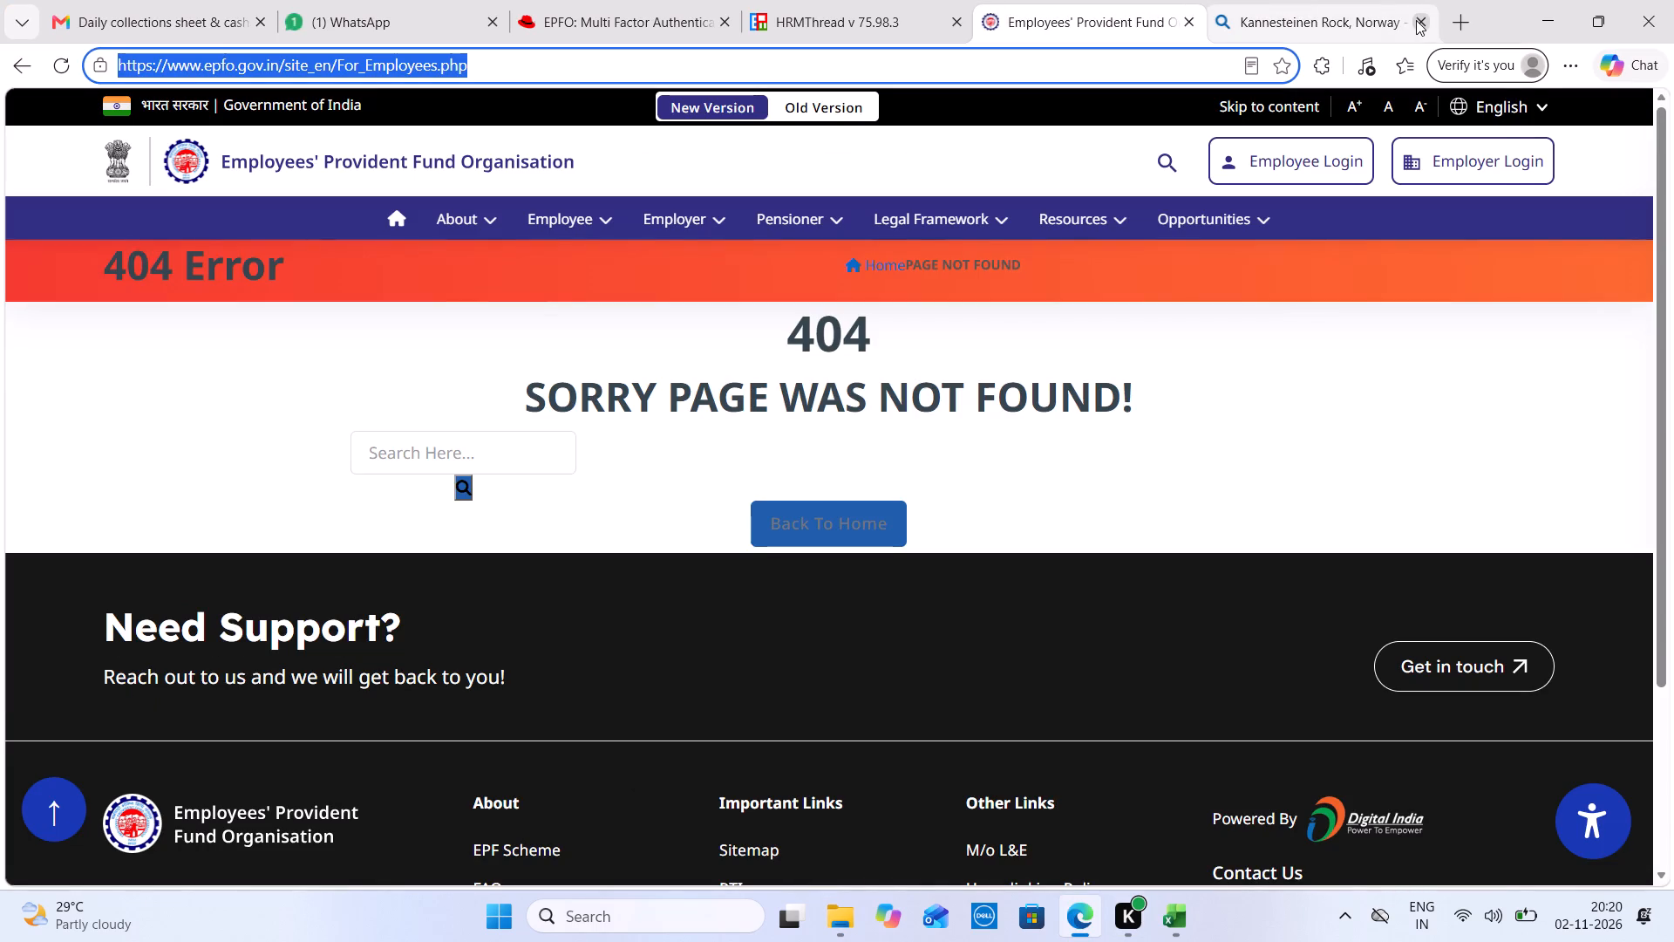
click(1416, 20)
click(961, 0)
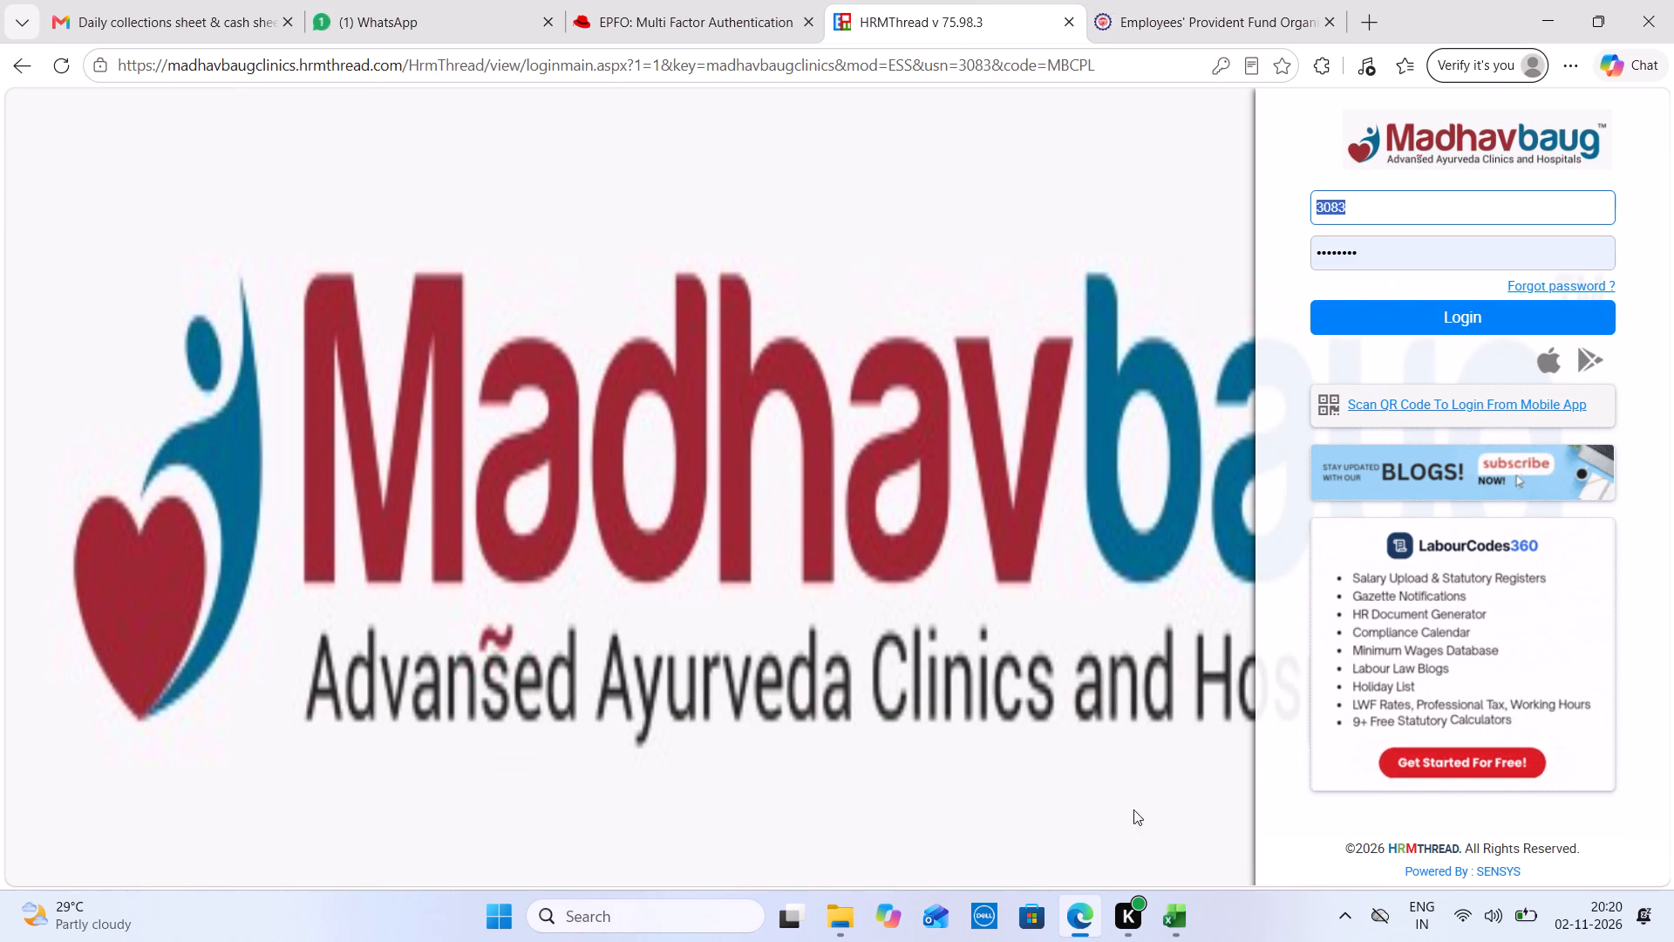
Return to the Kondhali daily MIS and open Daily Collection Report NOV-26 from Downloads as its source.
click(1333, 855)
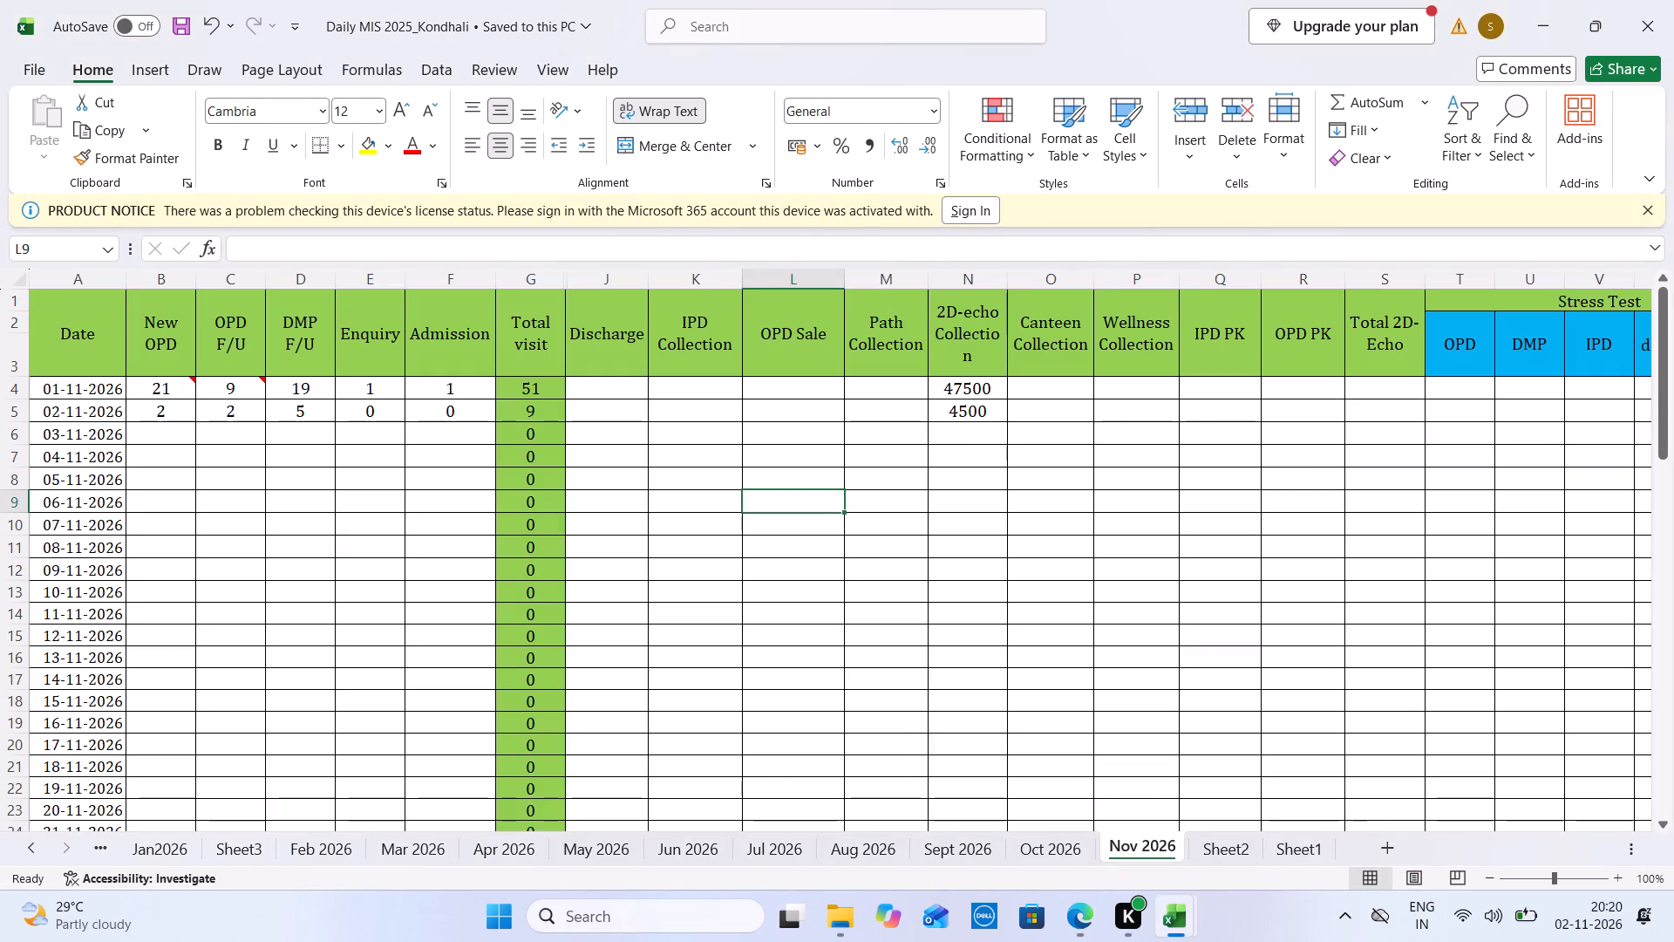
click(697, 382)
key(ctrl+Tab)
key(ctrl+Tab)
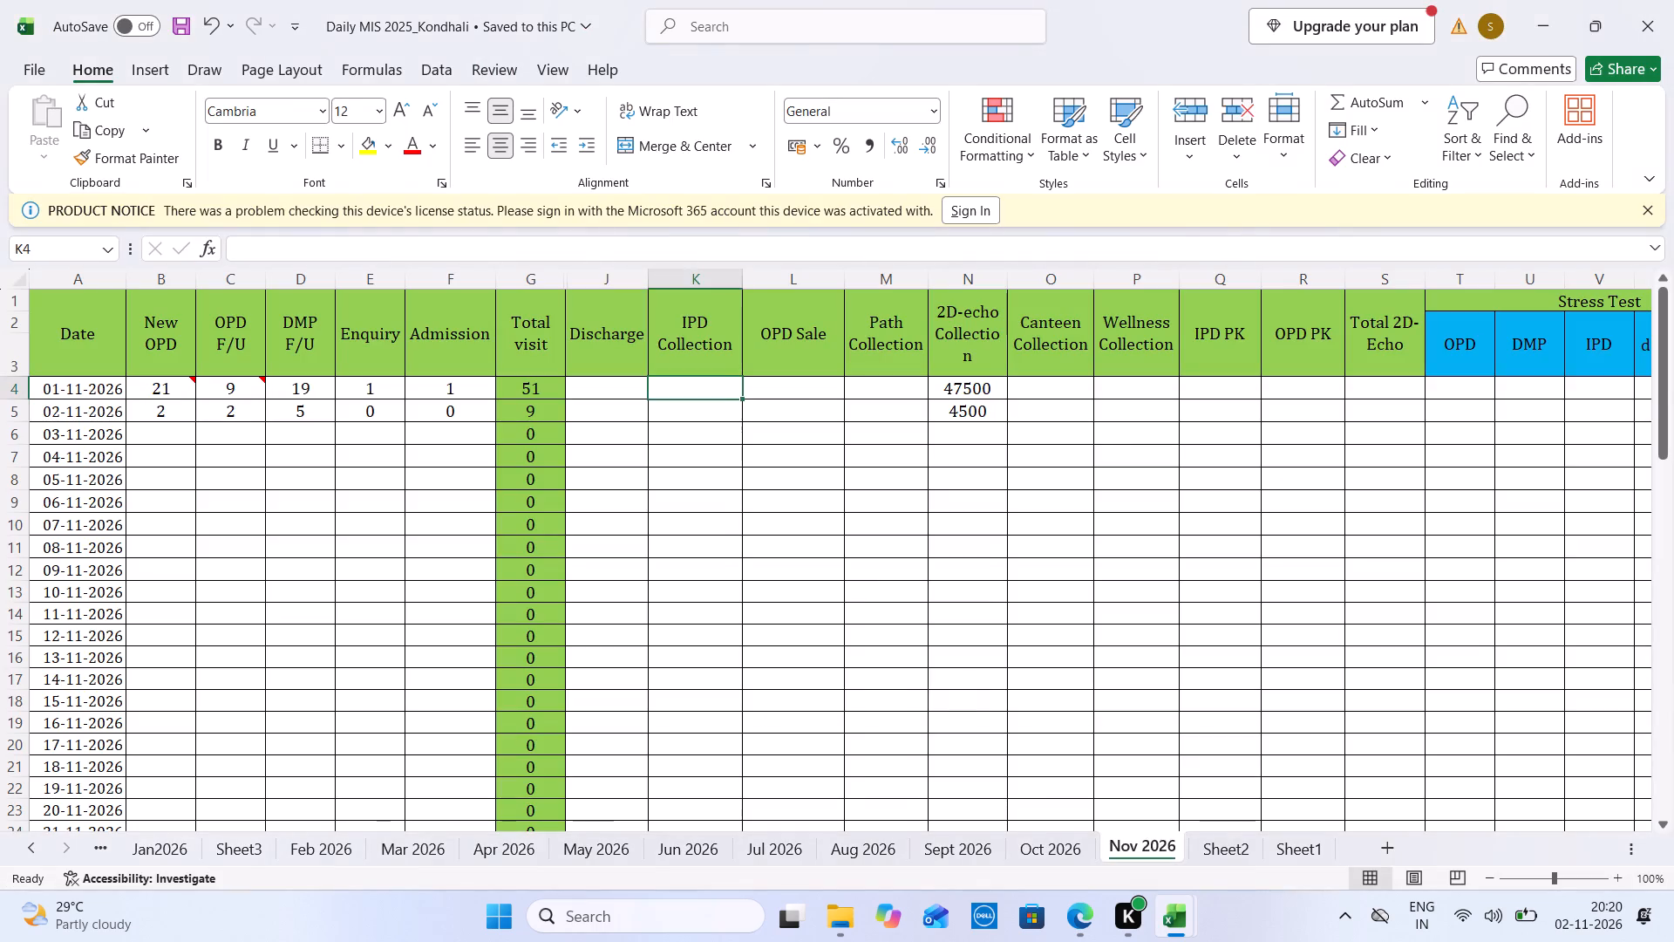
key(Left)
key(ctrl+Tab)
key(ctrl+Tab)
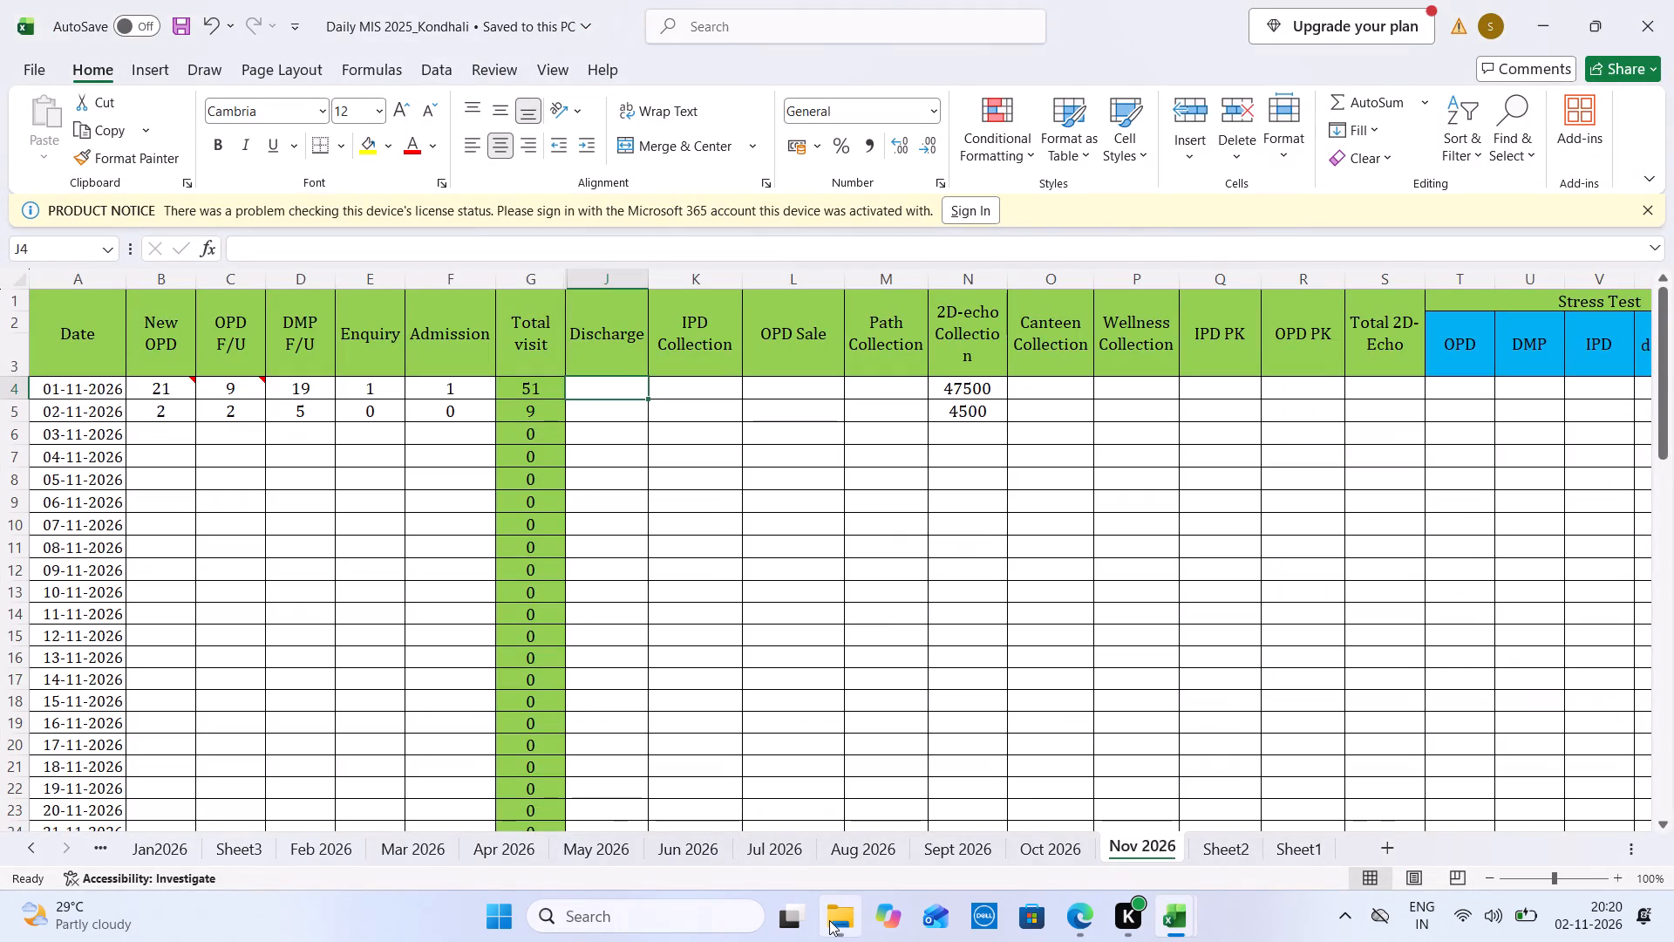
click(829, 920)
double_click(260, 191)
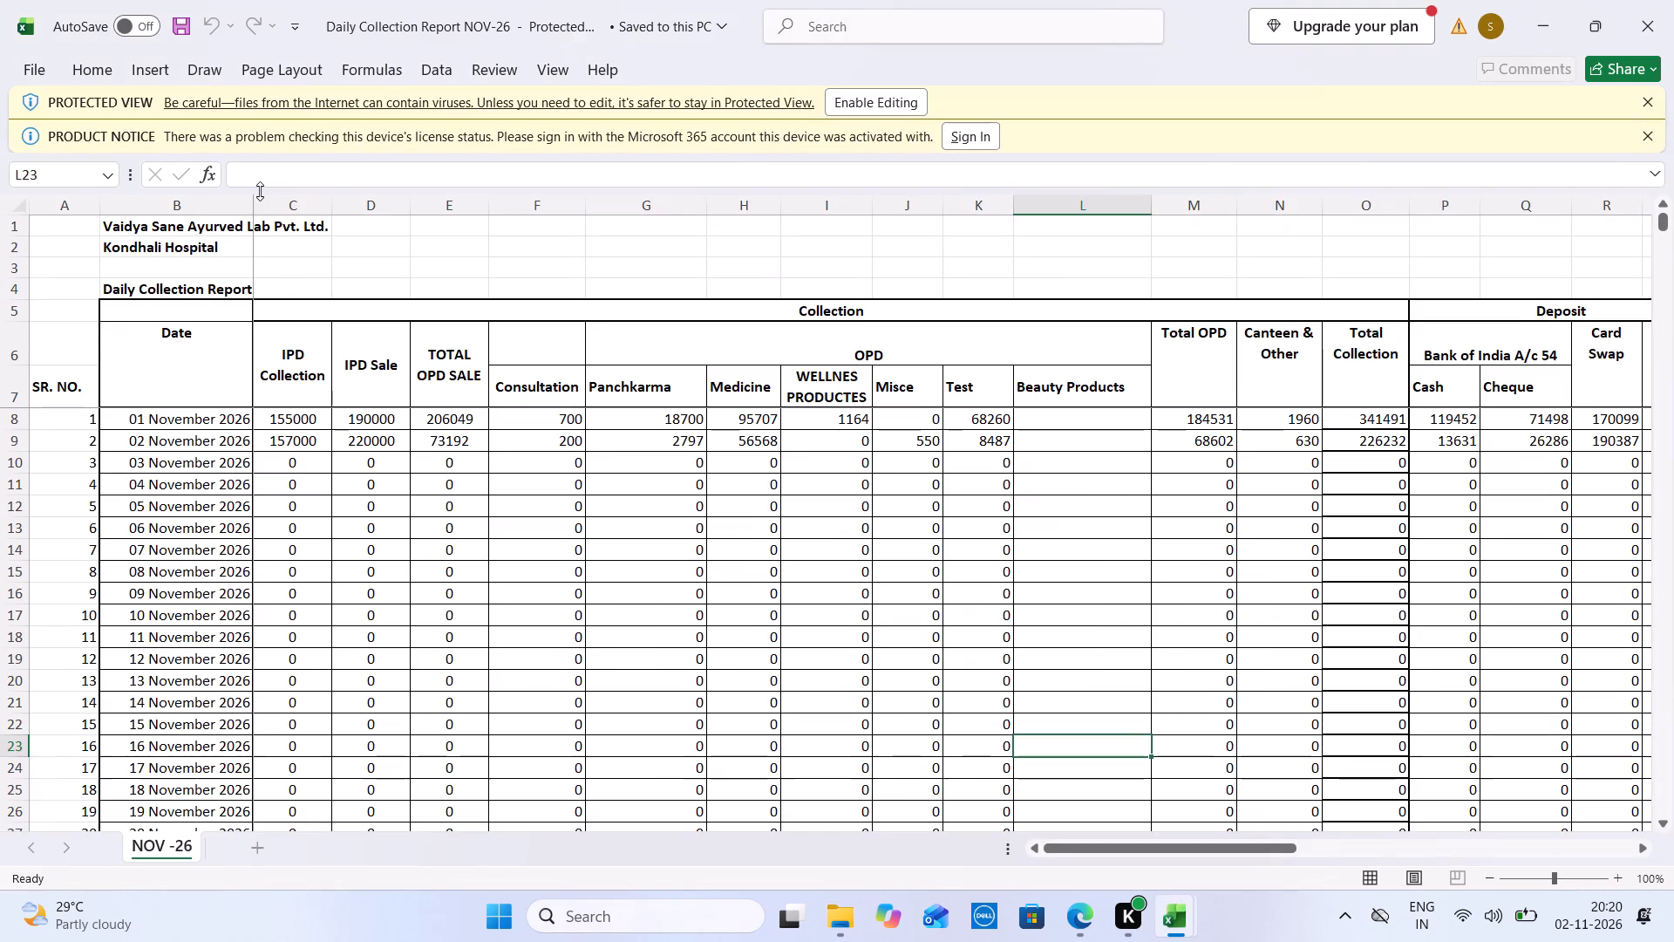
Enter the report's IPD Sale figures as Kondhali's IPD Collection: 190000 for 01-11-2026 and 220000 for 02-11-2026.
click(381, 427)
key(ctrl+Tab)
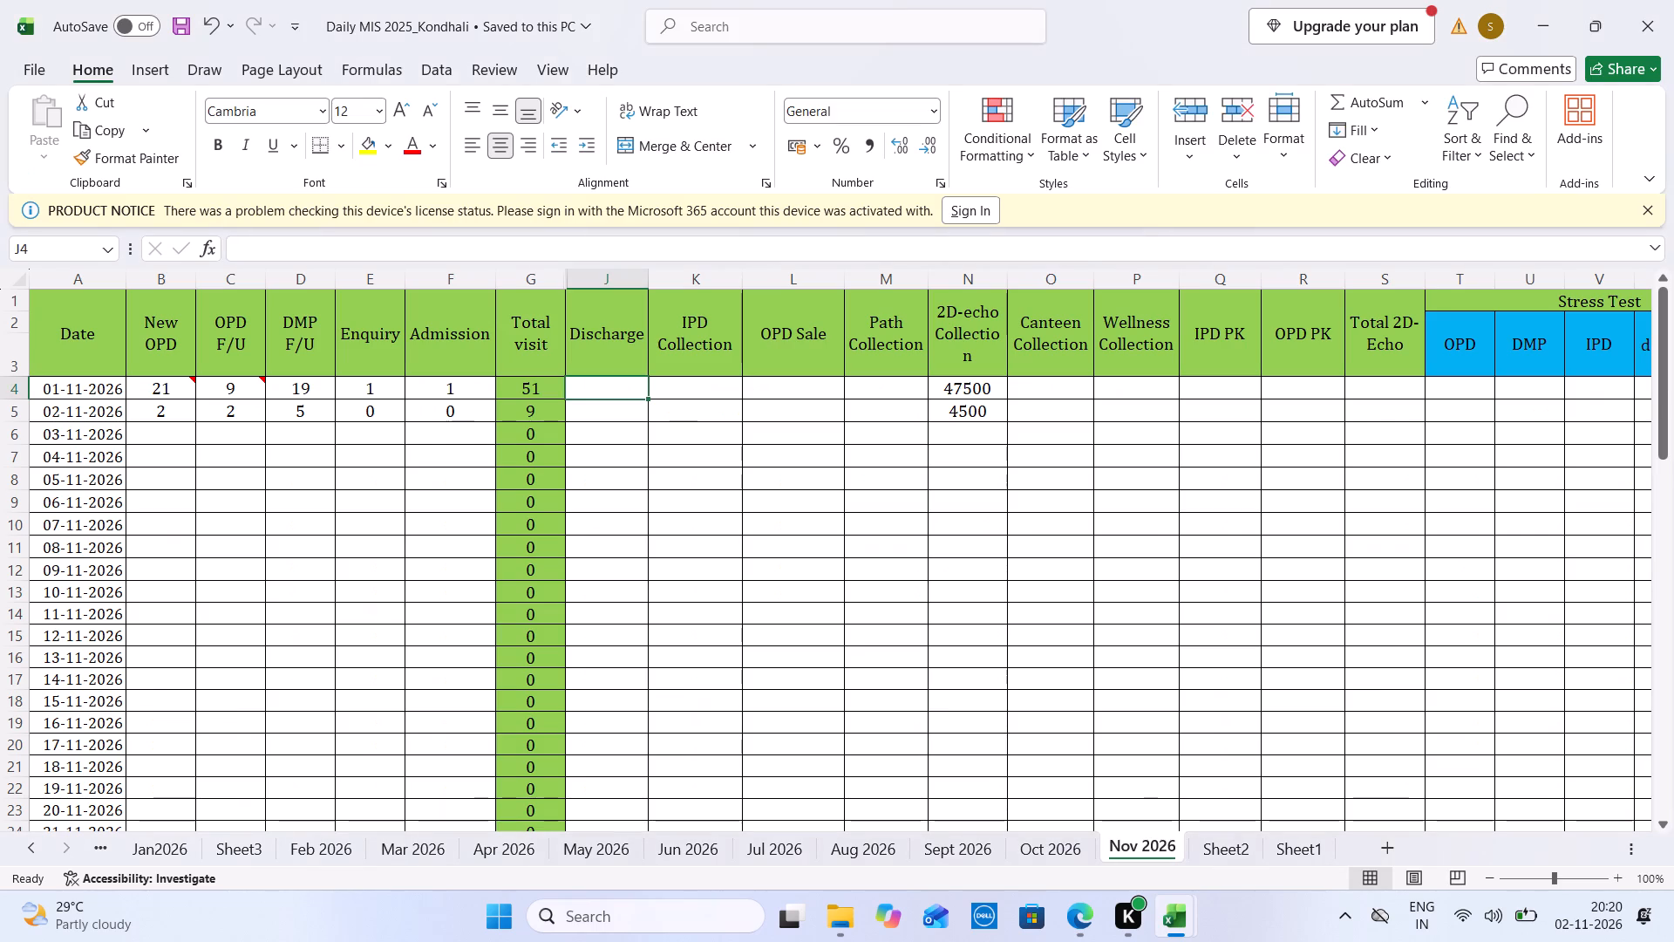
key(Tab)
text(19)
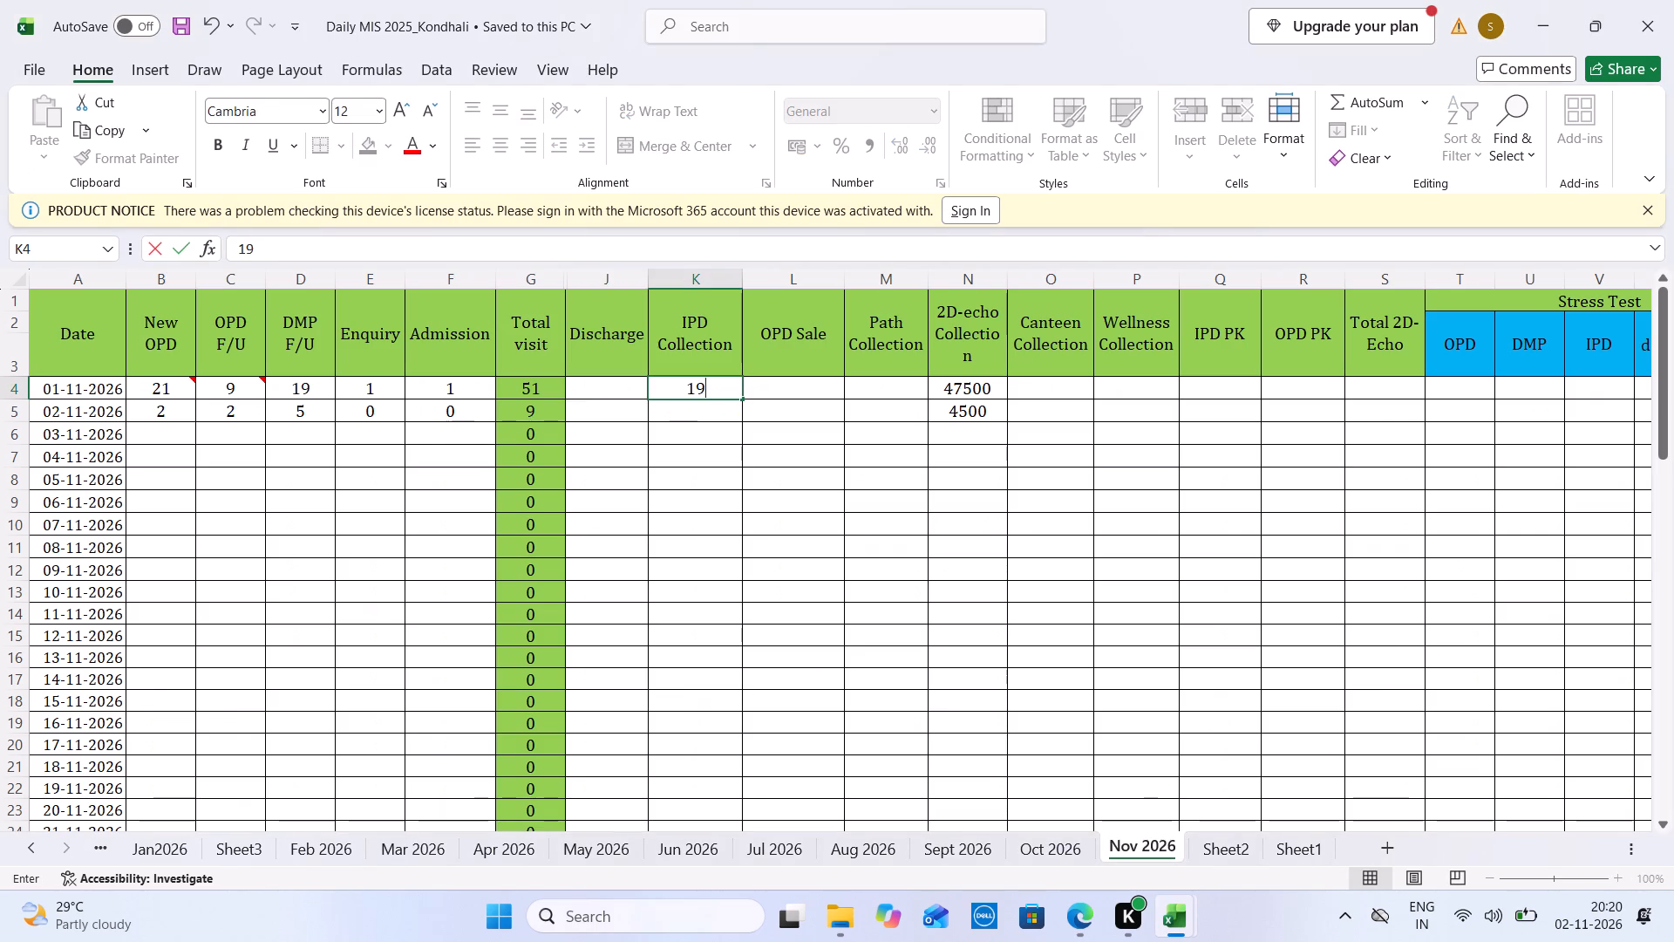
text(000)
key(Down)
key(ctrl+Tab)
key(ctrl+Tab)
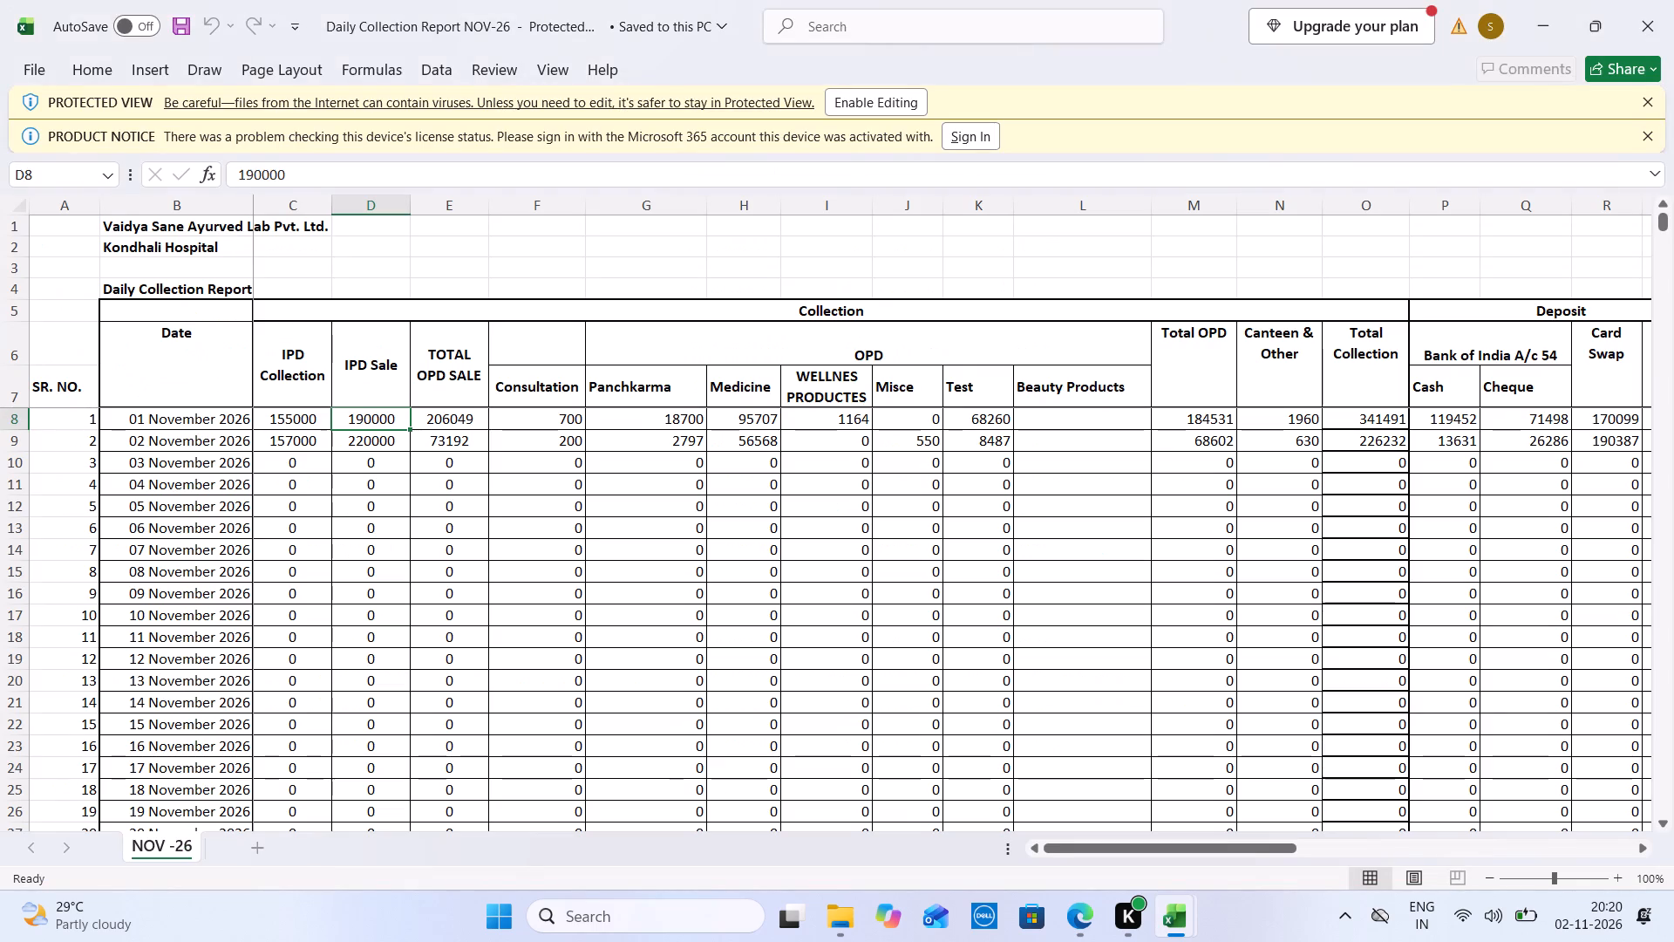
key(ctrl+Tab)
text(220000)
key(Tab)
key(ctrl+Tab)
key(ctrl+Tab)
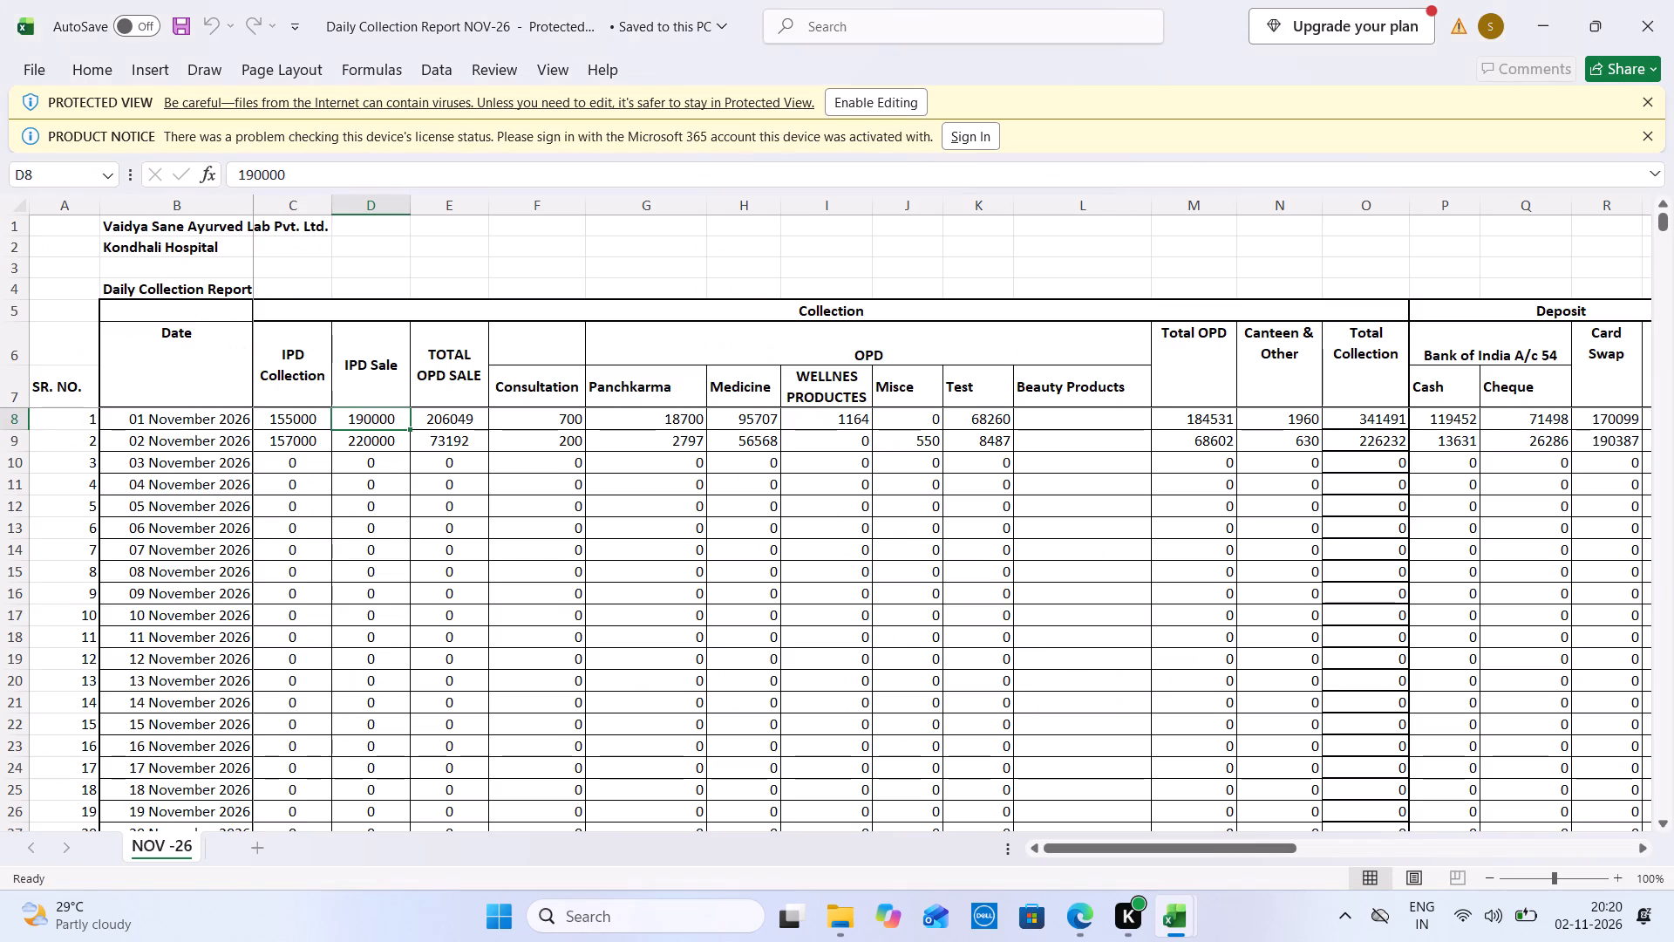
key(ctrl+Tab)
double_click(727, 388)
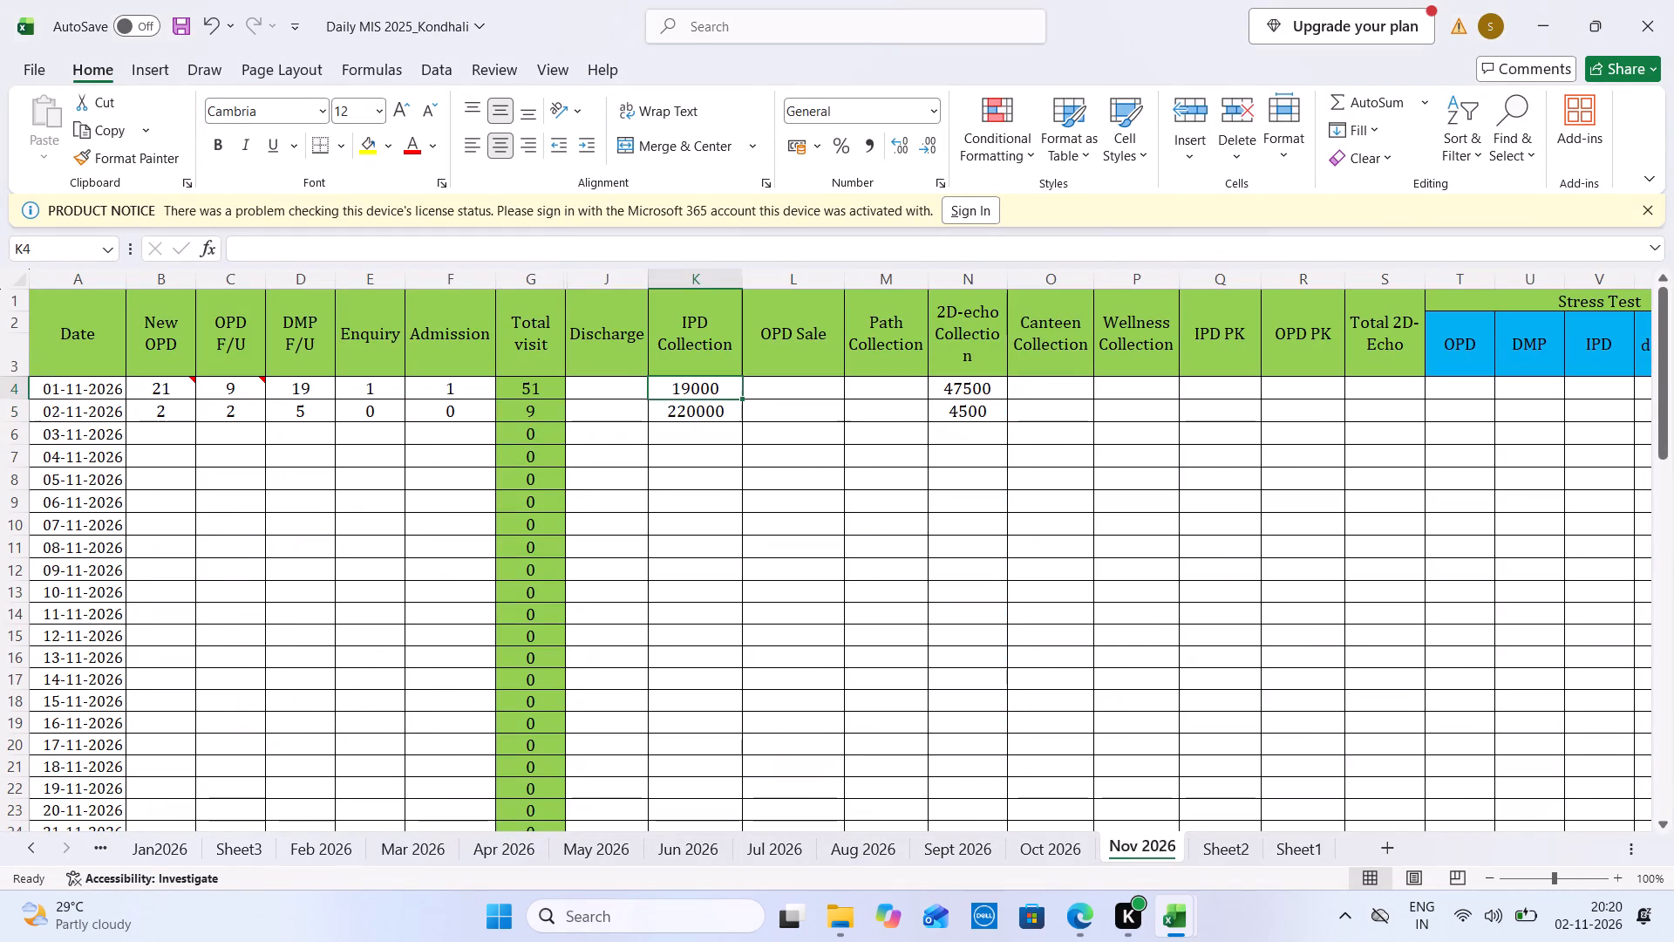
key(0)
key(Tab)
Enter the report's Total OPD Sale figures as Kondhali's OPD Sale: 206049 for 01-11-2026 and 73192 for 02-11-2026.
key(ctrl+Tab)
key(ctrl+Tab)
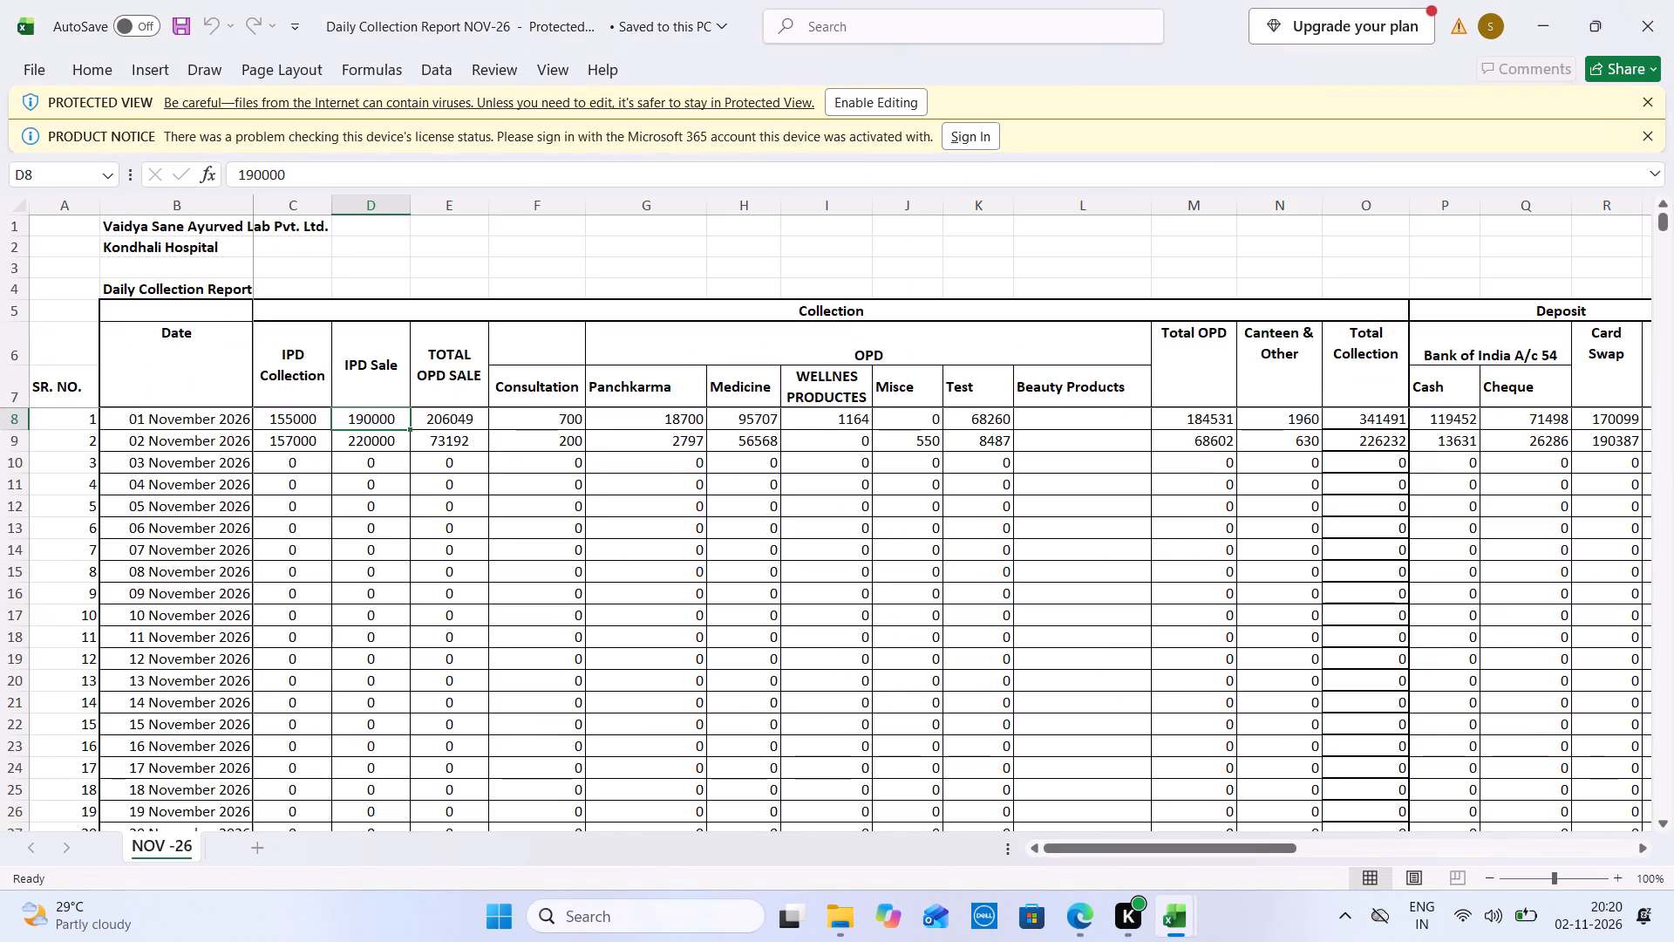
key(ctrl+Tab)
text(26)
key(BackSpace)
text(06049)
key(Down)
key(ctrl+Tab)
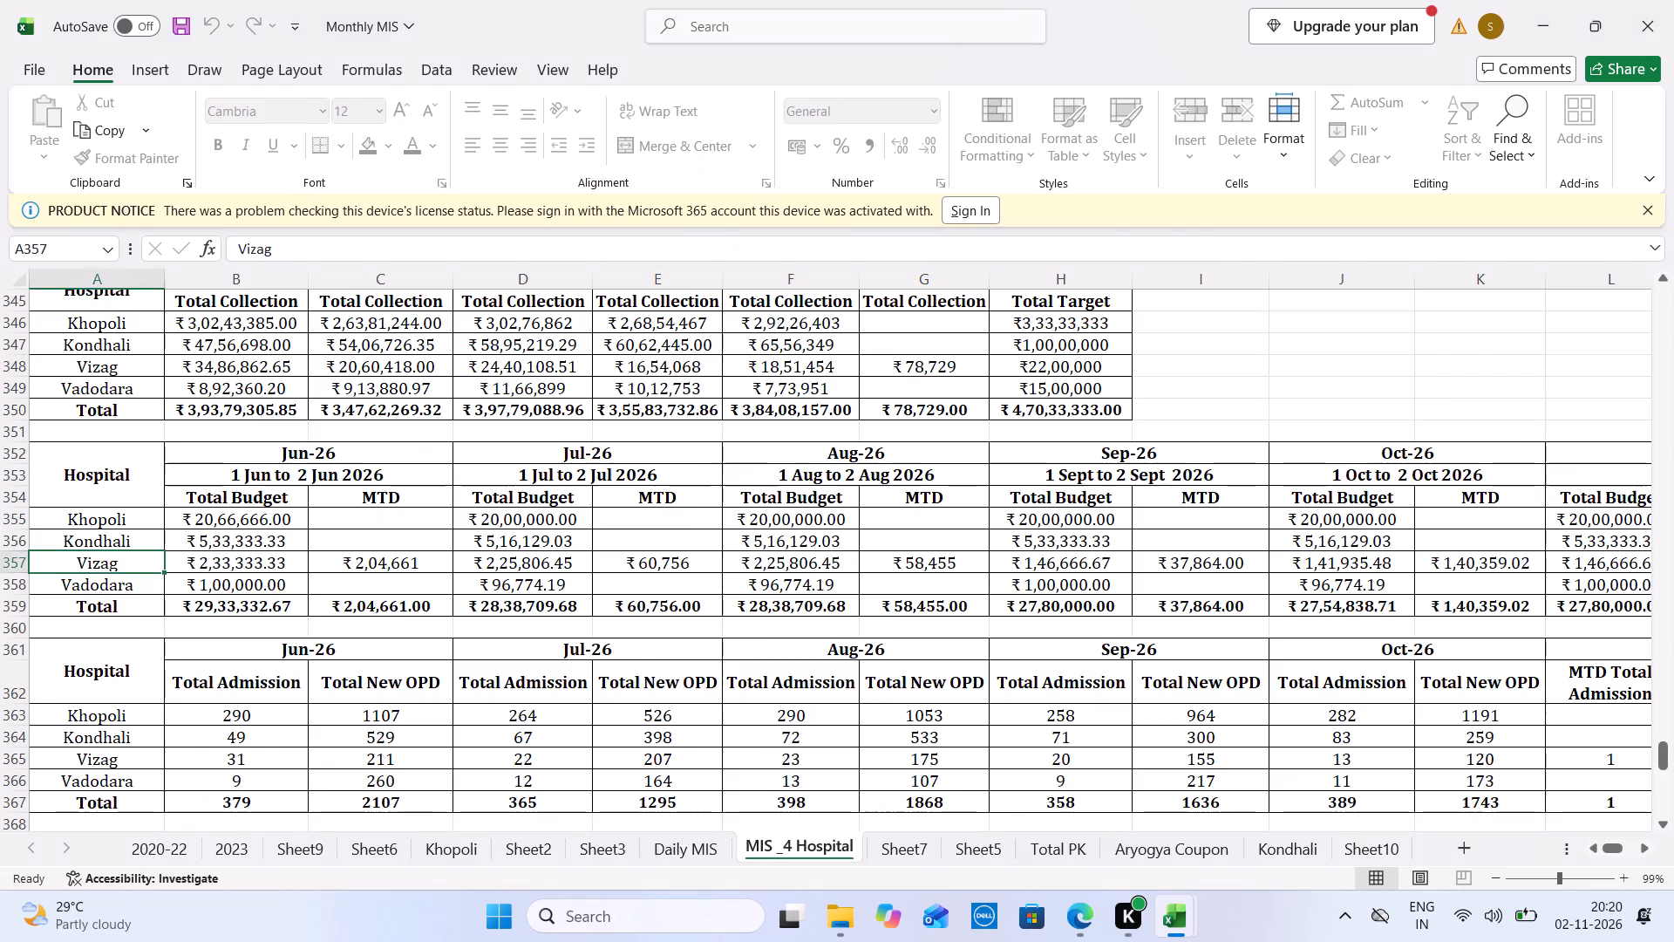
key(ctrl+Tab)
key(ctrl+Tab)
text(73192)
key(Left)
key(Left)
key(Right)
key(Right)
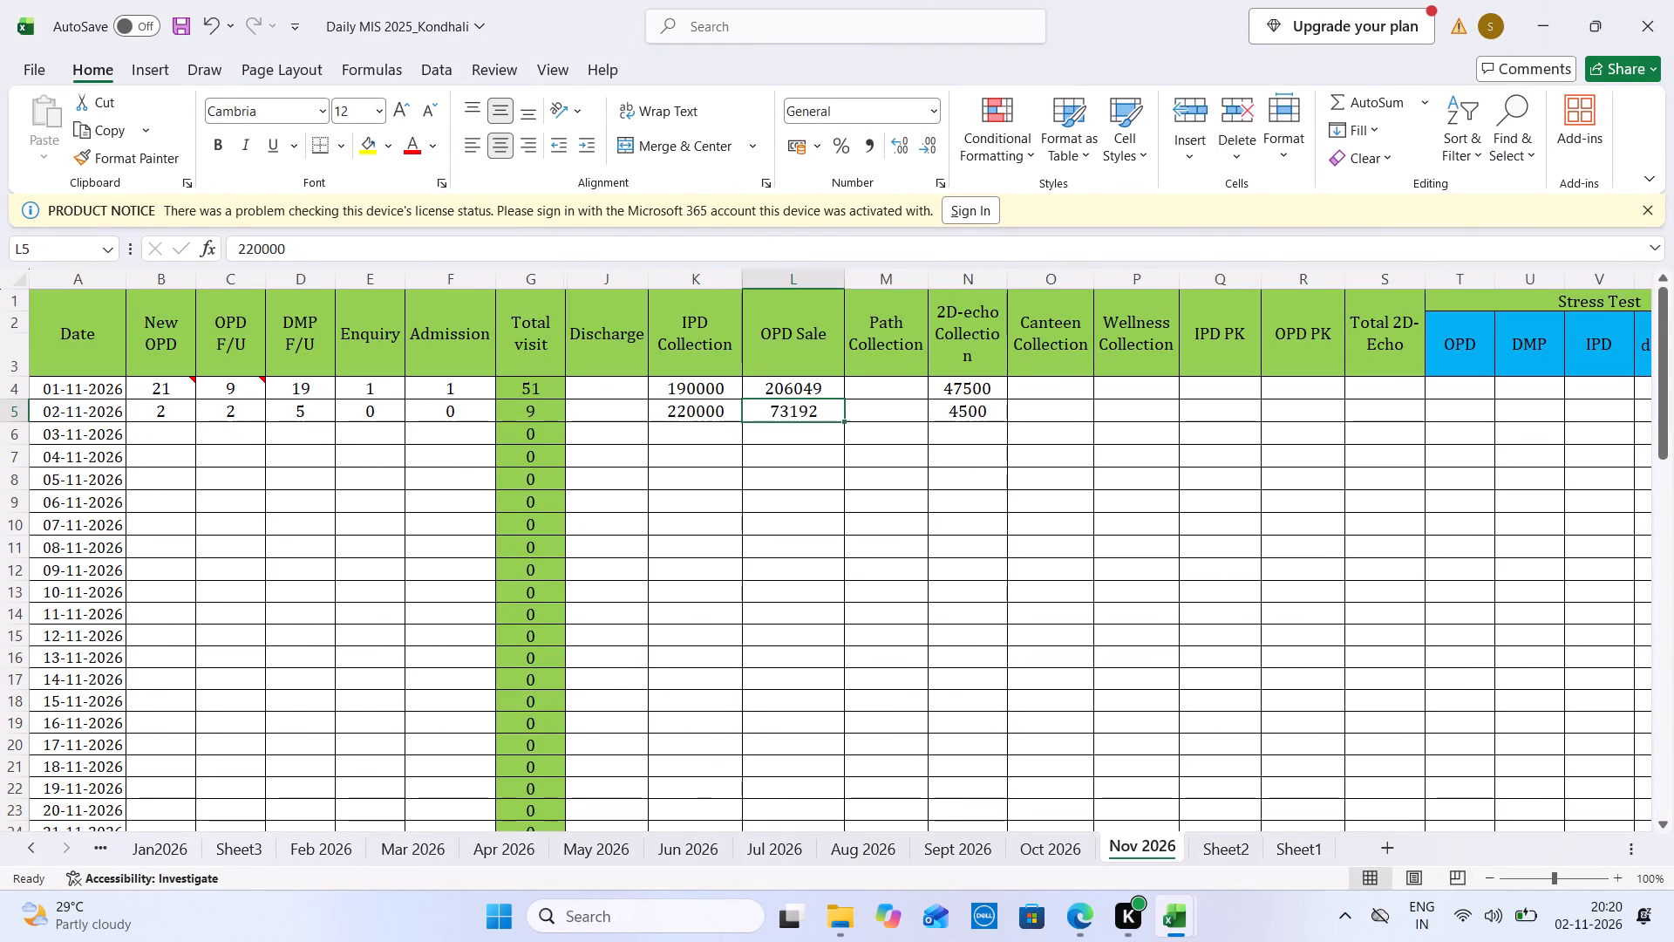
Enter Kondhali's Wellness Collection from the report: 0 for 02-11-2026 and 1164 for 01-11-2026.
key(Right)
key(Right)
key(Right)
key(Right)
key(ctrl+Tab)
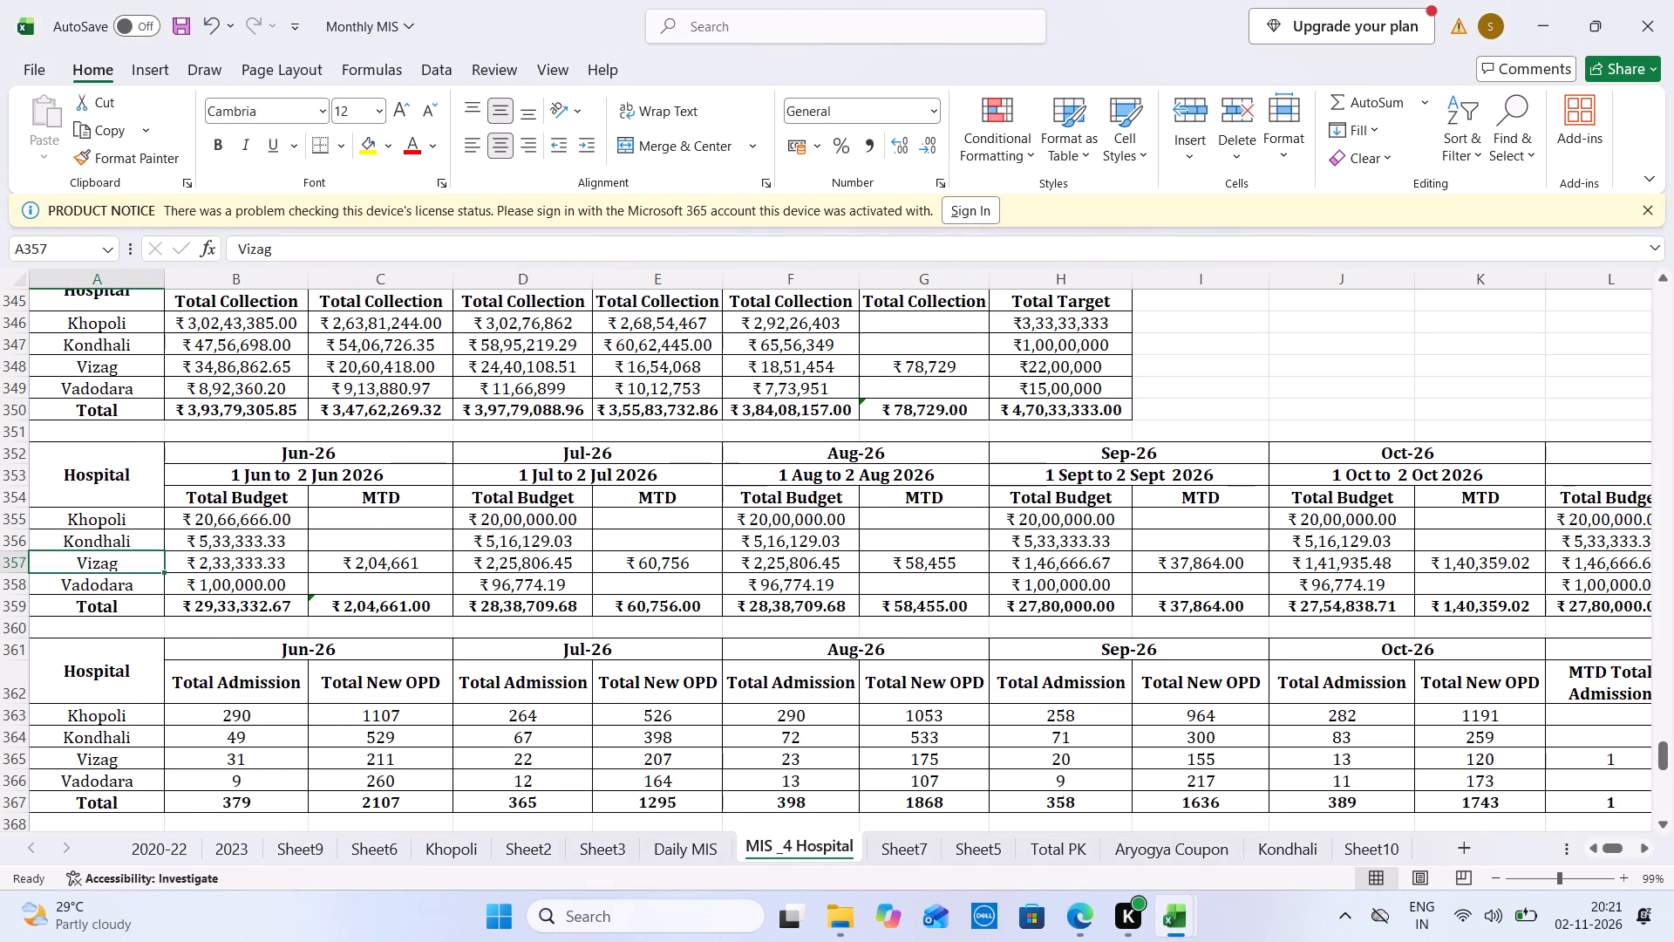
key(ctrl+Tab)
key(ctrl+Tab)
key(0)
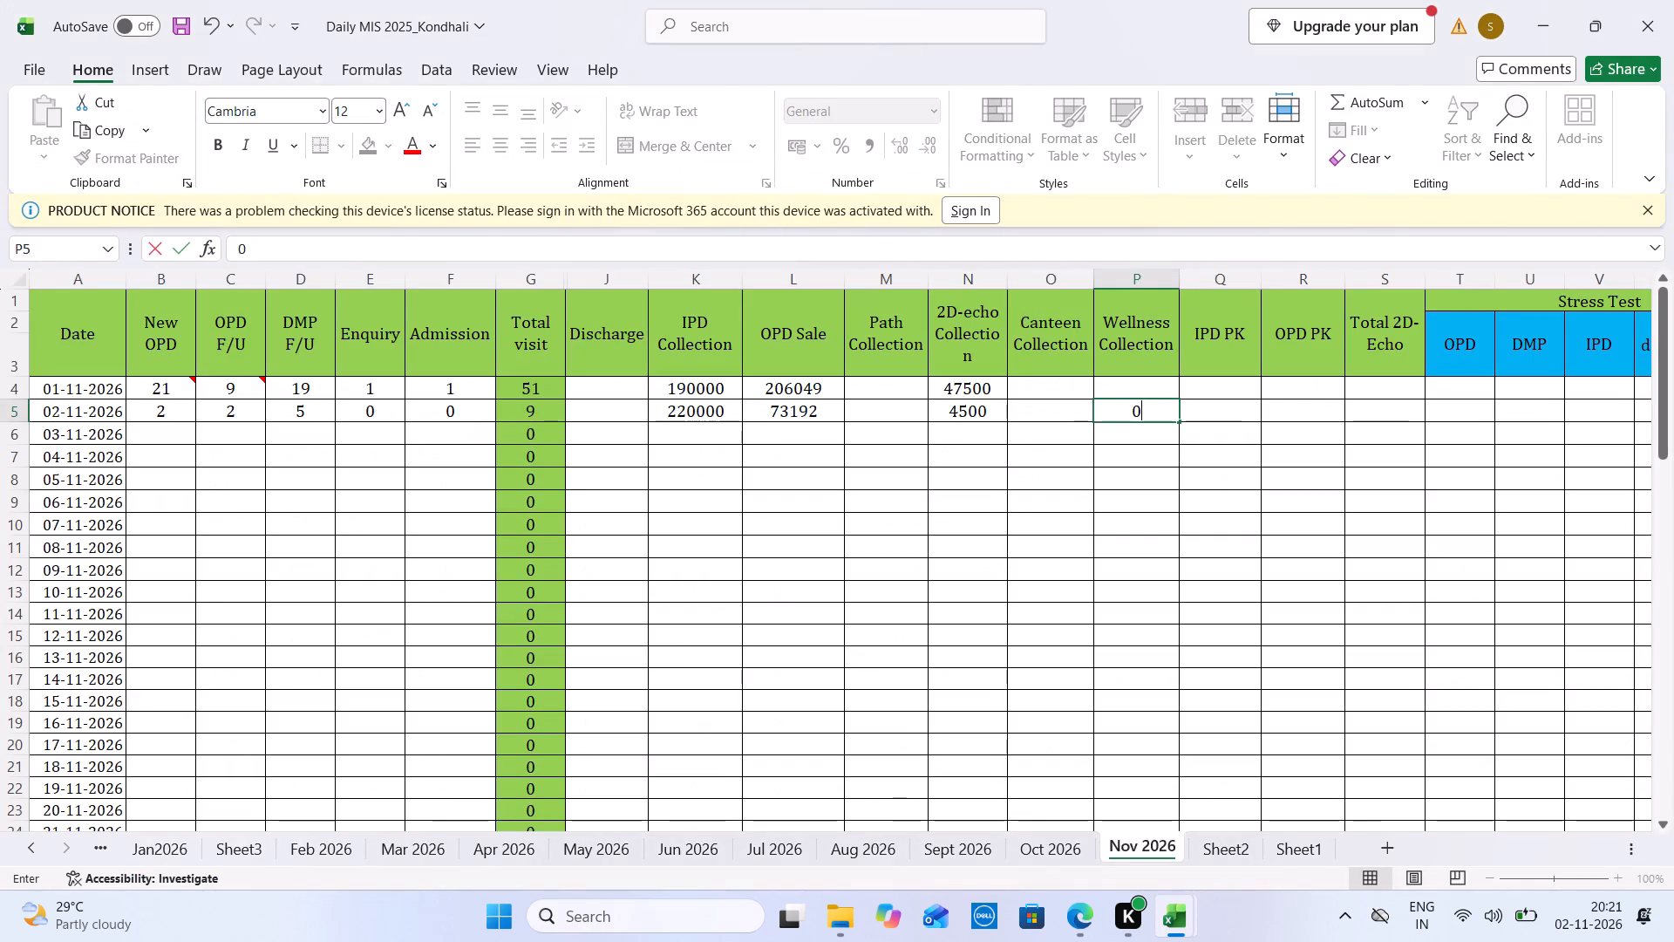
key(Up)
text(1164)
key(Left)
Enter Kondhali's Canteen Collection from the report: 1960 for 01-11-2026 and 630 for 02-11-2026.
key(ctrl+Tab)
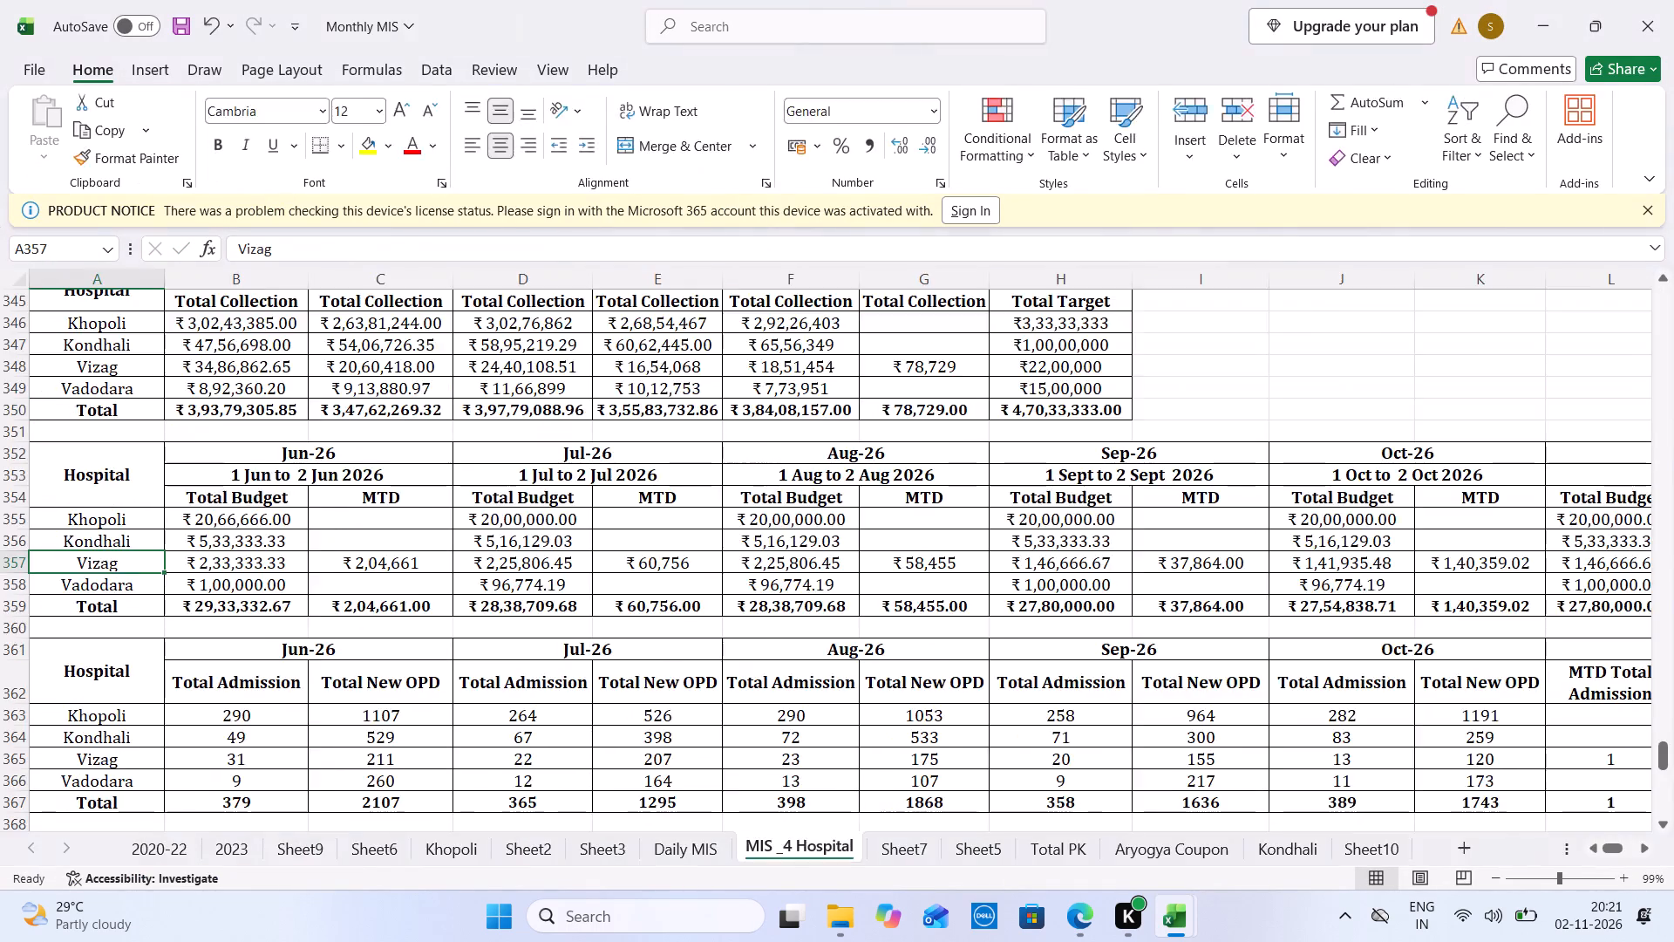
key(ctrl+Tab)
key(ctrl+Tab)
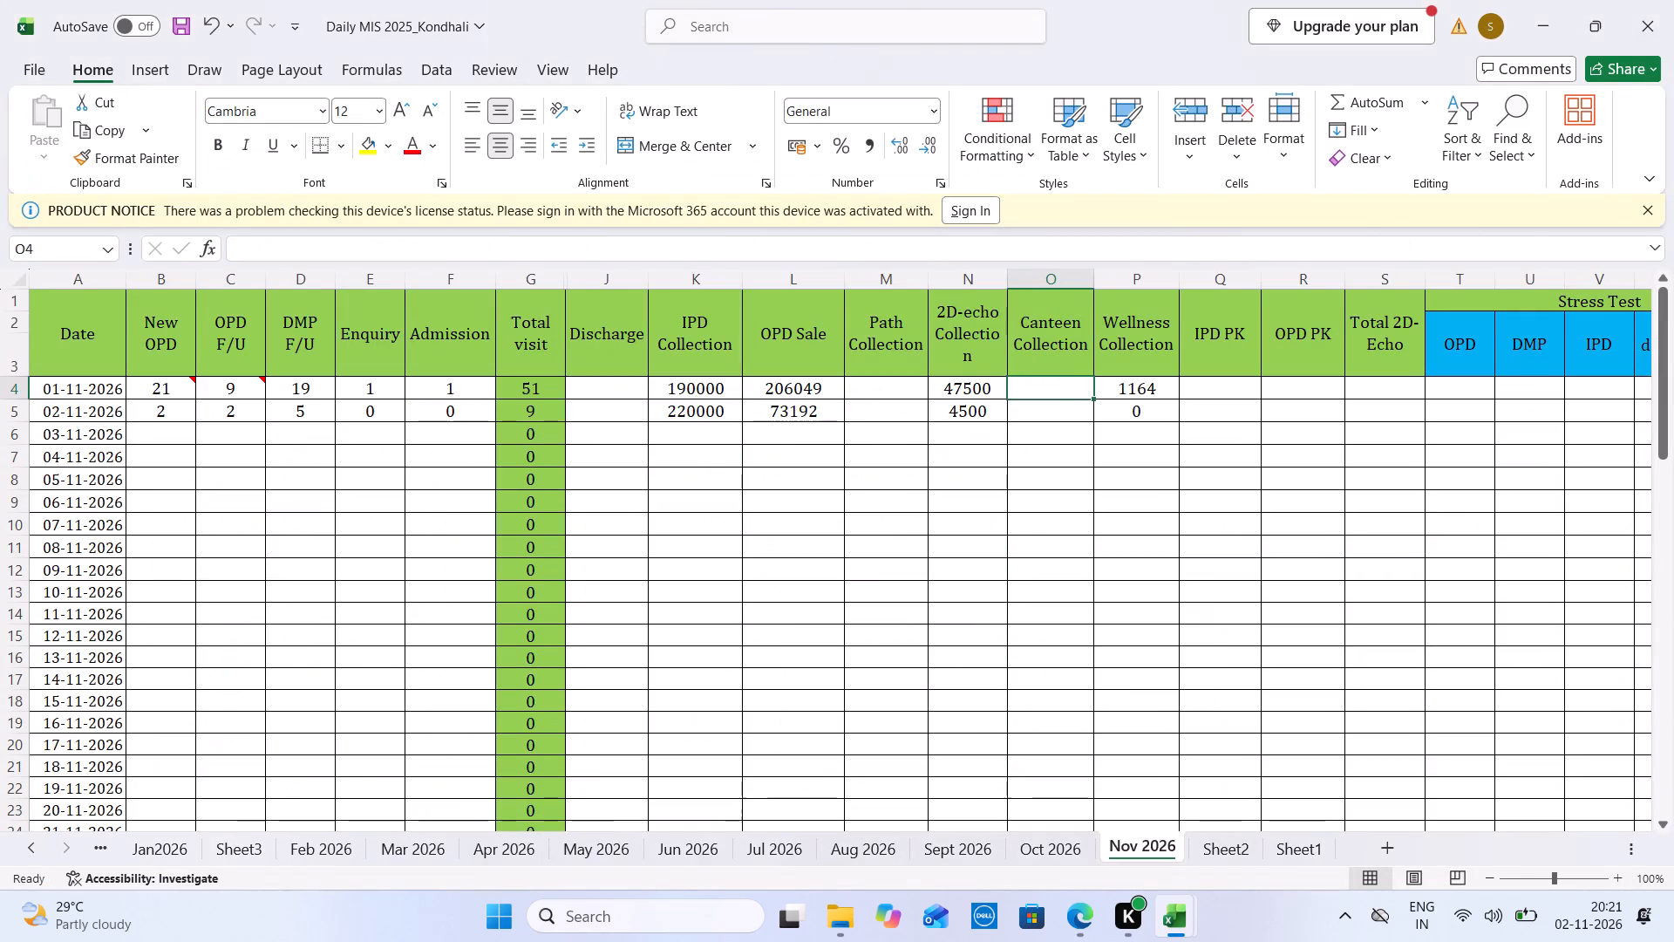
text(1960)
key(Down)
text(630)
key(ctrl+Tab)
Look up the Lab MIS section of the report and enter Kondhali's Path Collection: 19558 for 01-11-2026 and 3960 for 02-11-2026.
key(ctrl+Tab)
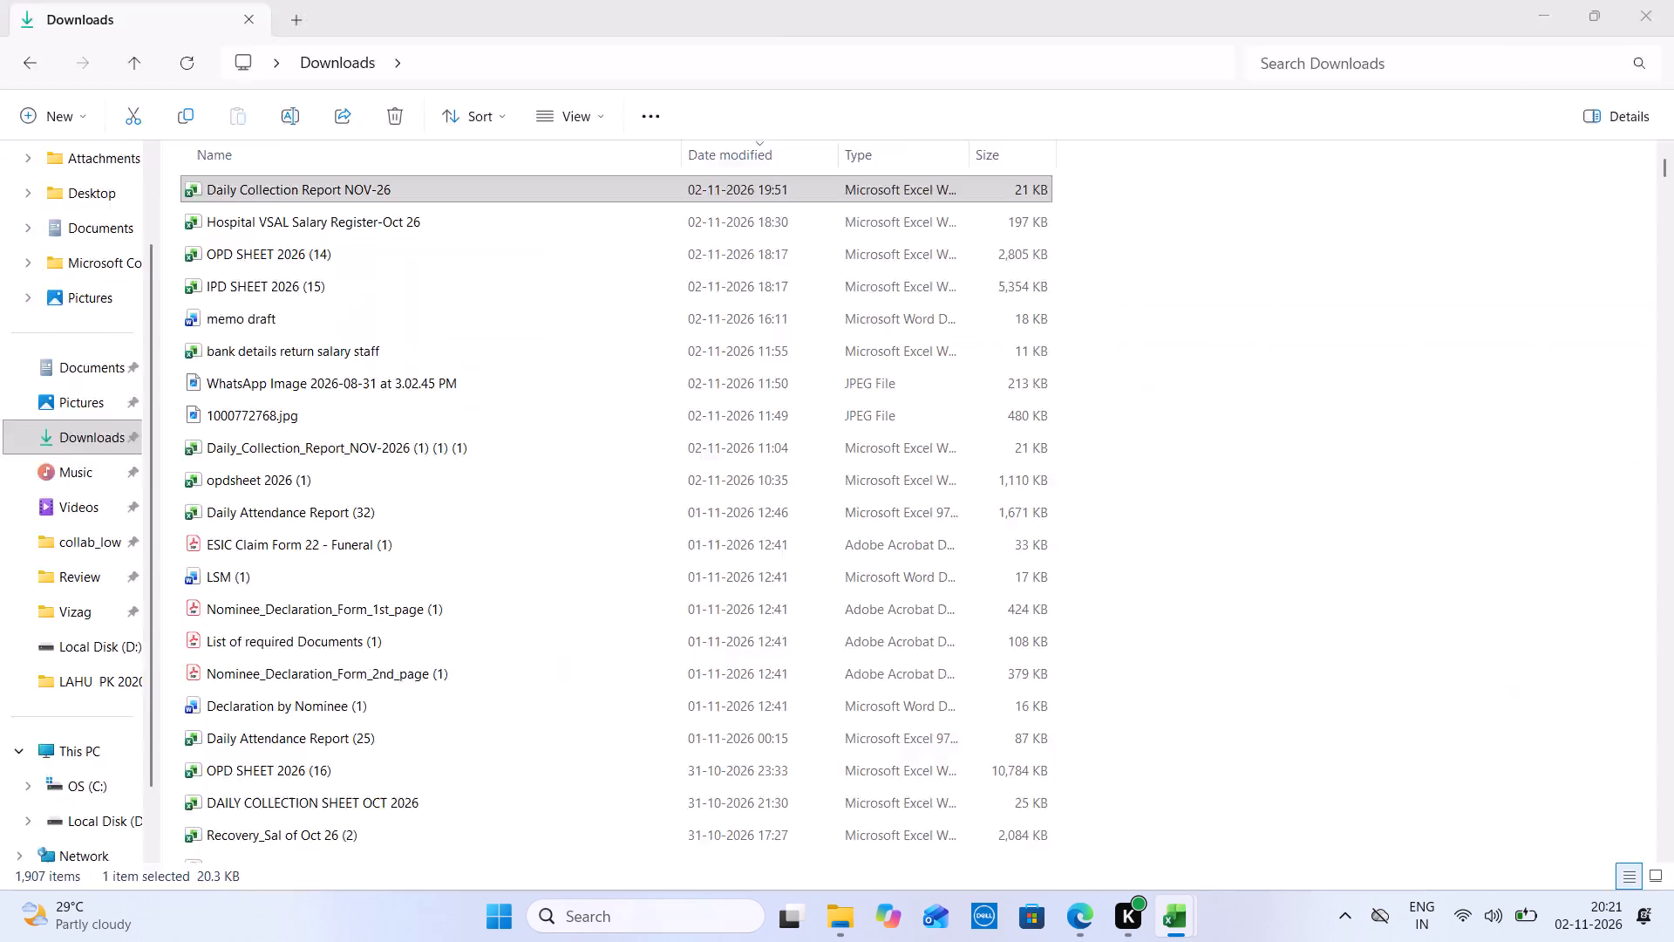
key(Right)
key(Right)
key(Right)
key(Right)
key(Right)
key(Right)
key(Right)
key(Right)
key(Right)
key(Right)
key(Right)
key(Right)
key(Right)
key(Right)
key(Right)
key(Right)
key(Right)
key(Right)
key(Right)
key(Right)
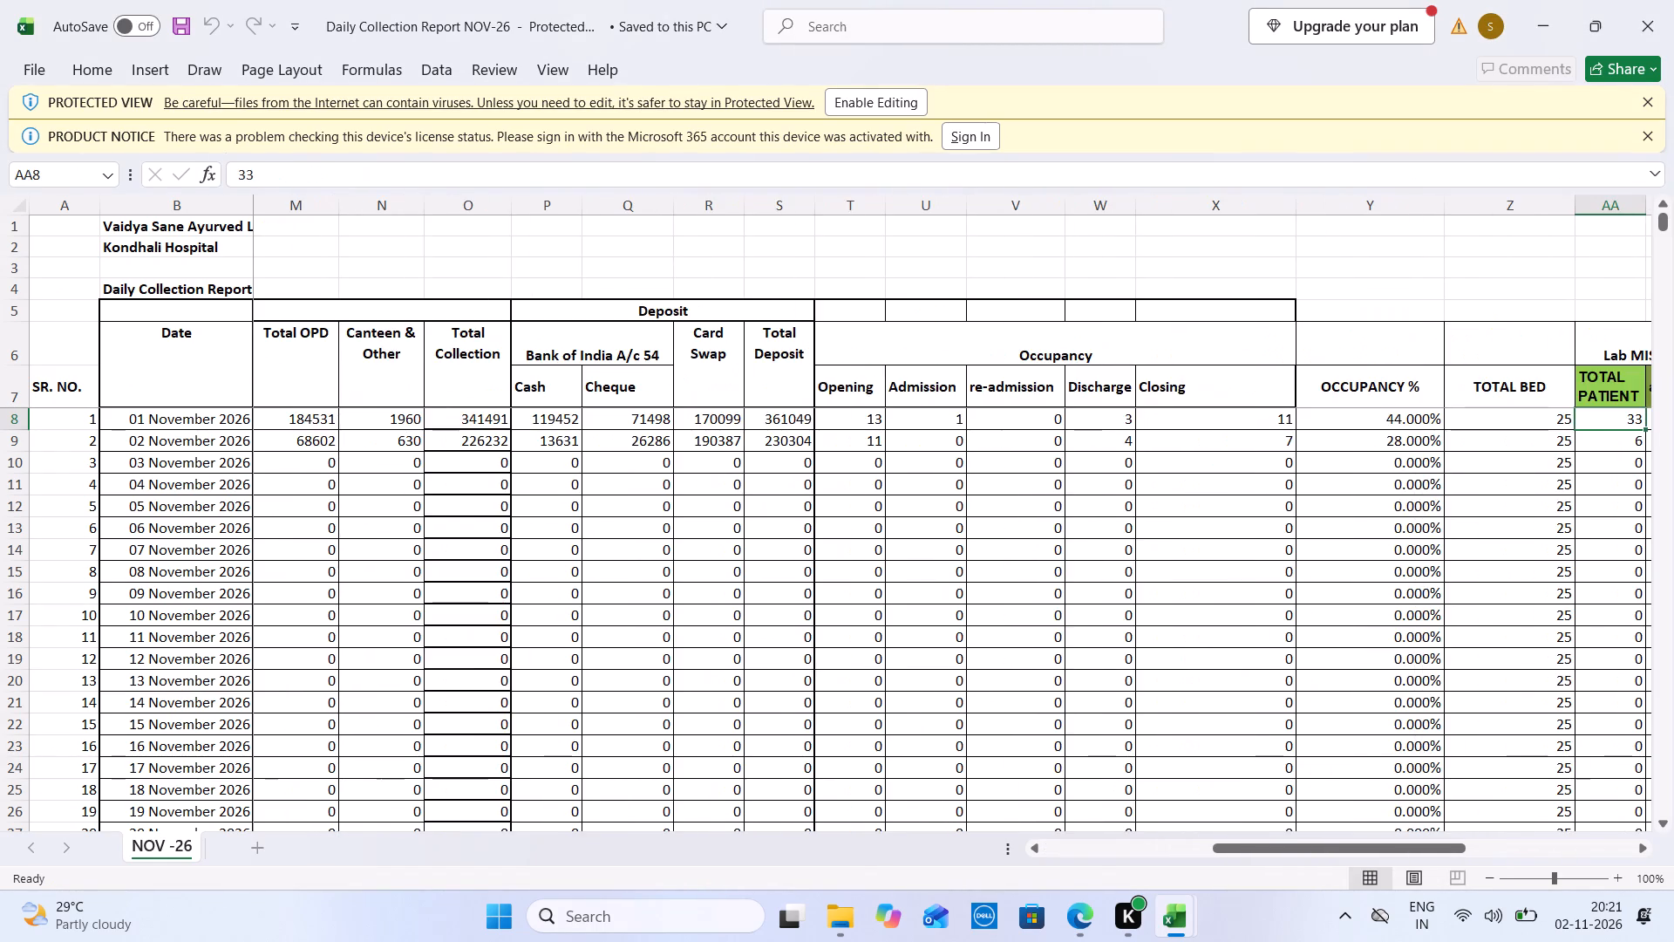
key(Right)
key(Right)
key(ctrl+Tab)
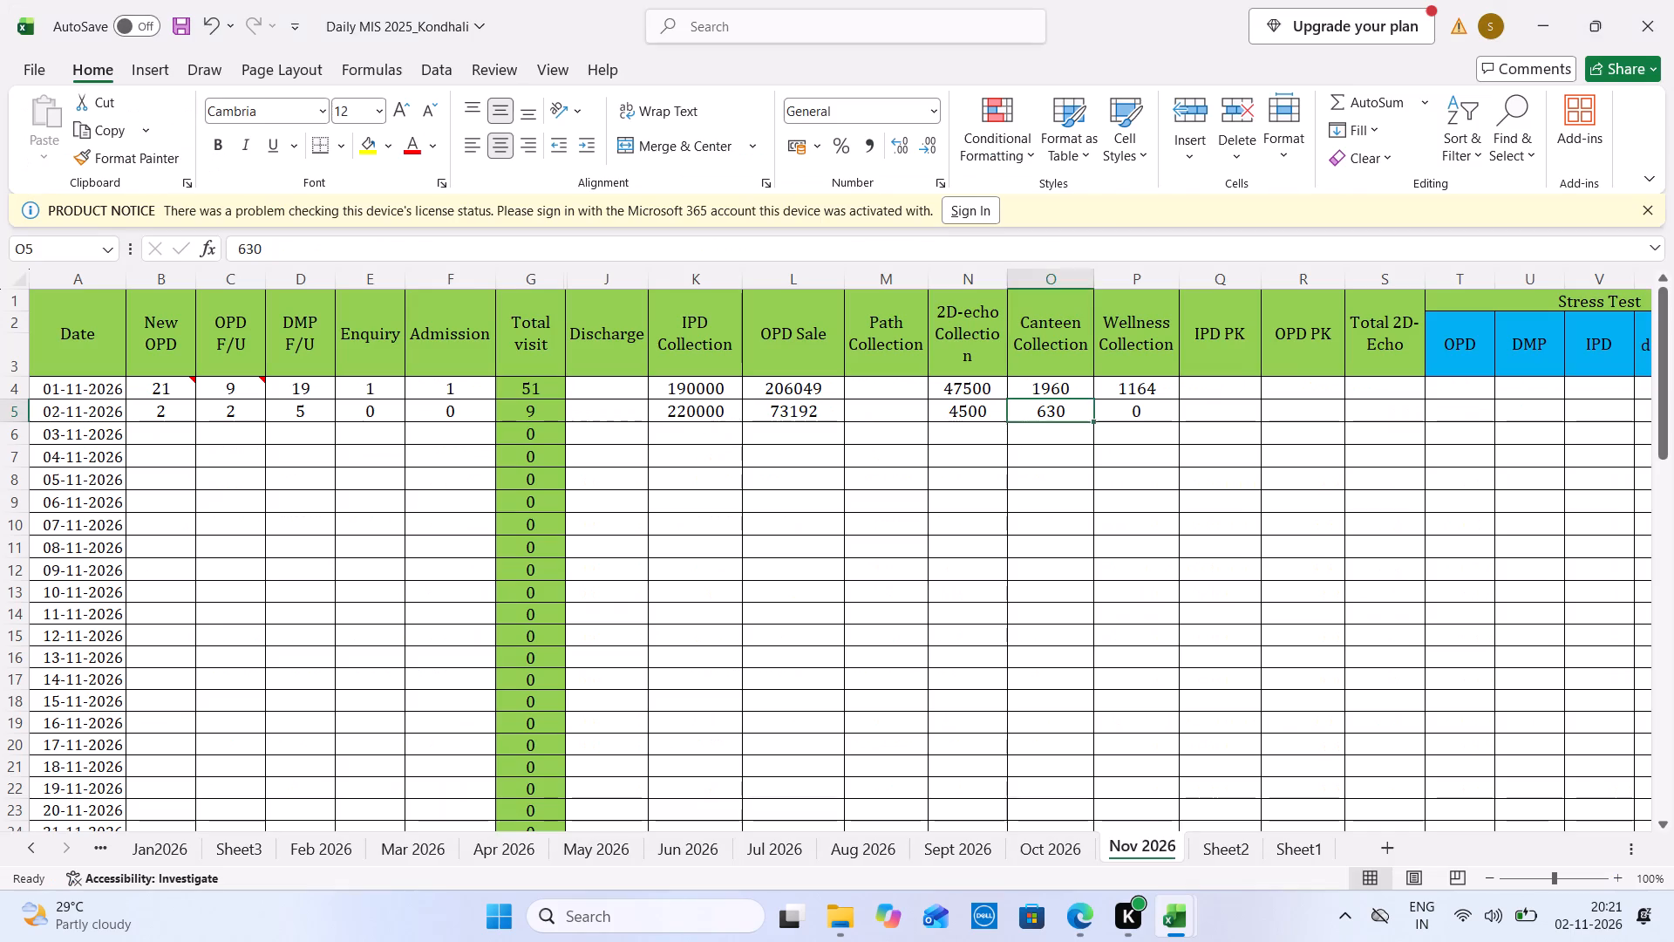
key(Left)
key(Left)
key(Up)
text(19558)
key(Down)
key(ctrl+Tab)
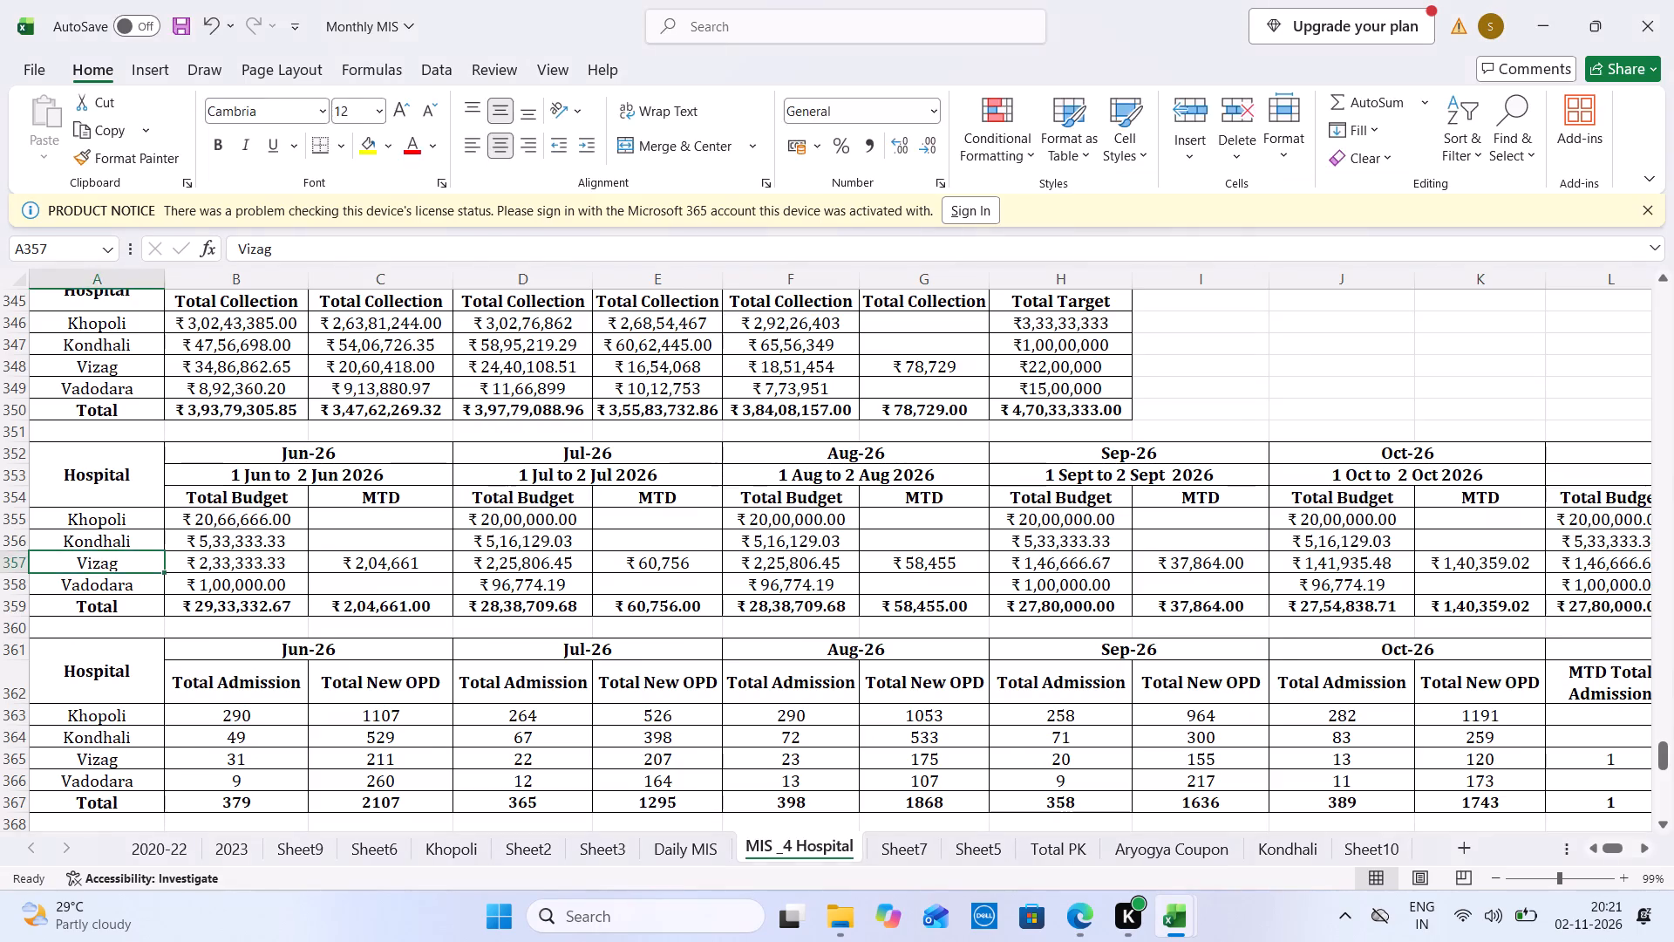
key(ctrl+Tab)
key(ctrl+Tab)
text(3960)
key(Left)
Enter Kondhali's Discharge counts from the report: 3 for 01-11-2026 and 4 for 02-11-2026.
key(Left)
key(Left)
key(ctrl+Tab)
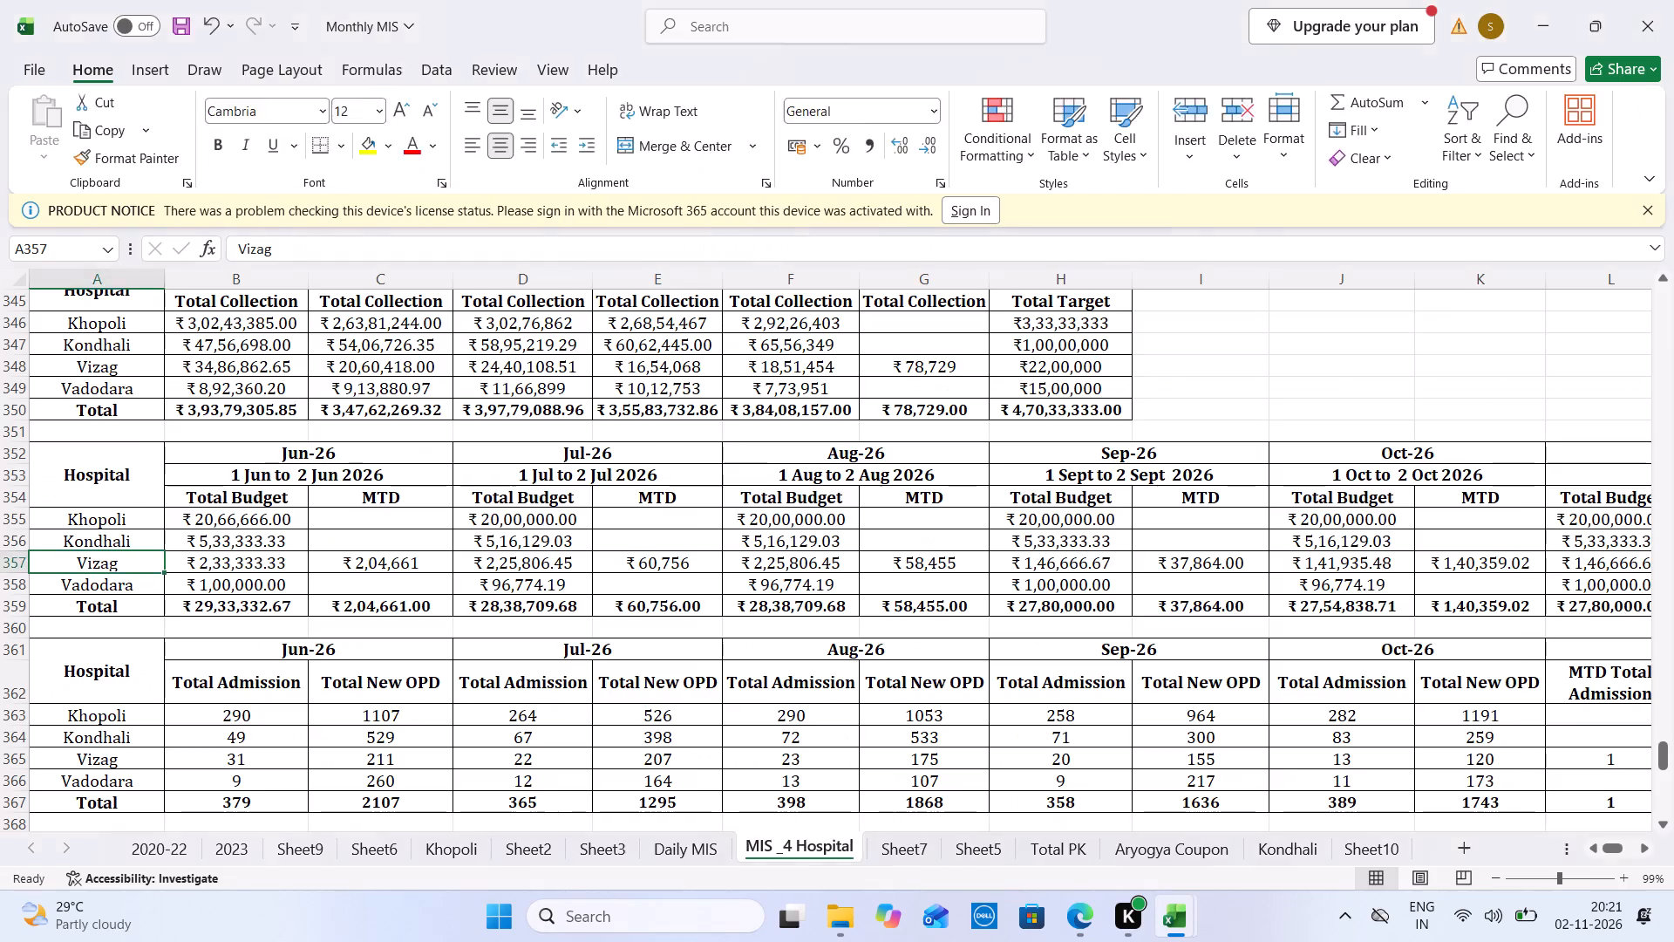
key(ctrl+Tab)
key(ctrl+Tab)
key(Up)
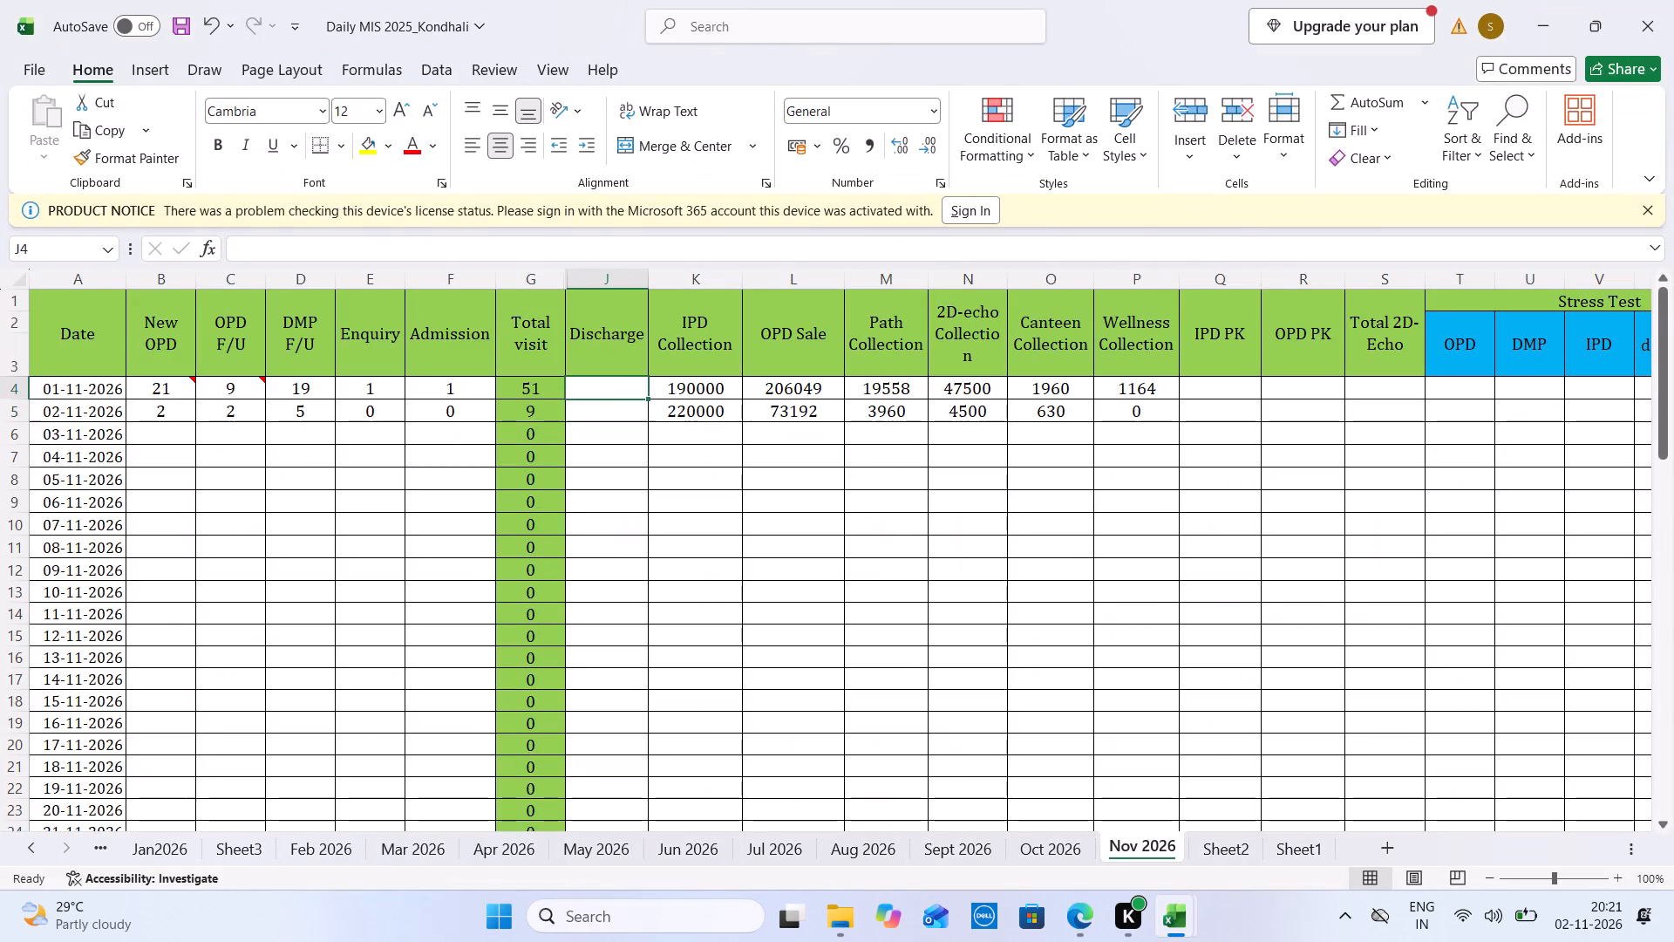
key(3)
key(Down)
key(4)
key(Down)
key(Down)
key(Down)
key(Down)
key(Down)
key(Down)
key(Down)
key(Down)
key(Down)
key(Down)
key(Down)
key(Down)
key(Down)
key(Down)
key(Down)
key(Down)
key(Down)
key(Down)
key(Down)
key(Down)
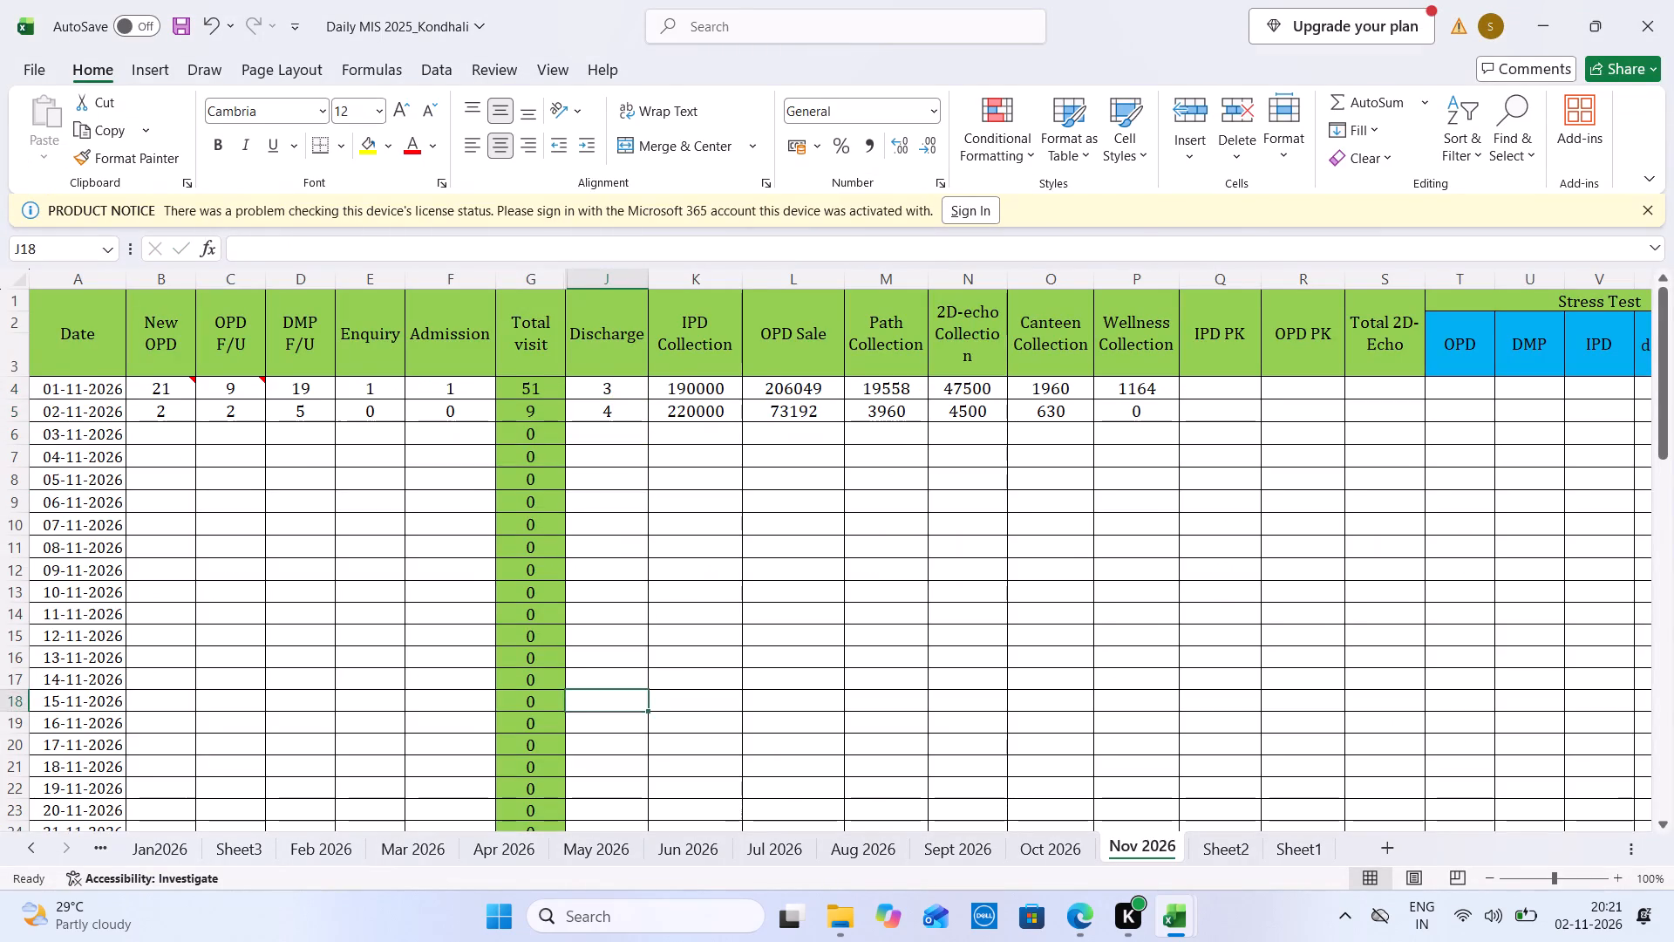
Compare the Total row of Daily Collection Report NOV-26 with the totals in Kondhali's Nov 2026 sheet.
key(ctrl+Tab)
key(Left)
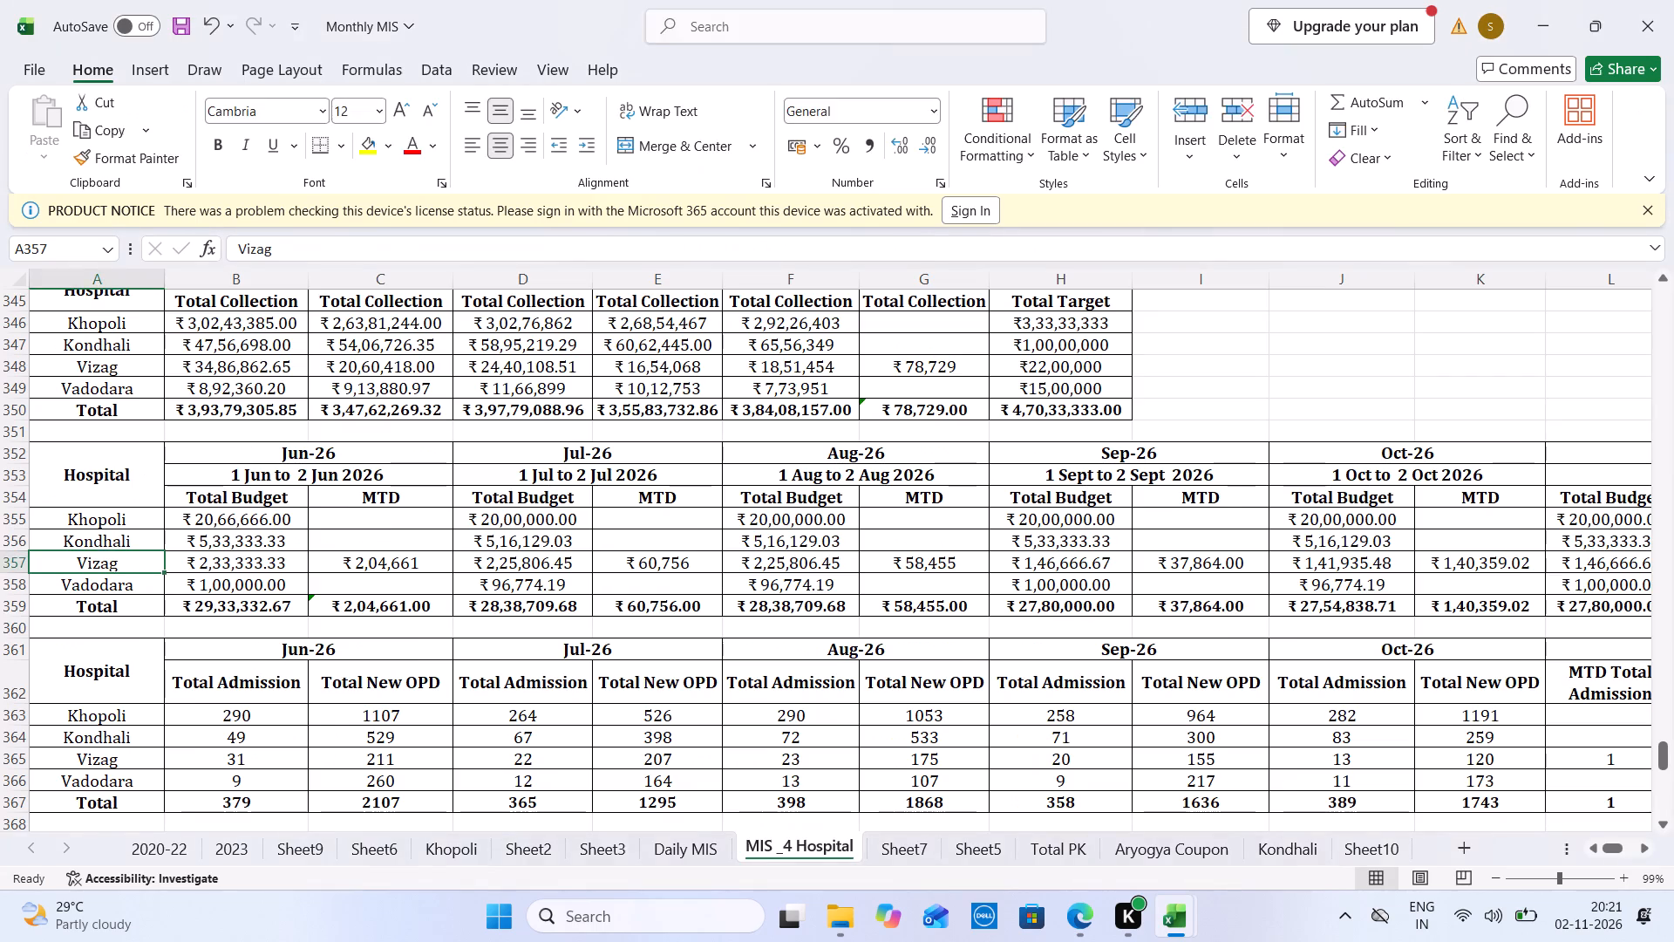
key(ctrl+Tab)
key(Left)
key(Left)
key(Left)
key(Left)
key(Left)
key(Left)
key(Left)
key(Left)
key(Left)
key(Left)
key(Left)
key(Left)
key(Left)
key(Left)
key(Left)
key(Left)
key(Left)
key(Left)
key(Left)
key(Left)
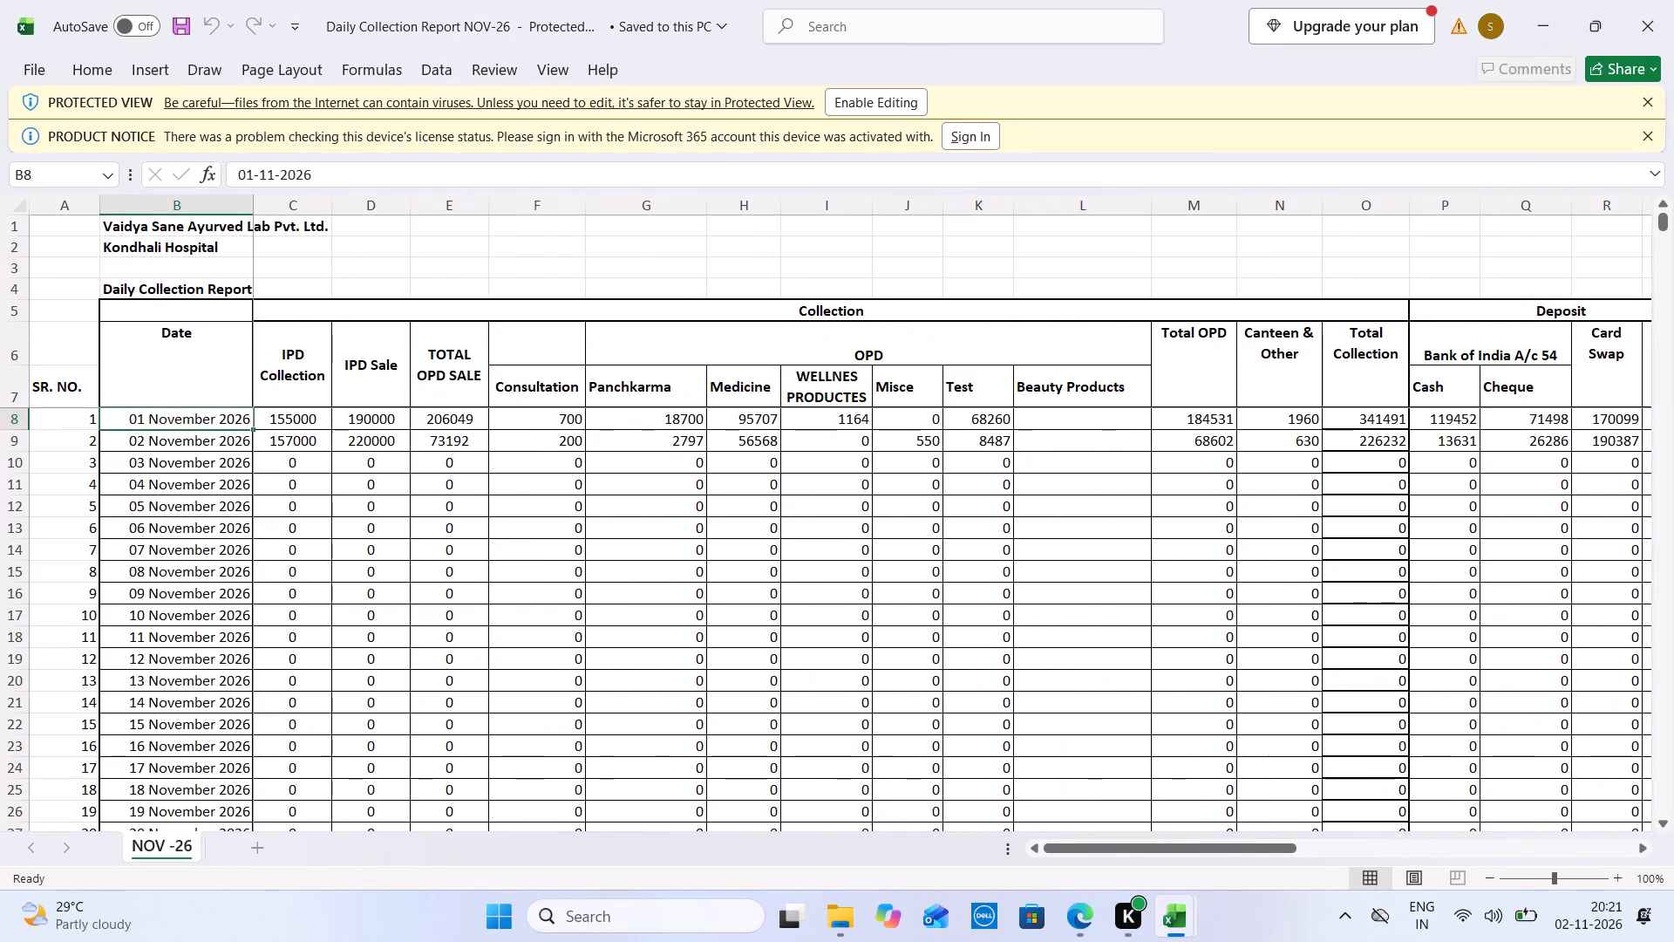
key(Down)
key(Down)
key(Down)
key(Down)
key(Down)
key(Down)
key(Down)
key(Down)
key(Down)
key(Down)
key(Down)
key(Down)
key(Down)
key(Down)
key(Down)
key(Down)
key(Down)
key(Down)
key(Down)
key(Down)
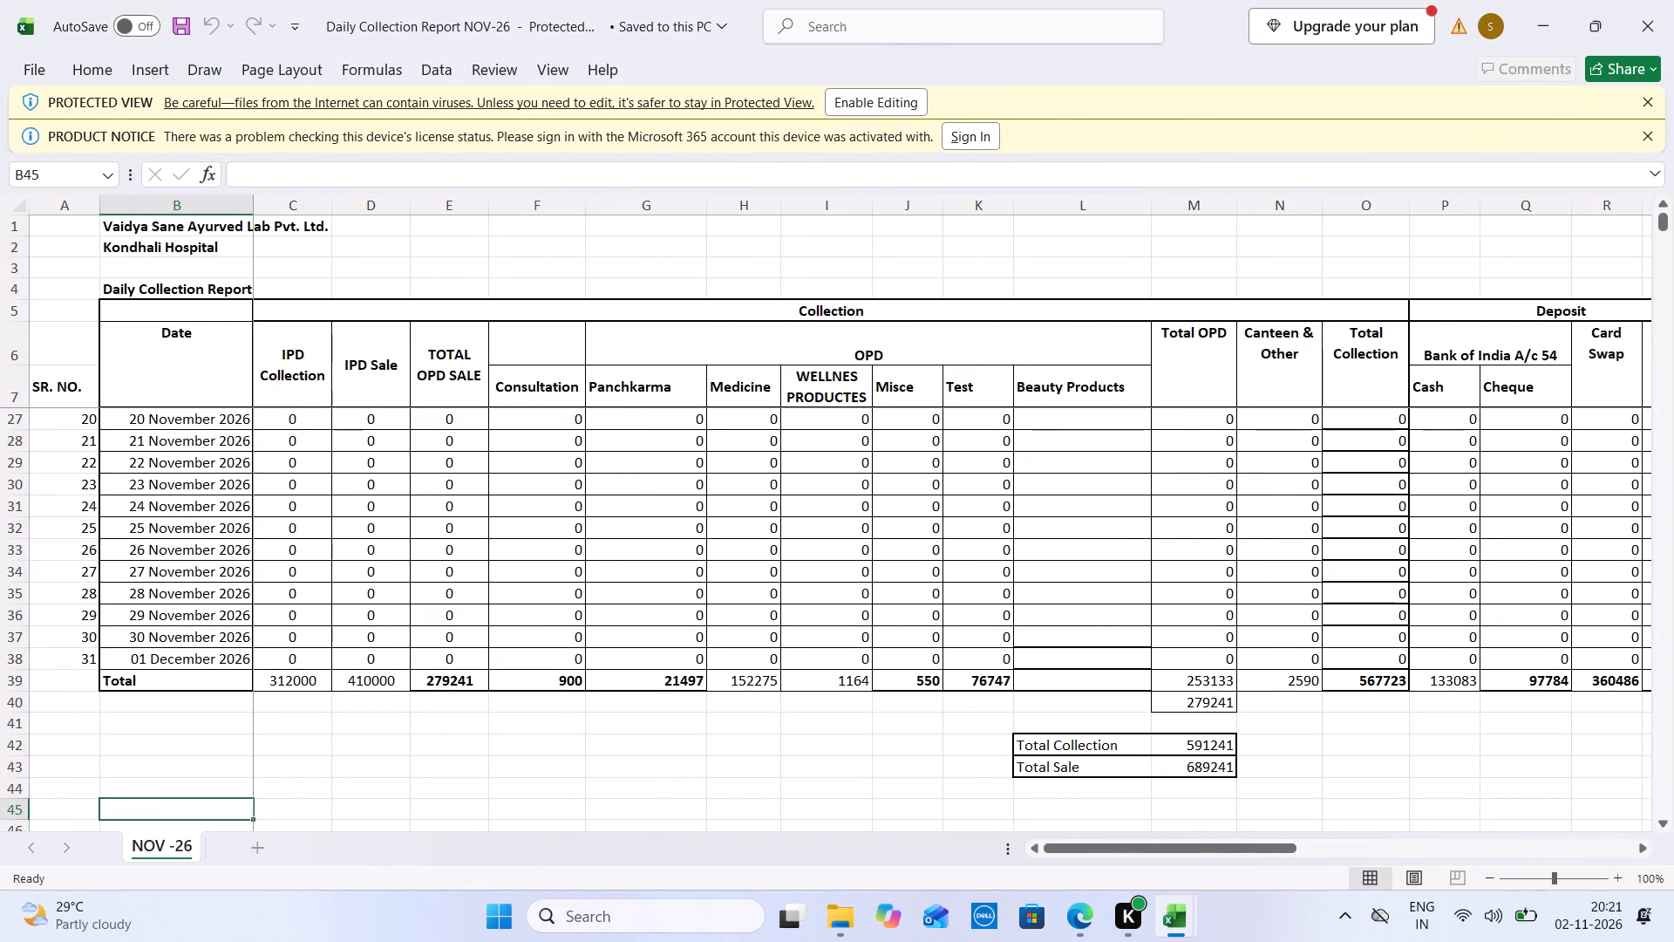
key(ctrl+Tab)
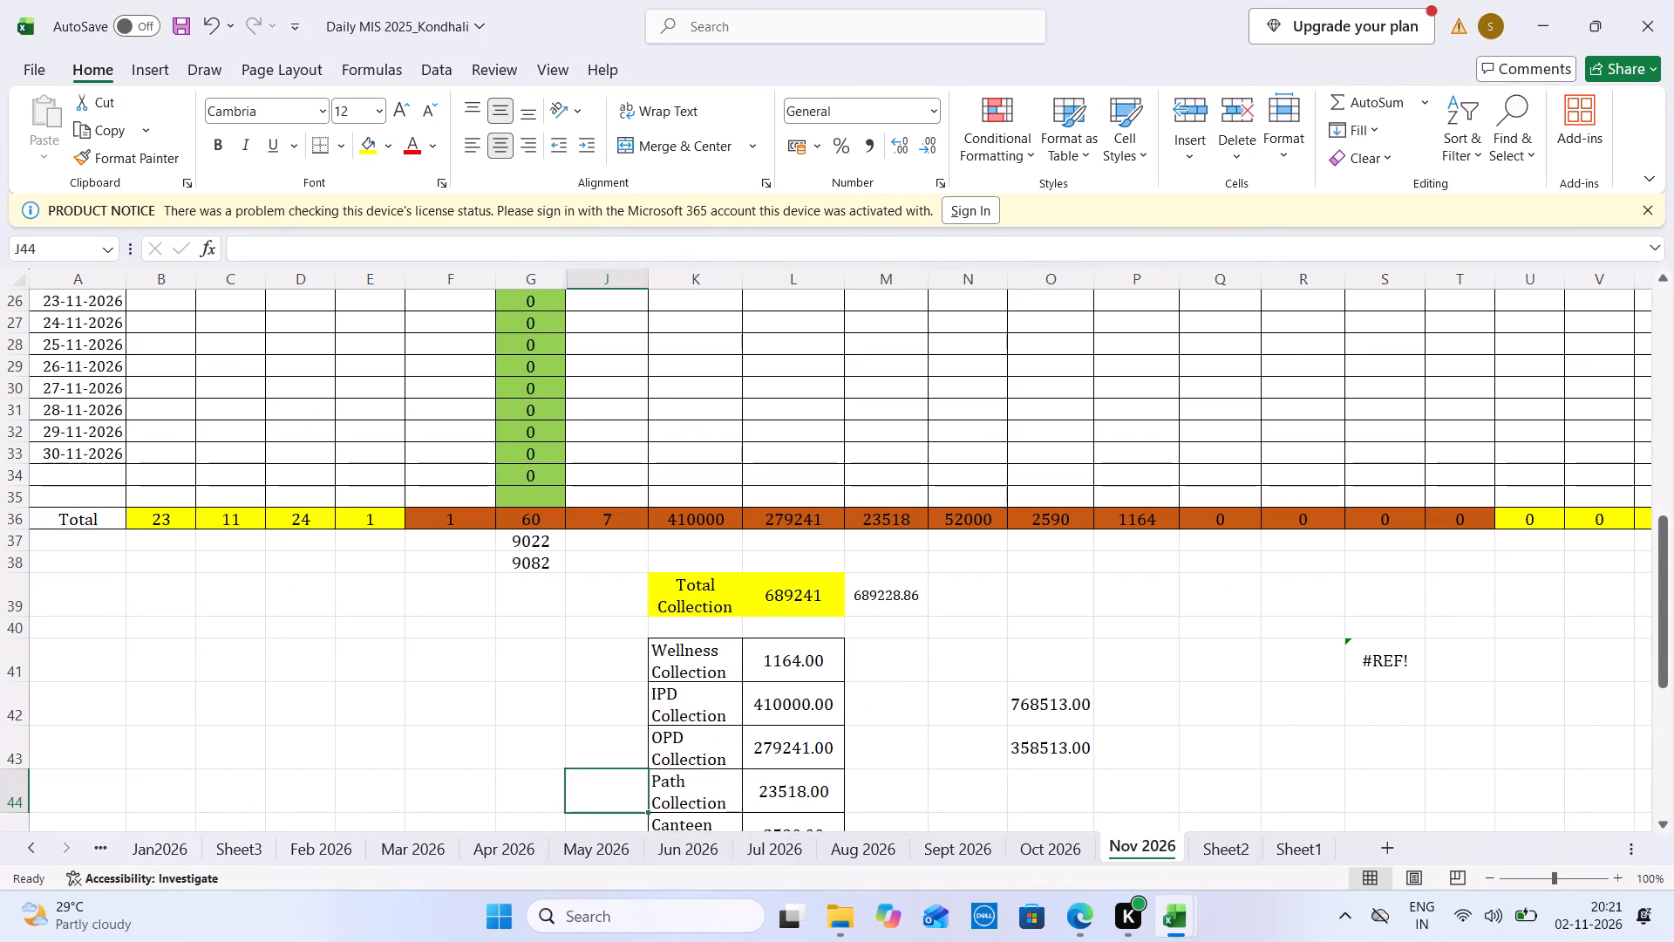
In Sheet2's November 2026 summary, enter New OPD 23, OPD F/U 11 and DMP F/U 24 from the Nov 2026 totals.
click(1208, 837)
click(1309, 572)
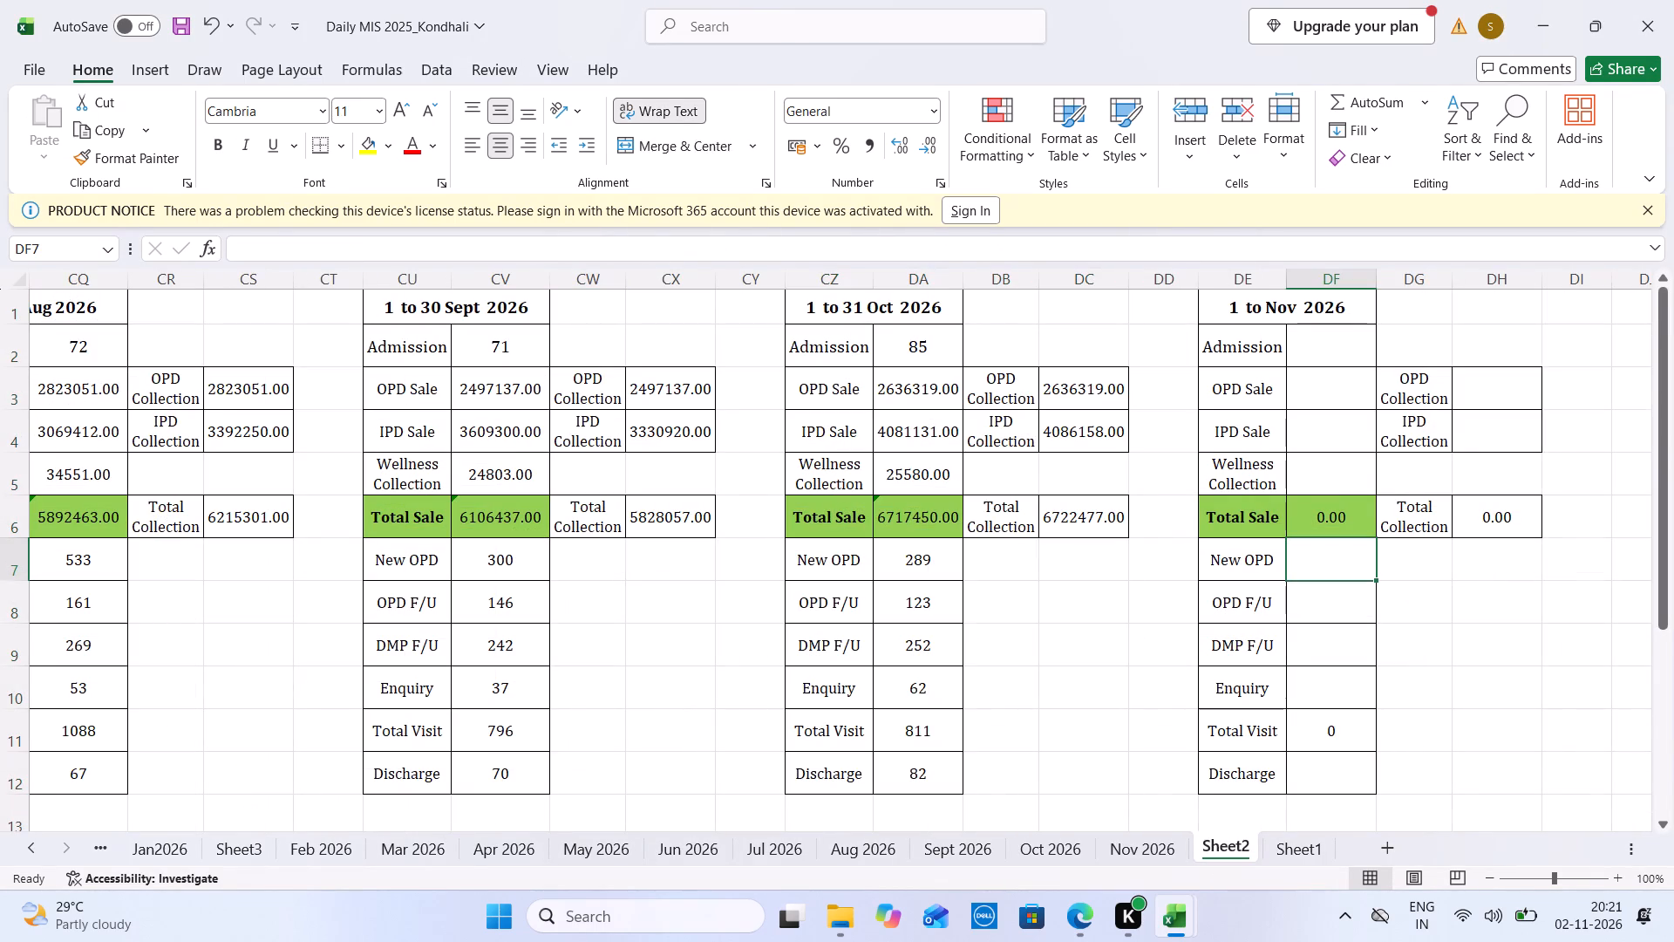
text(23)
key(Down)
text(11)
key(Down)
text(24)
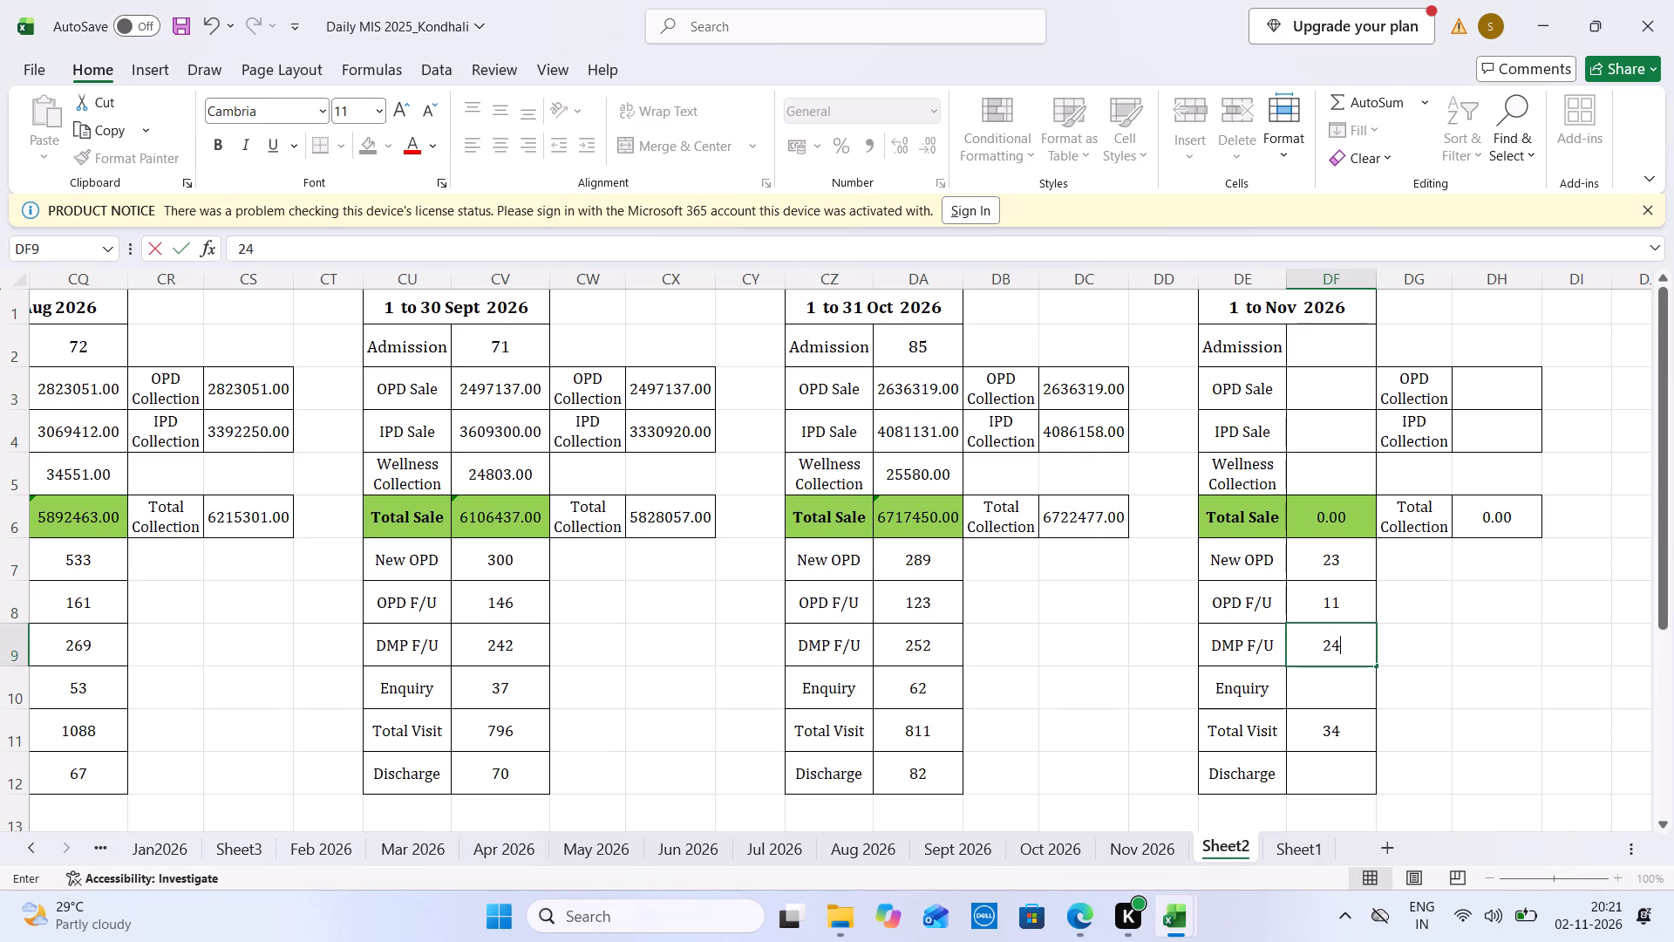
key(Down)
Check the Nov 2026 totals and enter Admission 1 and Enquiry 1 in Sheet2's November summary.
click(1180, 830)
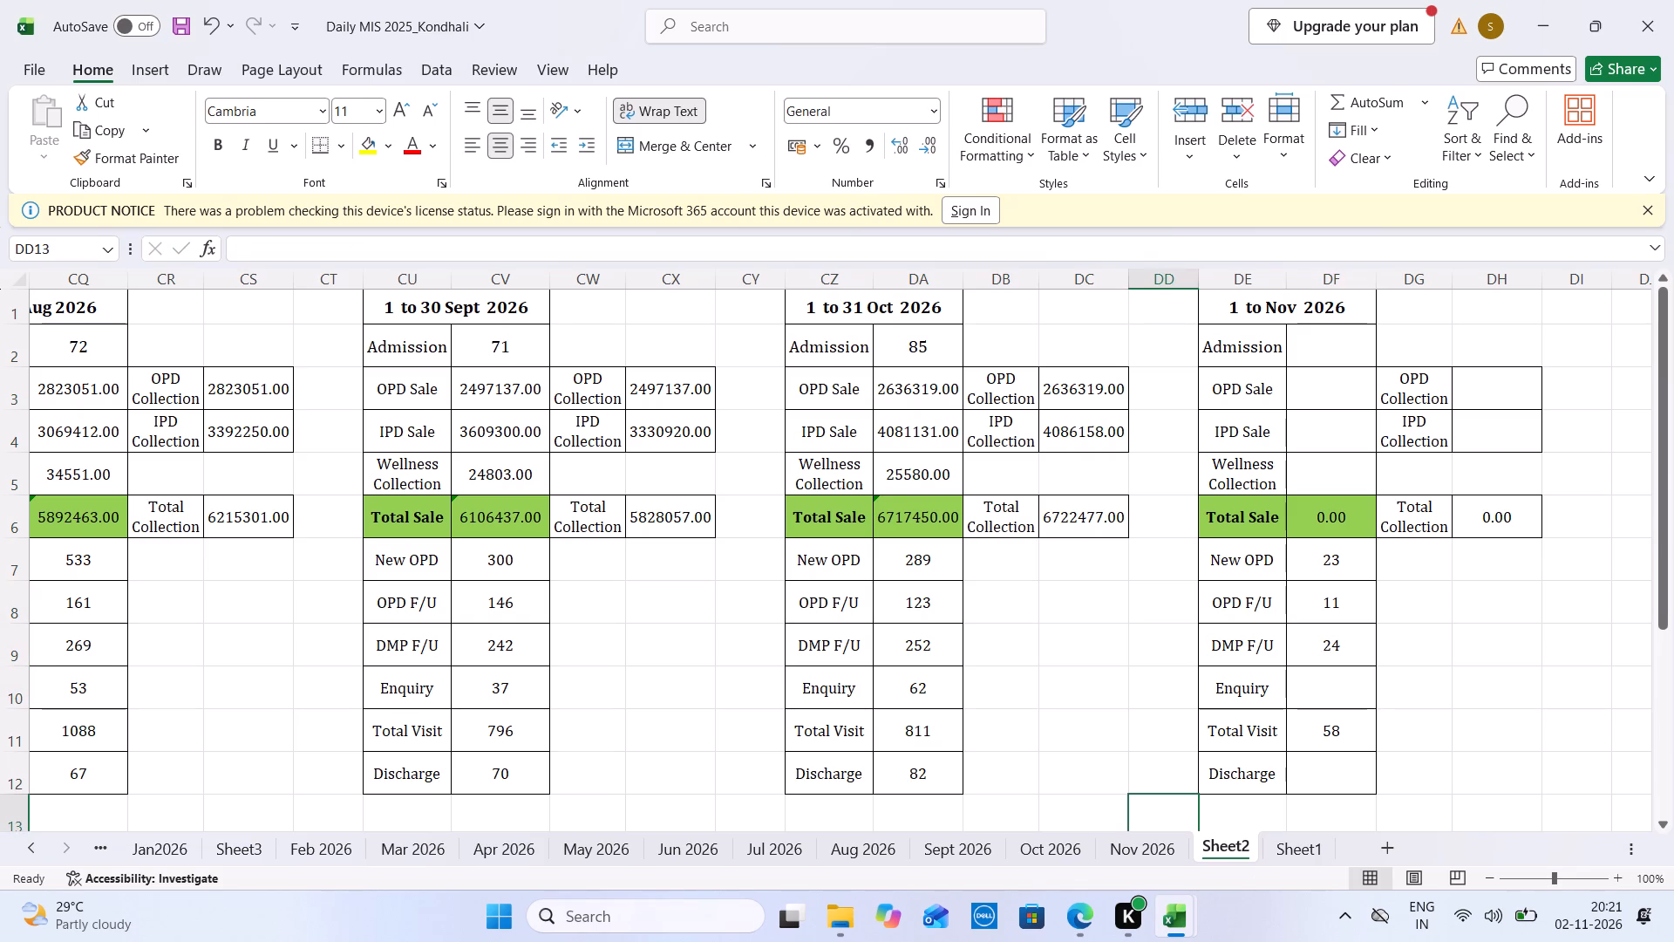
click(1167, 857)
click(1242, 857)
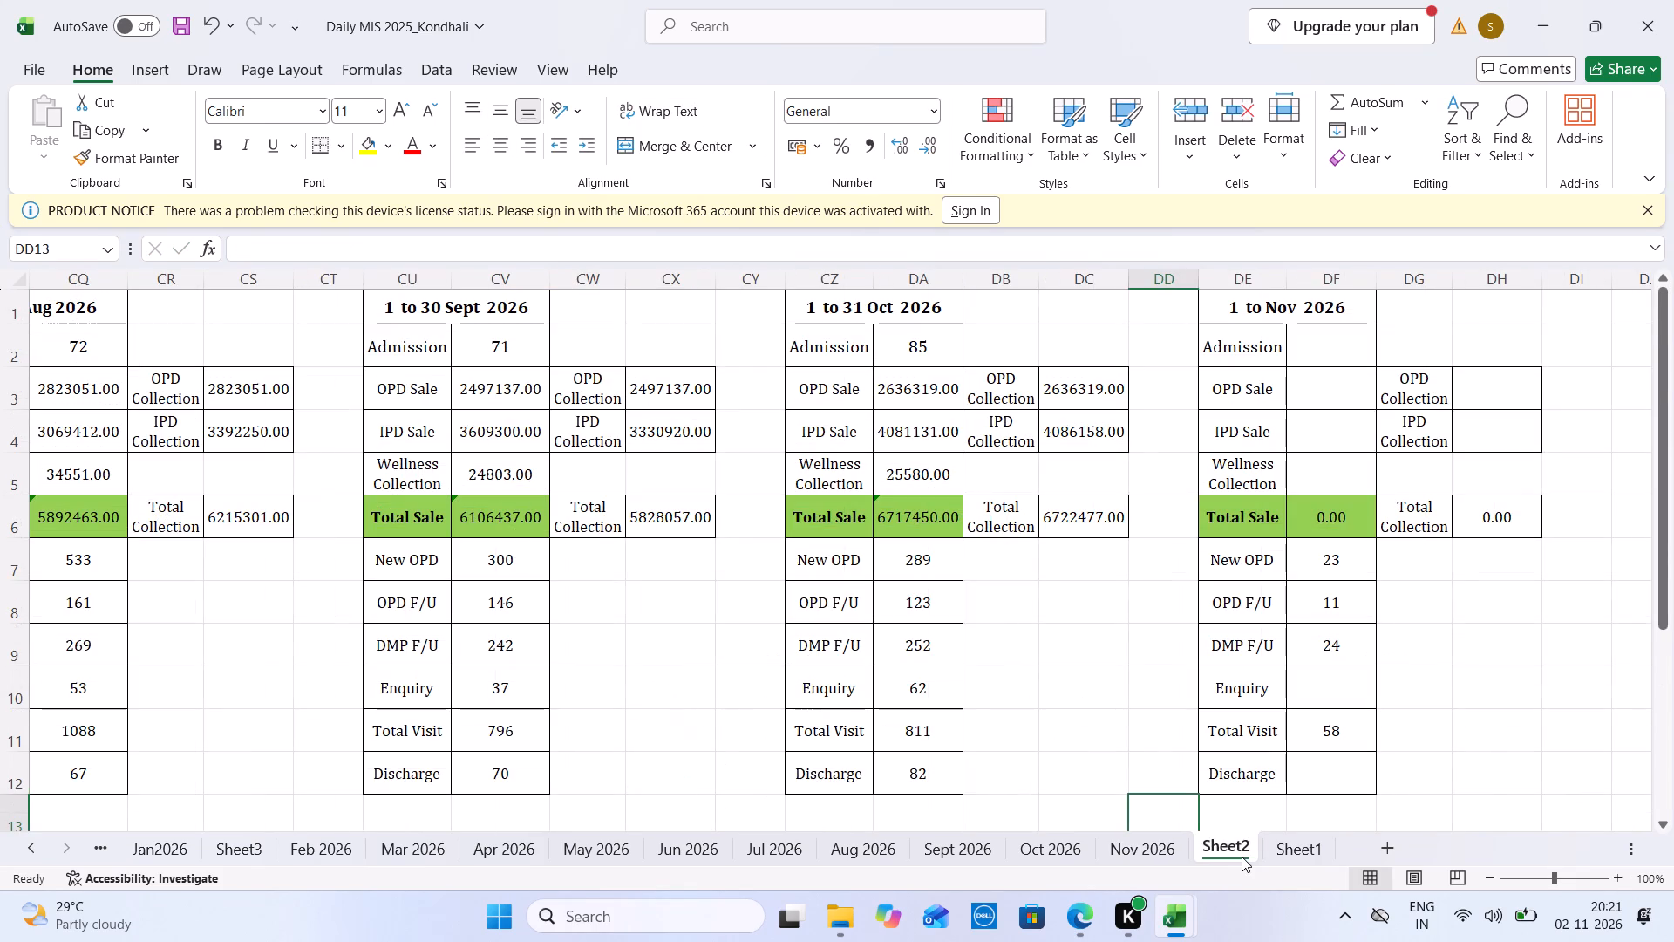
click(1317, 349)
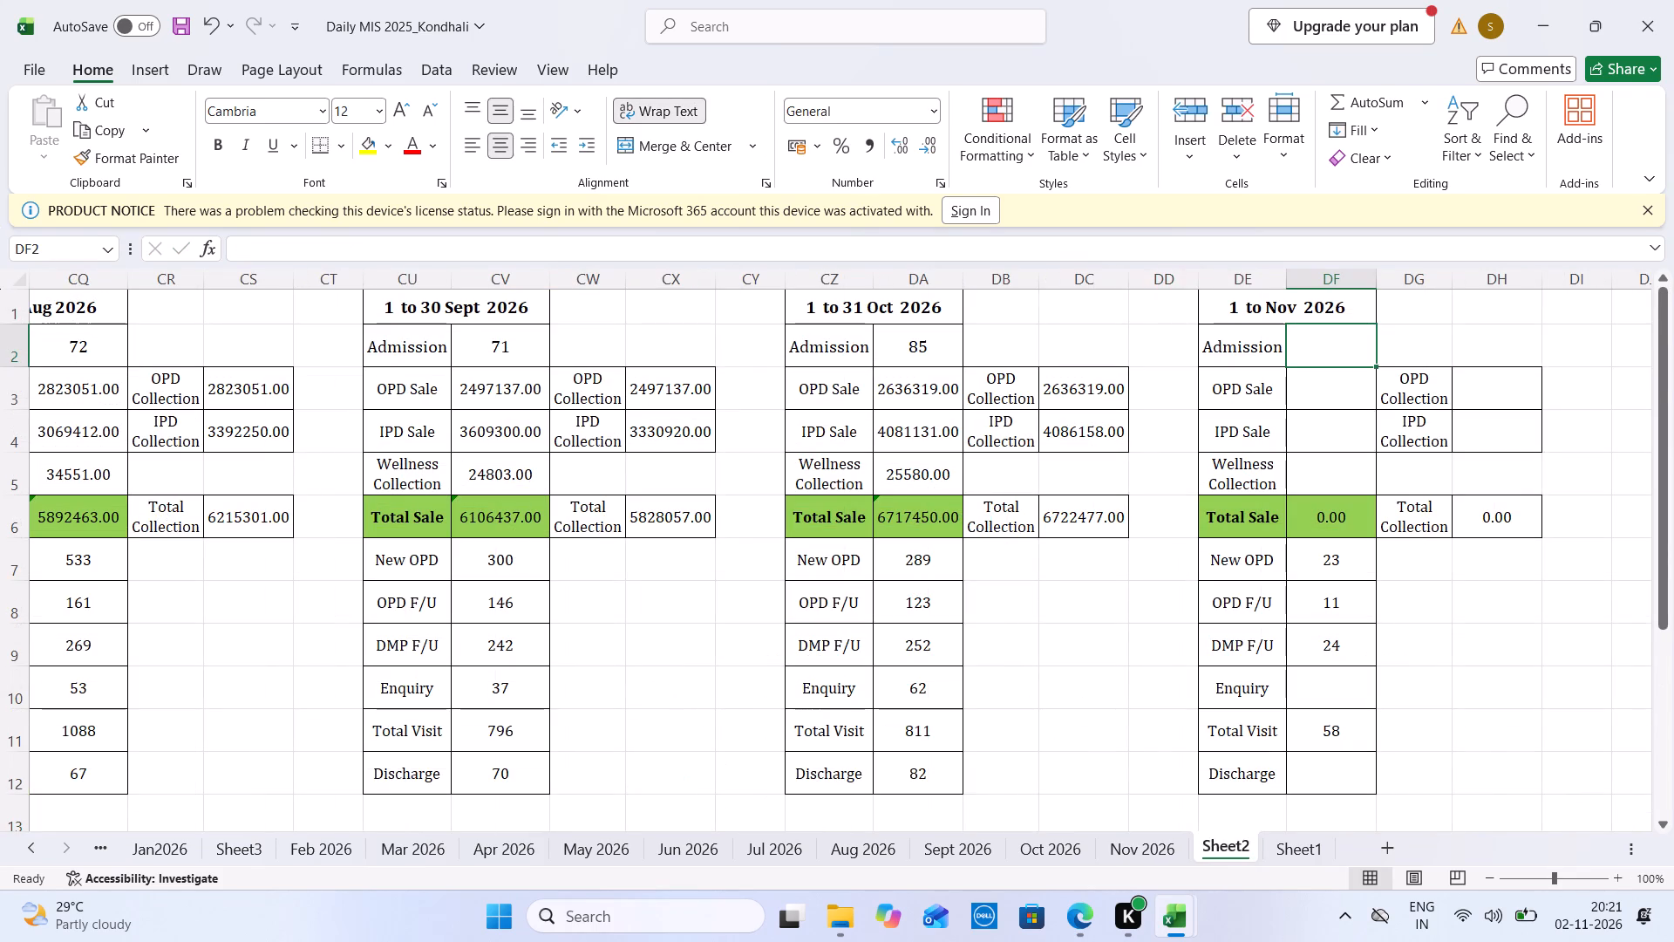
key(1)
key(Down)
key(Down)
key(Down)
key(Down)
key(Down)
key(Down)
key(Down)
key(Down)
key(1)
key(Down)
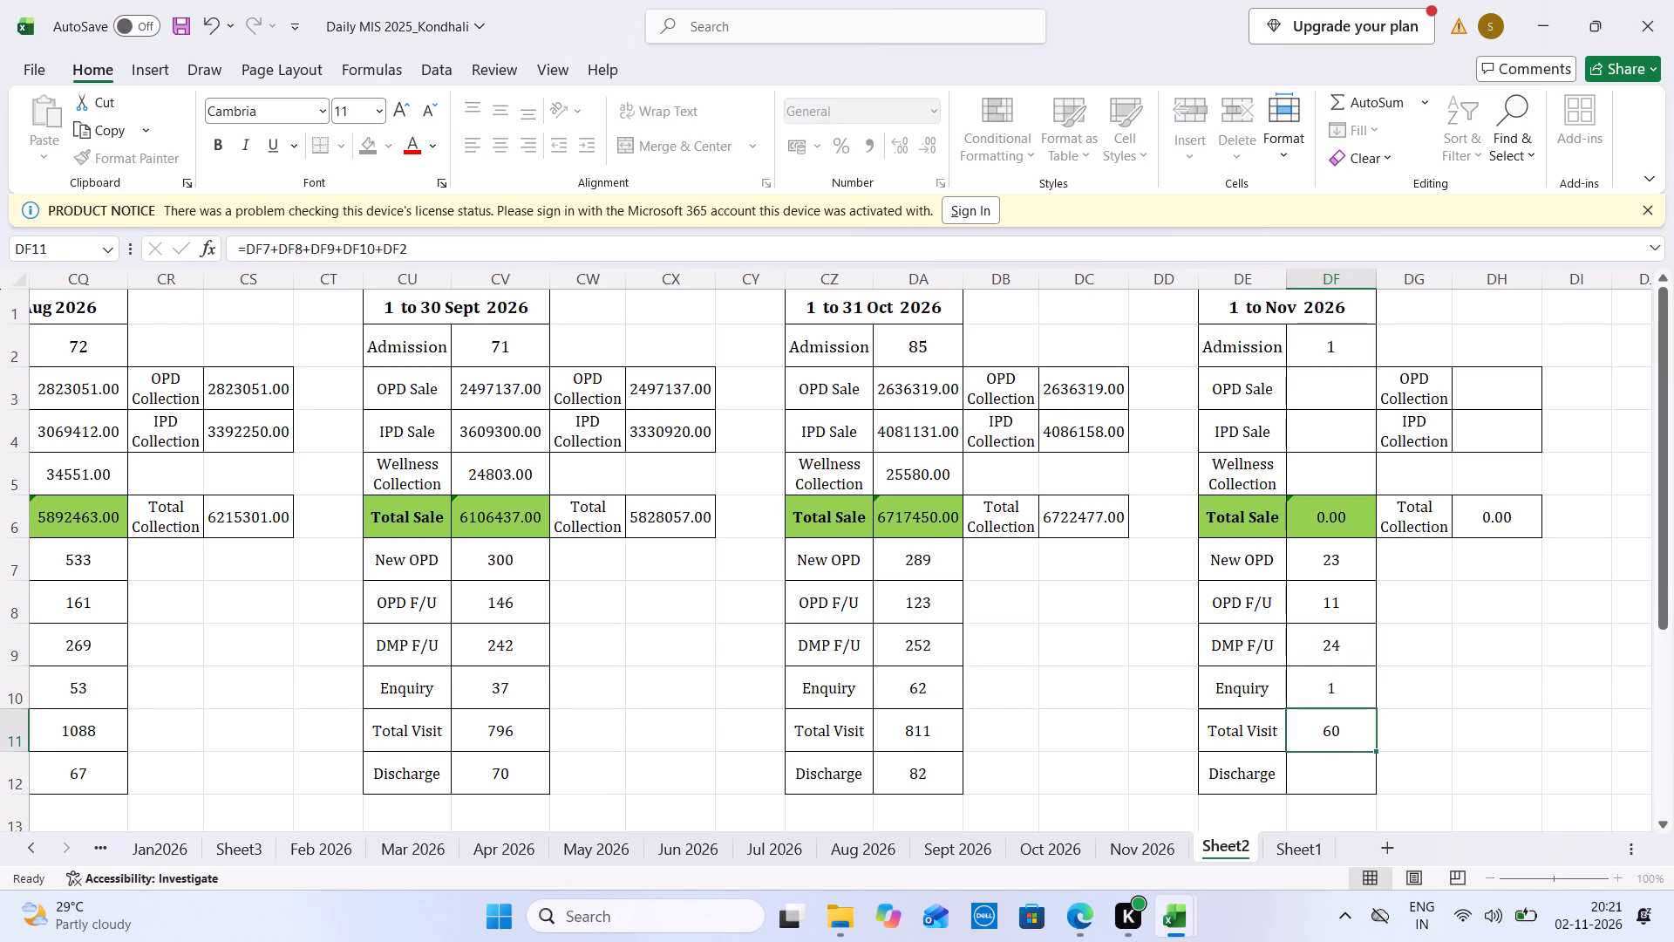
Enter the November Discharge count as 7 in Sheet2, taken from the Nov 2026 total.
key(Down)
click(1158, 845)
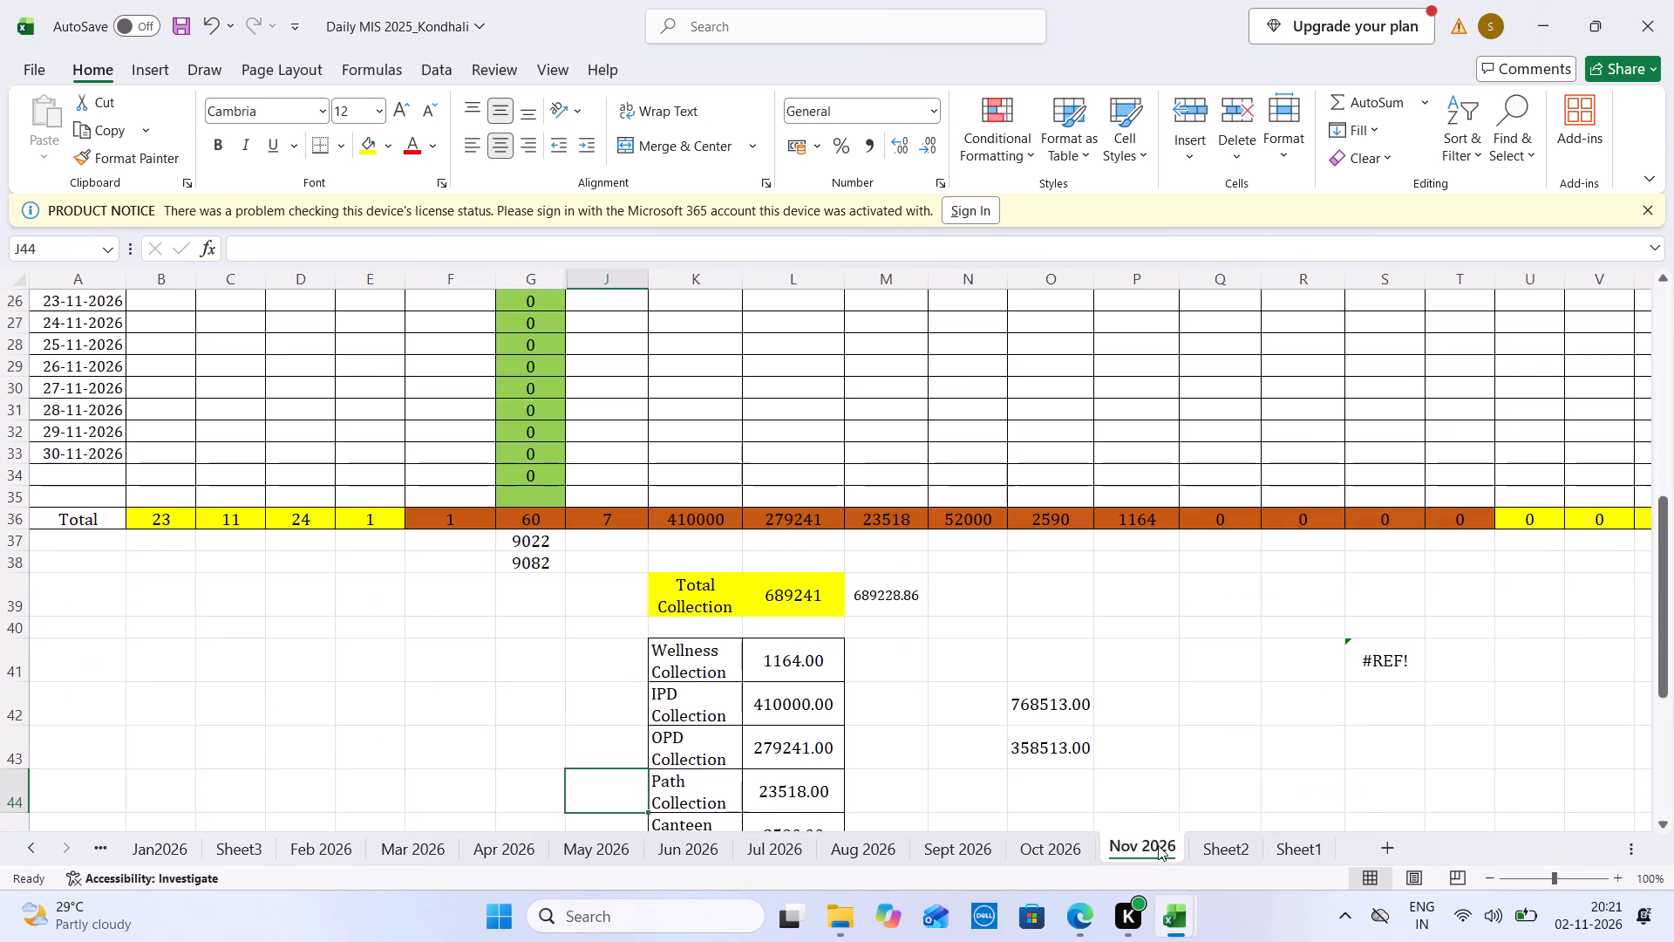
click(1235, 843)
key(7)
Enter the November OPD Sale as 279241 in Sheet2, taken from the Nov 2026 total.
key(Up)
key(Up)
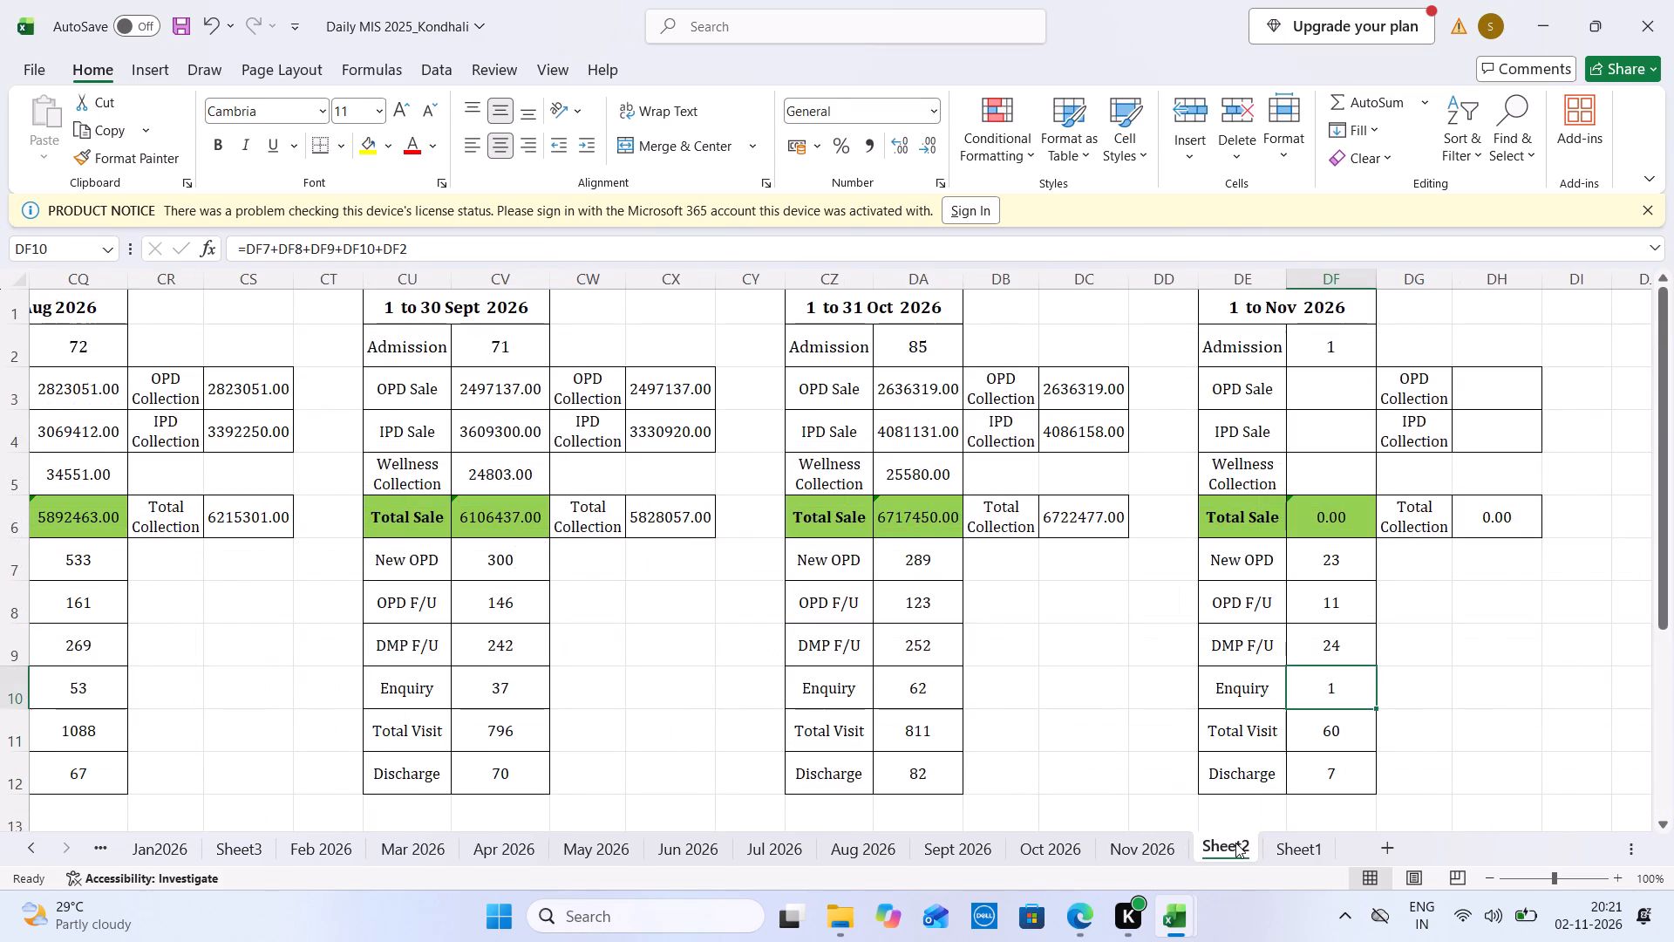
key(Up)
key(Up)
key(Up)
key(Up)
key(Up)
key(Up)
key(Up)
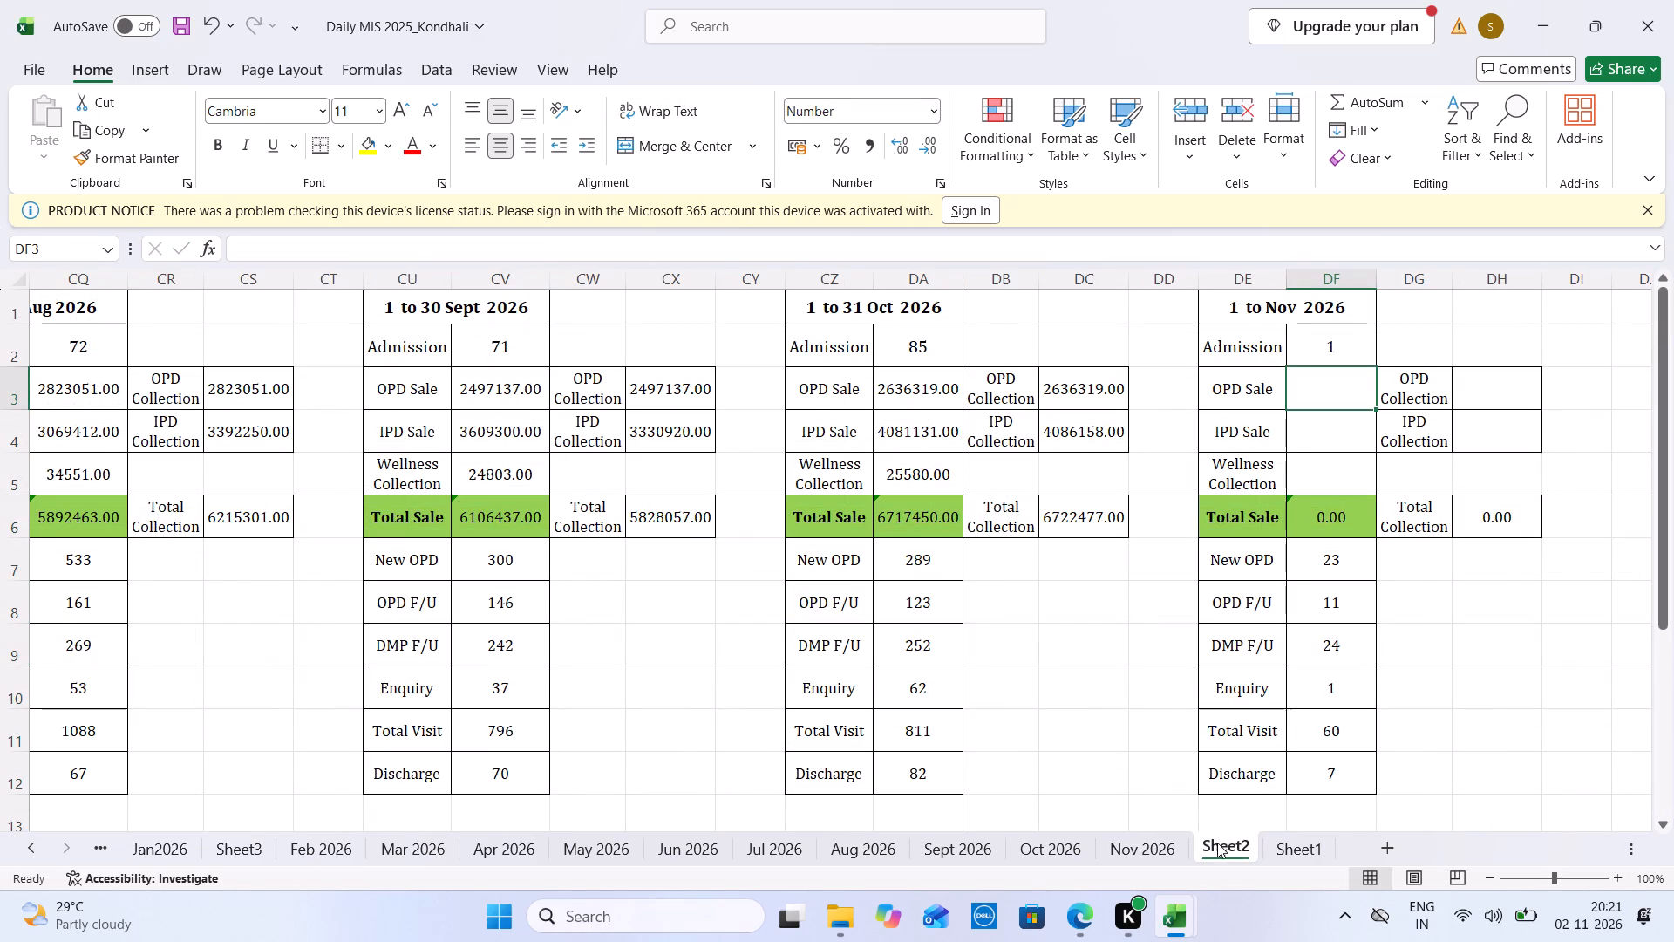
click(1168, 853)
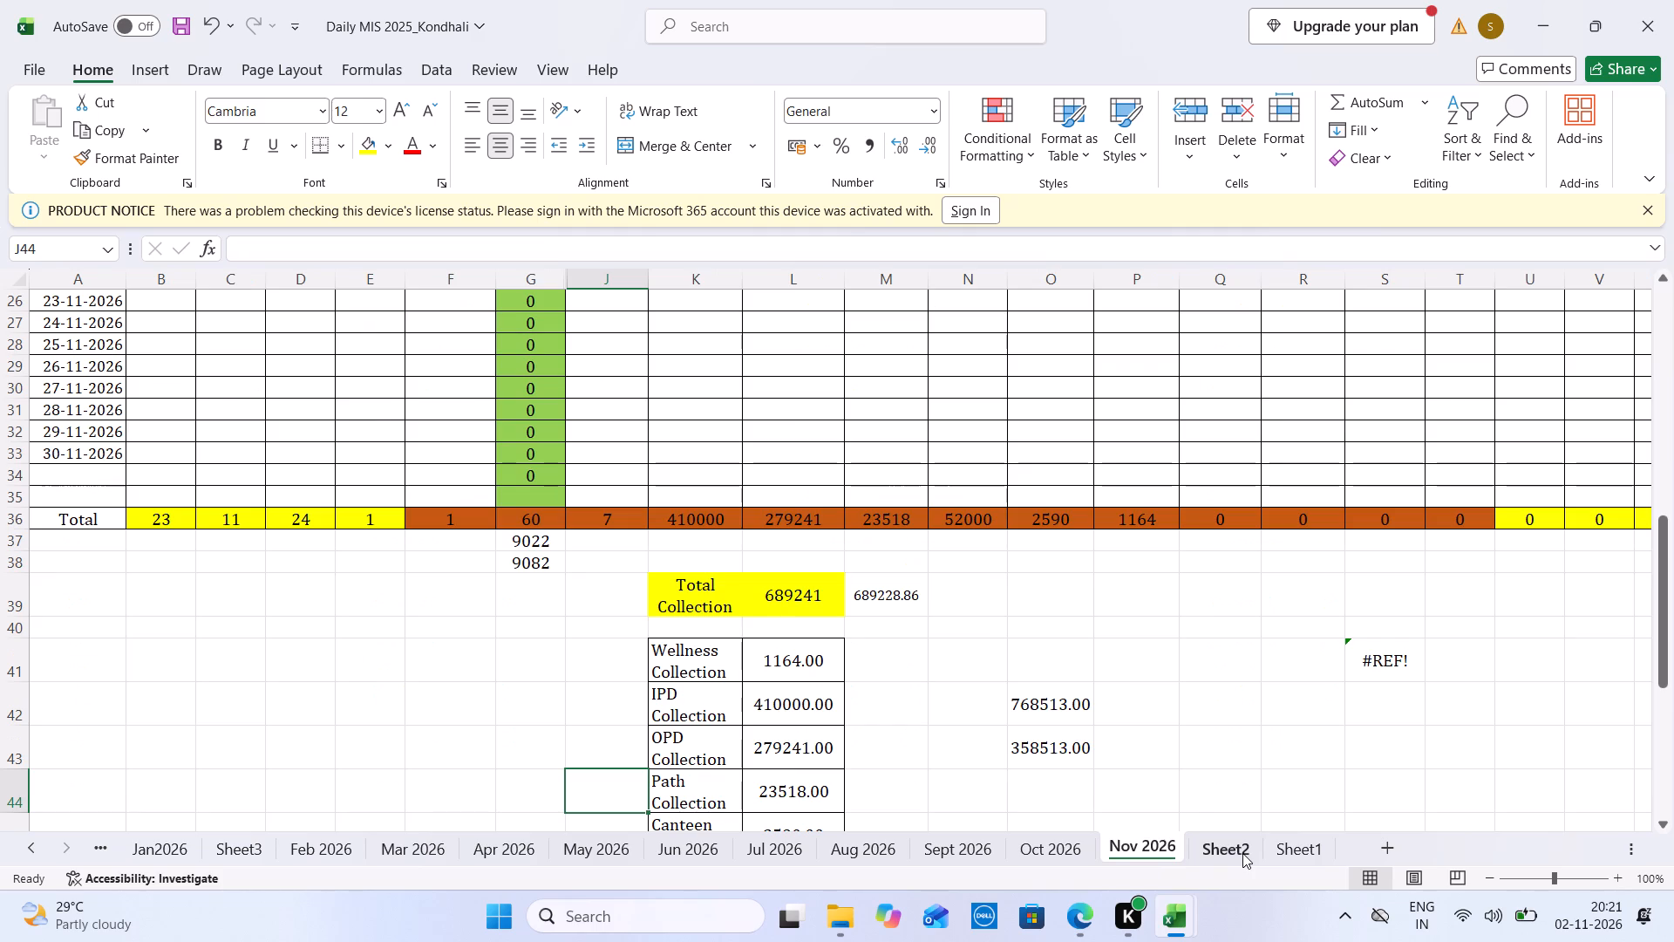
click(1242, 853)
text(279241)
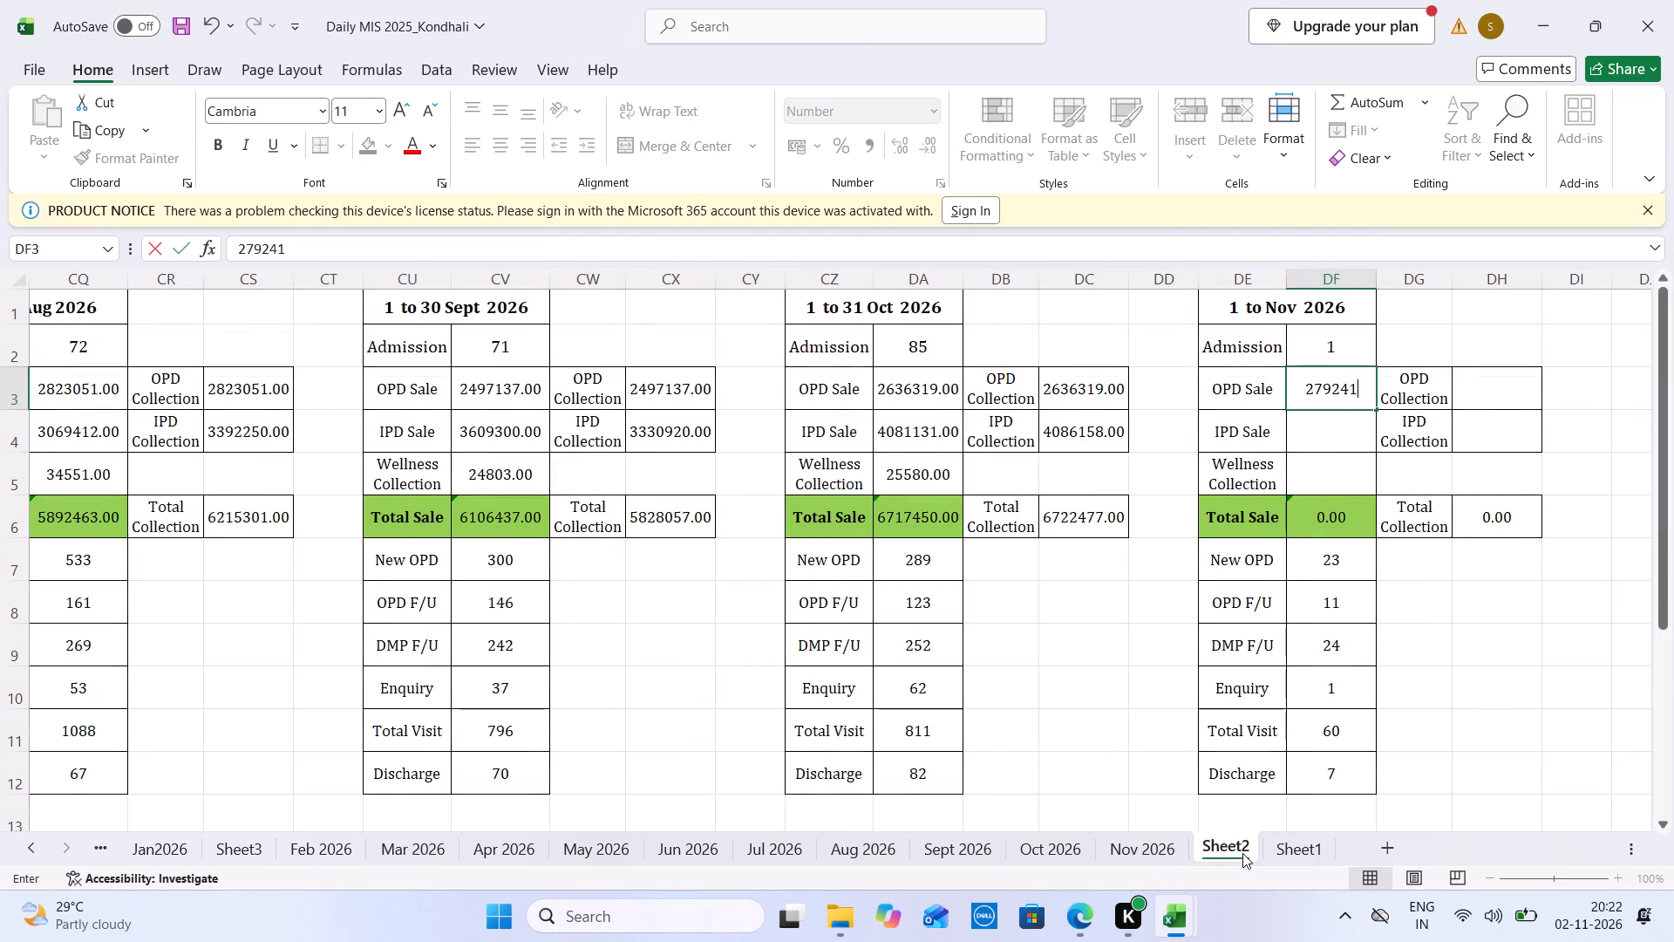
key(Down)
Enter the November IPD Sale as 410000 in Sheet2, taken from the Nov 2026 total.
click(1147, 852)
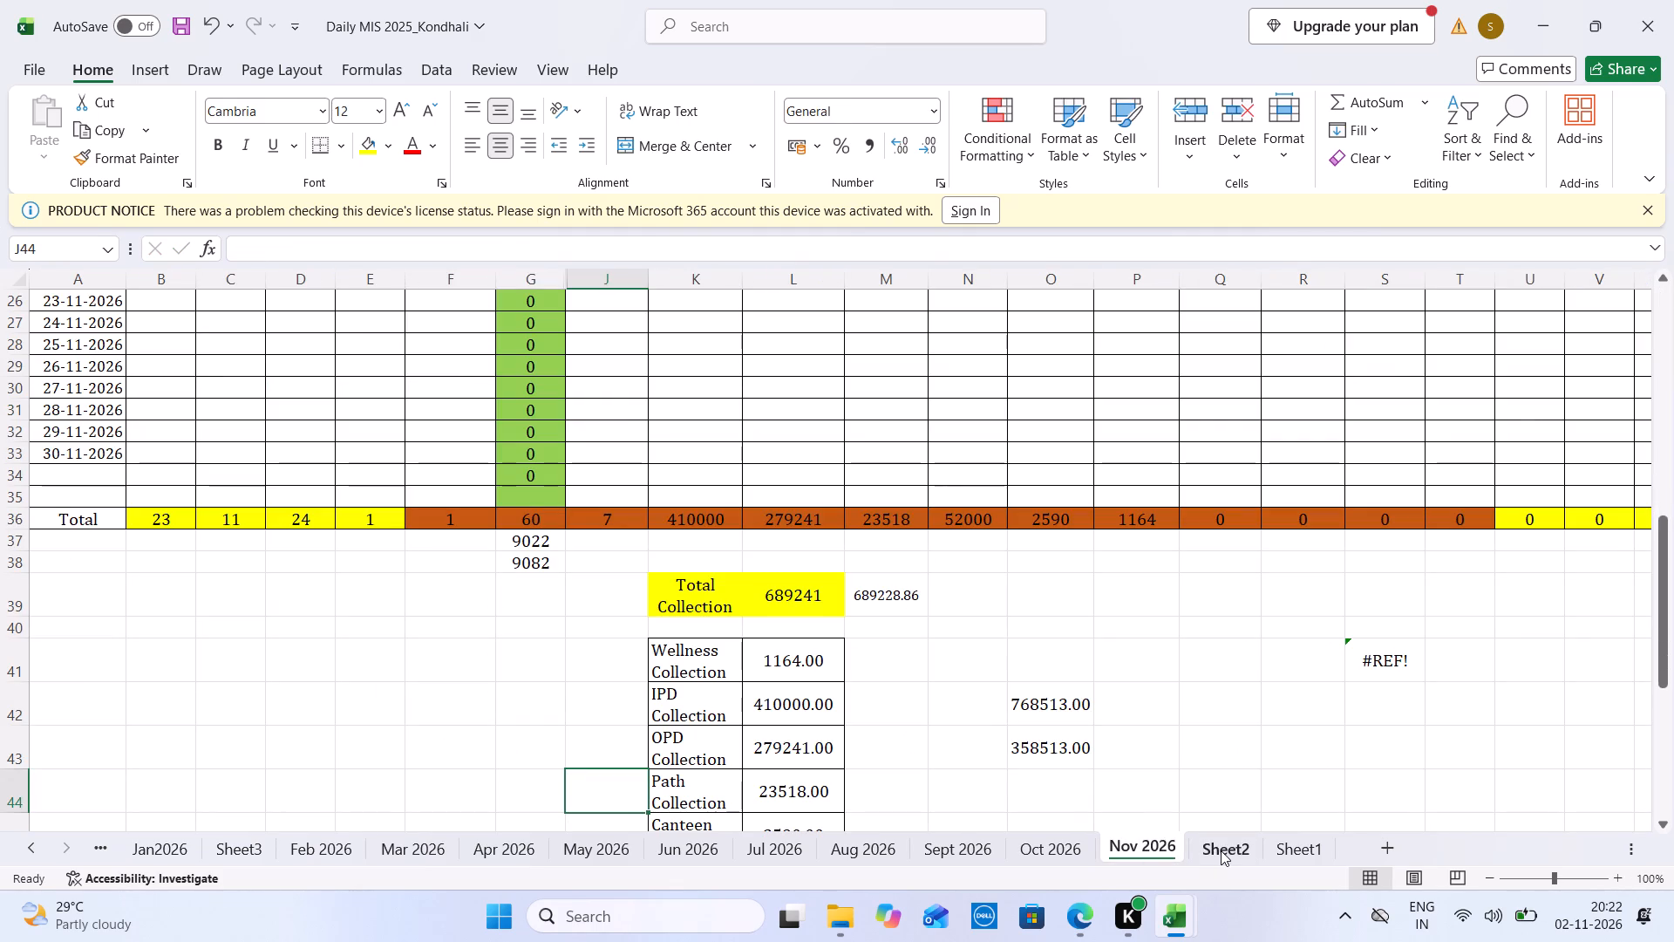
click(1221, 850)
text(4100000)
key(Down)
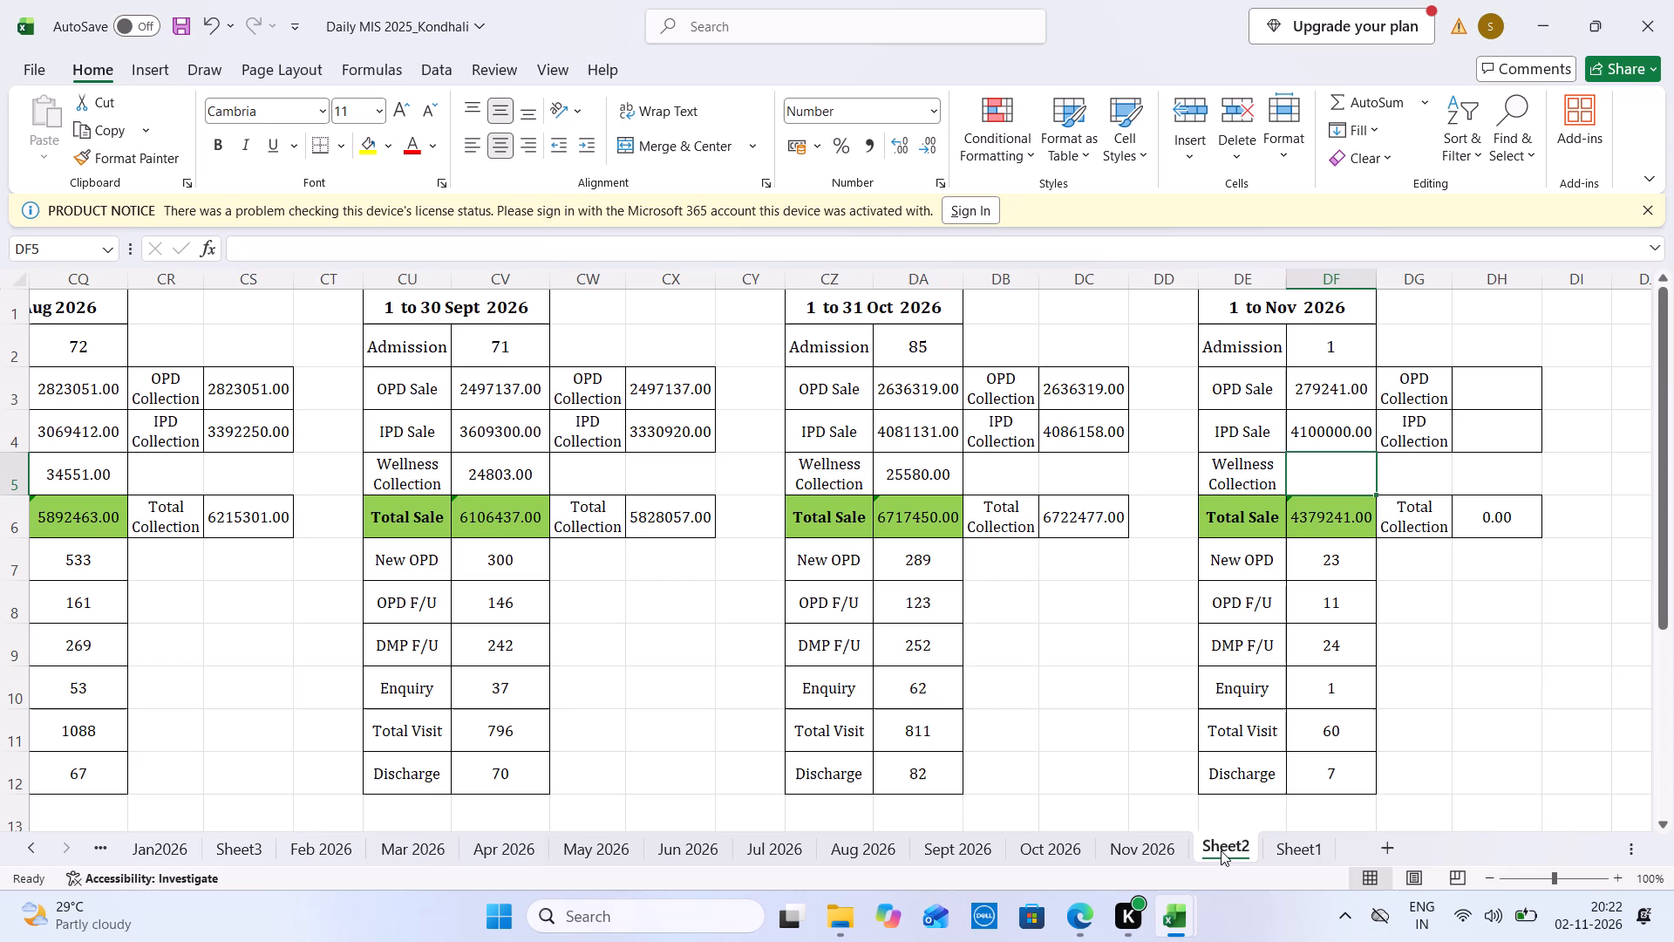
double_click(1365, 427)
key(BackSpace)
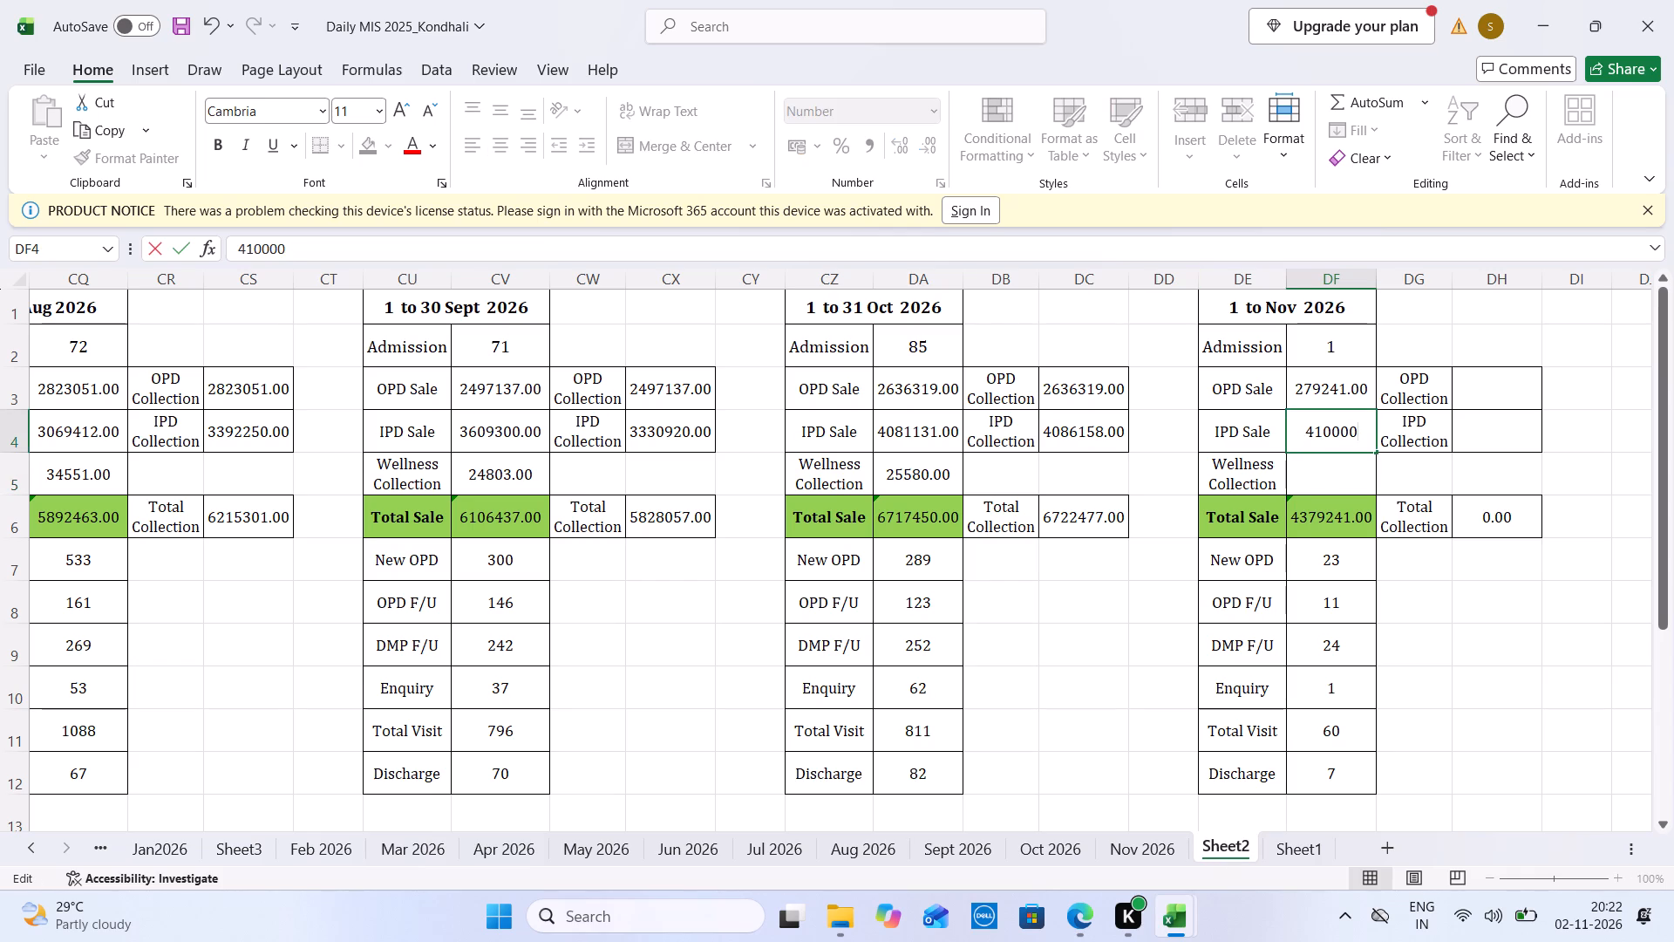
key(Tab)
key(Down)
key(Left)
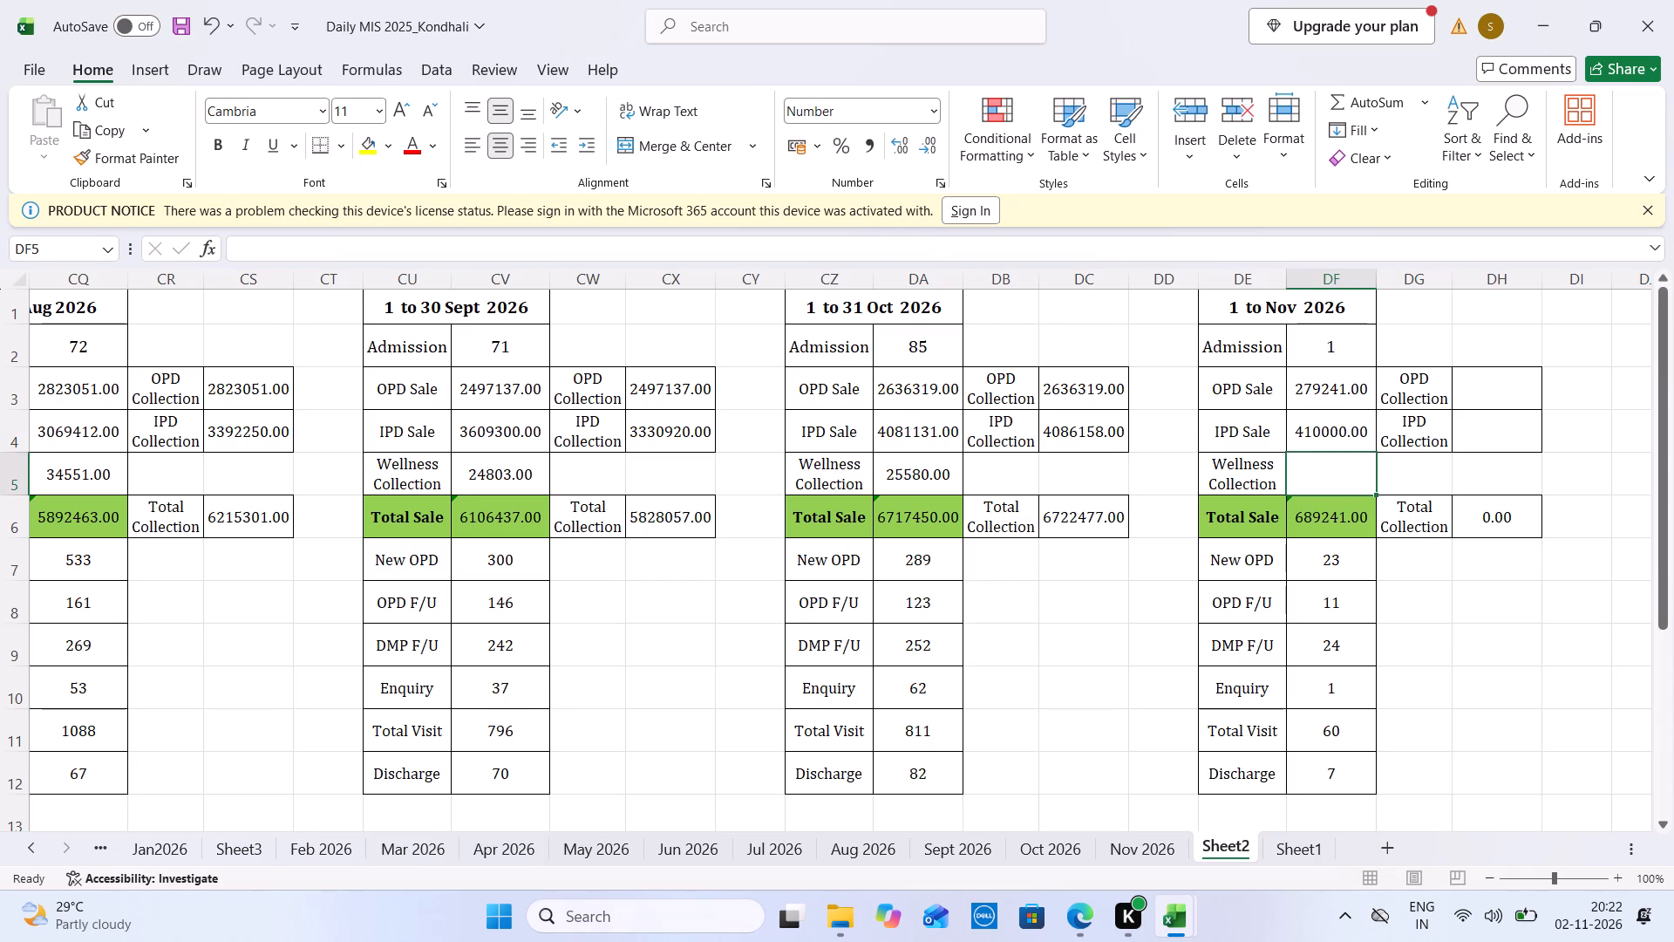
Enter the November Wellness Collection as 1164 in Sheet2, taken from the Nov 2026 total.
click(1161, 848)
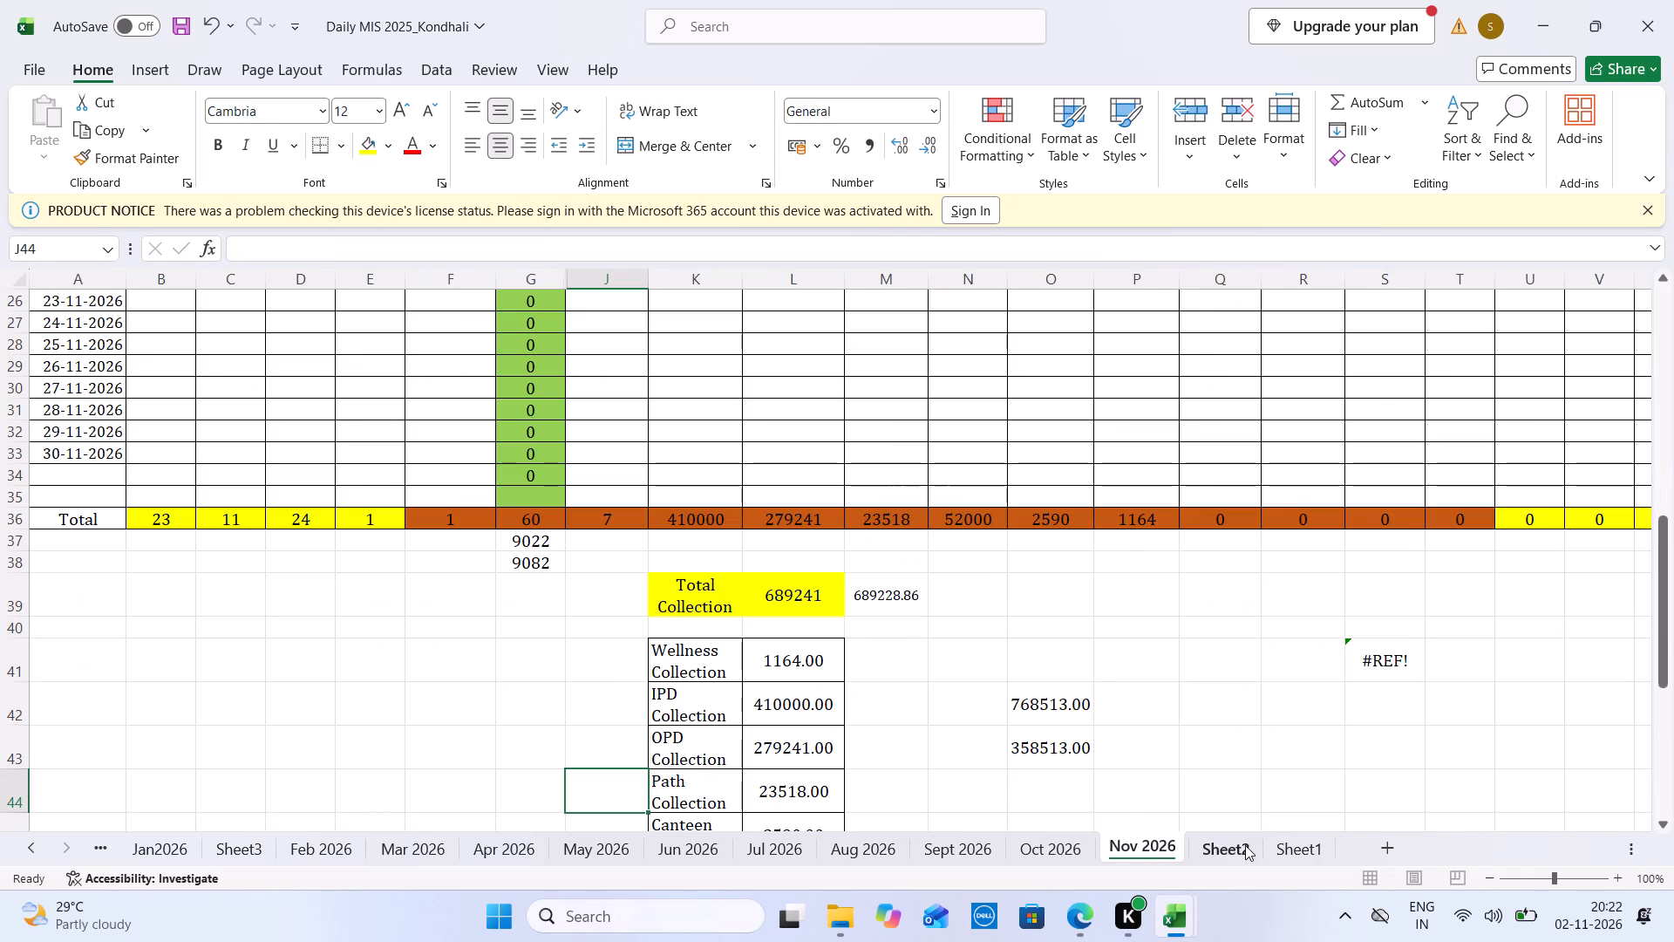
click(1245, 845)
text(1164)
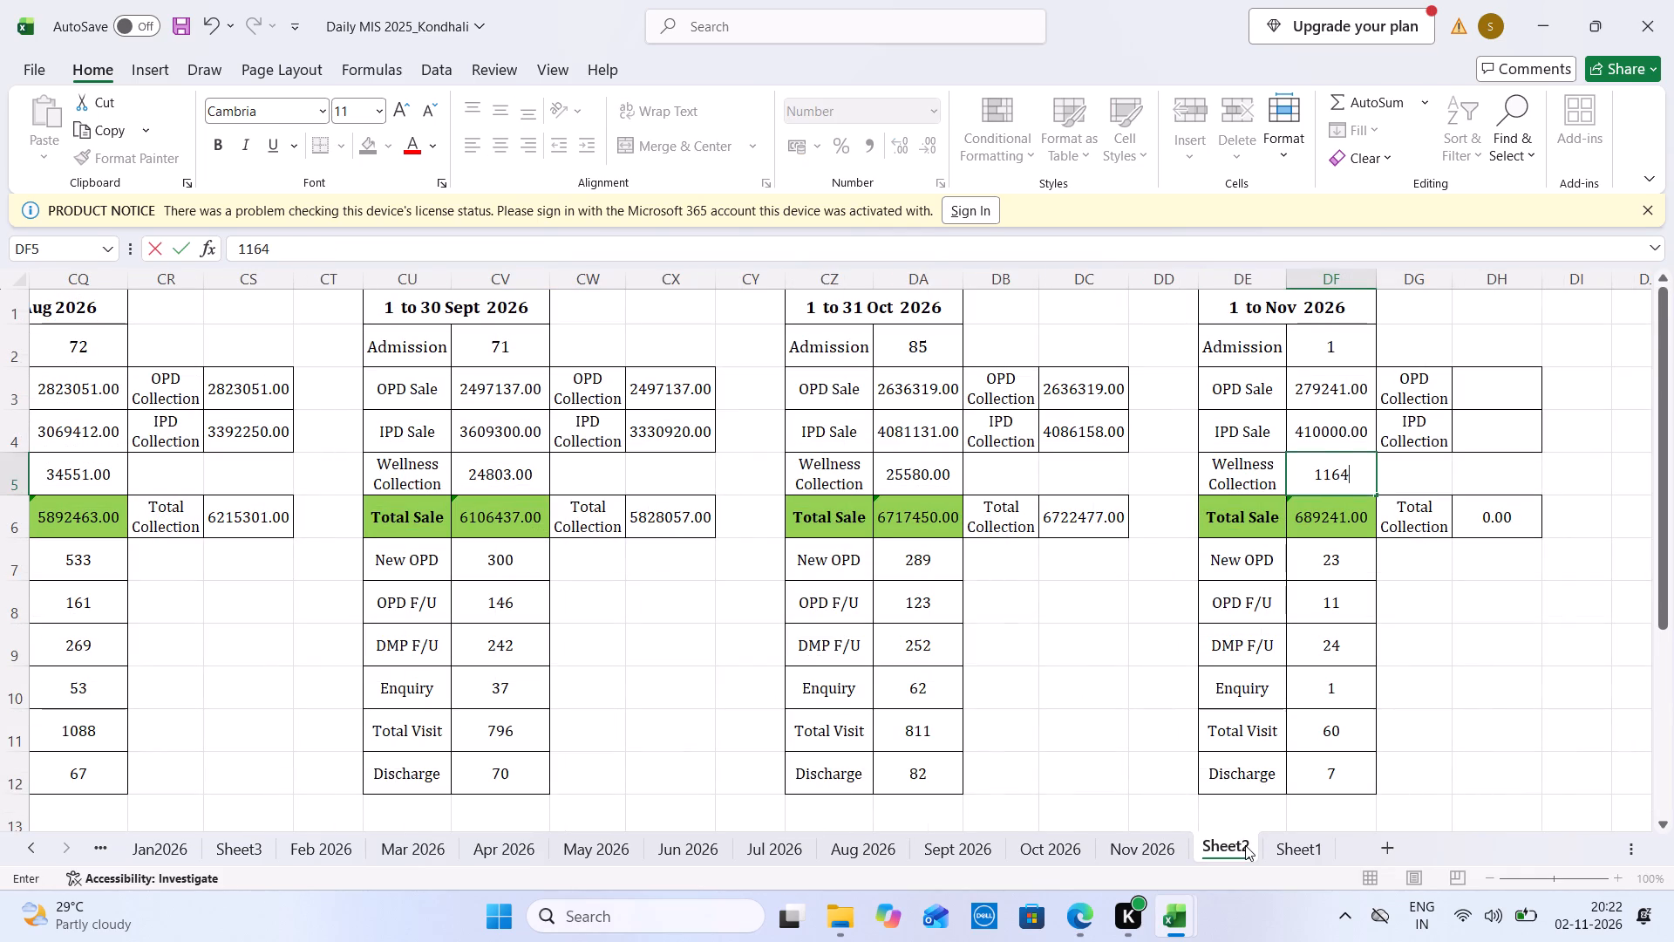
Enter November's OPD Collection as 279241 and, from the Daily Collection Report's Total row, the IPD Collection as 312000.
click(1502, 398)
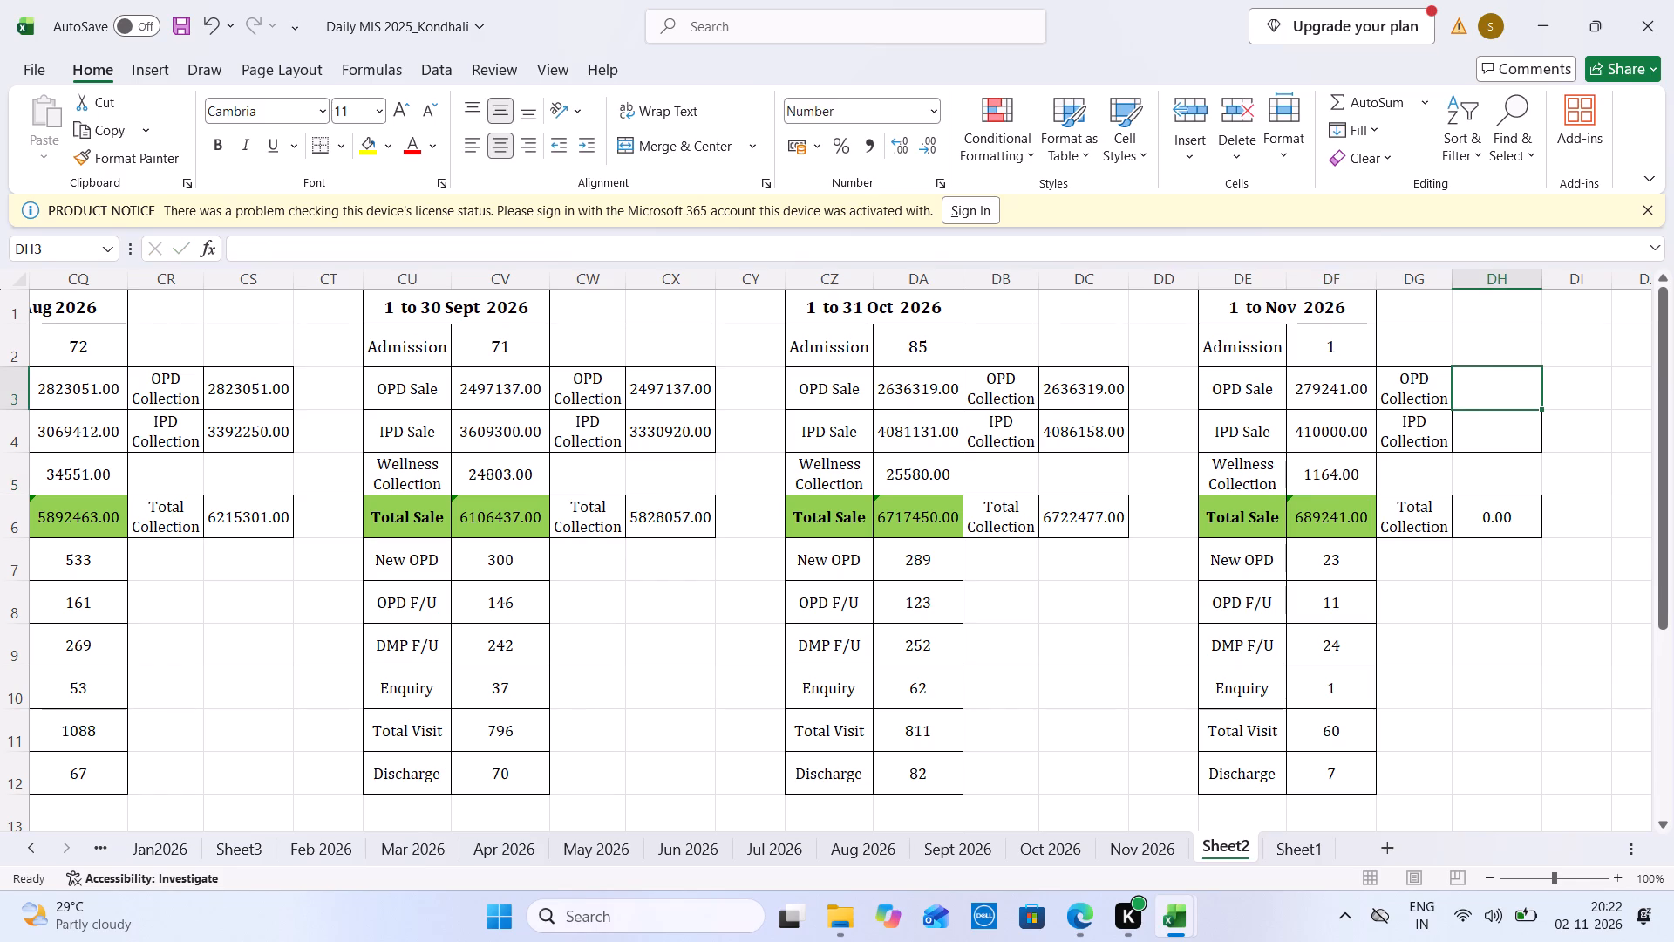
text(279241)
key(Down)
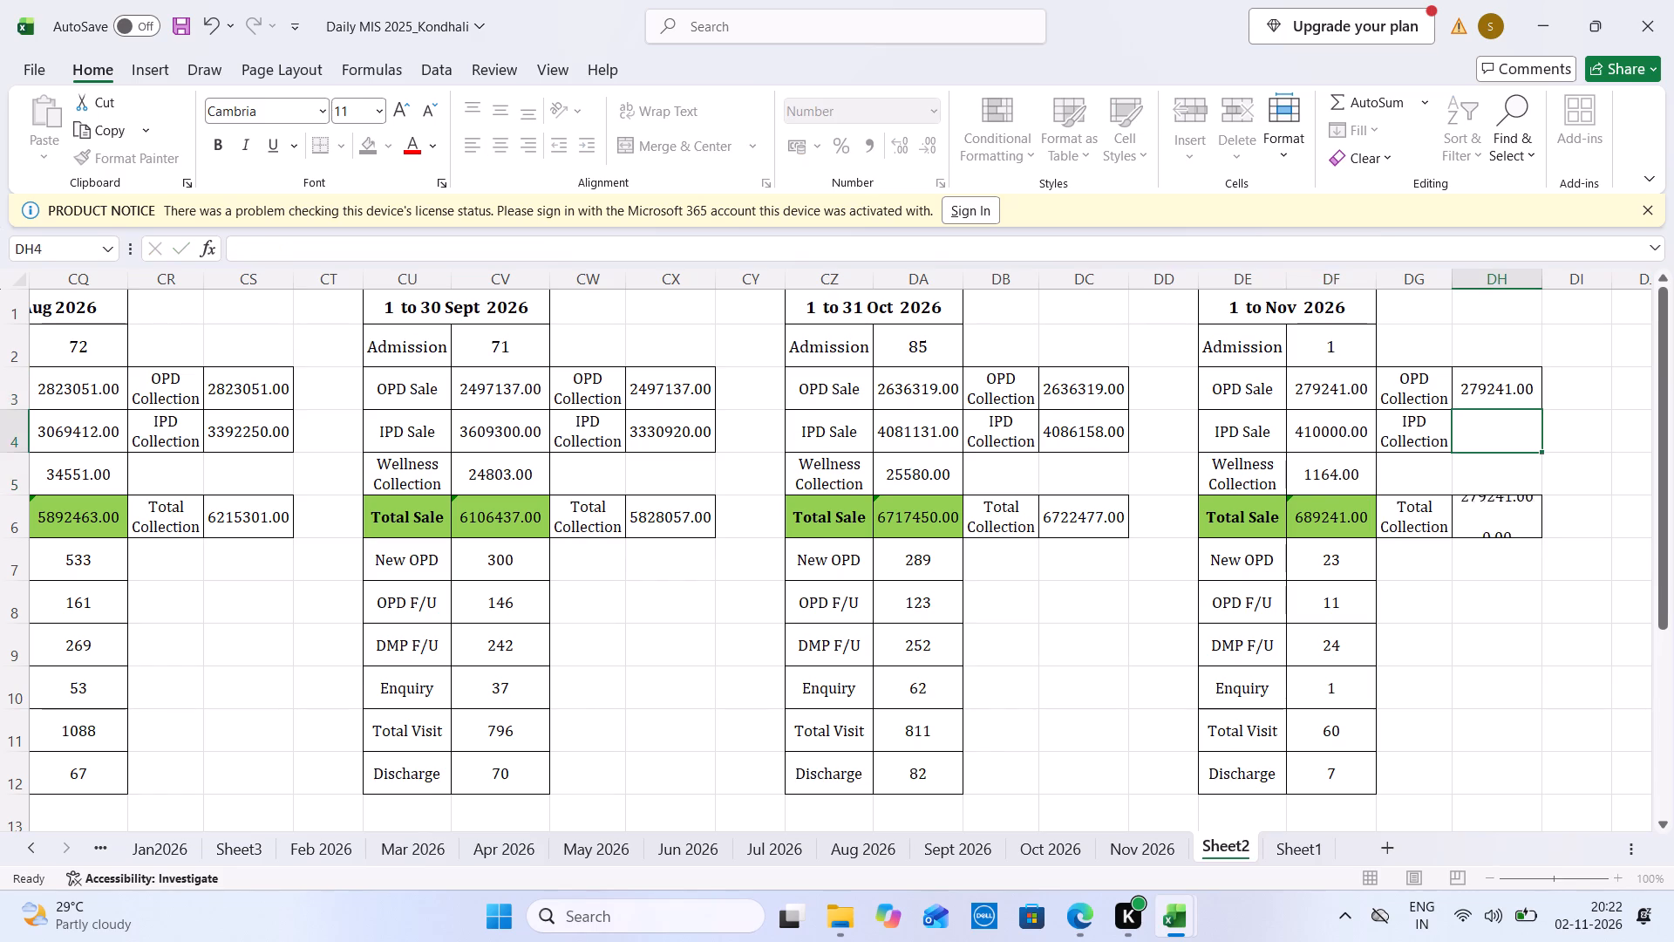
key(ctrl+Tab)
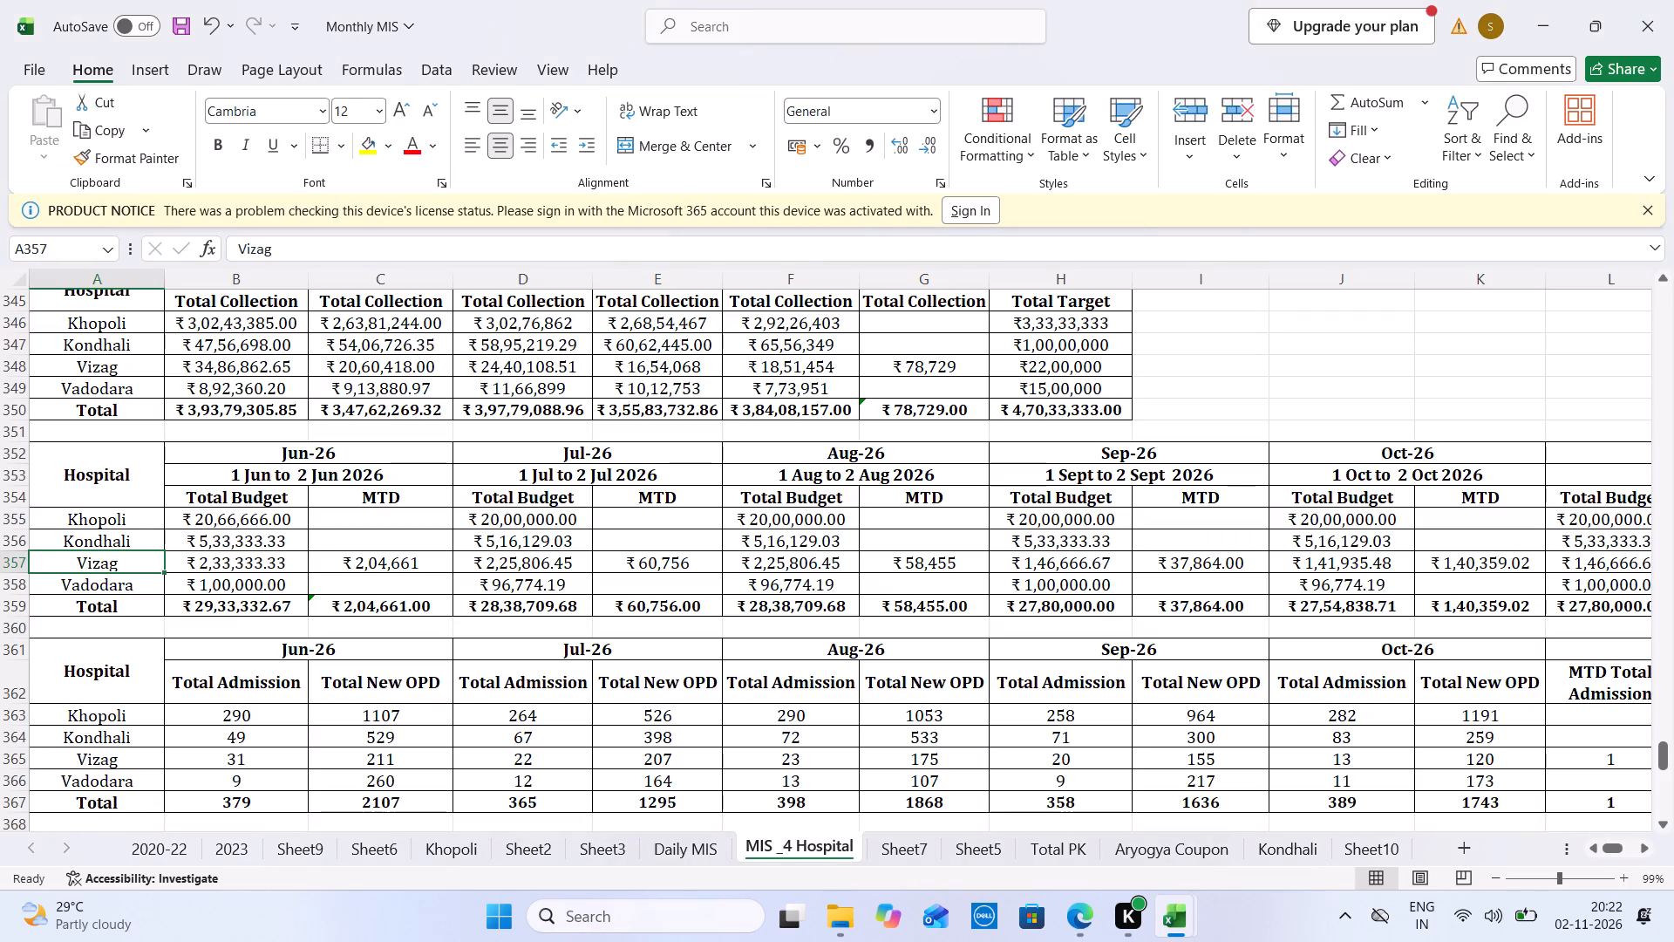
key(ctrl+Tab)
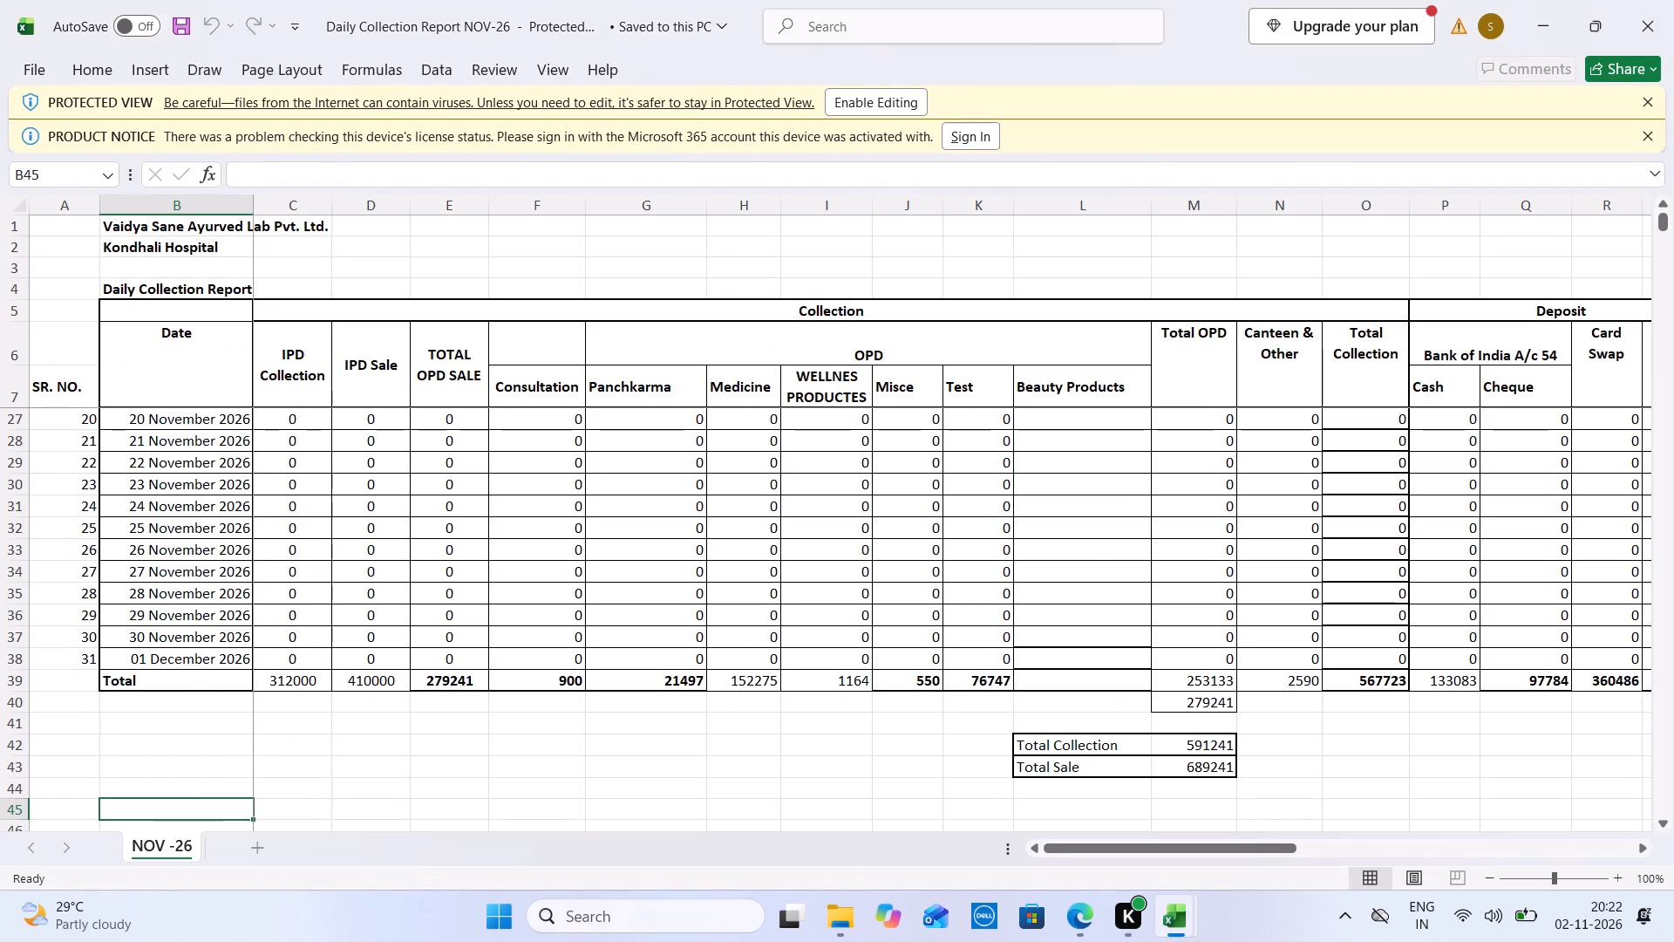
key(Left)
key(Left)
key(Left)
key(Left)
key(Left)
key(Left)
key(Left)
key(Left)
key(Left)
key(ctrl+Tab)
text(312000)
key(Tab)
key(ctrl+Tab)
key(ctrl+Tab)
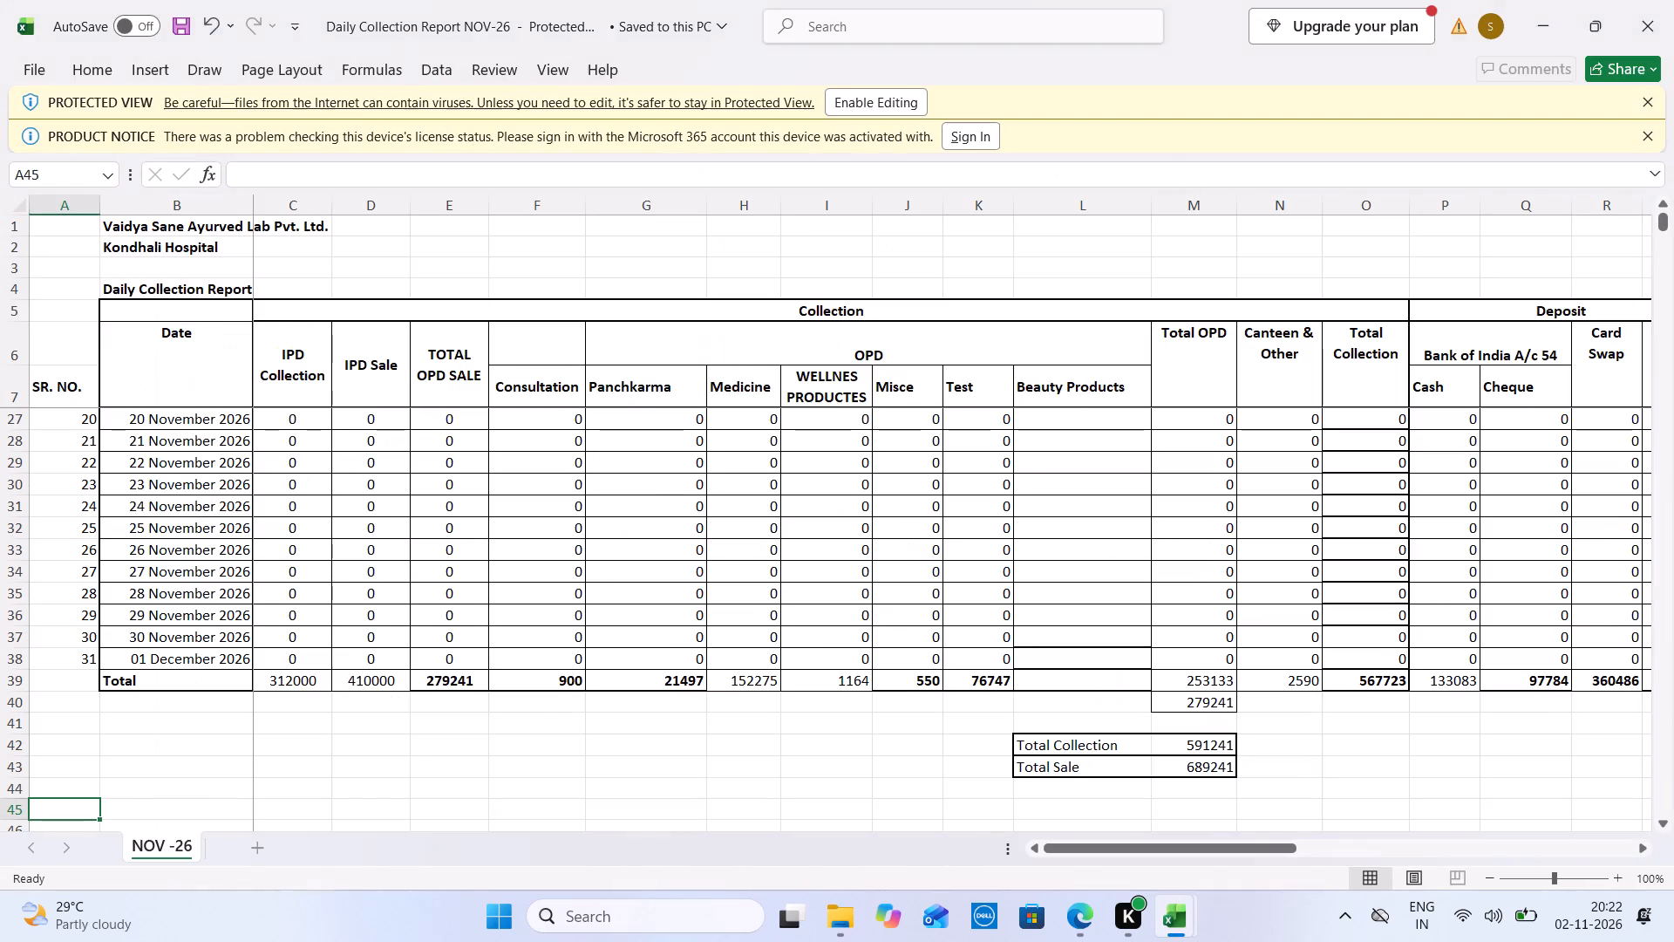
click(1673, 0)
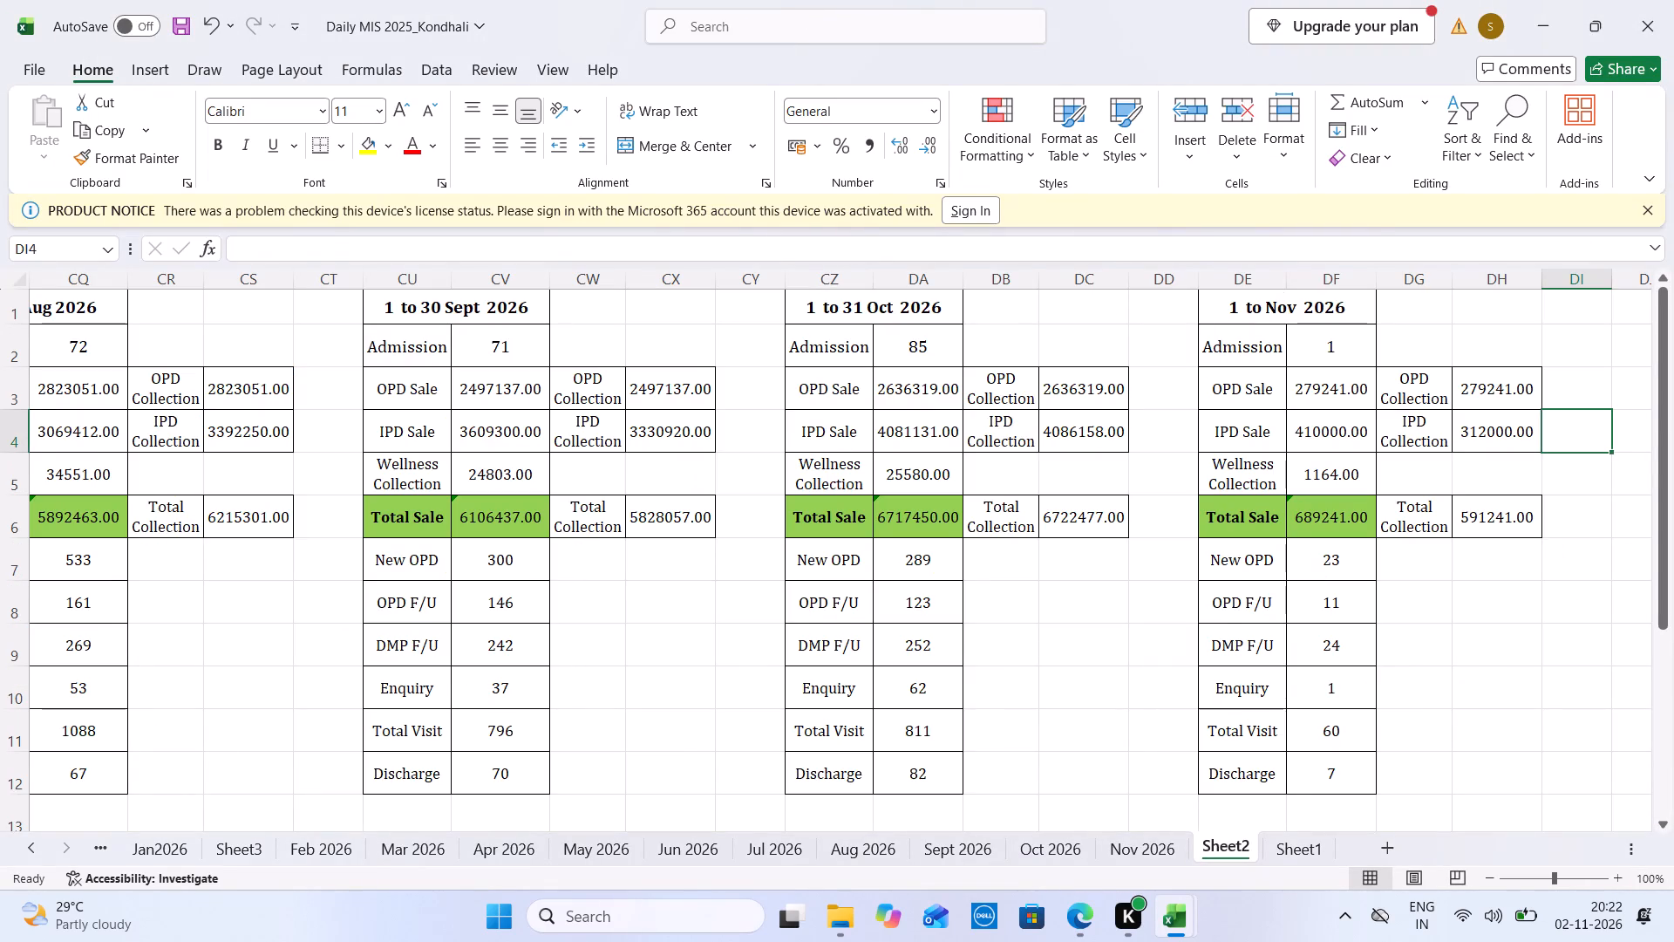
Change the November summary heading in Sheet2 to read "1 to 2 Nov 2026" with single spacing before the year.
double_click(1268, 302)
text(2)
key(space)
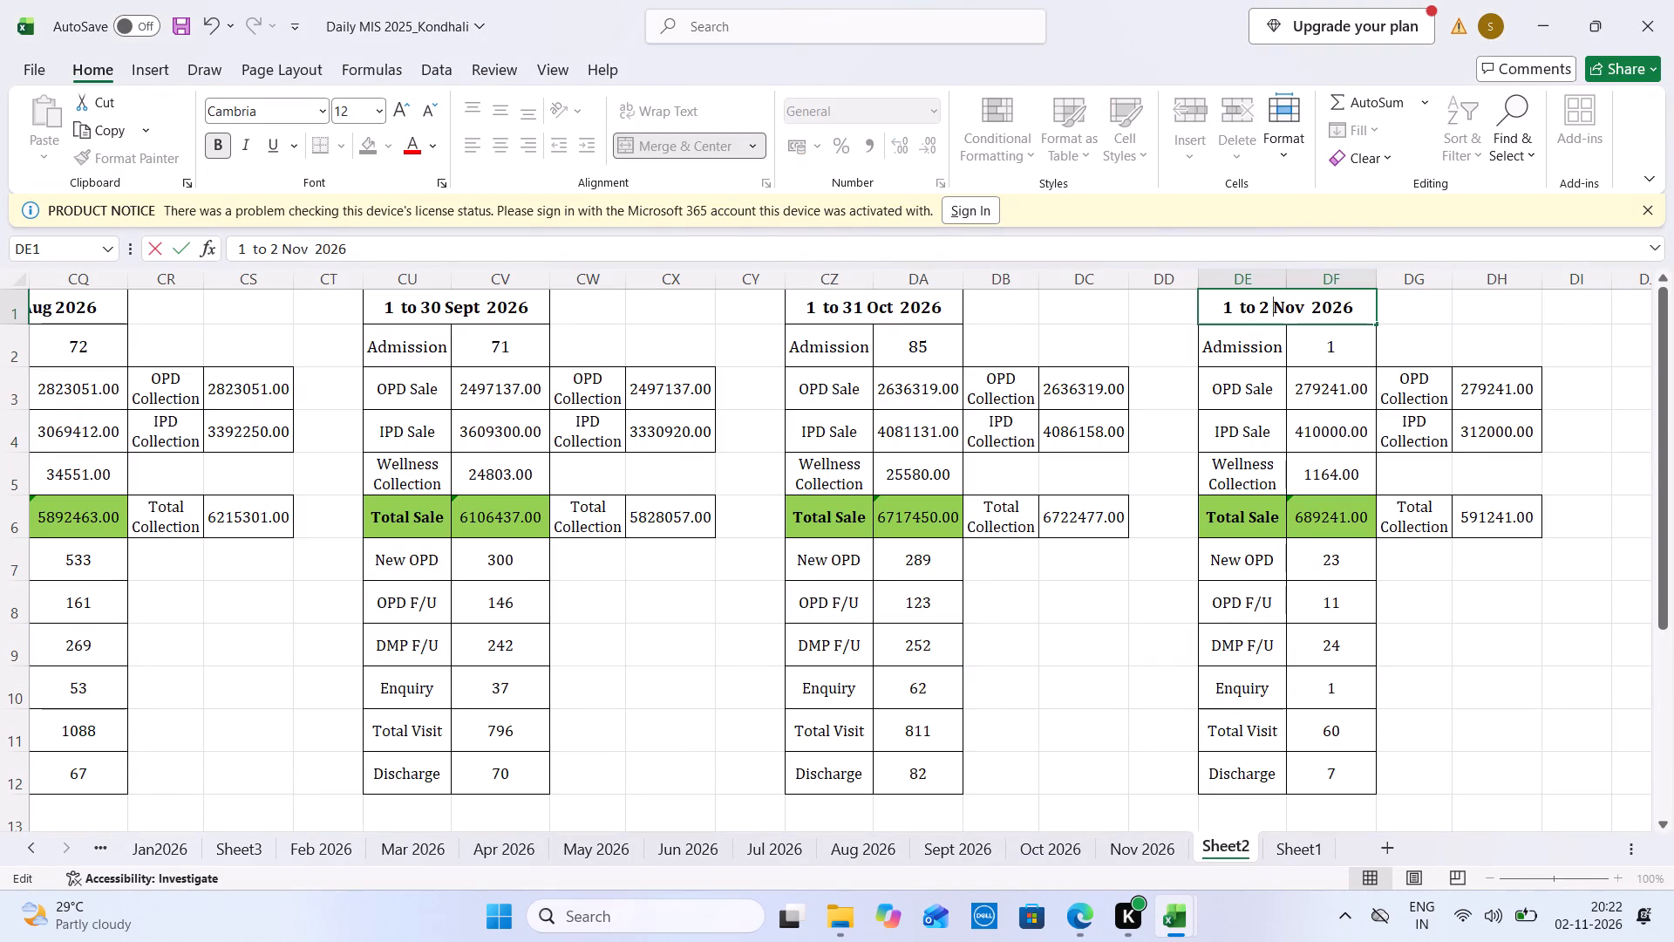
click(1317, 305)
key(Insert)
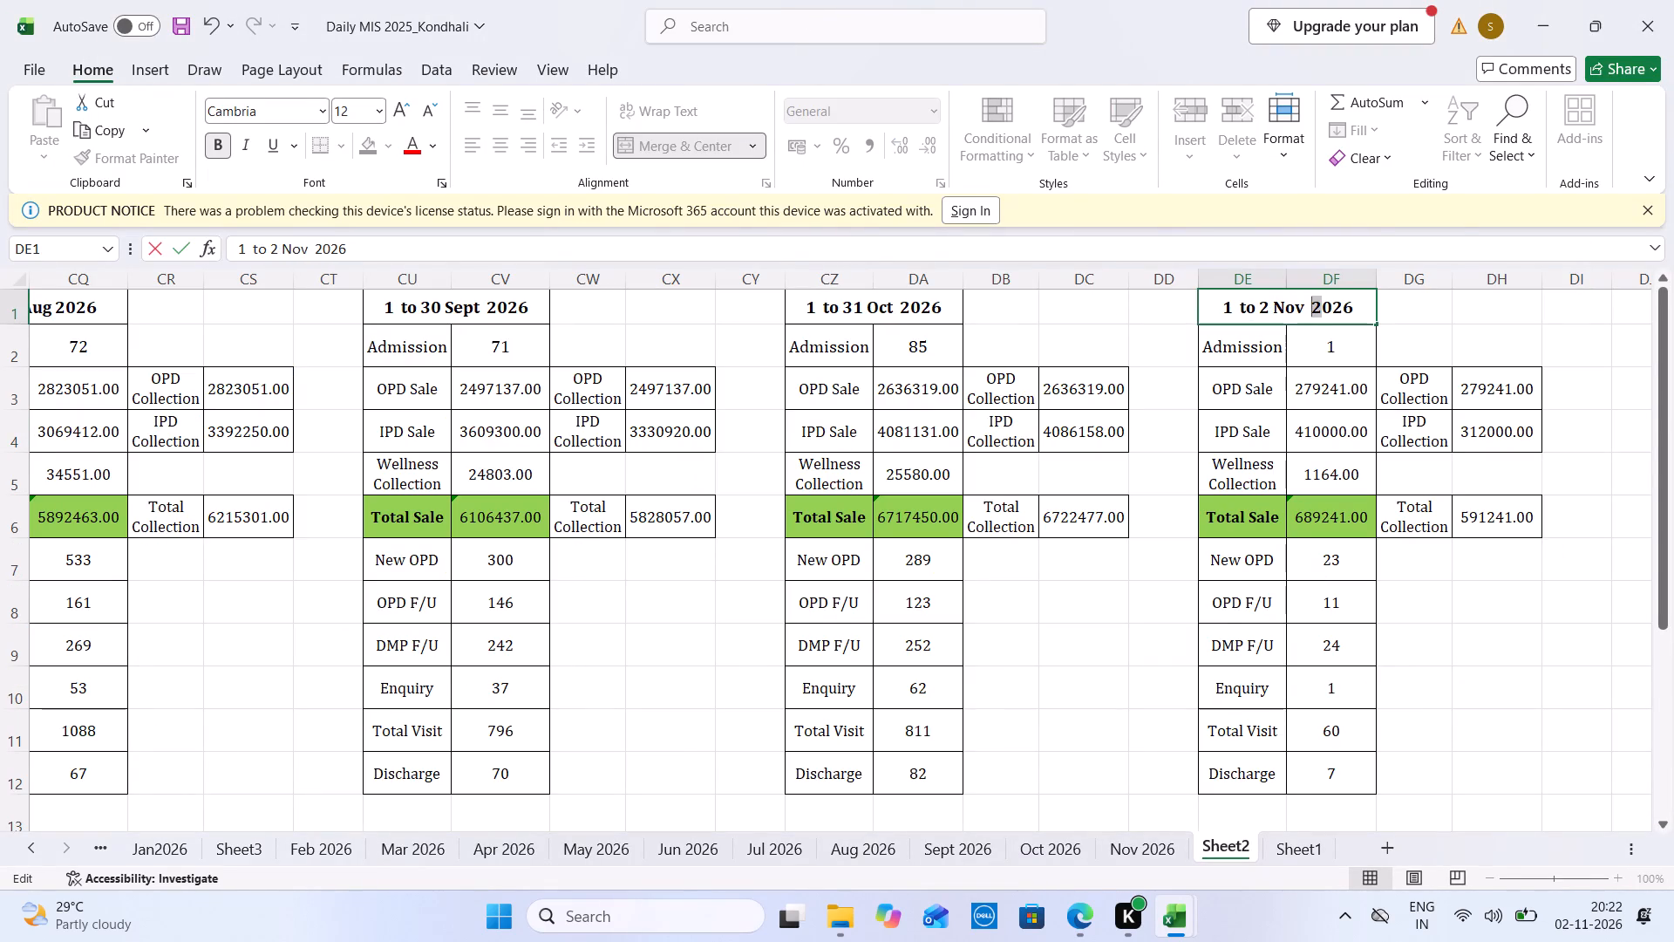
click(1317, 305)
key(Left)
key(BackSpace)
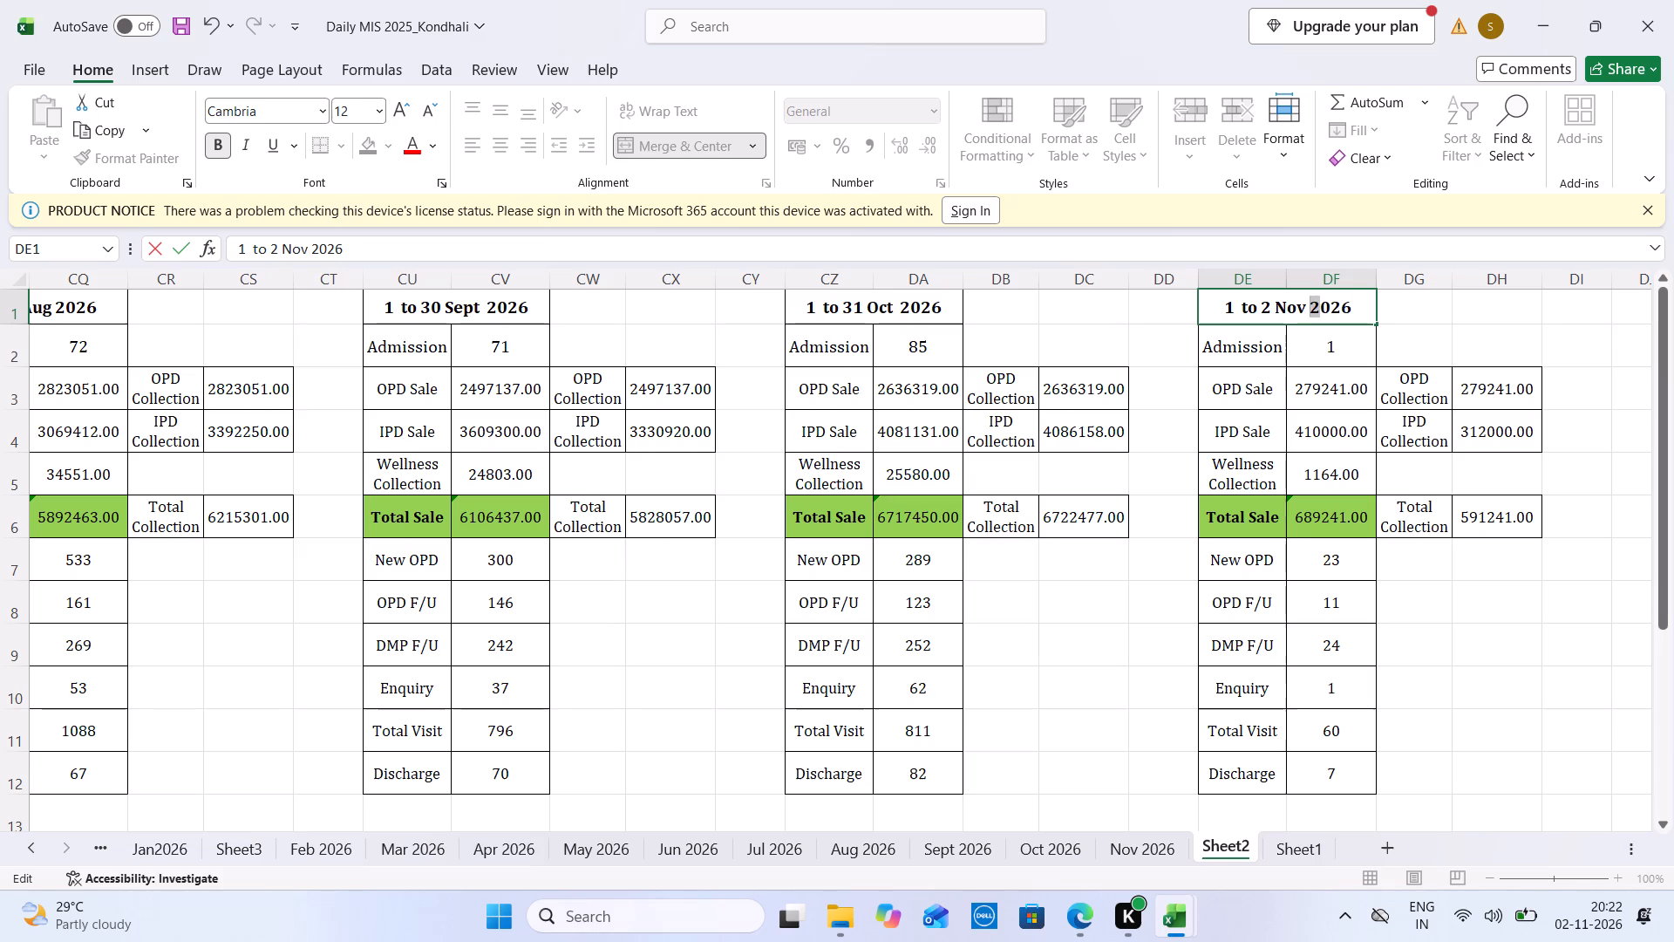
click(1292, 440)
Copy Sheet2's whole 1 to 2 Nov 2026 summary block, including the collection columns, and go back to the Nov 2026 sheet.
drag(1317, 316, 1428, 615)
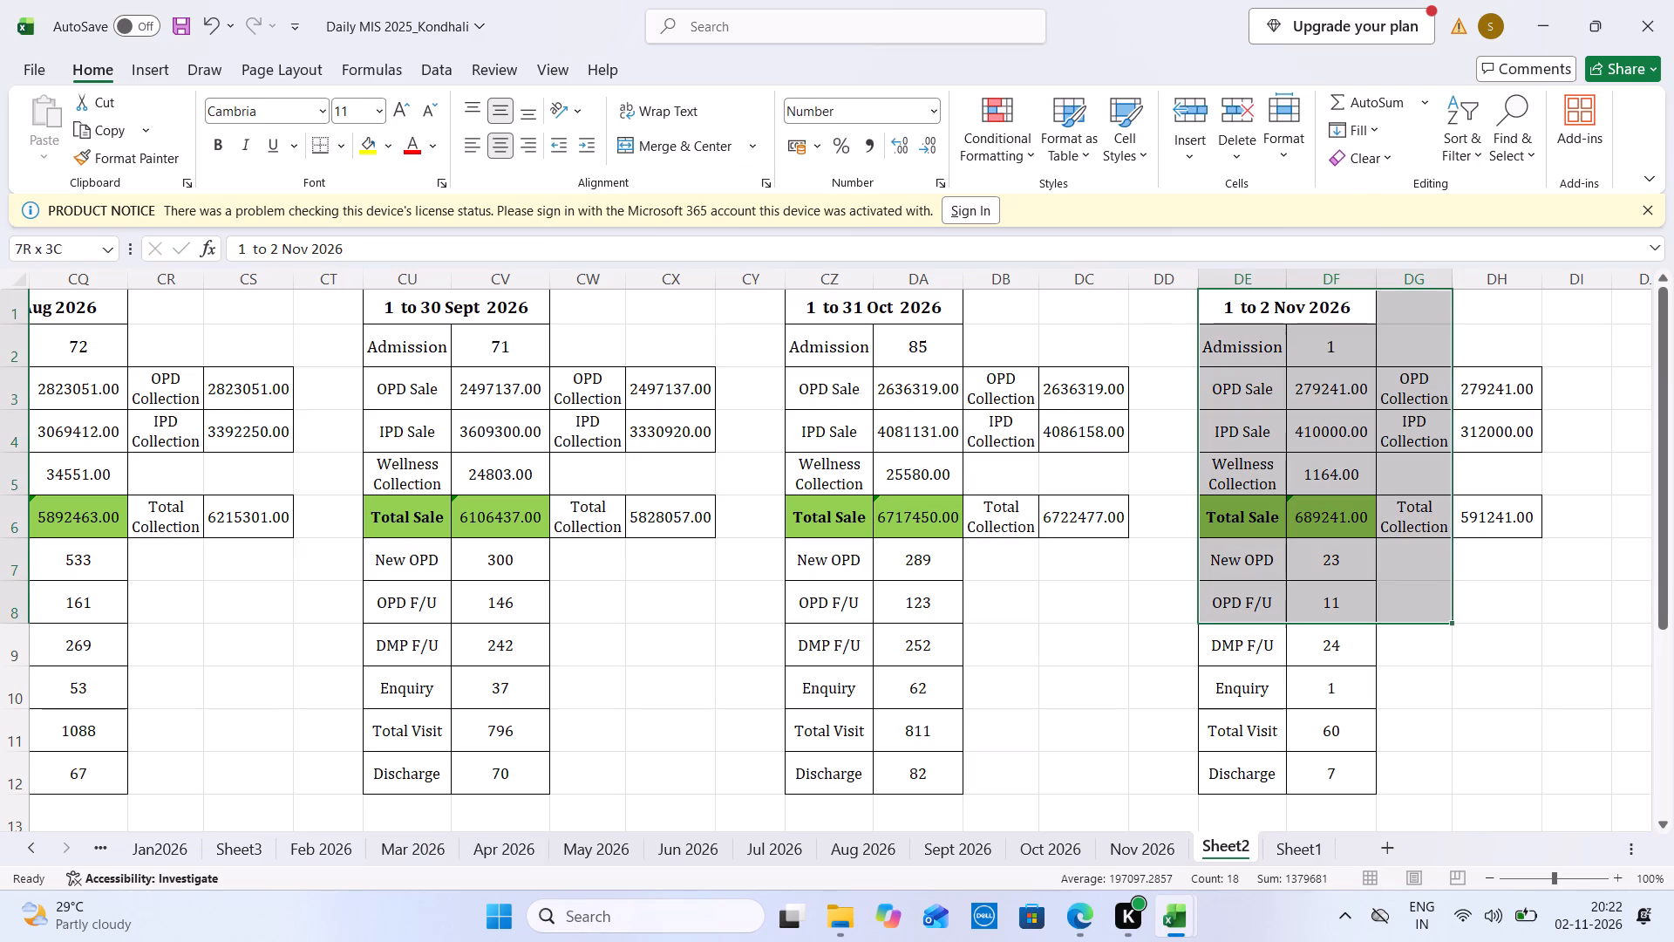
drag(1428, 615, 1463, 765)
key(ctrl+c)
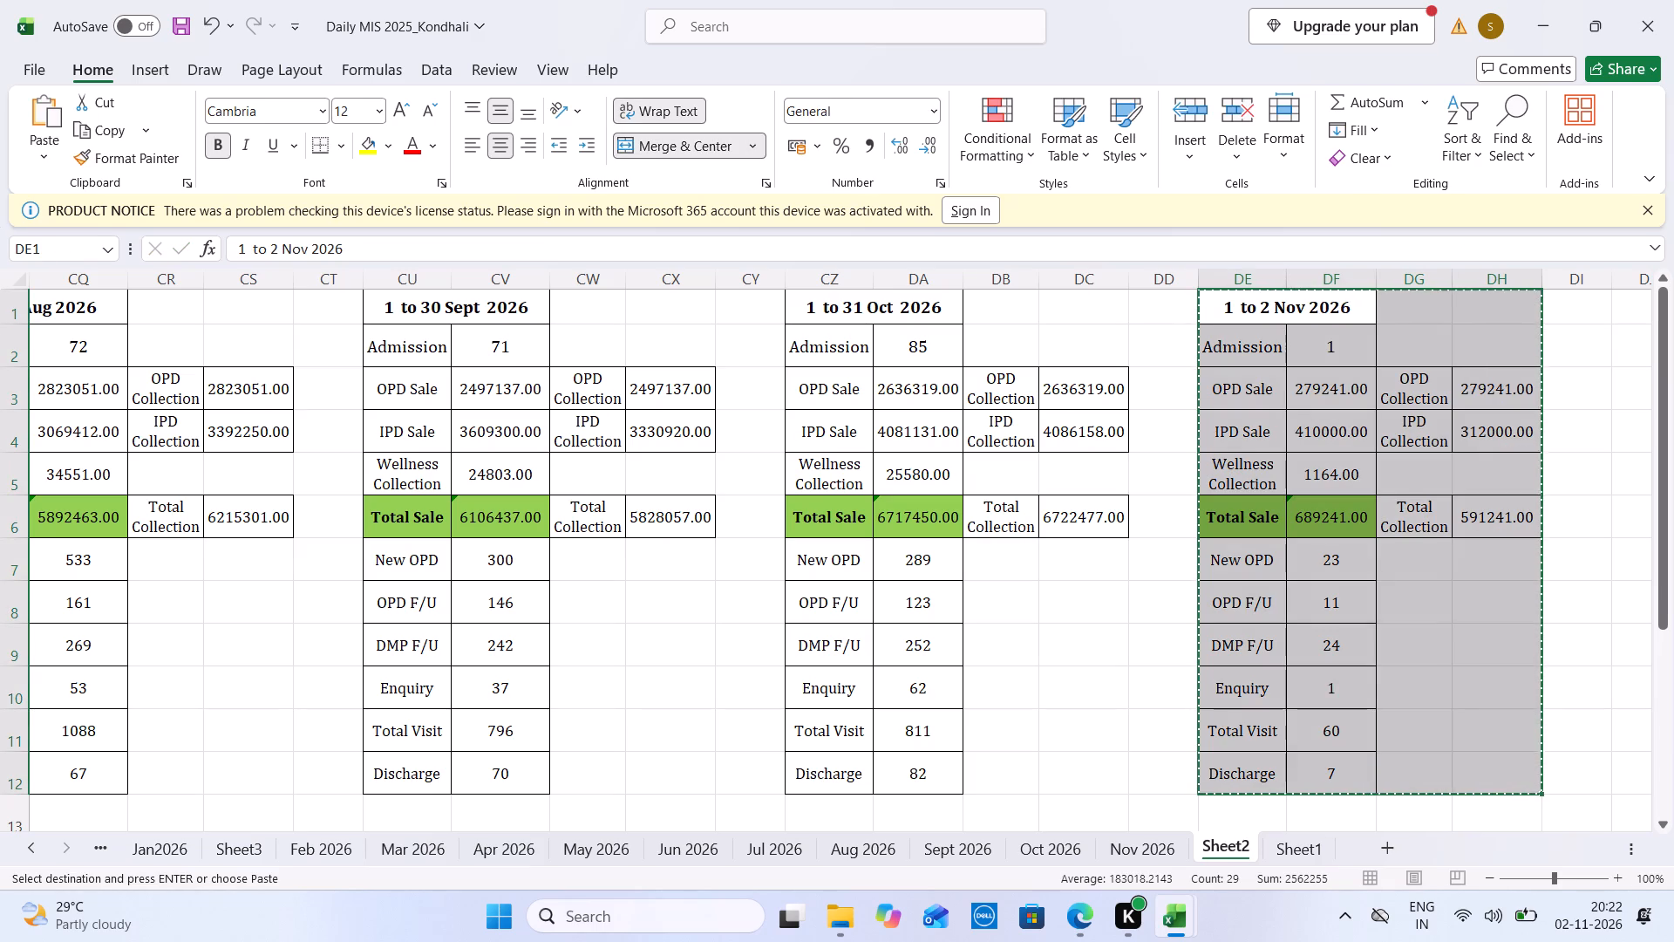
click(1146, 851)
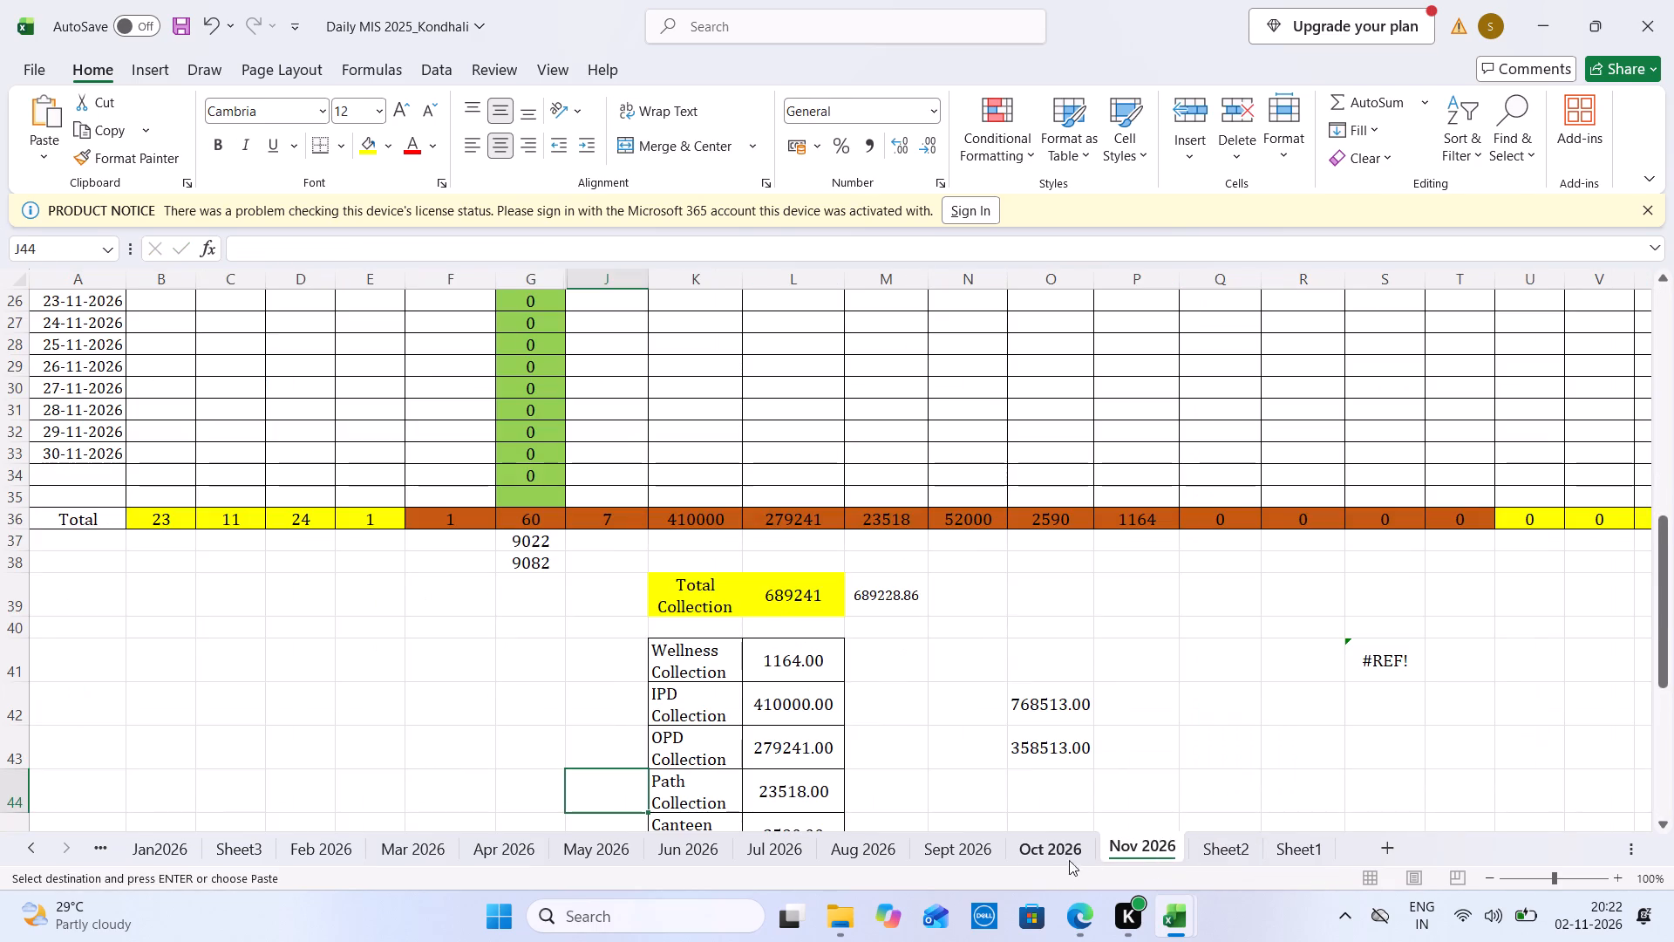
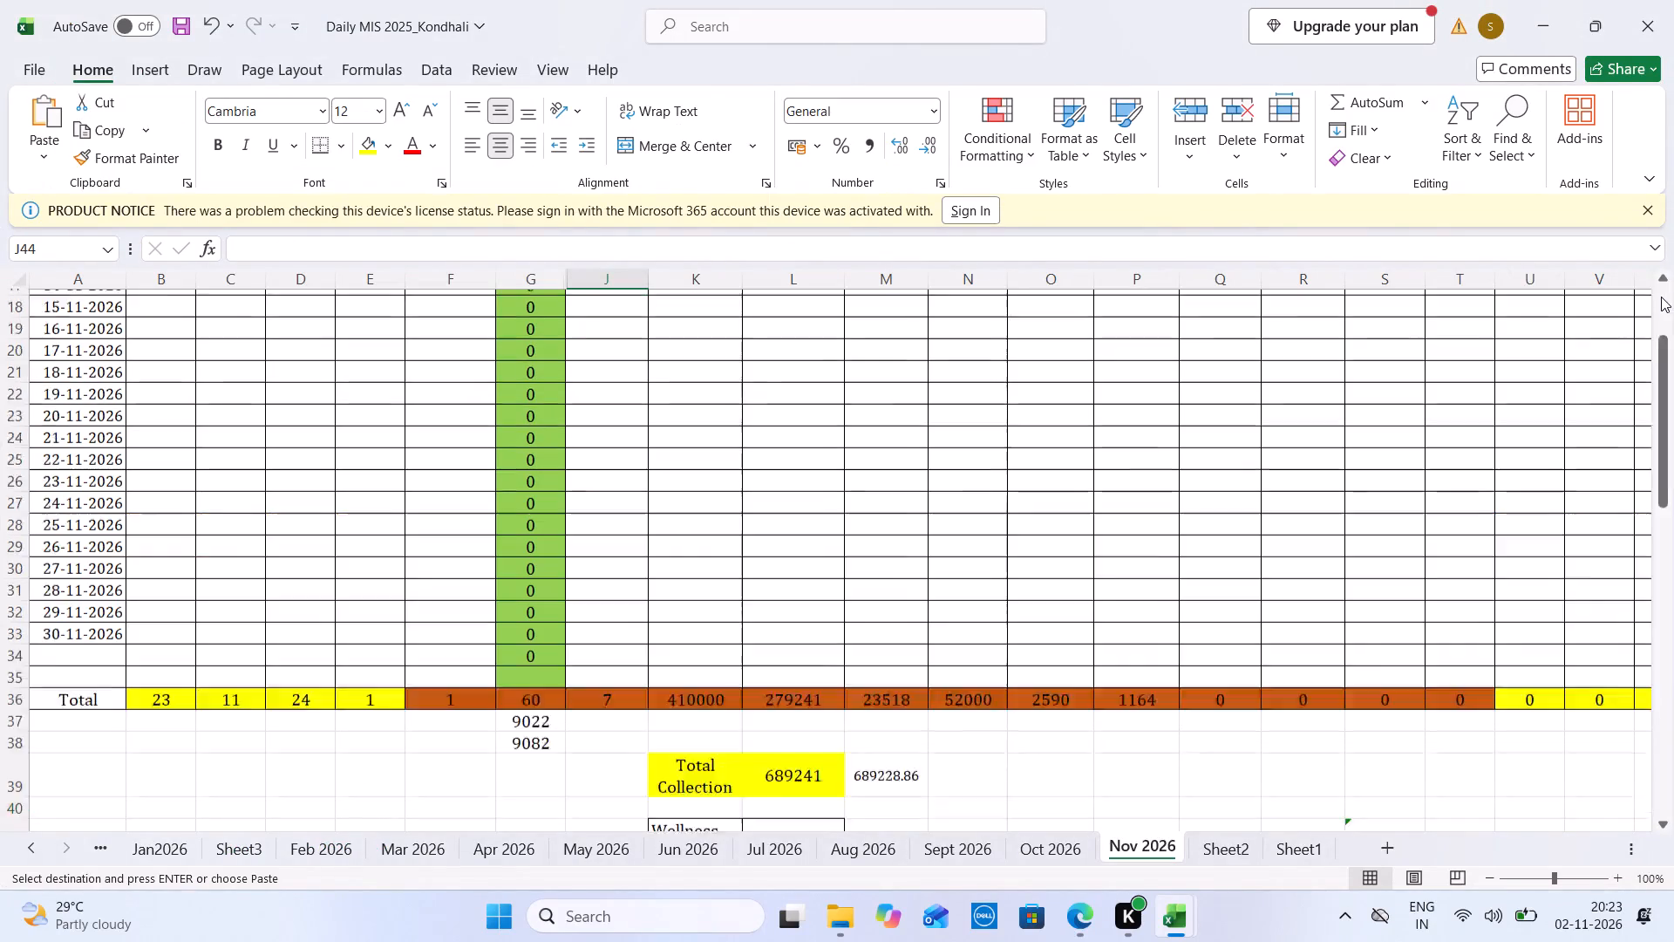
In Sheet1's 25-bed November table, enter admissions 1 and 0 and discharges 3 and 4 for 1 and 2 November 2026.
click(1292, 854)
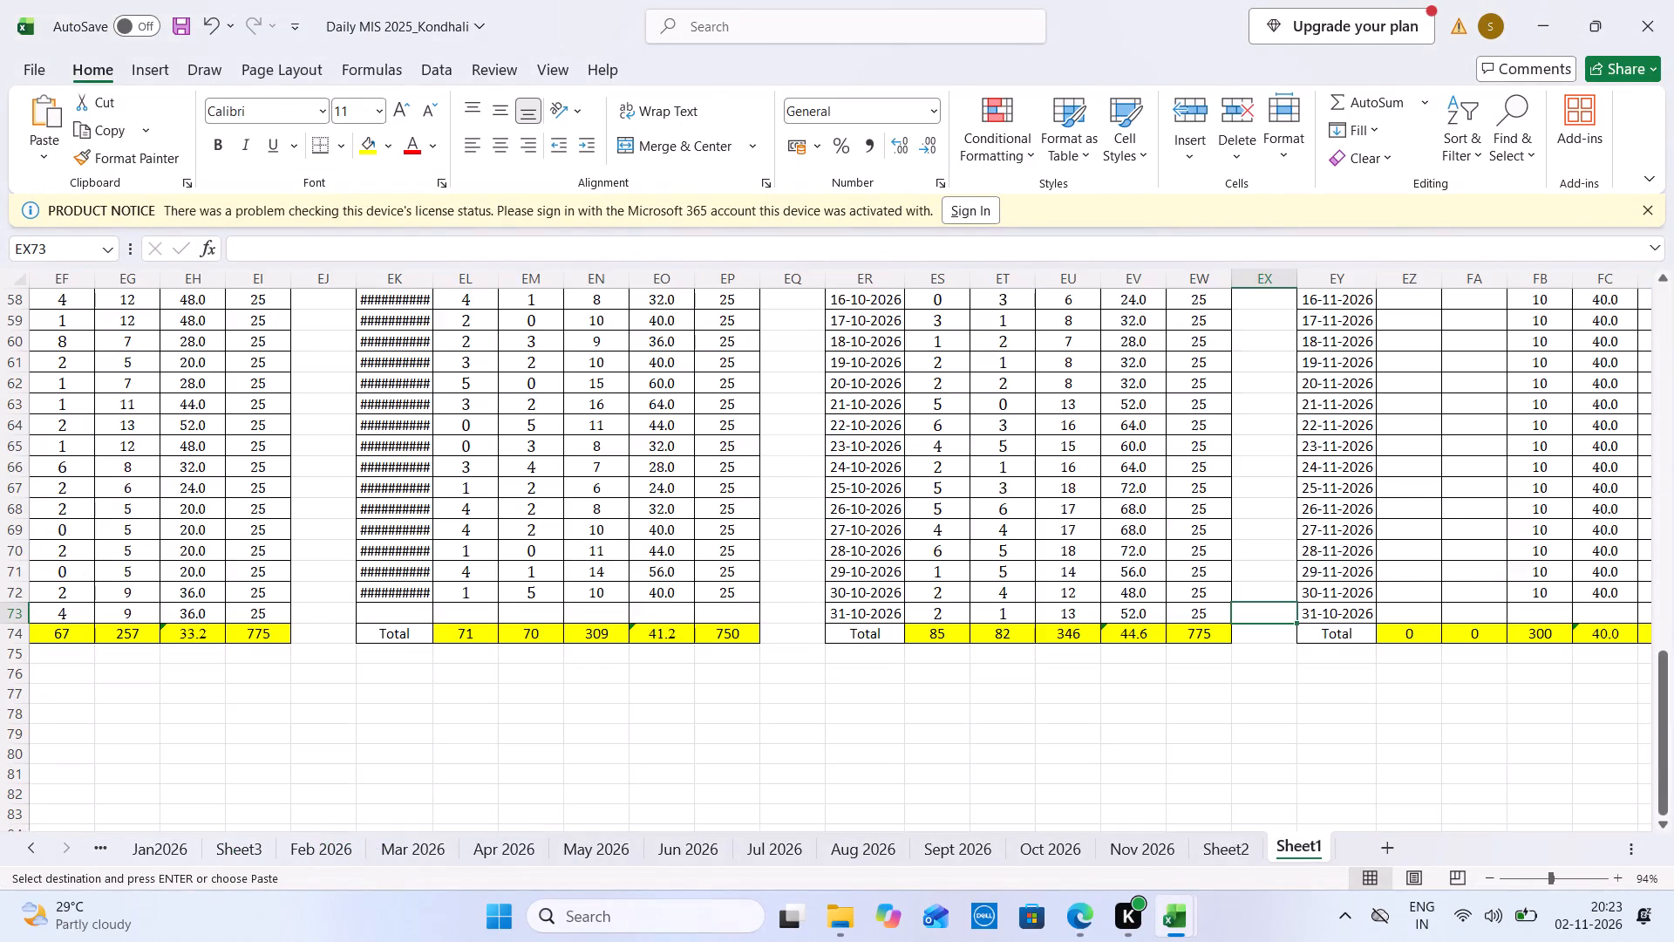
click(1664, 324)
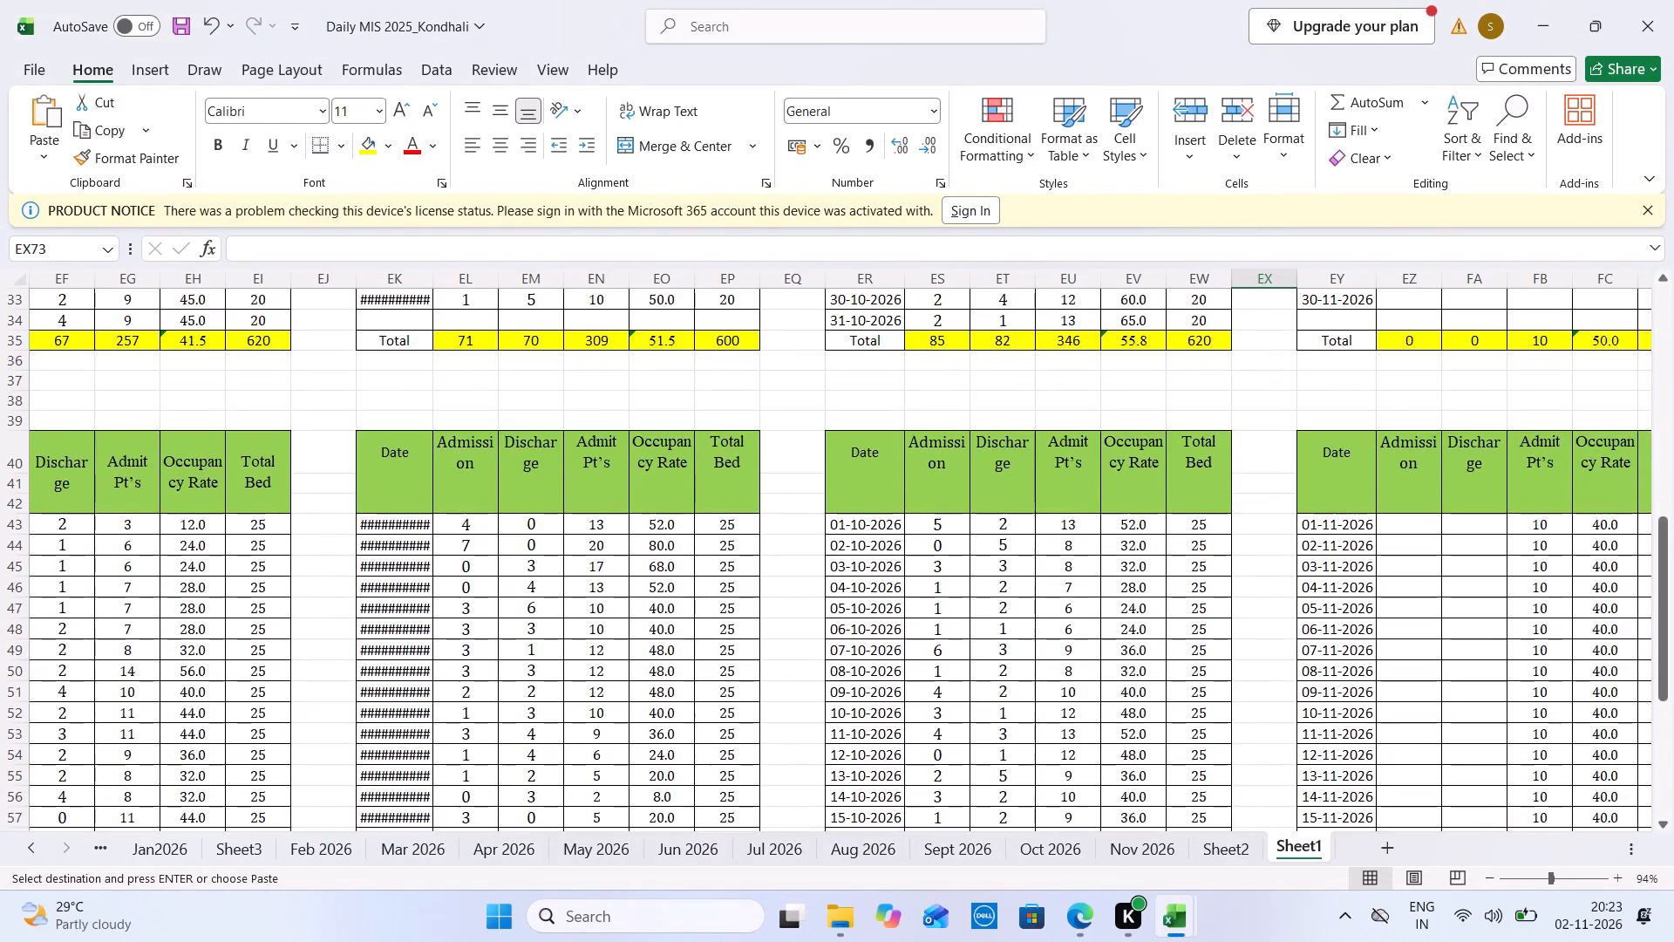
click(1380, 523)
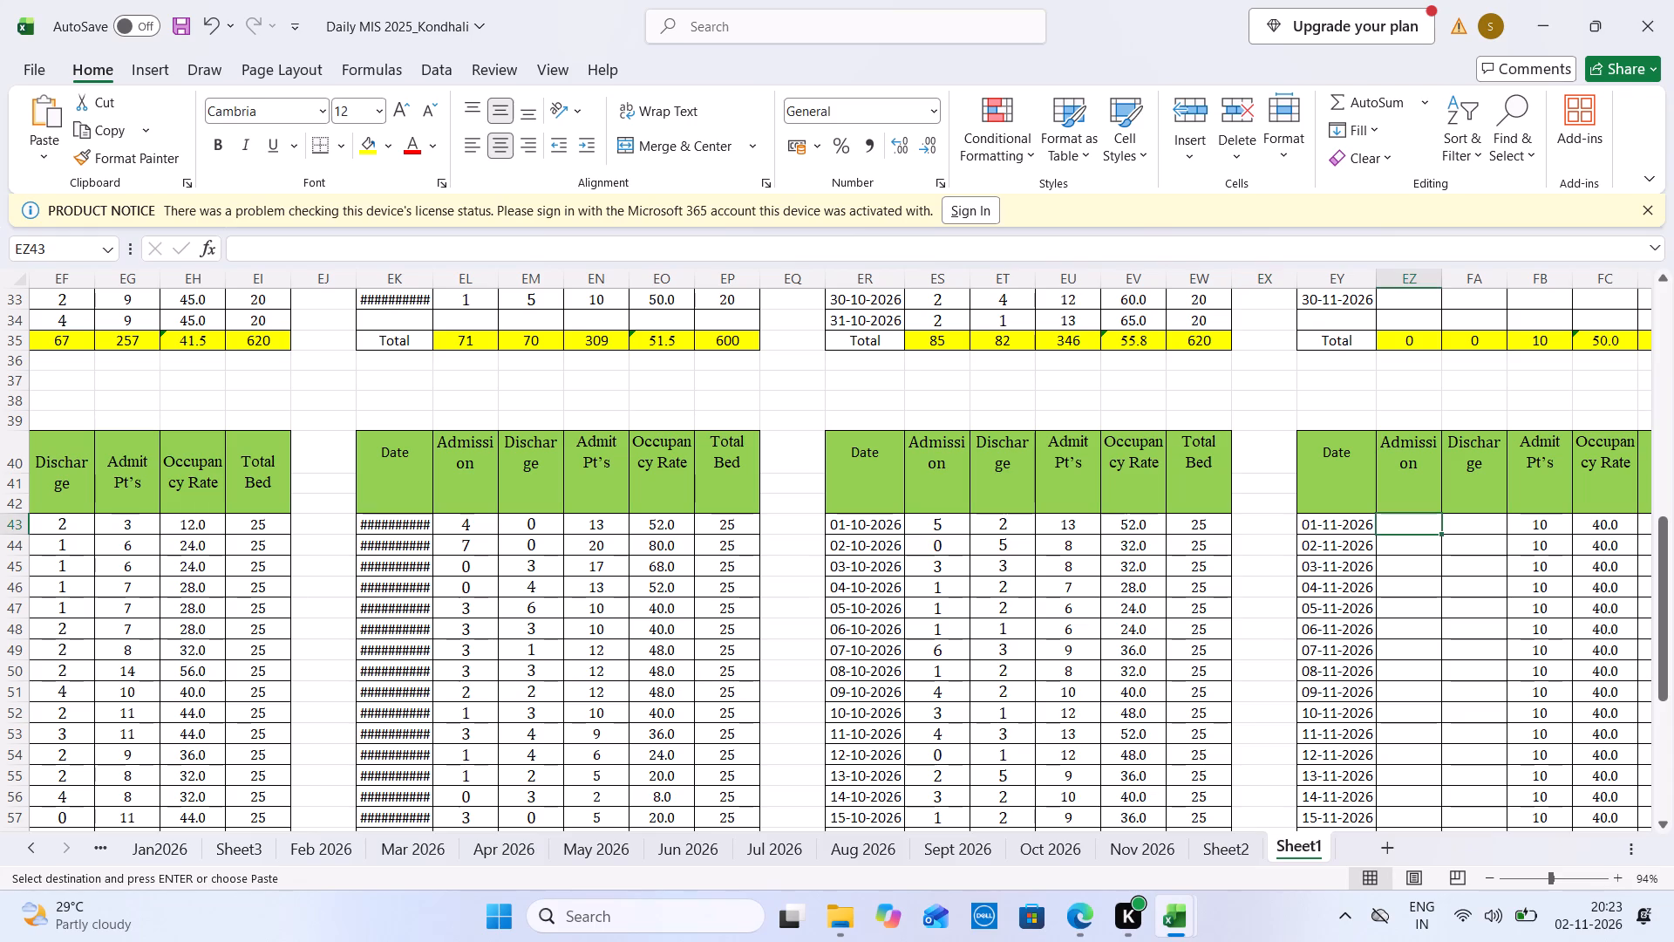
key(1)
key(Down)
key(0)
key(Right)
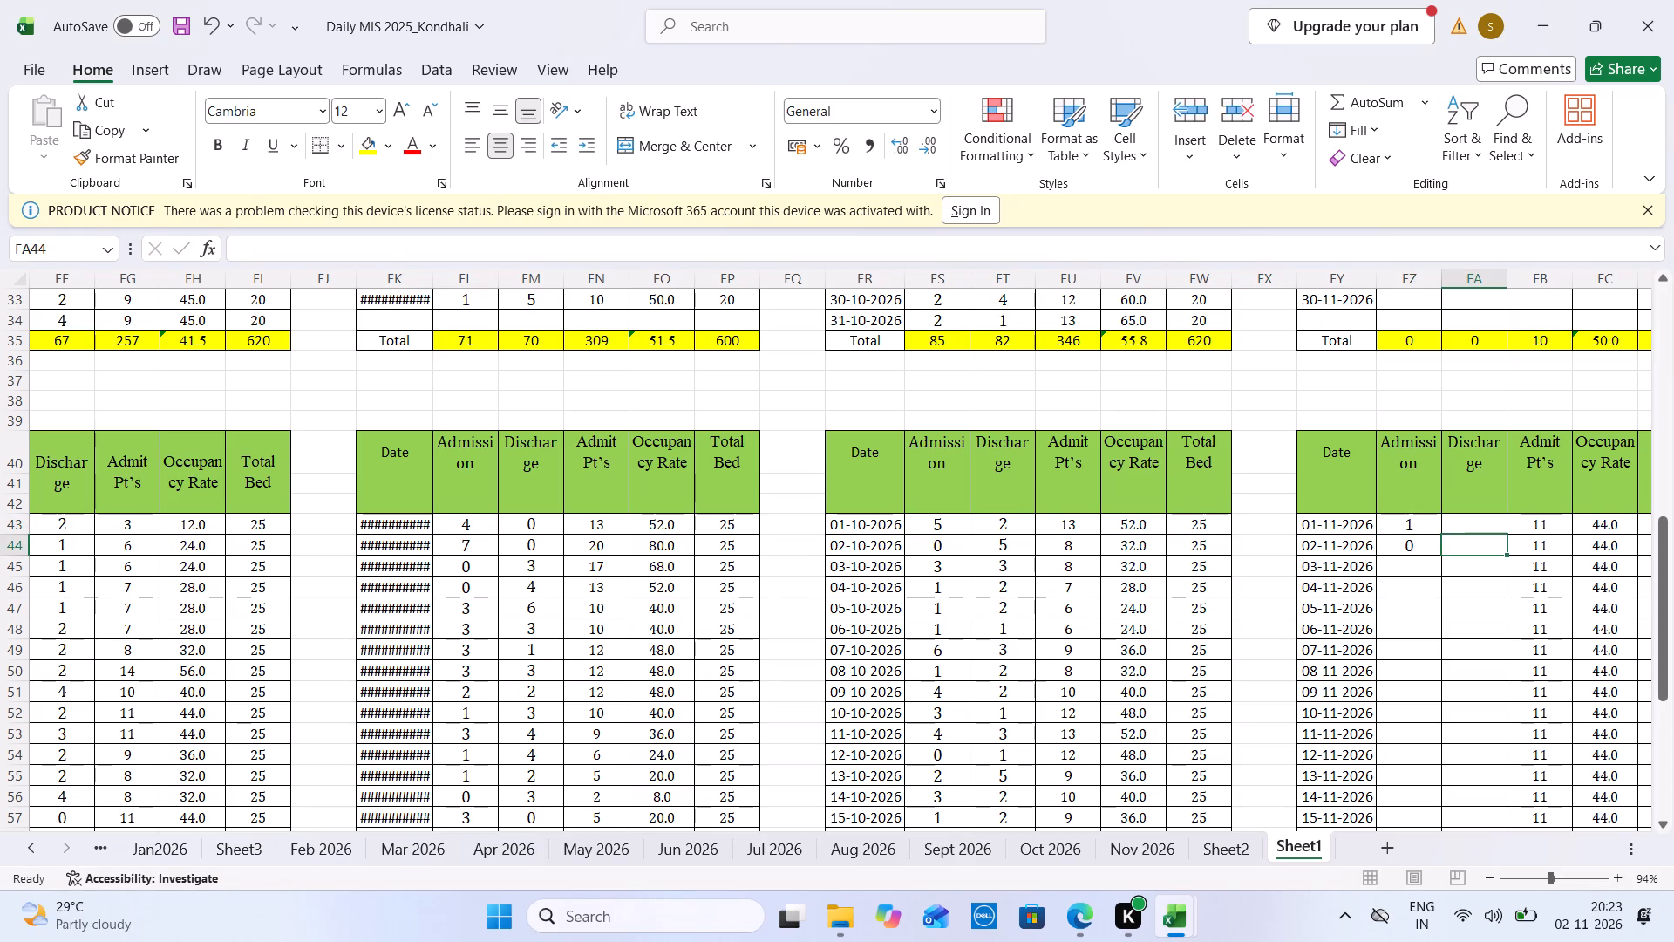
key(Up)
key(3)
key(Down)
key(4)
key(Down)
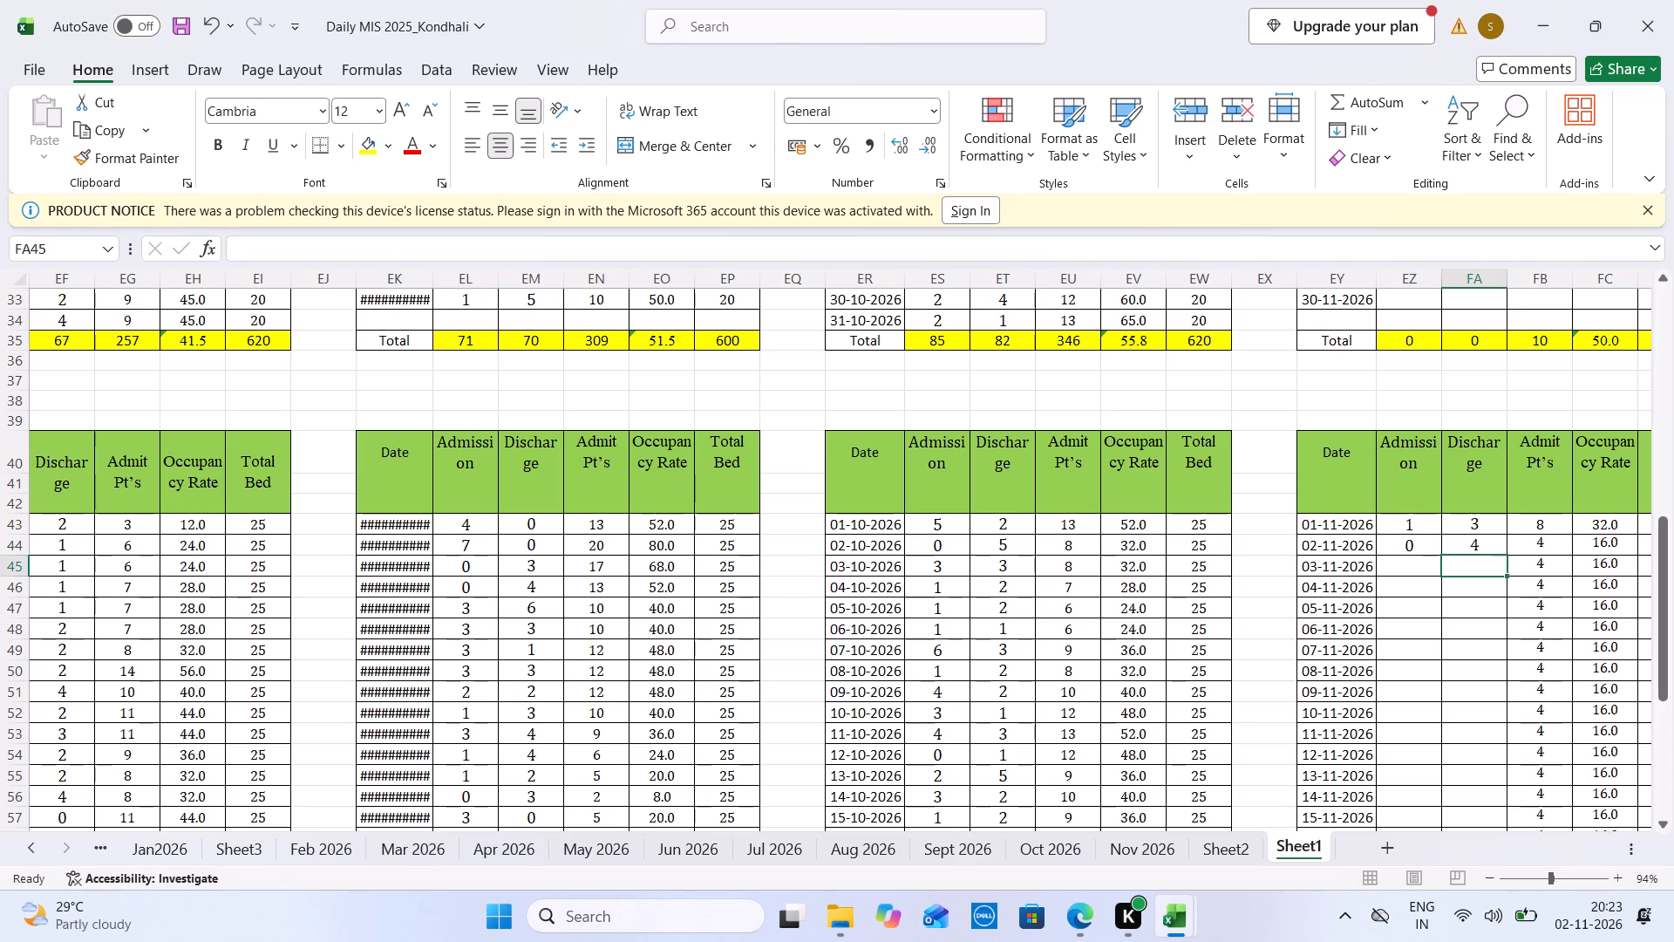
Change the opening patient count in the 01-11-2026 Admit Pt's formula of the 25-bed table to 13, making it =13-FA43+EZ43.
key(Down)
key(Down)
key(Down)
key(Down)
key(Down)
key(Down)
key(Down)
key(Down)
key(Down)
key(Down)
key(Down)
key(Down)
key(Down)
key(Down)
key(Down)
key(Down)
key(Down)
key(Down)
key(Down)
key(Down)
key(Down)
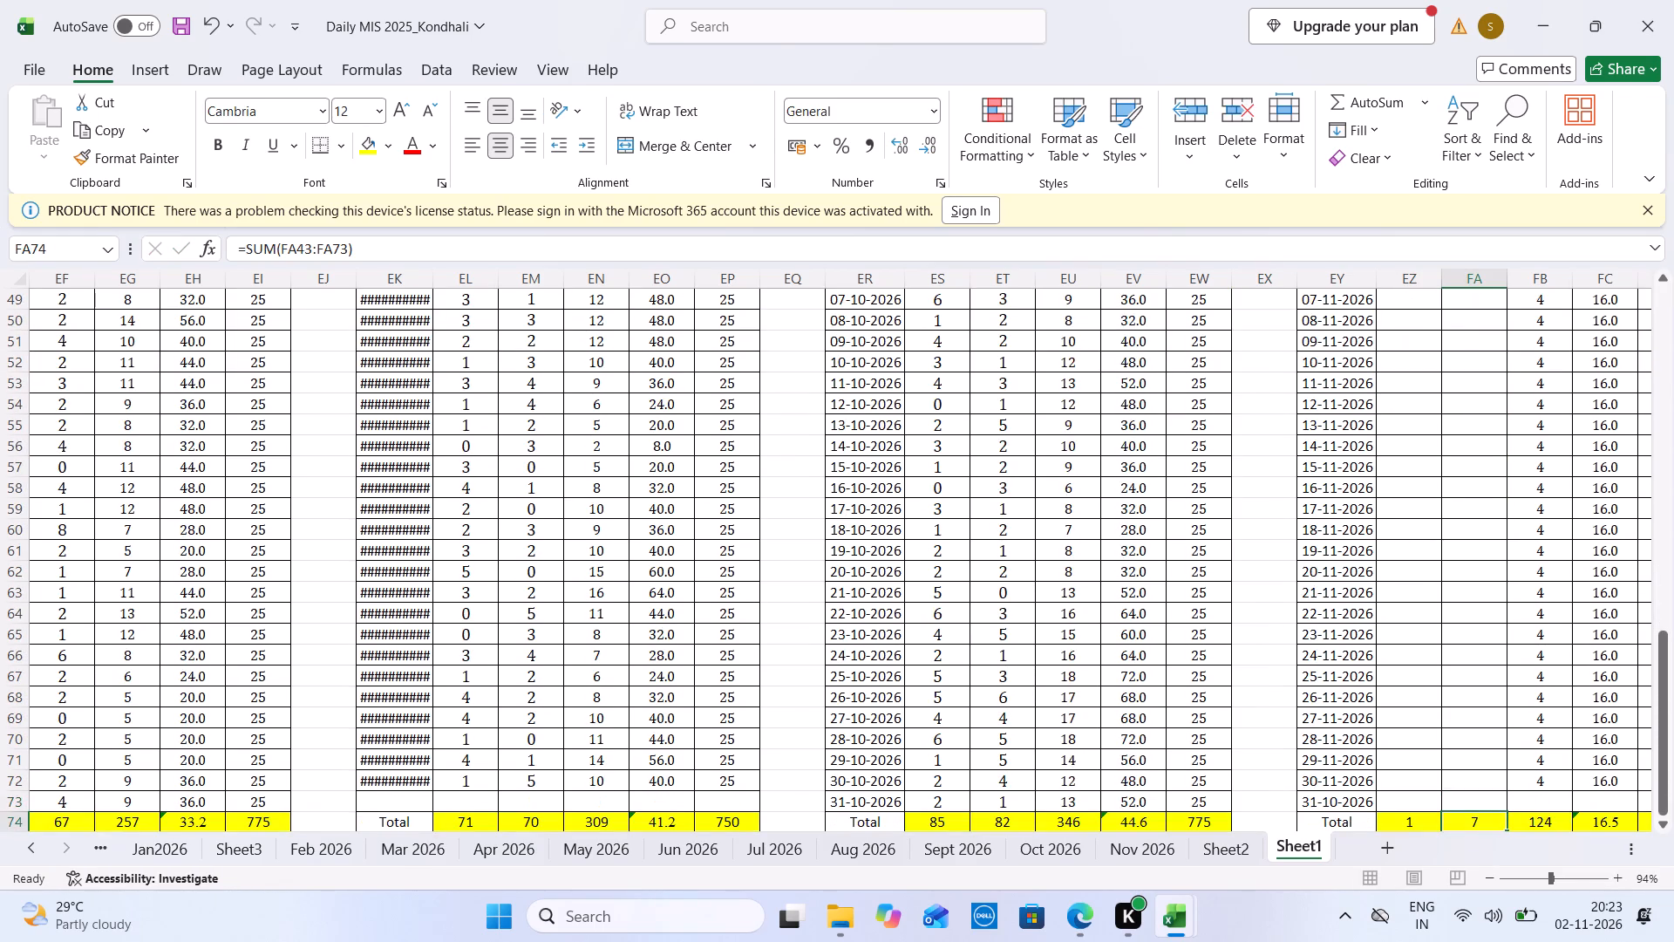
key(Up)
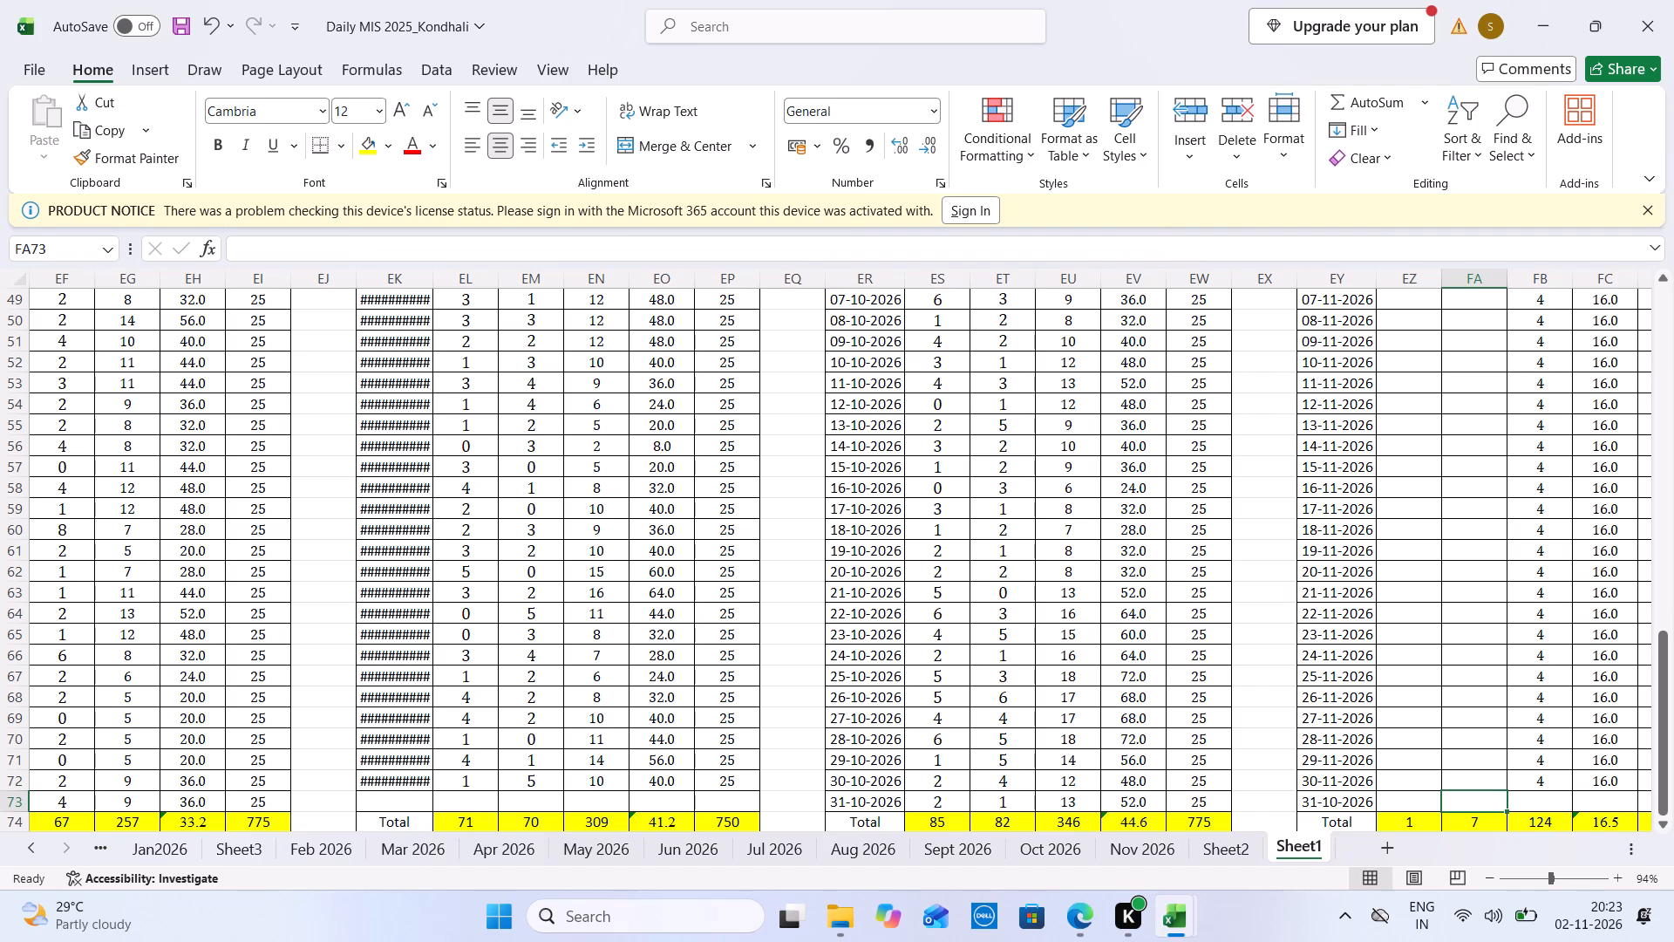
key(Up)
key(Up)
key(Up)
key(Up)
key(Up)
key(Up)
key(Up)
key(Up)
key(Up)
key(Up)
key(Up)
key(Up)
key(Up)
key(Up)
key(Up)
key(Up)
key(Up)
key(Up)
key(Up)
key(Up)
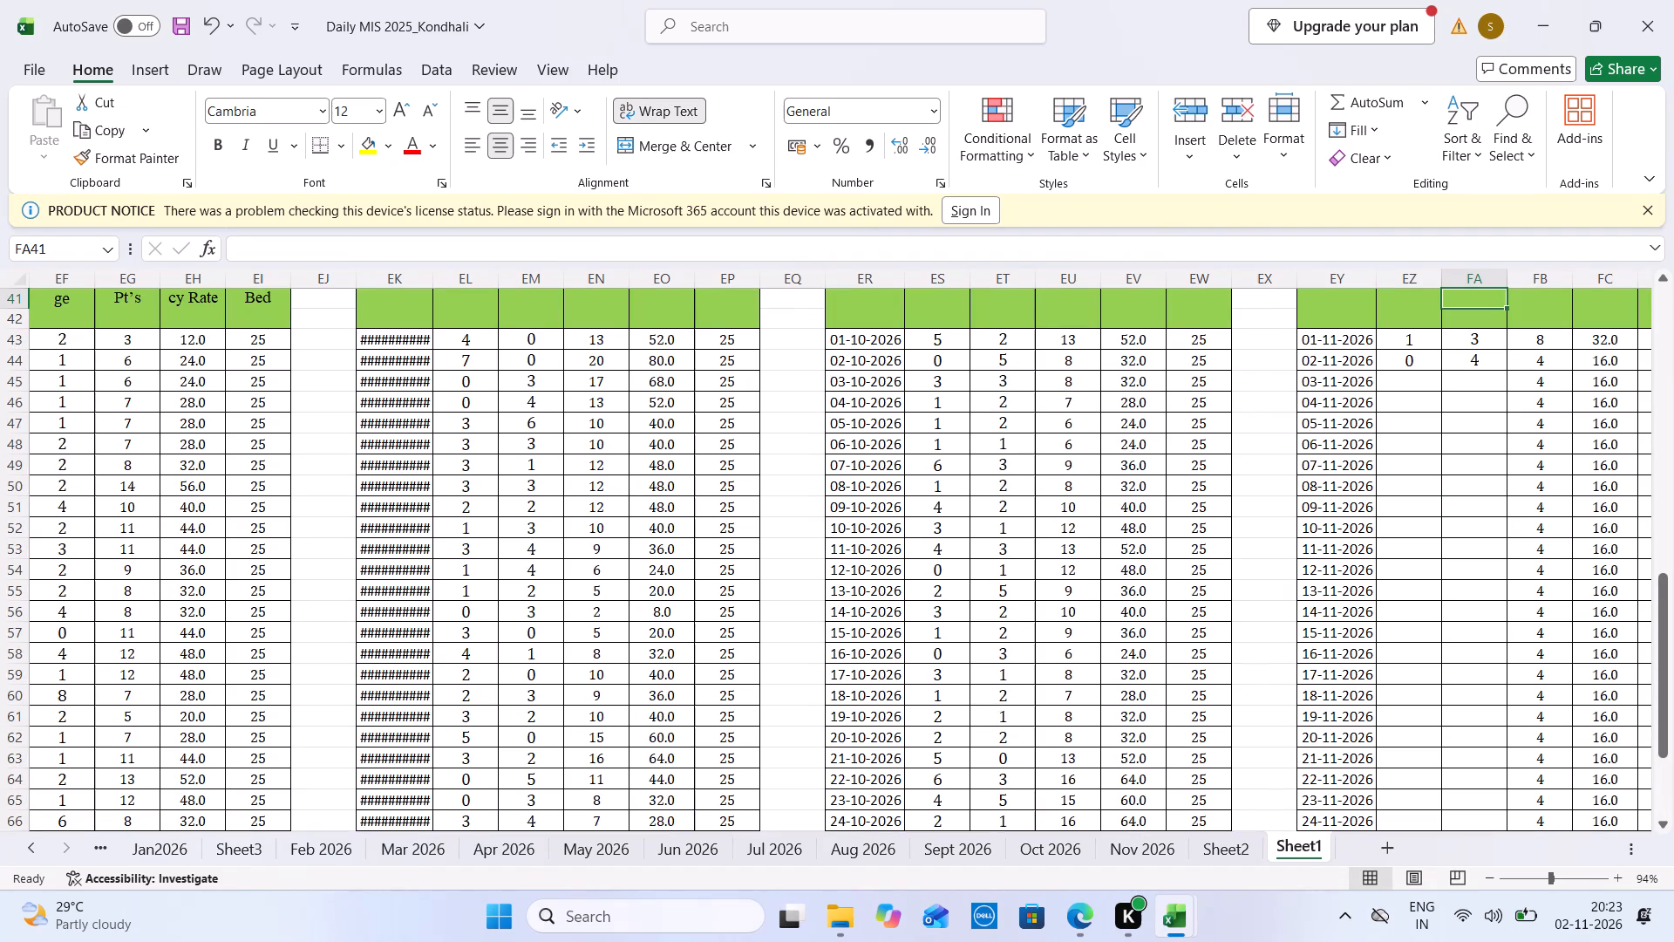
click(1548, 340)
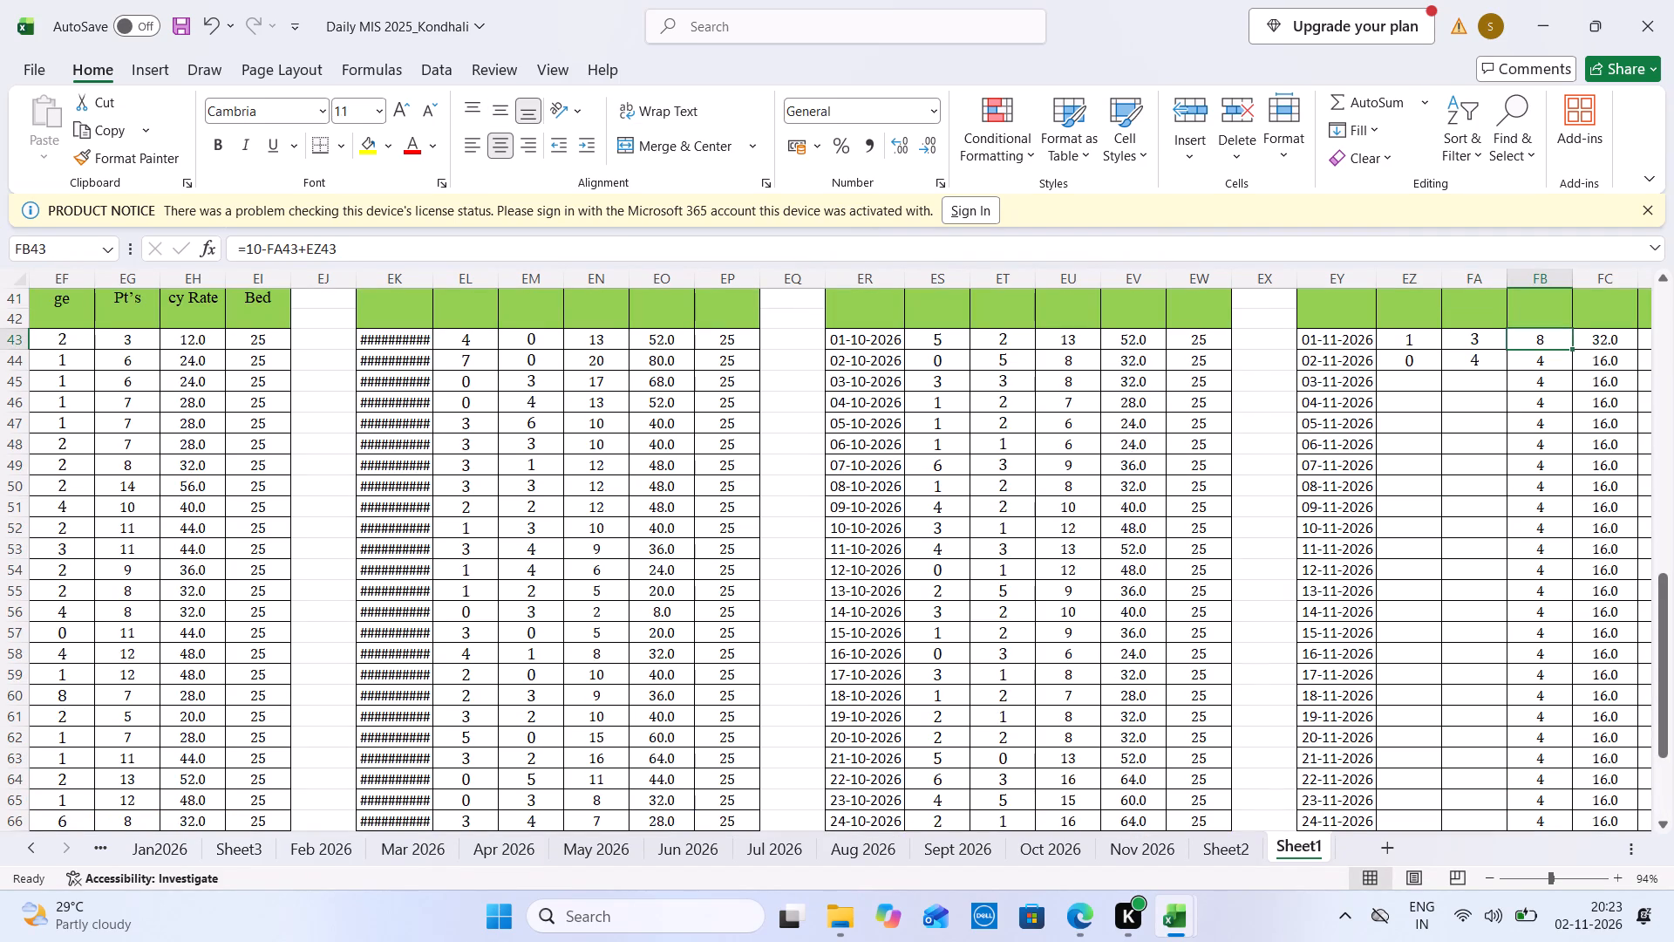
double_click(252, 246)
text(13)
key(Return)
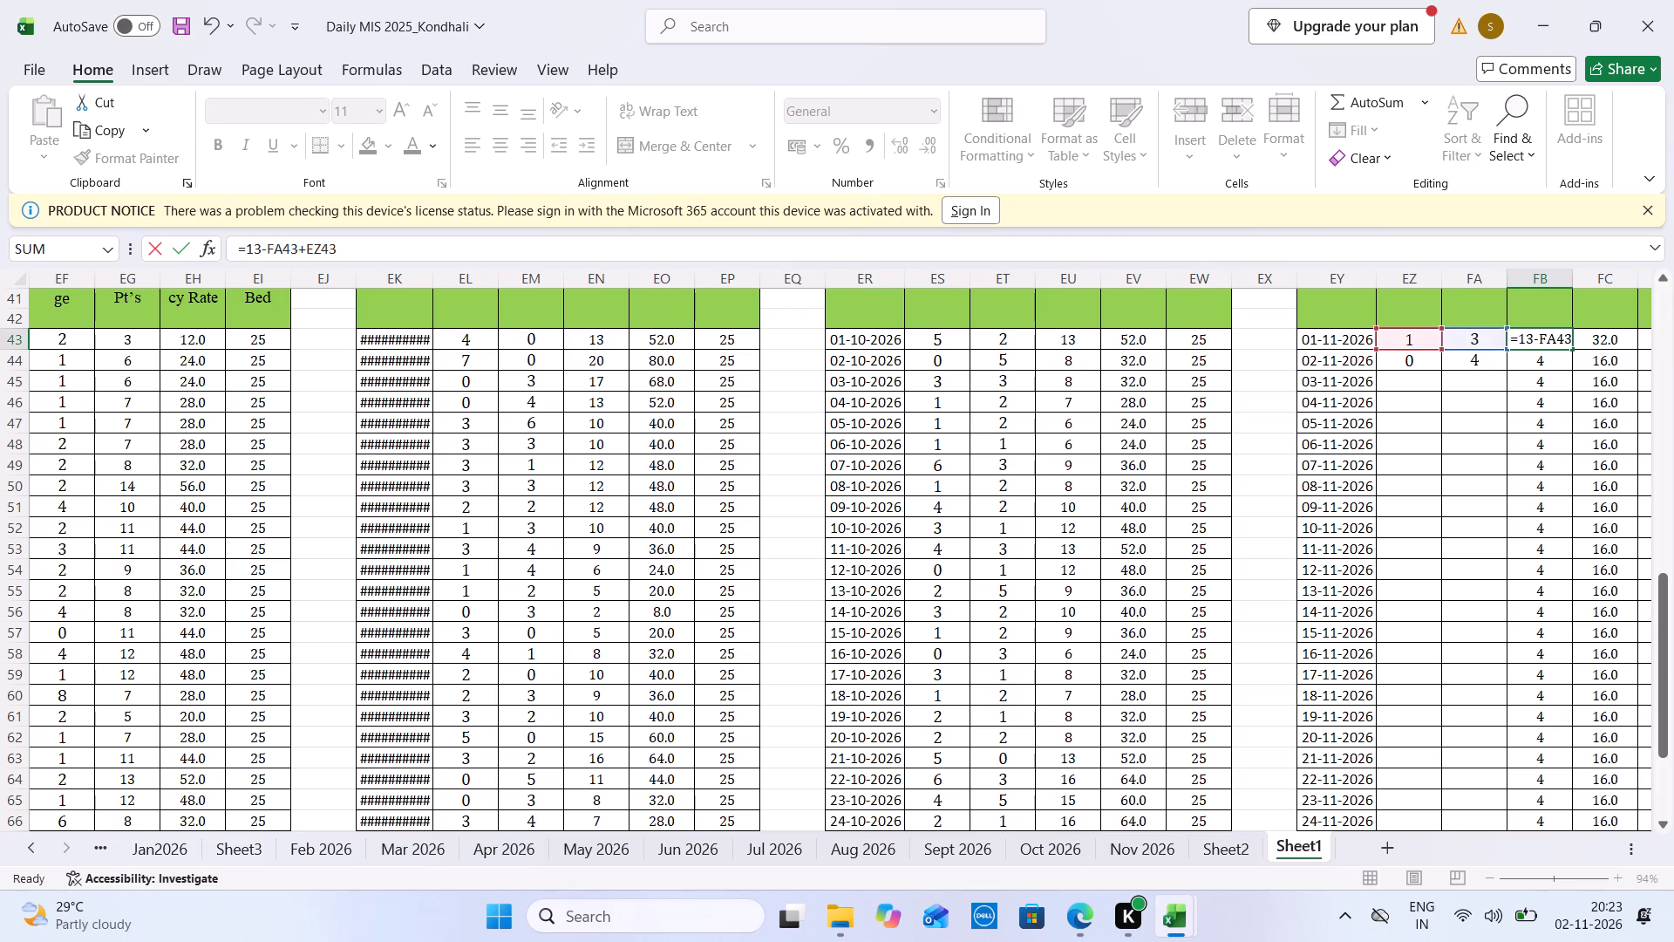
Enter 28.5% as Kondhali's MTD Nov 2026 Occupancy Ratio in the Monthly MIS workbook, taken from the 25-bed Total row, and save.
key(Down)
key(Down)
key(Down)
key(Down)
key(Down)
key(Down)
key(Down)
key(Down)
key(Down)
key(Down)
key(Down)
key(Down)
key(Down)
key(Down)
key(Down)
key(Down)
key(Down)
key(Down)
key(Down)
key(Down)
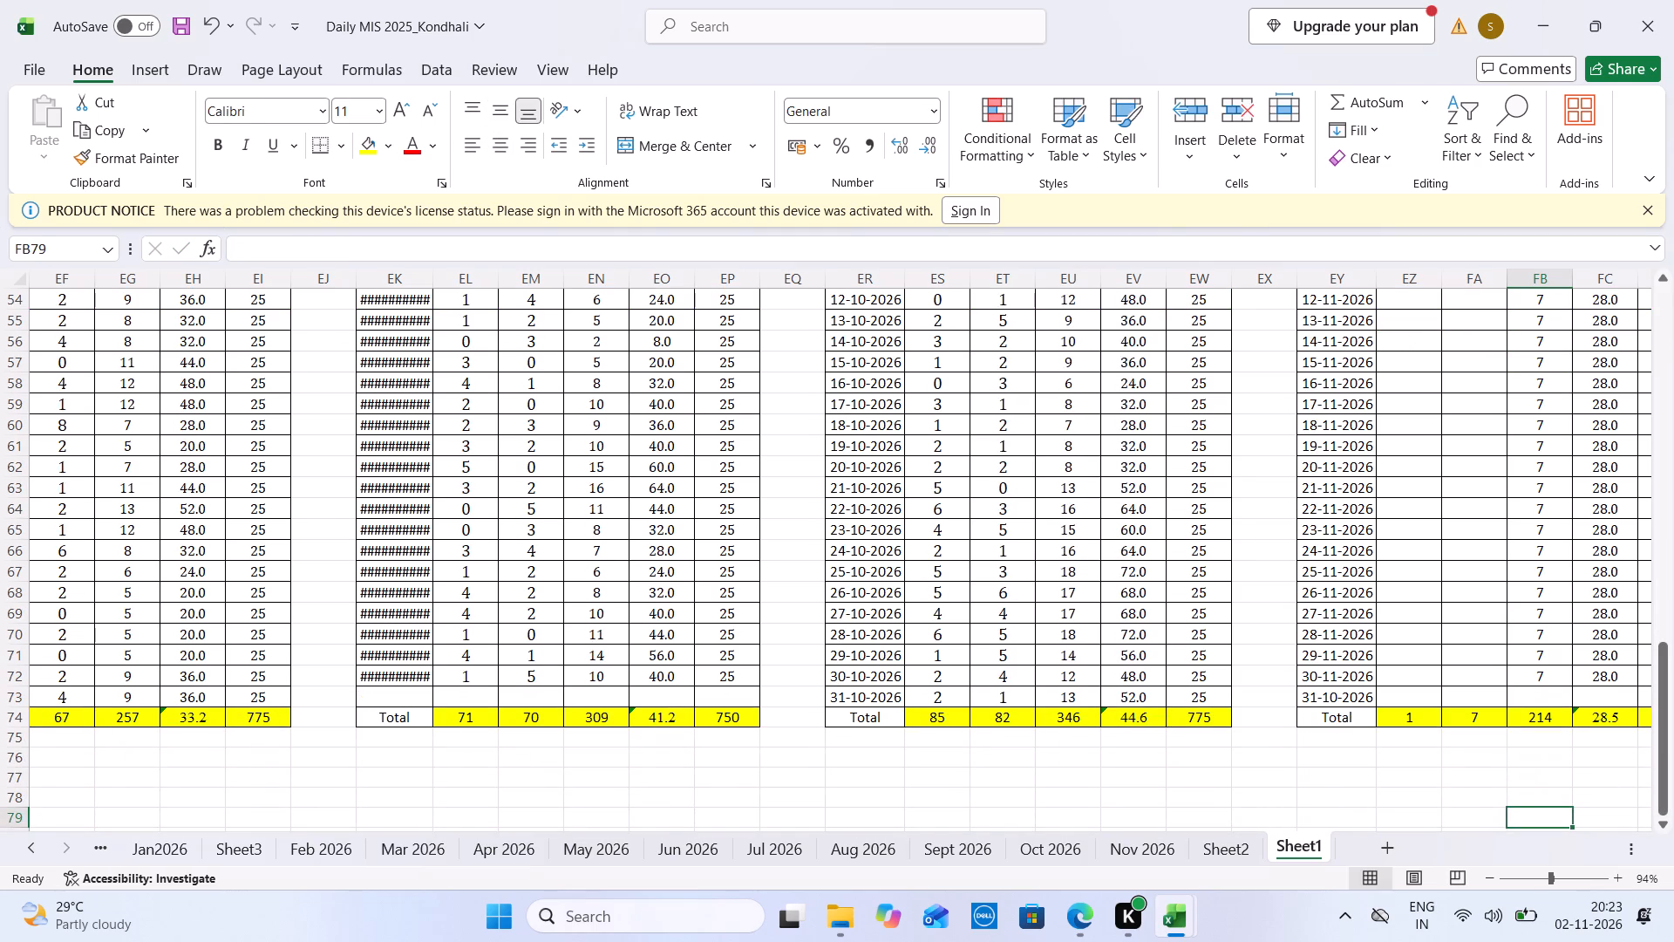
key(ctrl+Tab)
key(Down)
key(Down)
key(Down)
key(Down)
key(Down)
key(Down)
key(Down)
key(Down)
key(Down)
key(Down)
key(Down)
key(Down)
key(Down)
key(Down)
key(Down)
key(Down)
key(Down)
key(Down)
key(Down)
key(Down)
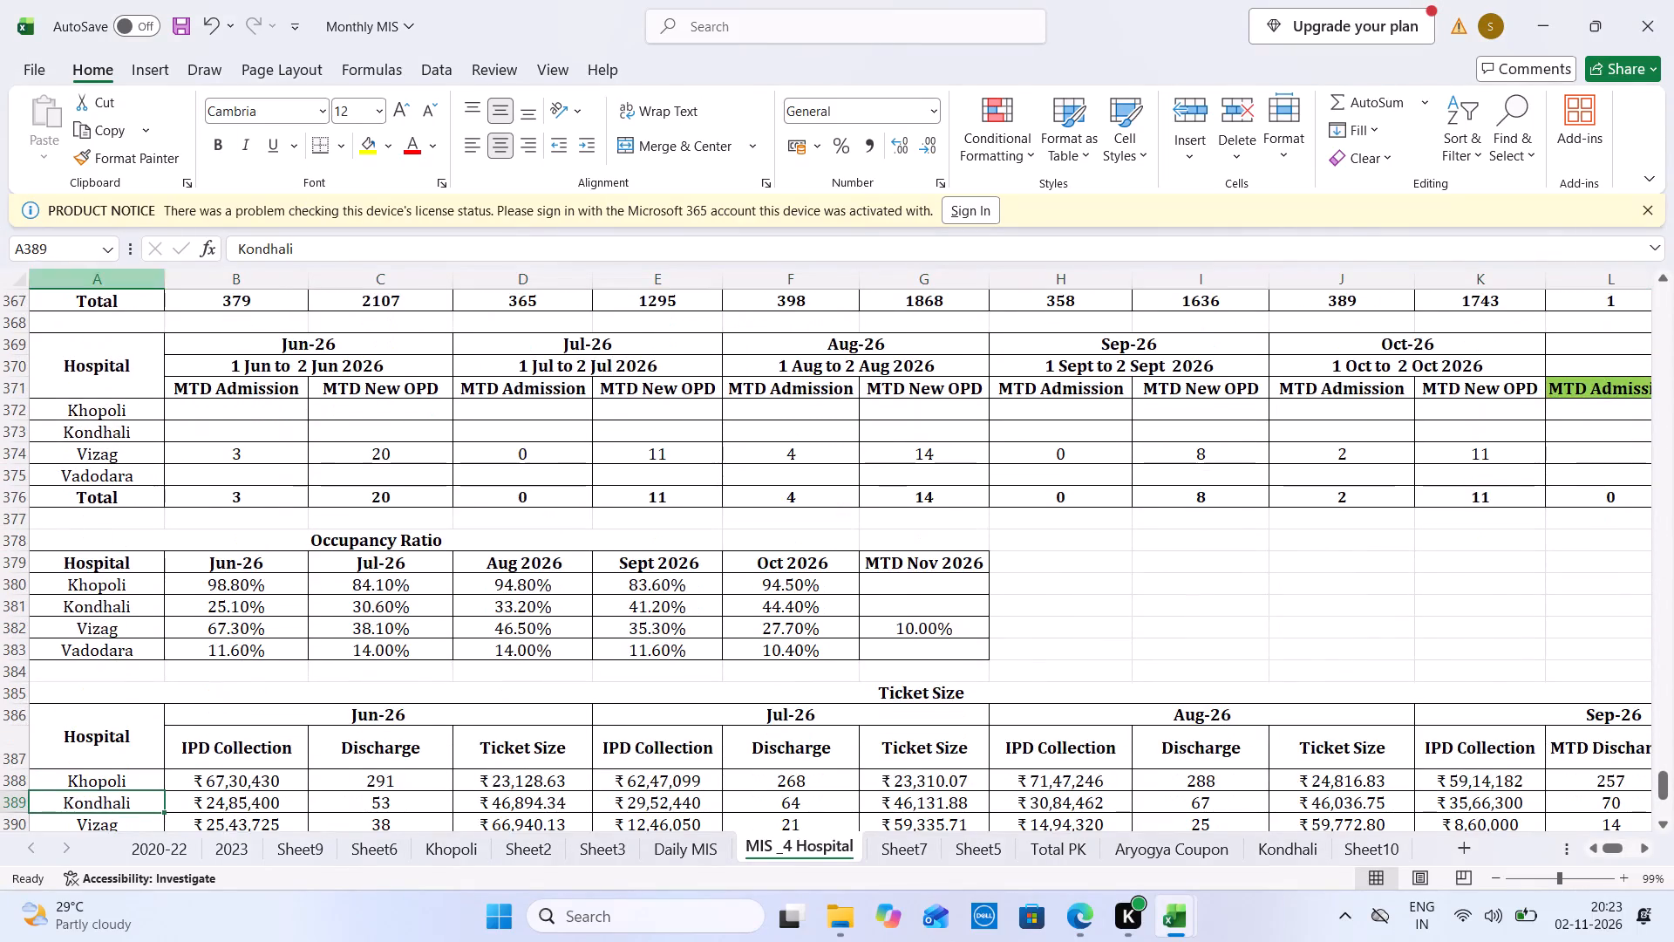
click(895, 594)
key(Down)
text(28.5)
key(ctrl+s)
Open Kondhali's Daily Collection Report NOV-26, examine the 2 November 2026 row's collection figures, and close the report.
click(831, 920)
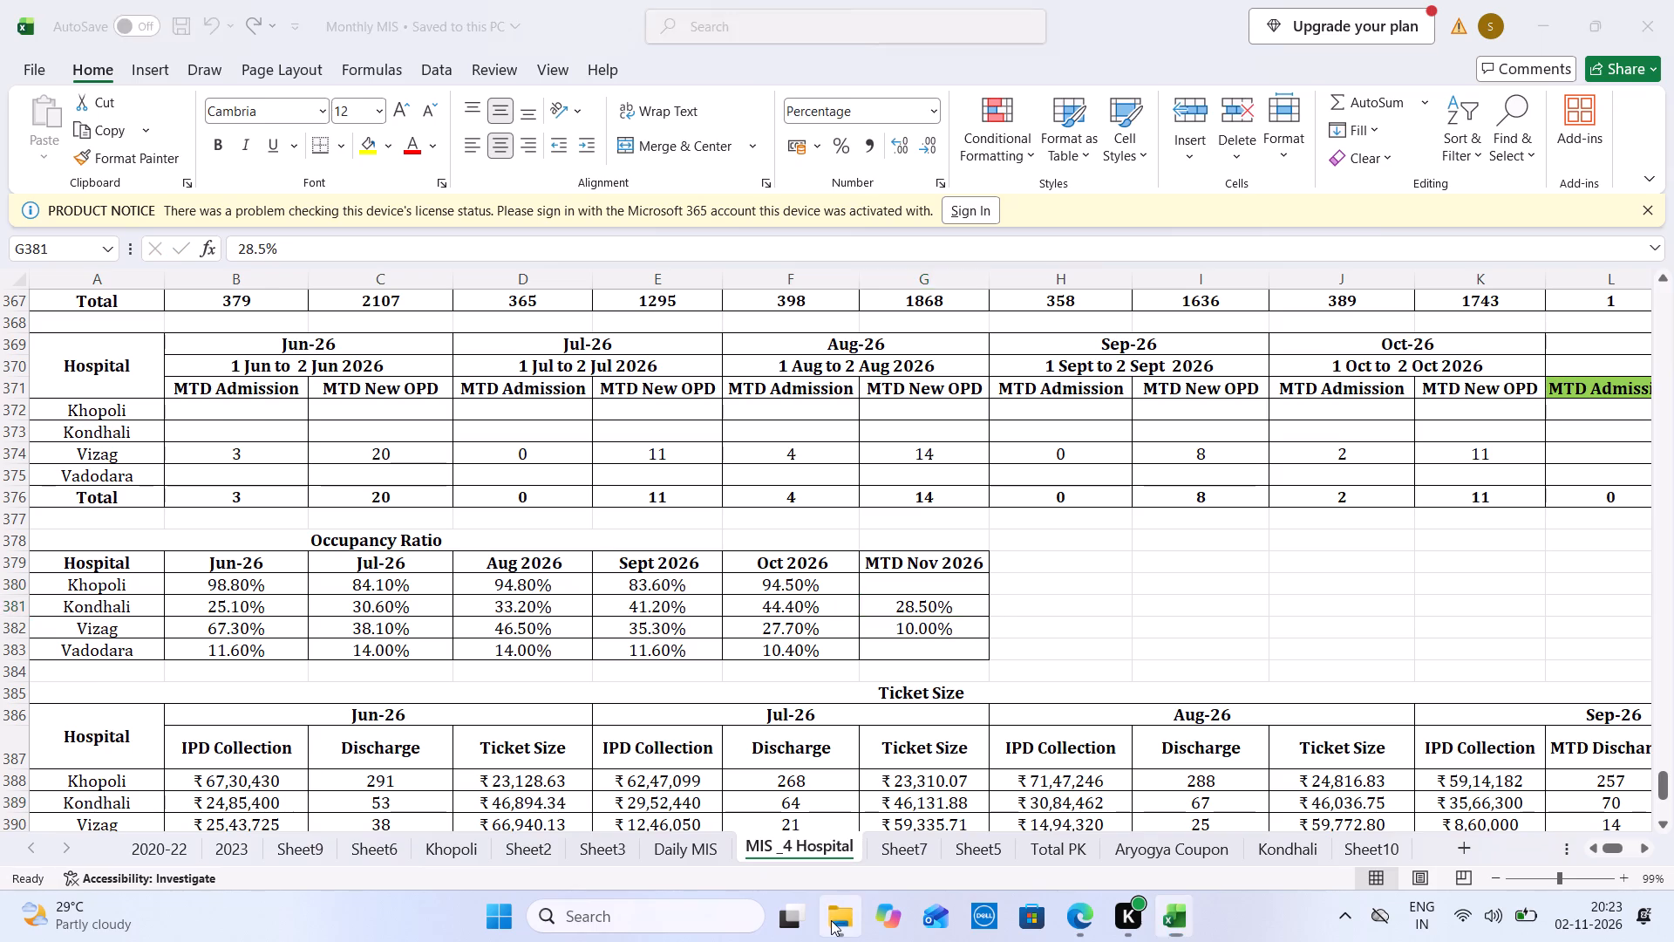
double_click(208, 200)
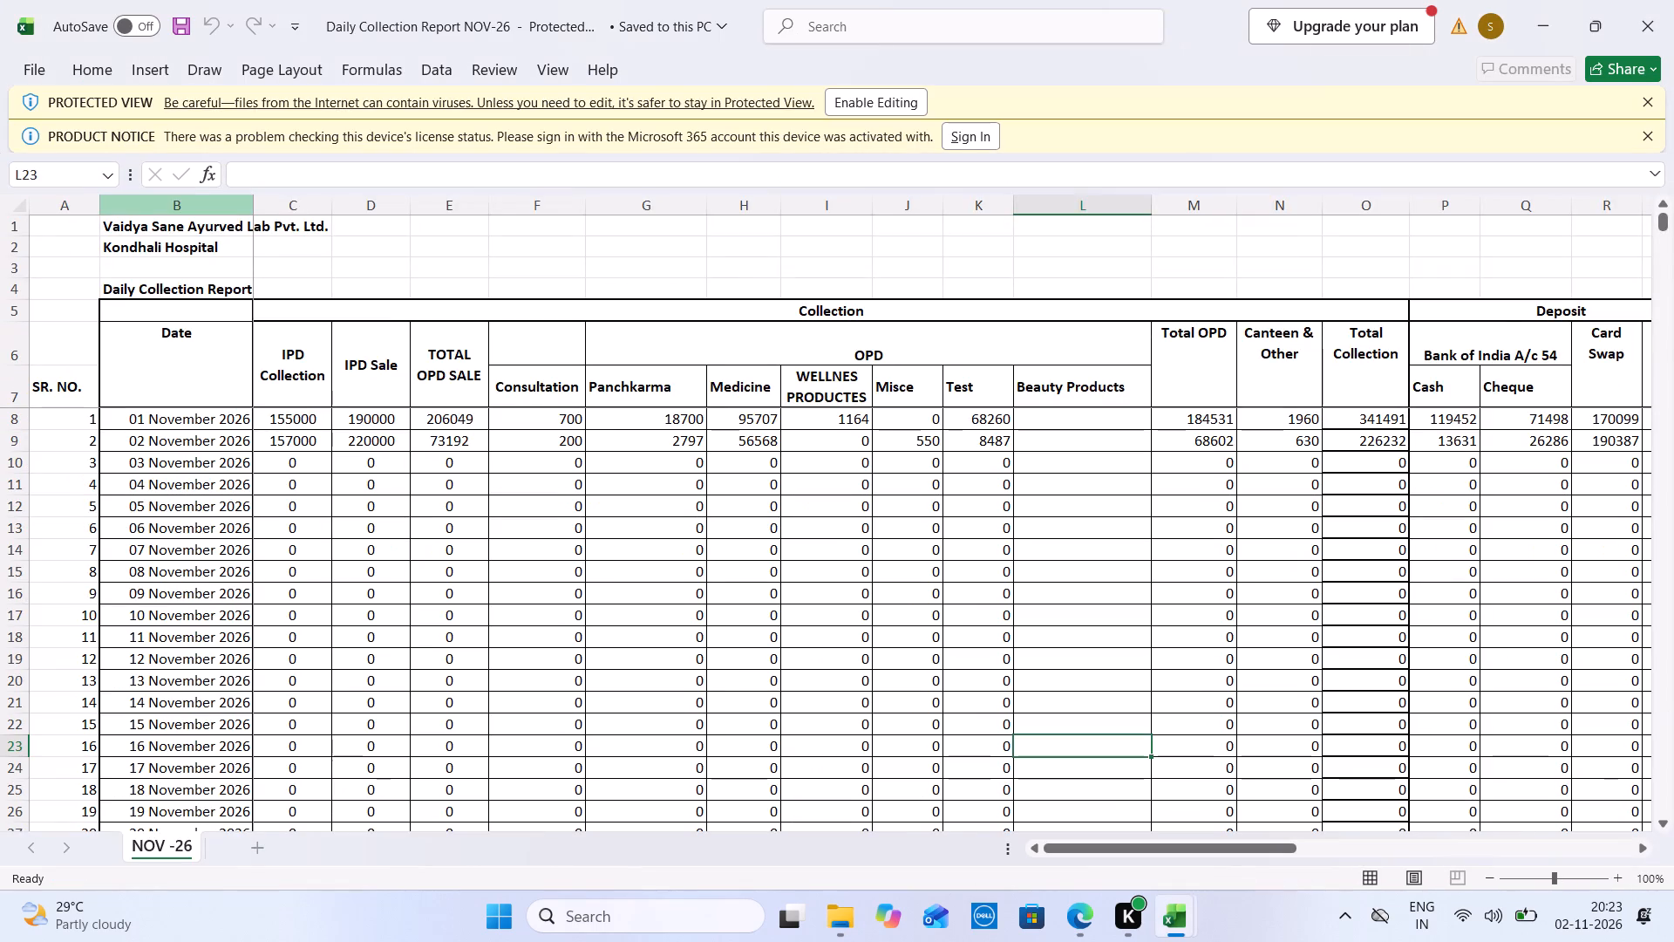
click(746, 442)
key(Right)
key(Right)
key(Right)
key(Right)
key(Right)
key(Right)
key(Right)
key(Right)
key(Right)
key(Right)
key(Right)
key(Right)
key(Right)
key(Right)
key(Right)
key(Right)
key(Right)
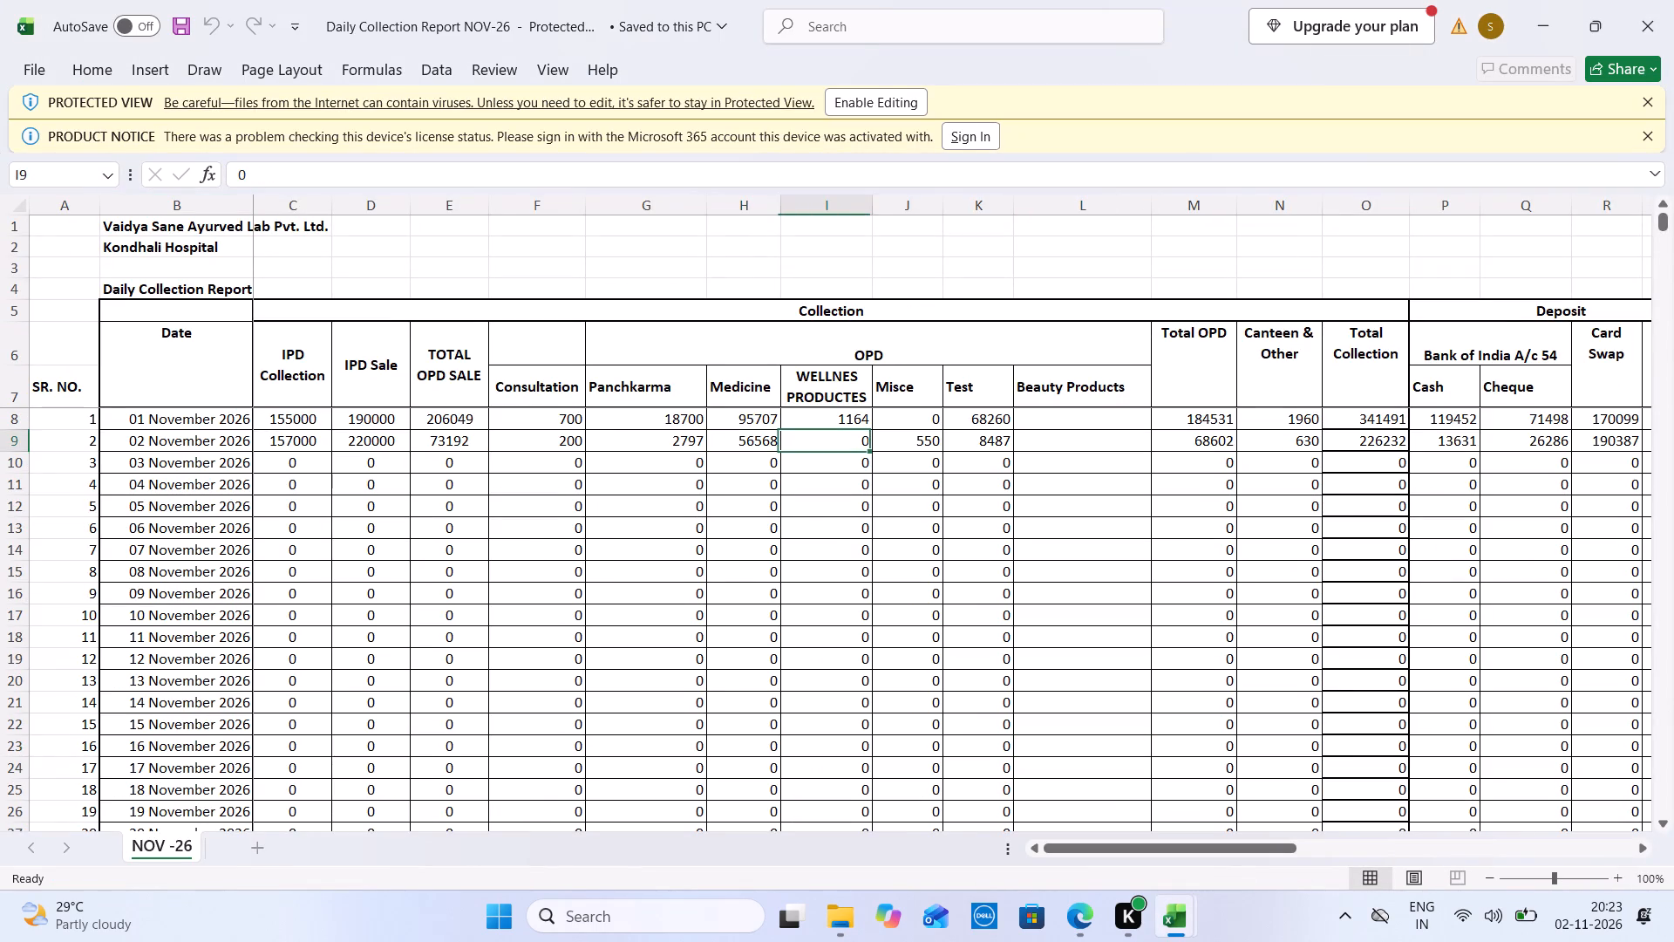
click(1673, 0)
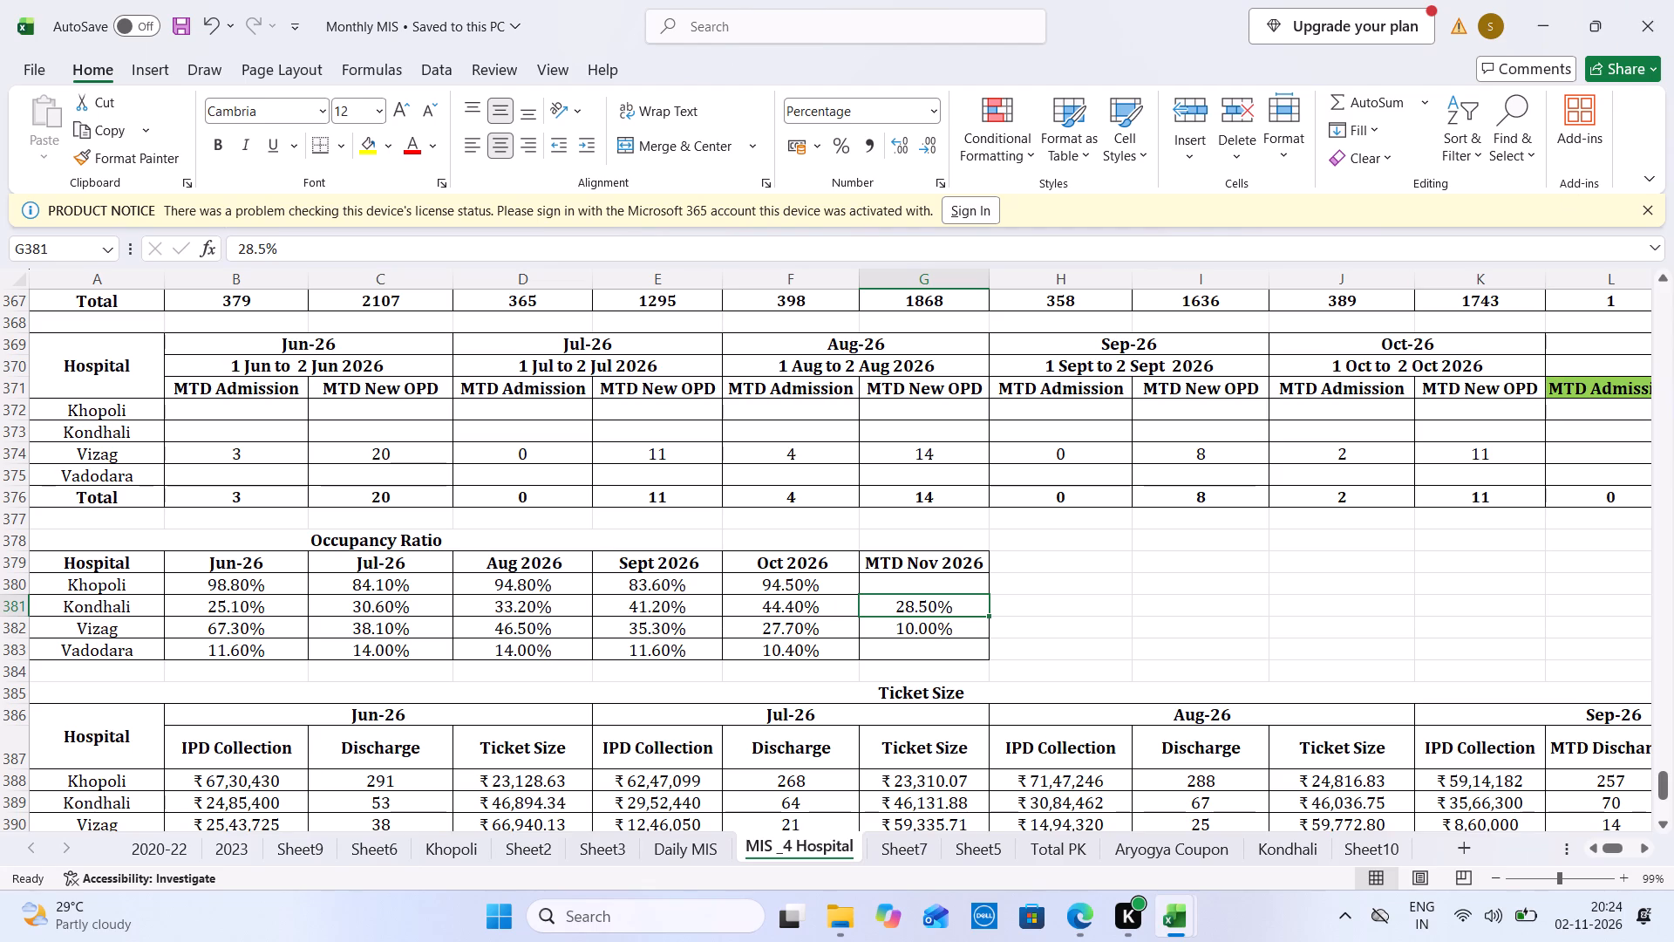
Enter Kondhali's Nov-26 MTD Total Admission as 1 and MTD Total New OPD as 23, checking against the Nov 2026 sheet's Total row.
click(276, 423)
key(ctrl+Tab)
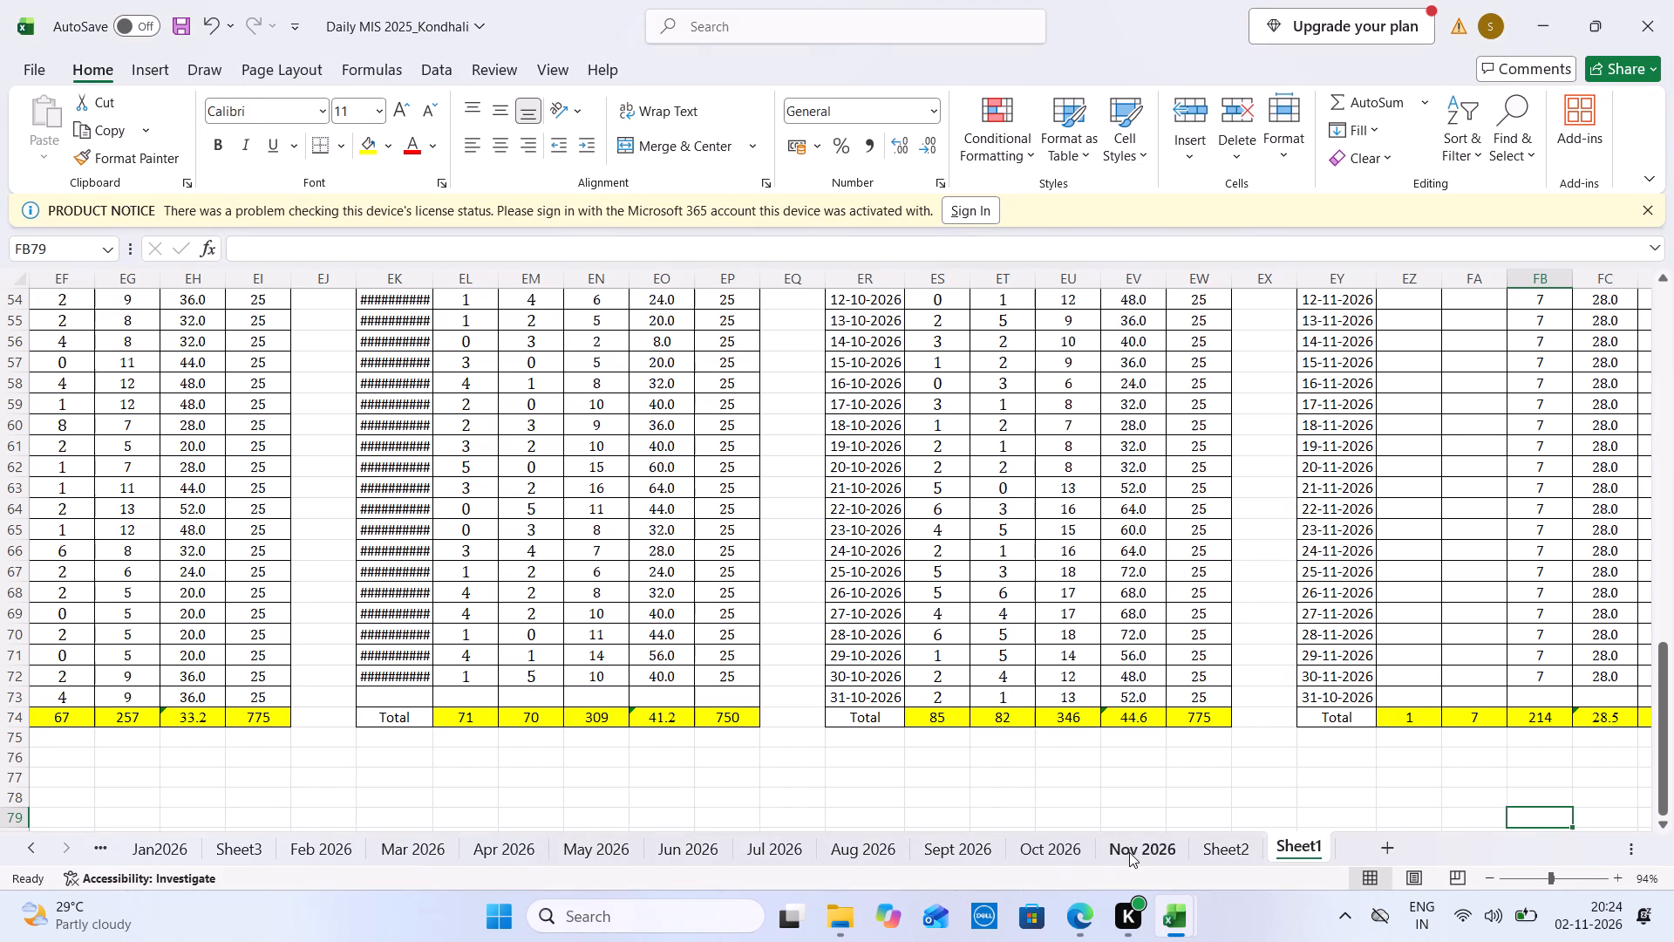
click(1129, 852)
click(1664, 762)
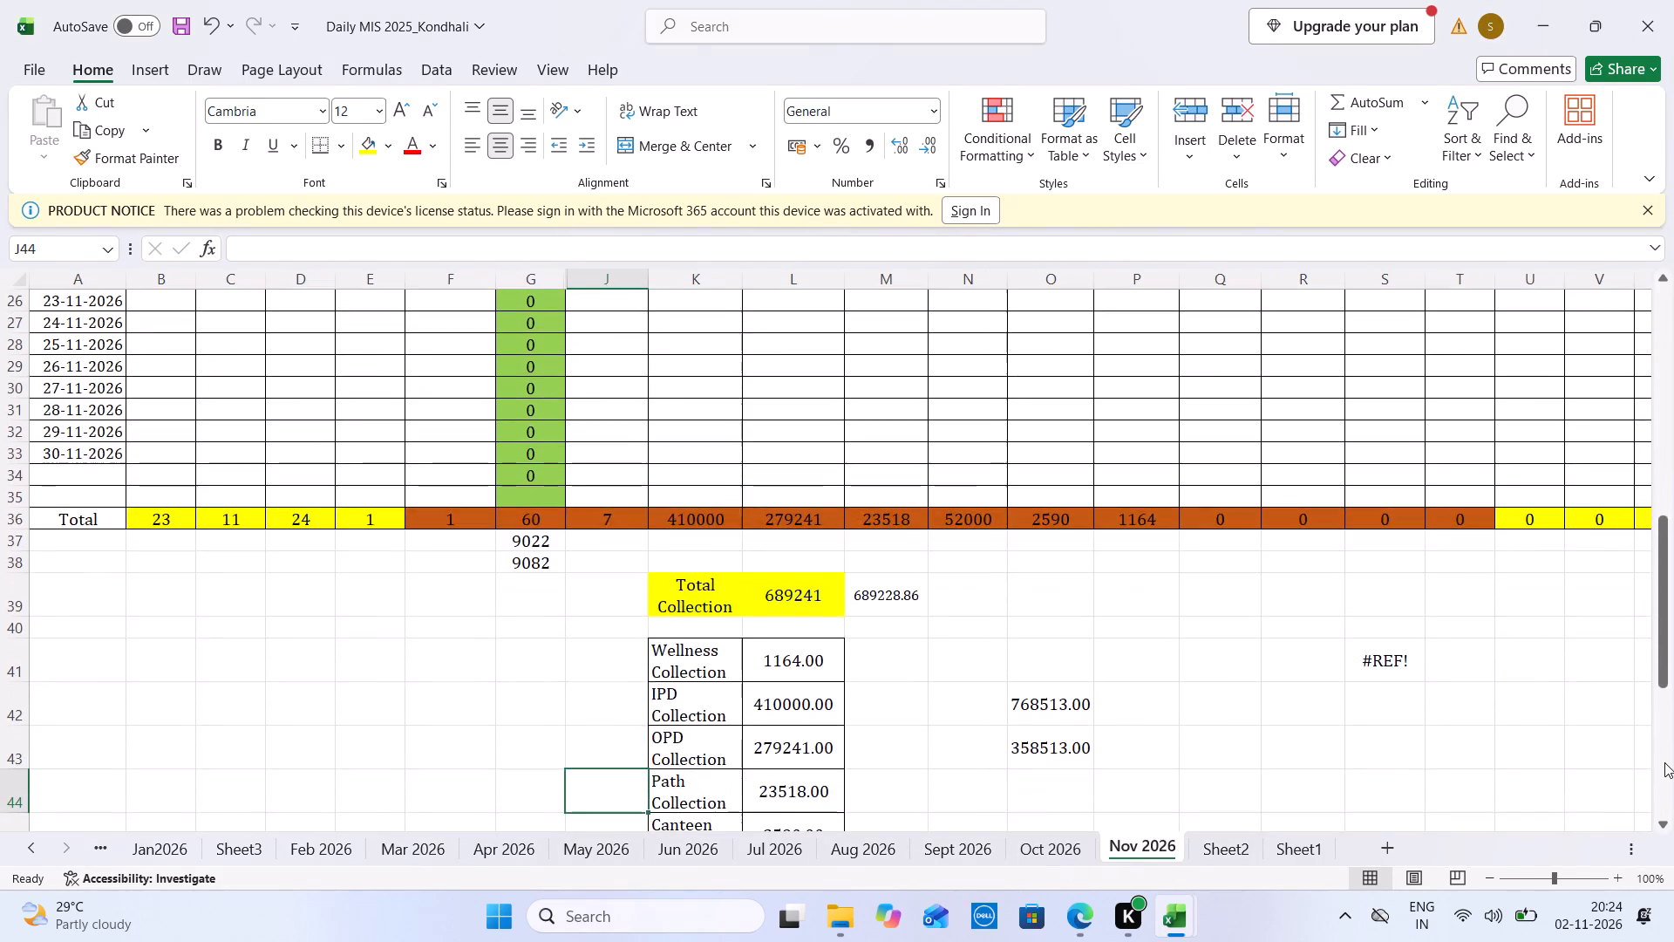
key(ctrl+Tab)
click(1673, 380)
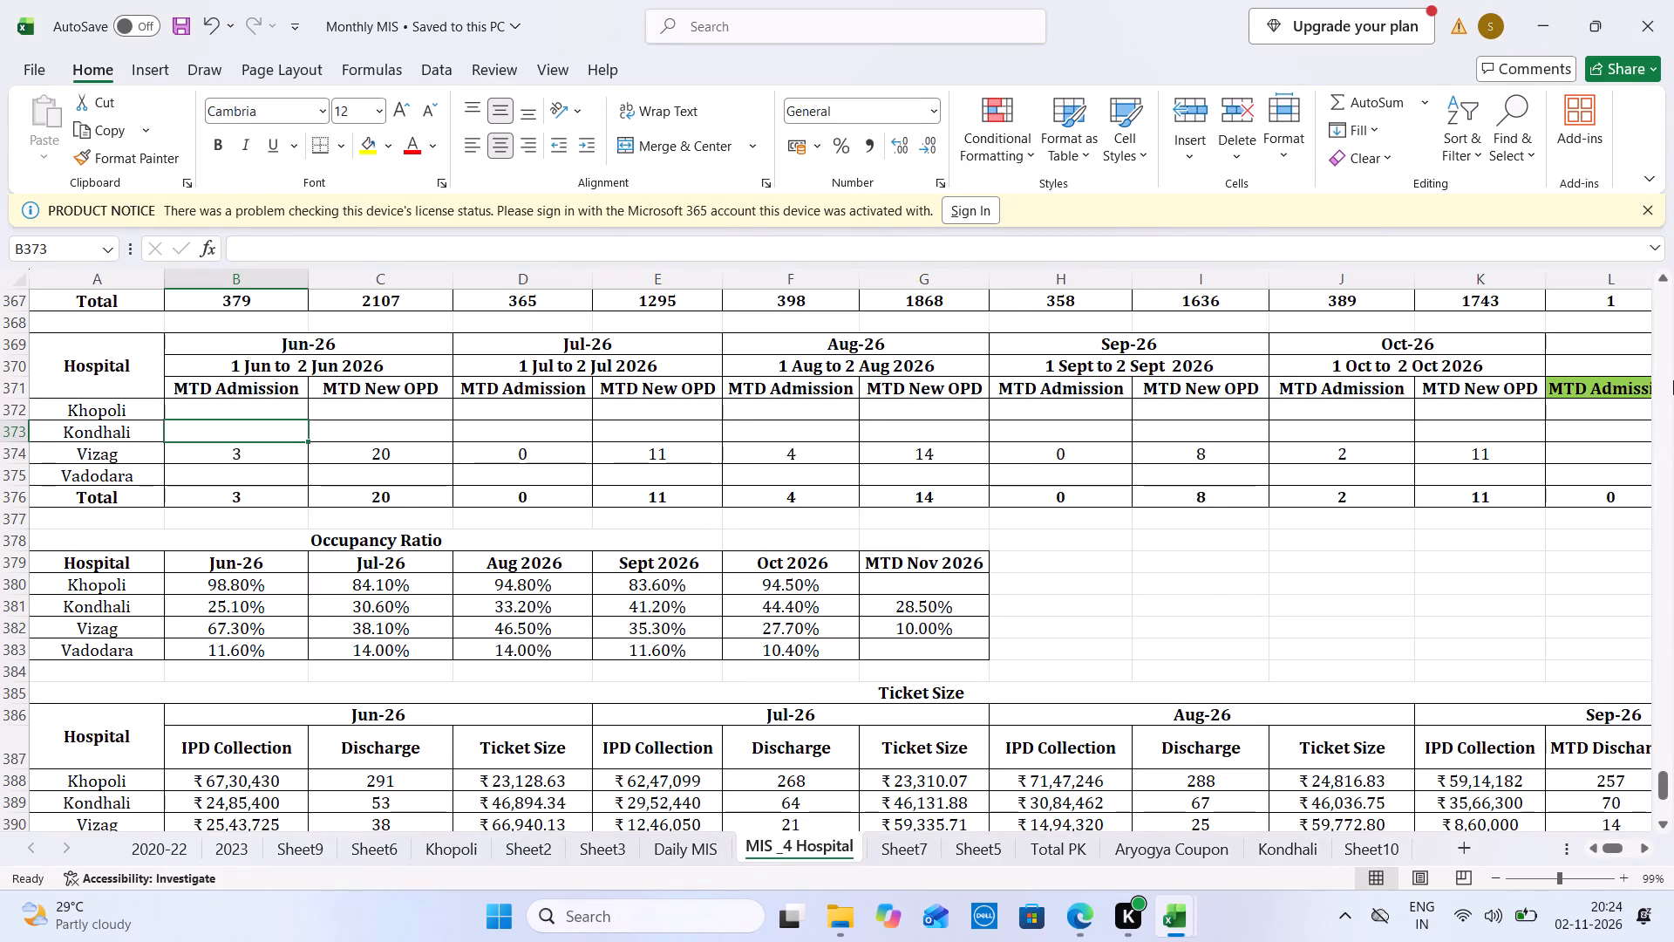
click(1663, 380)
click(1589, 759)
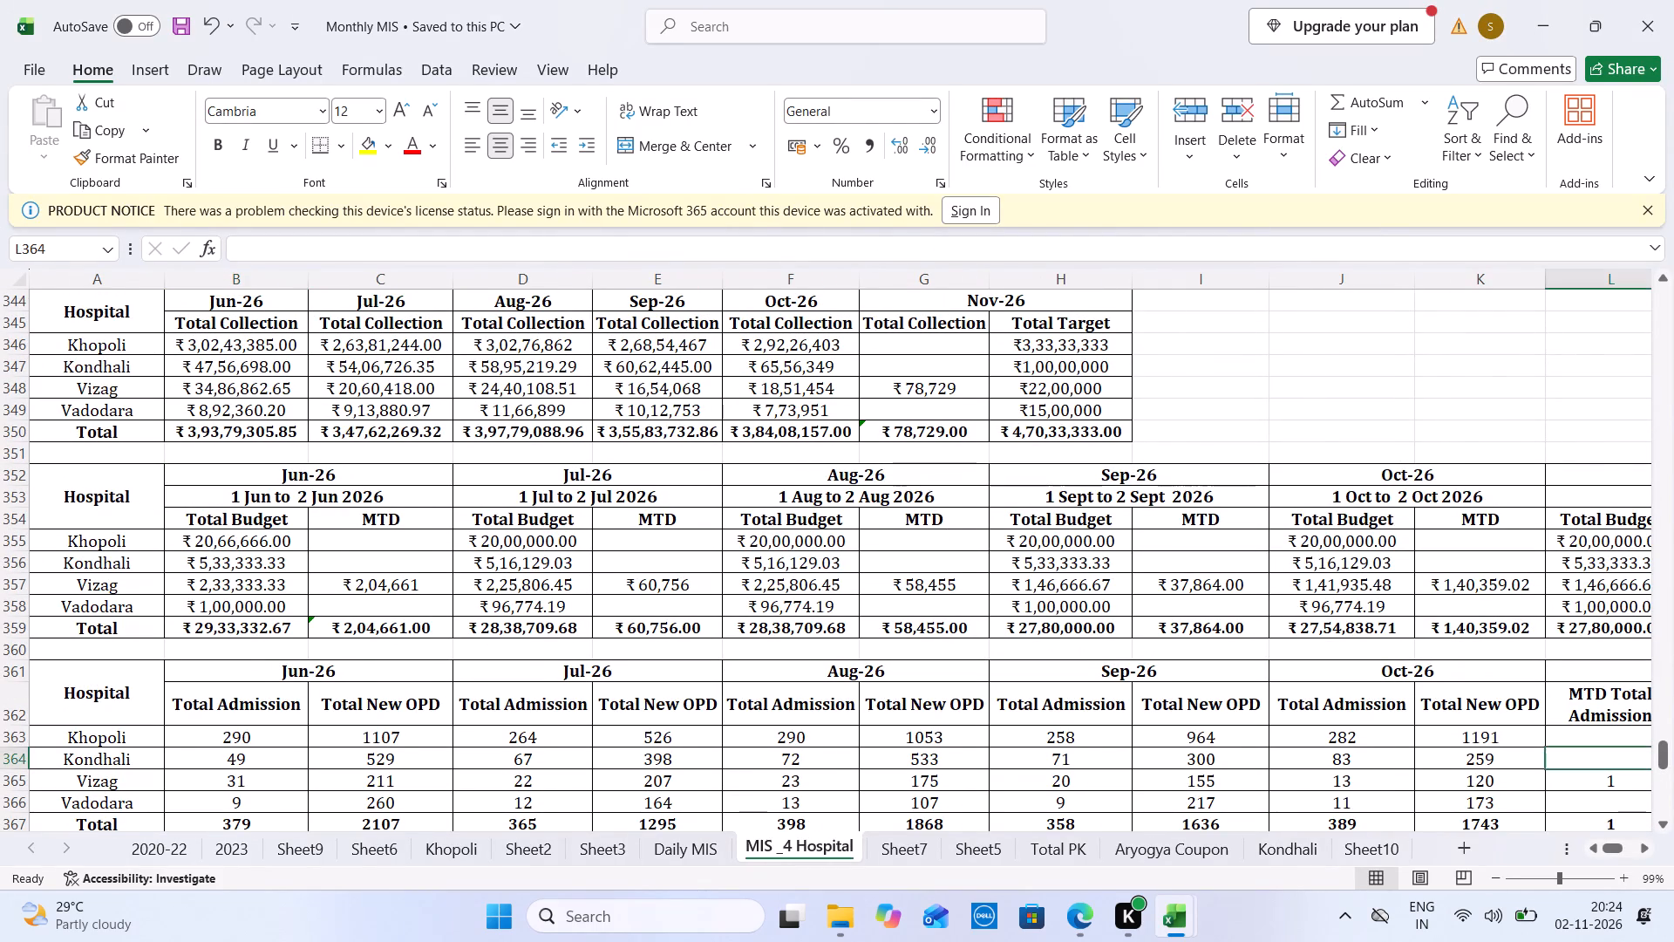
key(1)
key(Right)
key(Right)
text(23)
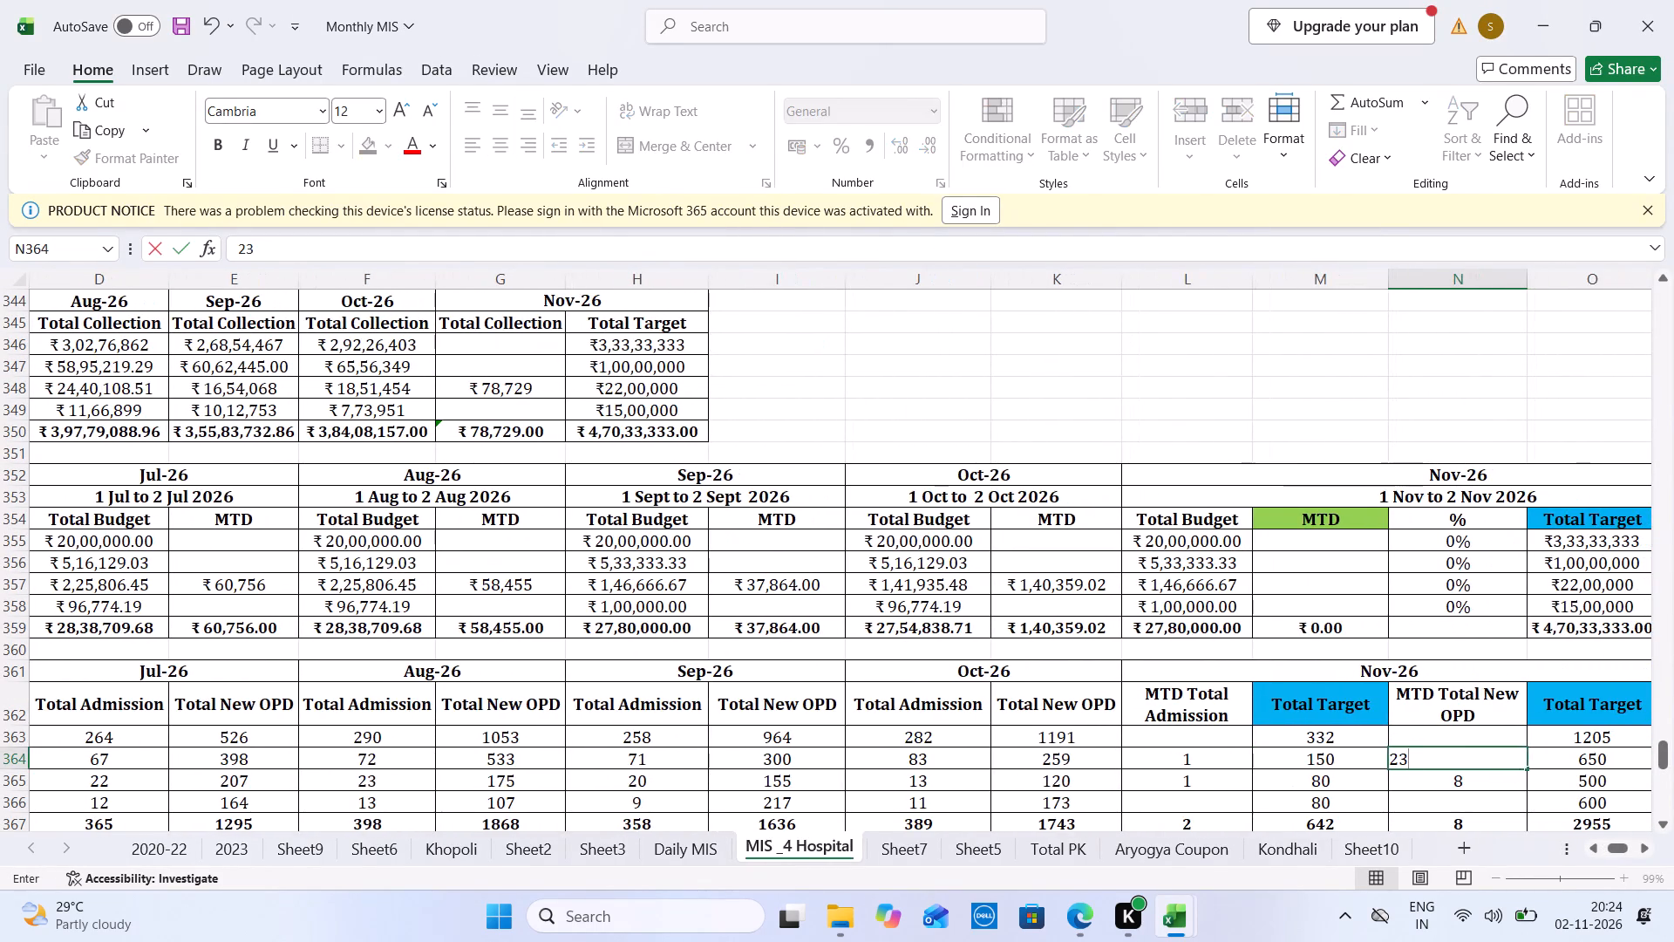
key(ctrl+Tab)
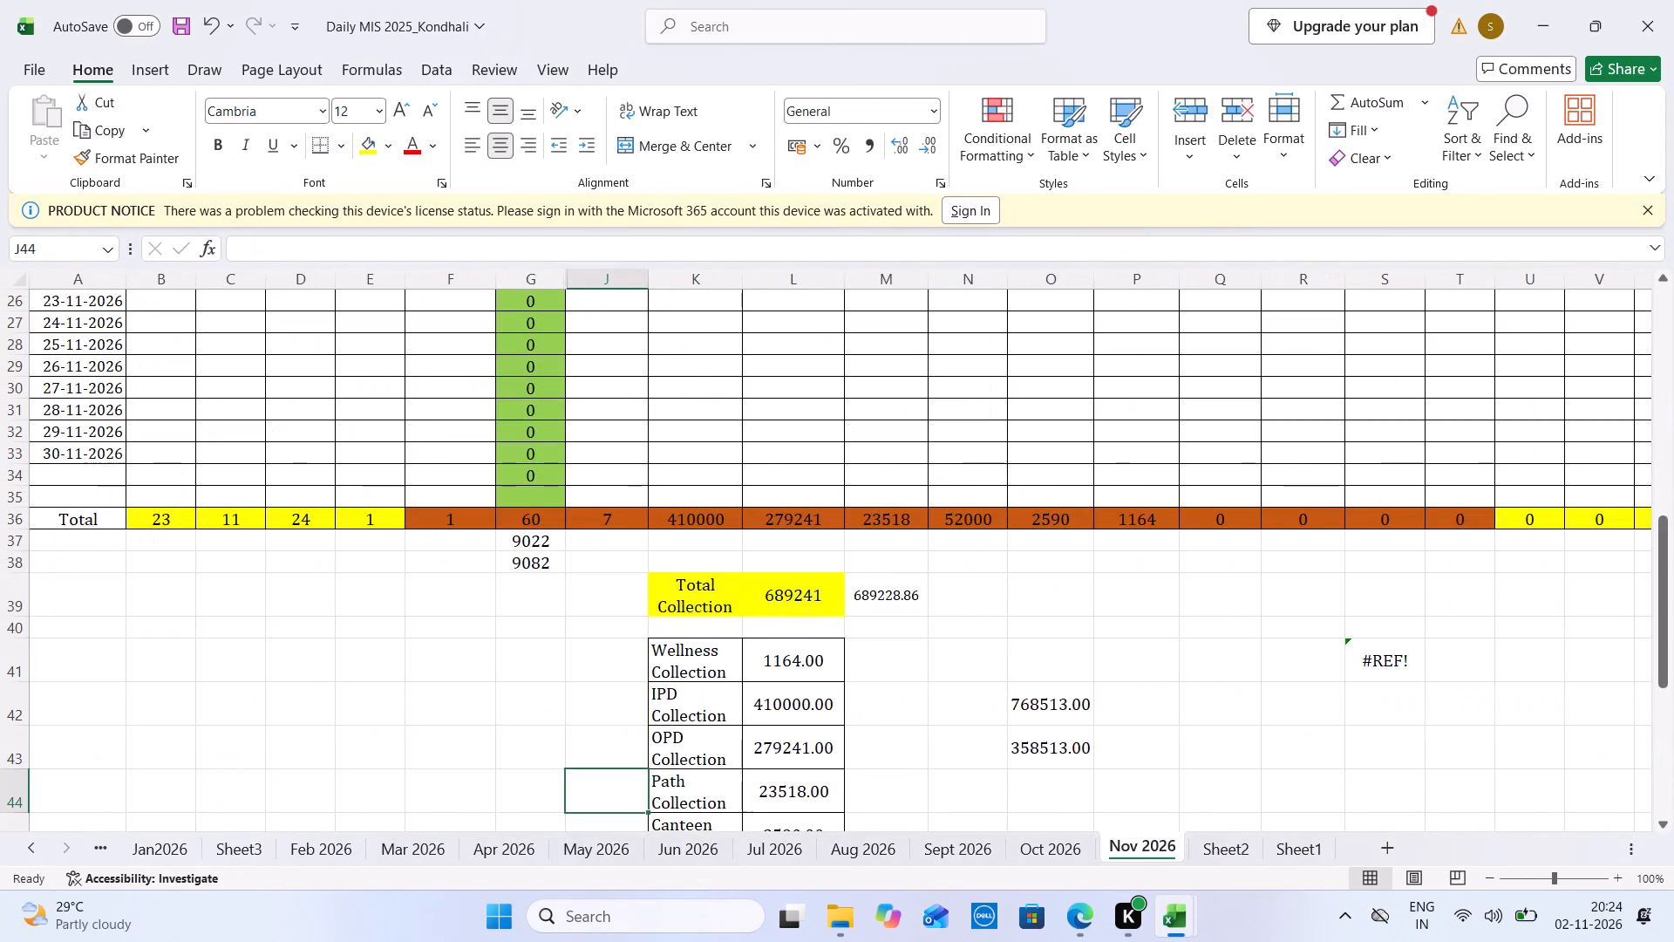
key(ctrl+Tab)
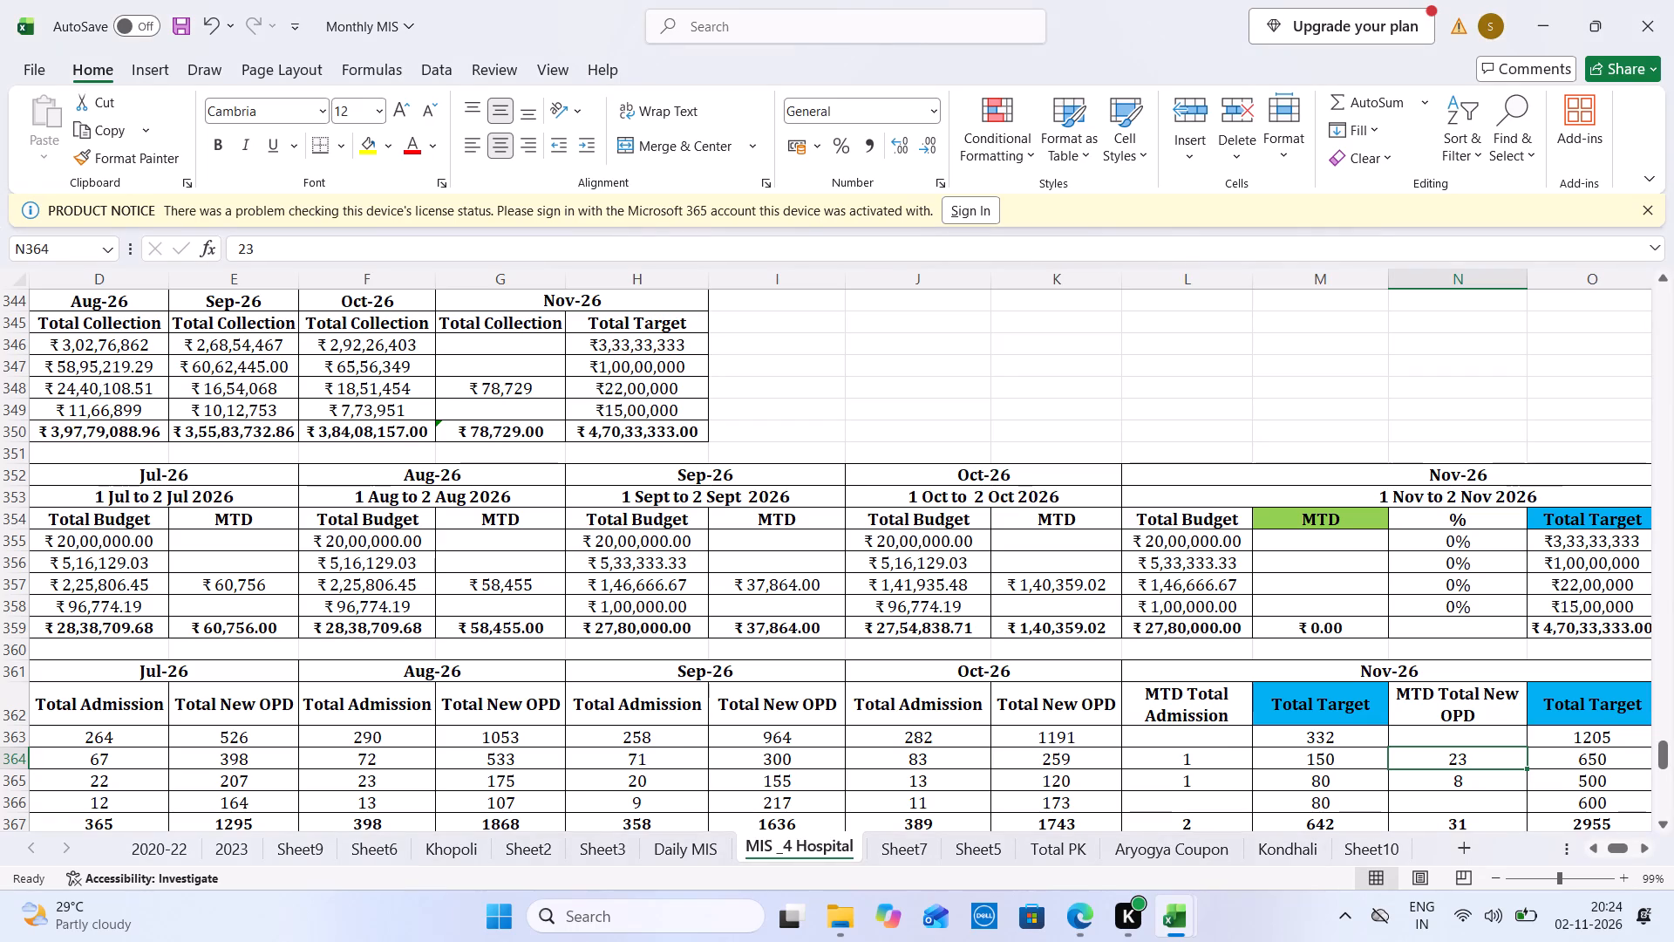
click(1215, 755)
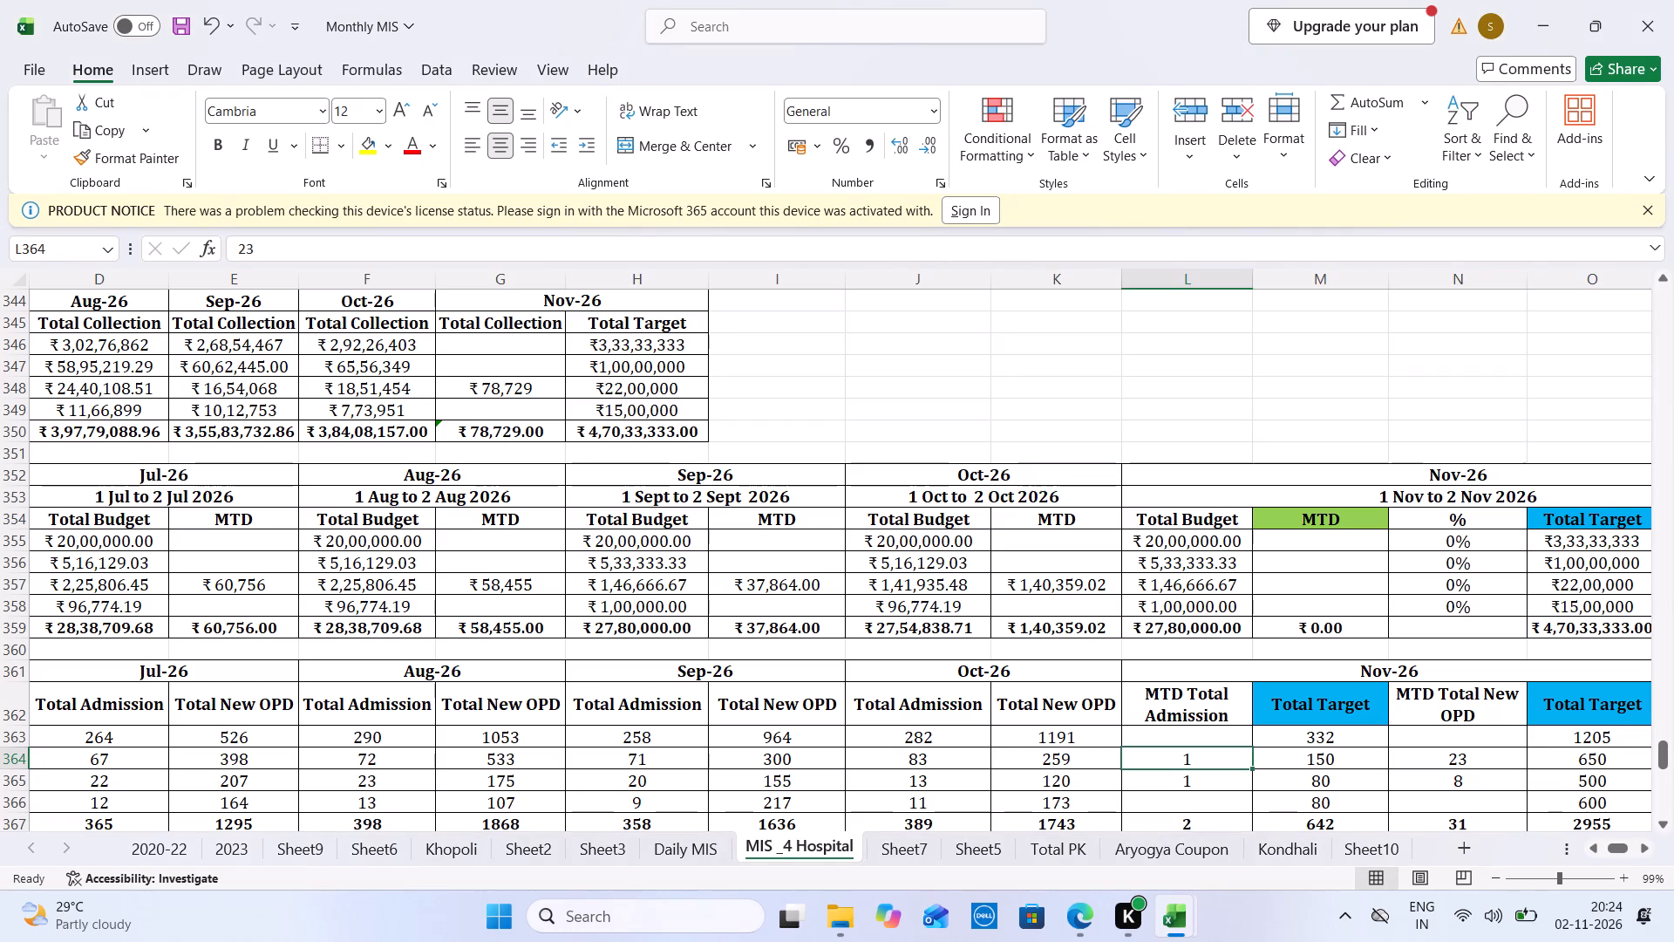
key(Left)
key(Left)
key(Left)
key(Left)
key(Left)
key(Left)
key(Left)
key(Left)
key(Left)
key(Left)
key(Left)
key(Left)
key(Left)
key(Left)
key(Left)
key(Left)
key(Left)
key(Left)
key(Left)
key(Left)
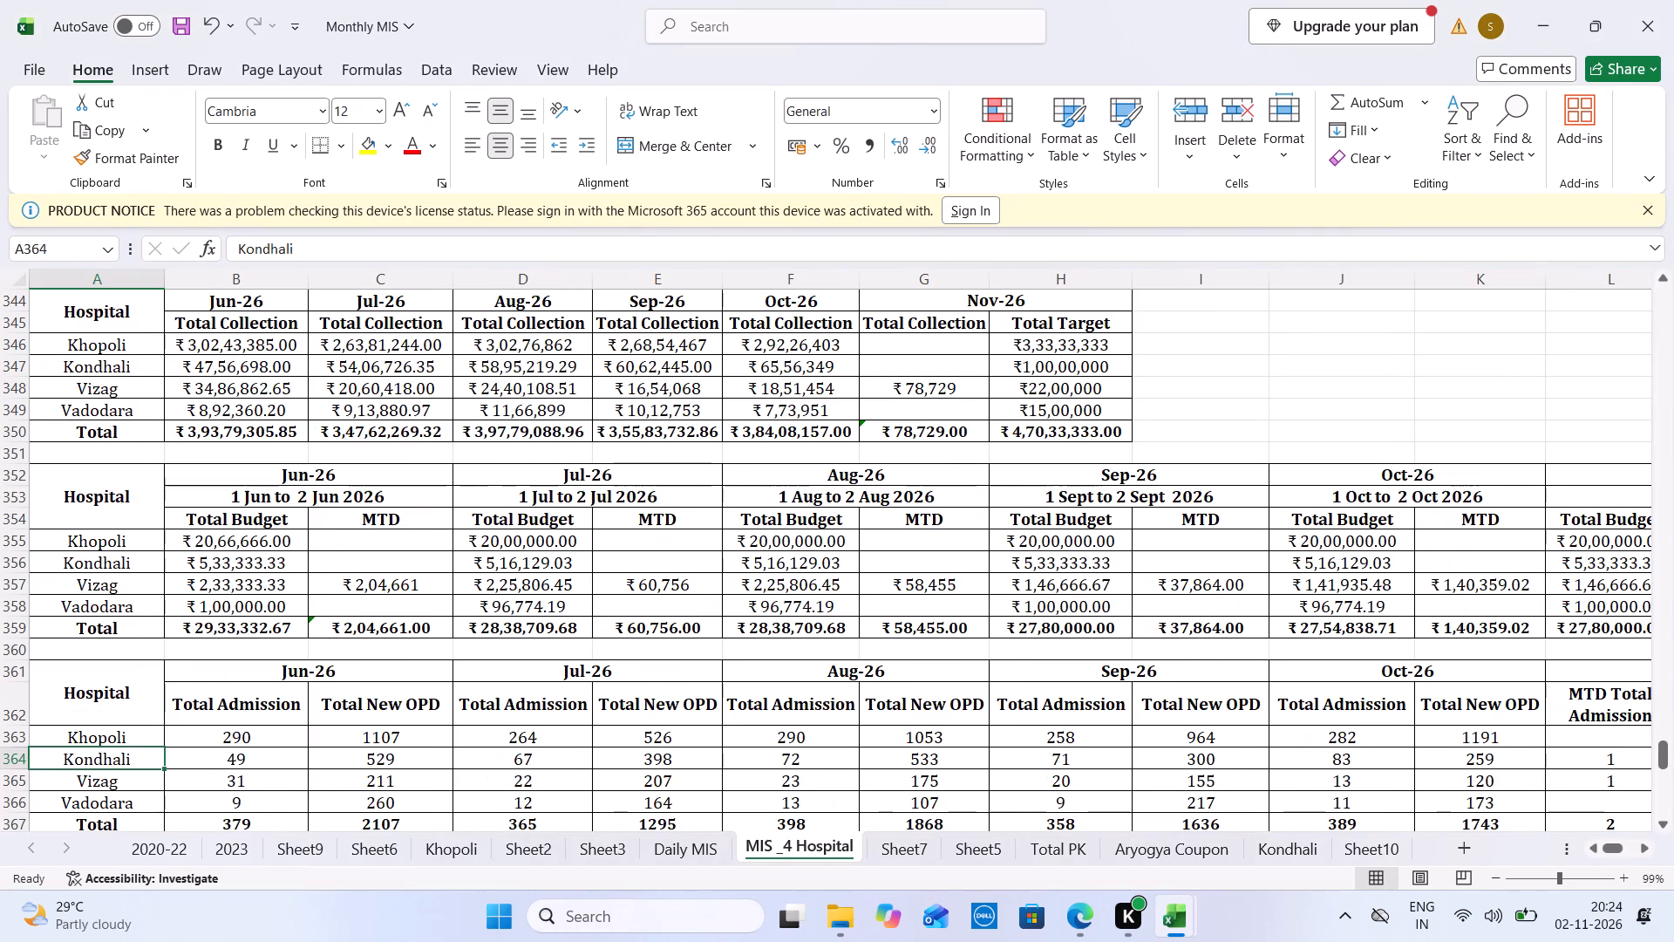
Enter Kondhali's Oct-26 IPD Collection of 410000 and MTD Discharge of 7 in the Ticket Size table, checking against the Nov 2026 Total row.
key(Down)
key(Down)
key(Down)
key(Down)
key(Down)
key(Down)
key(Down)
key(Down)
key(Down)
key(ctrl+Tab)
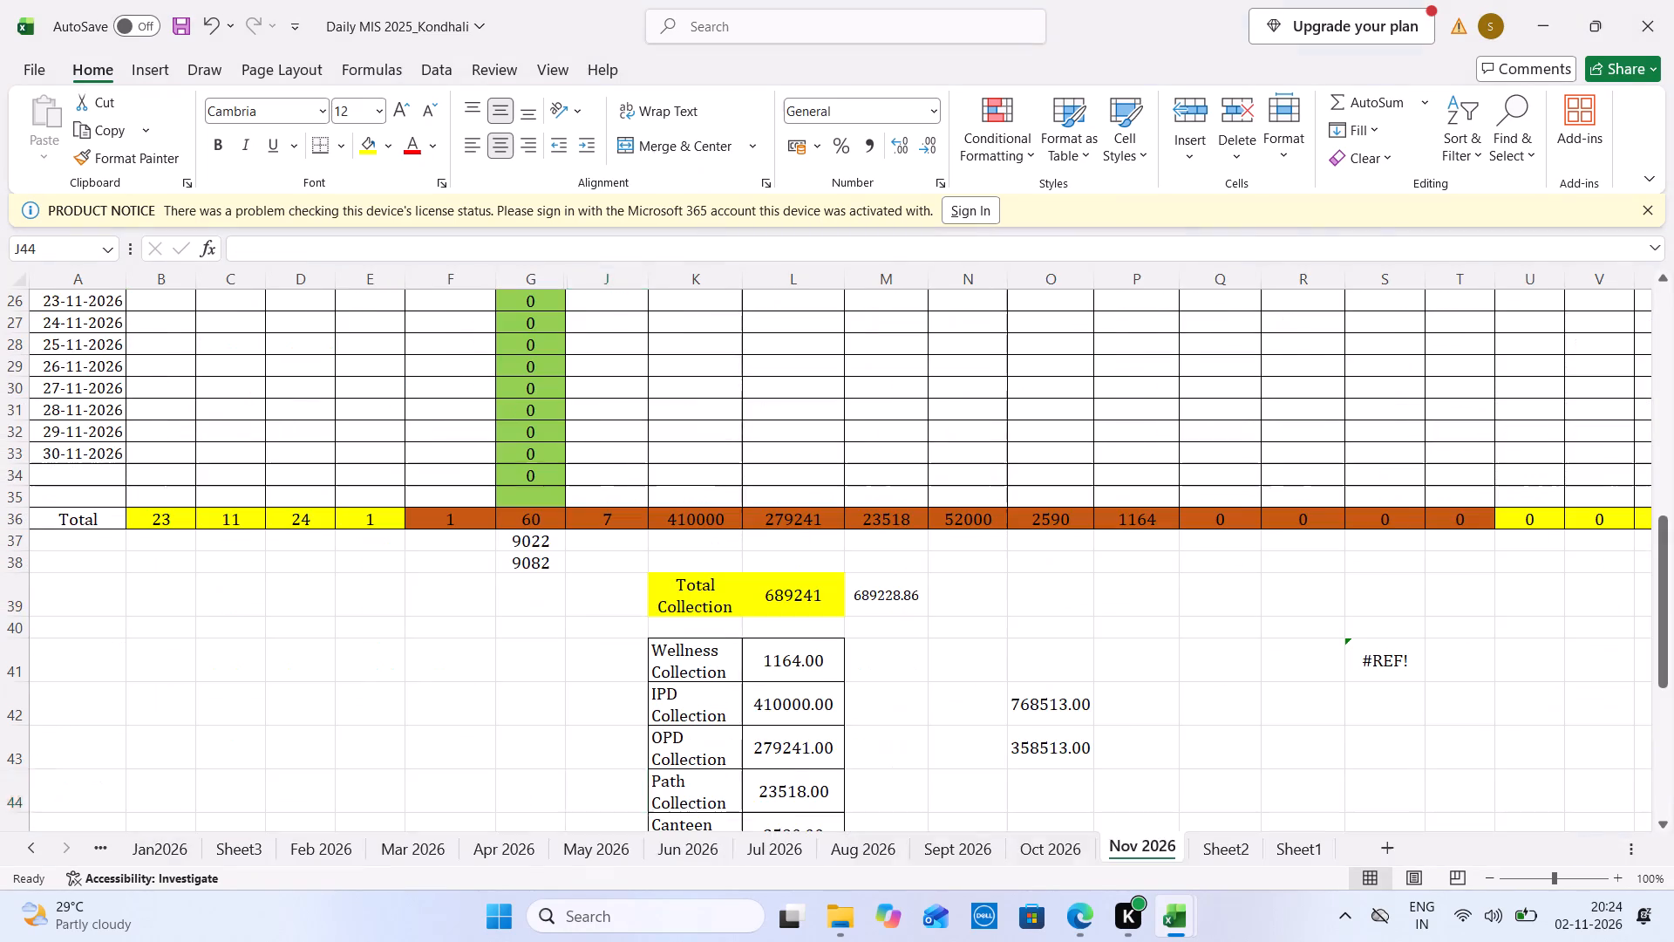
key(ctrl+Tab)
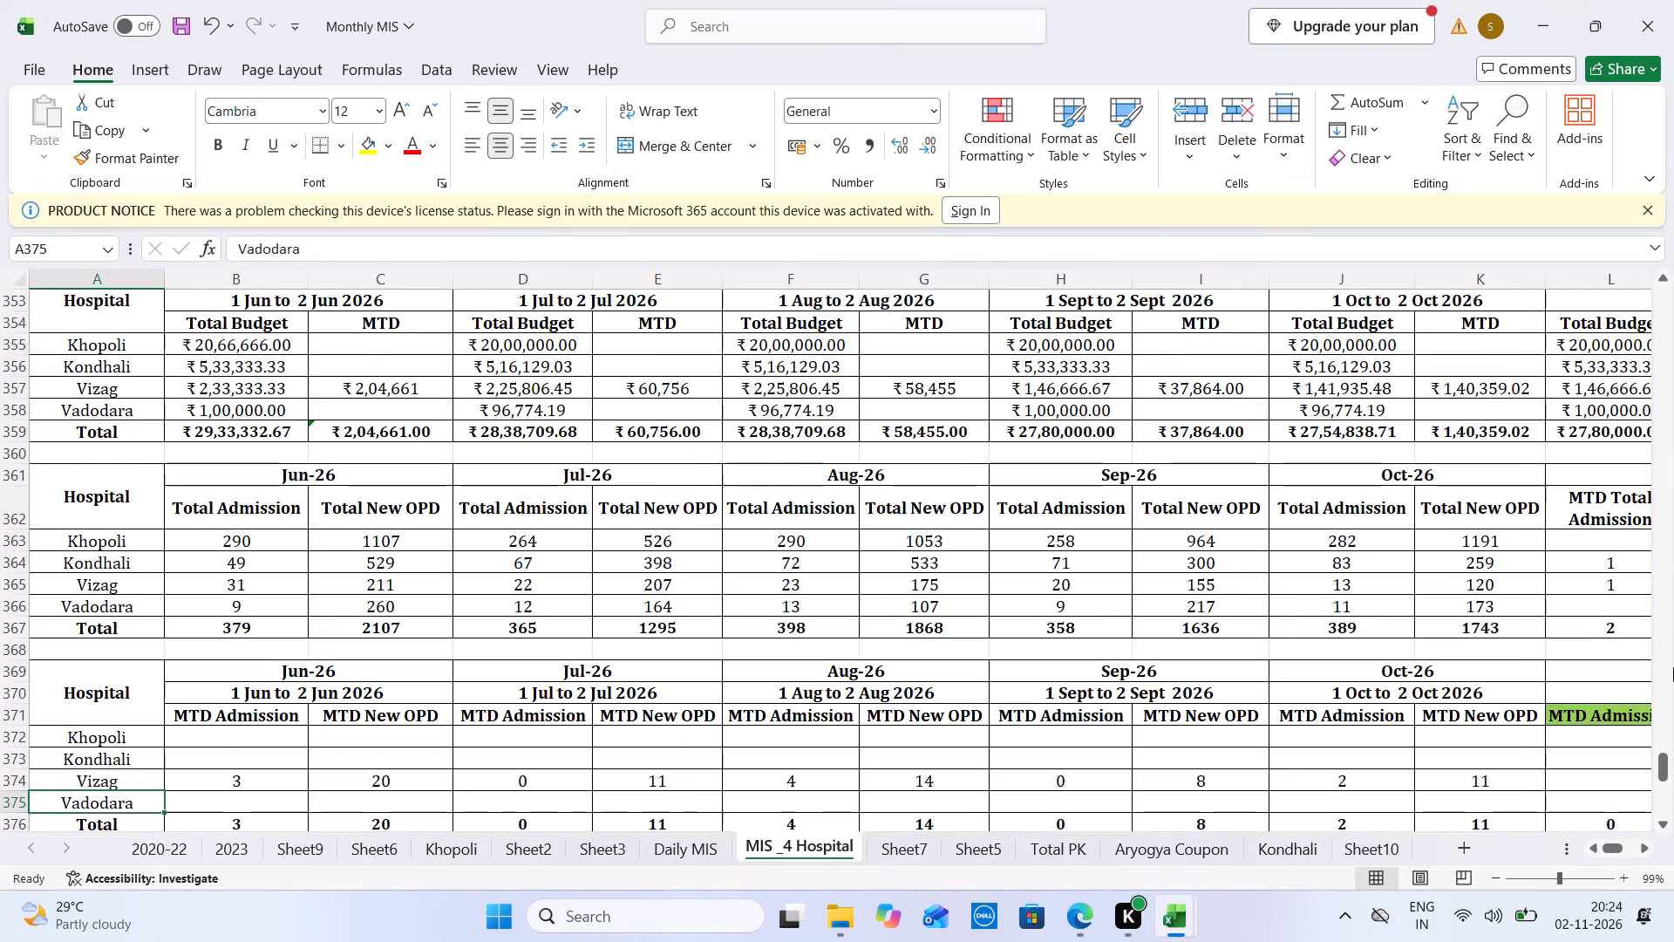
click(1664, 807)
click(1556, 790)
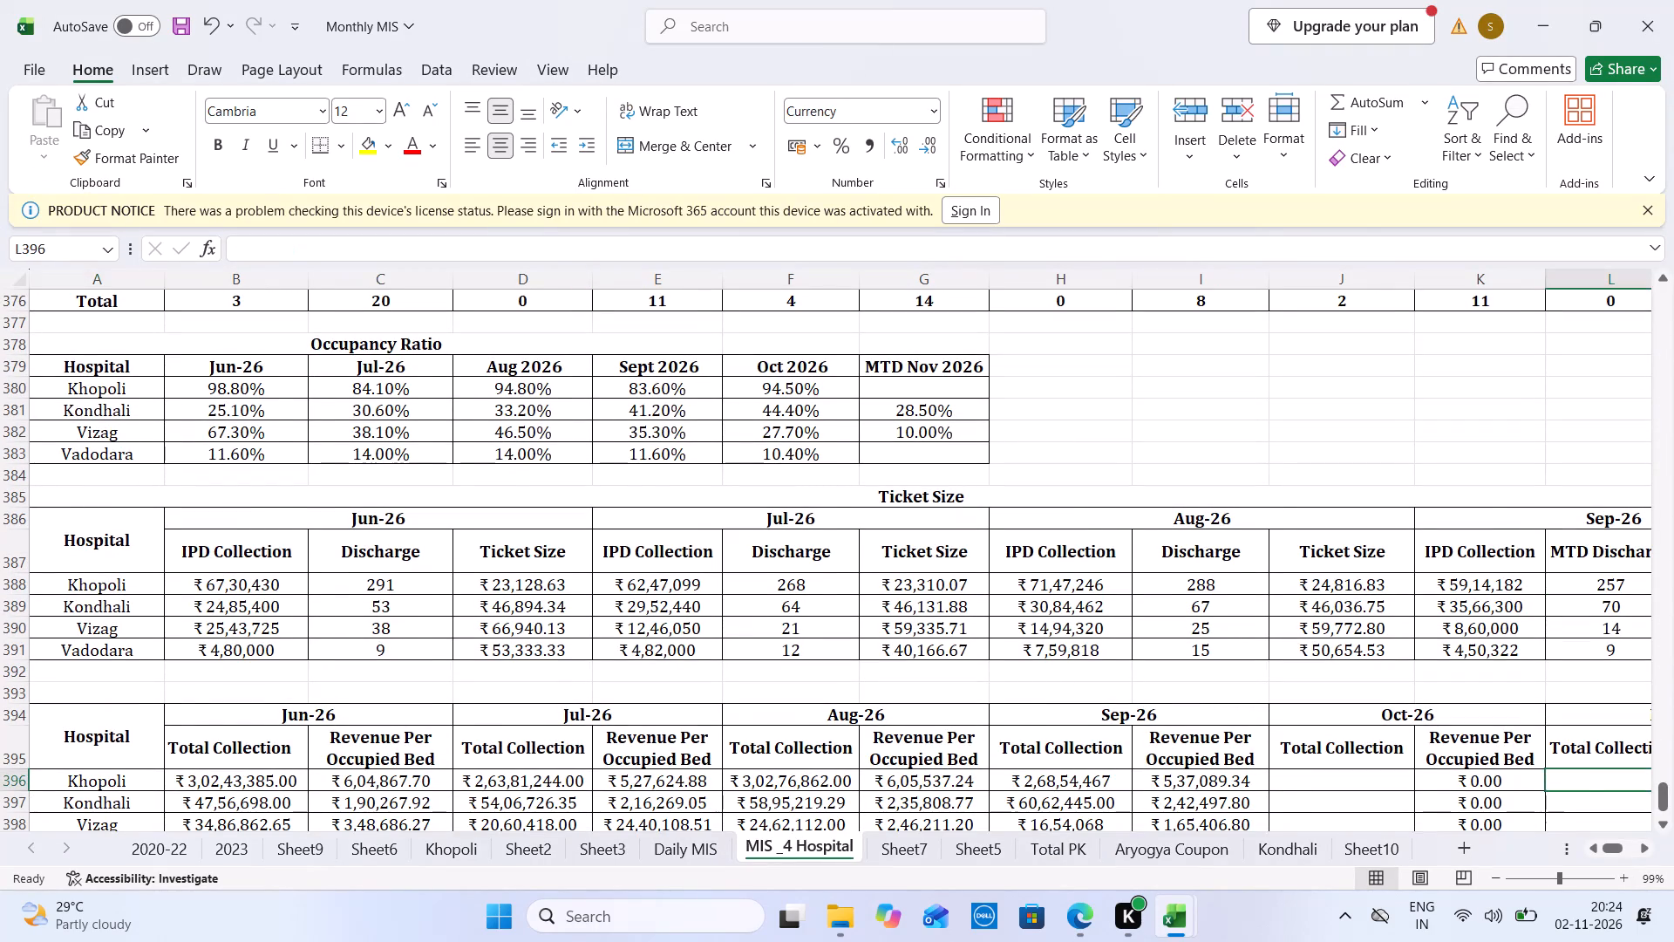
key(Right)
key(Right)
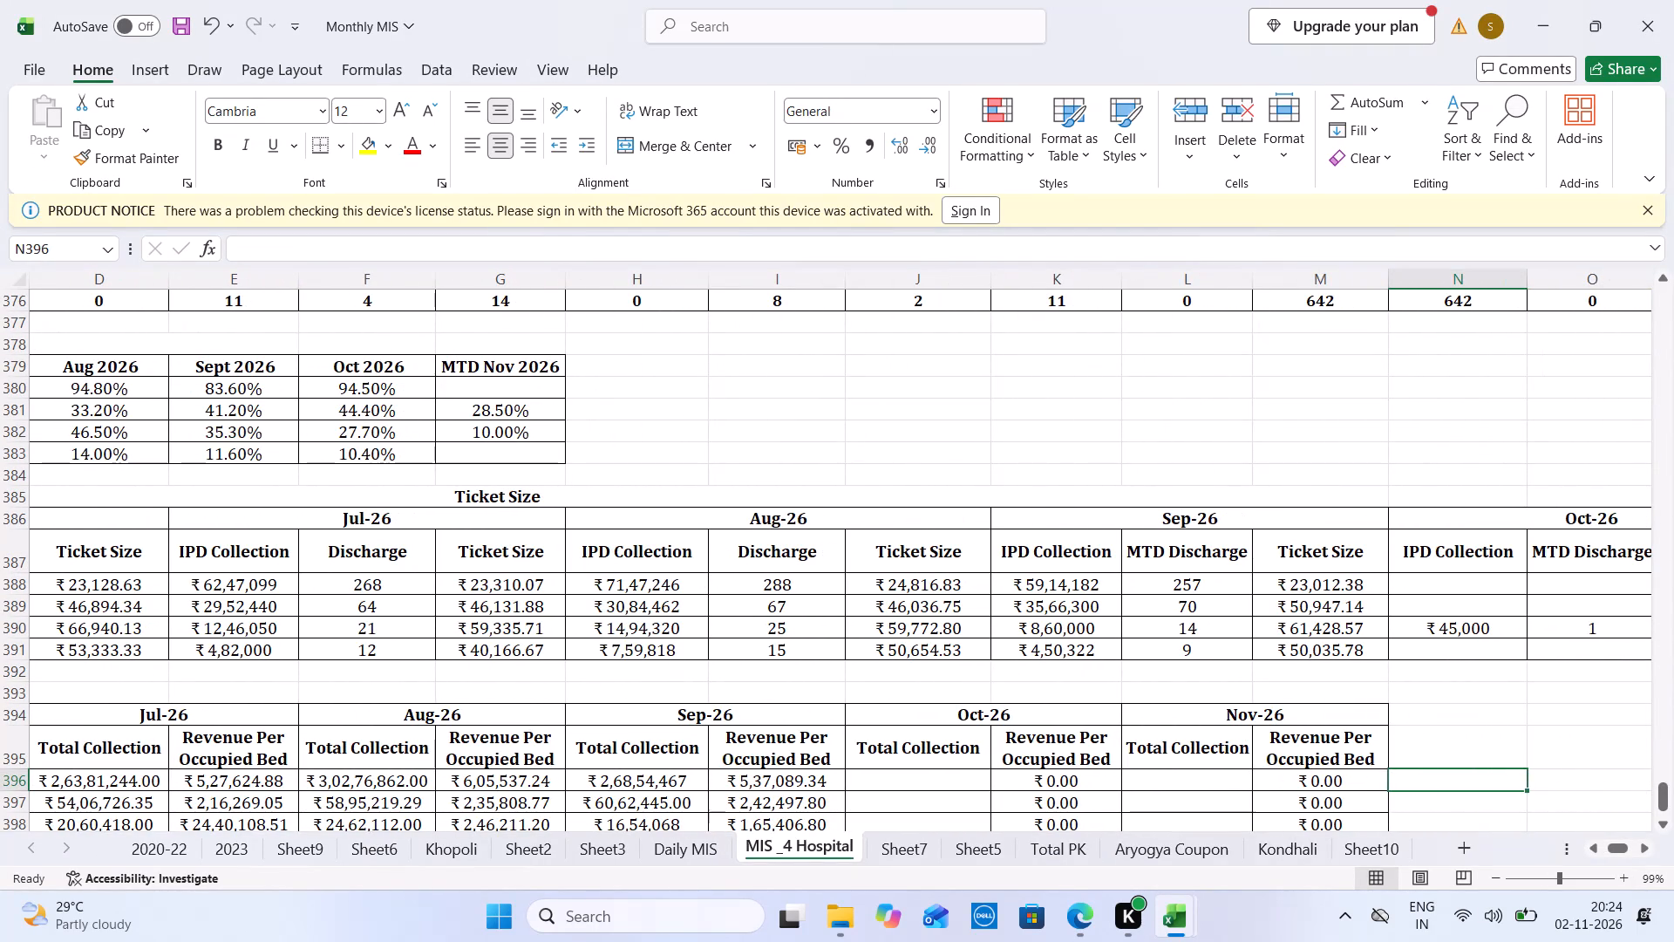
click(1497, 610)
text(41000)
key(Tab)
key(7)
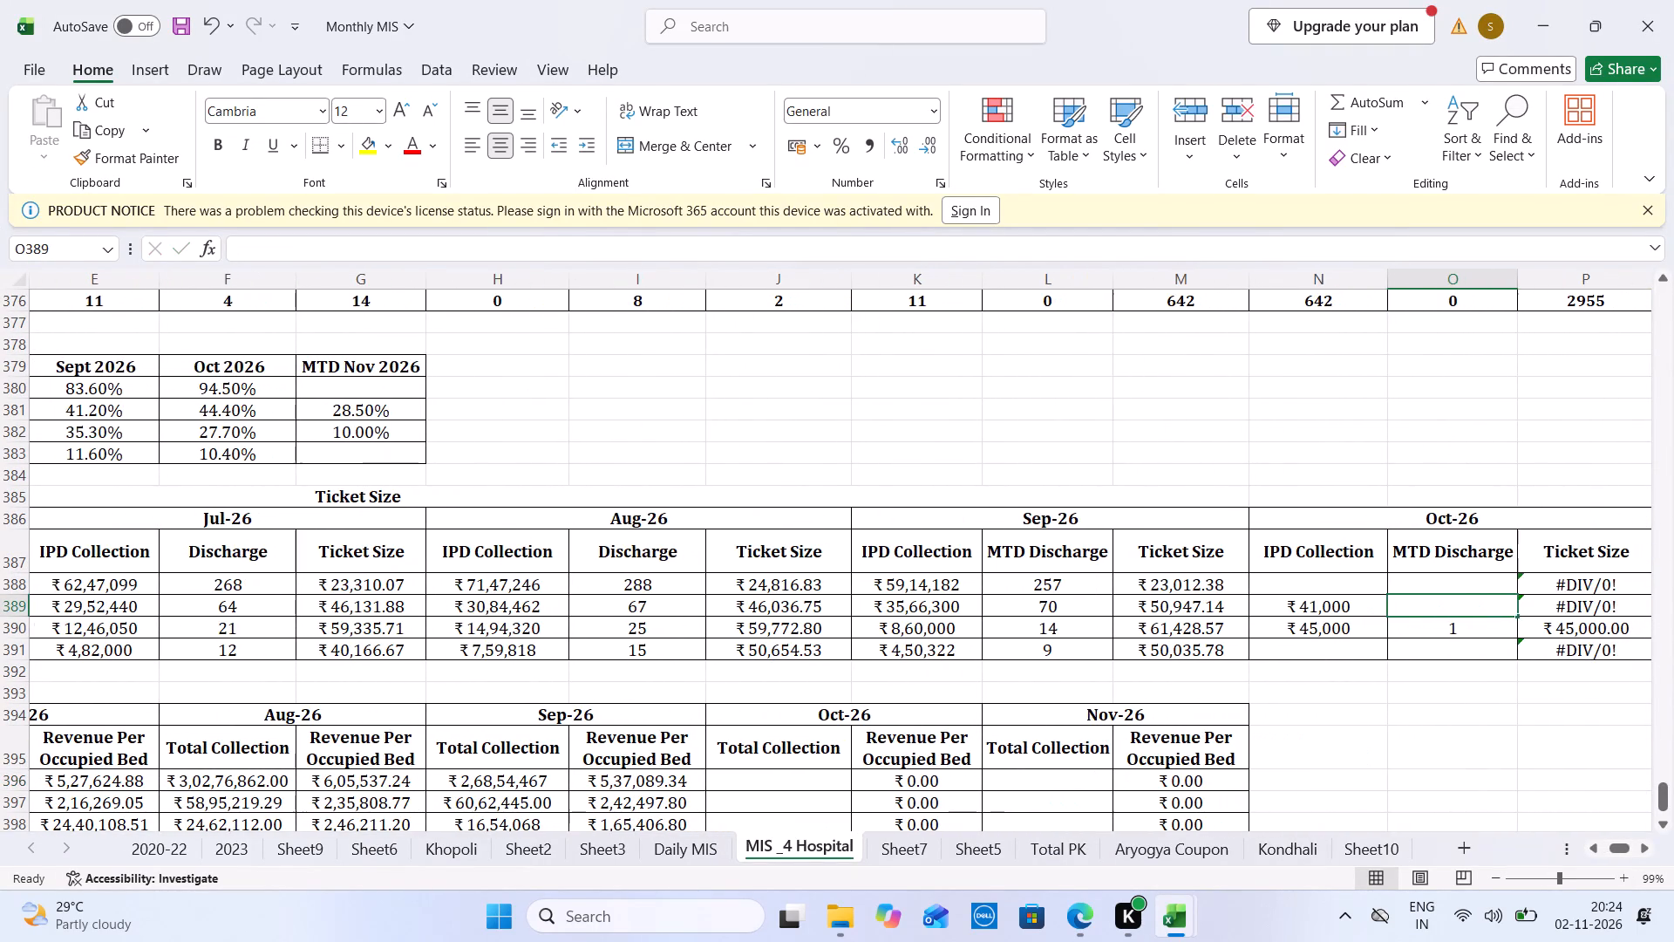
key(ctrl+Tab)
key(ctrl+Tab)
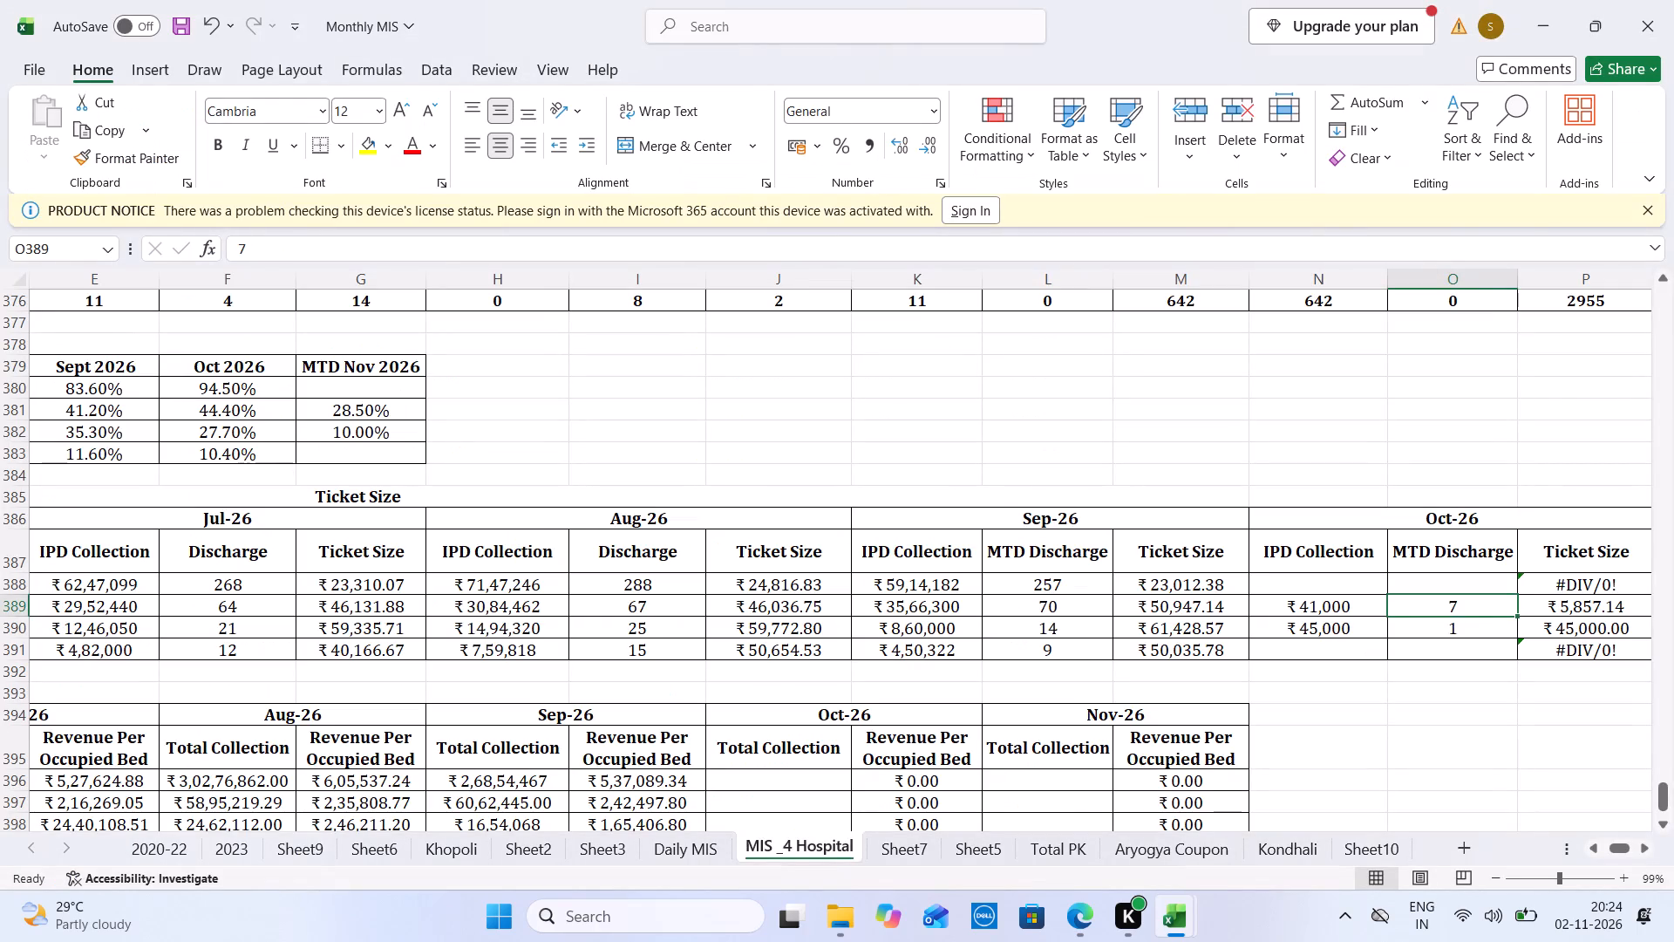
double_click(1359, 611)
key(0)
key(Tab)
key(ctrl+Tab)
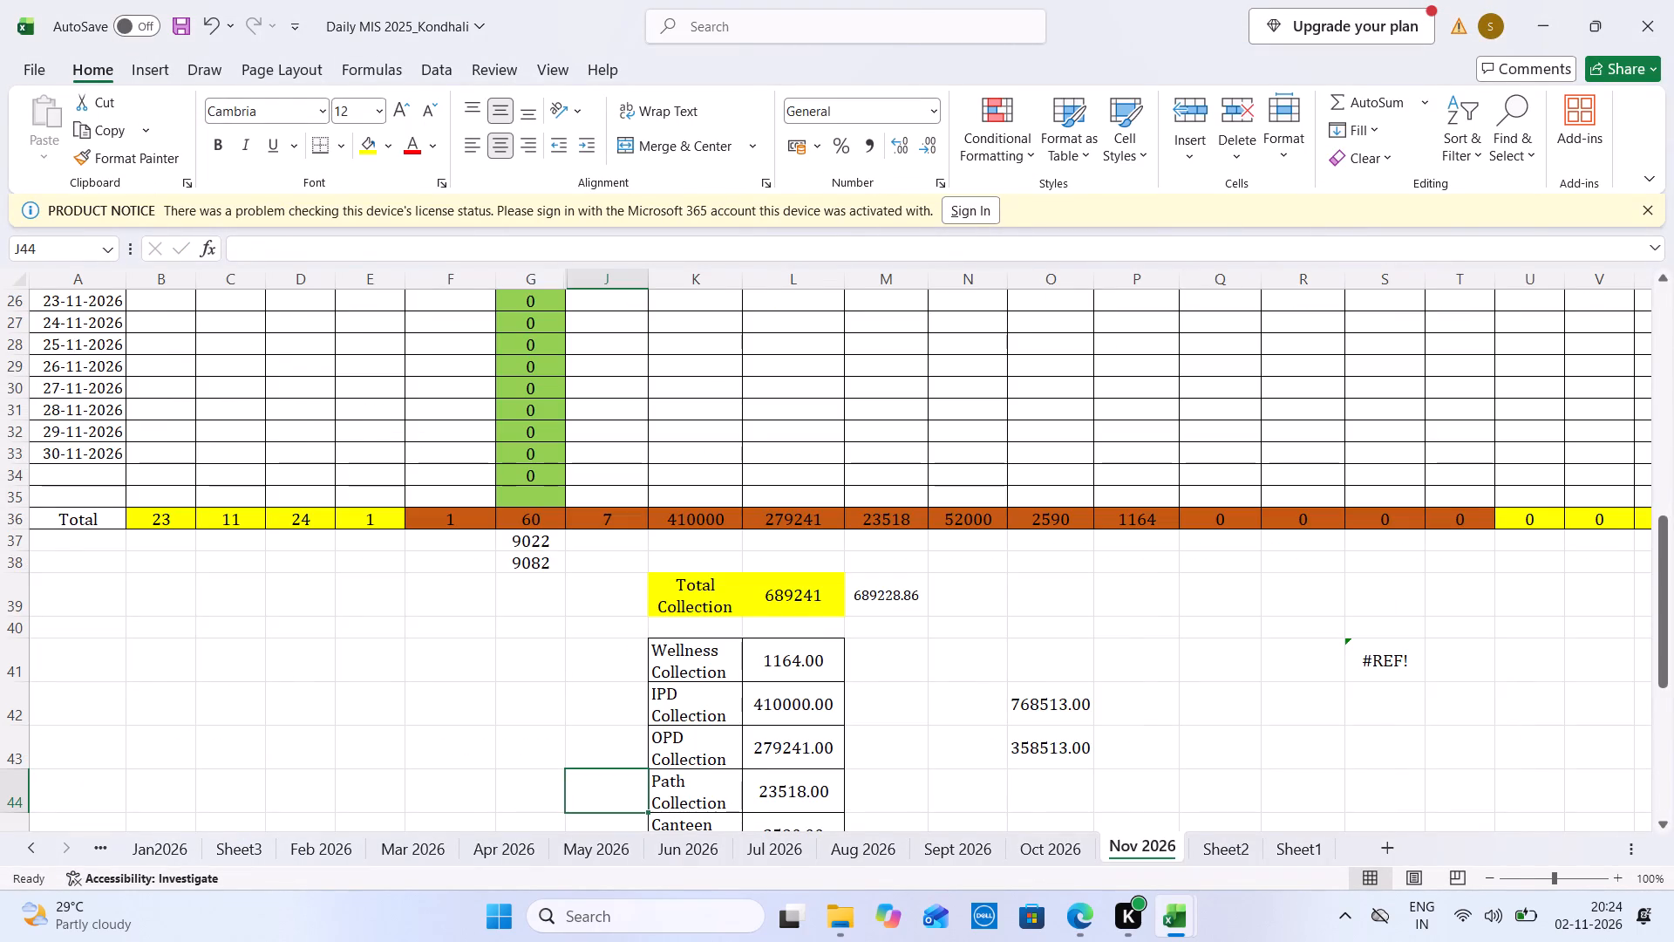
key(ctrl+Tab)
Enter Kondhali's 1 Jun to 2 Jun 2026 MTD Admission as 2 and MTD New OPD as 1, taken from the Jun 2026 sheet.
key(Up)
key(Up)
key(Up)
key(Up)
key(Up)
key(Up)
key(Up)
key(Up)
key(Up)
key(Up)
key(Up)
key(Up)
key(Up)
key(Up)
key(Up)
key(Up)
key(Up)
key(Up)
key(Up)
key(Up)
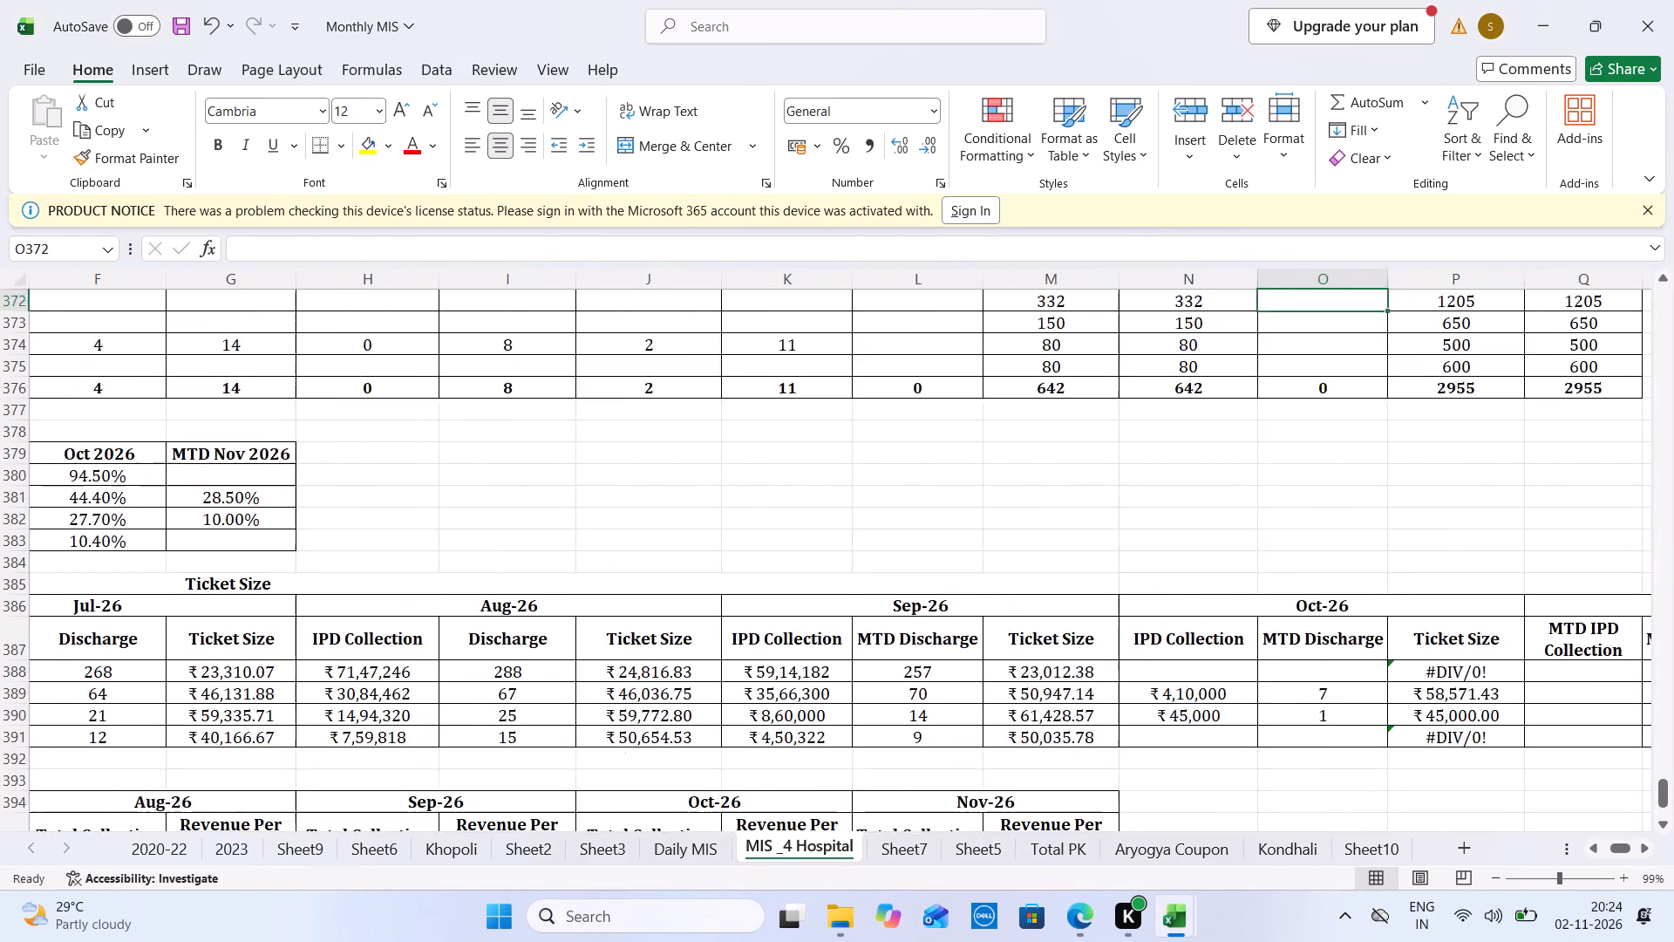
key(Left)
key(Left)
key(Left)
key(Left)
key(Left)
key(Left)
key(Left)
key(Left)
key(Left)
key(Left)
key(Left)
key(Left)
key(Left)
key(Left)
key(Left)
key(Left)
key(Left)
key(Left)
key(Left)
key(Left)
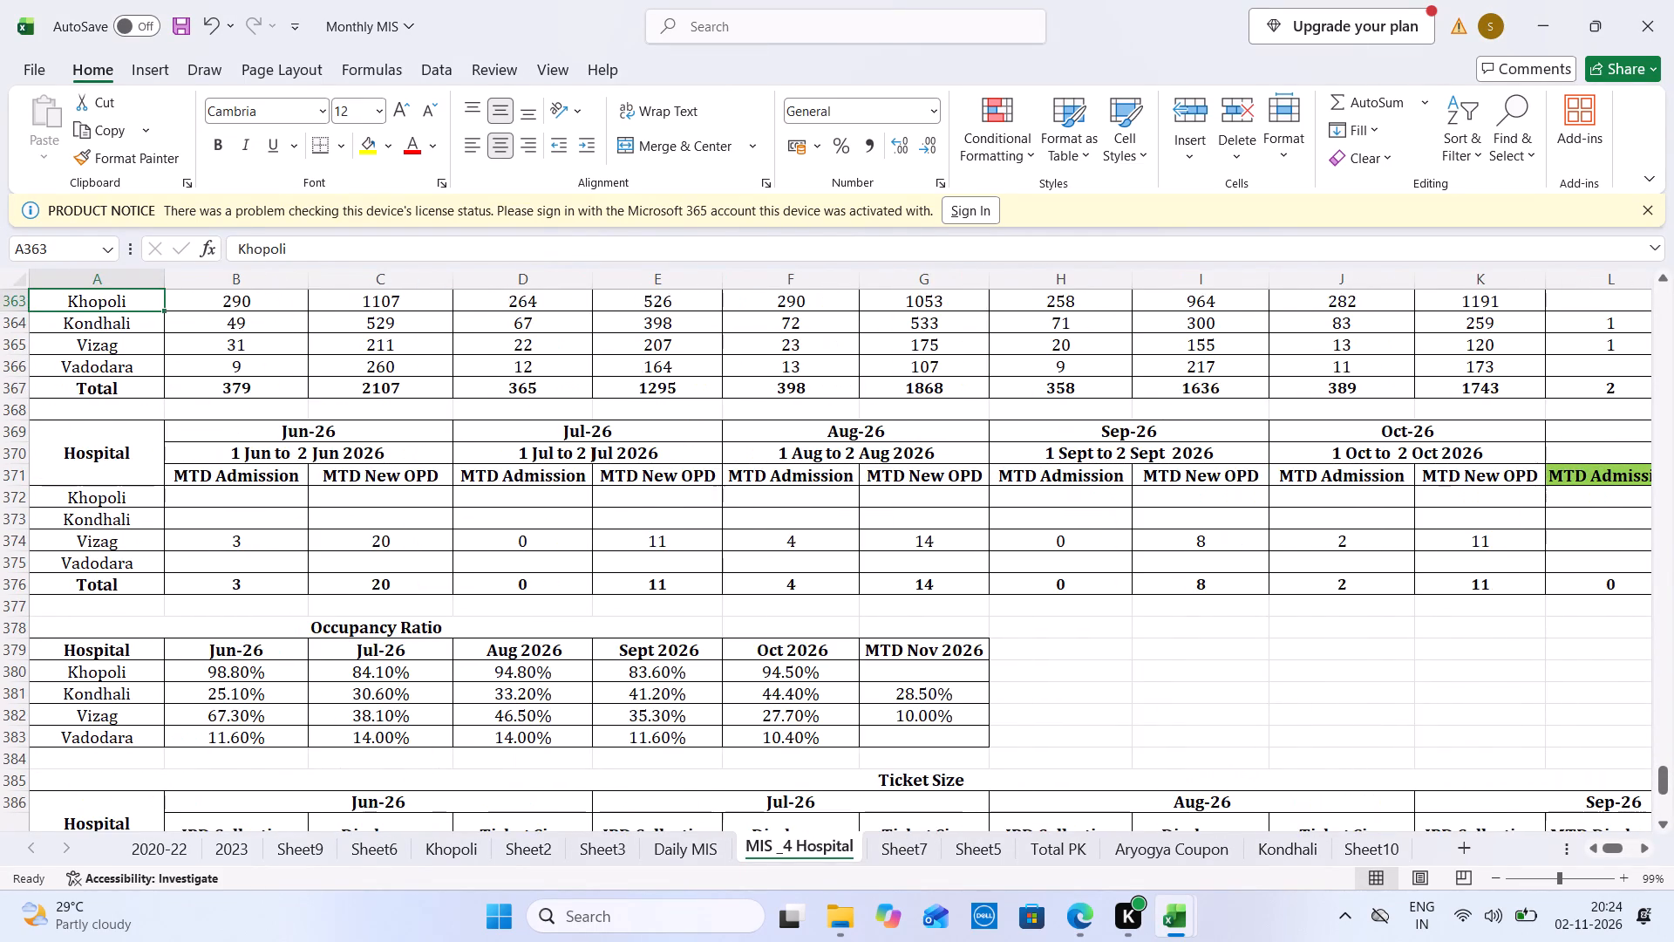
key(Up)
key(Up)
key(Up)
key(Up)
key(Up)
key(Up)
key(Up)
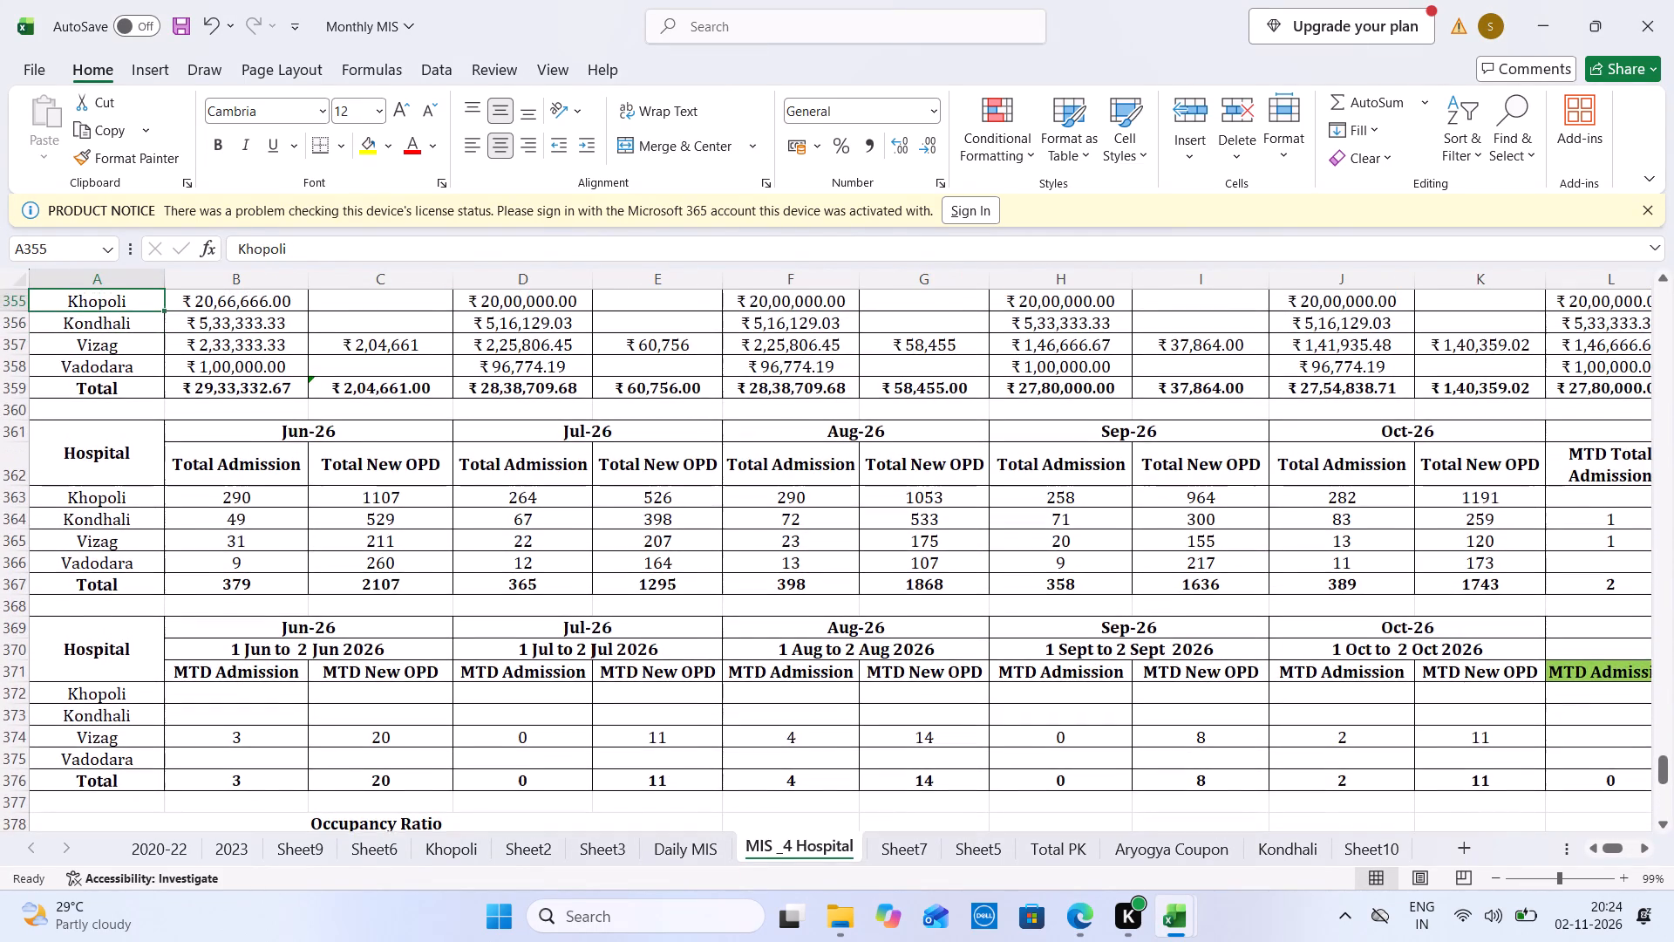
key(ctrl+Tab)
click(681, 859)
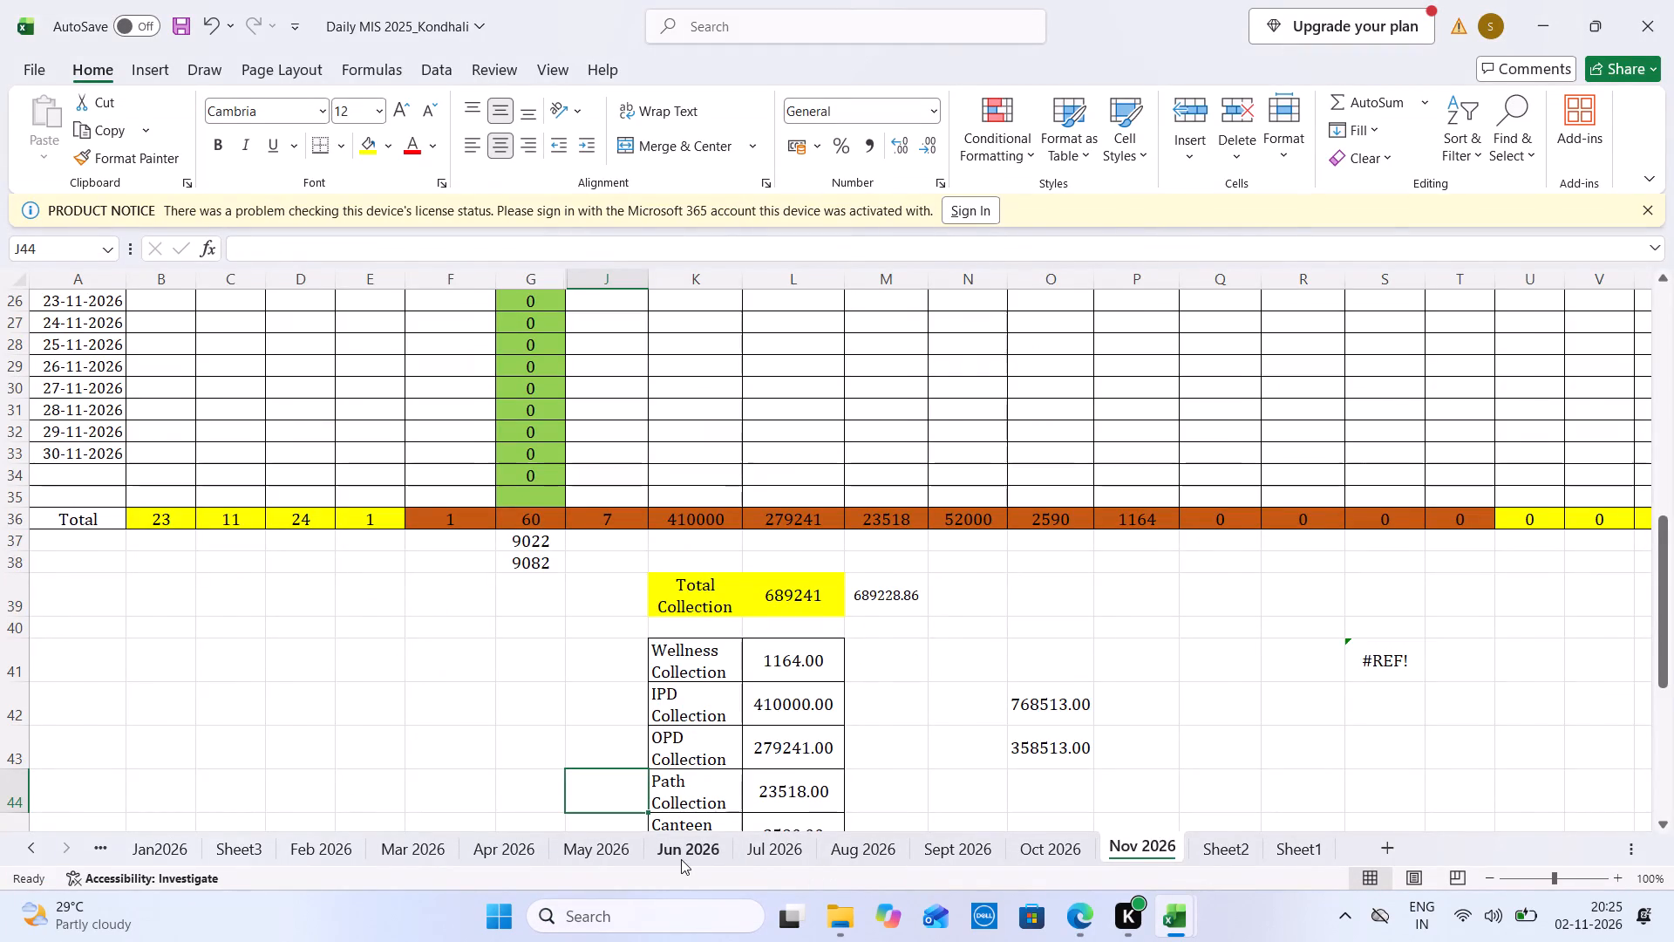
click(1661, 329)
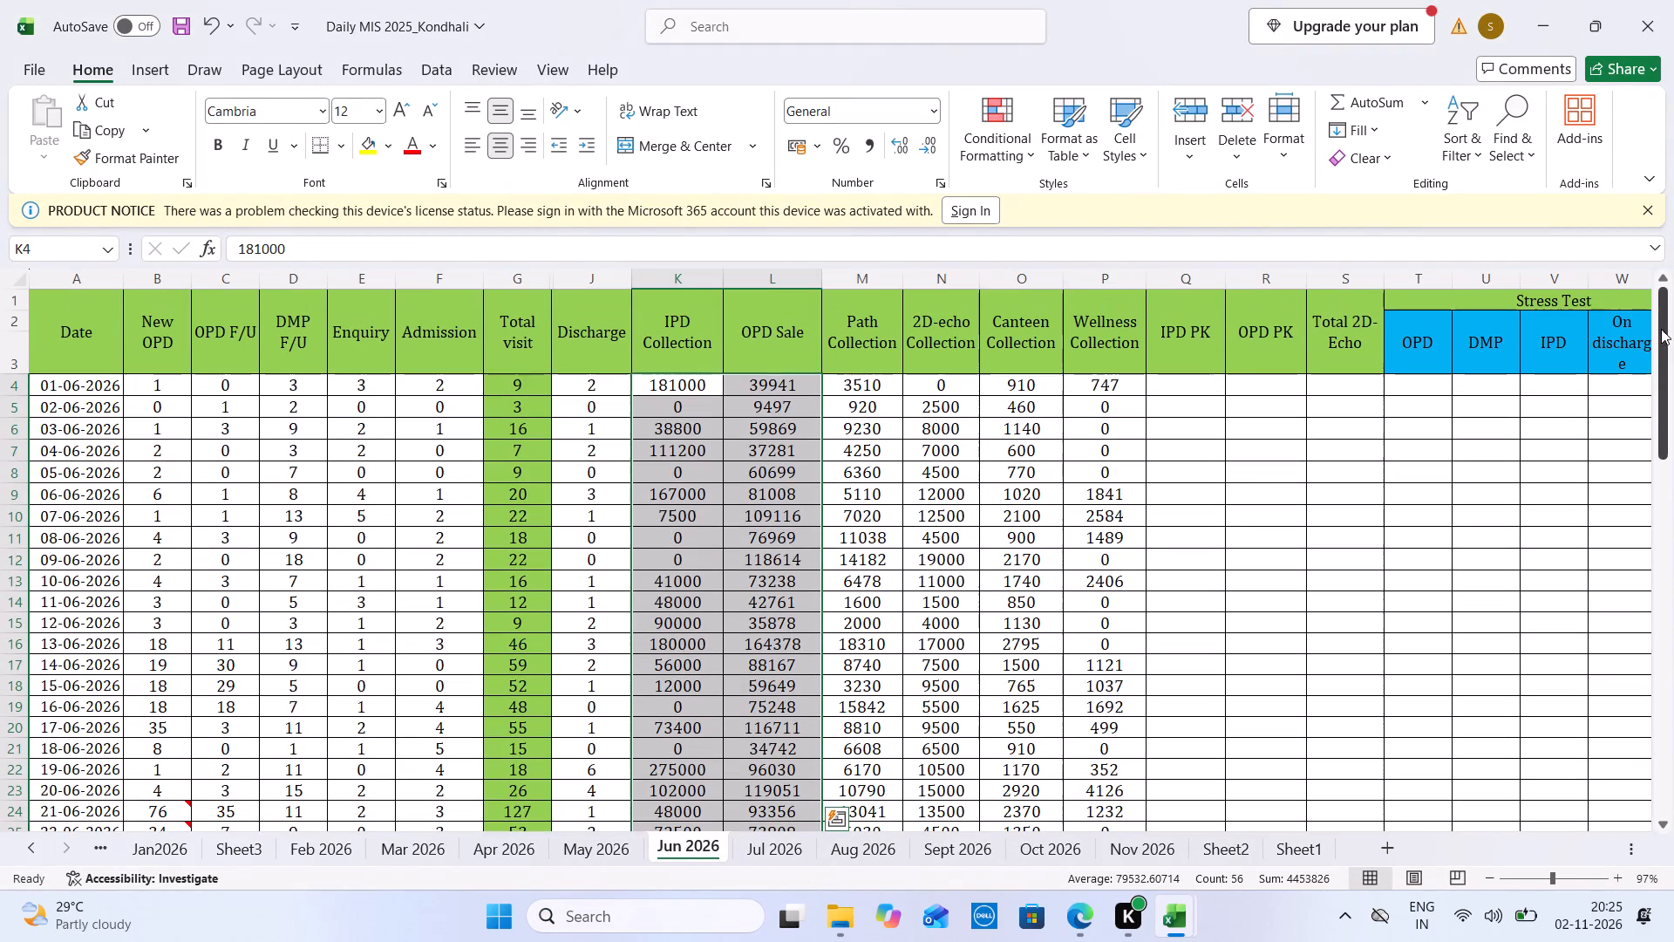
key(ctrl+Tab)
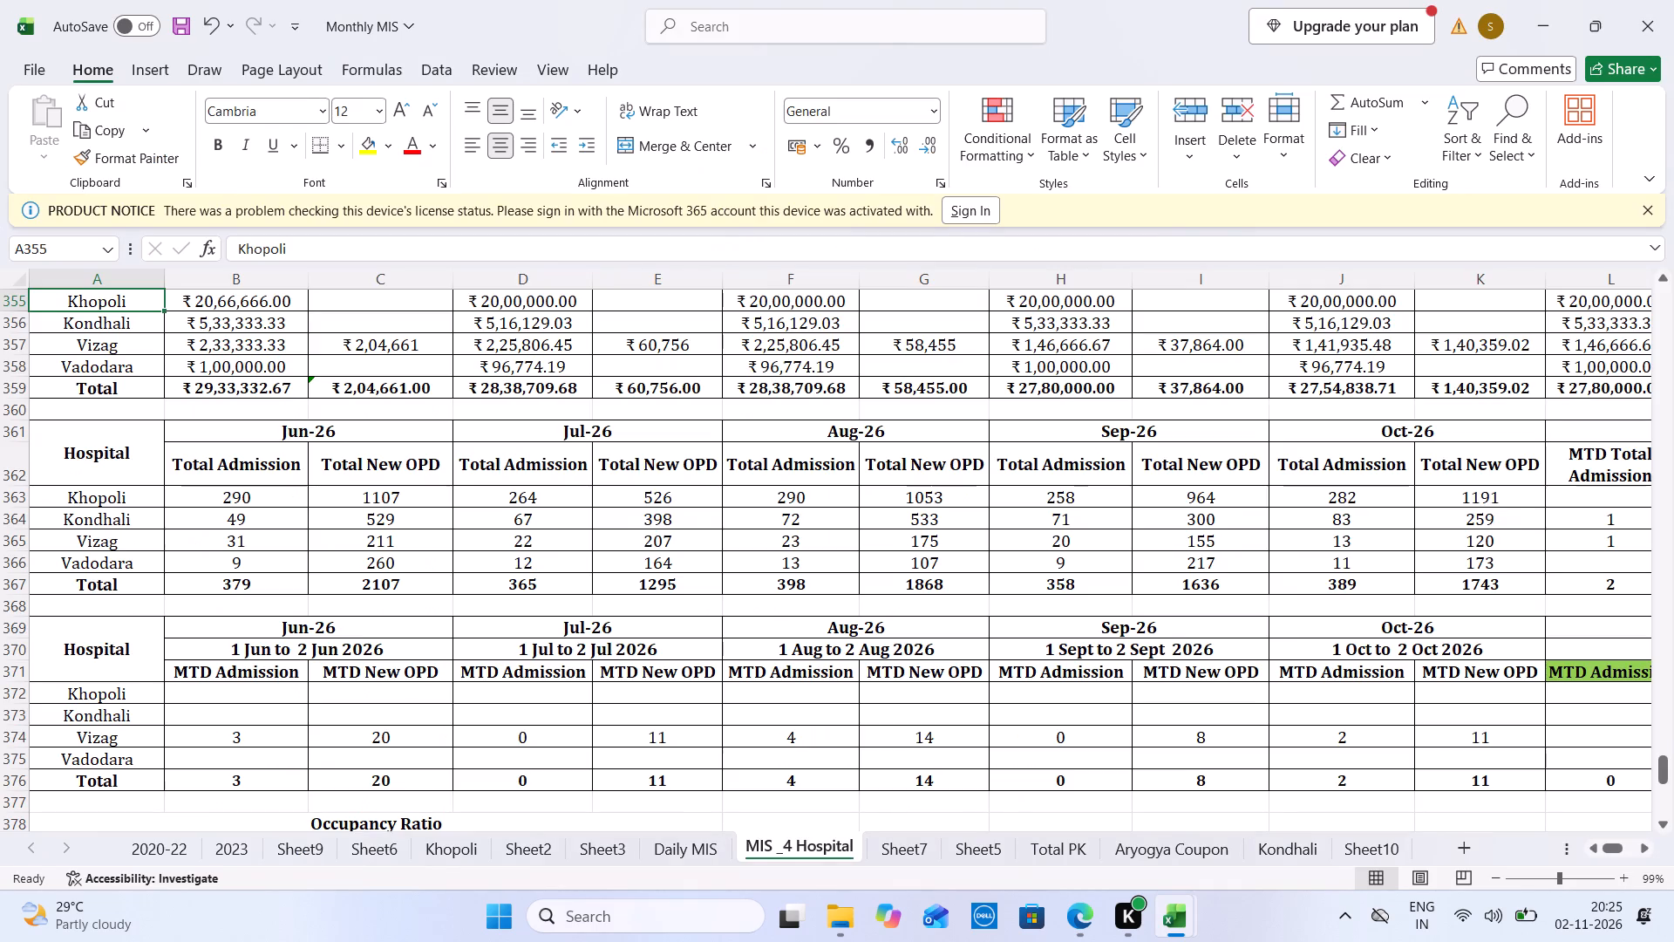
click(445, 715)
key(1)
key(Left)
key(2)
Sum Kondhali's IPD Collection and OPD Sale for 1–2 June and enter 230438 as its Jun-26 MTD beside Total Budget.
key(ctrl+Tab)
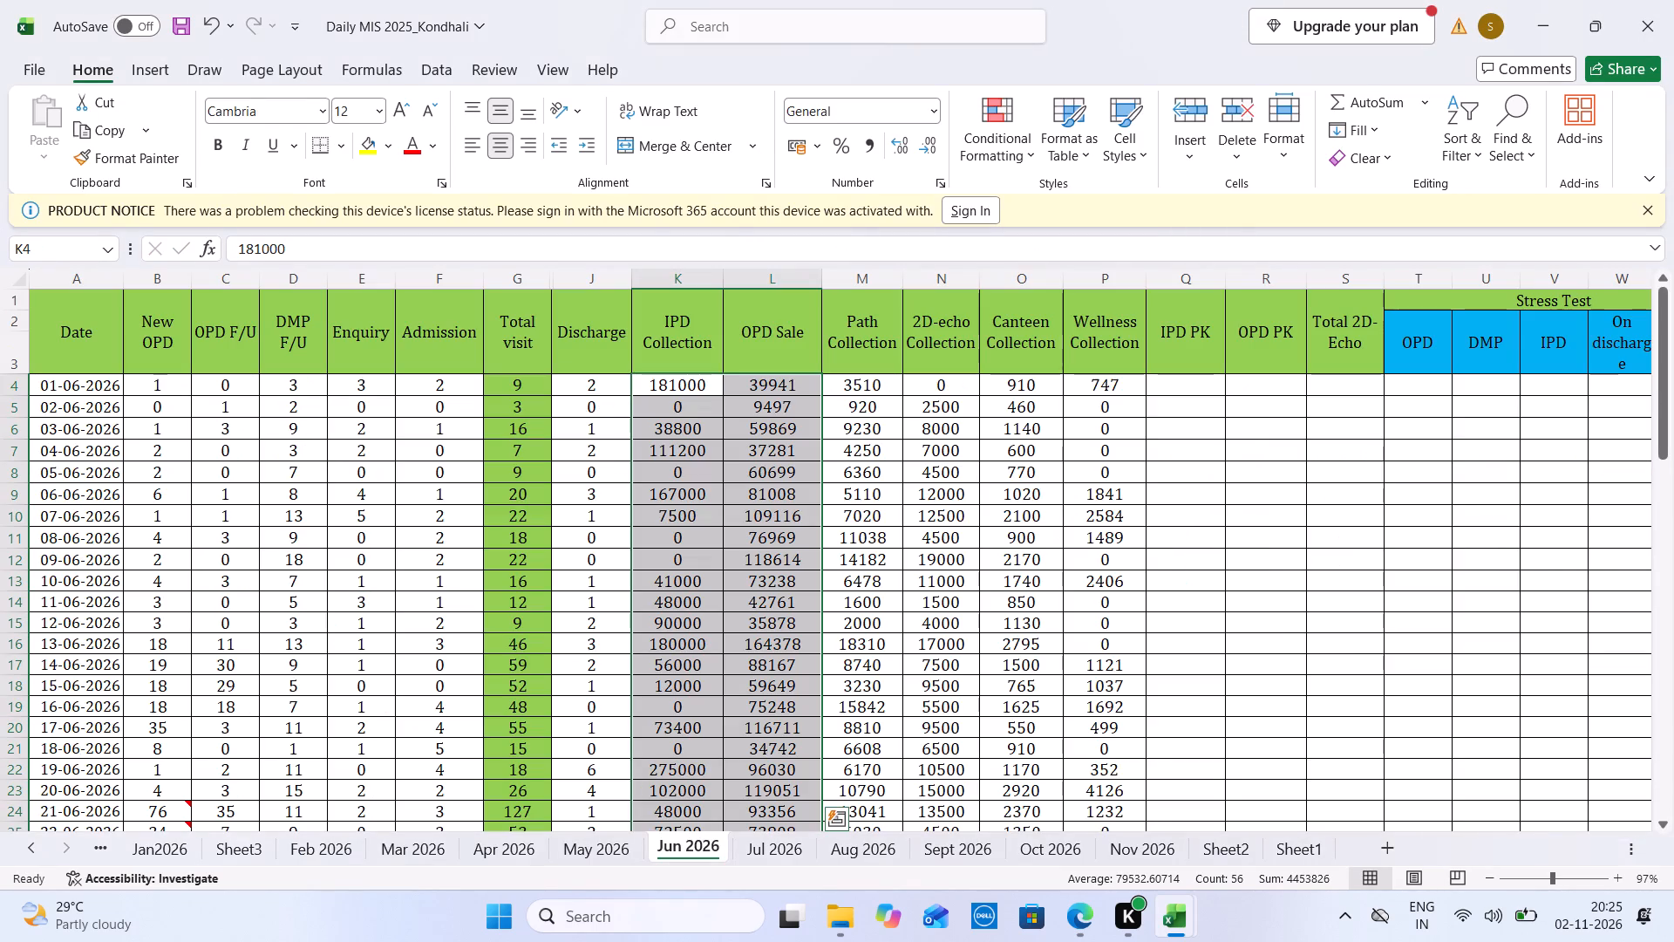
click(709, 376)
drag(694, 385, 787, 410)
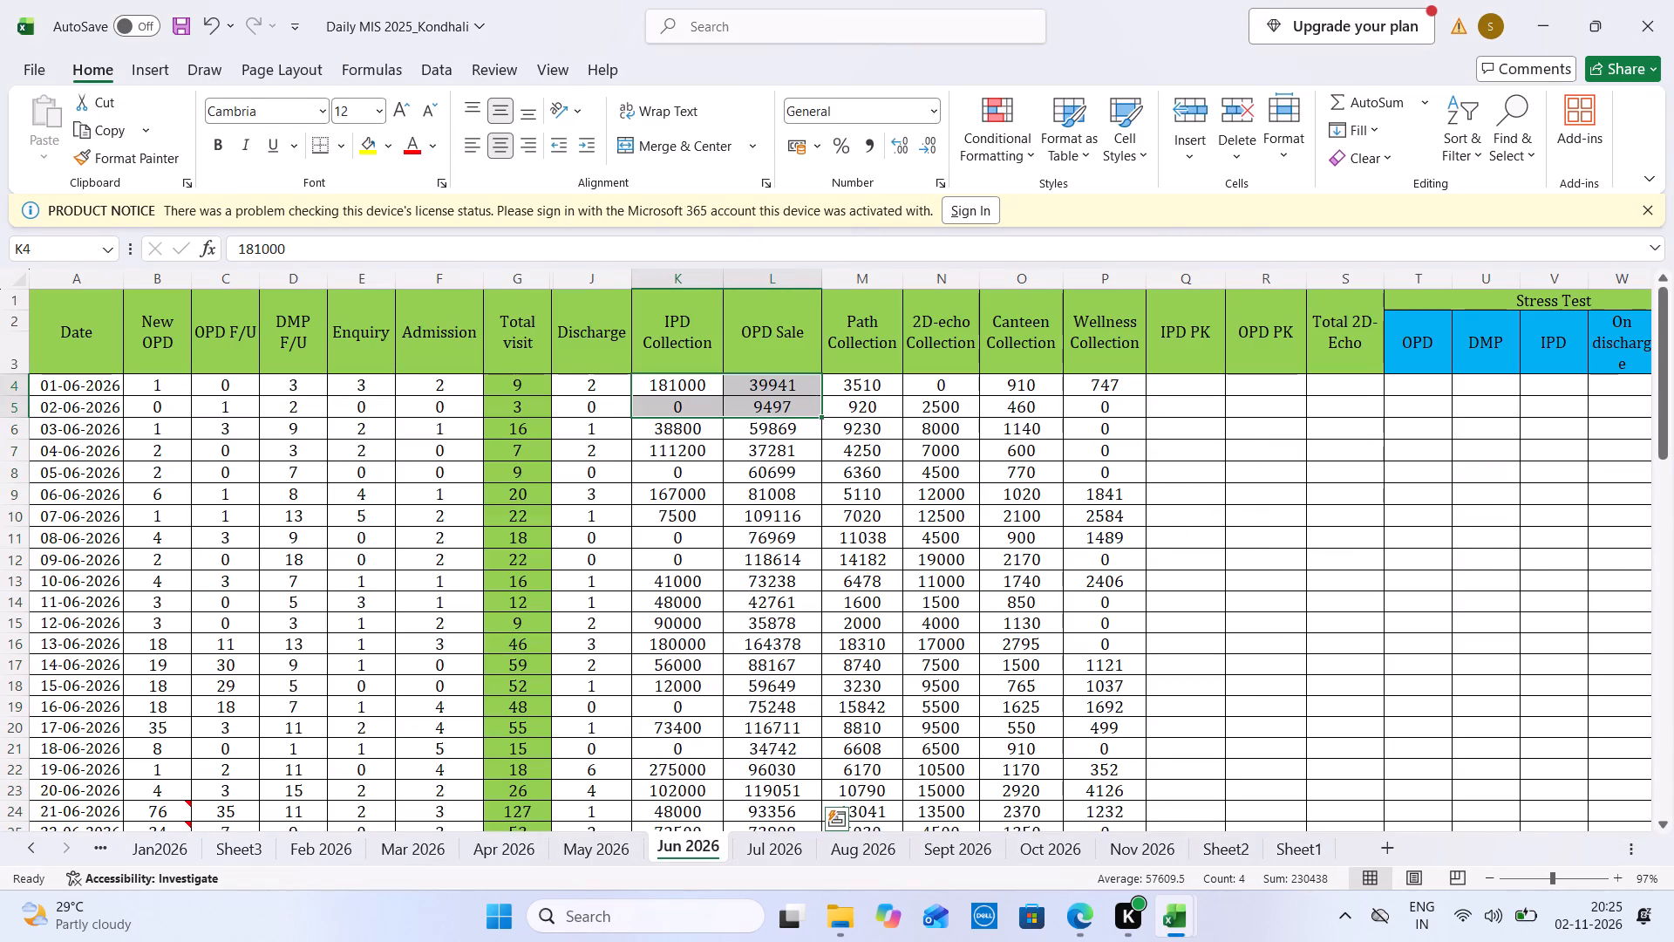
key(ctrl+Tab)
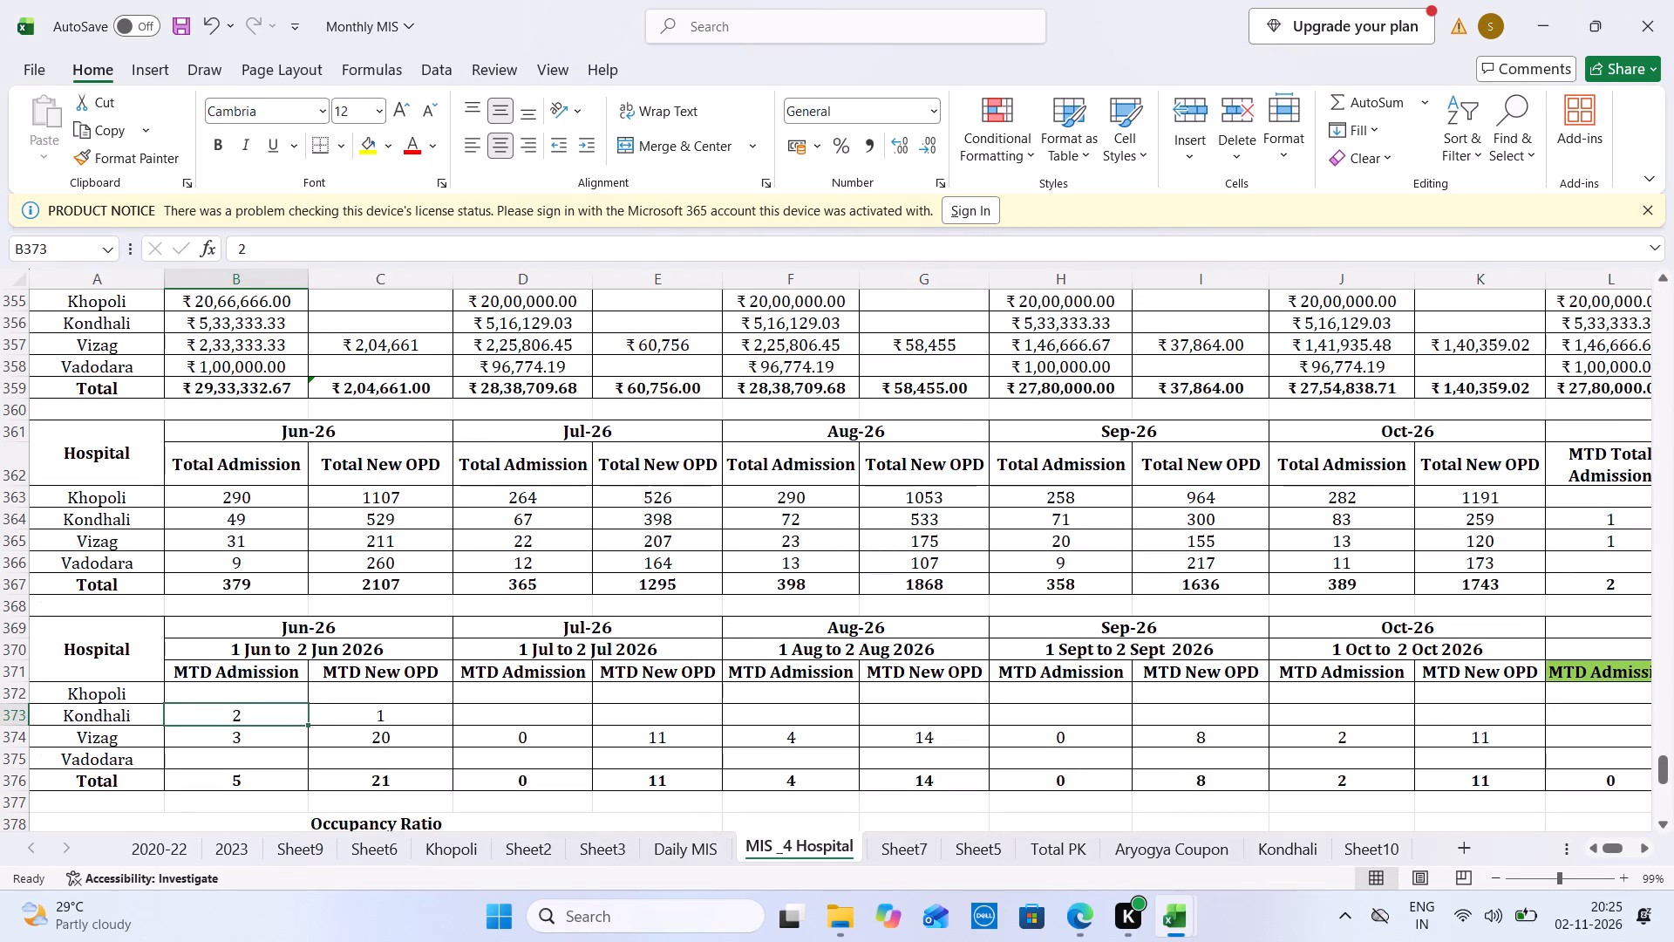
click(392, 327)
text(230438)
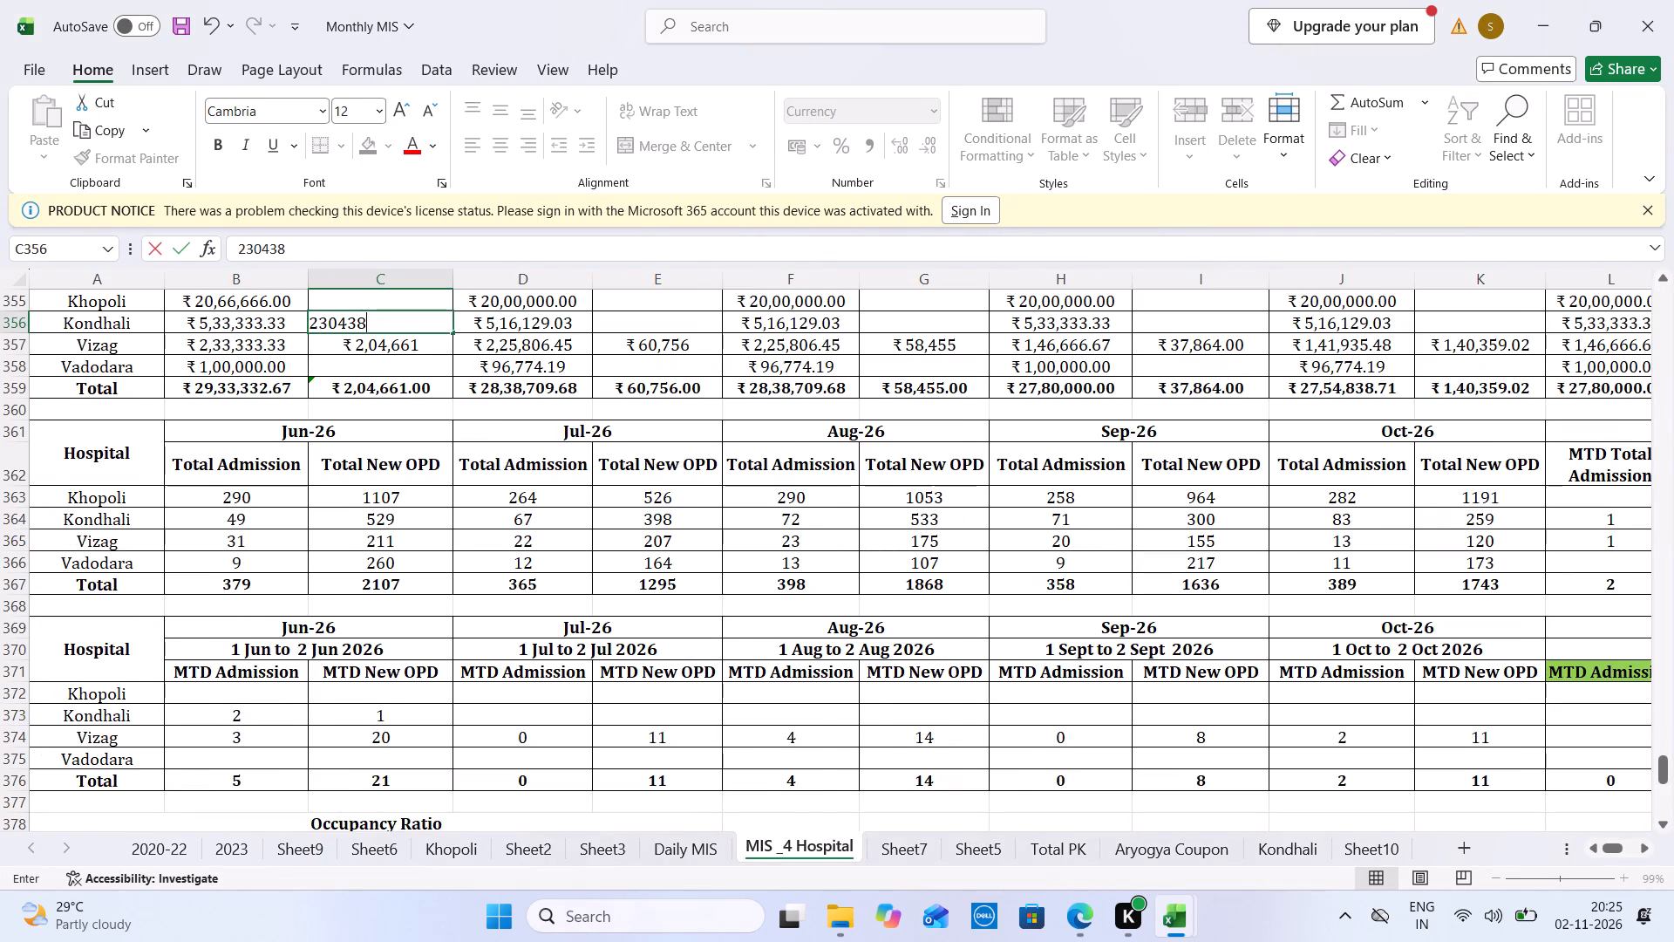
Enter Kondhali's 1 Jul to 2 Jul 2026 MTD New OPD as 4 and MTD Admission as 5, taken from the Jul 2026 sheet.
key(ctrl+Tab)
click(779, 859)
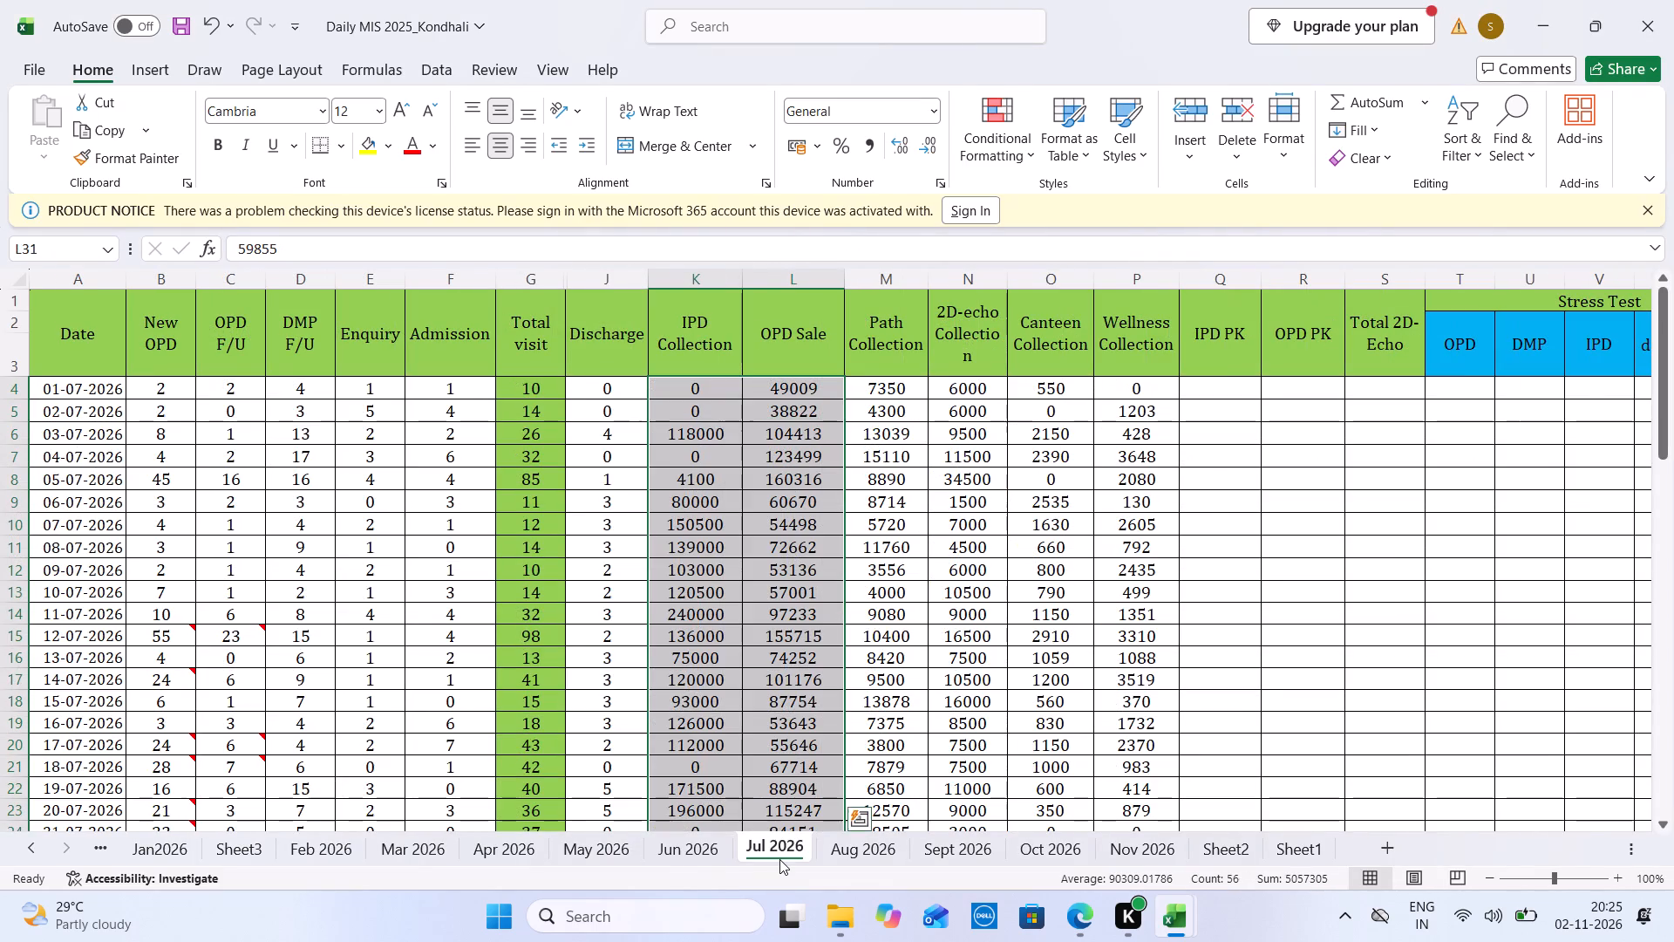
key(ctrl+Tab)
click(677, 707)
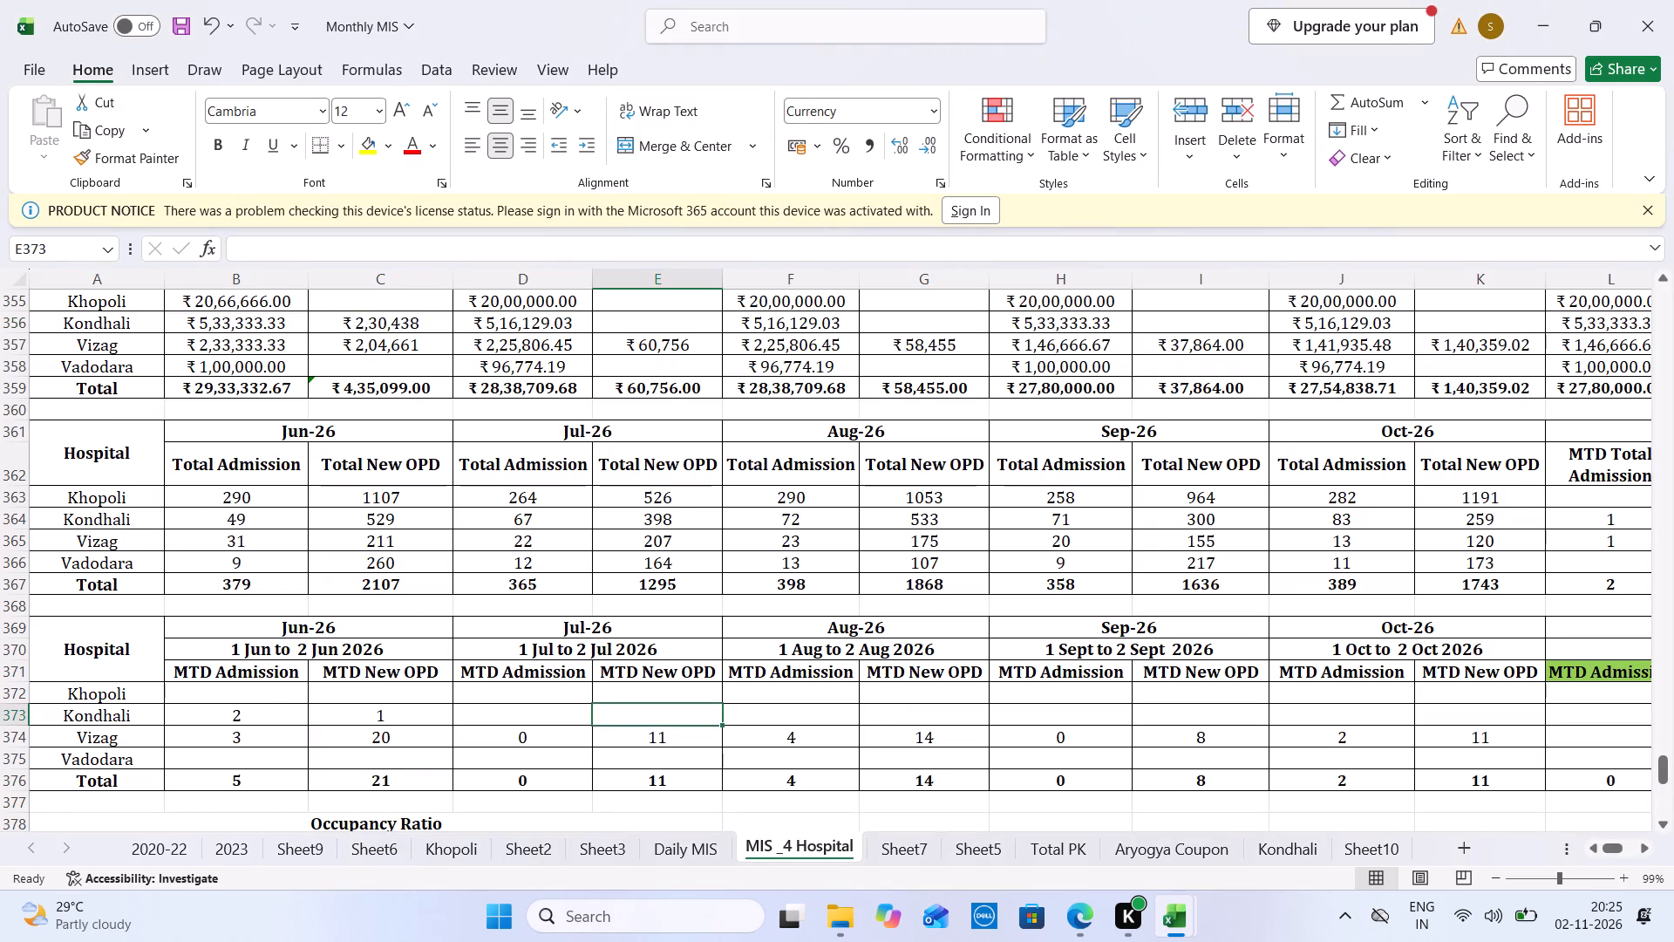
key(4)
key(Left)
key(5)
Sum Kondhali's IPD Collection and OPD Sale for 1–2 July and enter 87831 as its Jul-26 MTD beside Total Budget.
key(ctrl+Tab)
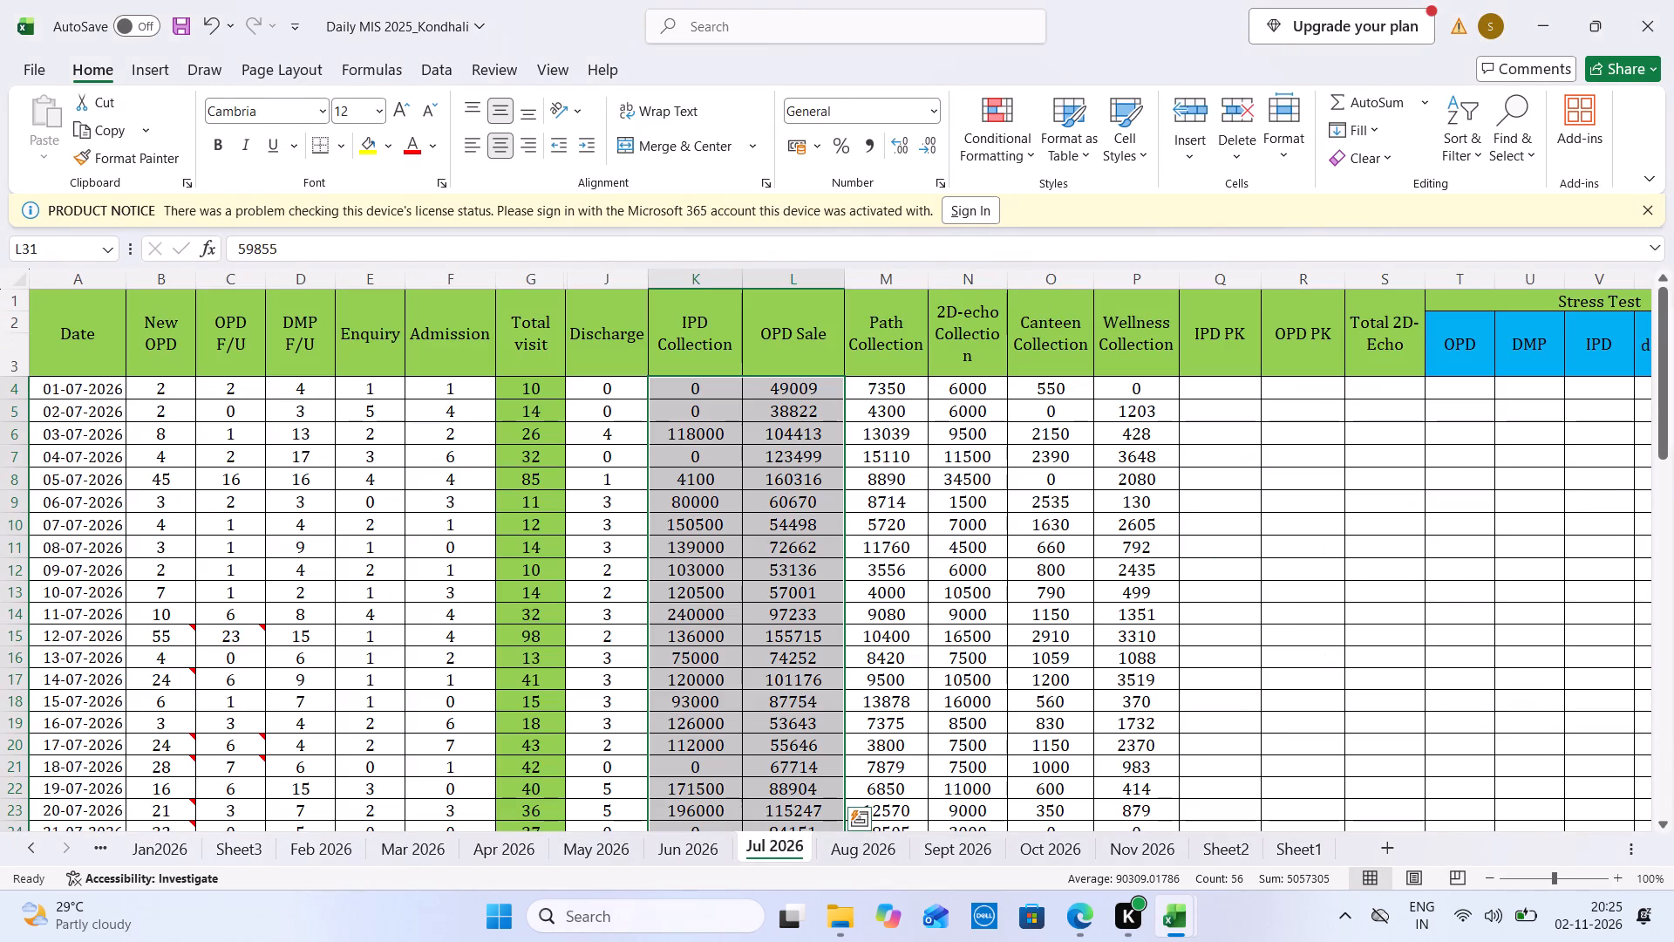
drag(705, 391, 772, 404)
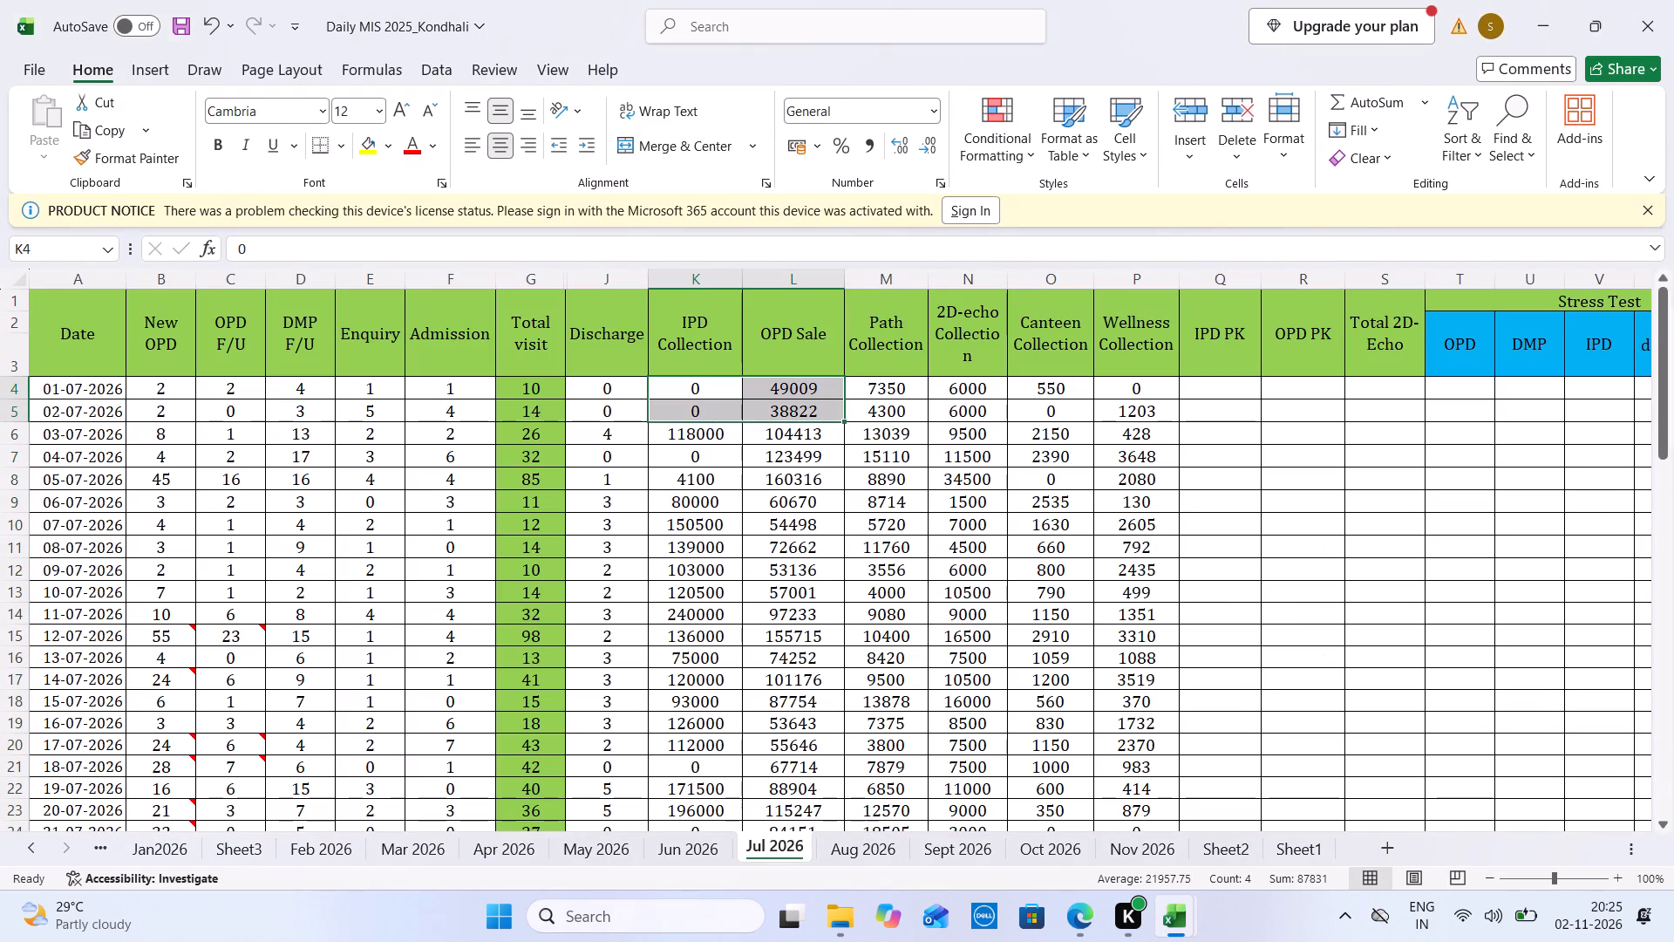
key(ctrl+Tab)
click(700, 331)
text(87831)
key(Tab)
Enter Kondhali's 1 Aug to 2 Aug 2026 MTD New OPD as 91 and MTD Admission as 5, taken from the Aug 2026 sheet.
key(ctrl+Tab)
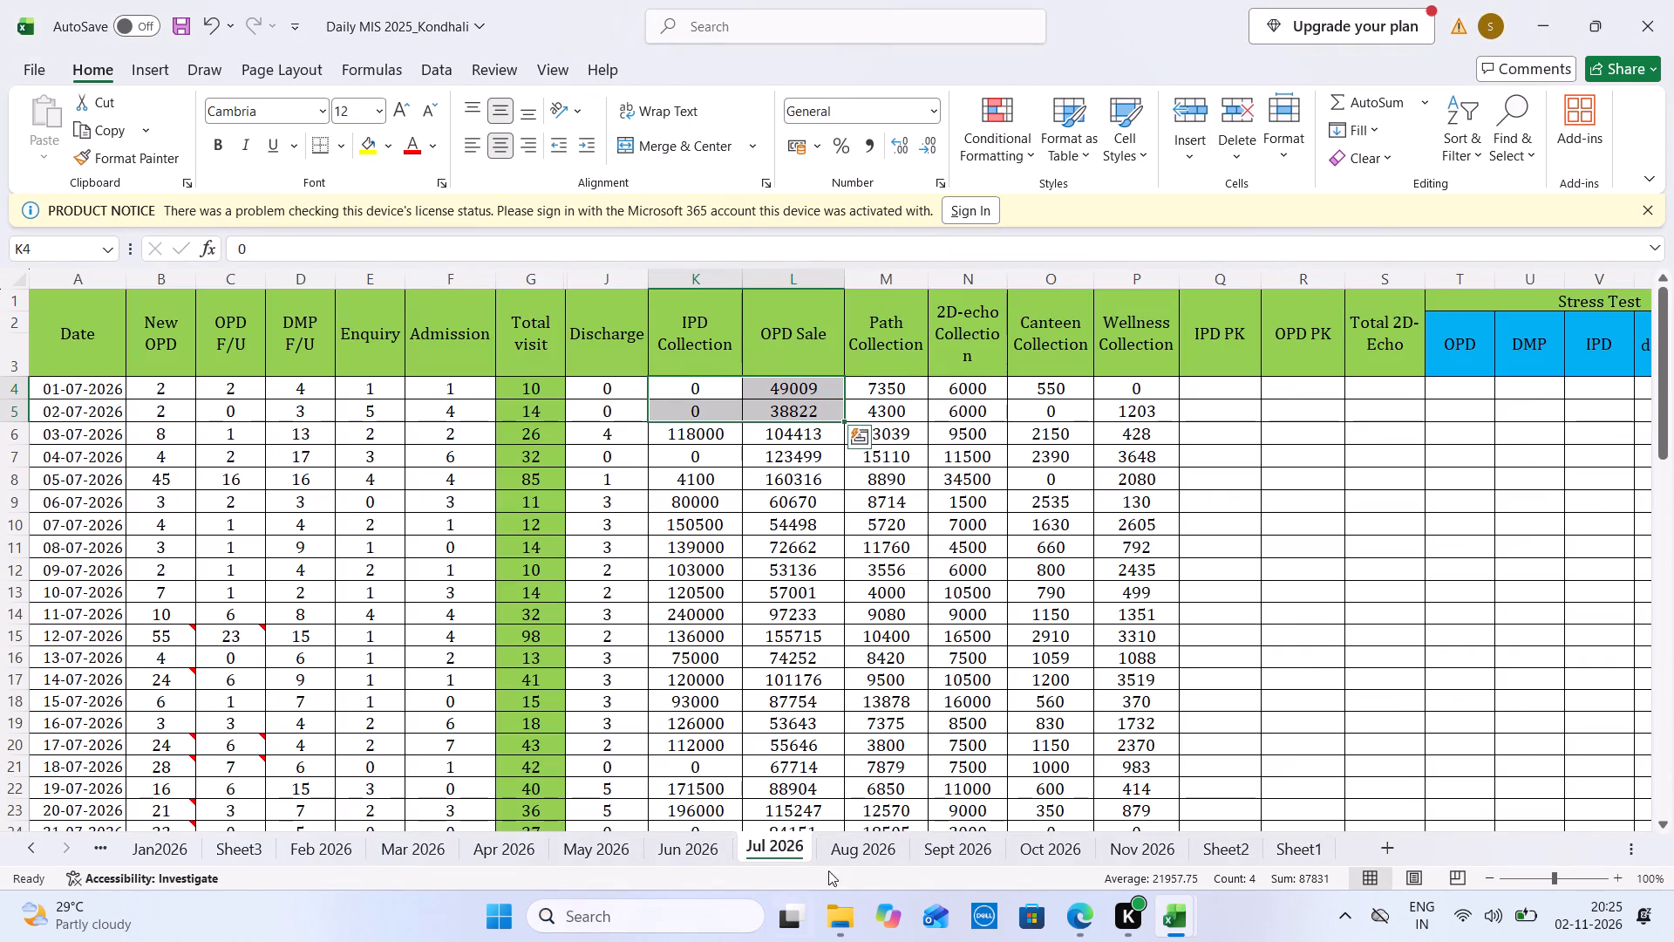
click(863, 862)
drag(157, 353, 166, 373)
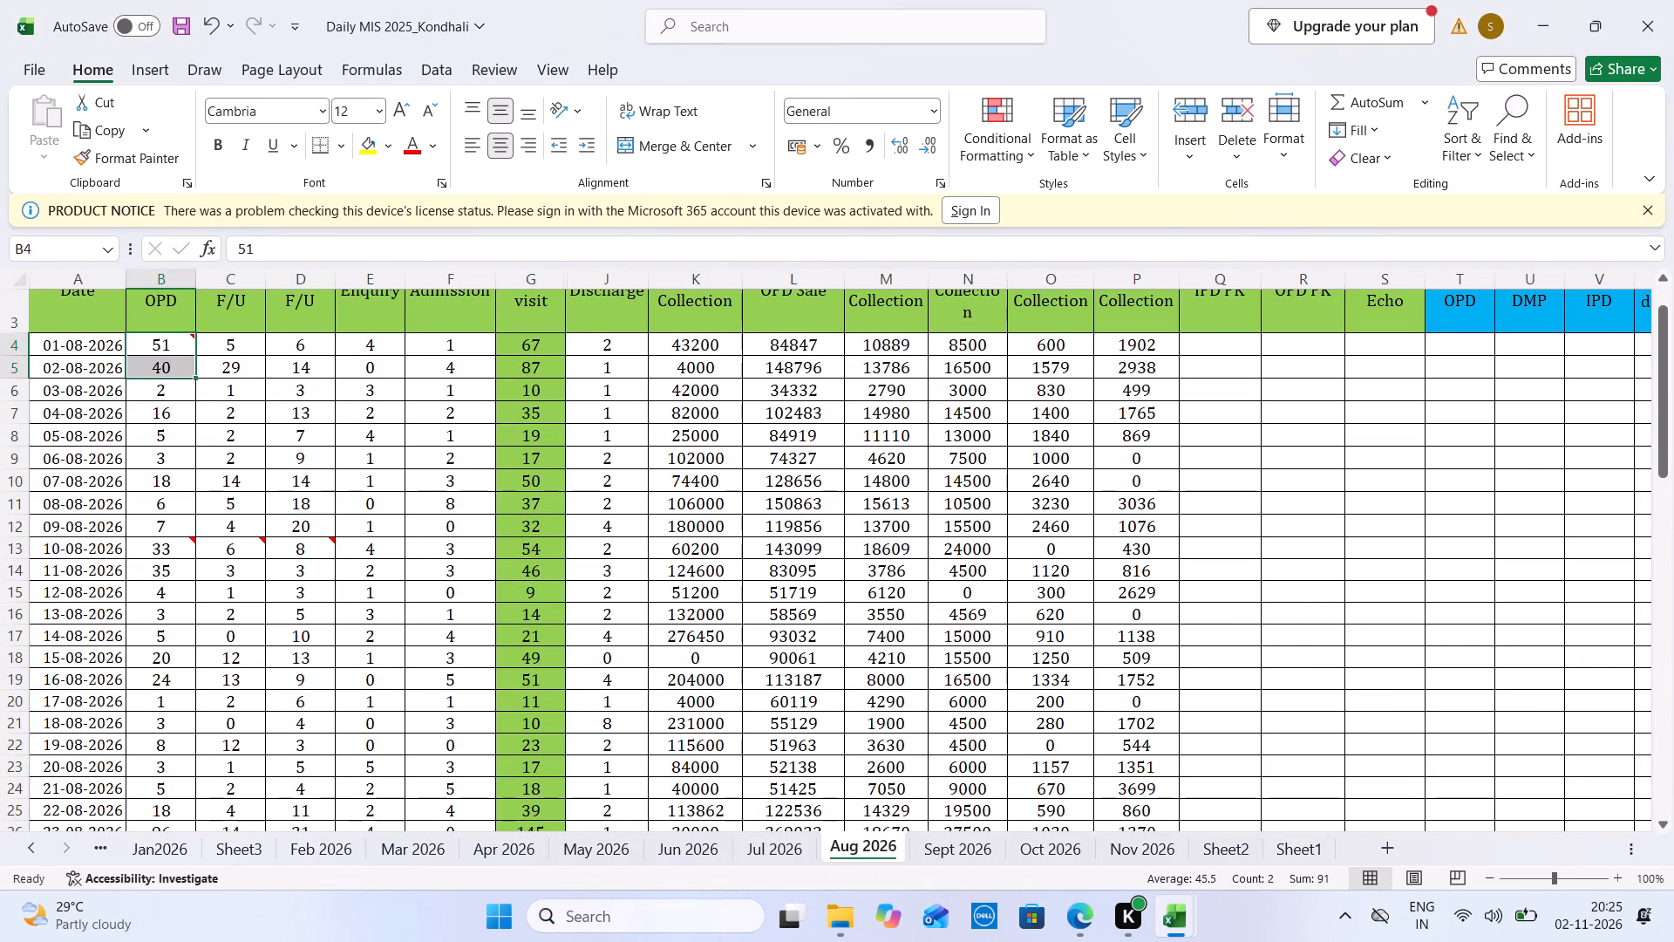
key(ctrl+Tab)
click(965, 718)
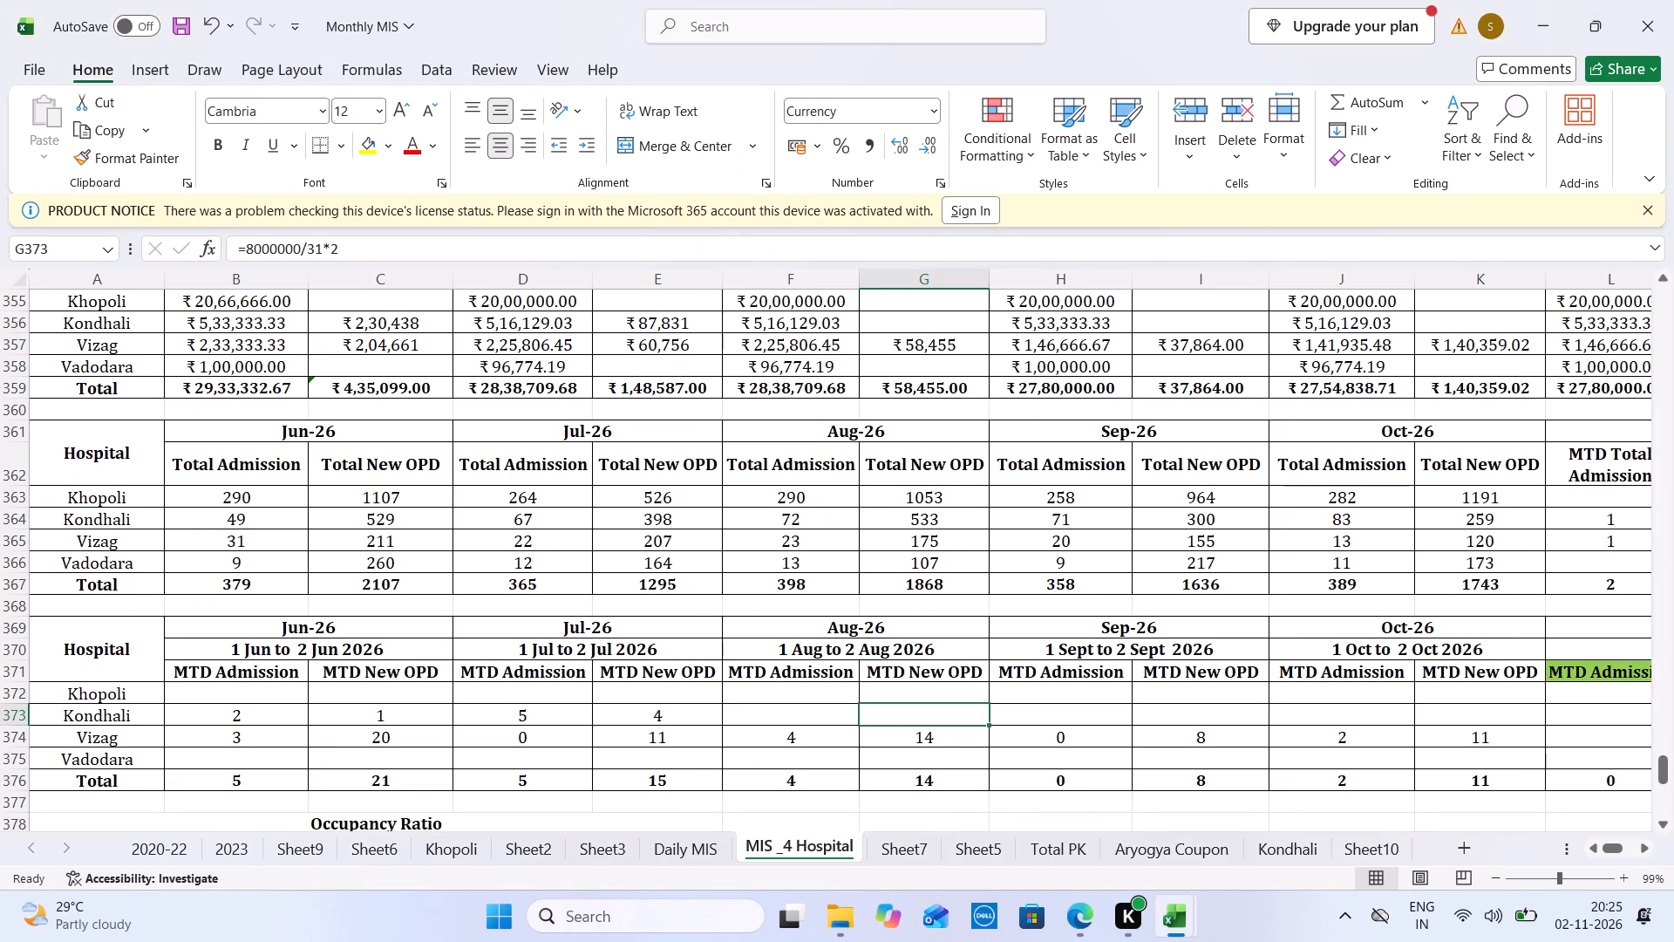
text(91)
key(Left)
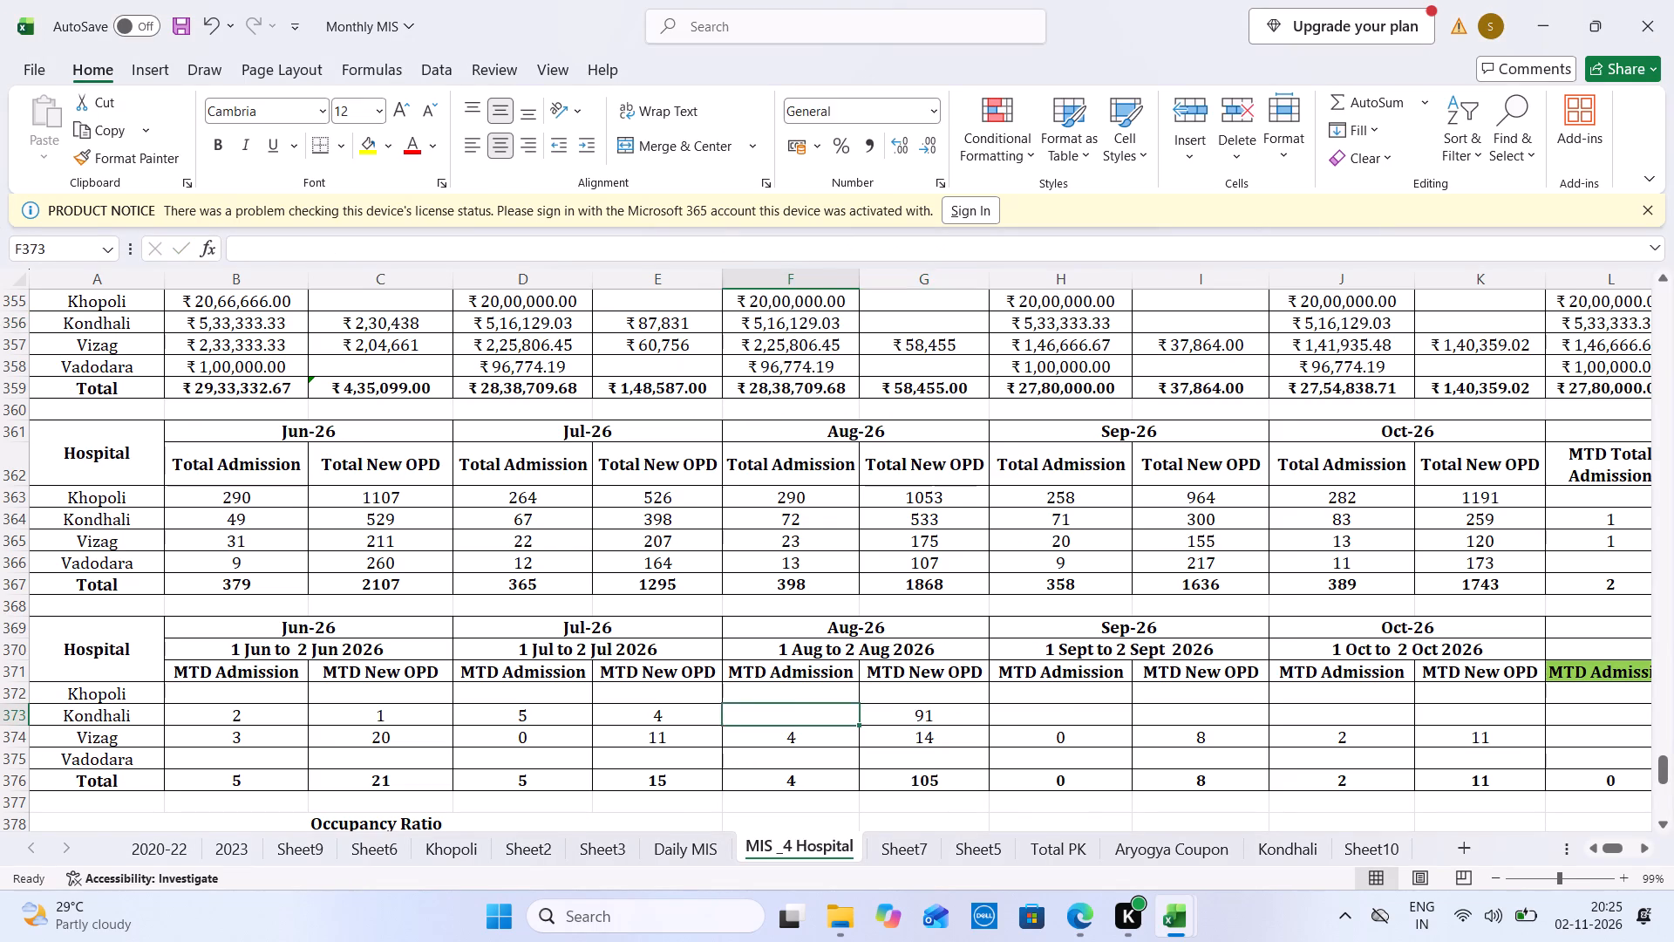
key(5)
Sum Kondhali's IPD Collection and OPD Sale for 1–2 August and enter 280843 as its Aug-26 MTD beside Total Budget.
key(ctrl+Tab)
drag(724, 359, 791, 352)
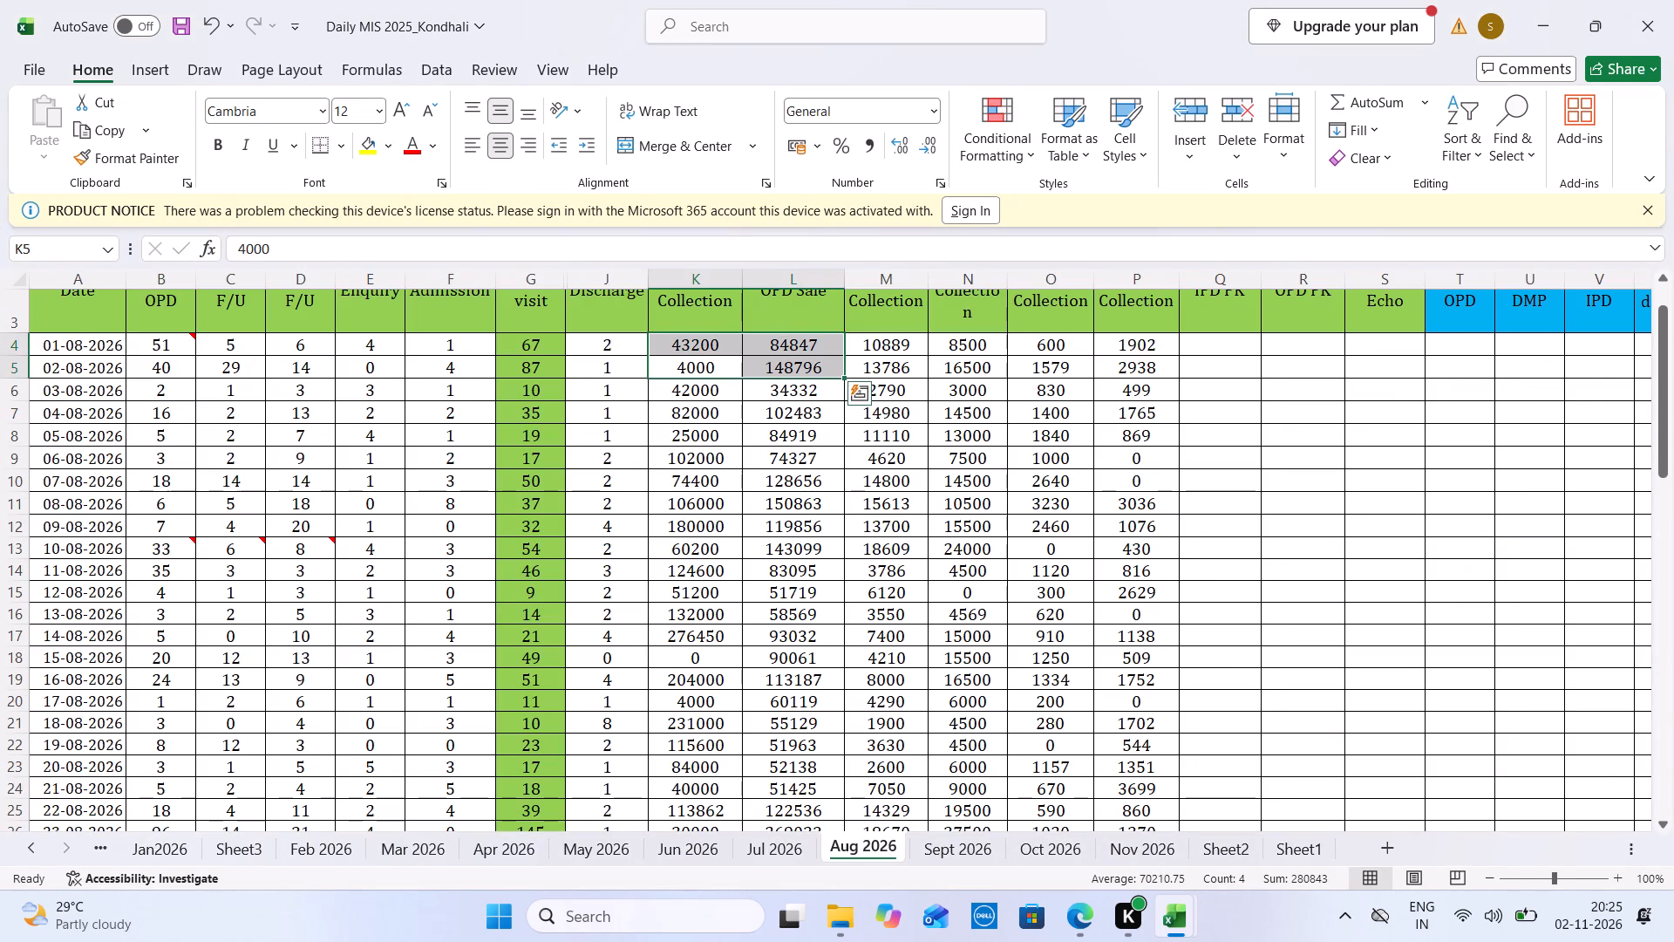
key(ctrl+Tab)
click(911, 318)
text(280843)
Enter Kondhali's 1 Sept to 2 Sept 2026 MTD New OPD as 75 and MTD Admission as 11, taken from the Sept 2026 sheet.
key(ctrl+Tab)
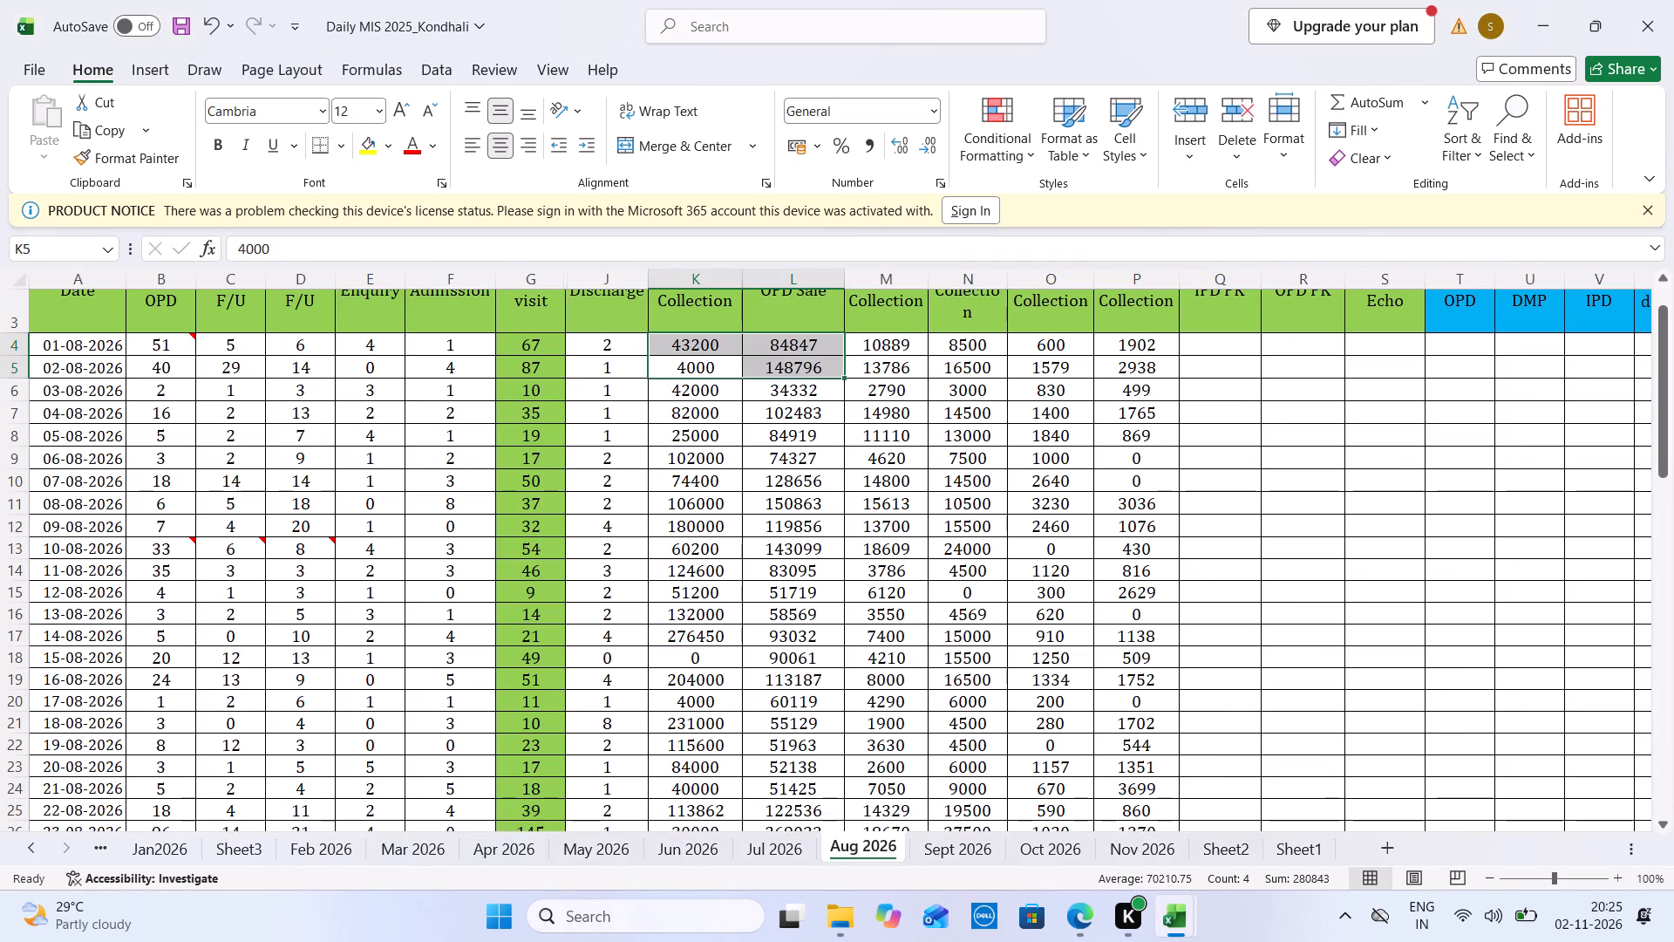
click(982, 838)
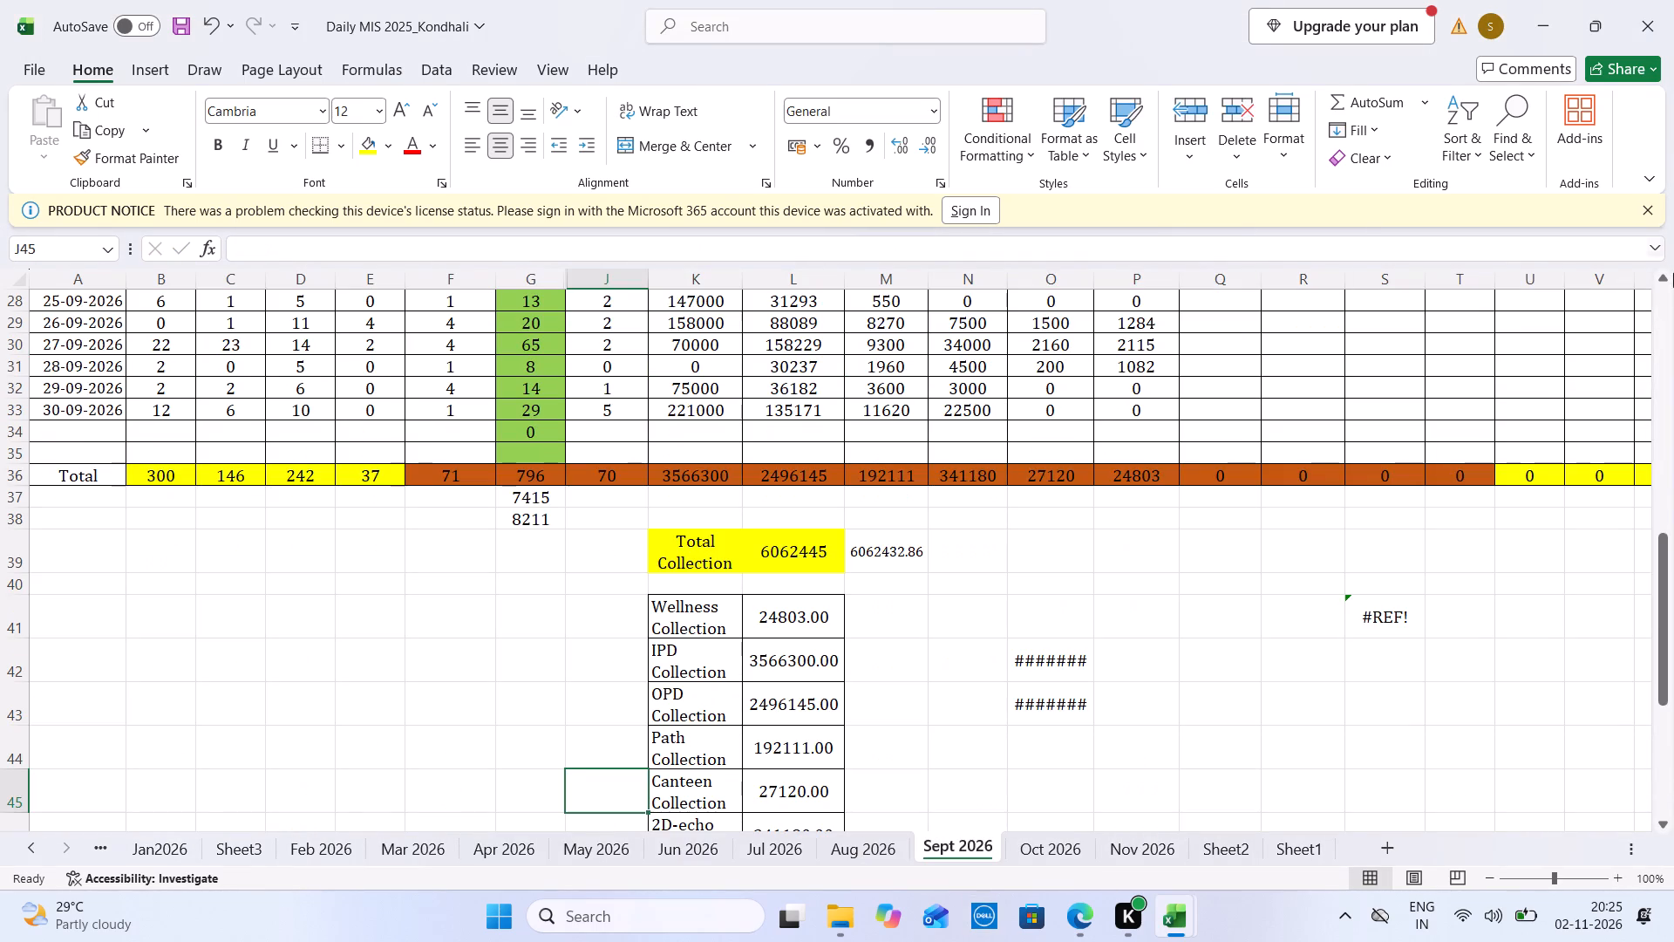
double_click(1667, 323)
click(1664, 298)
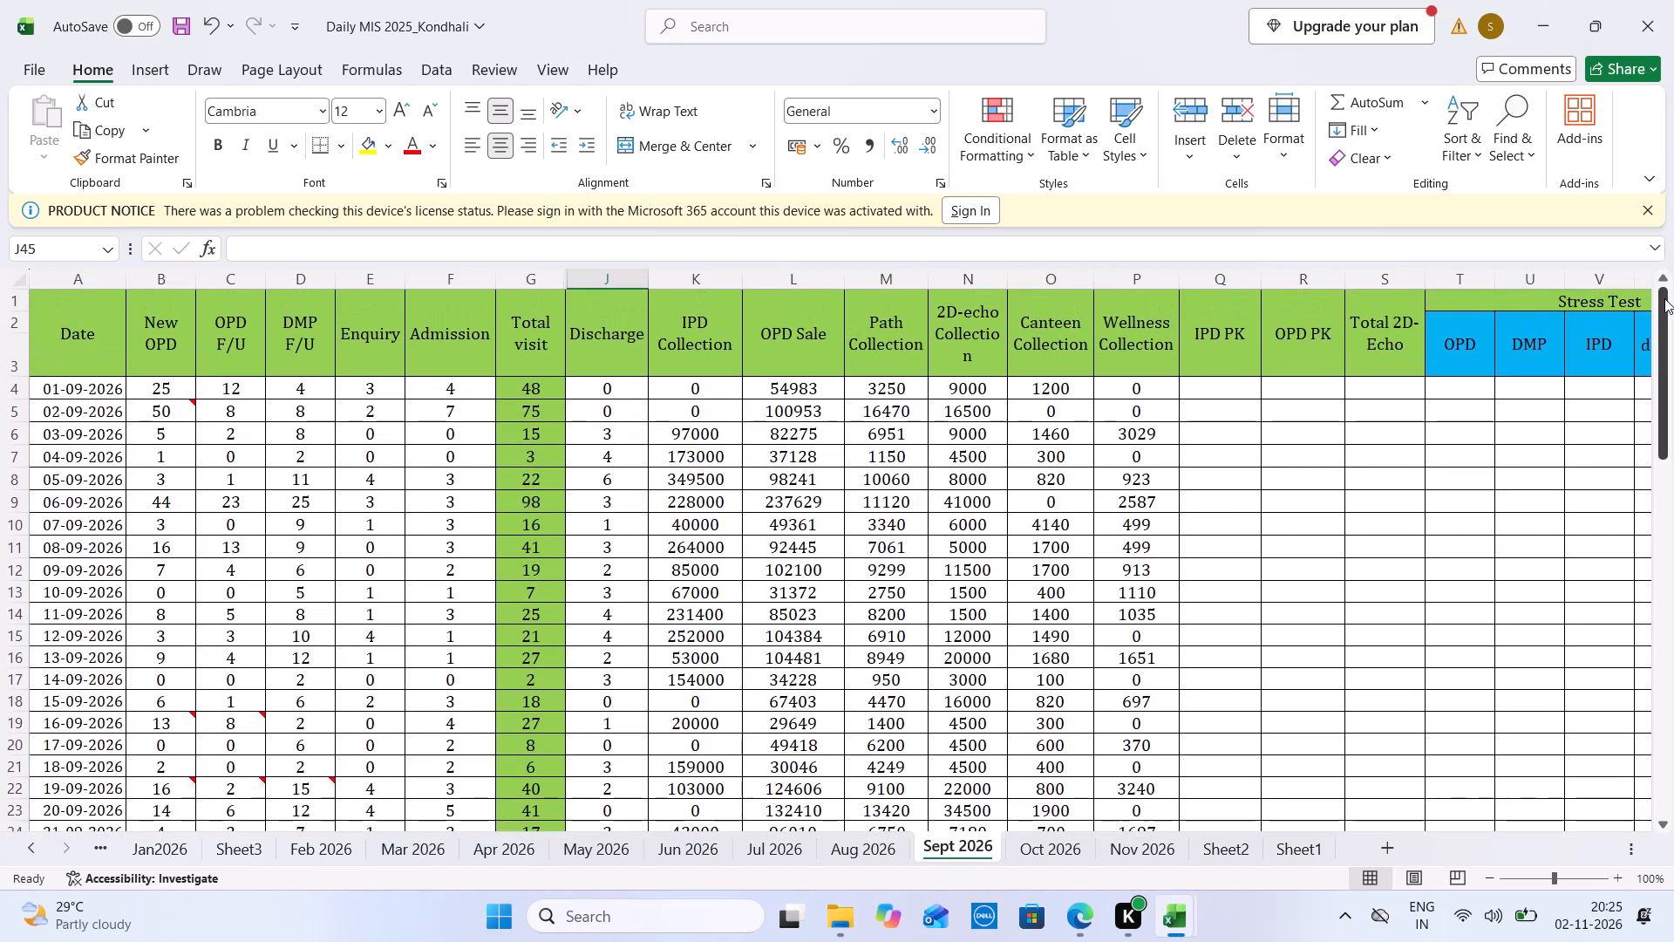
drag(146, 390, 175, 407)
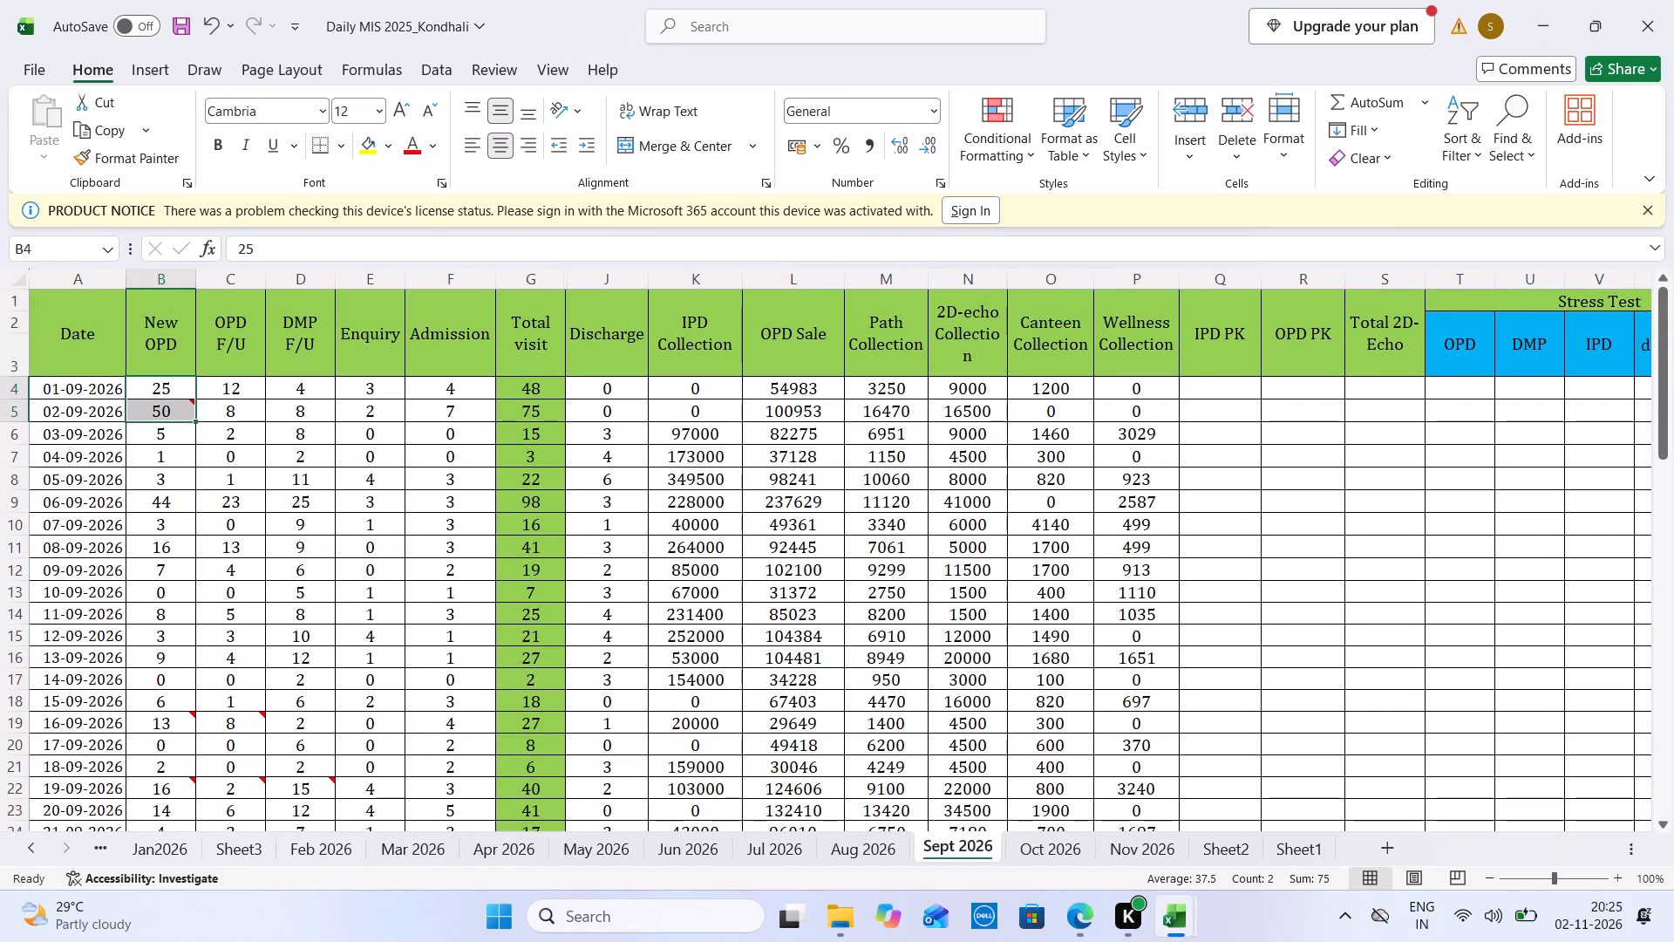
key(ctrl+Tab)
click(1206, 704)
text(75)
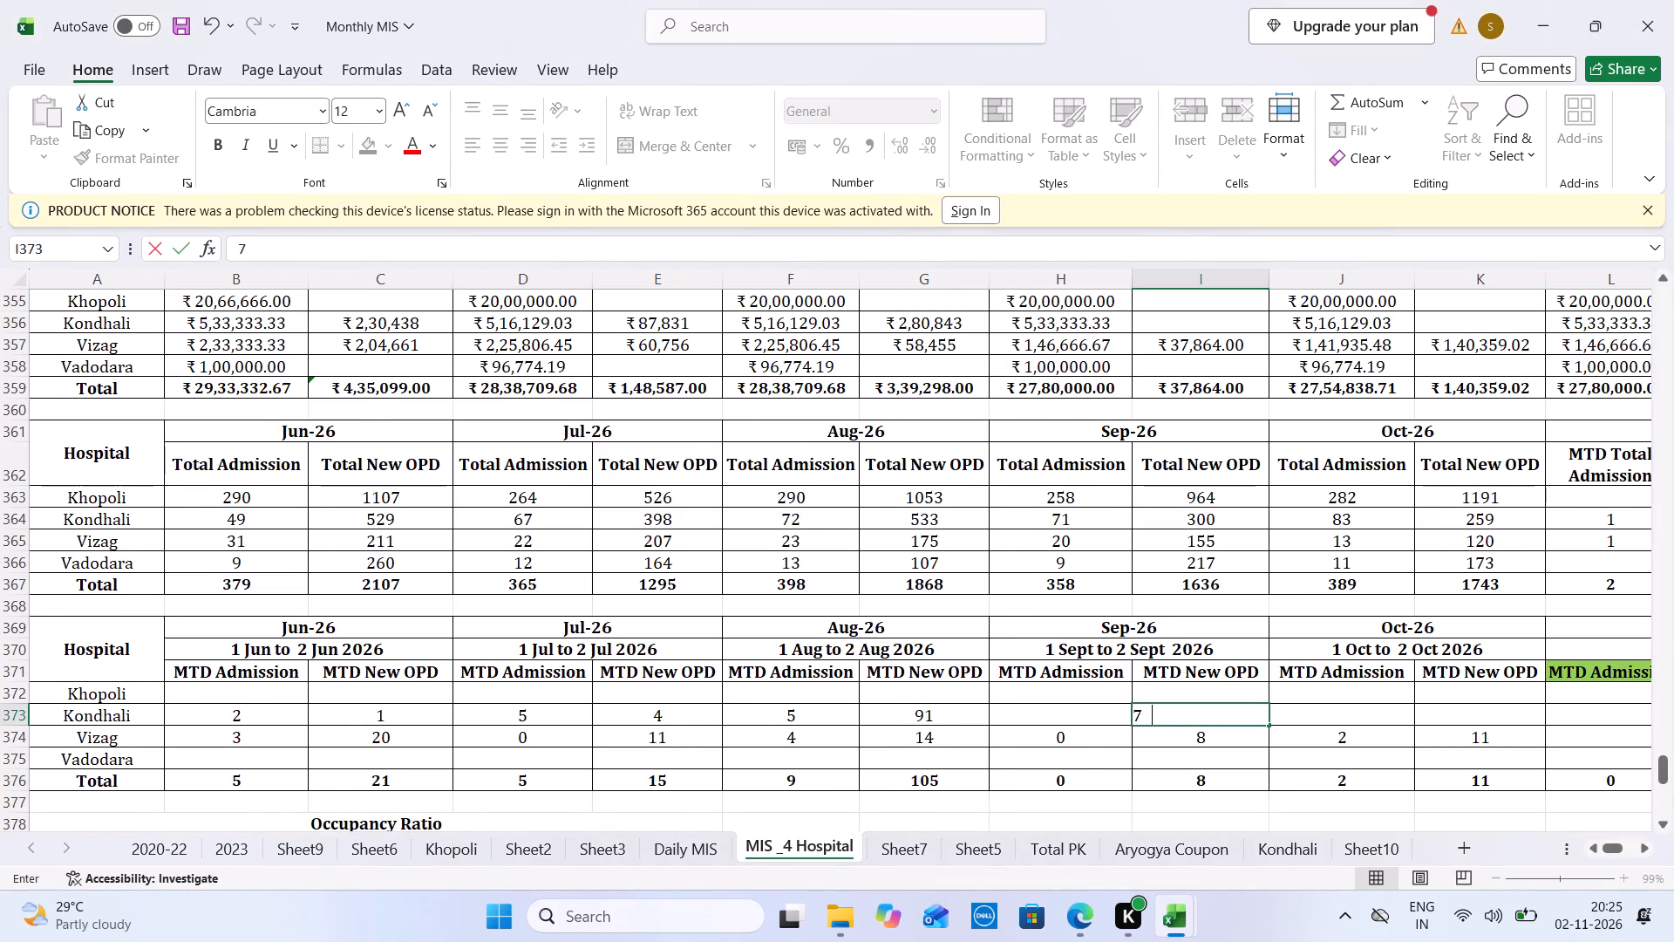
key(ctrl+Tab)
drag(432, 384, 476, 413)
key(ctrl+Tab)
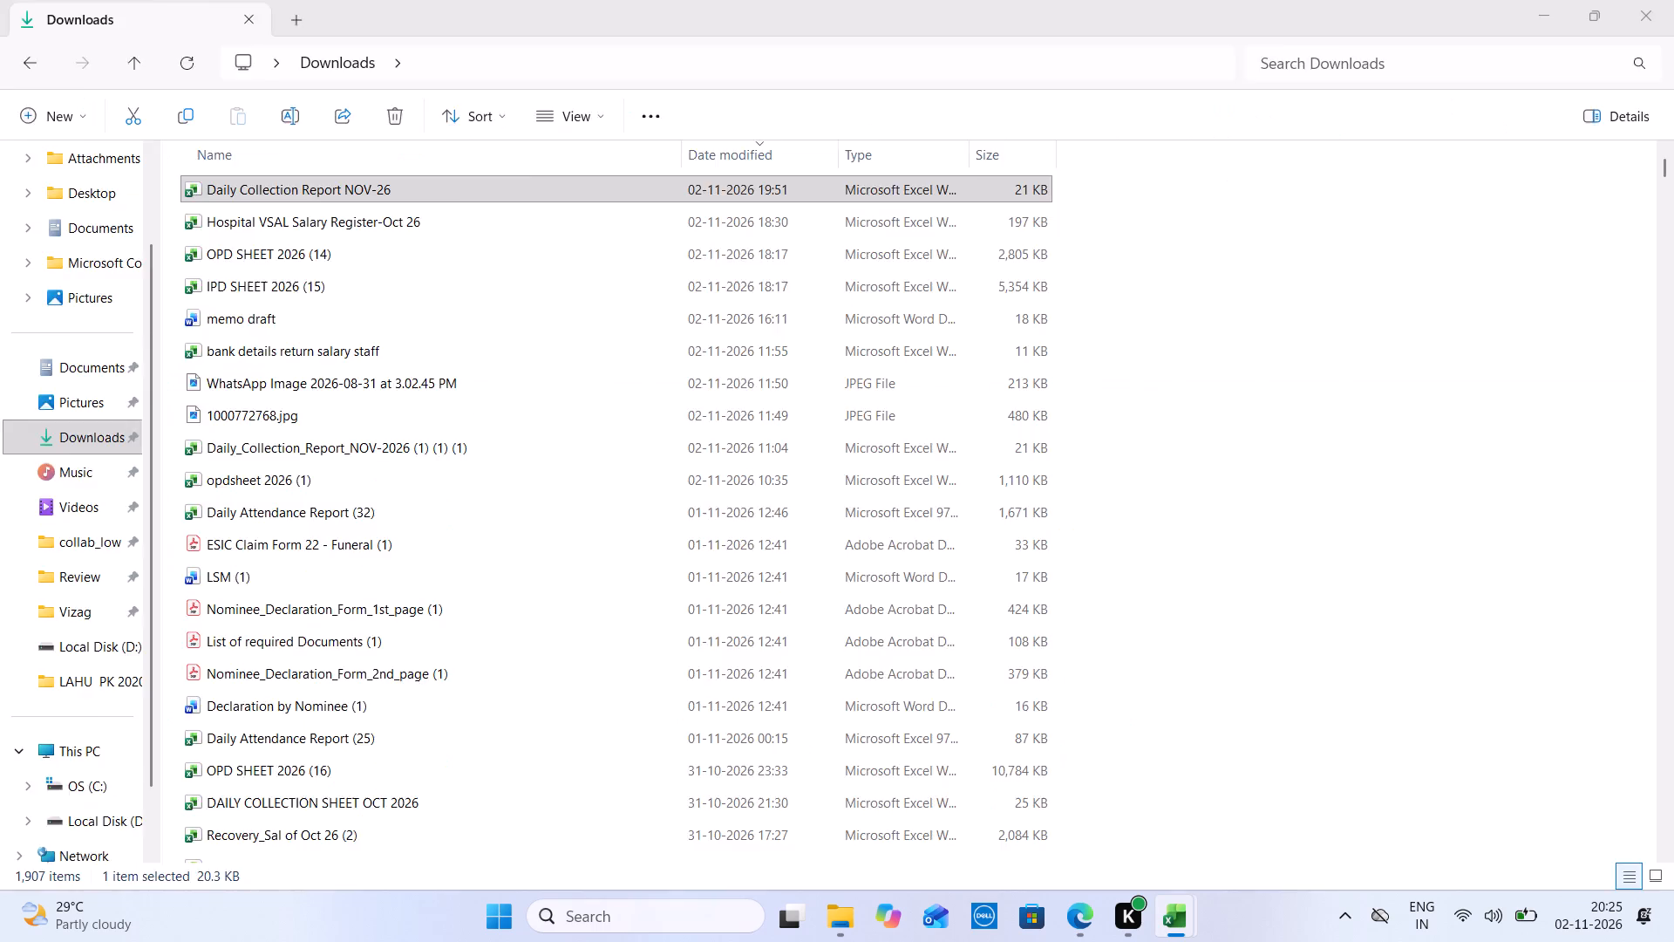
click(1101, 713)
text(11)
Sum Kondhali's IPD Collection and OPD Sale for 1–2 September and enter 155936 as its Sep-26 MTD beside Total Budget.
key(ctrl+Tab)
drag(721, 391, 764, 404)
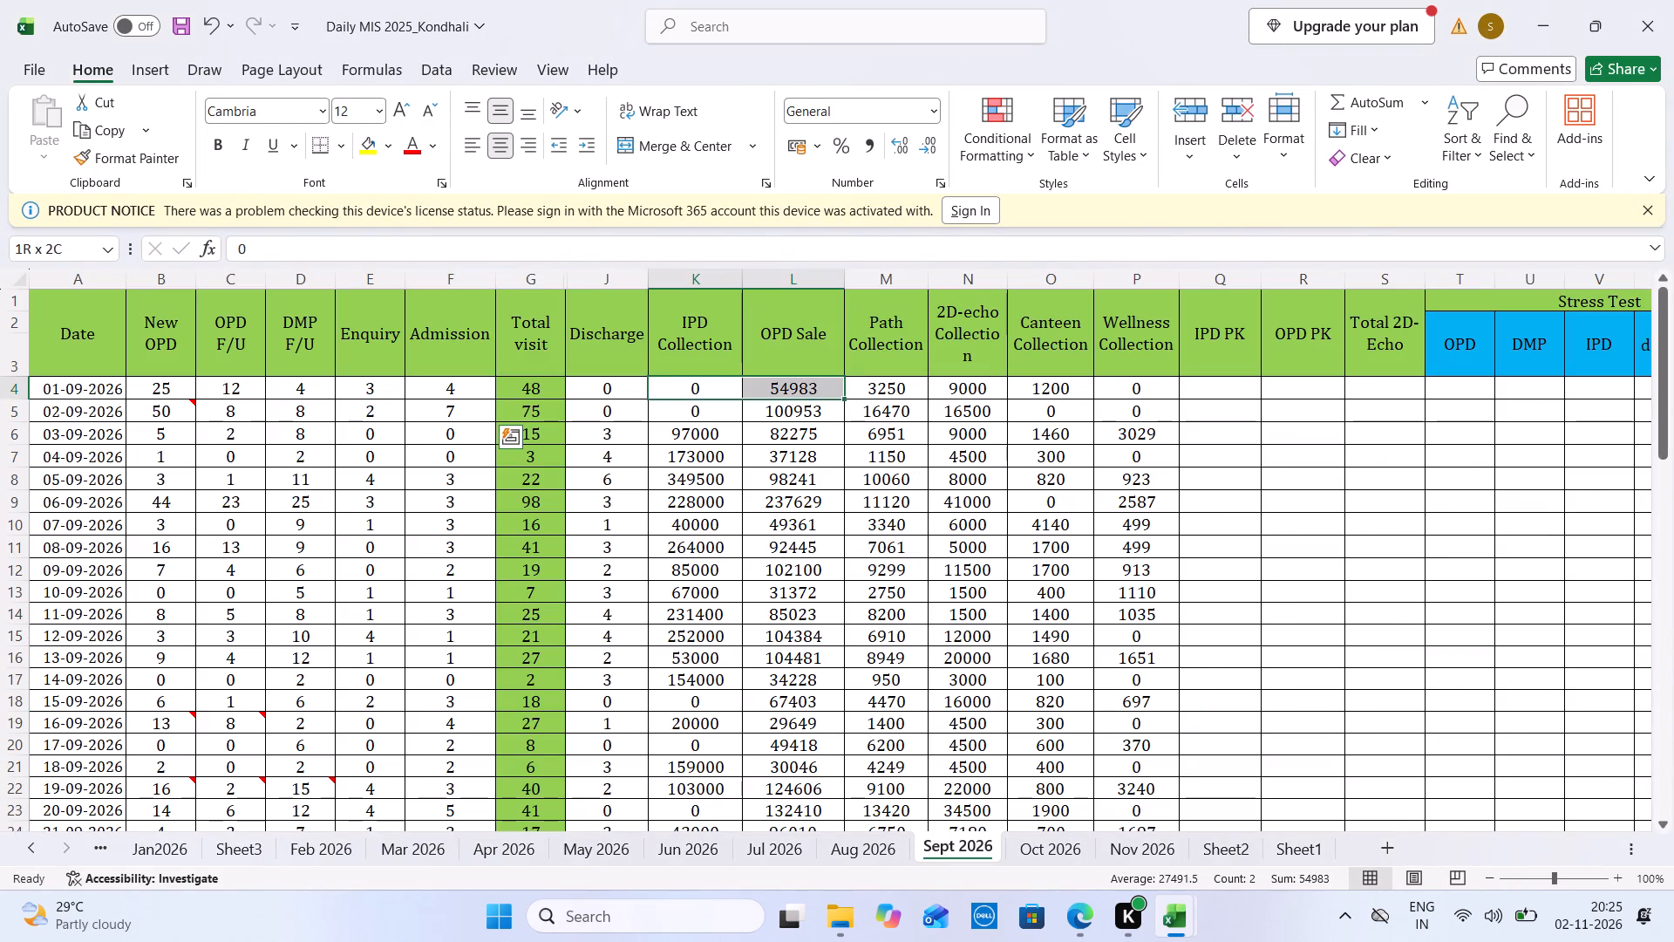
drag(764, 404, 781, 412)
key(ctrl+Tab)
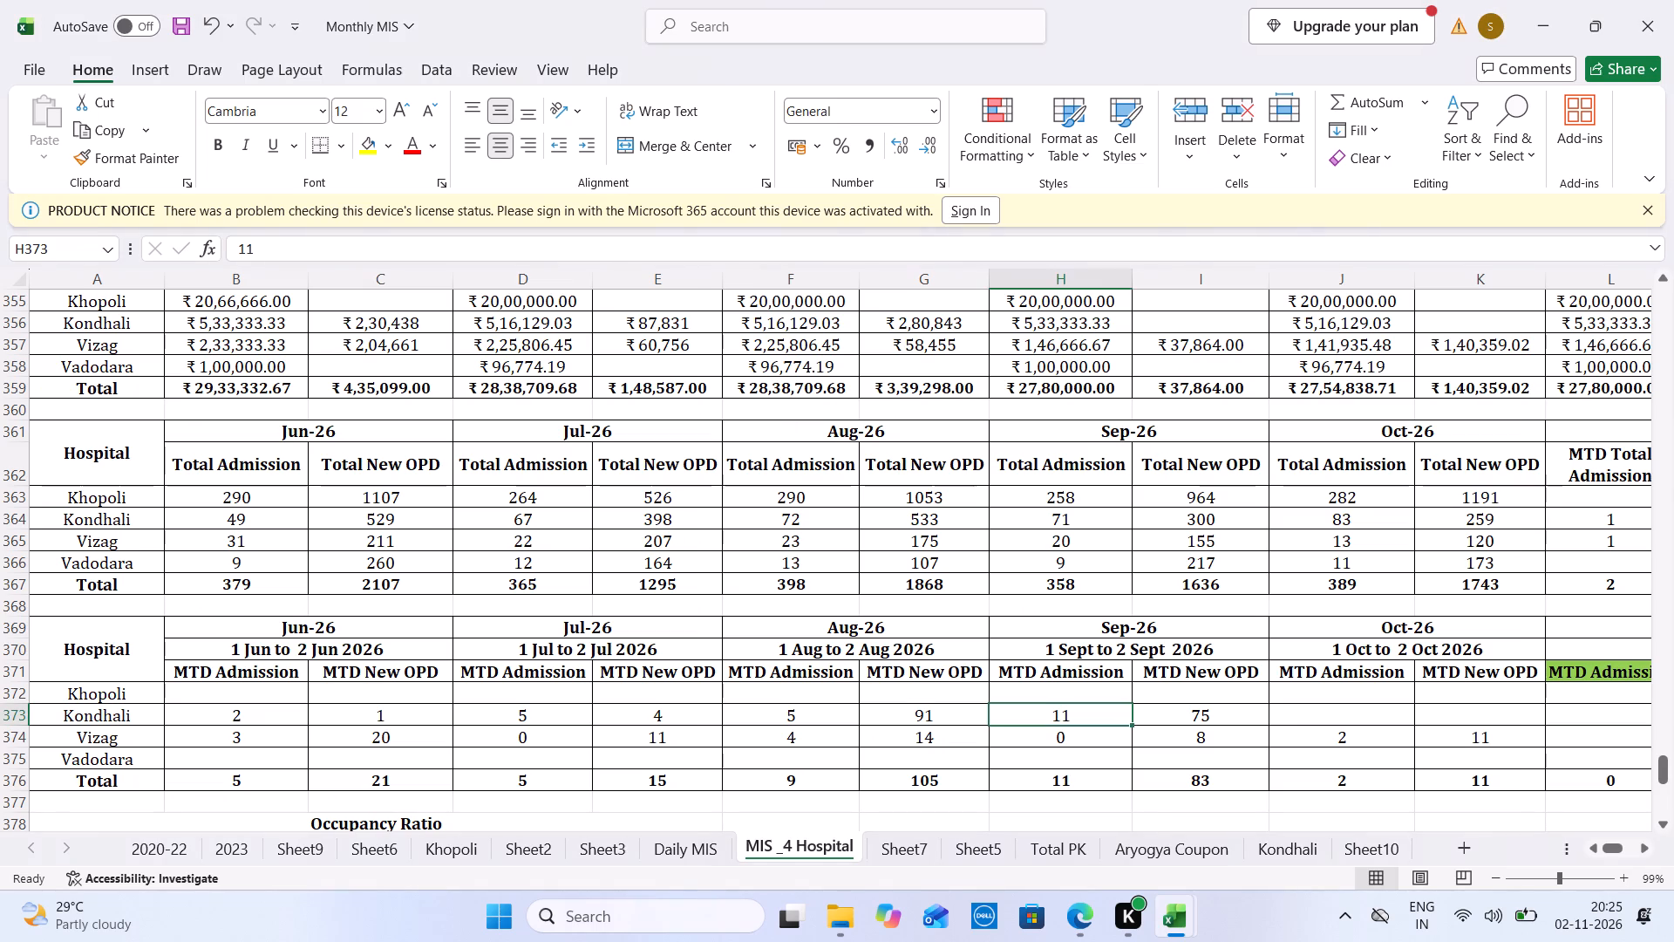
click(1218, 333)
key(Up)
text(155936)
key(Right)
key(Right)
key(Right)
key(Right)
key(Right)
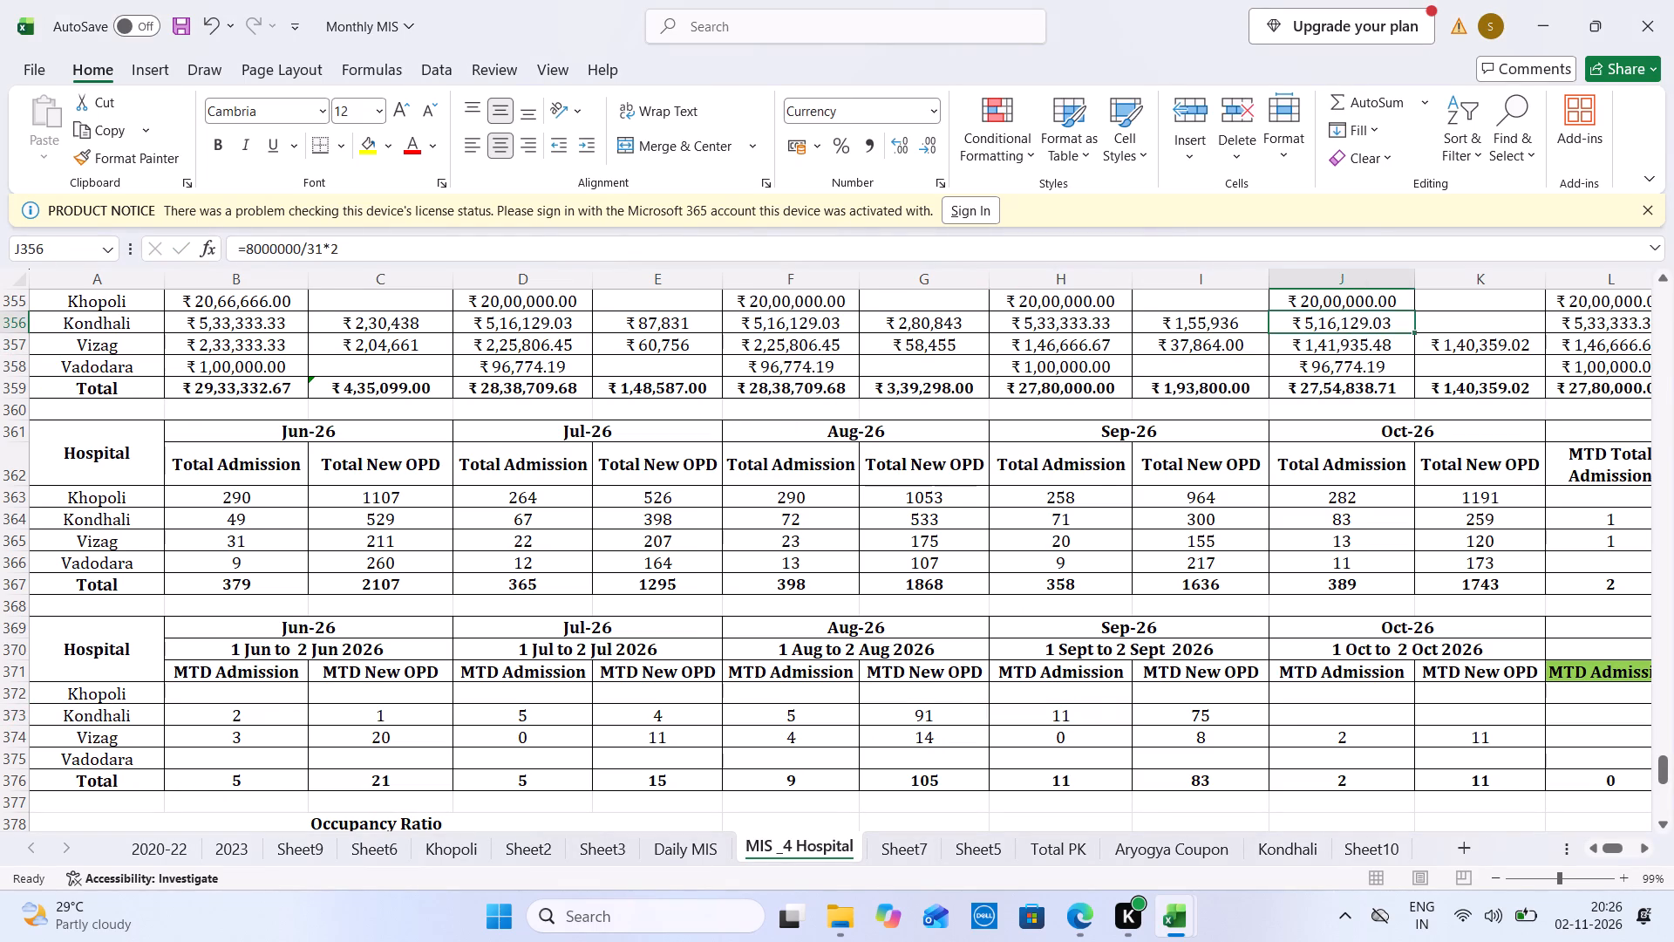
Enter Kondhali's 1 Oct to 2 Oct 2026 MTD New OPD as 9 and MTD Admission as 5, taken from the Oct 2026 sheet.
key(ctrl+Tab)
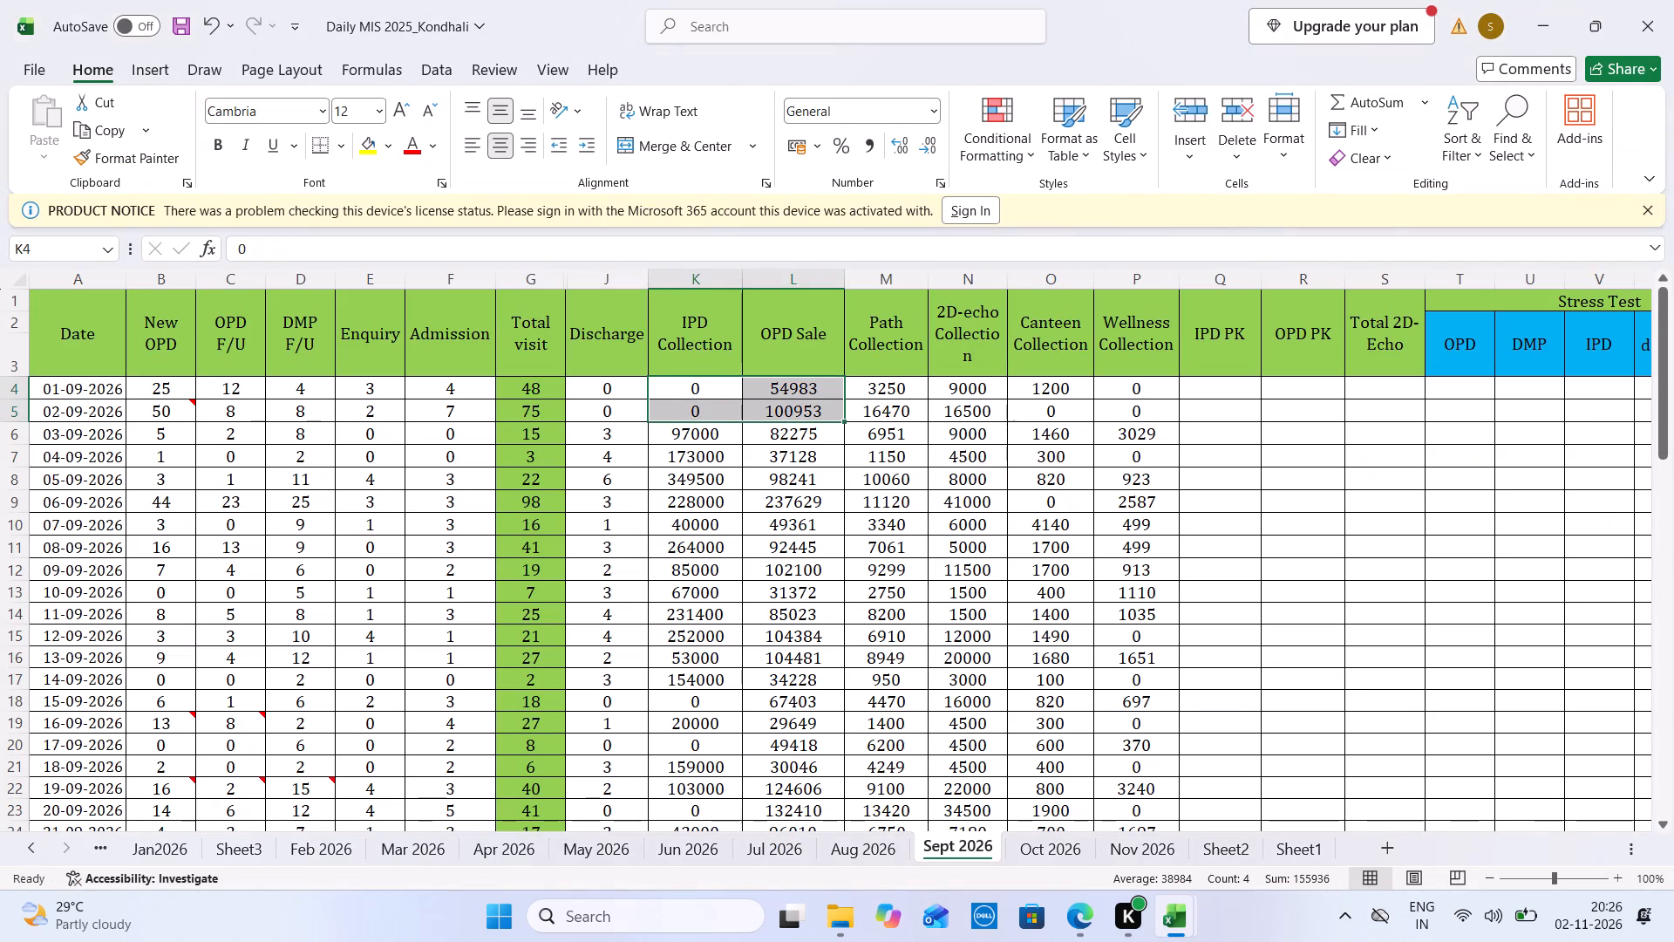
click(1063, 843)
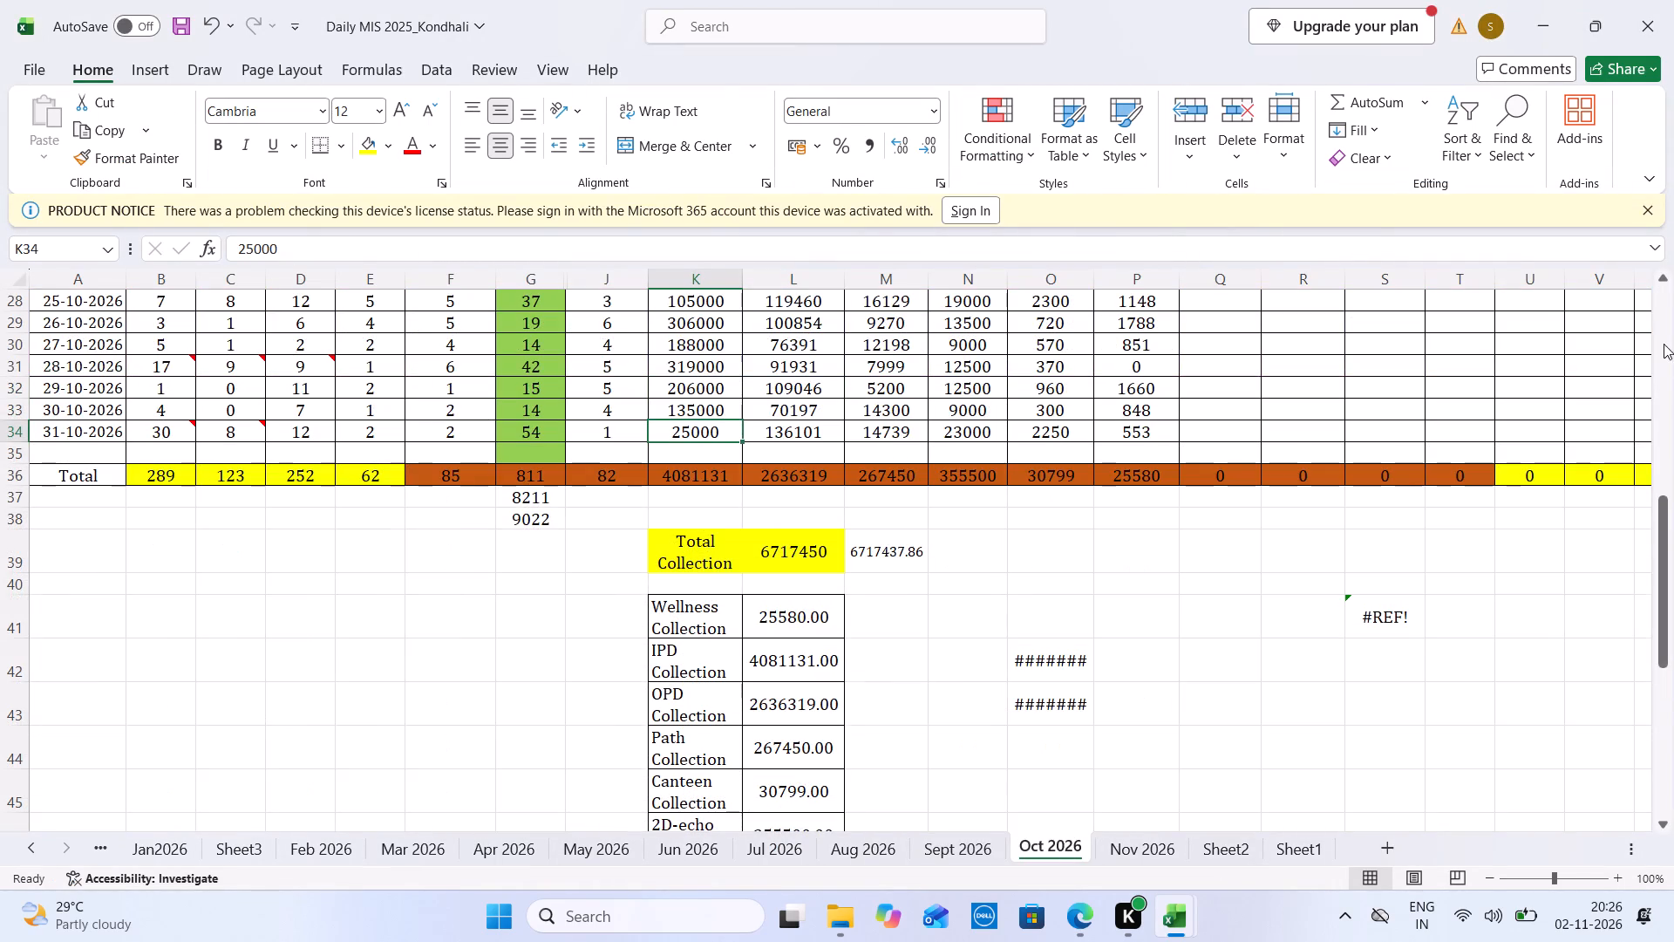
click(1664, 344)
click(1668, 308)
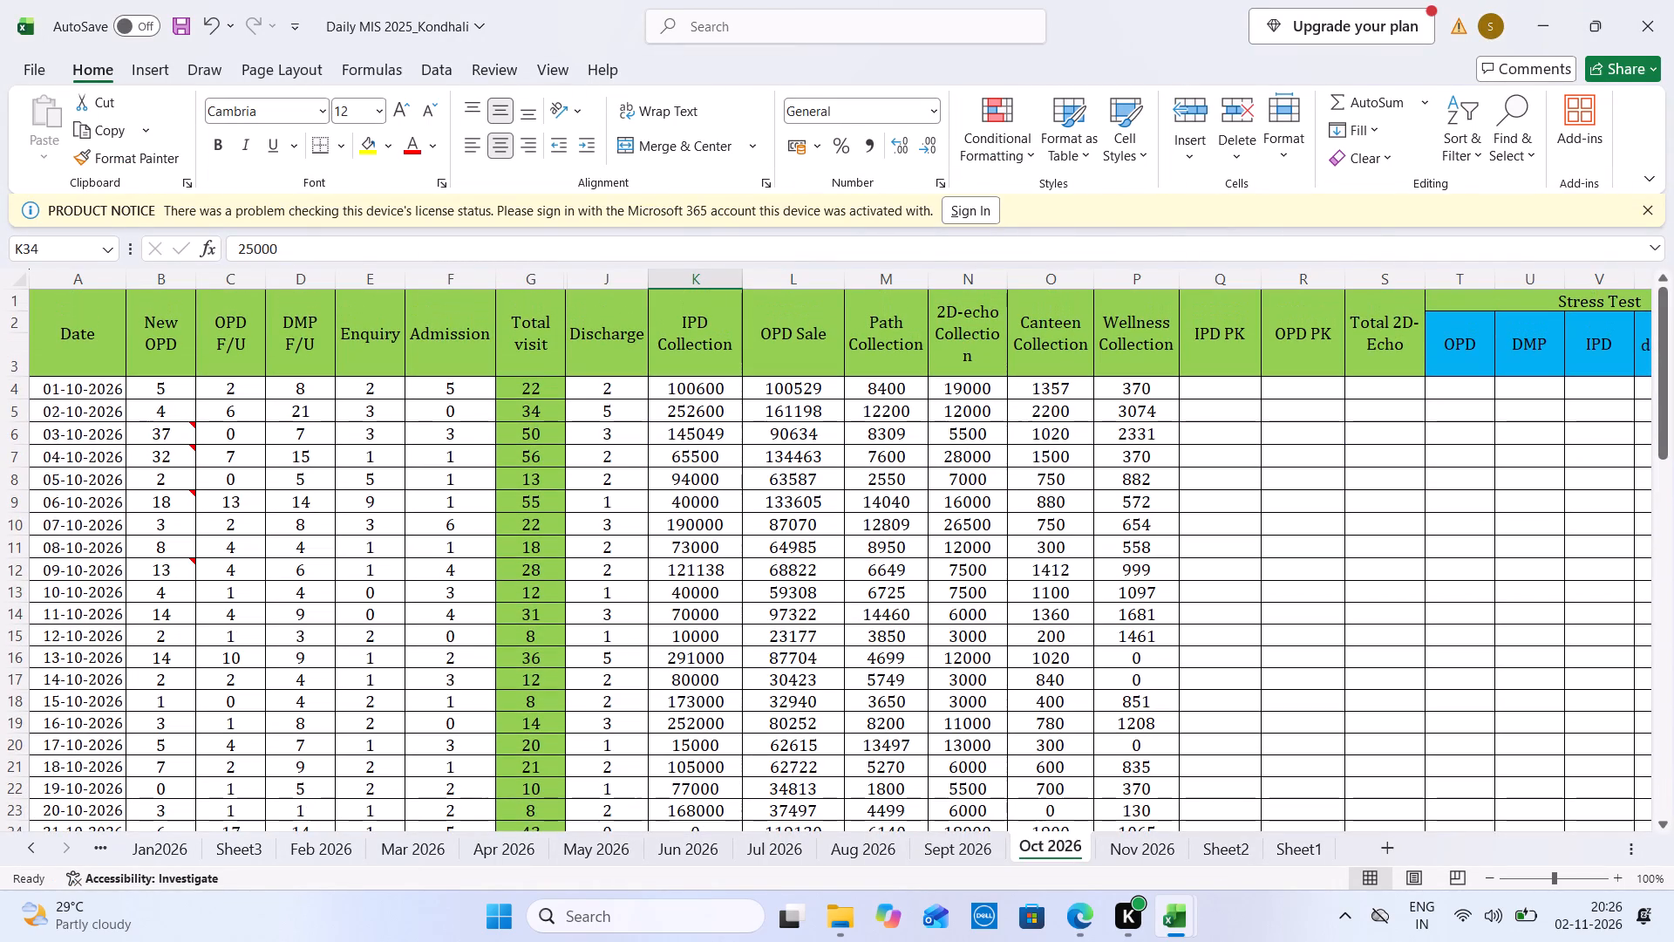
key(ctrl+Tab)
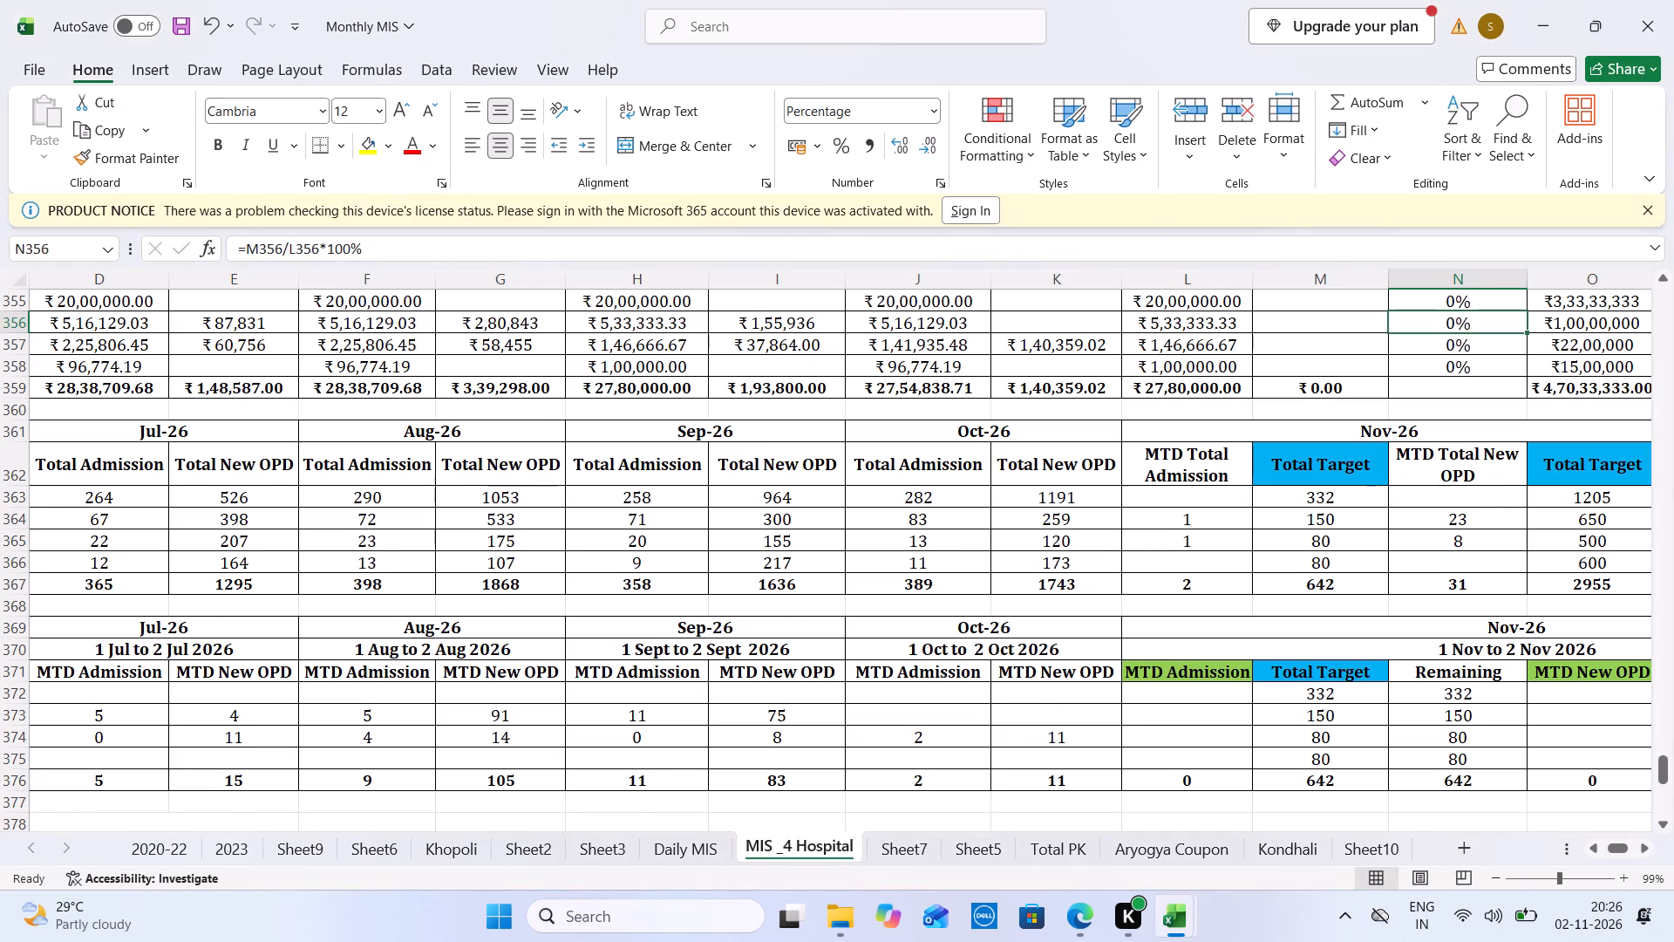
click(1055, 714)
key(9)
key(Left)
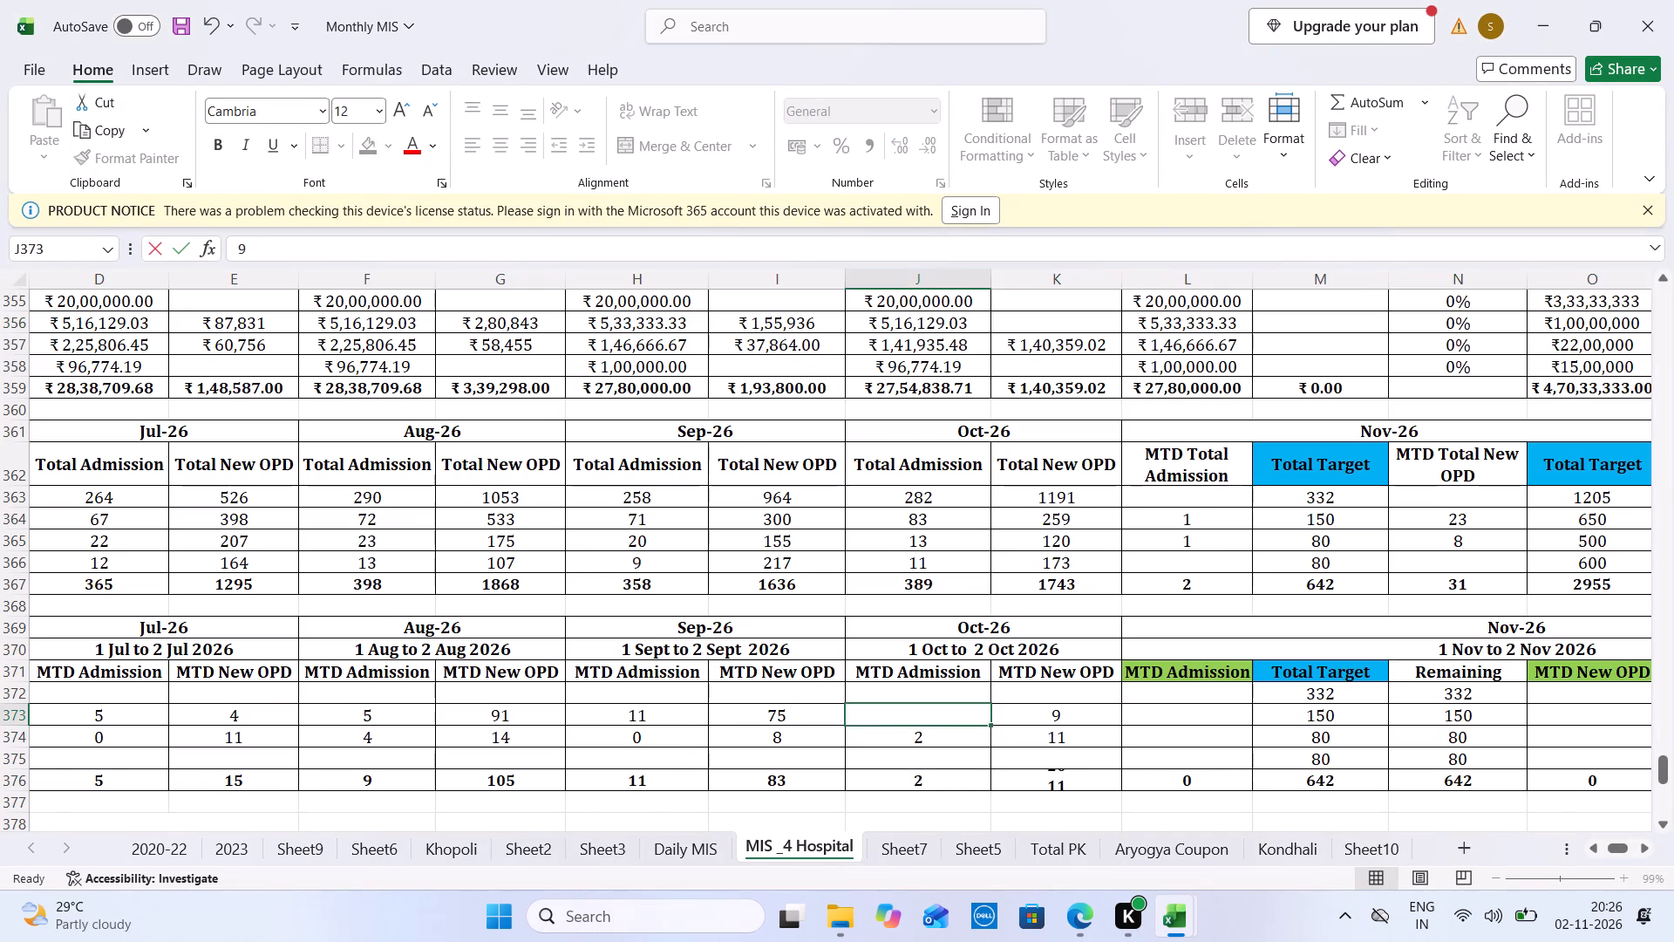
key(5)
Sum Kondhali's IPD Collection and OPD Sale for 1–2 October and enter 614927 as its Oct-26 MTD beside Total Budget.
key(ctrl+Tab)
drag(690, 408, 786, 393)
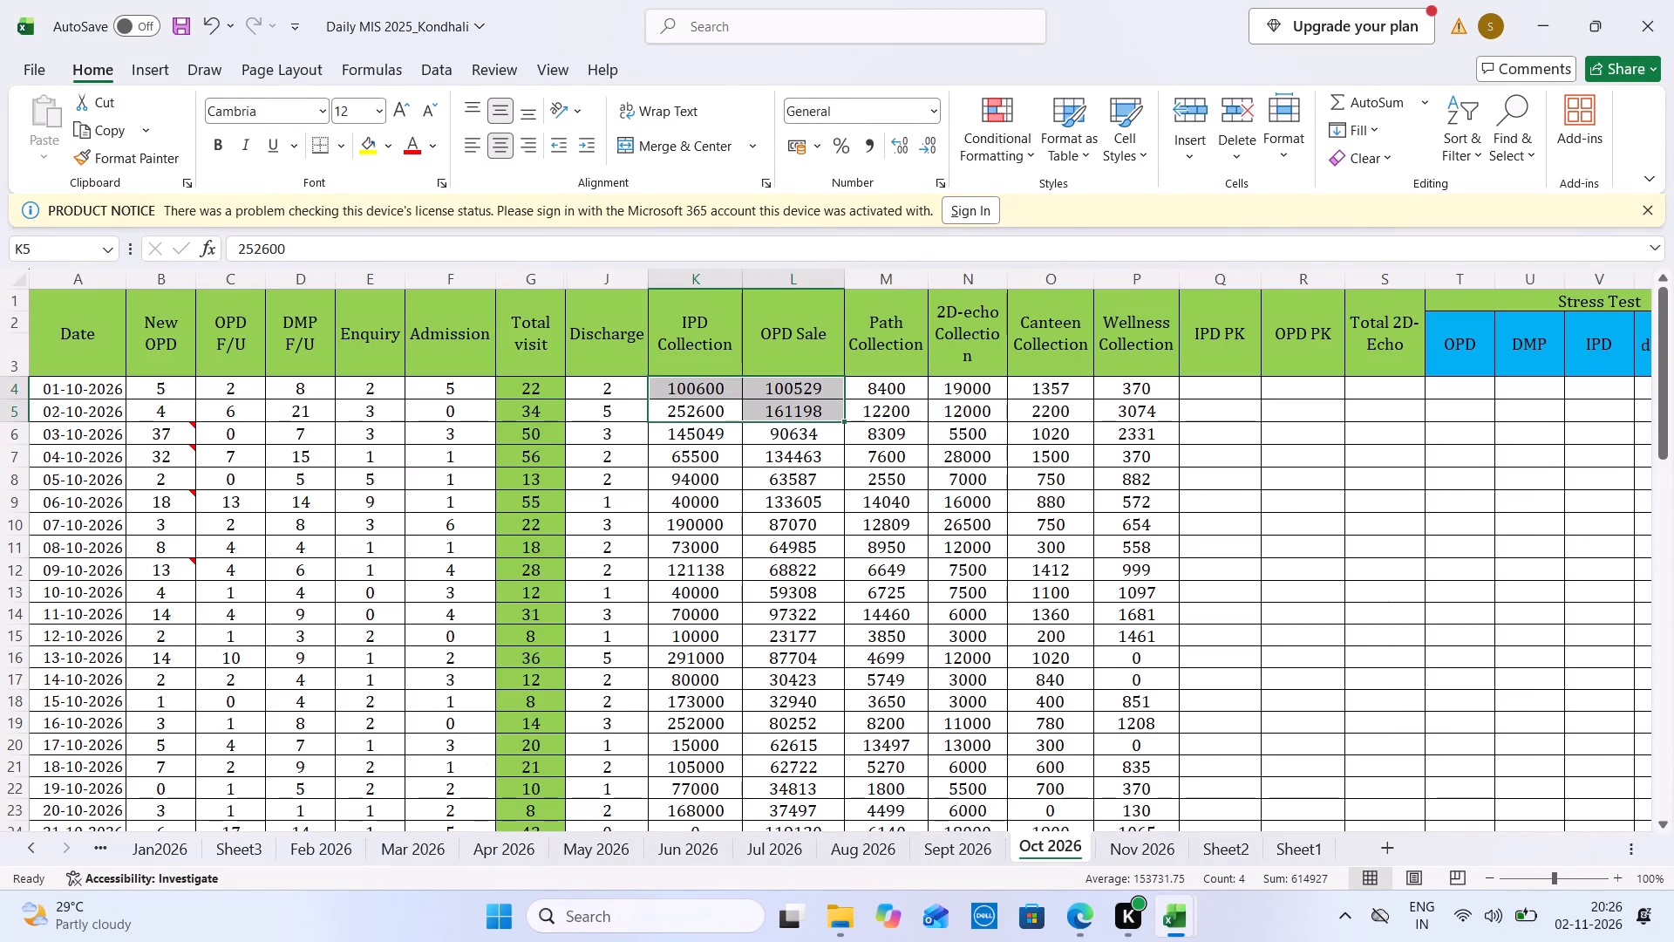
key(ctrl+Tab)
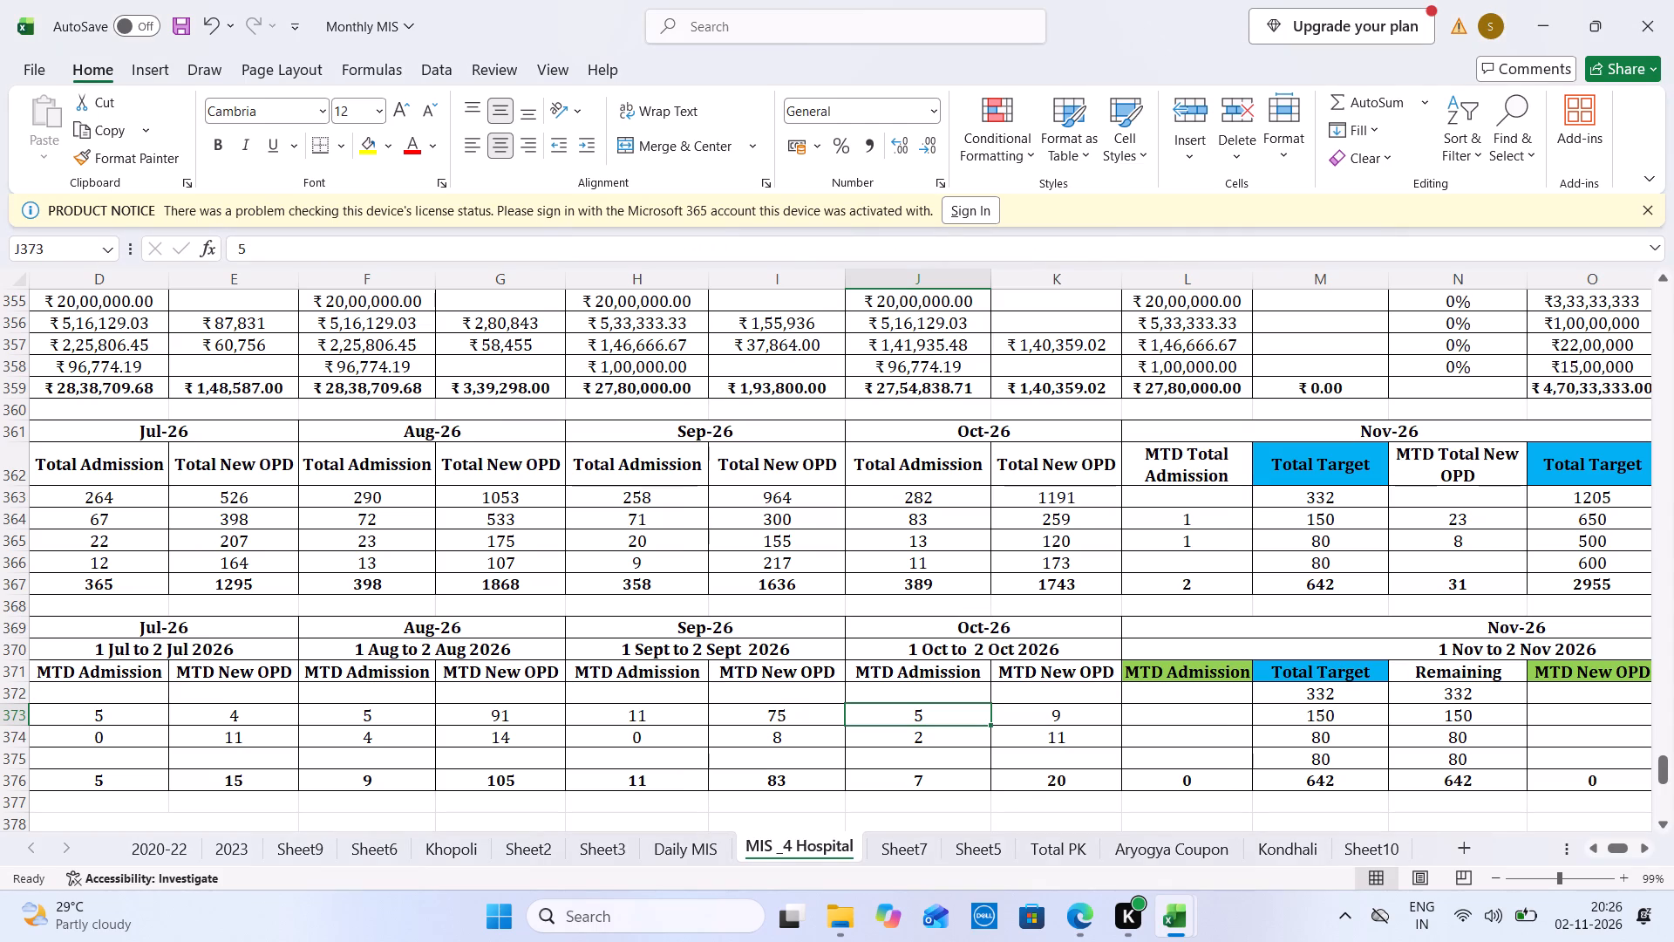
click(1078, 317)
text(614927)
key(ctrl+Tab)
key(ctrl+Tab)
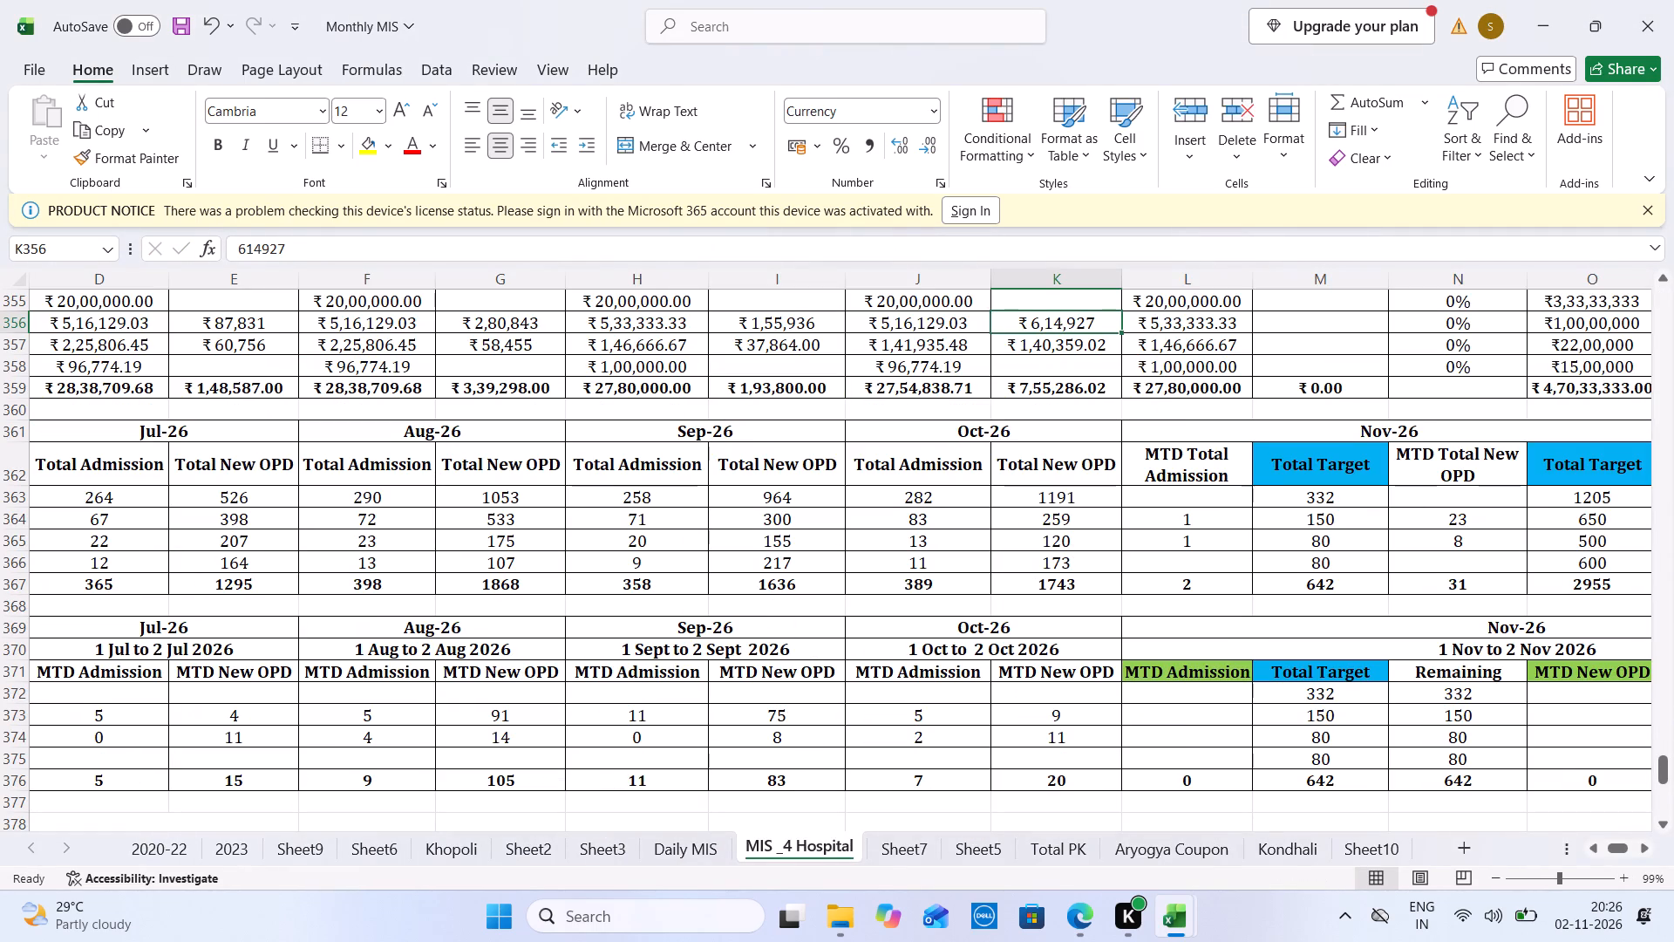
Copy Kondhali's Oct-26 MTD collection into its 1 Oct to 2 Oct 2026 cell in the Total Sale table.
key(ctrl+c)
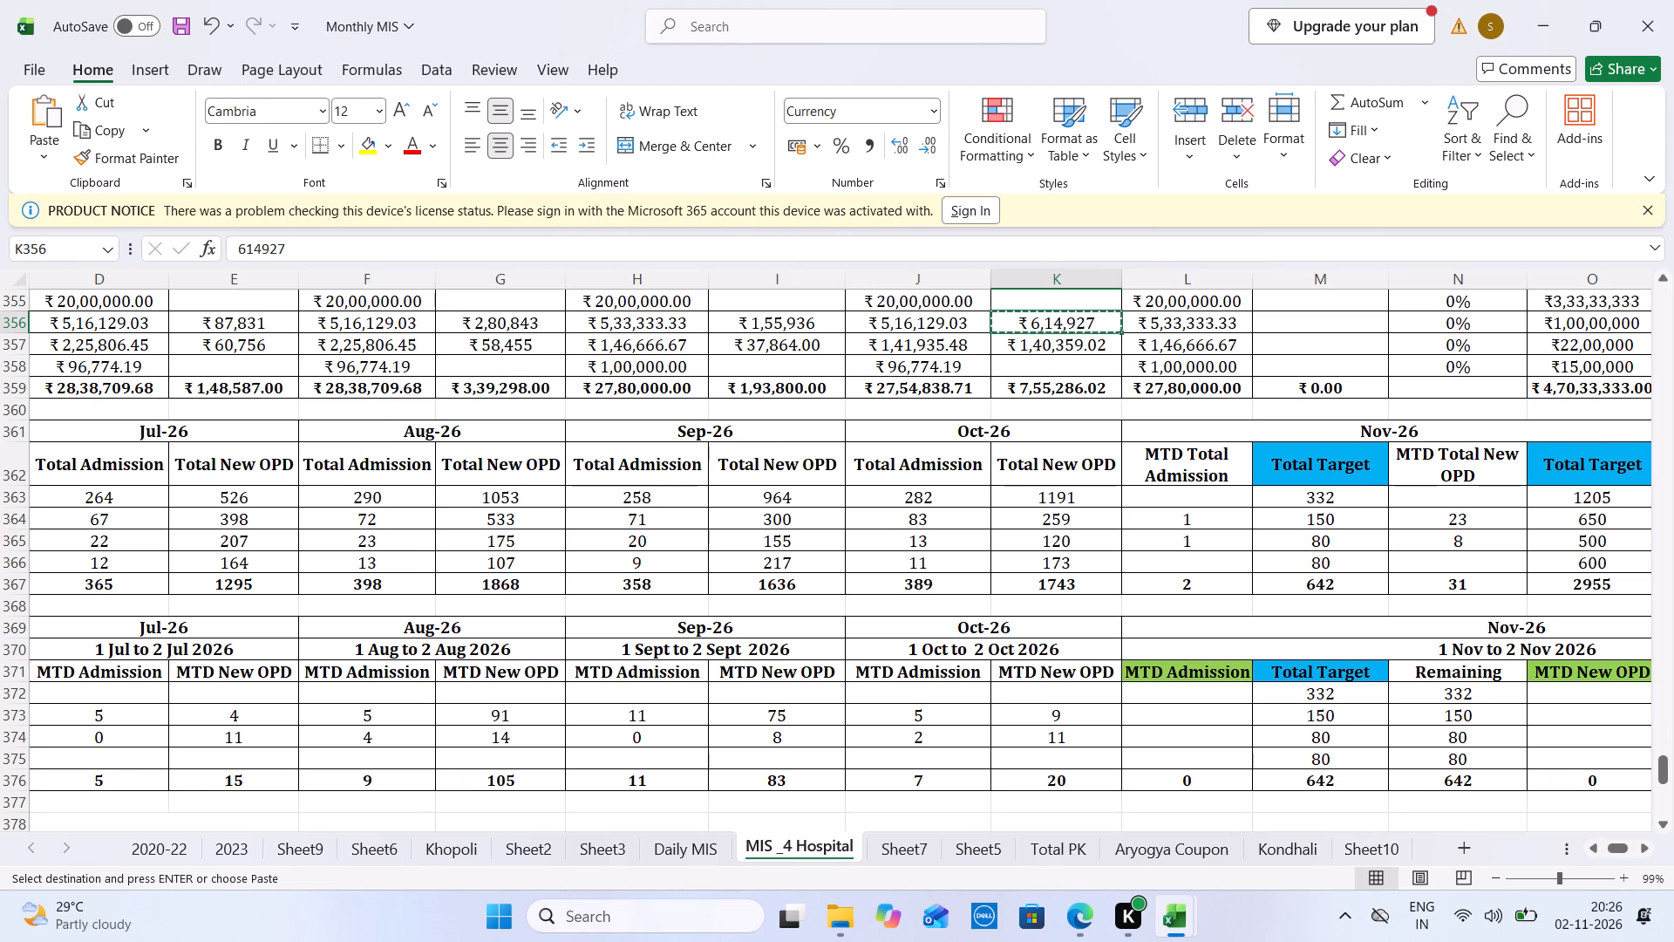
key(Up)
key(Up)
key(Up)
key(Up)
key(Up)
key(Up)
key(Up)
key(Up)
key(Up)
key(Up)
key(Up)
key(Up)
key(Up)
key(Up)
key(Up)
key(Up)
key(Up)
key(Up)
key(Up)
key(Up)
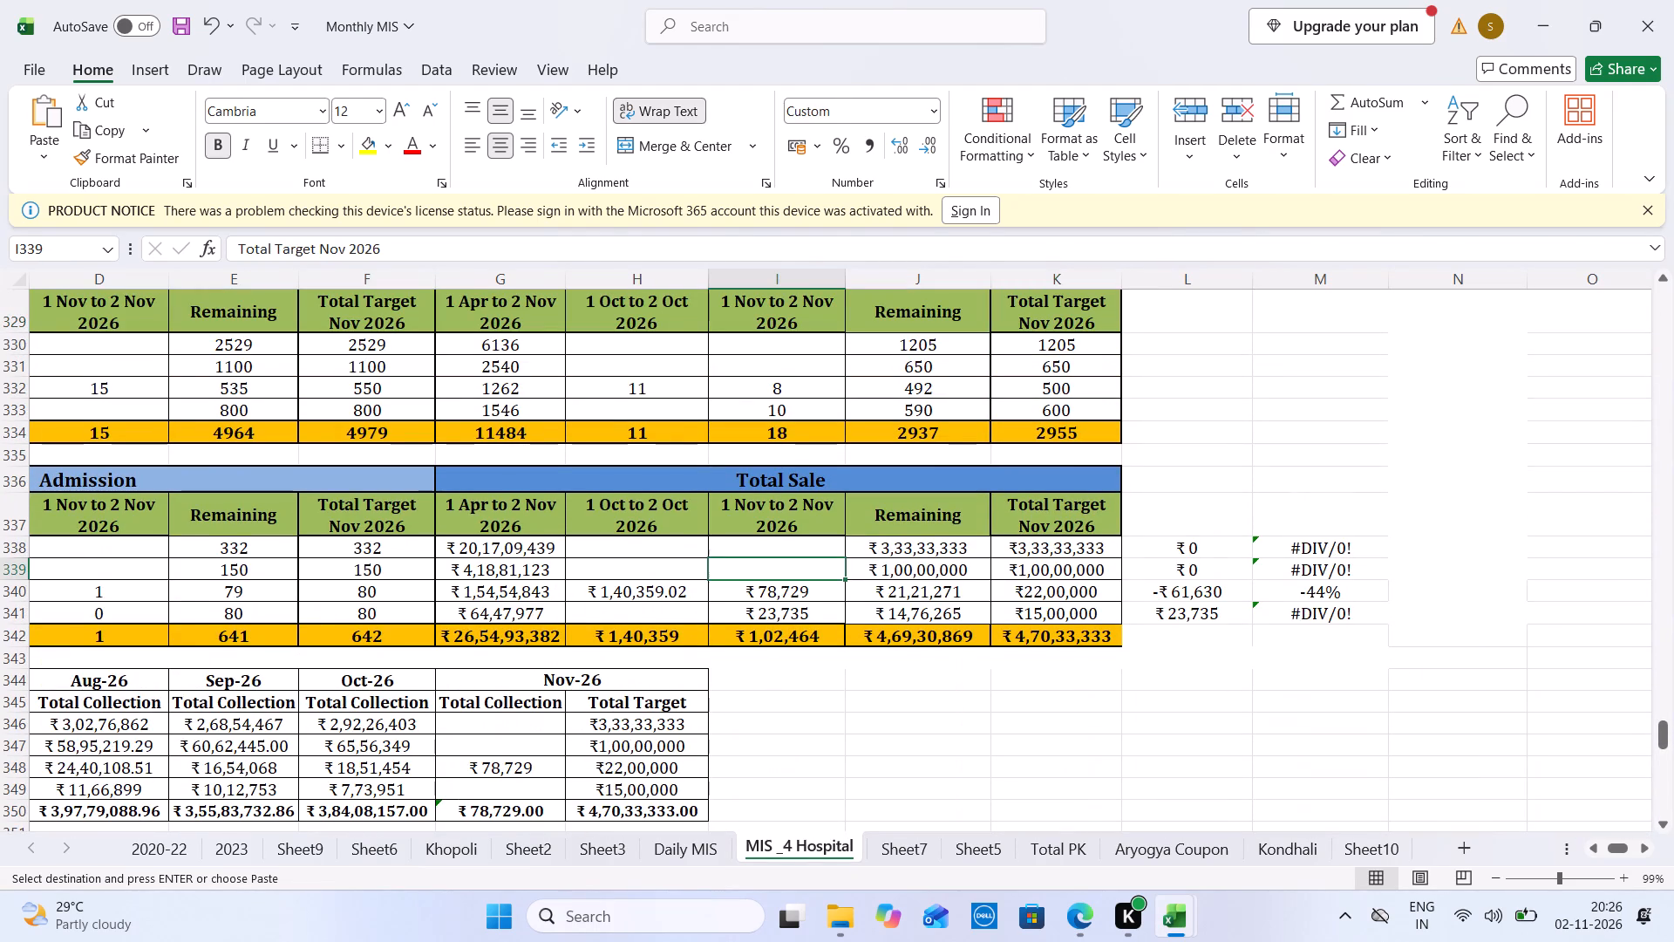
click(786, 577)
key(ctrl+v)
click(813, 364)
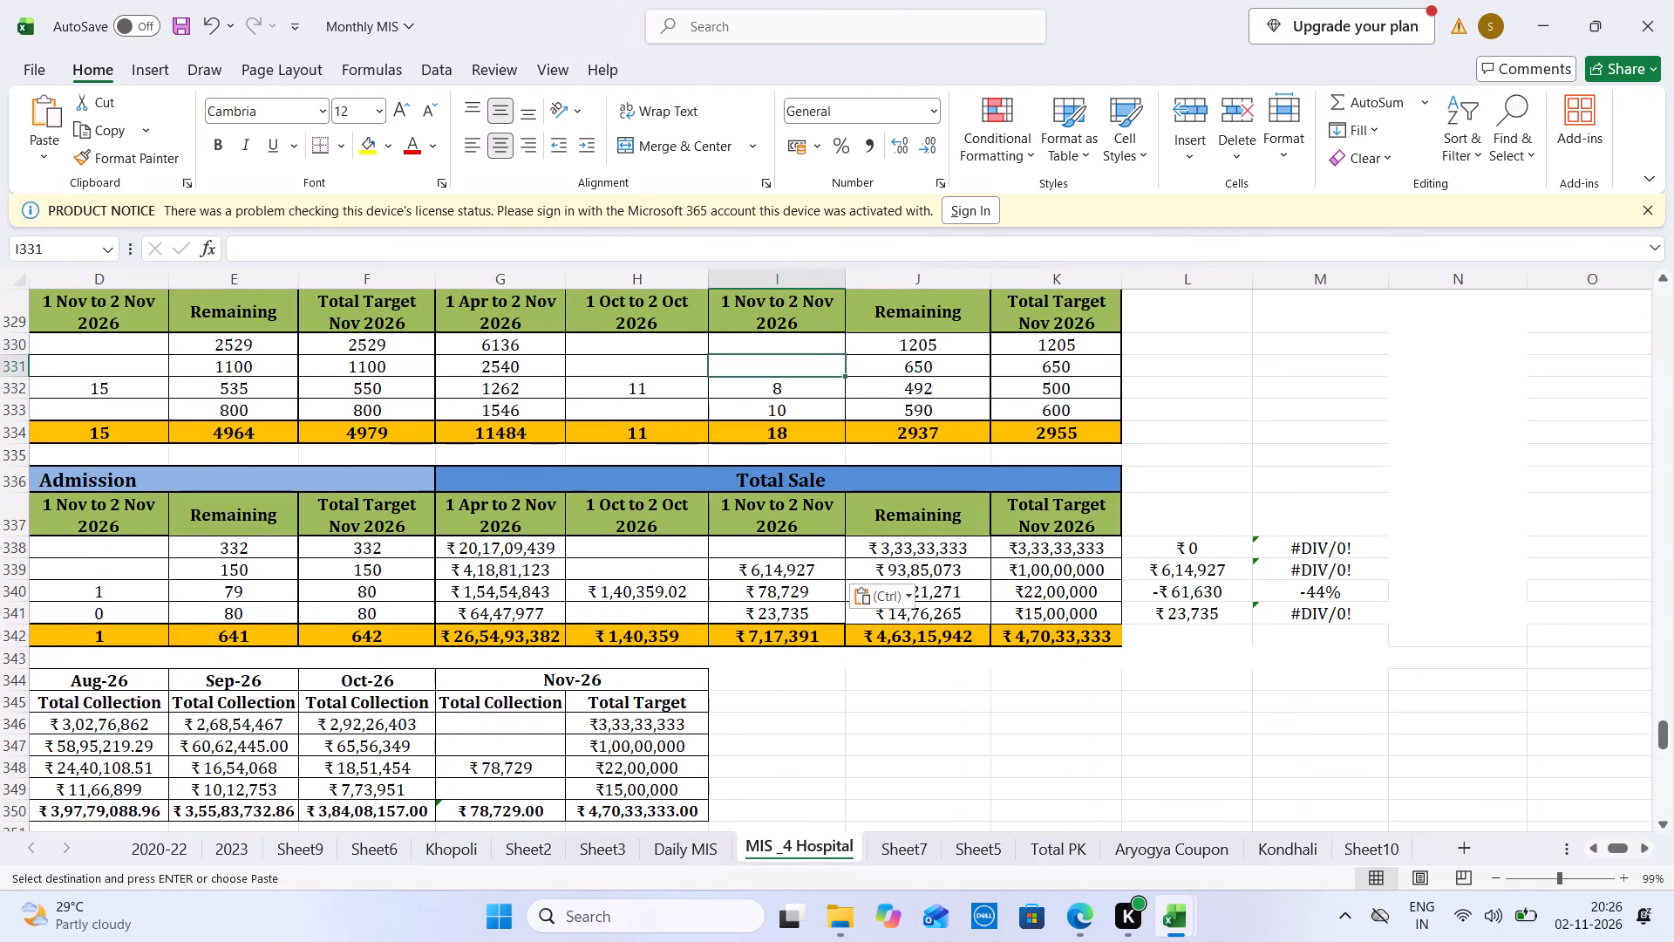
key(ctrl+z)
key(Left)
key(ctrl+v)
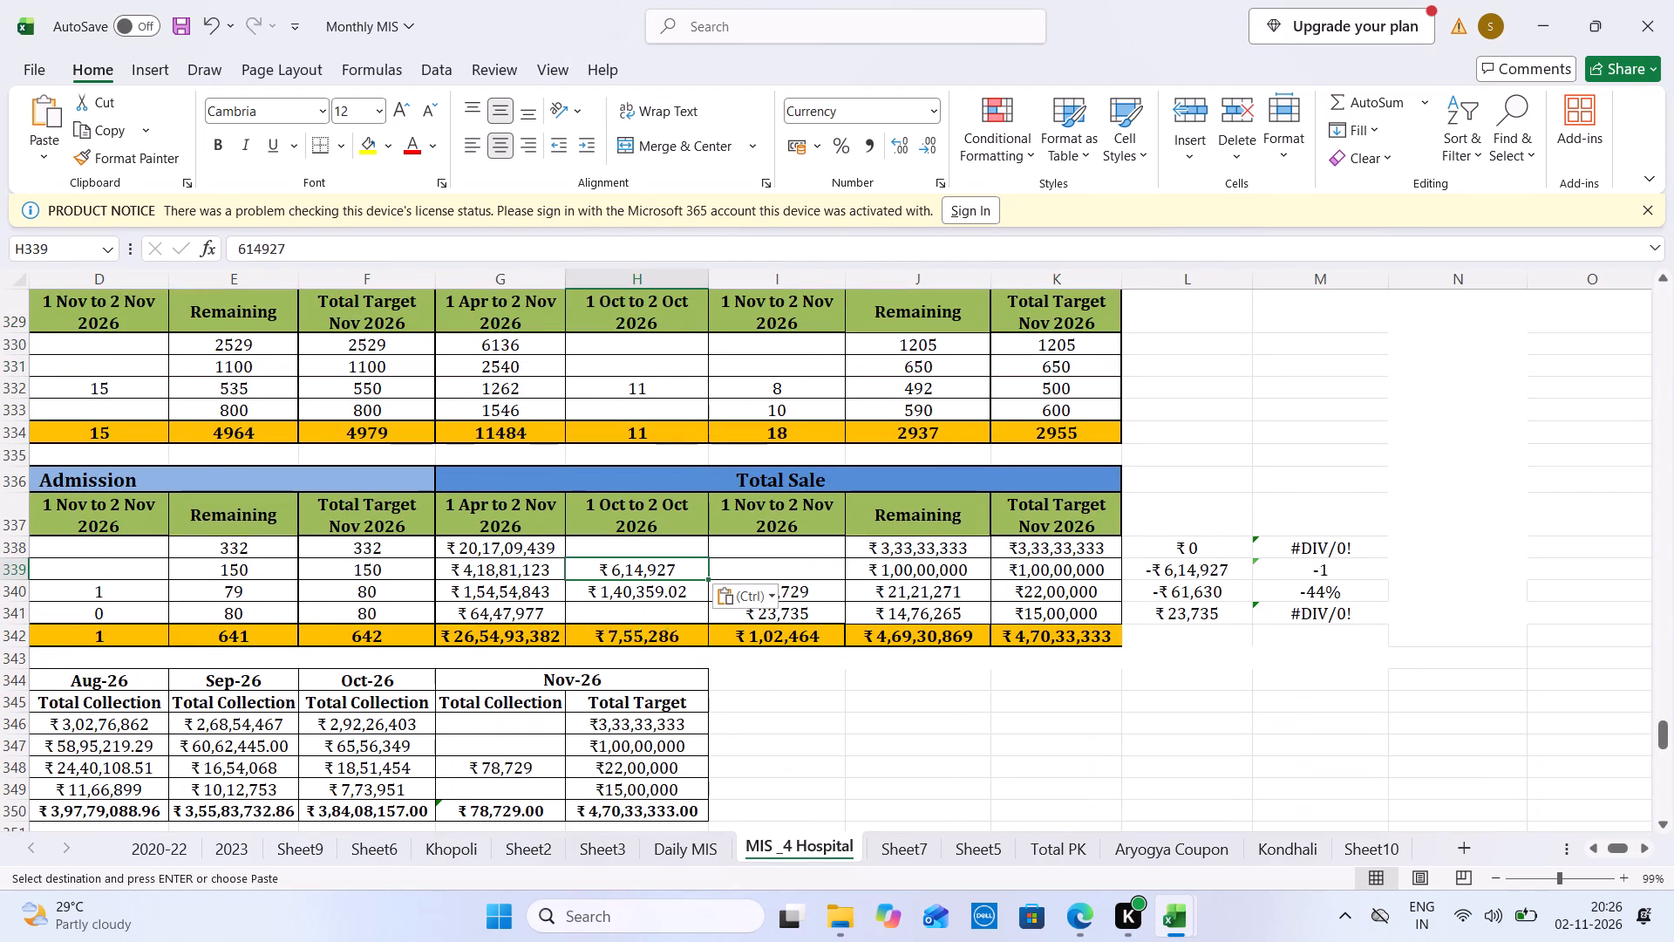
Enter 9 as Kondhali's 1 Oct to 2 Oct 2026 New OPD in the summary table above Total Sale.
key(Up)
key(Up)
key(Up)
key(Up)
key(Up)
key(Up)
key(Up)
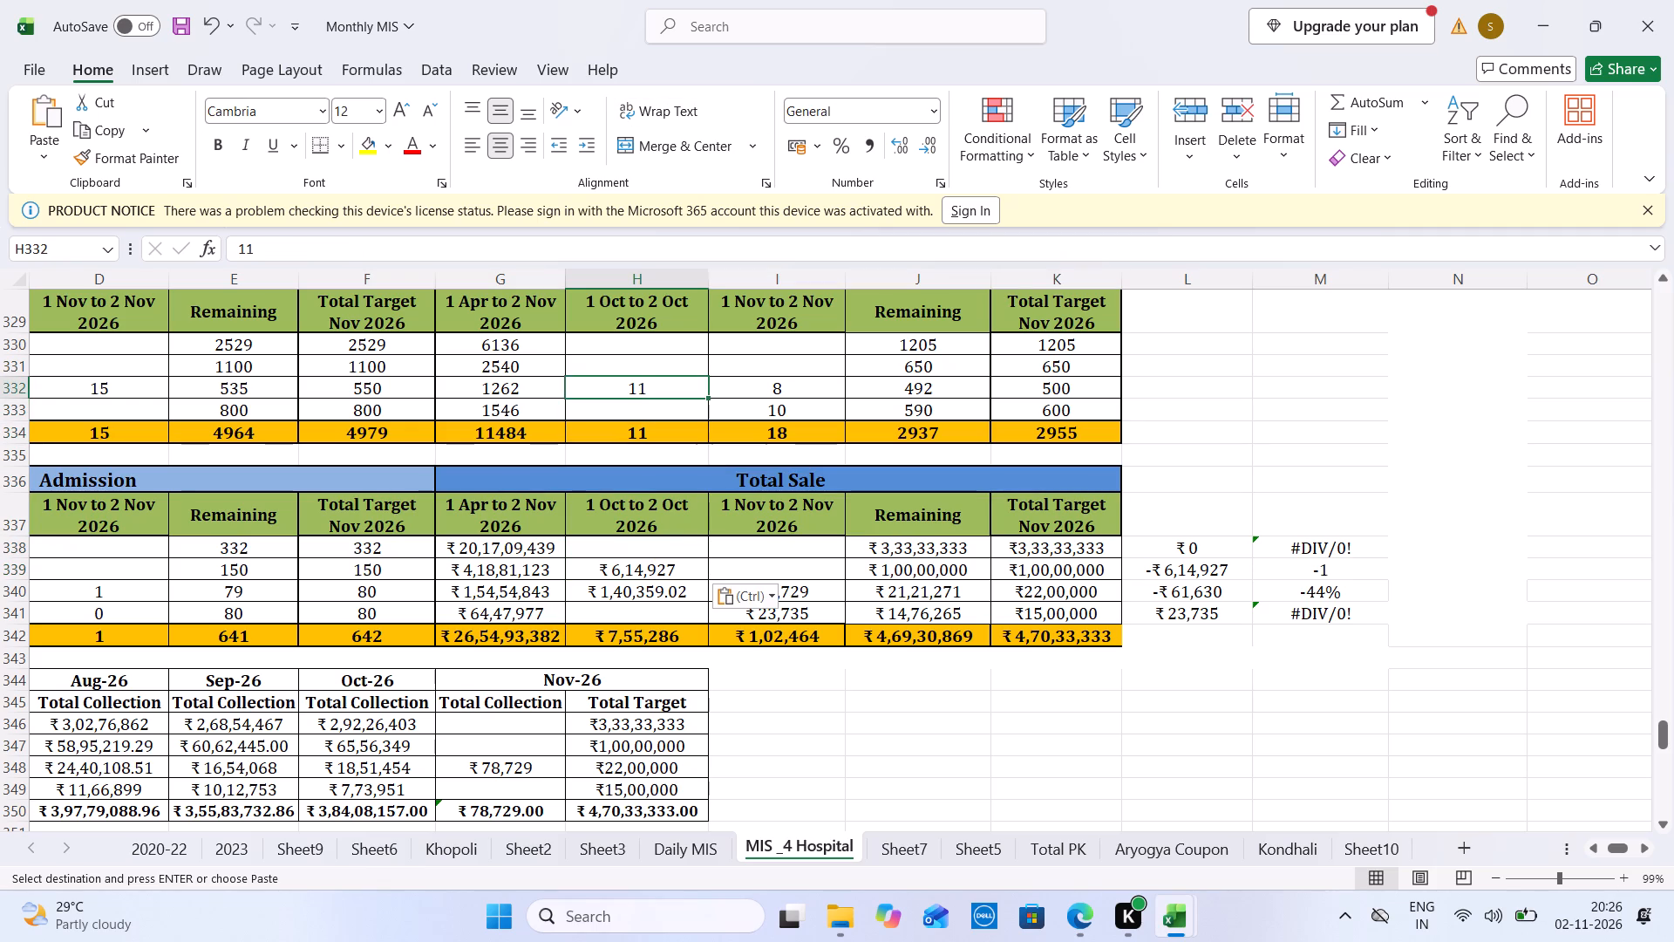
key(Up)
key(9)
Enter 5 as Kondhali's 1 Oct to 2 Oct 2026 figure in the Admission summary table.
key(Left)
key(Left)
key(Left)
key(Left)
key(Left)
key(Left)
key(Left)
key(Left)
key(Left)
key(Left)
key(Left)
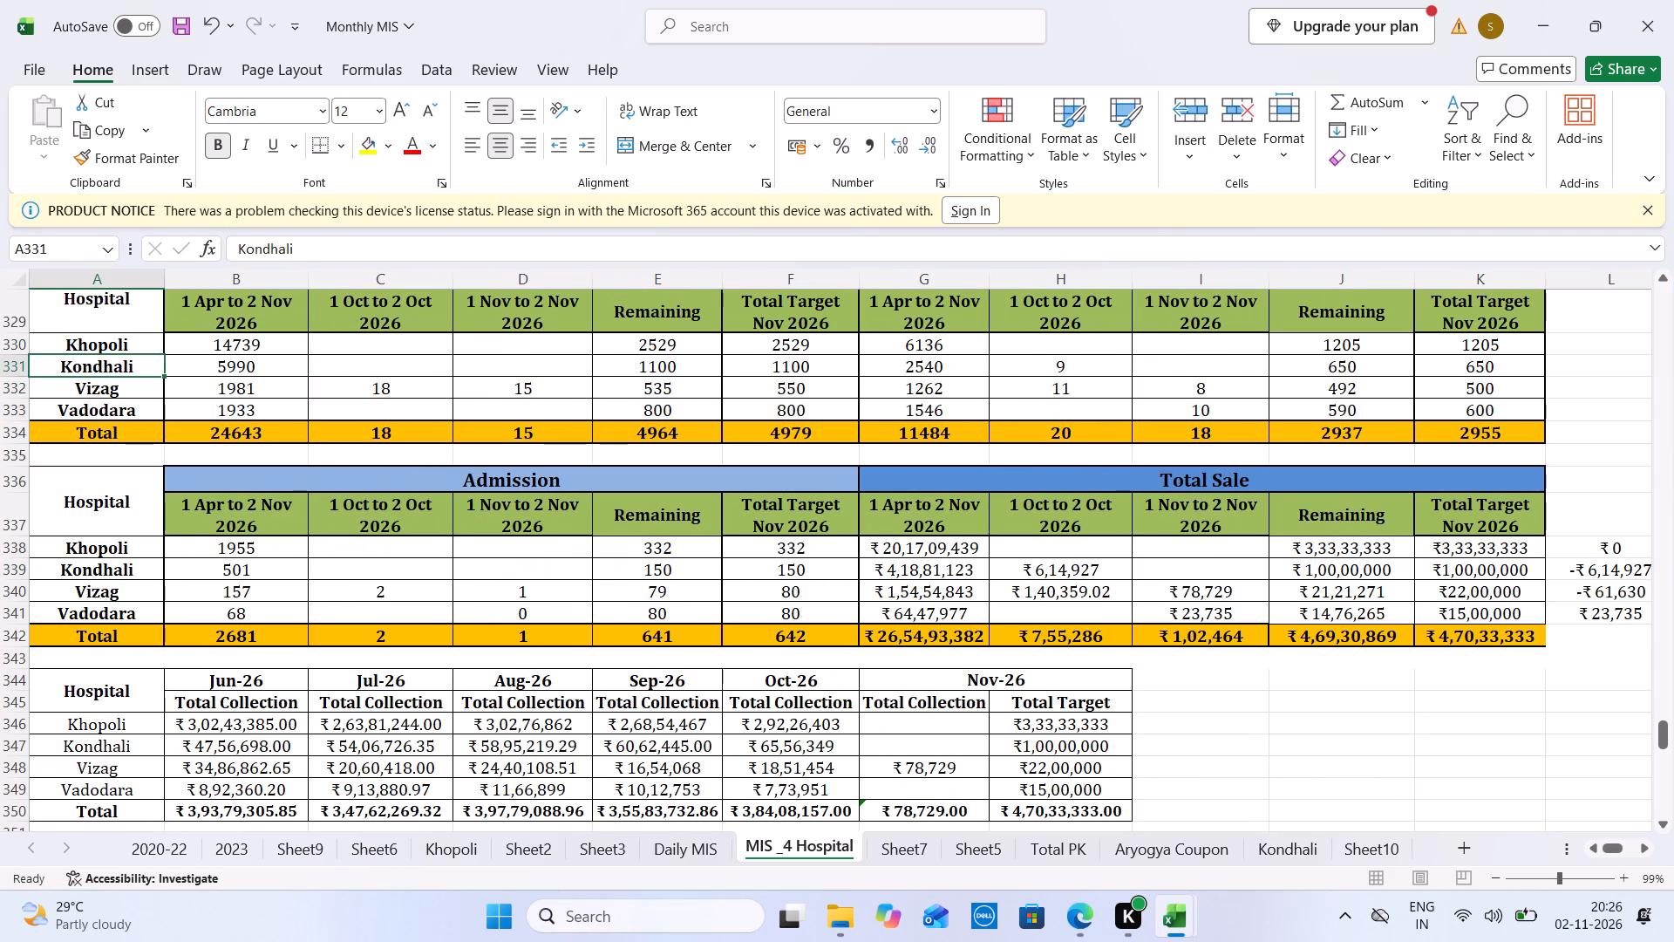
click(430, 565)
key(5)
Sum Kondhali's Total visit for 1–2 October, enter 56 as its 1 Oct to 2 Oct 2026 visits, and save the Monthly MIS.
key(ctrl+Tab)
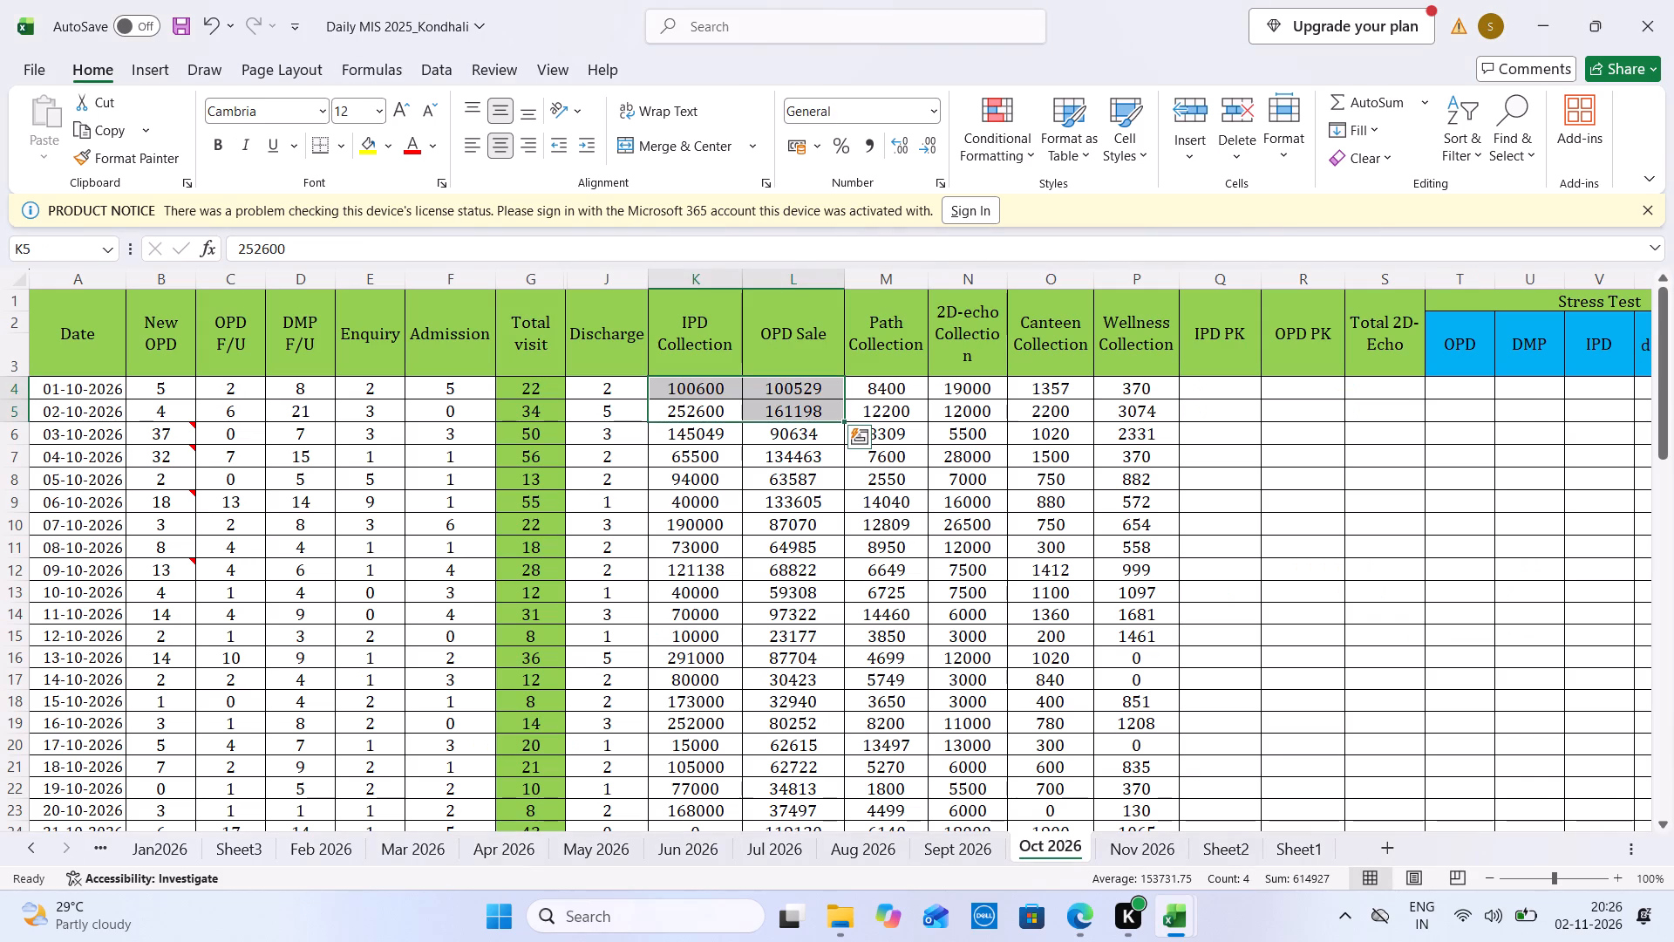
click(1154, 866)
click(1166, 850)
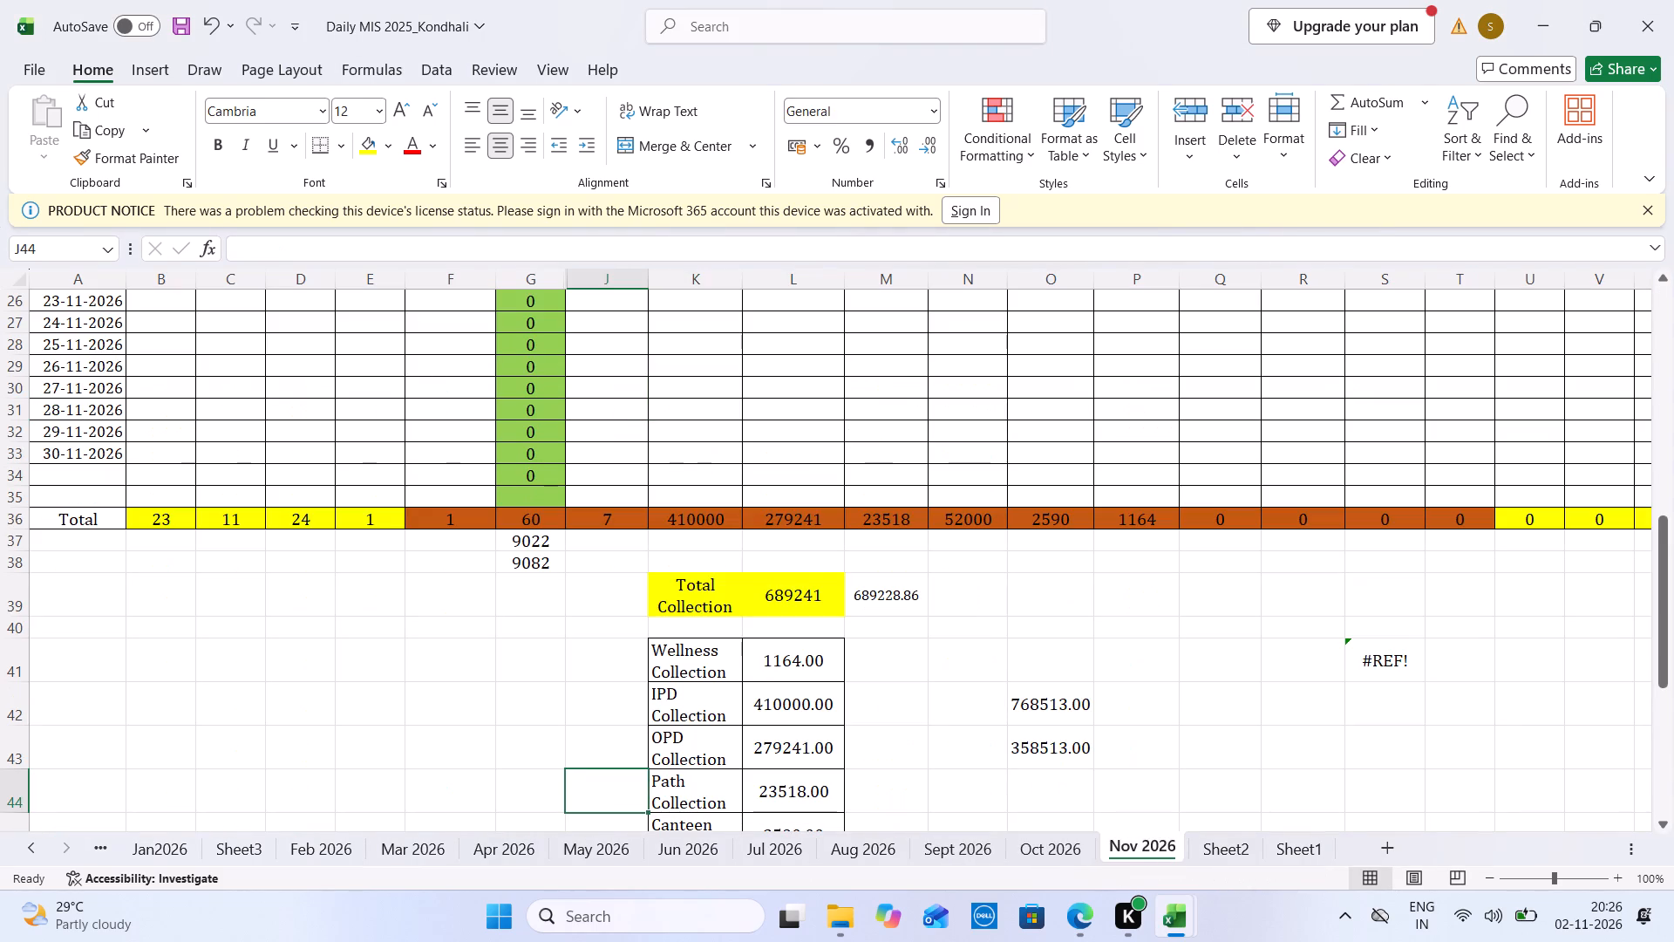
click(1082, 843)
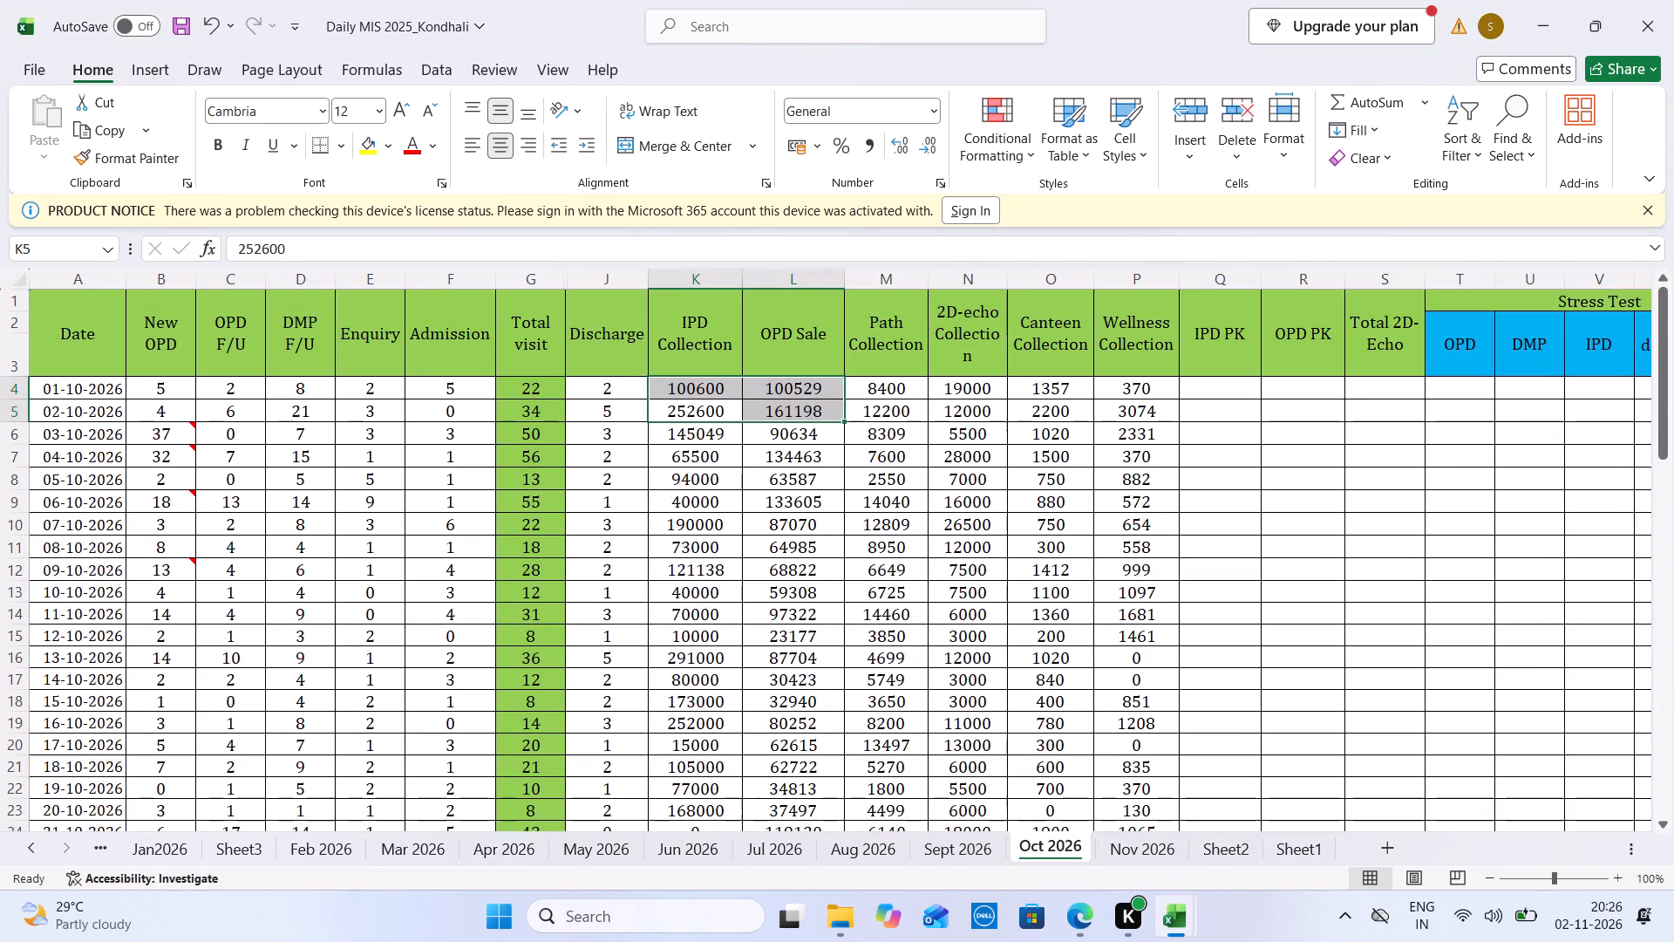
drag(502, 393, 514, 405)
key(ctrl+Tab)
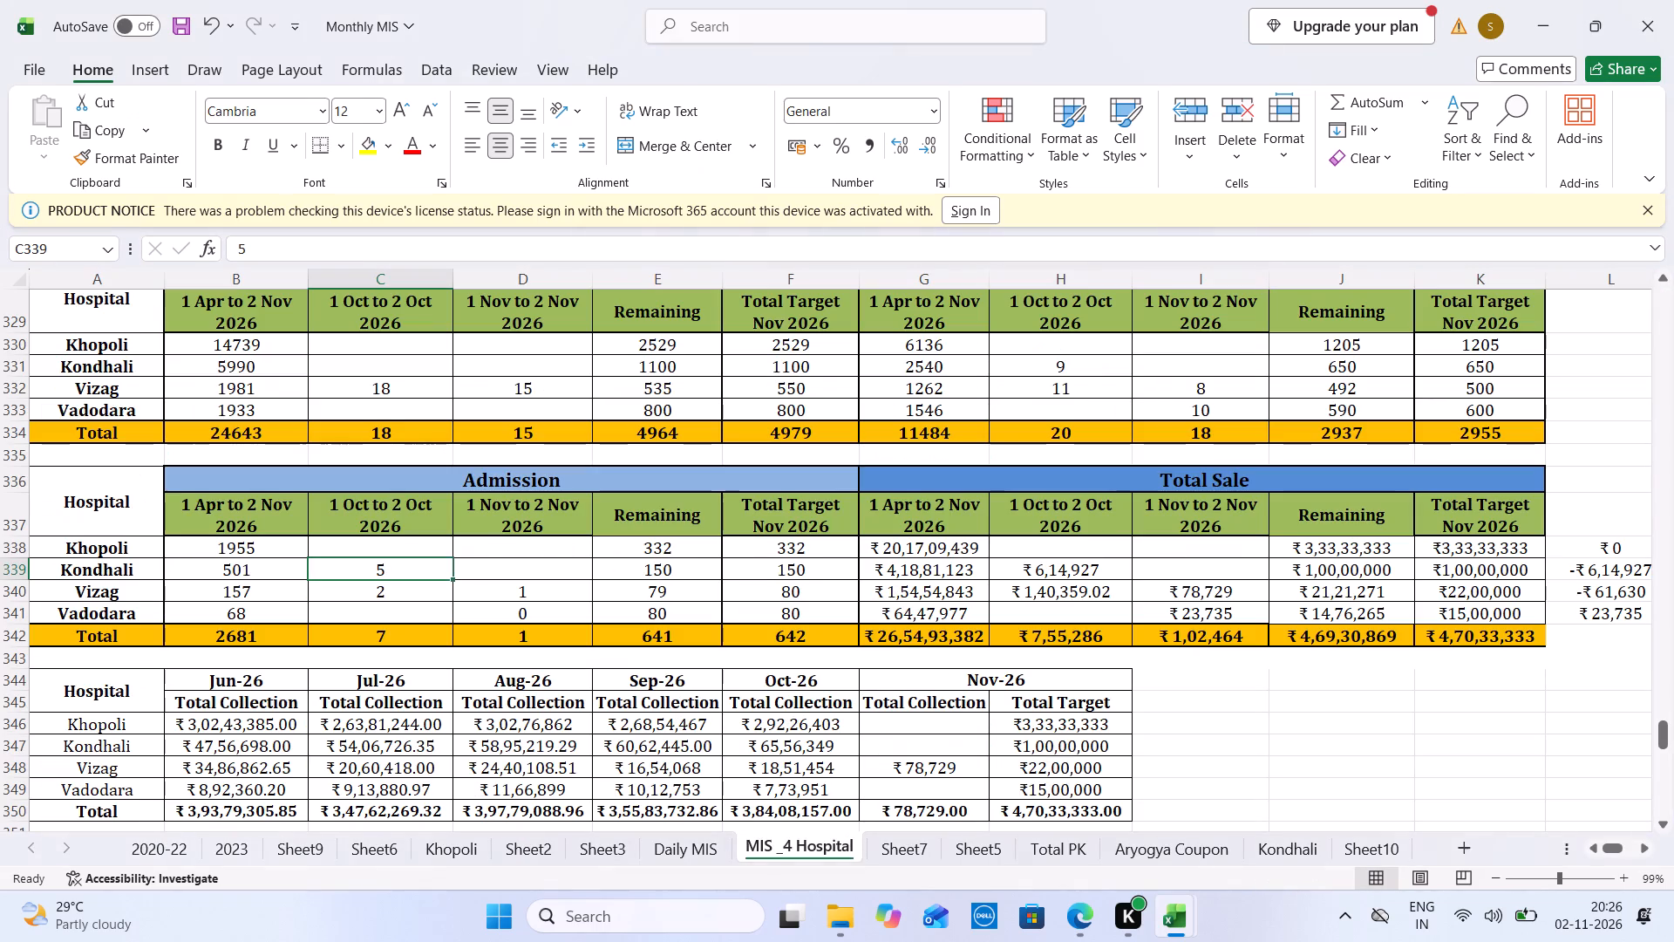
click(425, 365)
text(56)
key(ctrl+s)
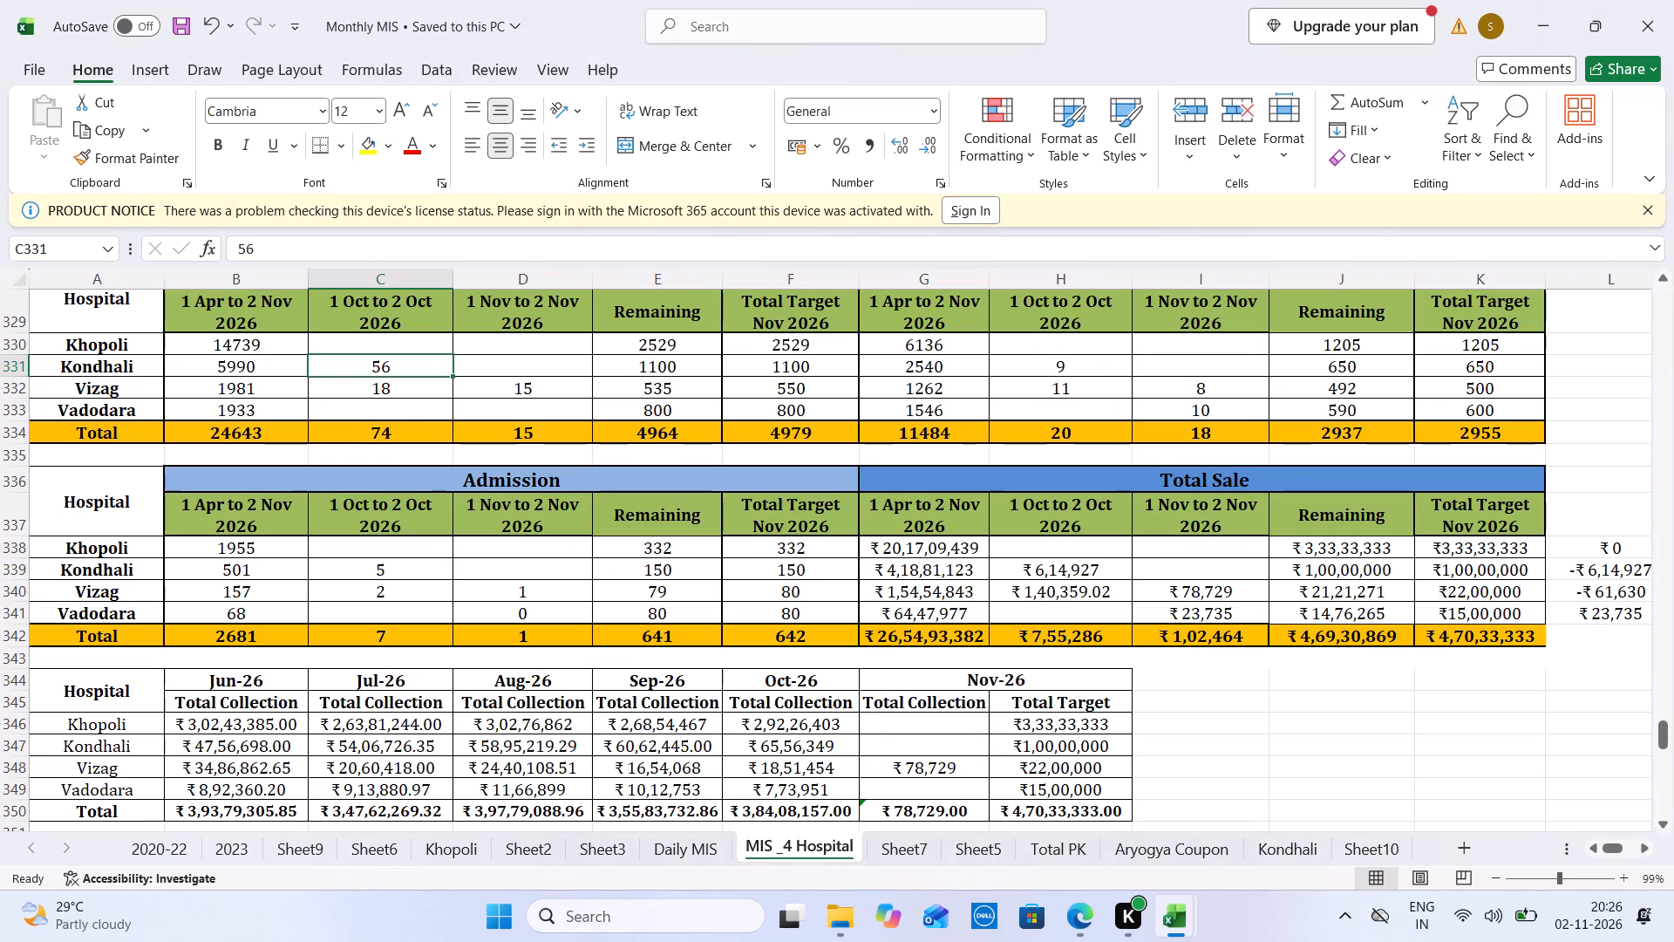
Link Kondhali's 1 Nov to 2 Nov 2026 New OPD to the New OPD total on its Nov 2026 sheet.
key(ctrl+Tab)
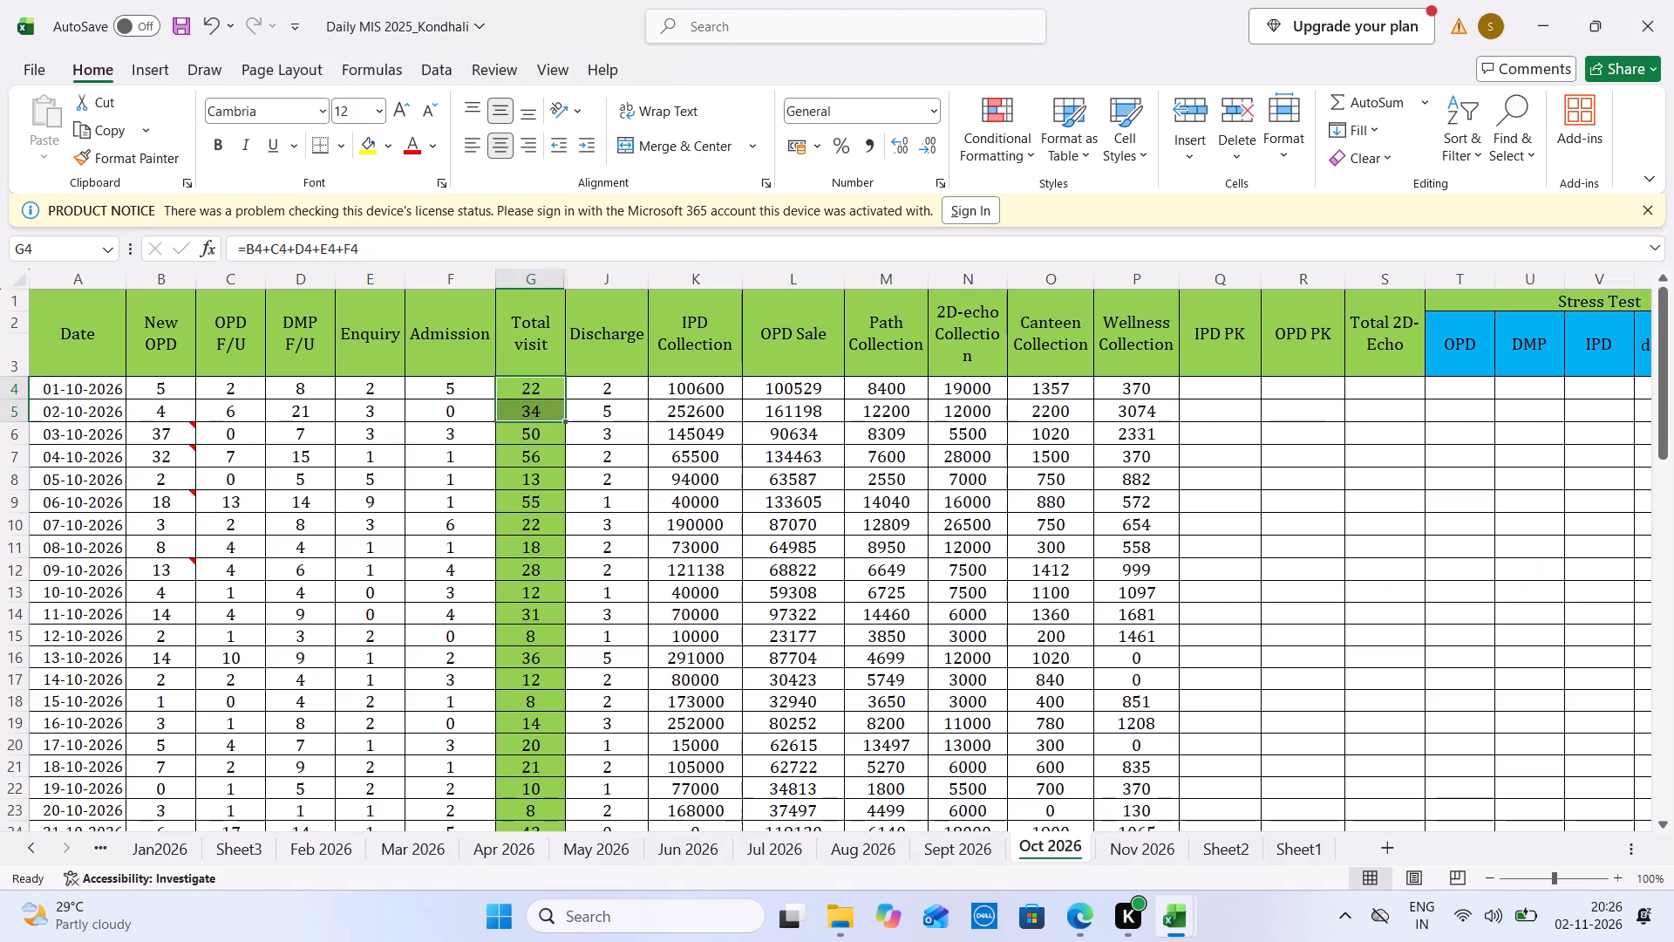
click(1150, 857)
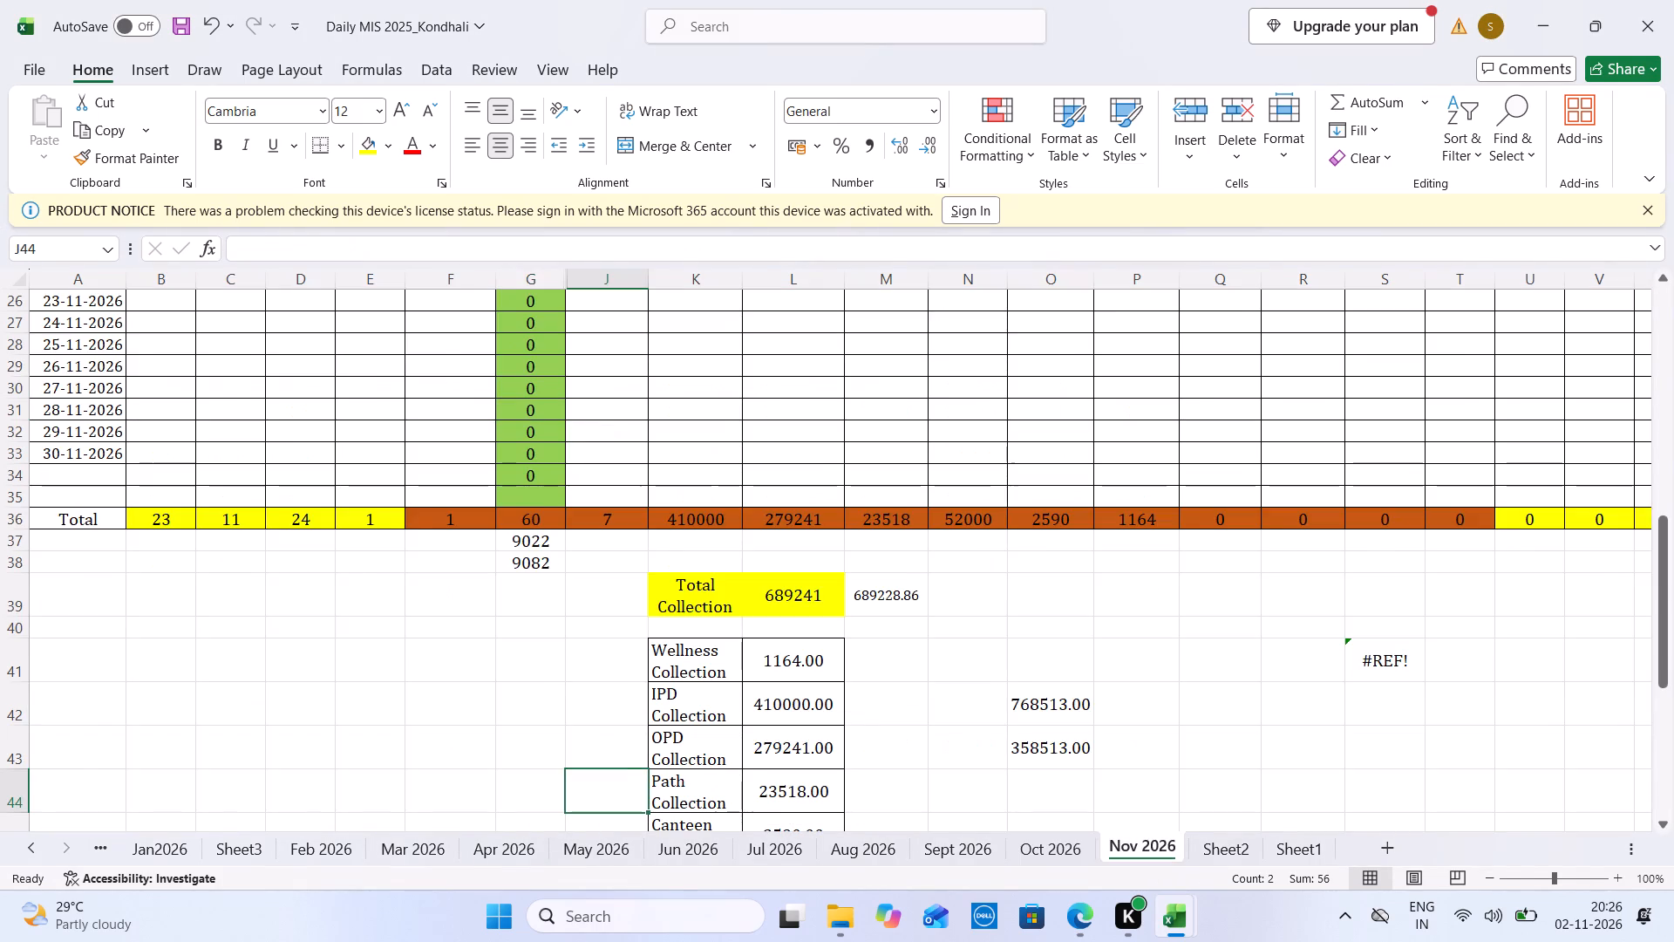
key(ctrl+Tab)
click(1190, 367)
key(equal)
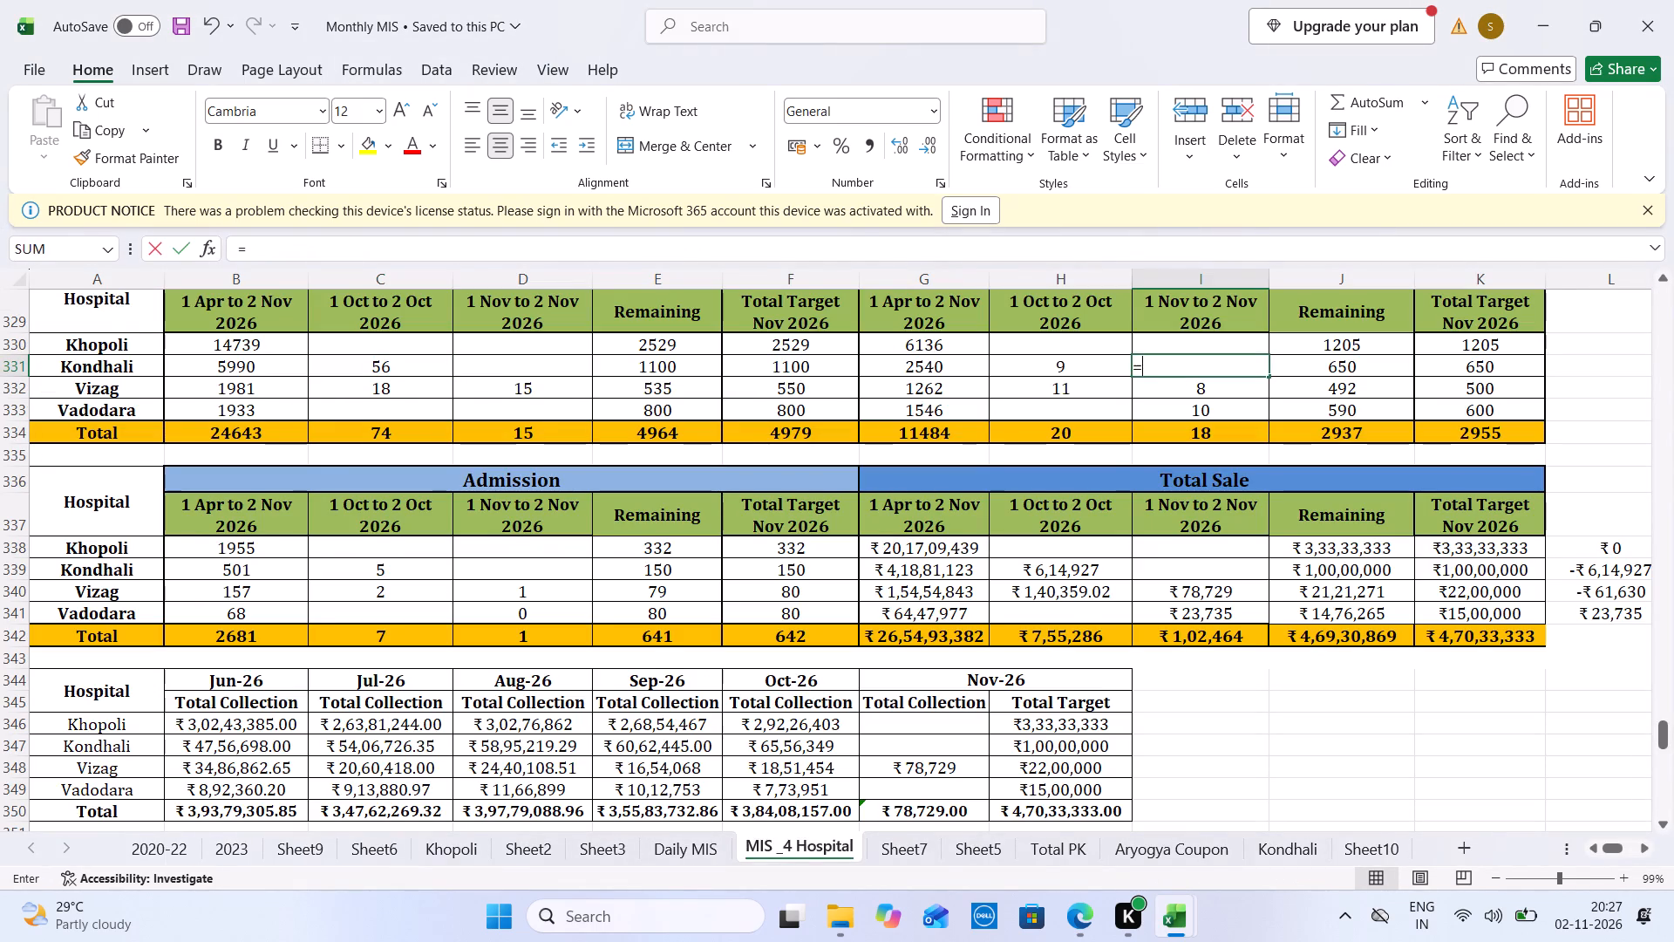
key(ctrl+Tab)
click(190, 525)
key(Return)
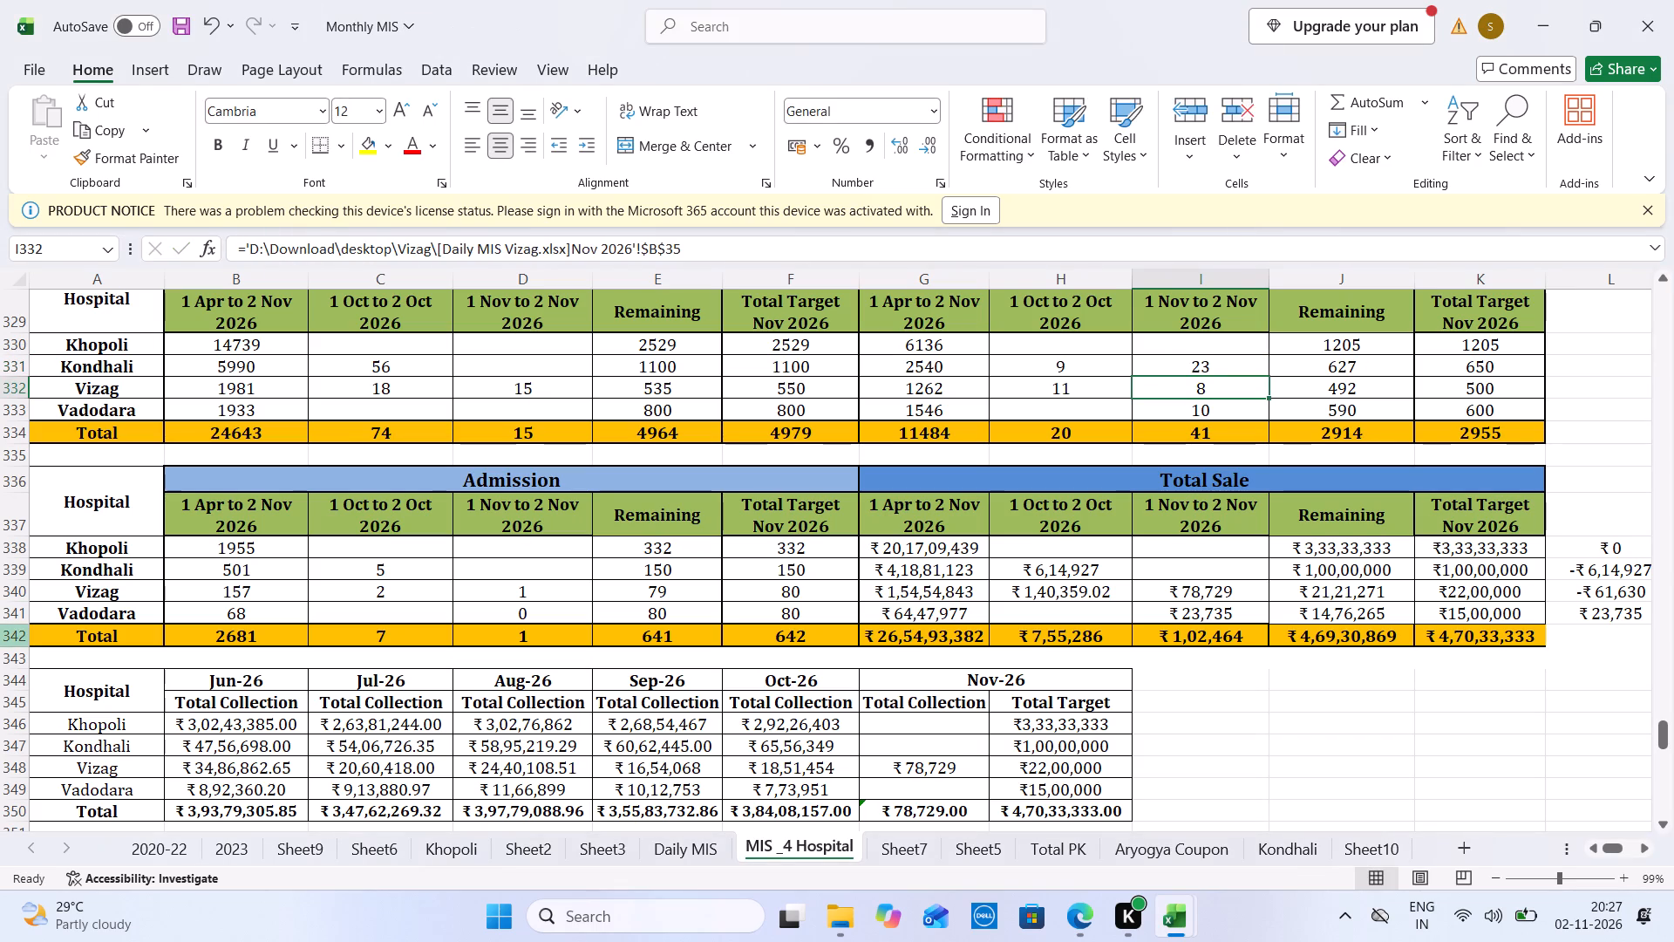
Link Kondhali's 1 Nov to 2 Nov 2026 Admission to the Admission total on its Nov 2026 sheet.
click(558, 582)
key(Up)
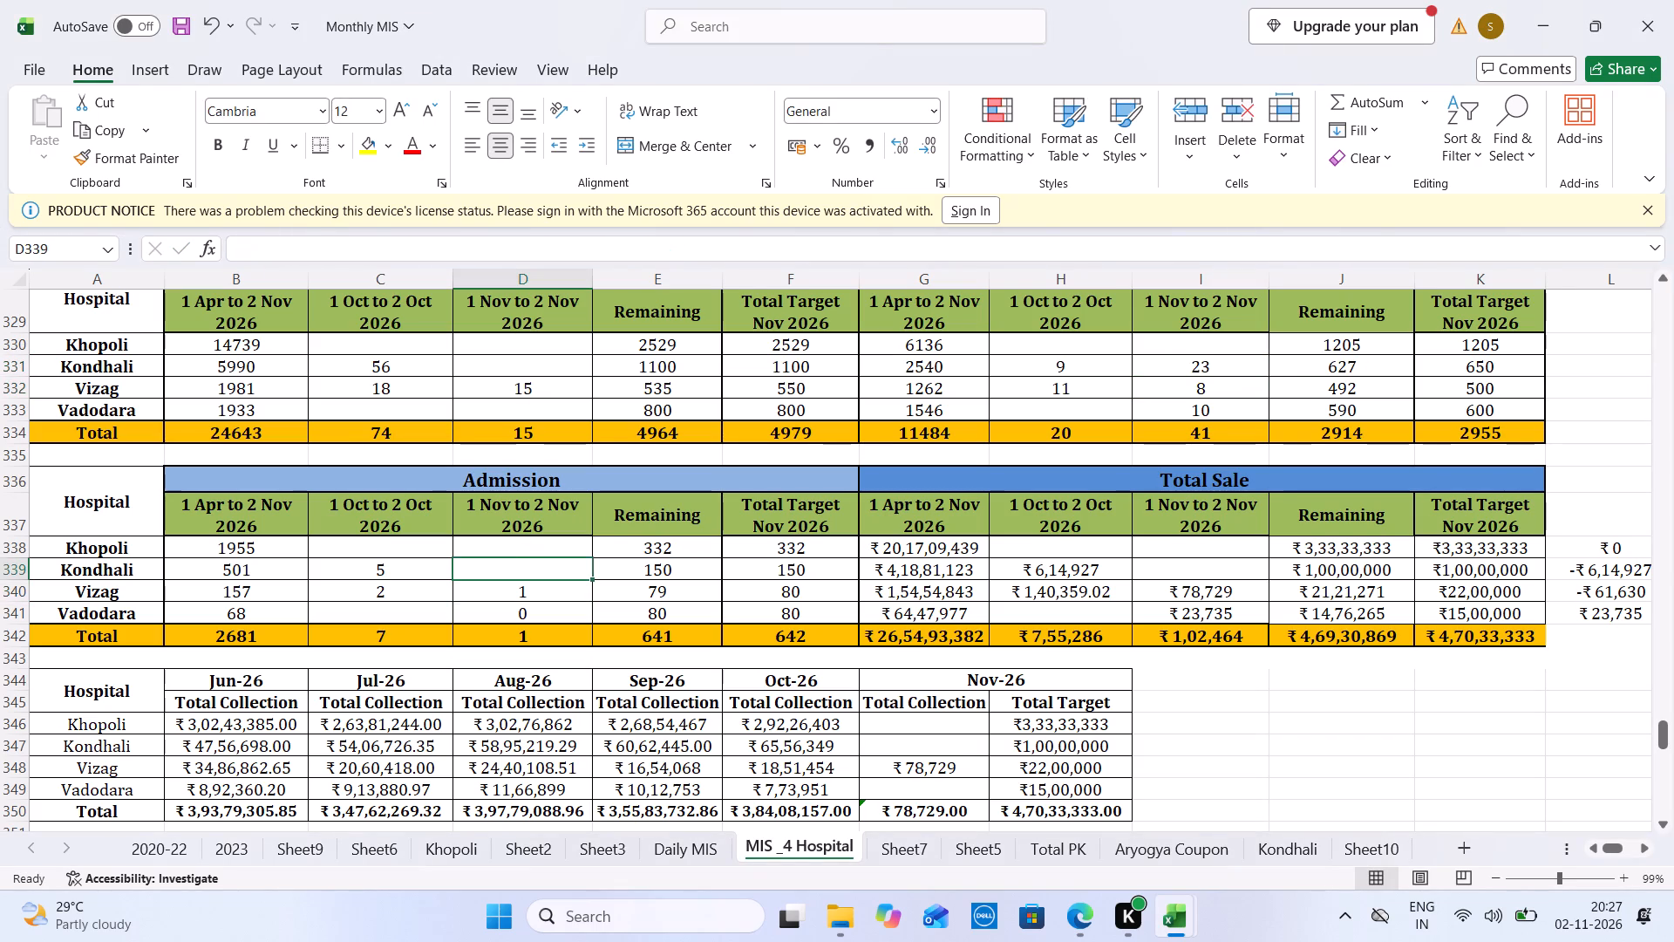
key(equal)
key(ctrl+Tab)
click(466, 506)
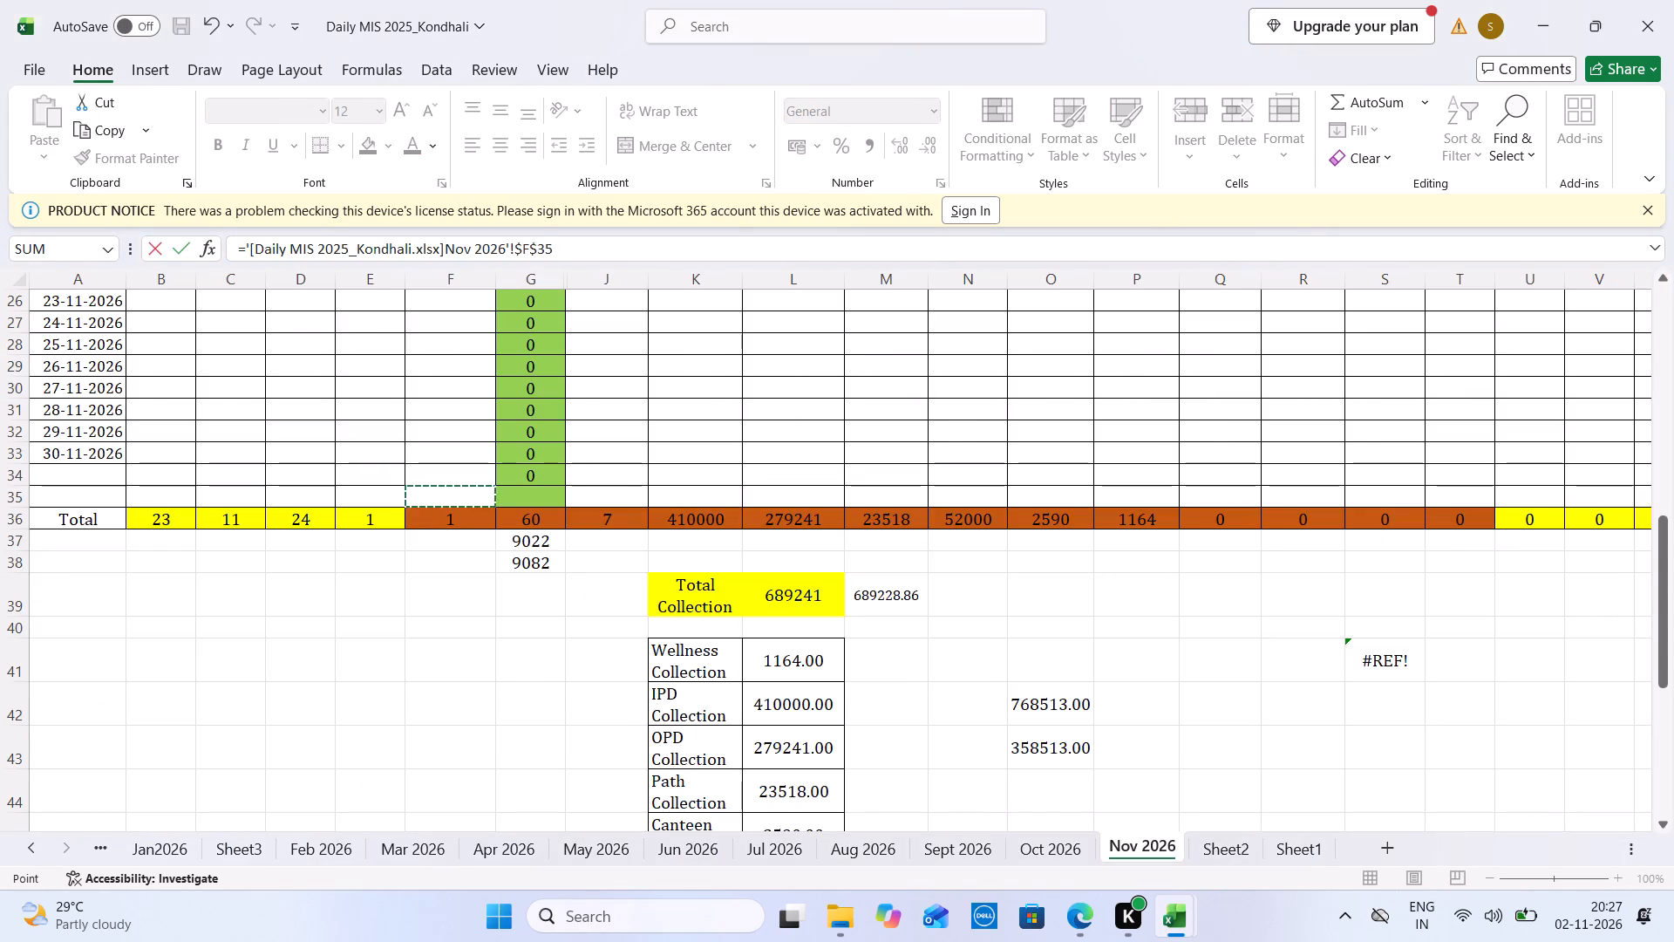
key(Down)
key(Return)
Link Kondhali's 1 Nov to 2 Nov 2026 Total Sale to the 689228.86 figure beside Total Collection on its Nov 2026 sheet.
click(1170, 565)
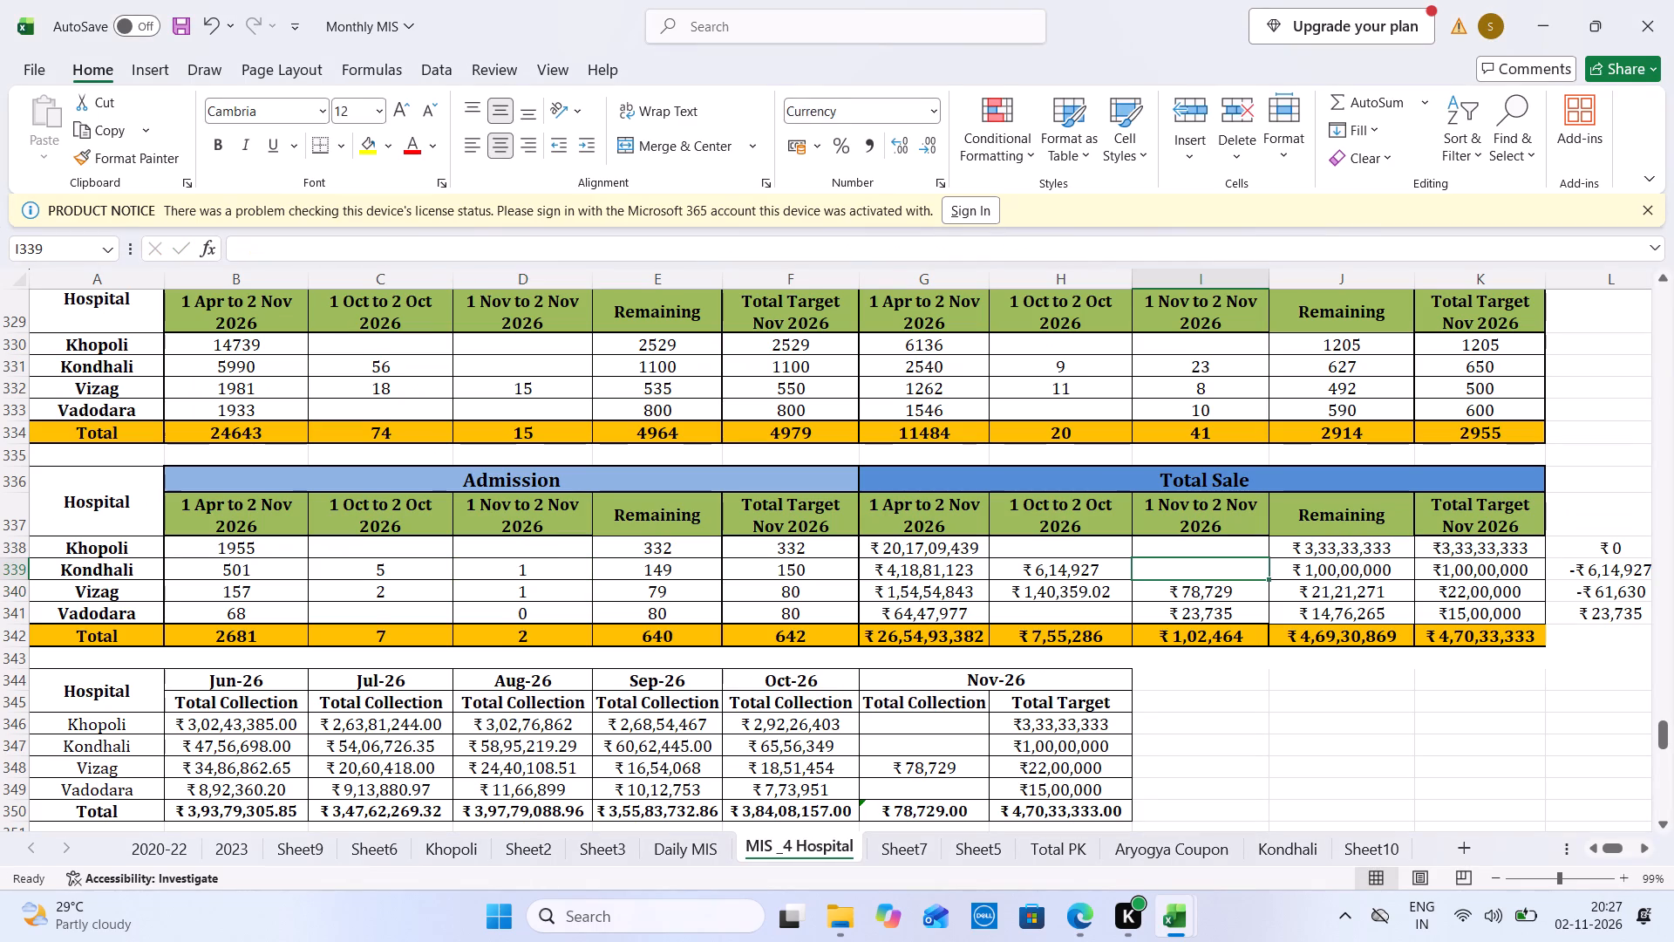
key(equal)
key(ctrl+Tab)
click(889, 603)
key(Return)
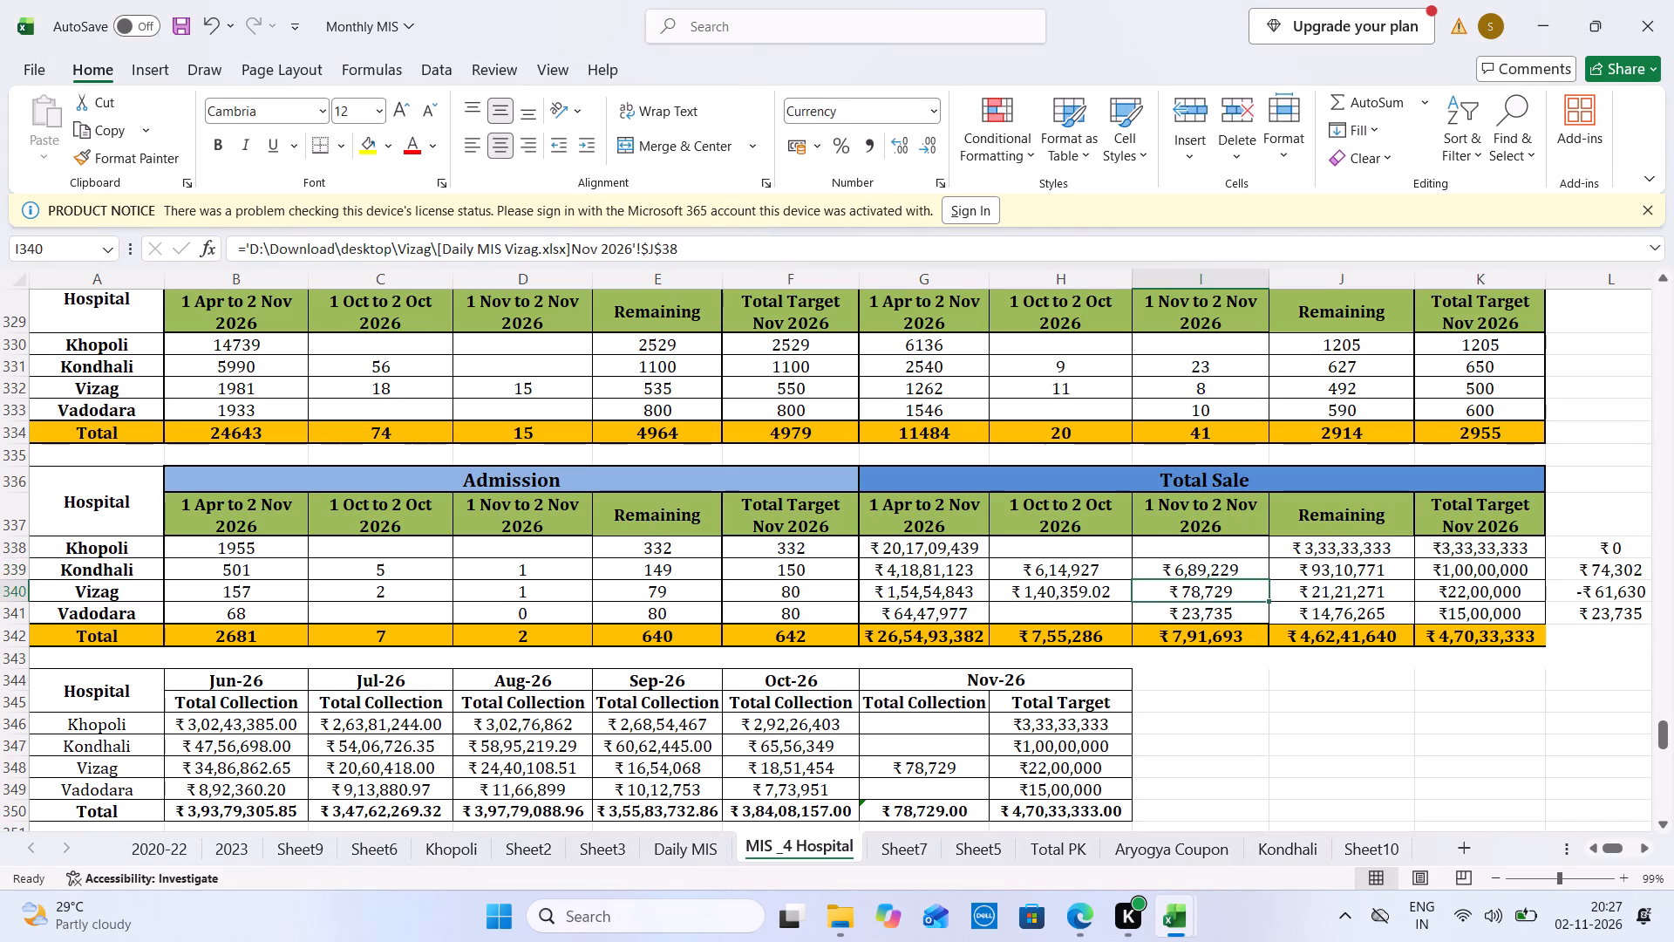
Link Kondhali's 1 Nov to 2 Nov 2026 visits to the Total visit sum on its Nov 2026 sheet and save the Monthly MIS.
click(527, 365)
key(equal)
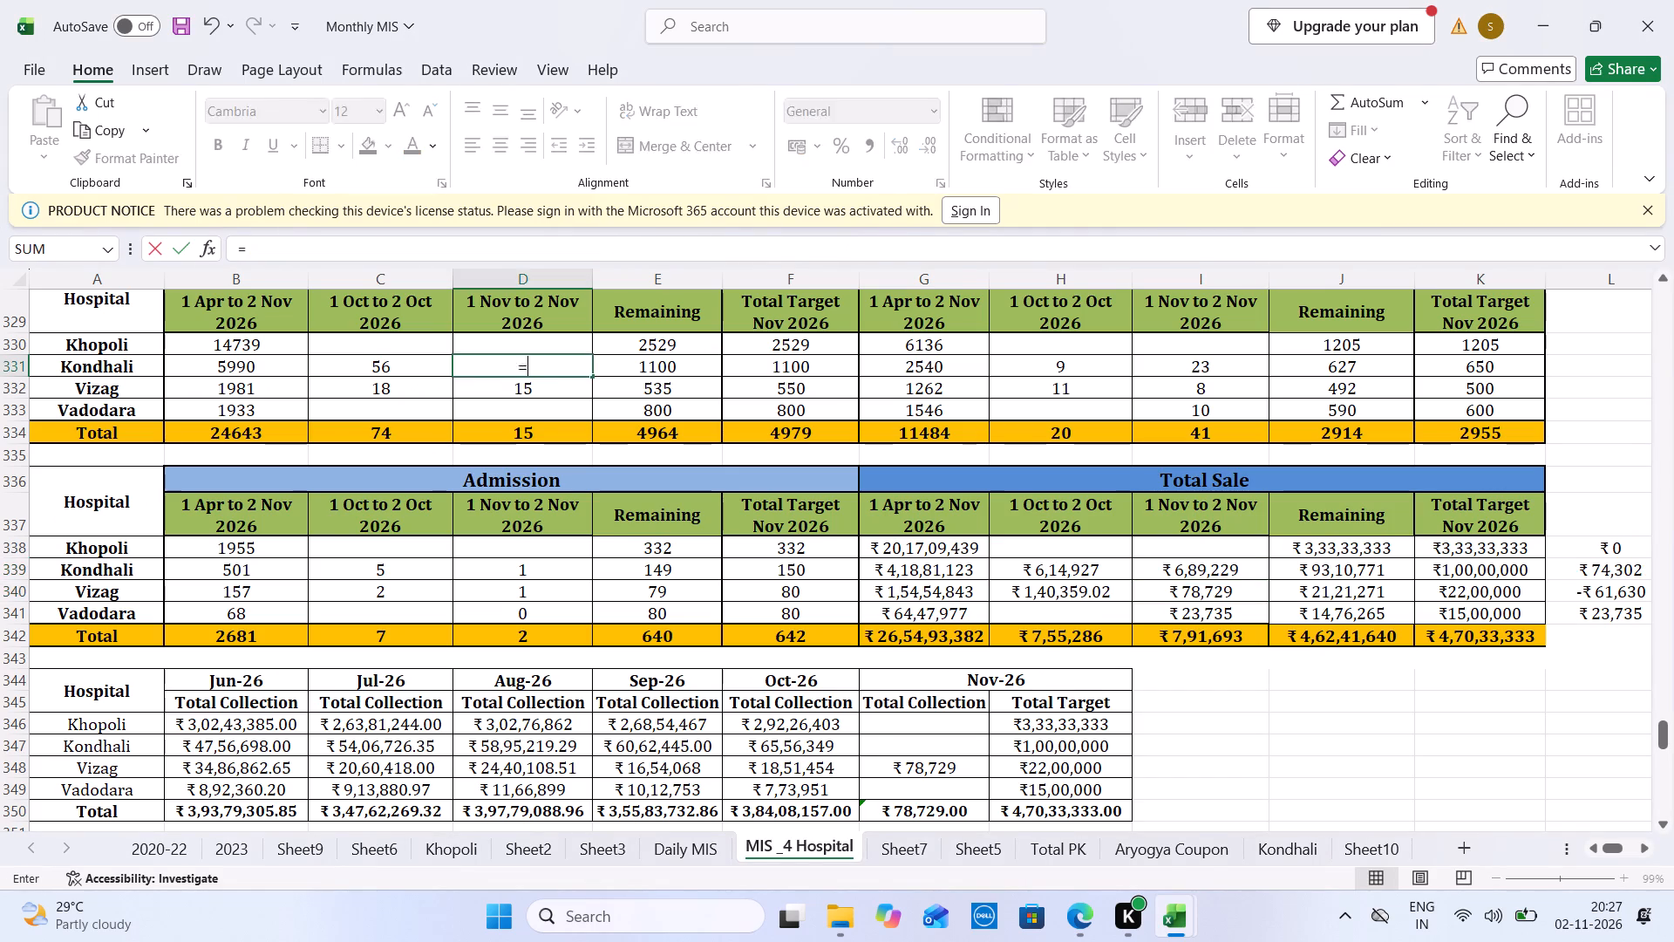
key(ctrl+Tab)
click(547, 518)
key(Return)
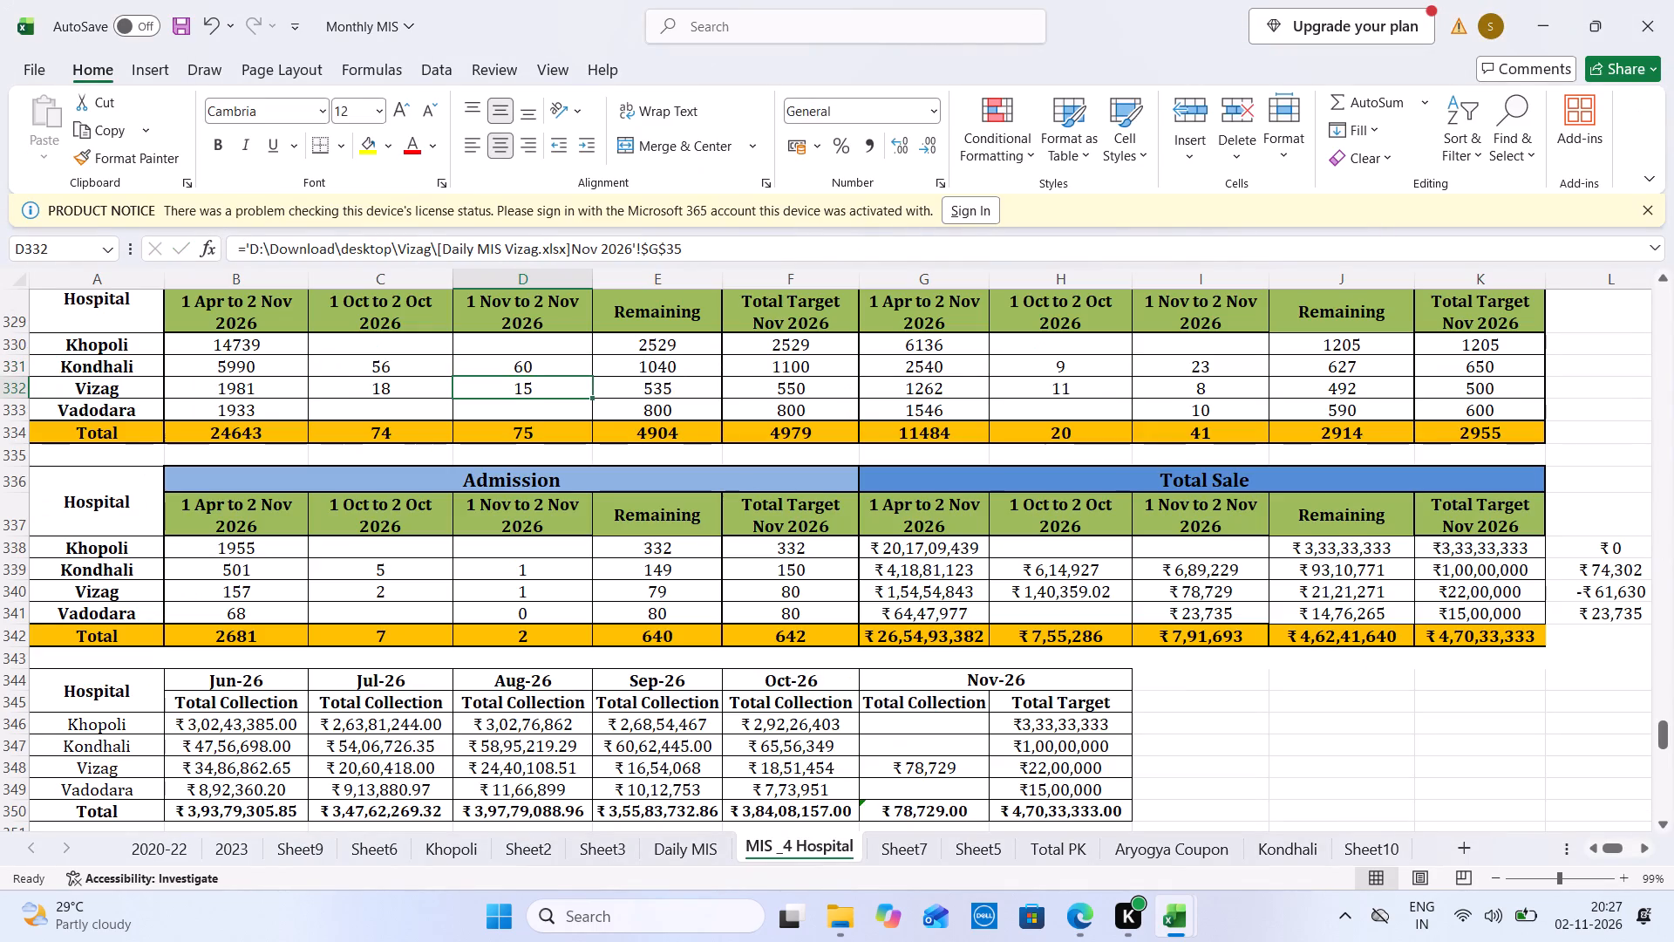
key(ctrl+s)
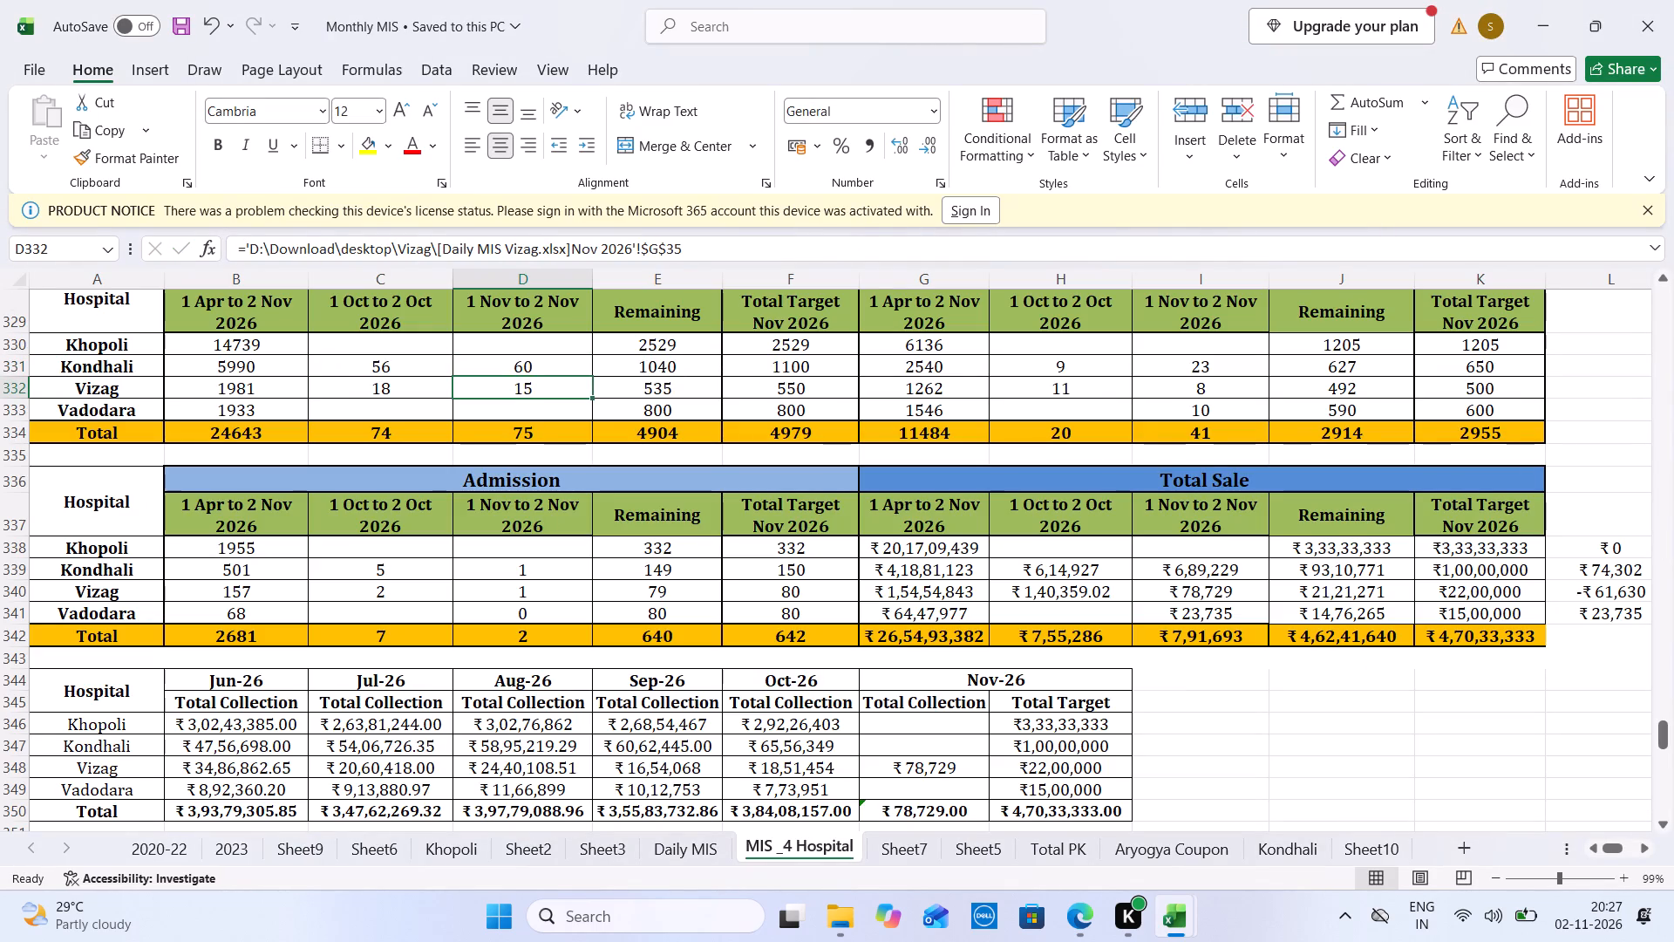
click(834, 899)
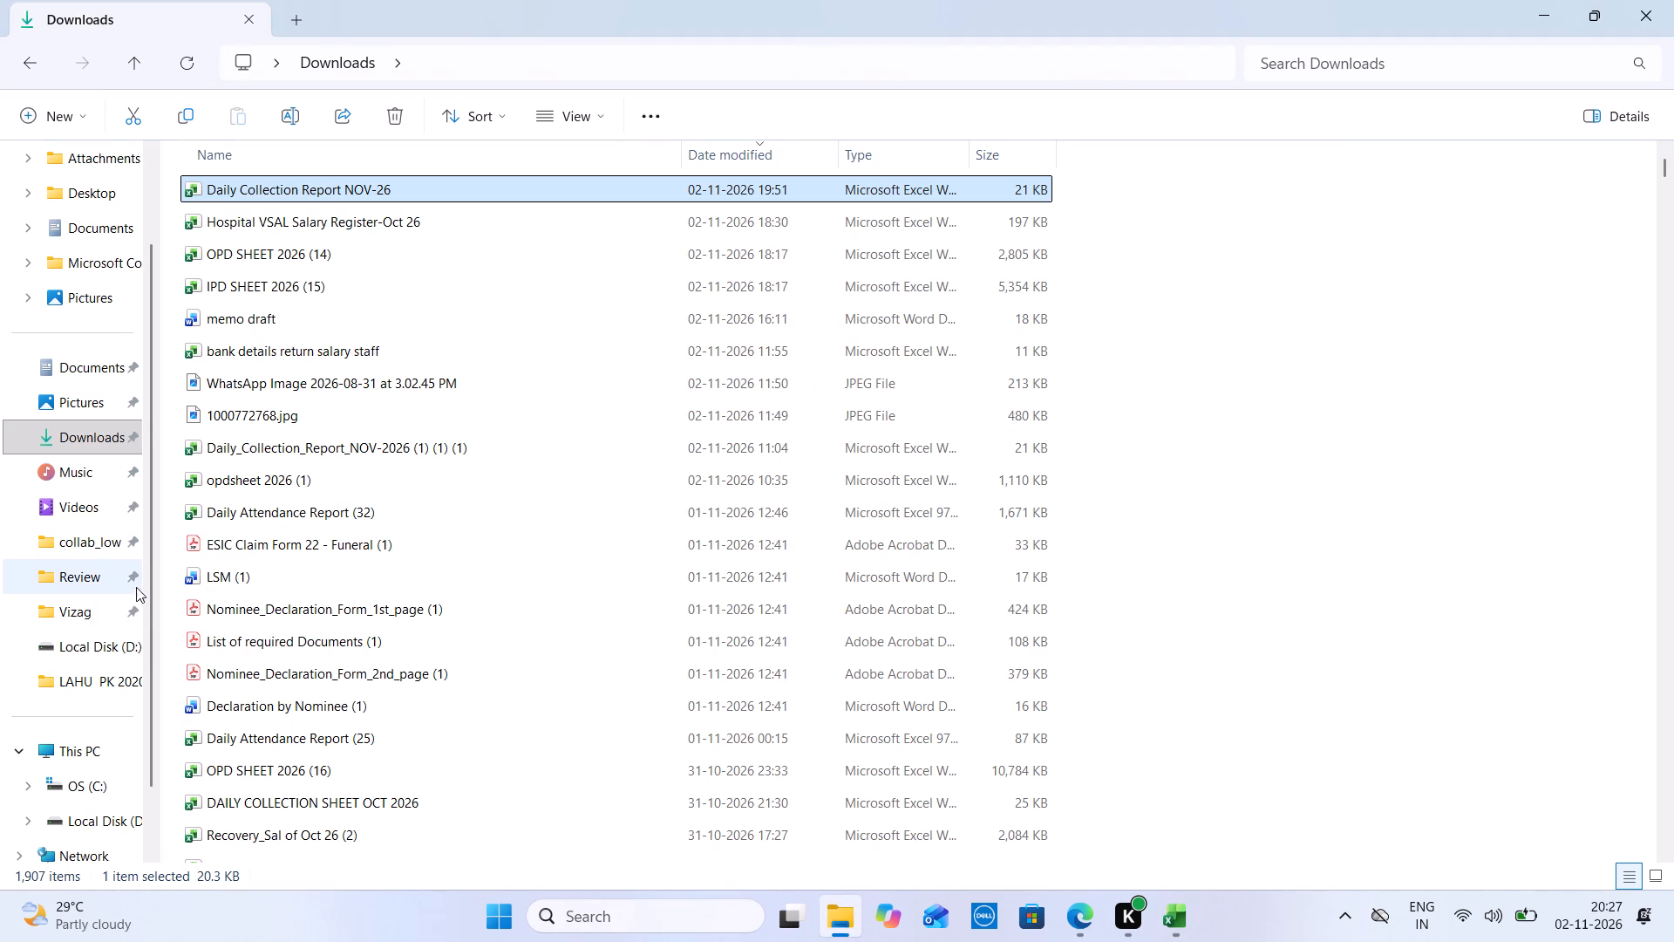
click(141, 584)
double_click(405, 775)
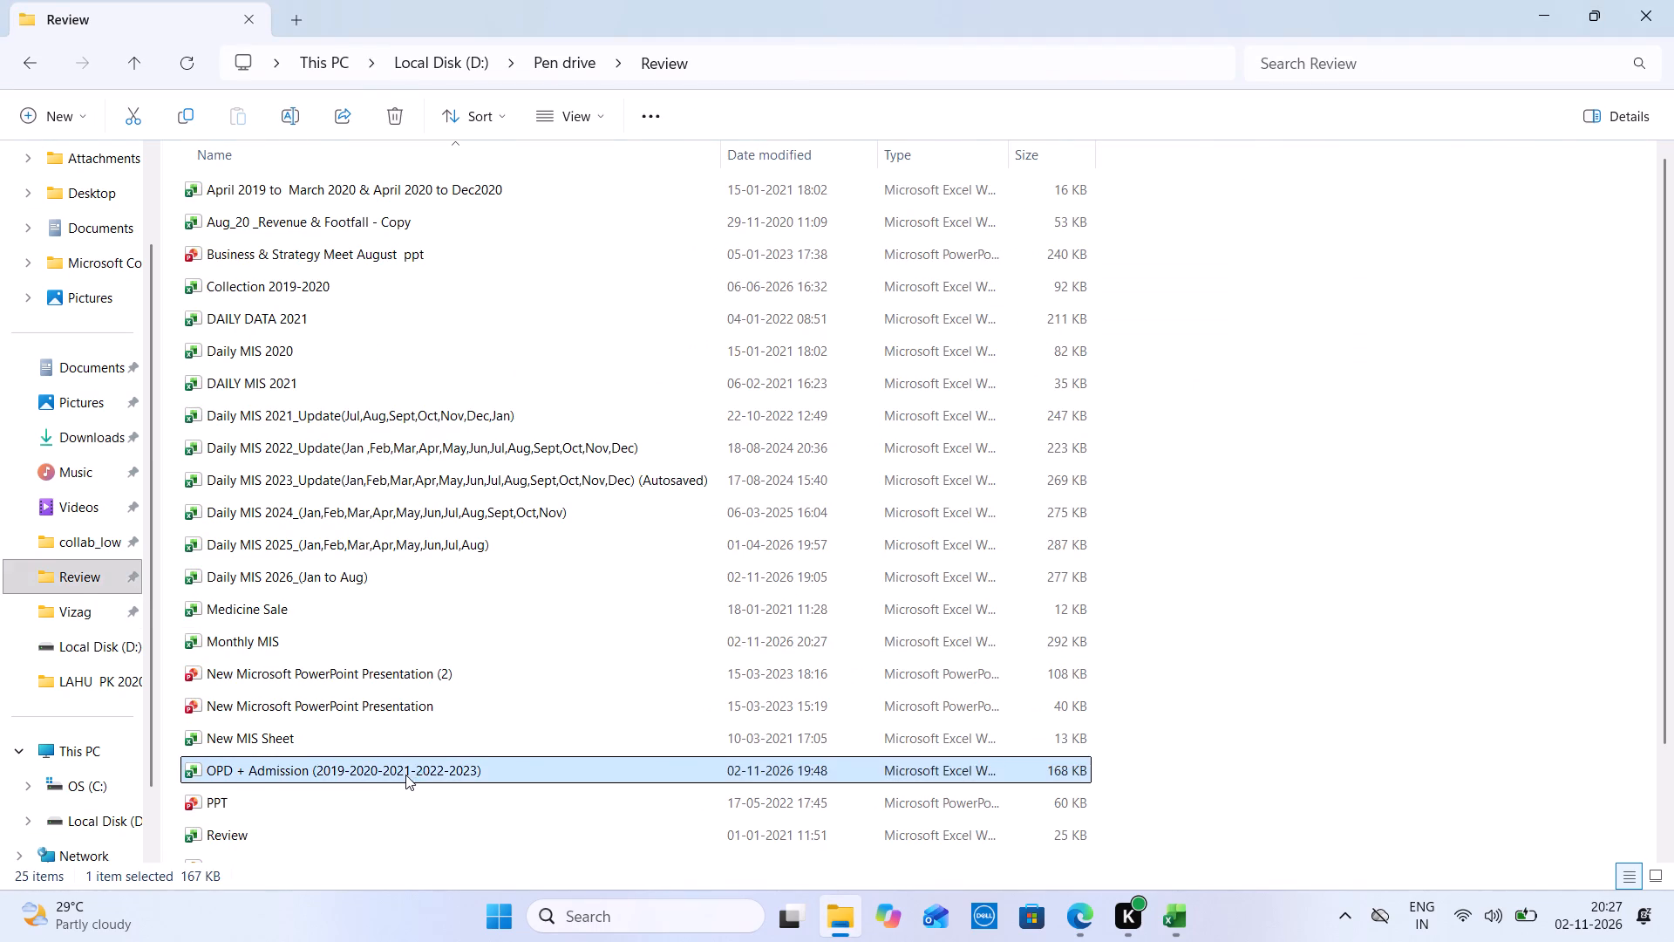
click(1014, 334)
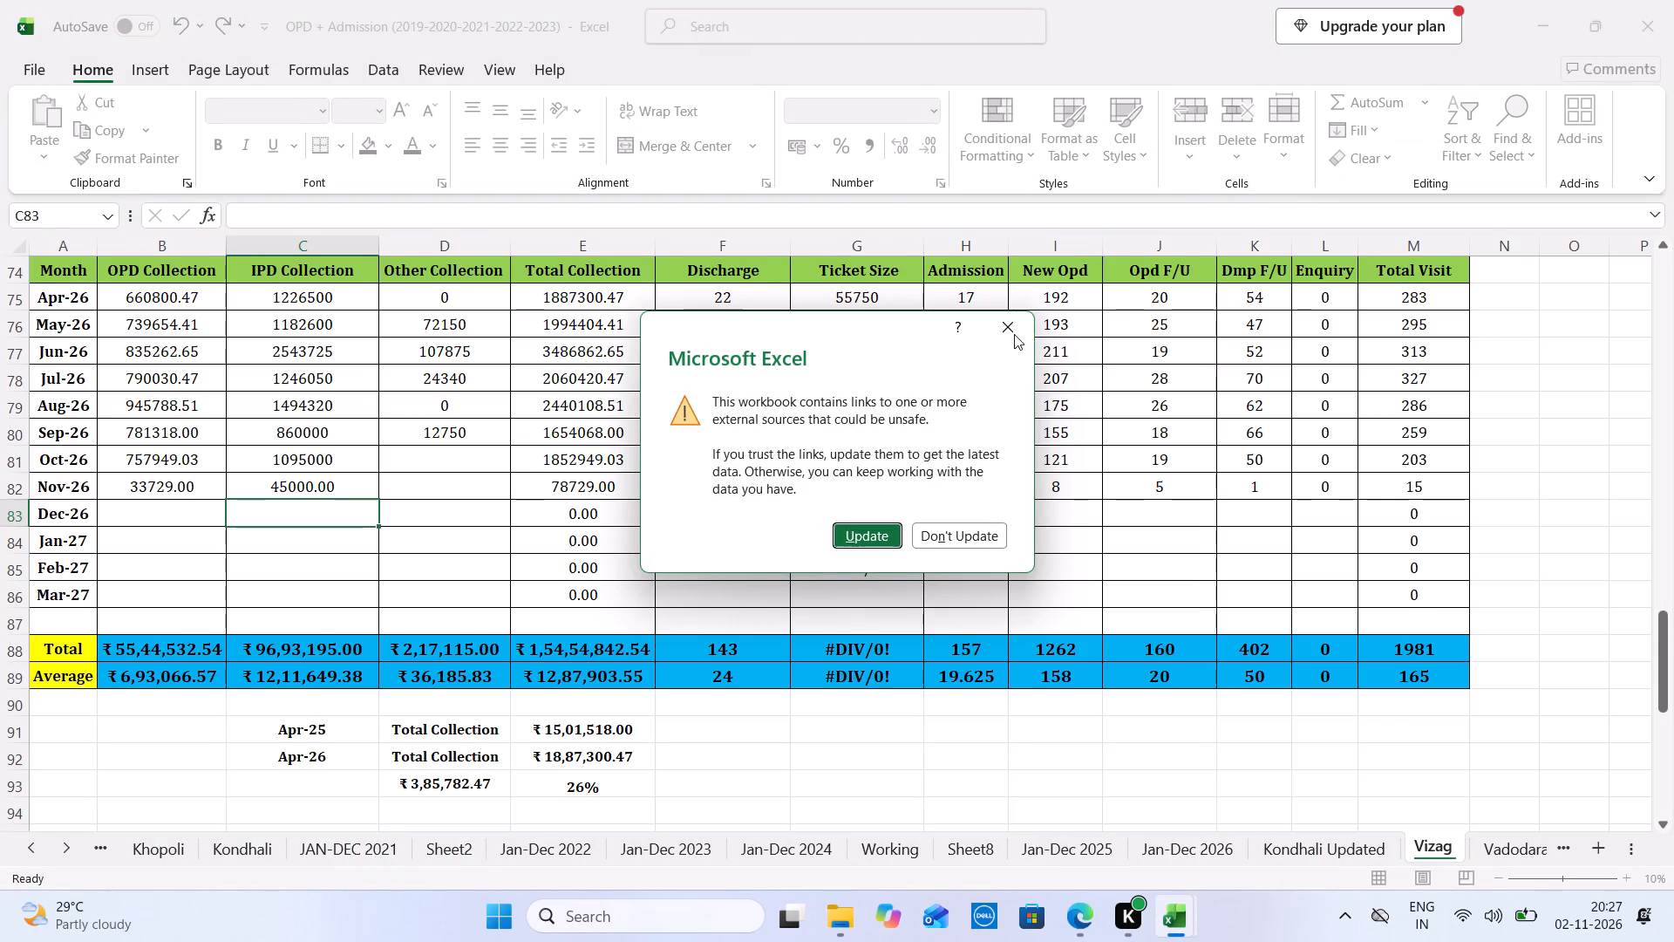
click(908, 855)
key(ctrl+Tab)
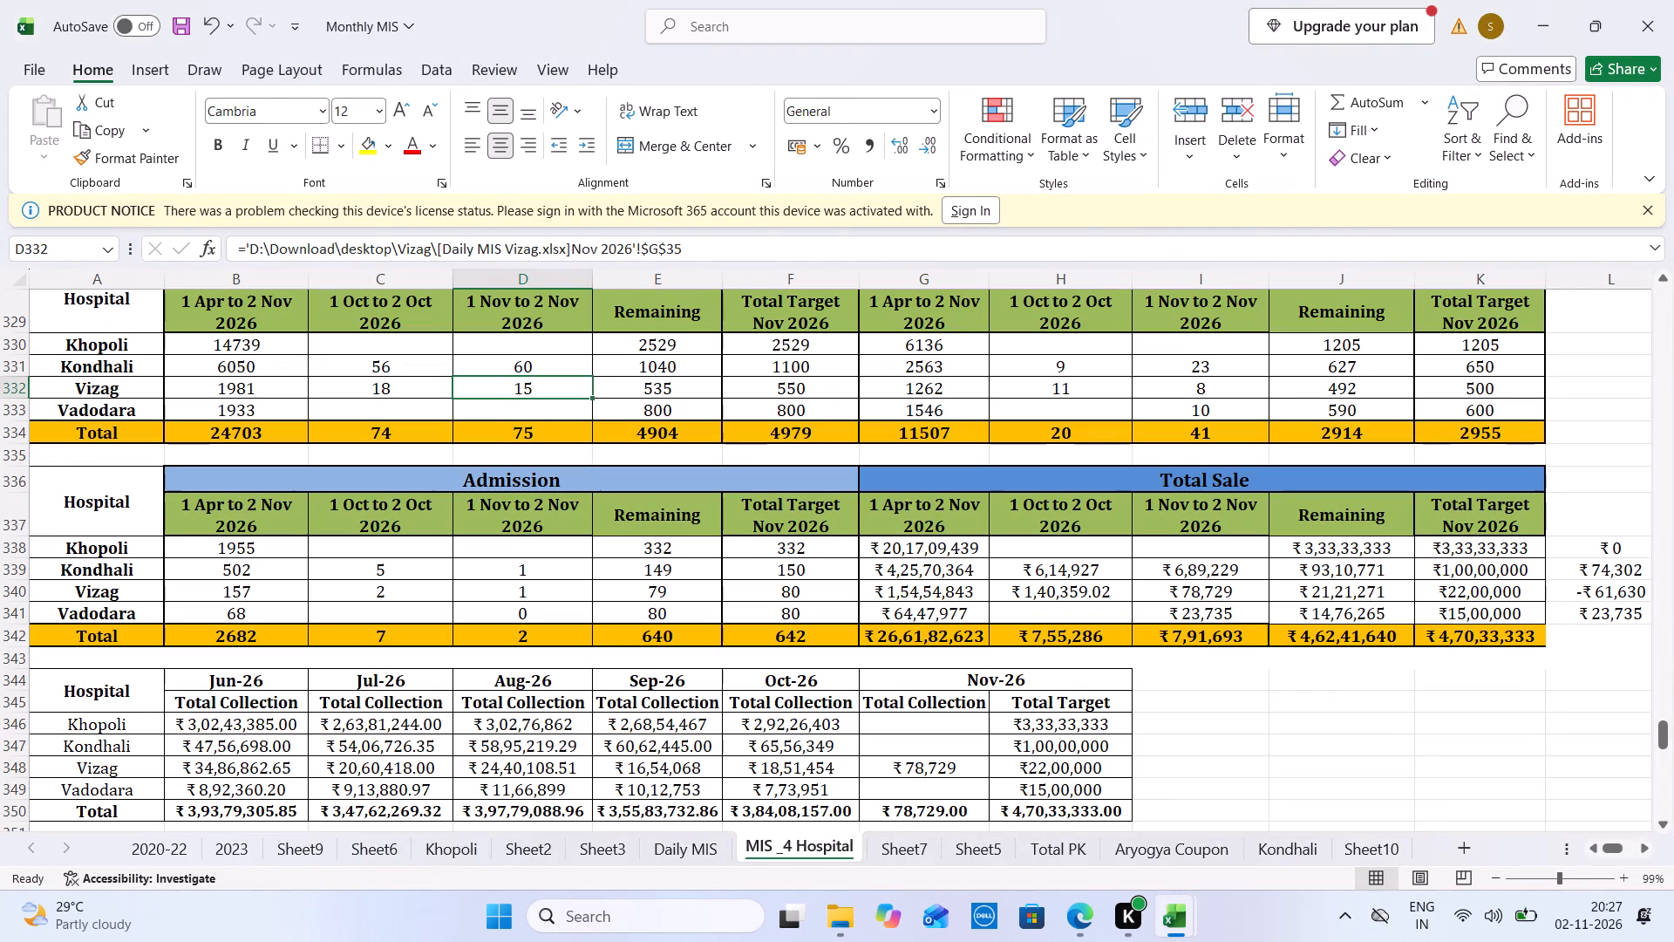
key(ctrl+Tab)
key(ctrl+Tab)
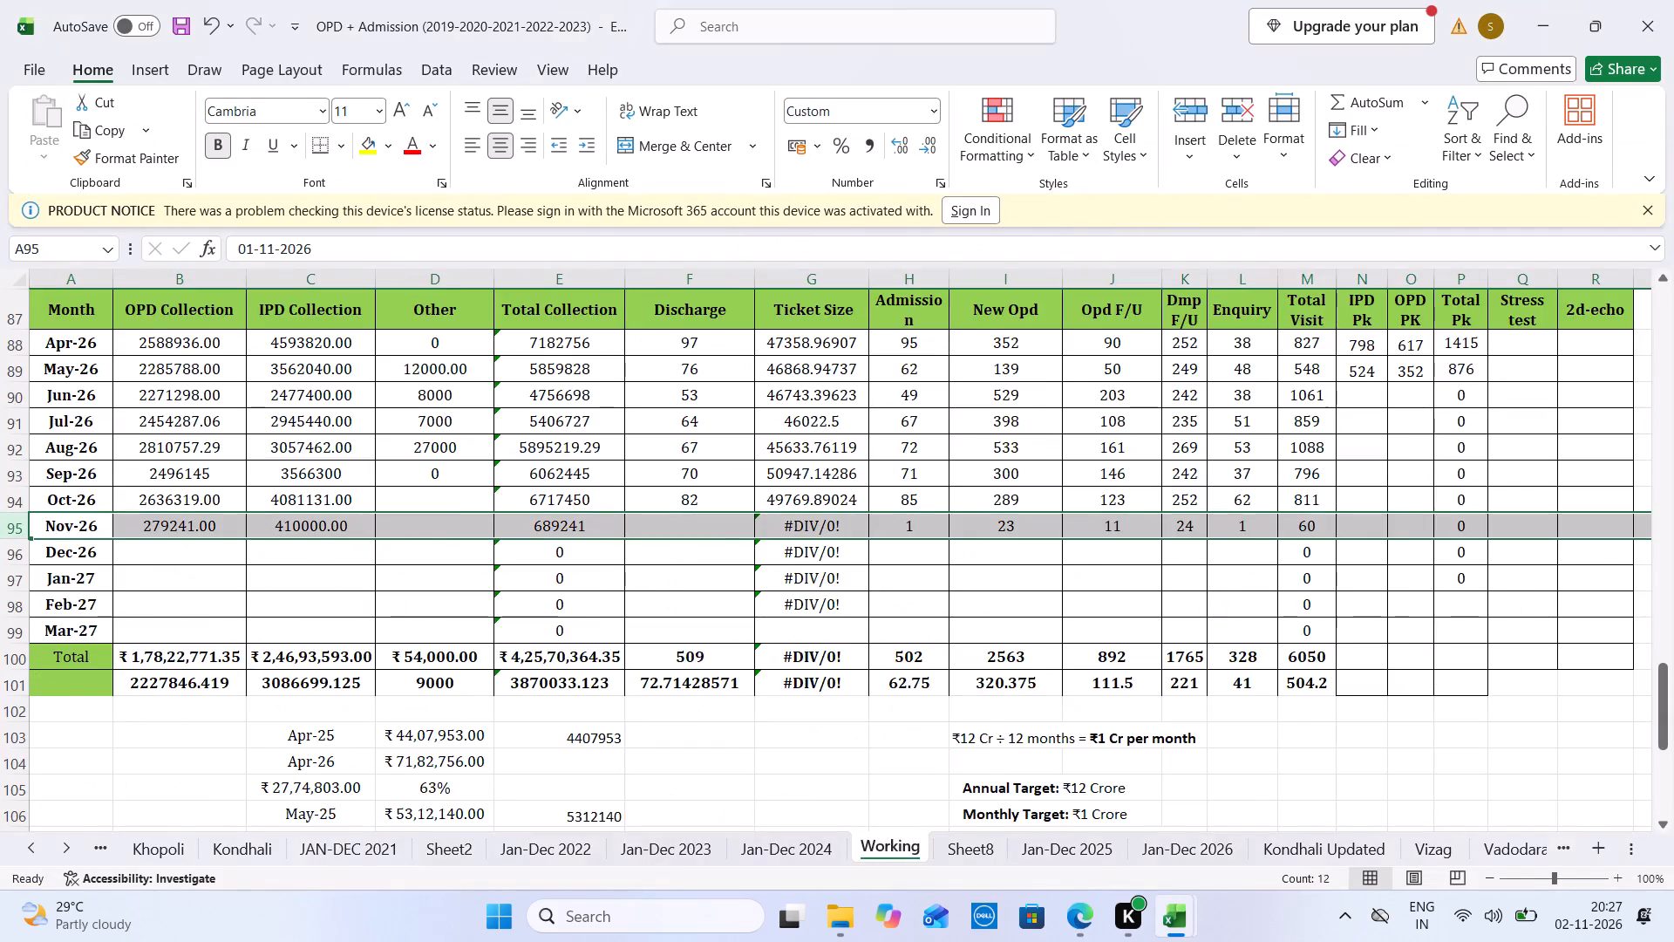
Clear the adjusted figure beside Total Collection on the Nov 2026 sheet of Kondhali's Daily MIS 2025 workbook.
key(ctrl+Tab)
key(ctrl+Tab)
key(ctrl+Tab)
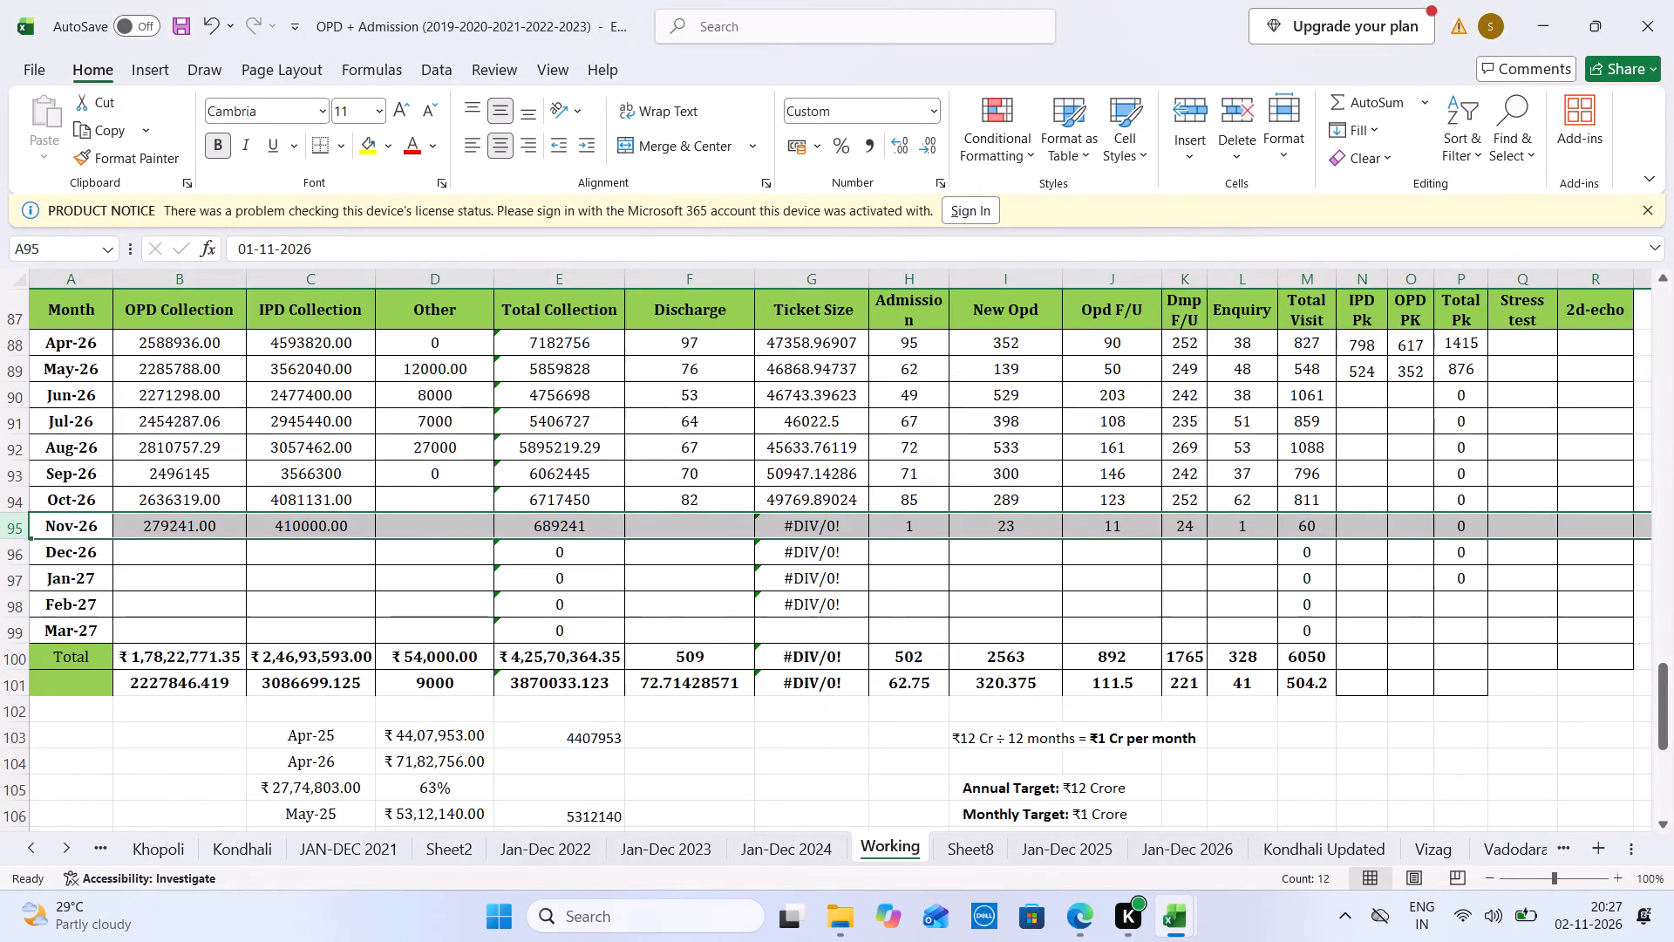
click(327, 519)
key(ctrl+Tab)
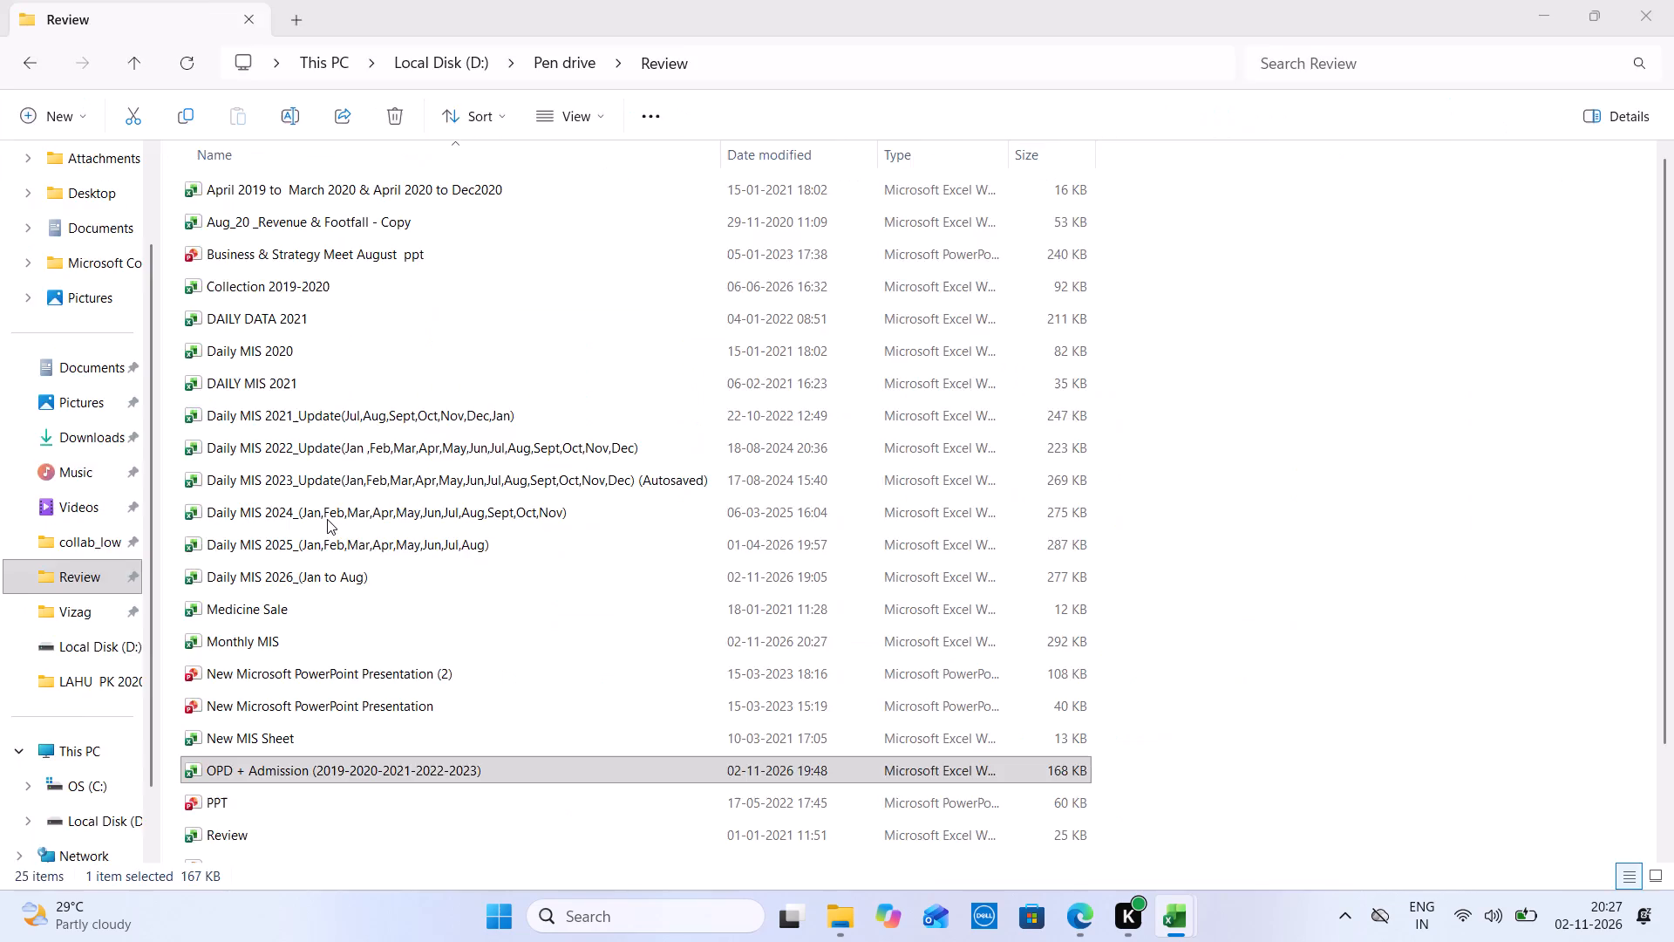
key(ctrl+Tab)
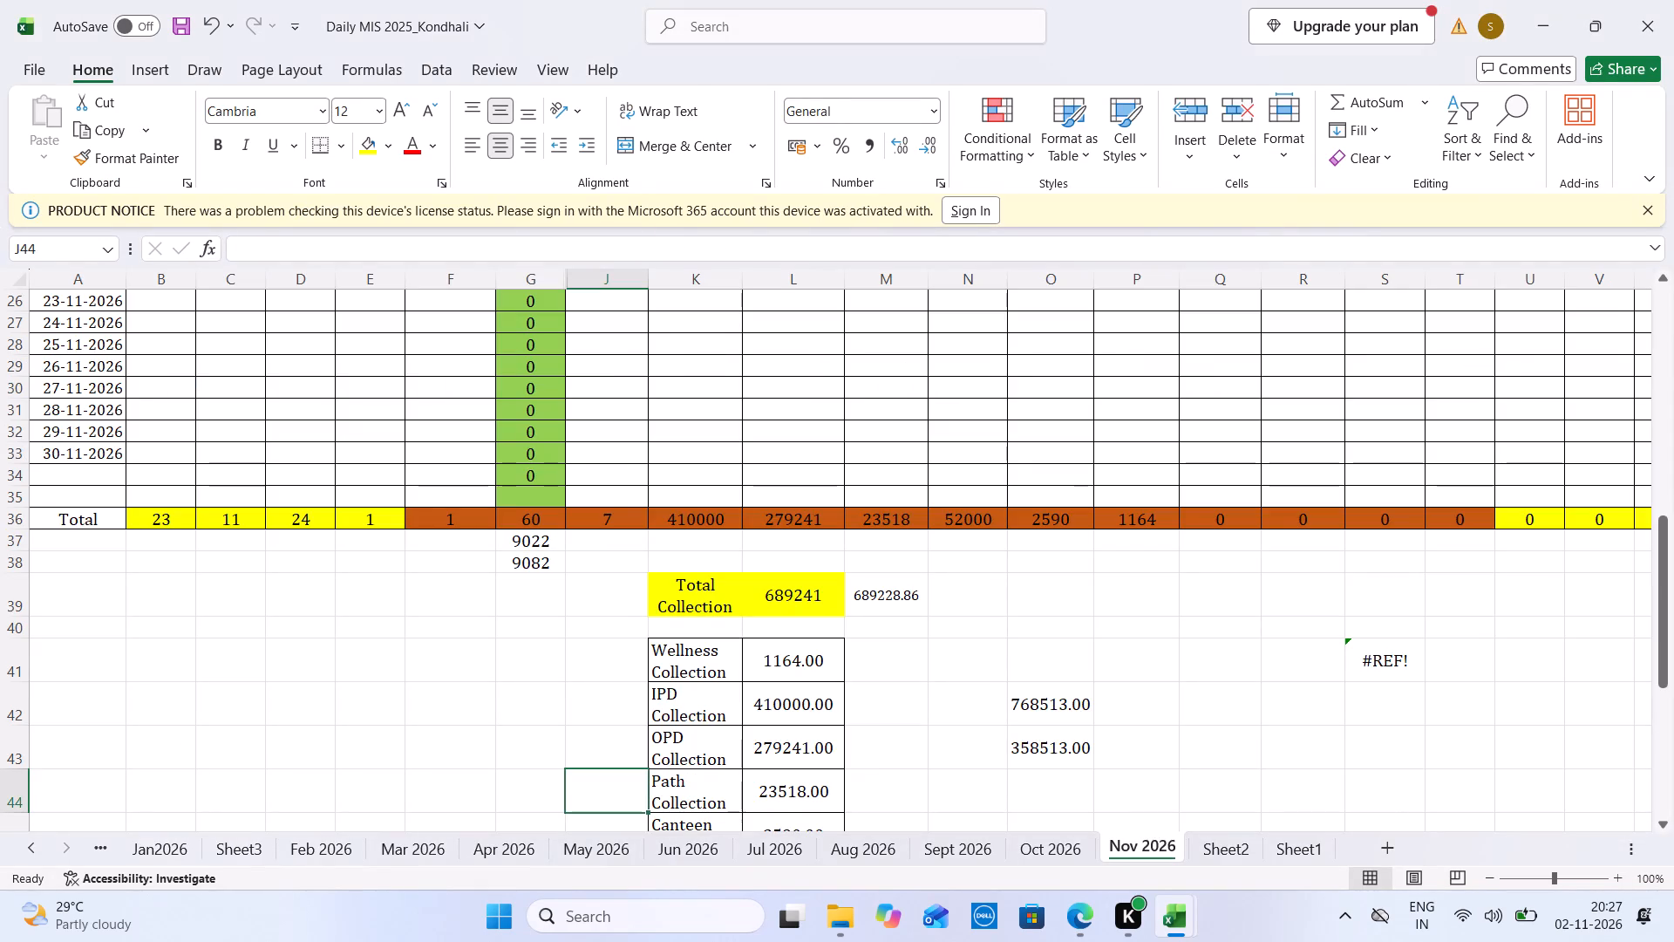
click(902, 591)
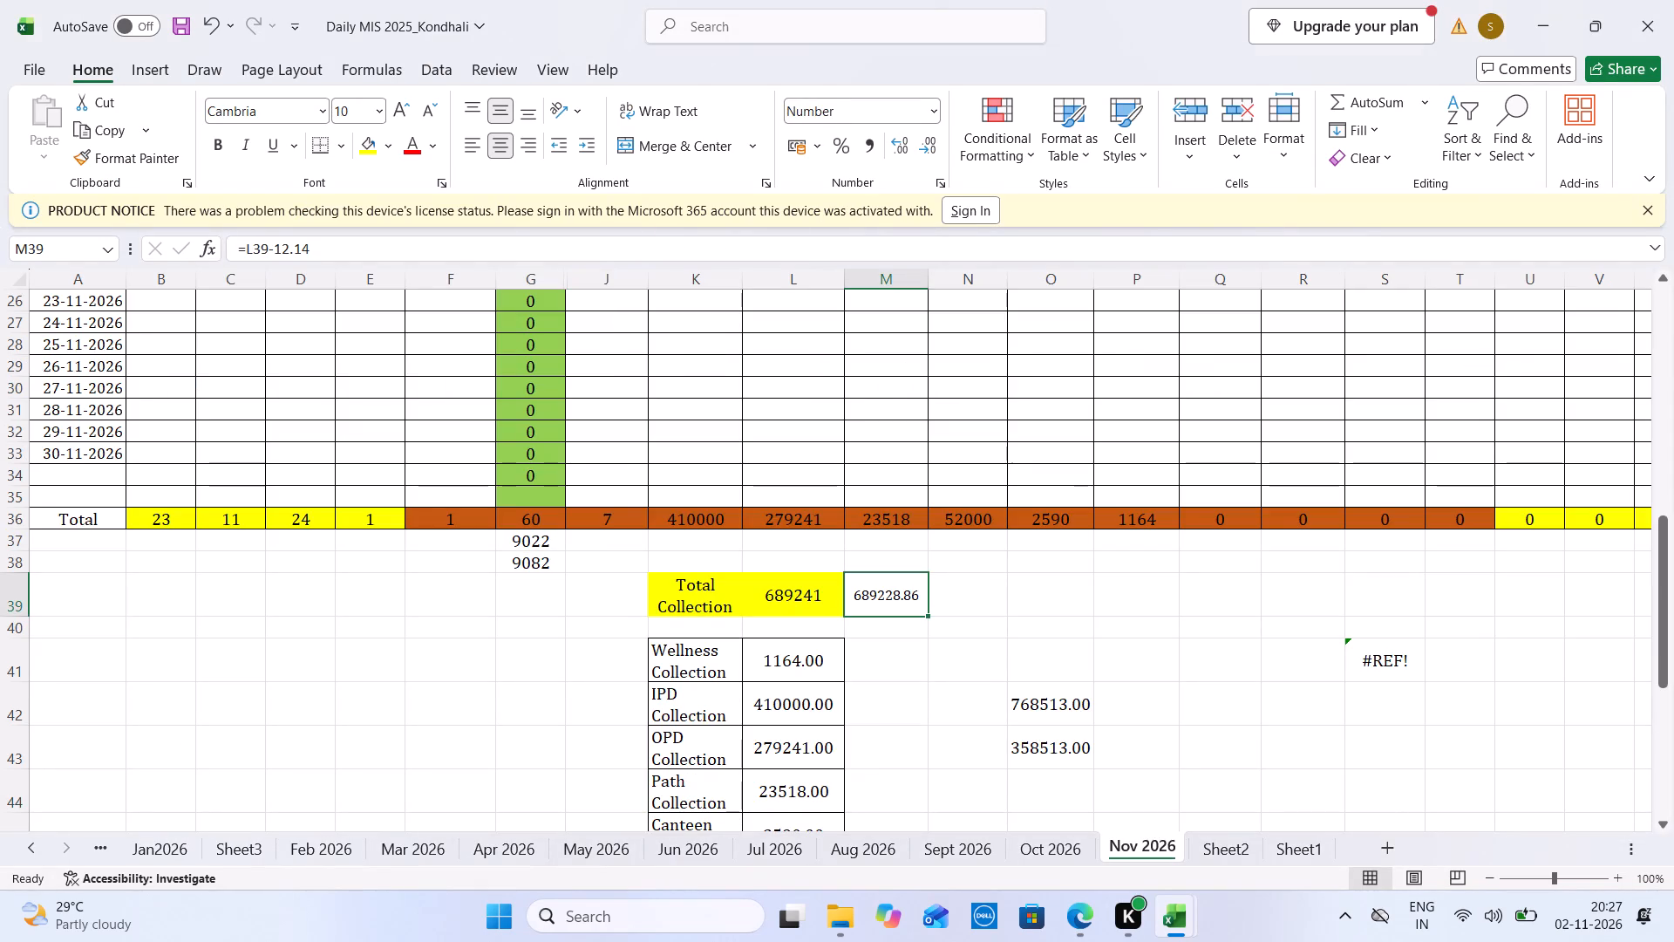
key(BackSpace)
key(Tab)
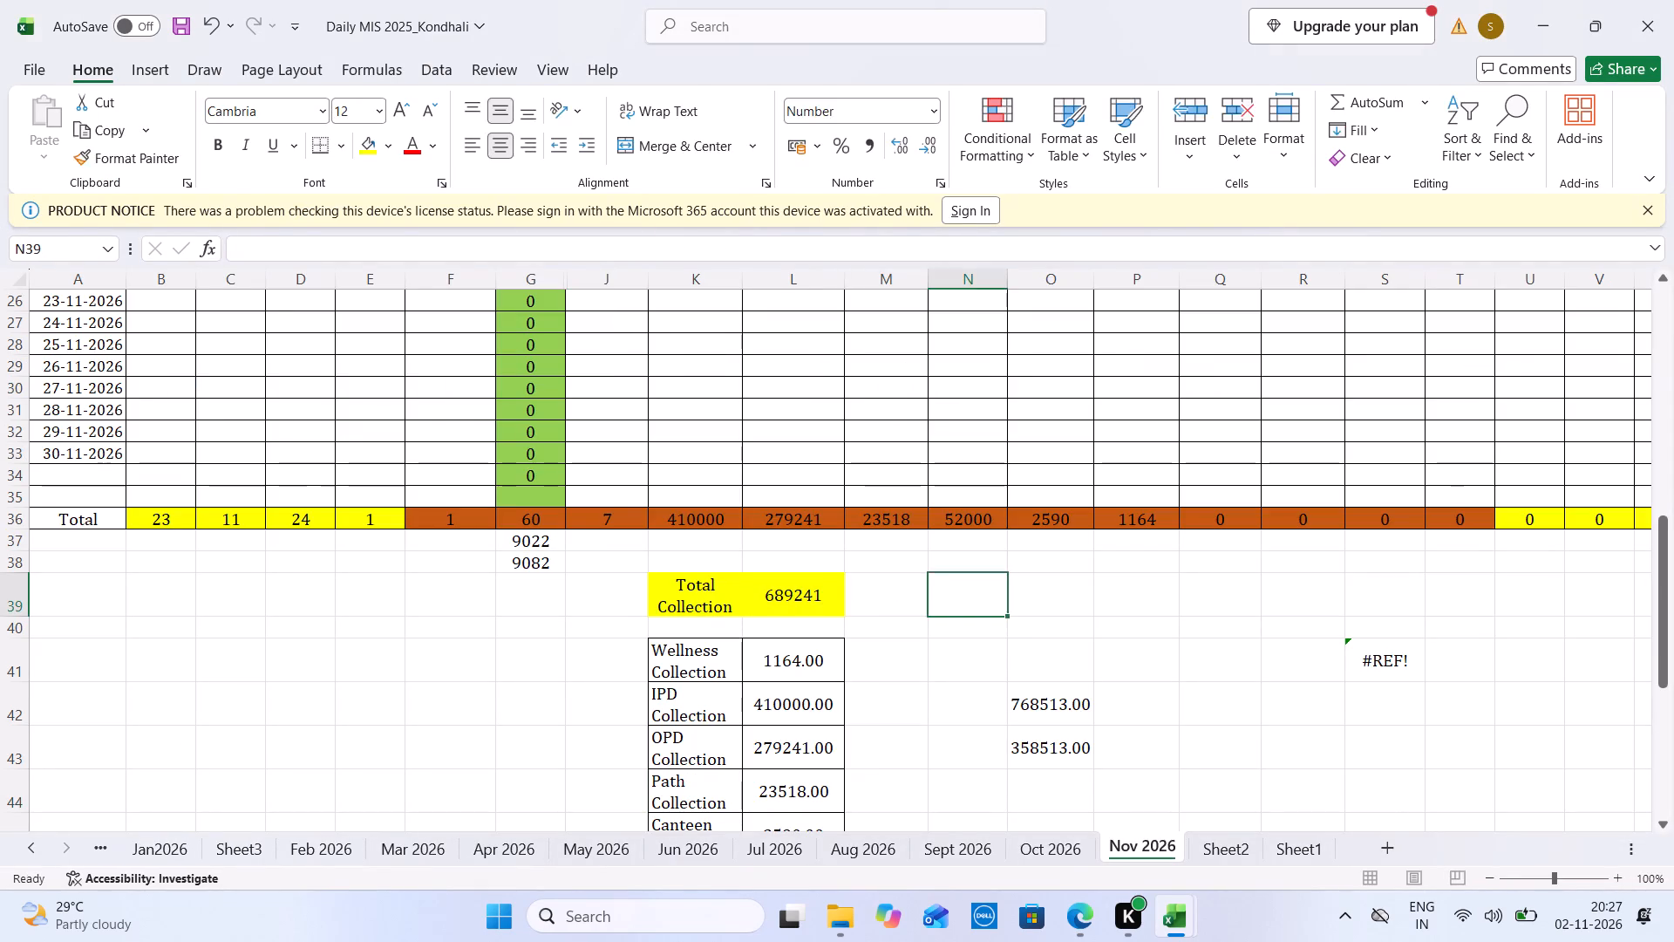
Relink Kondhali's 1 Nov to 2 Nov 2026 Total Sale in the Monthly MIS to the Total Collection value on its Nov 2026 sheet.
key(ctrl+Tab)
key(ctrl+Tab)
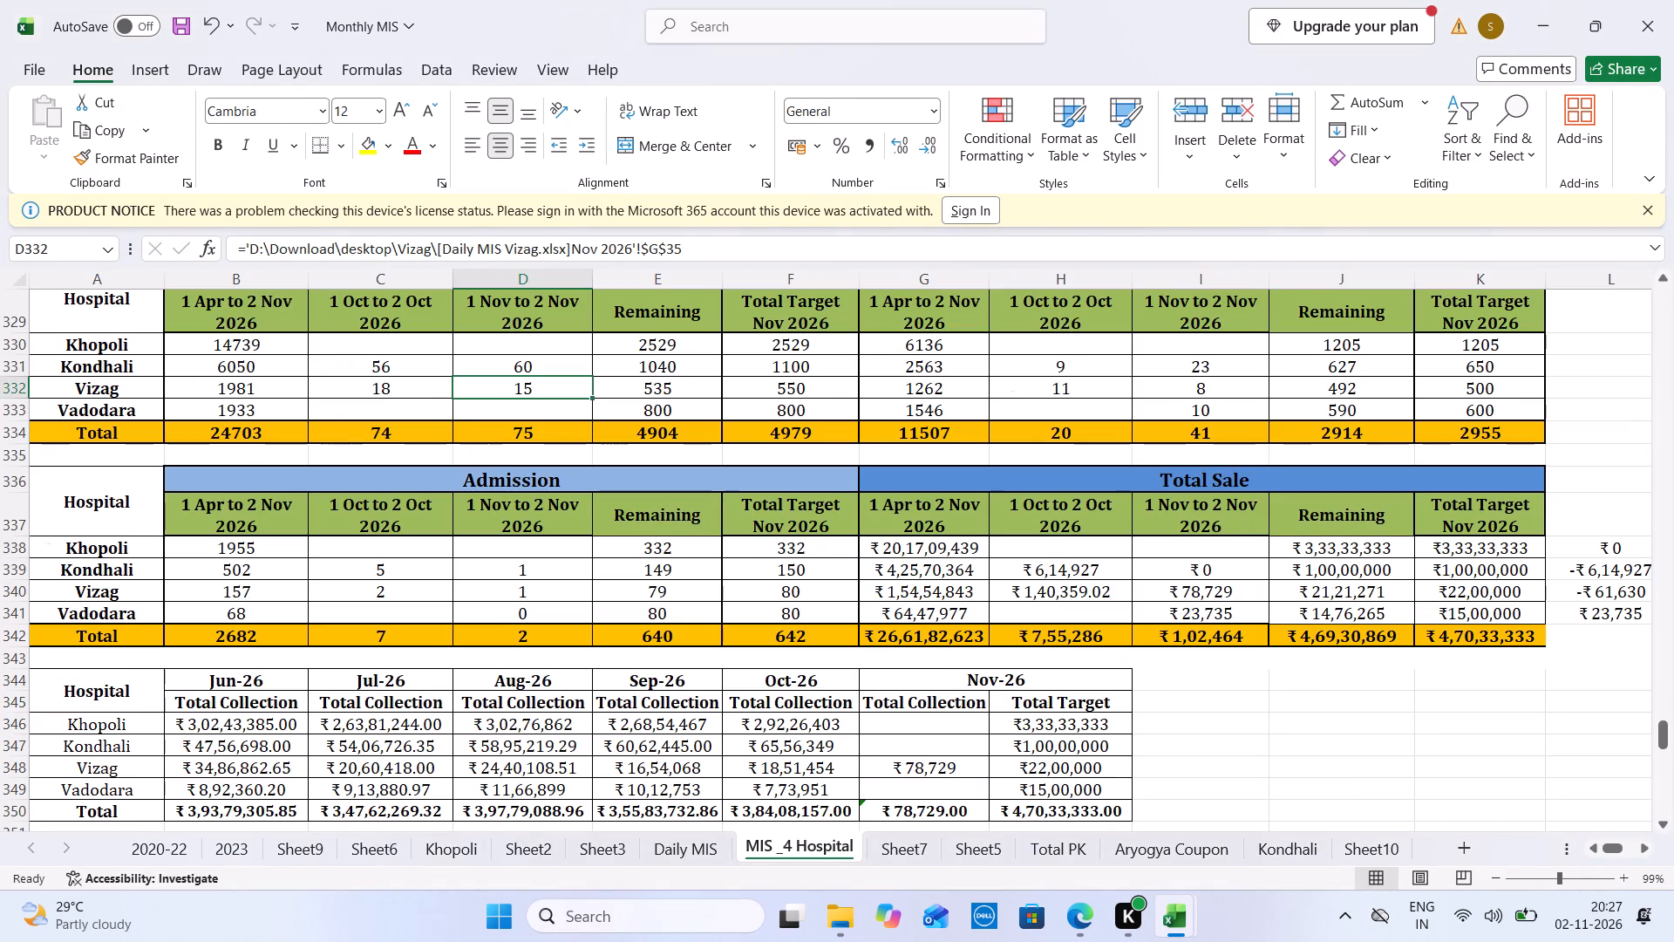
click(1116, 576)
key(Right)
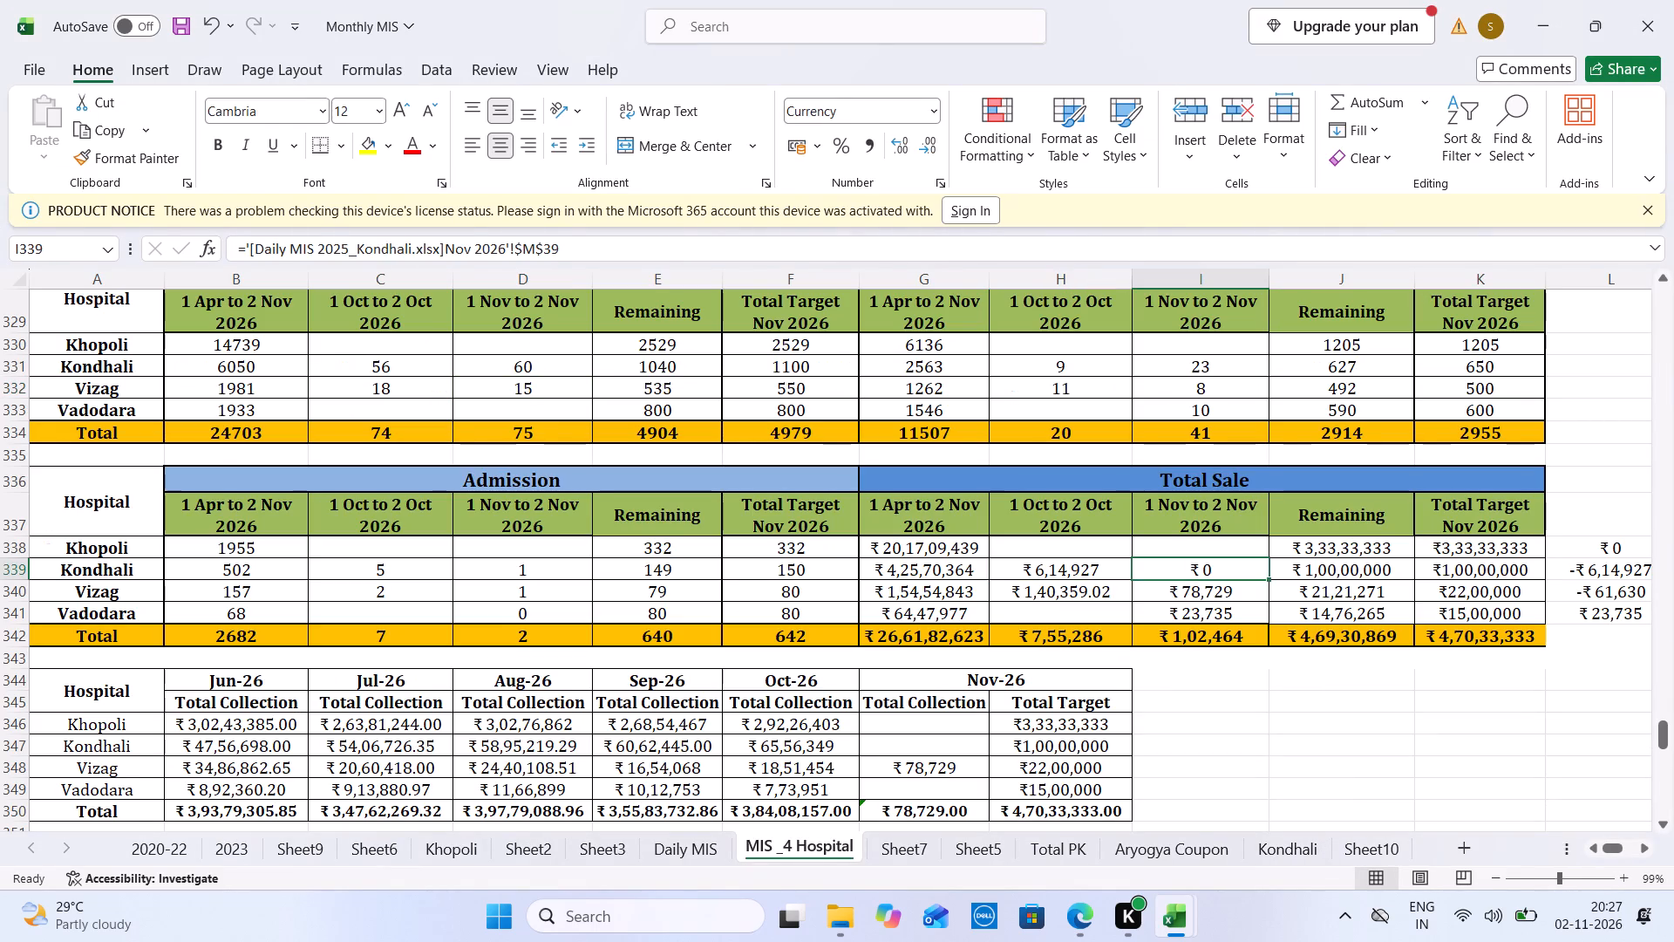
key(equal)
key(ctrl+Tab)
click(805, 584)
key(Return)
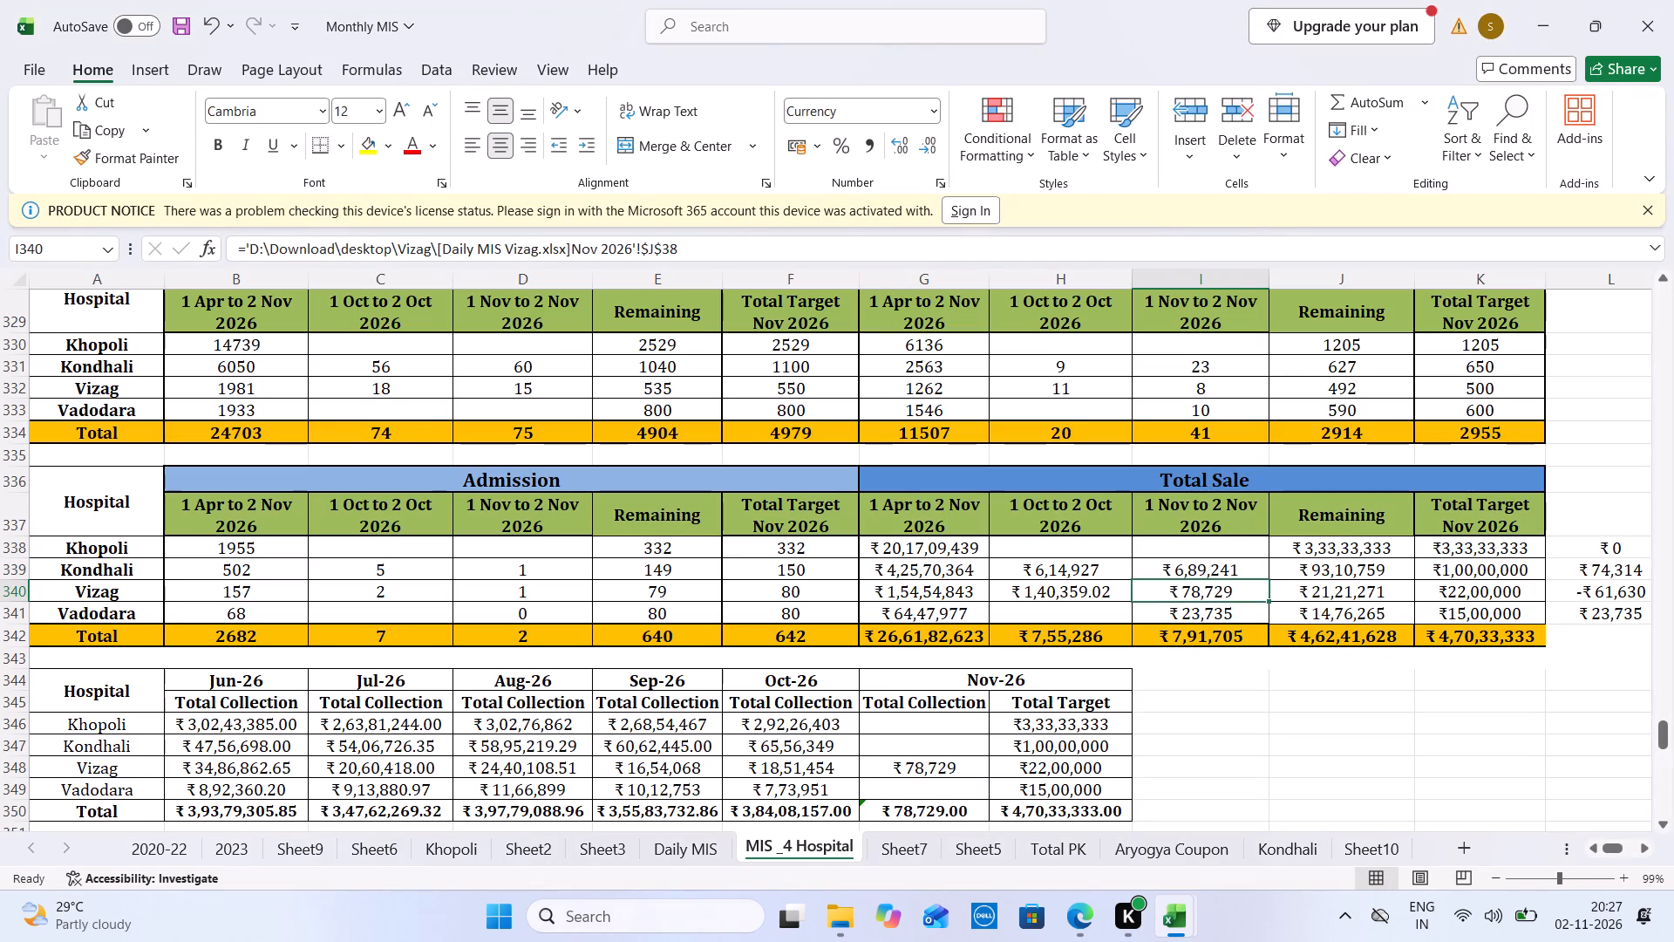
Enter 689241 as Kondhali's Nov-26 Total Collection in the monthly collection table and save the Monthly MIS.
click(925, 753)
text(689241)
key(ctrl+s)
Compare Kondhali's 1 Apr to 2 Nov 2026 Total Sale in the Monthly MIS with the totals on the OPD + Admission workbook's Working sheet.
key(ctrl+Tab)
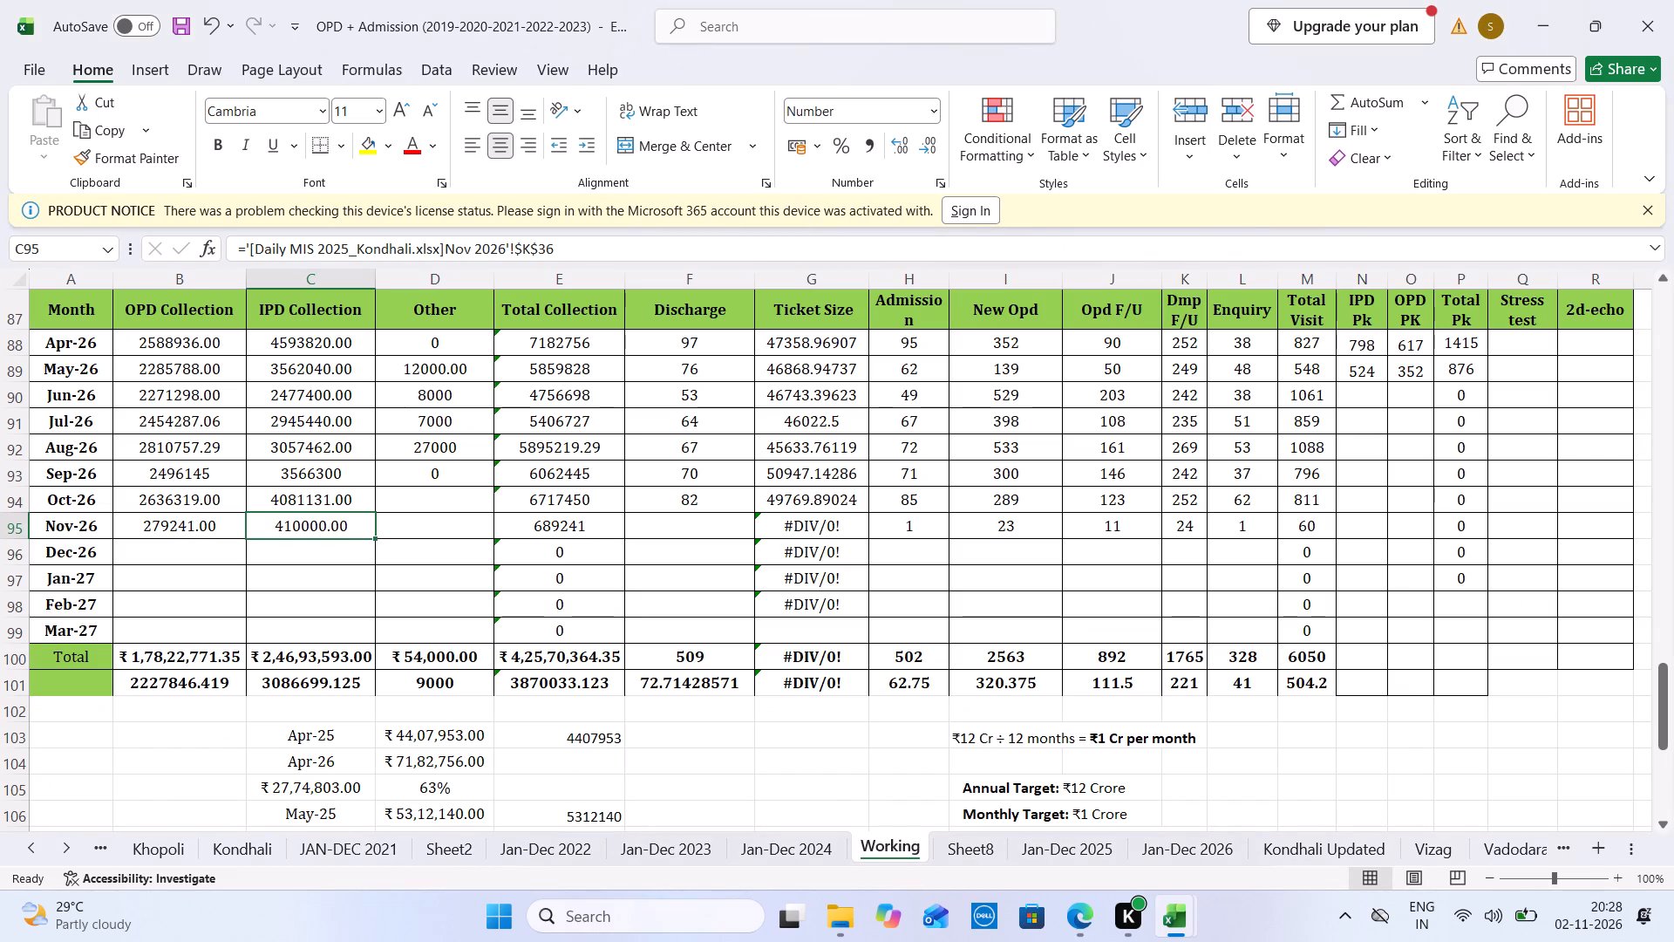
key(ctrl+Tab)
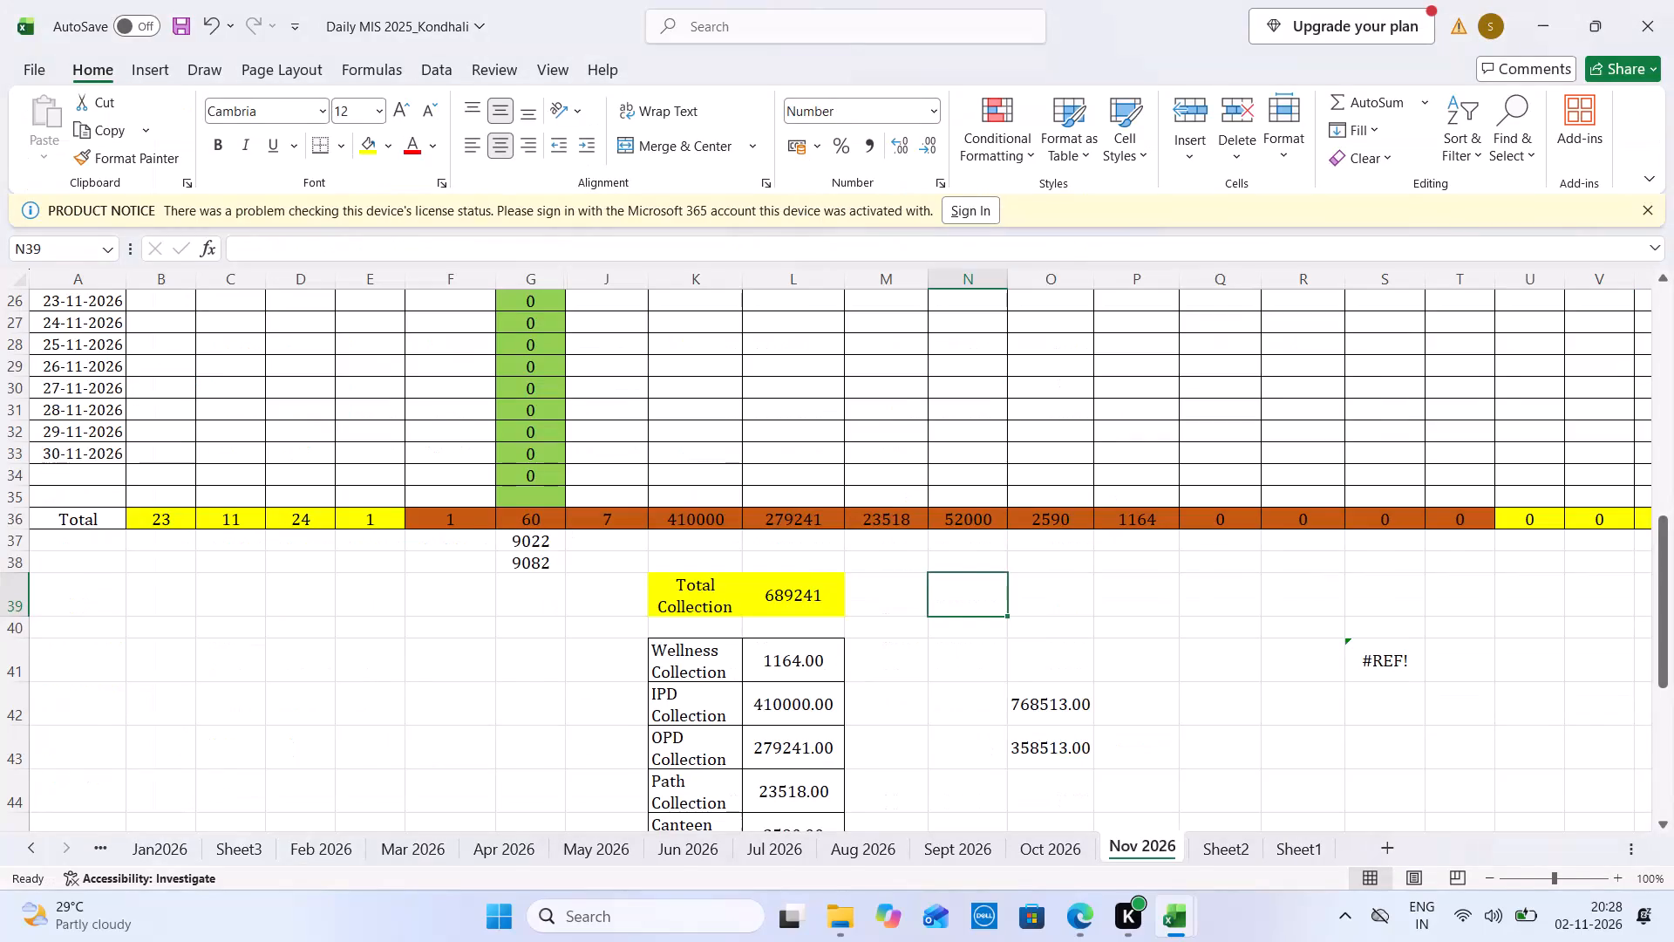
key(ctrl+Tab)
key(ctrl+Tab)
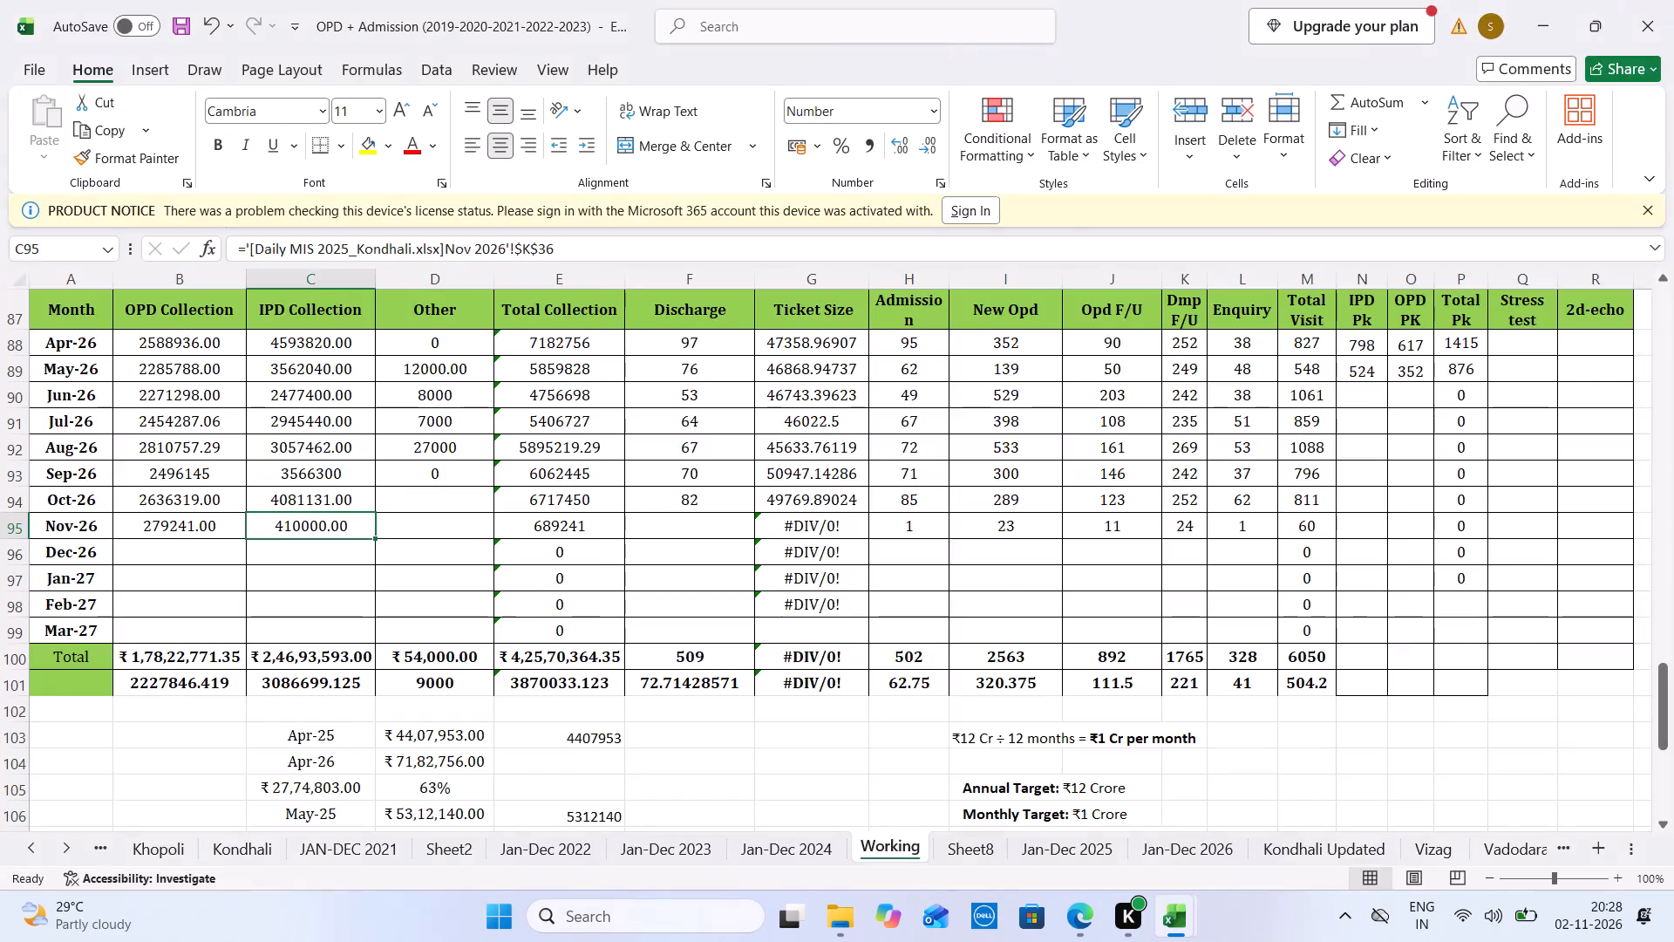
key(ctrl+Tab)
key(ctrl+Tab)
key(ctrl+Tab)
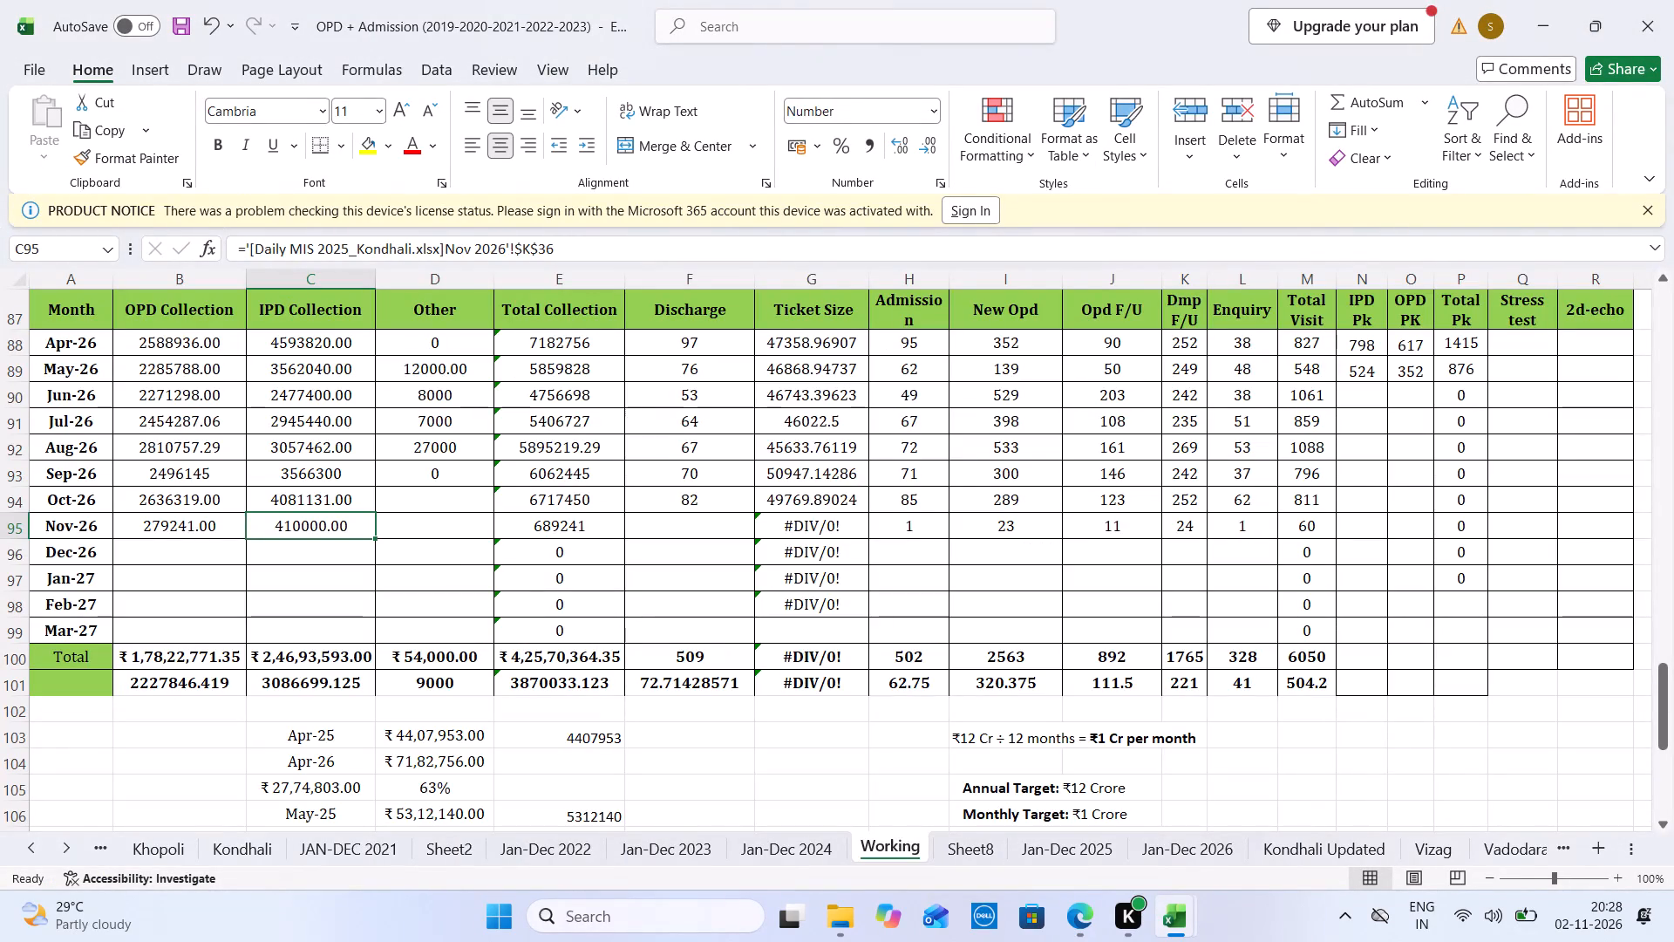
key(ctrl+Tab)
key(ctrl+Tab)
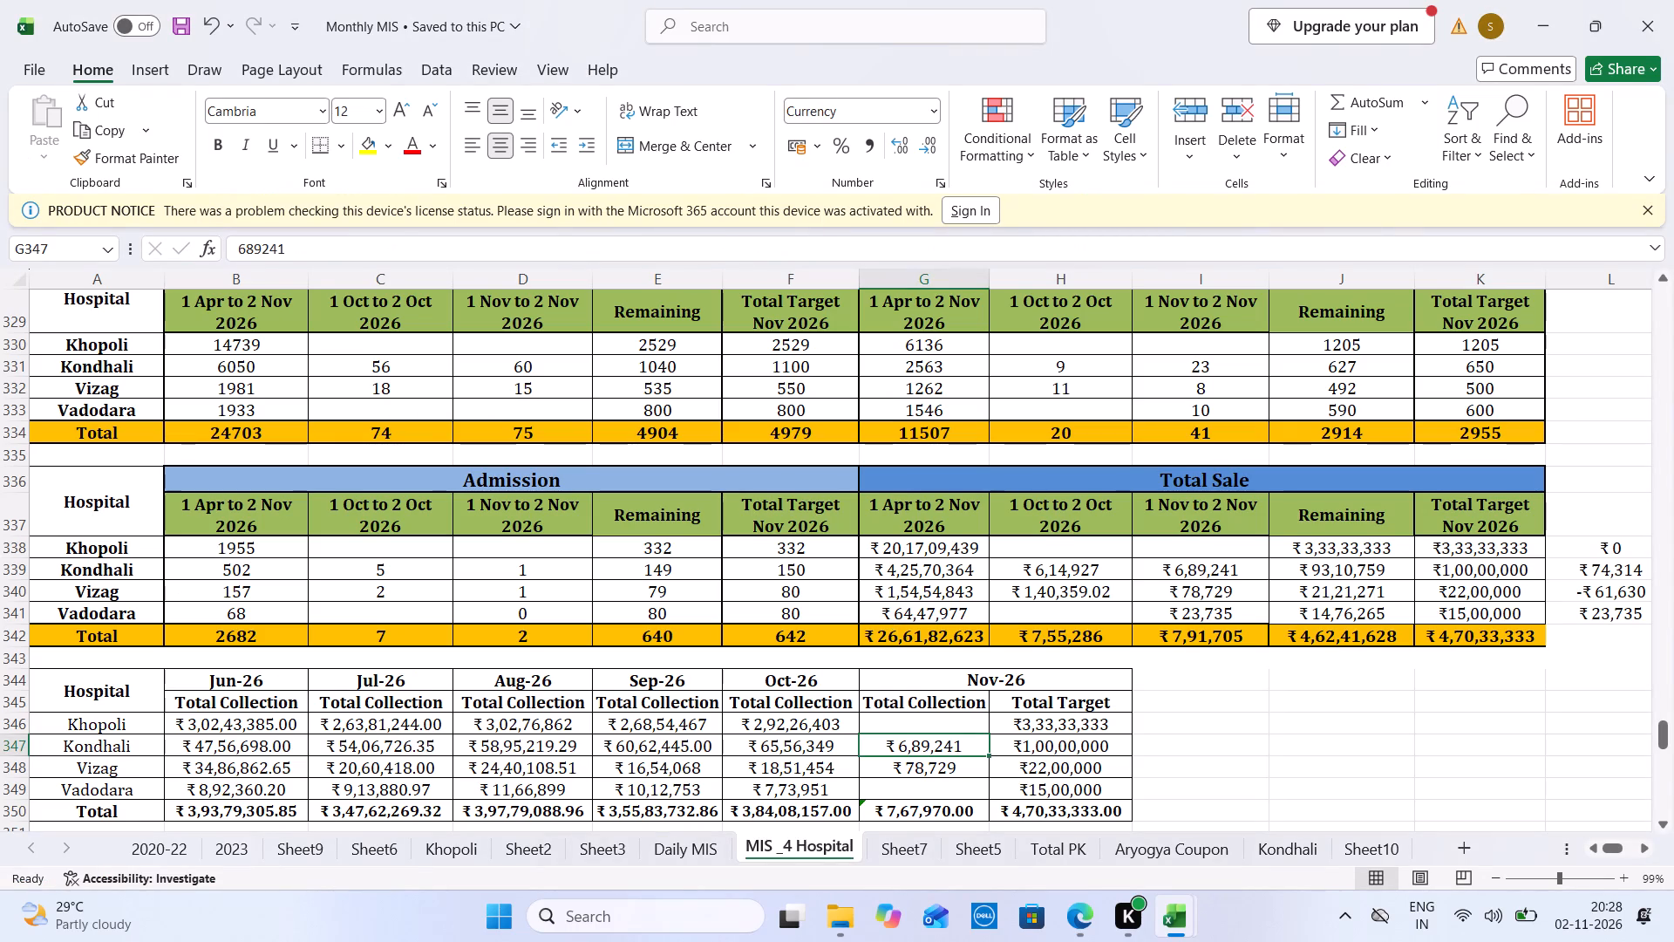
click(895, 573)
key(ctrl+Tab)
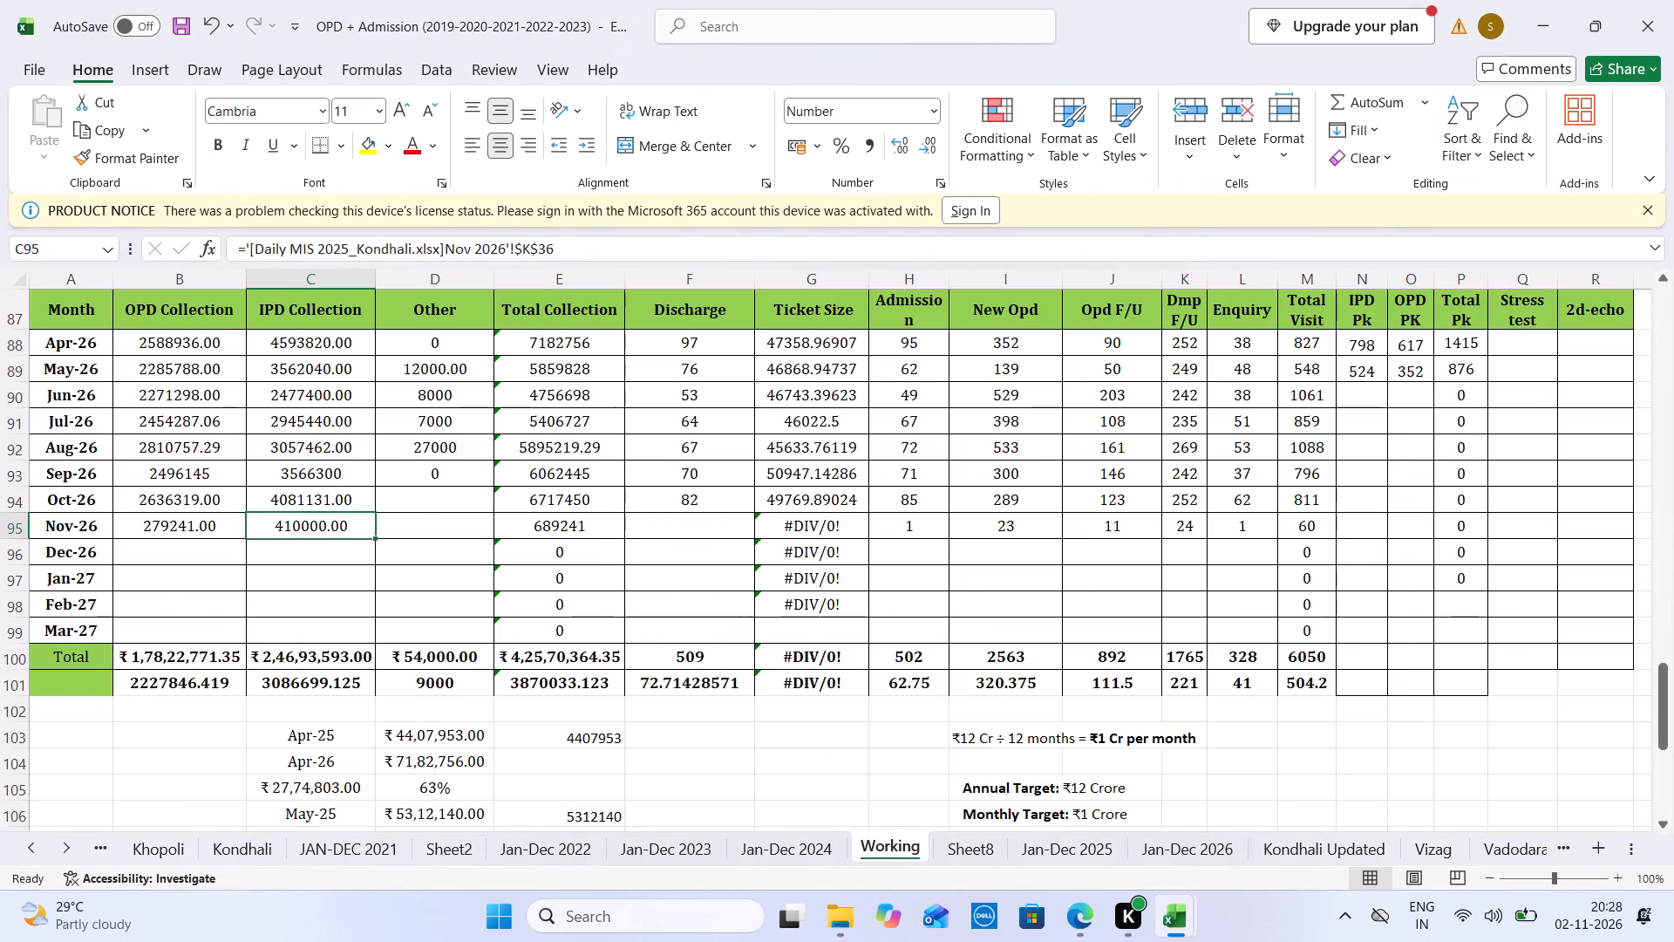
key(ctrl+Tab)
key(ctrl+Tab)
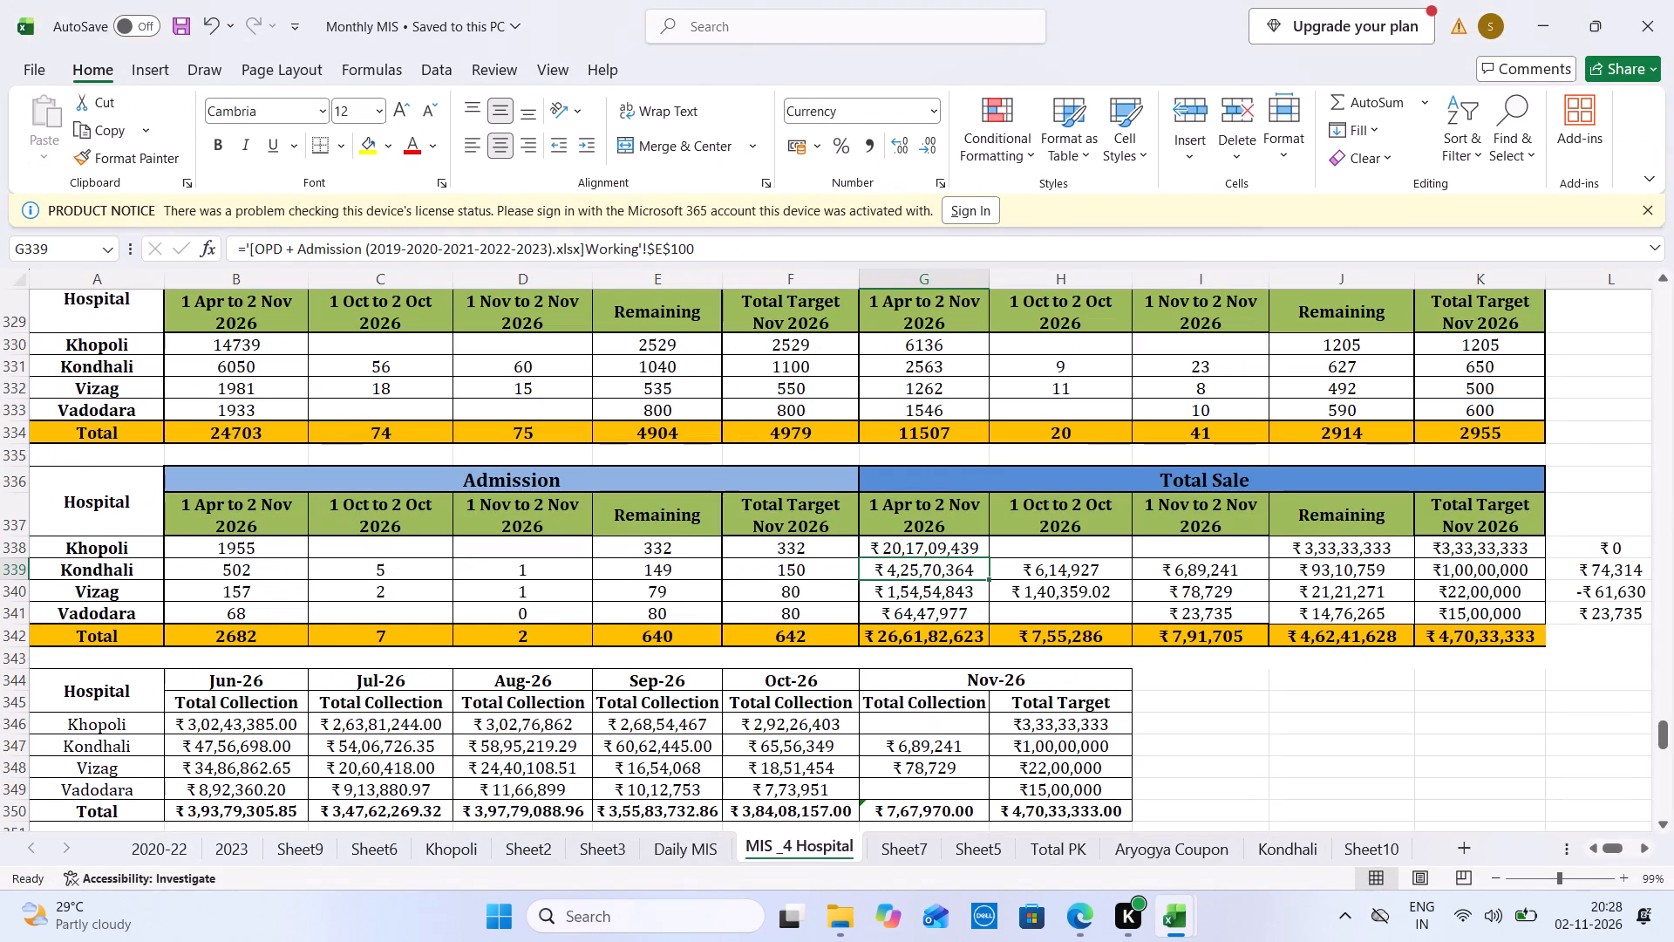
key(ctrl+Tab)
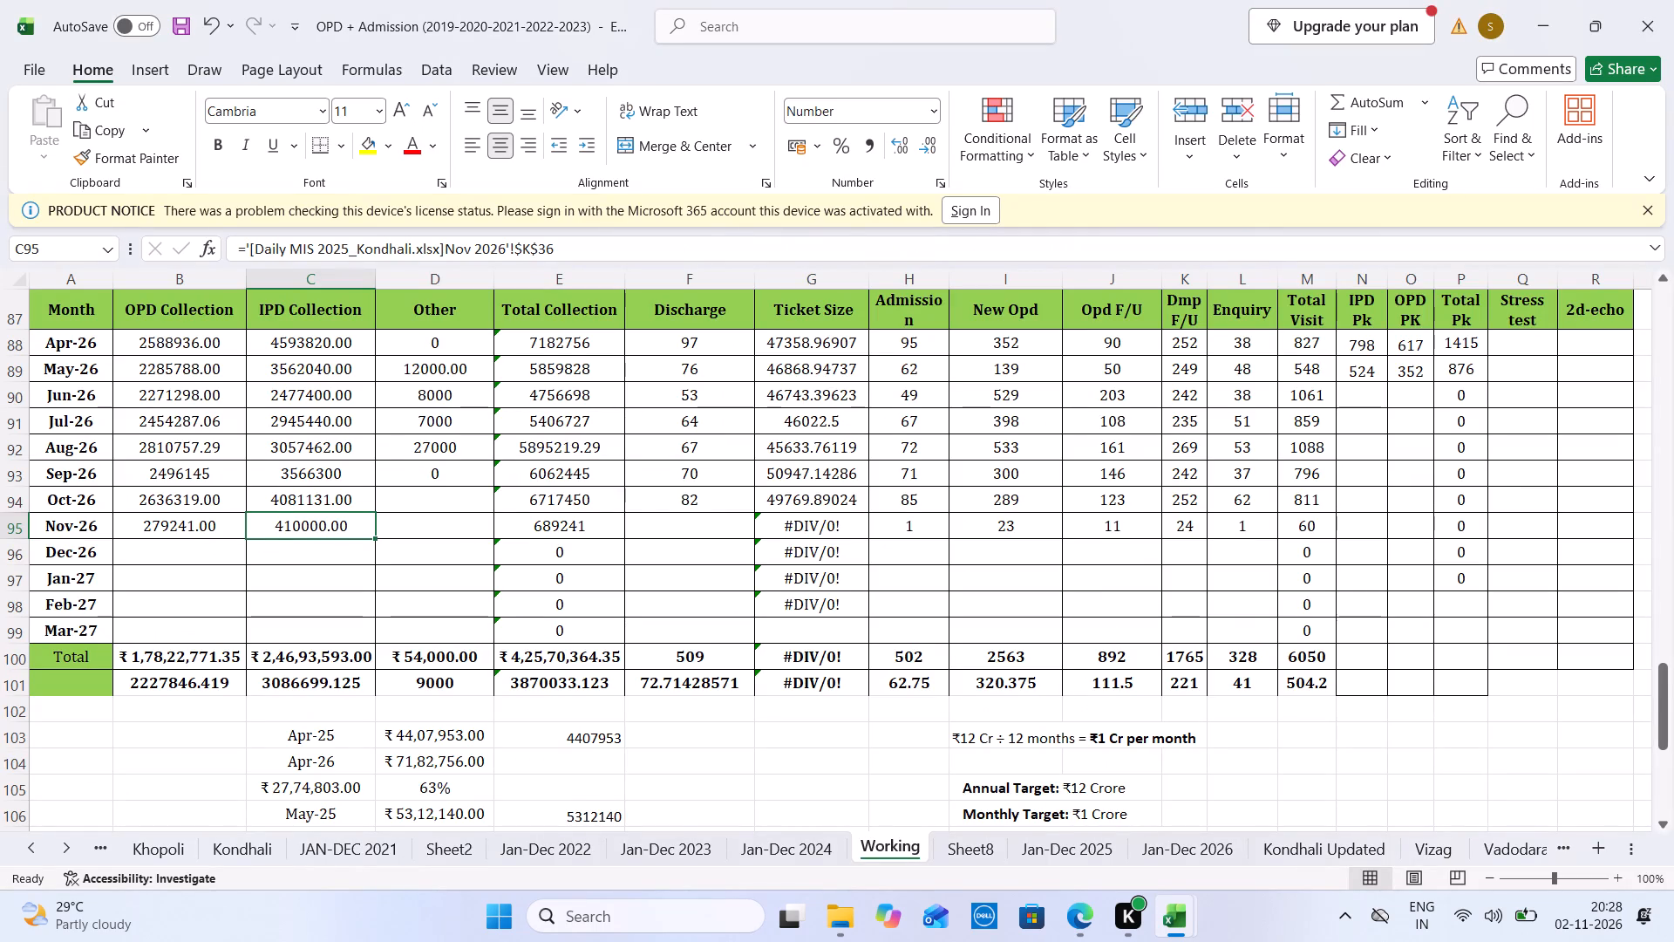
Examine the Nov-26 IPD Collection link and the Oct-26 entries through Enquiry on the Working sheet.
click(330, 511)
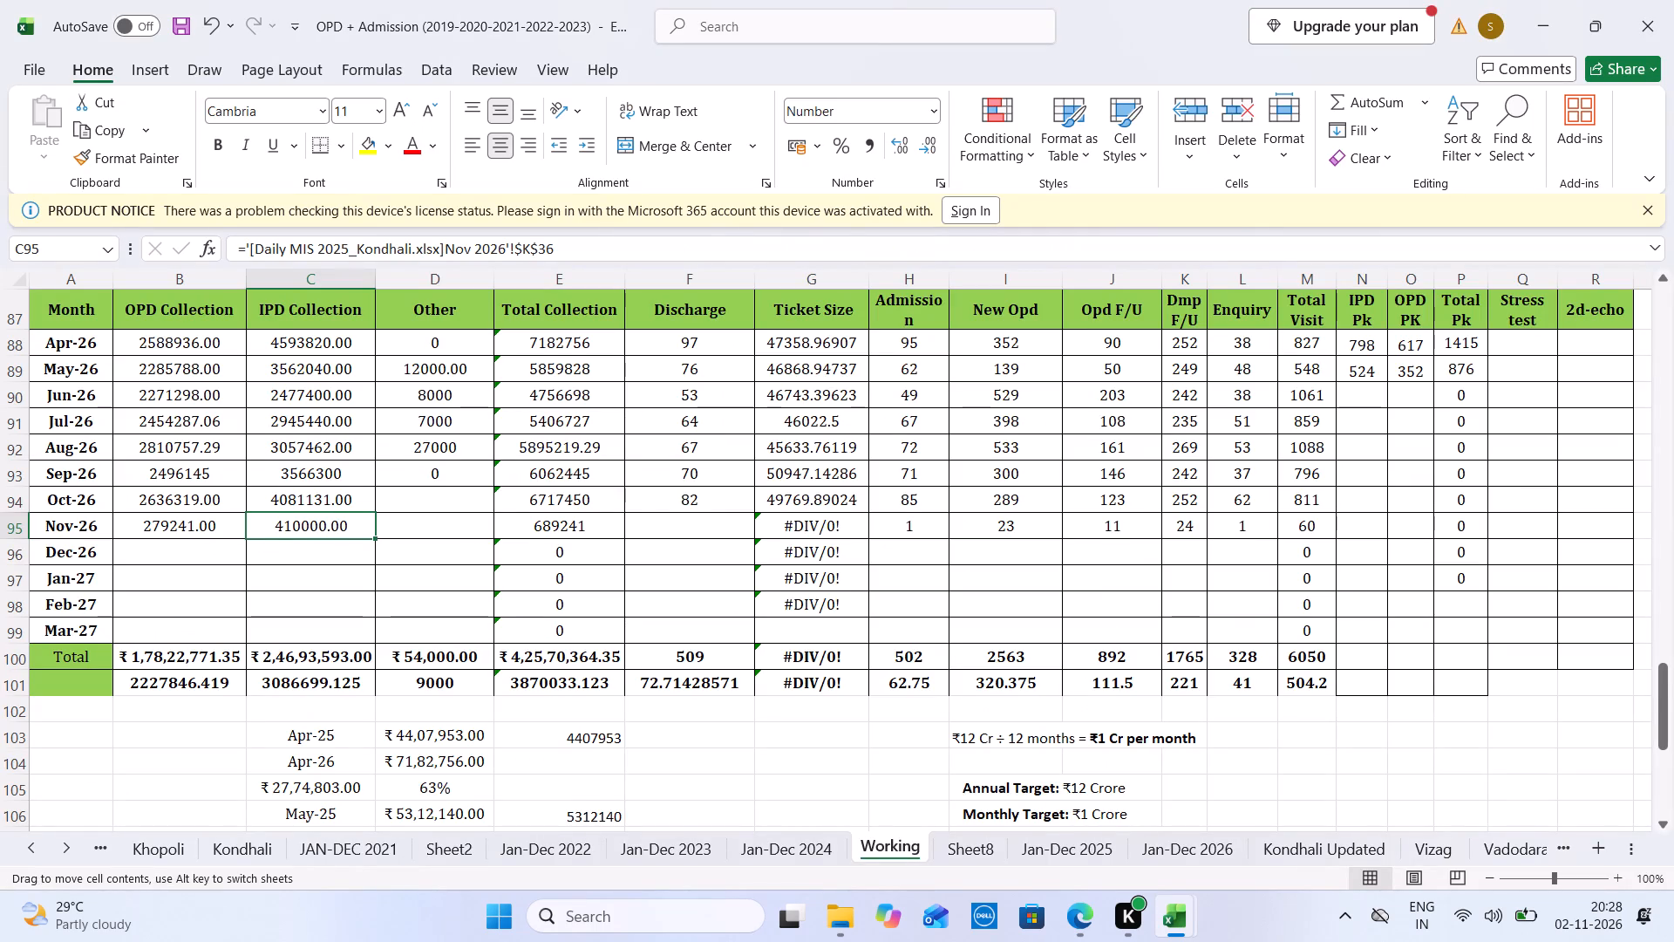
key(Up)
key(Right)
key(Right)
key(Right)
key(Right)
key(Right)
key(Right)
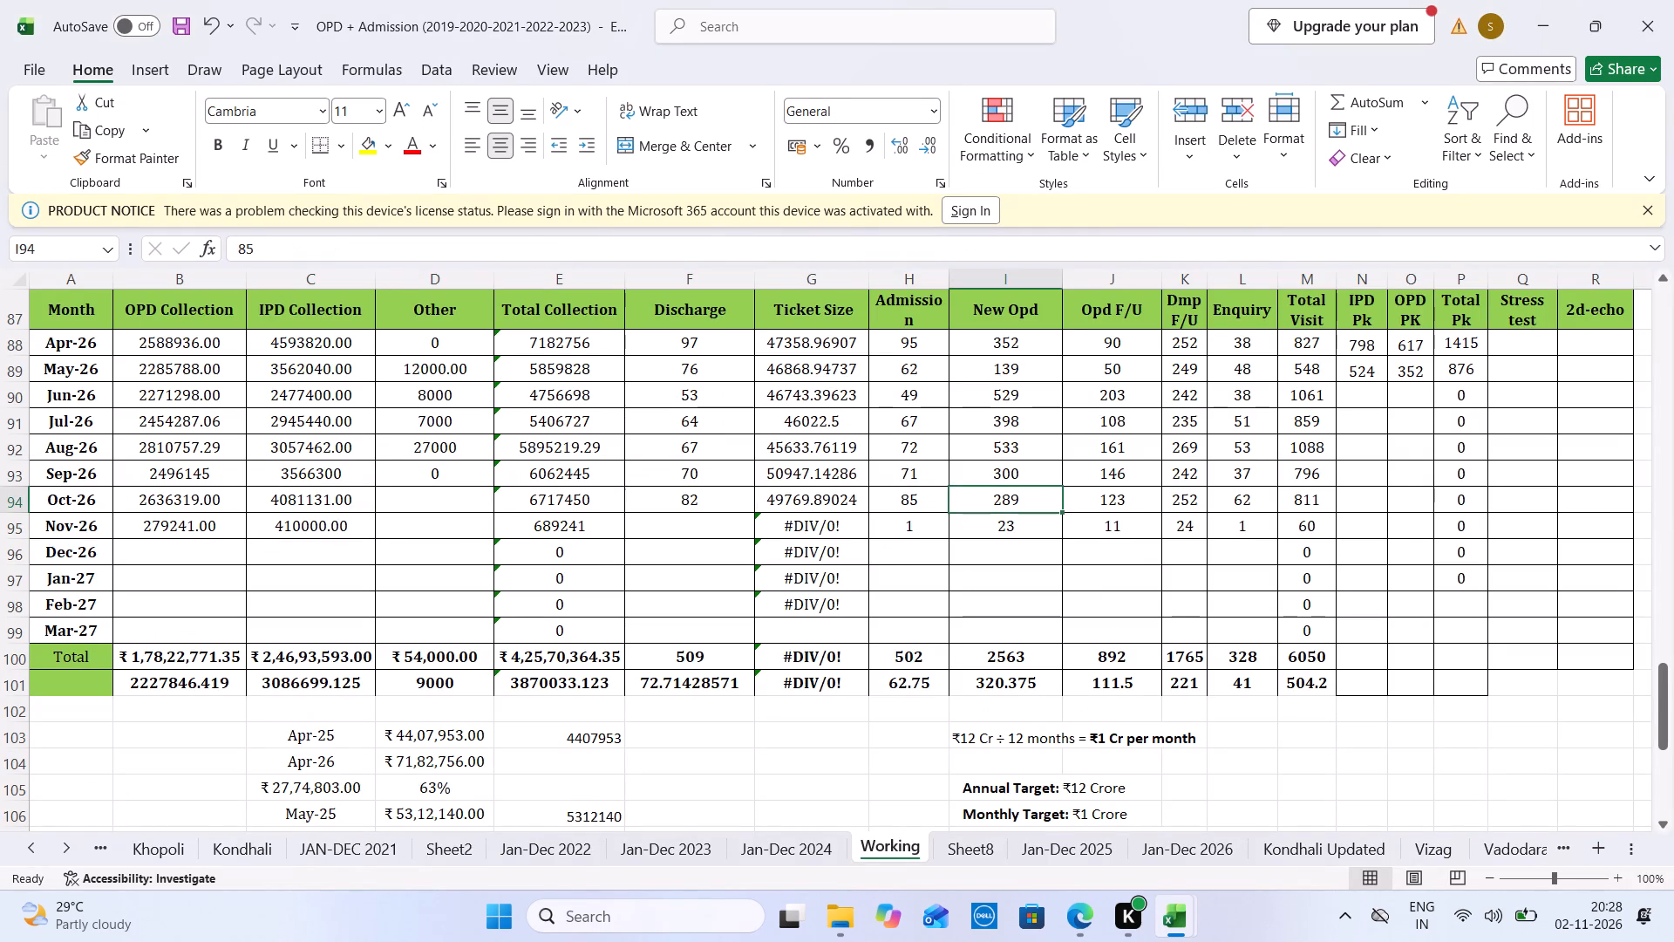
key(Right)
key(Right)
key(Right)
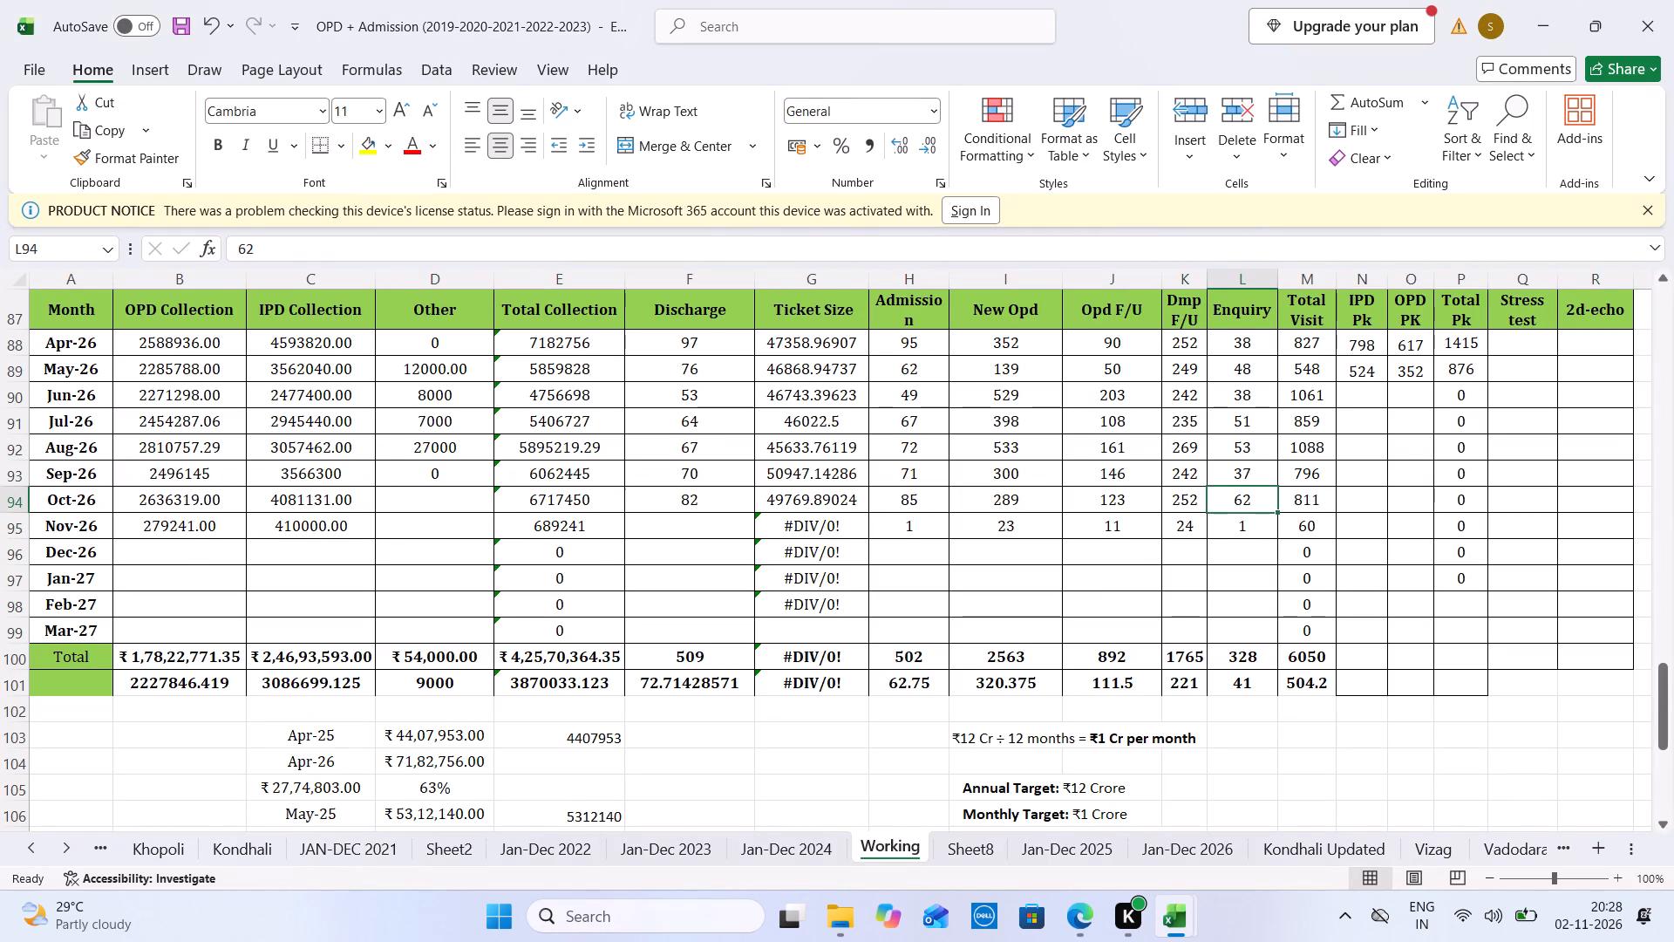
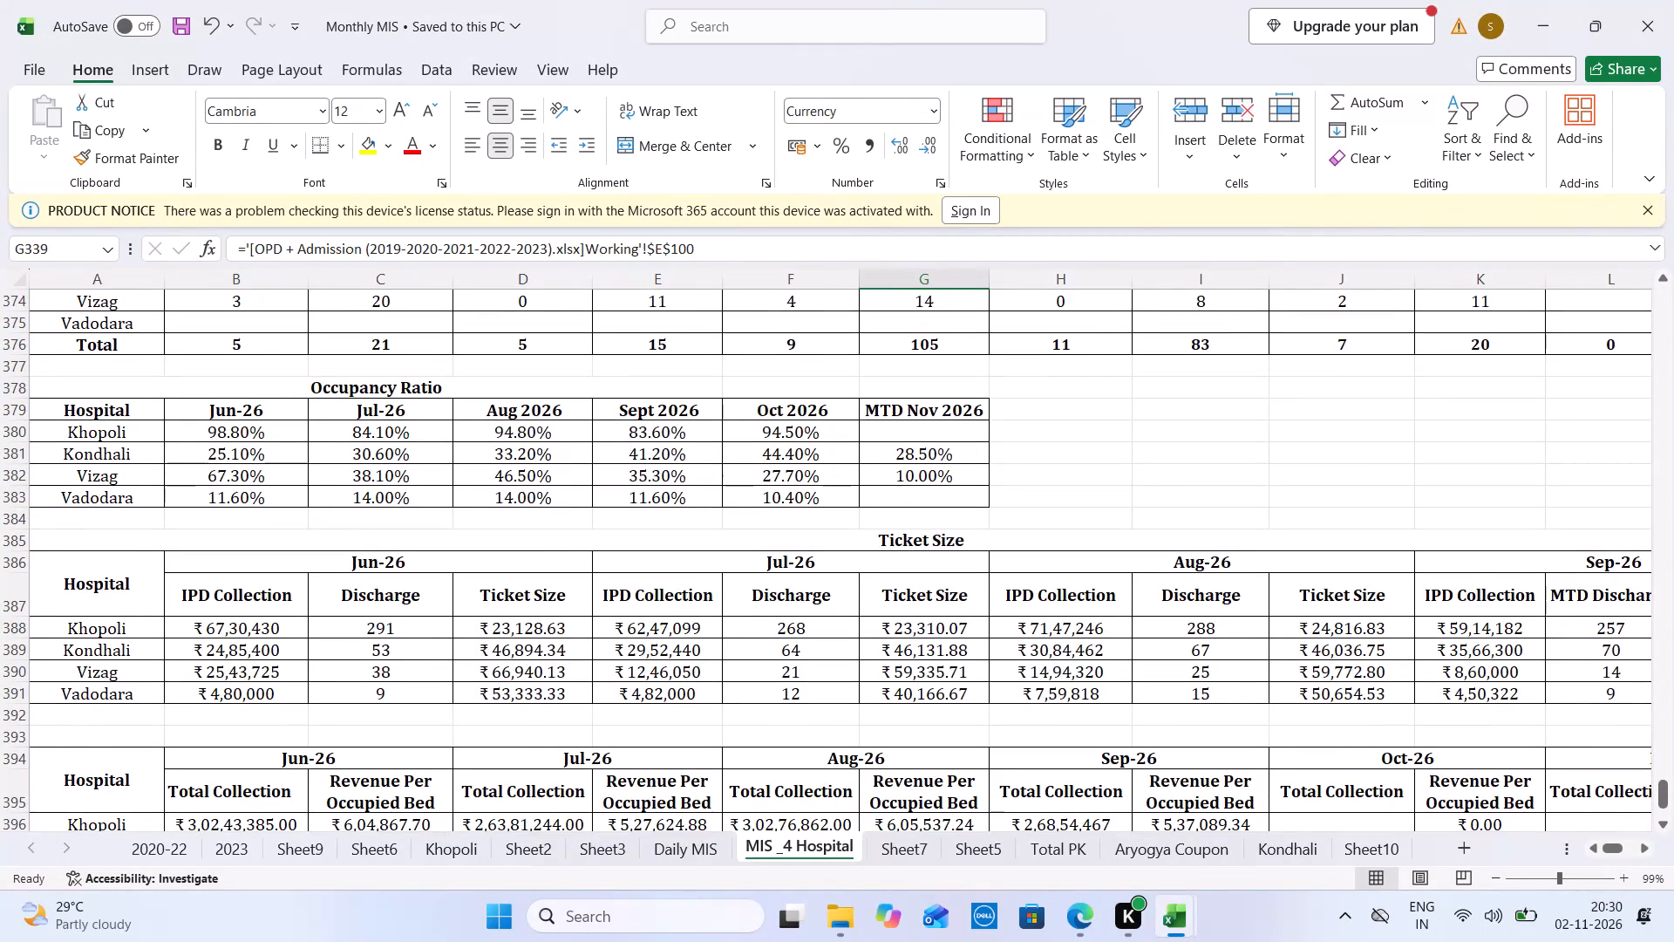
Clear the Oct-26 IPD Collection and MTD Discharge entries for Kondhali and Vizag in the Monthly MIS Ticket Size table.
key(Down)
key(Down)
key(Down)
key(Down)
key(Down)
key(Down)
key(Down)
key(Down)
key(Down)
key(Down)
key(Down)
key(Down)
key(Down)
key(Down)
key(Down)
key(Down)
key(Down)
key(Down)
key(Down)
key(Down)
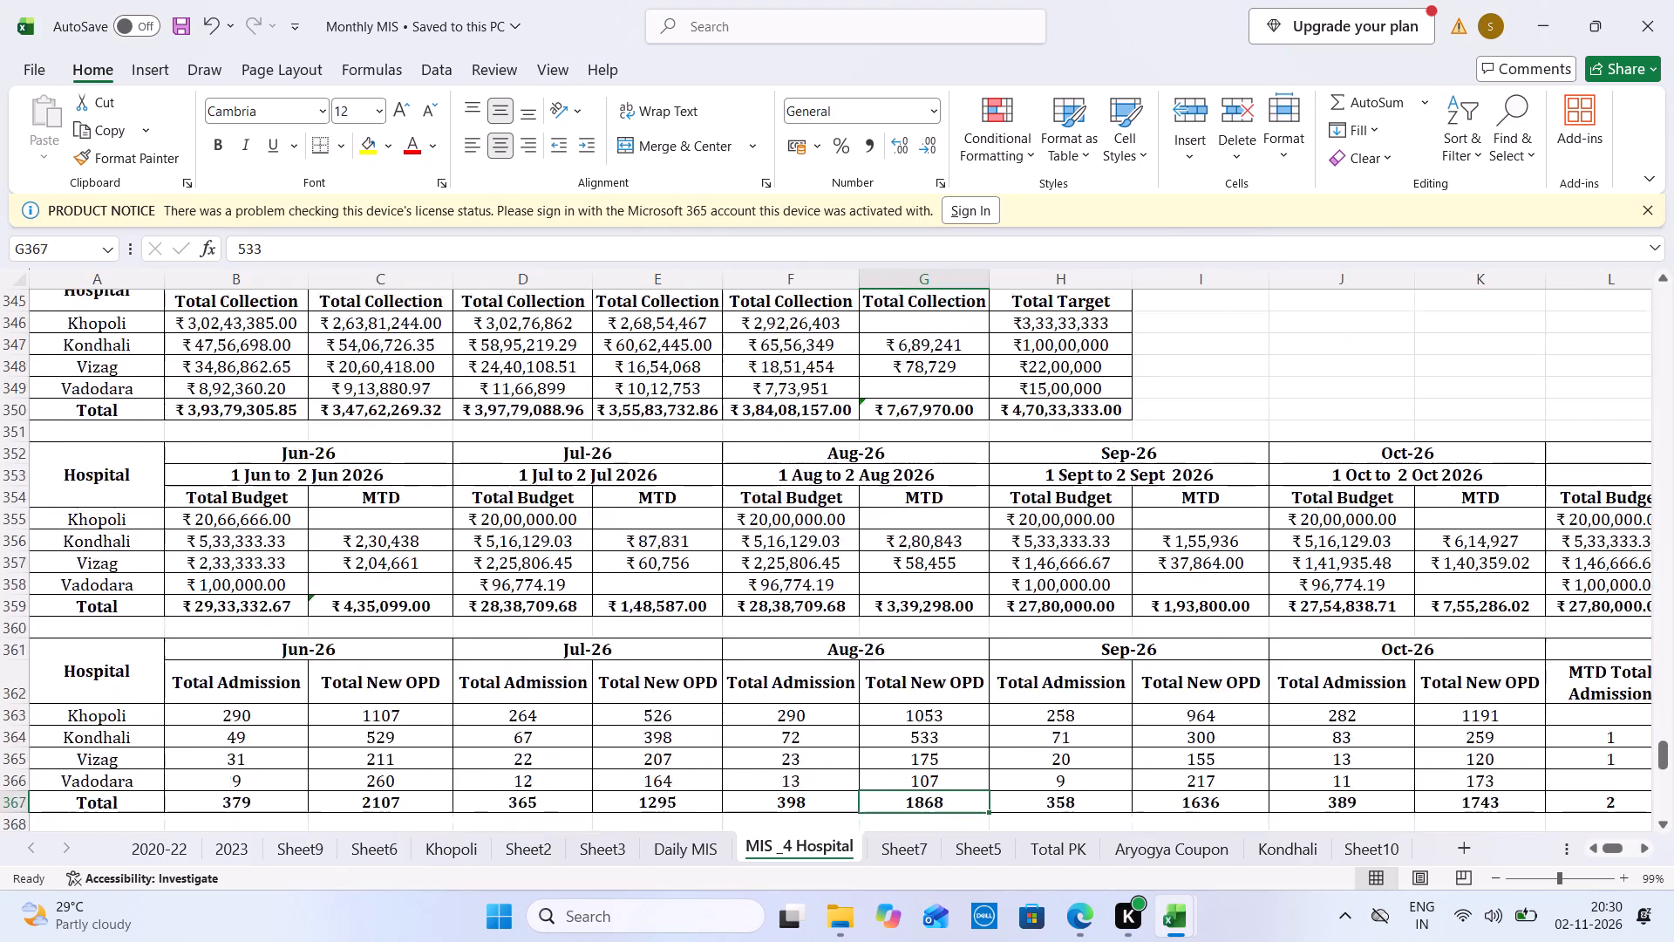
key(Down)
key(Down)
key(Down)
key(Down)
key(Down)
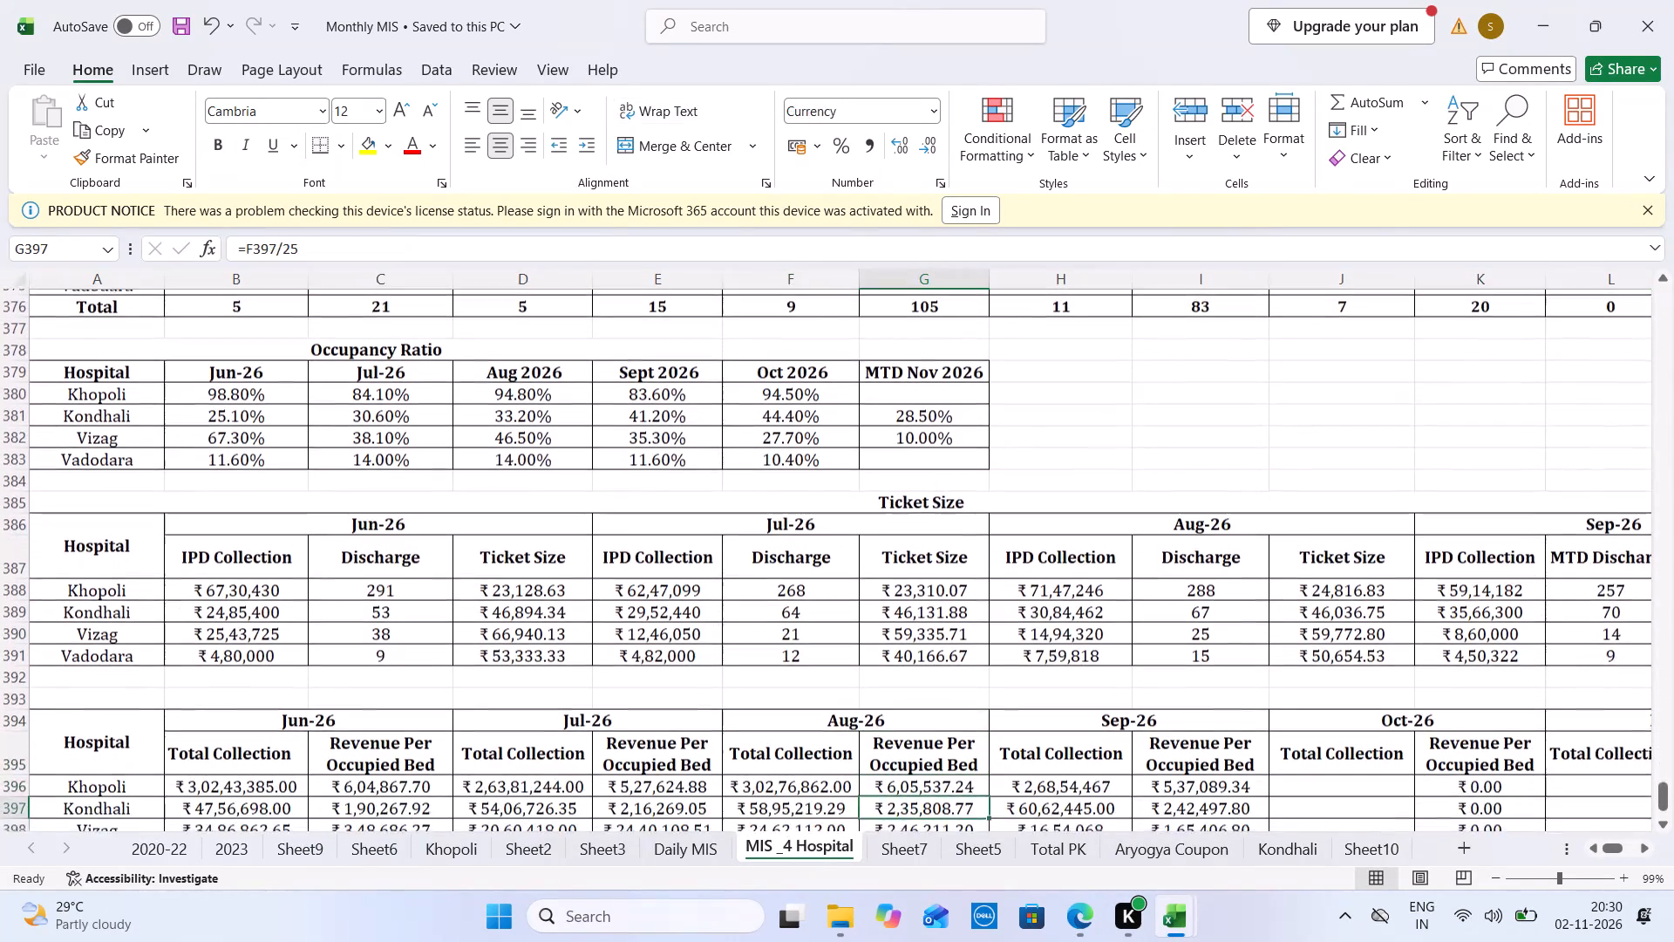
key(Down)
key(Down)
key(Down)
key(Down)
key(Down)
key(Right)
key(Right)
key(Right)
key(Right)
key(Right)
key(Right)
key(Right)
key(Right)
key(Right)
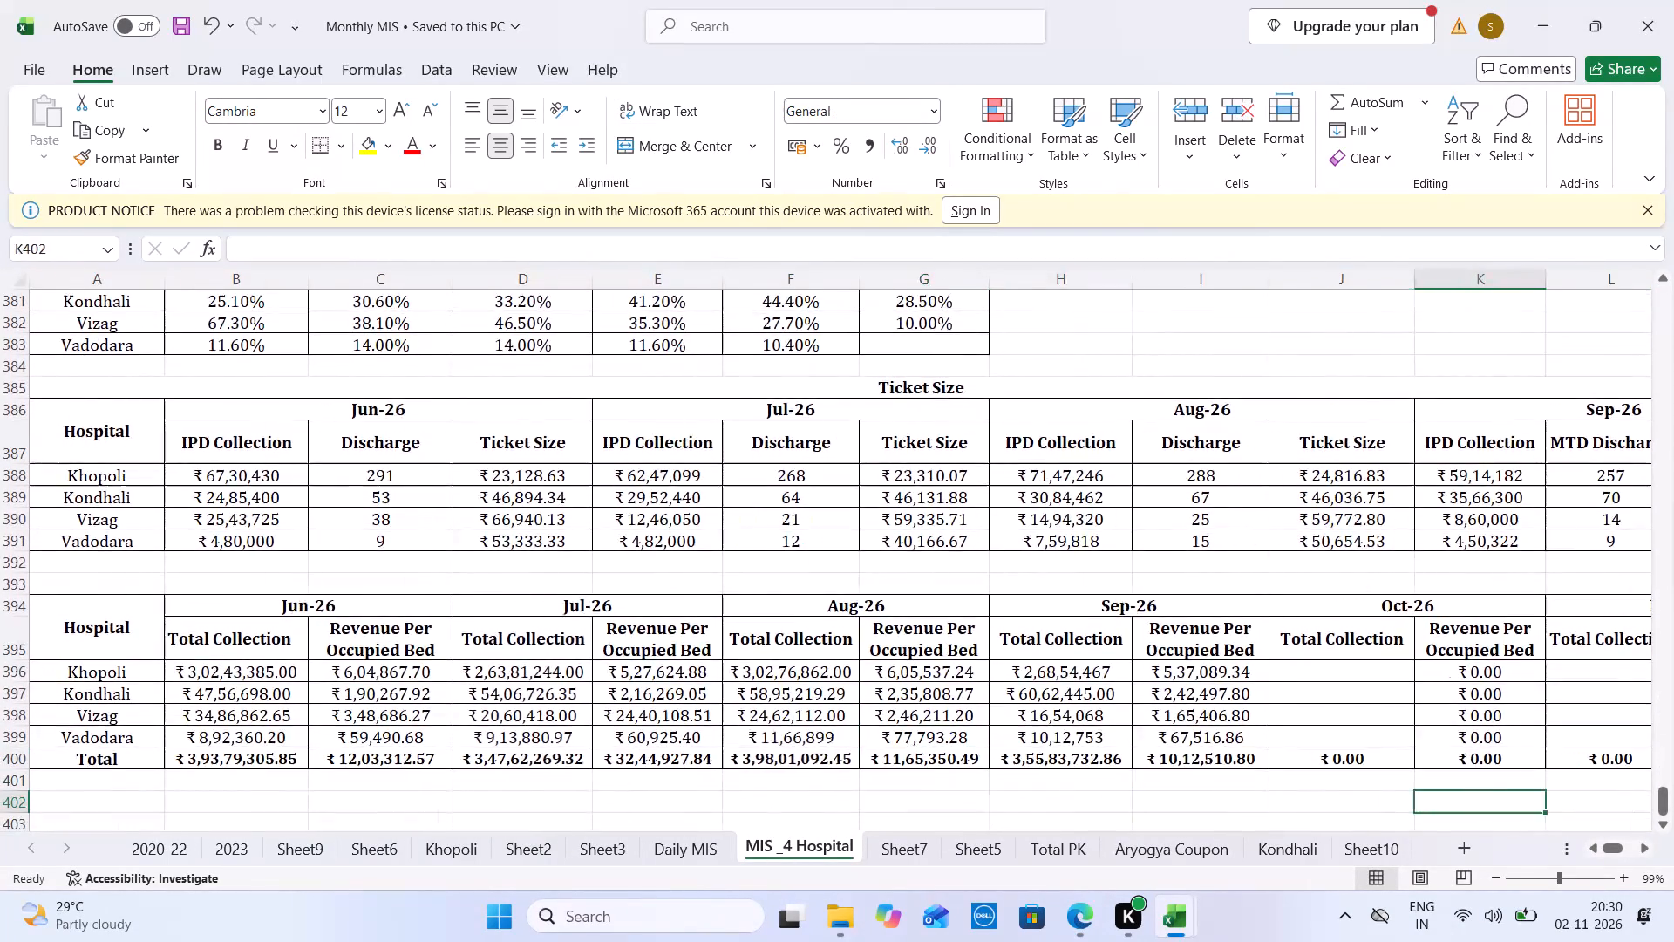
click(1215, 501)
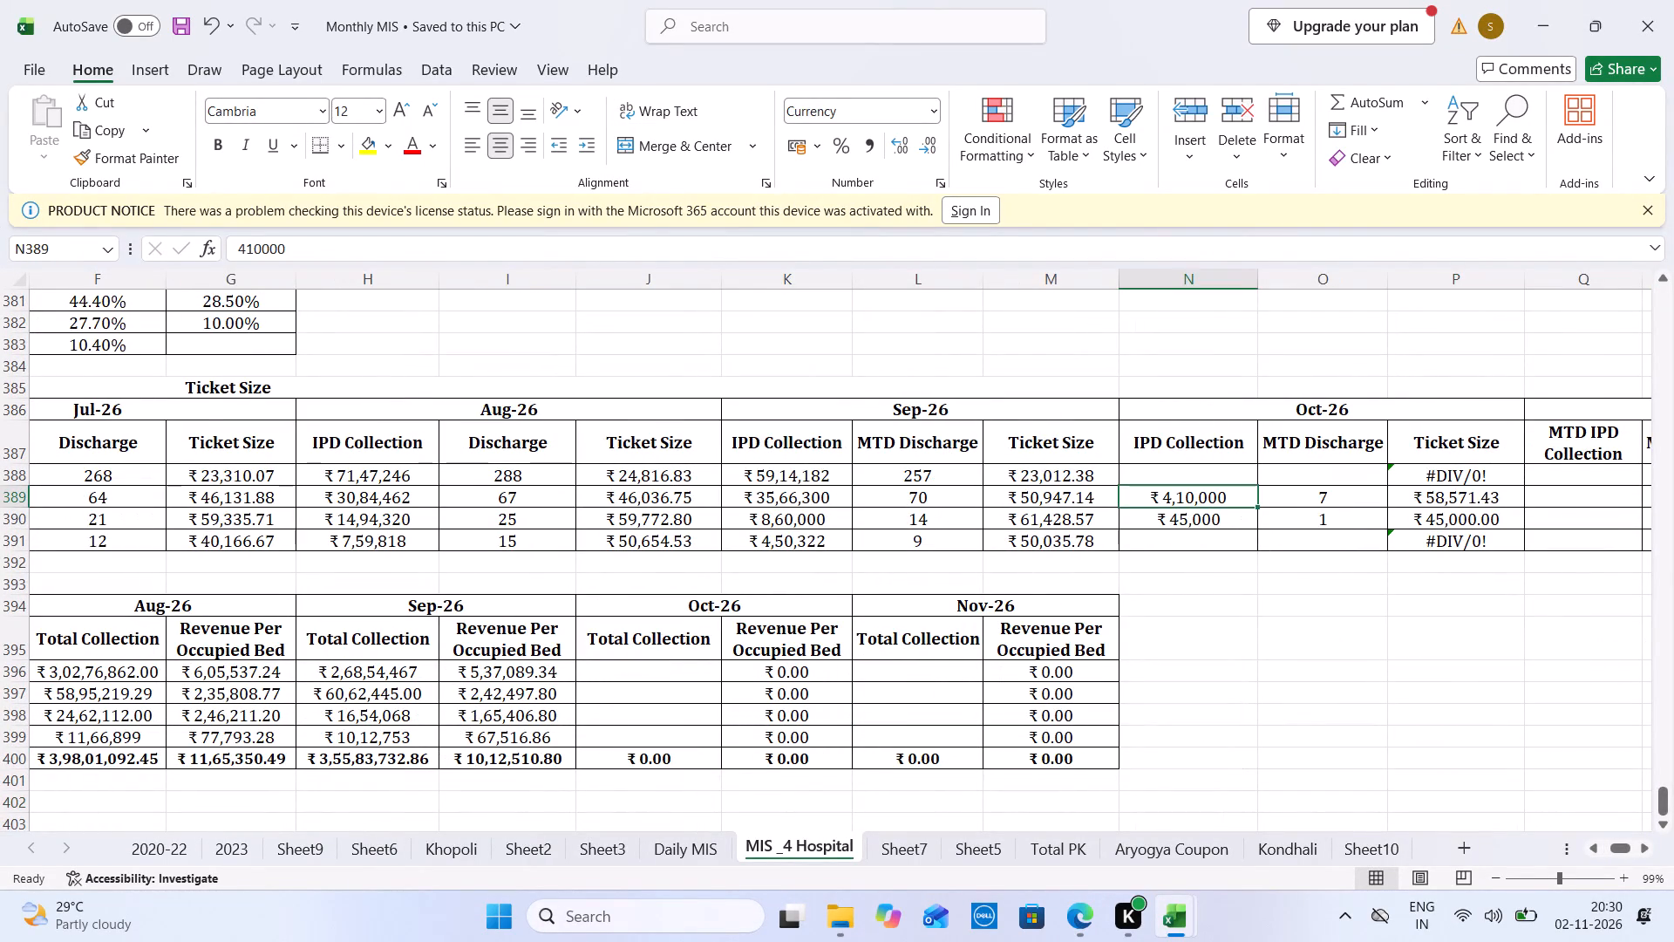
key(Right)
key(Right)
key(Right)
key(Right)
key(Right)
key(Right)
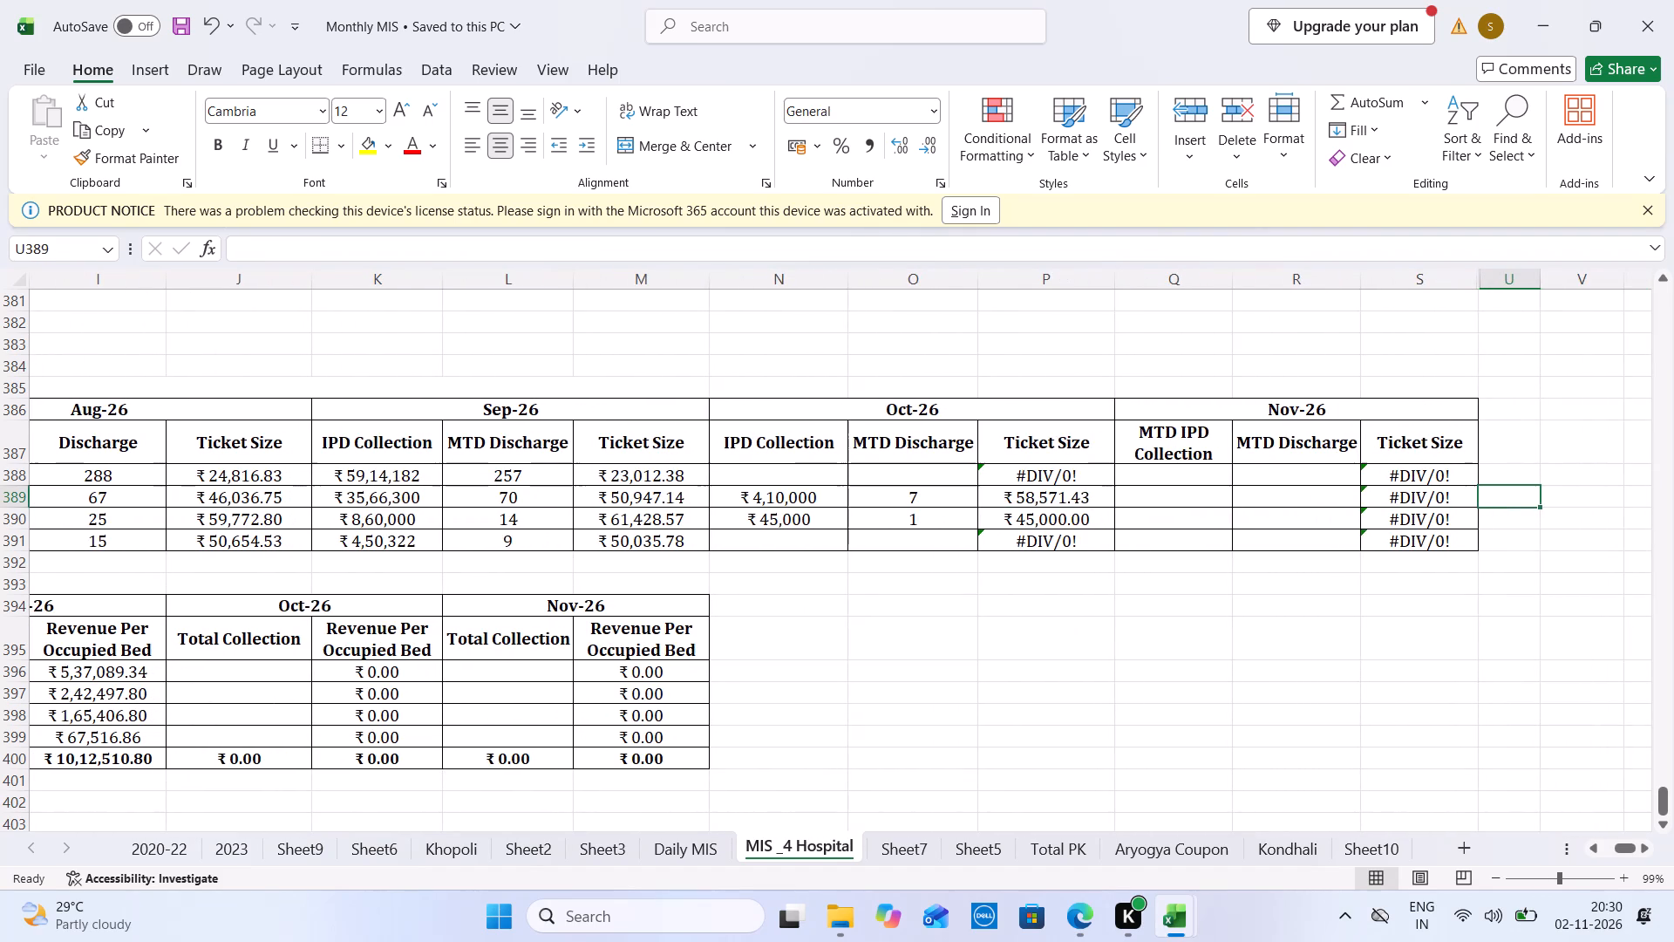
click(819, 508)
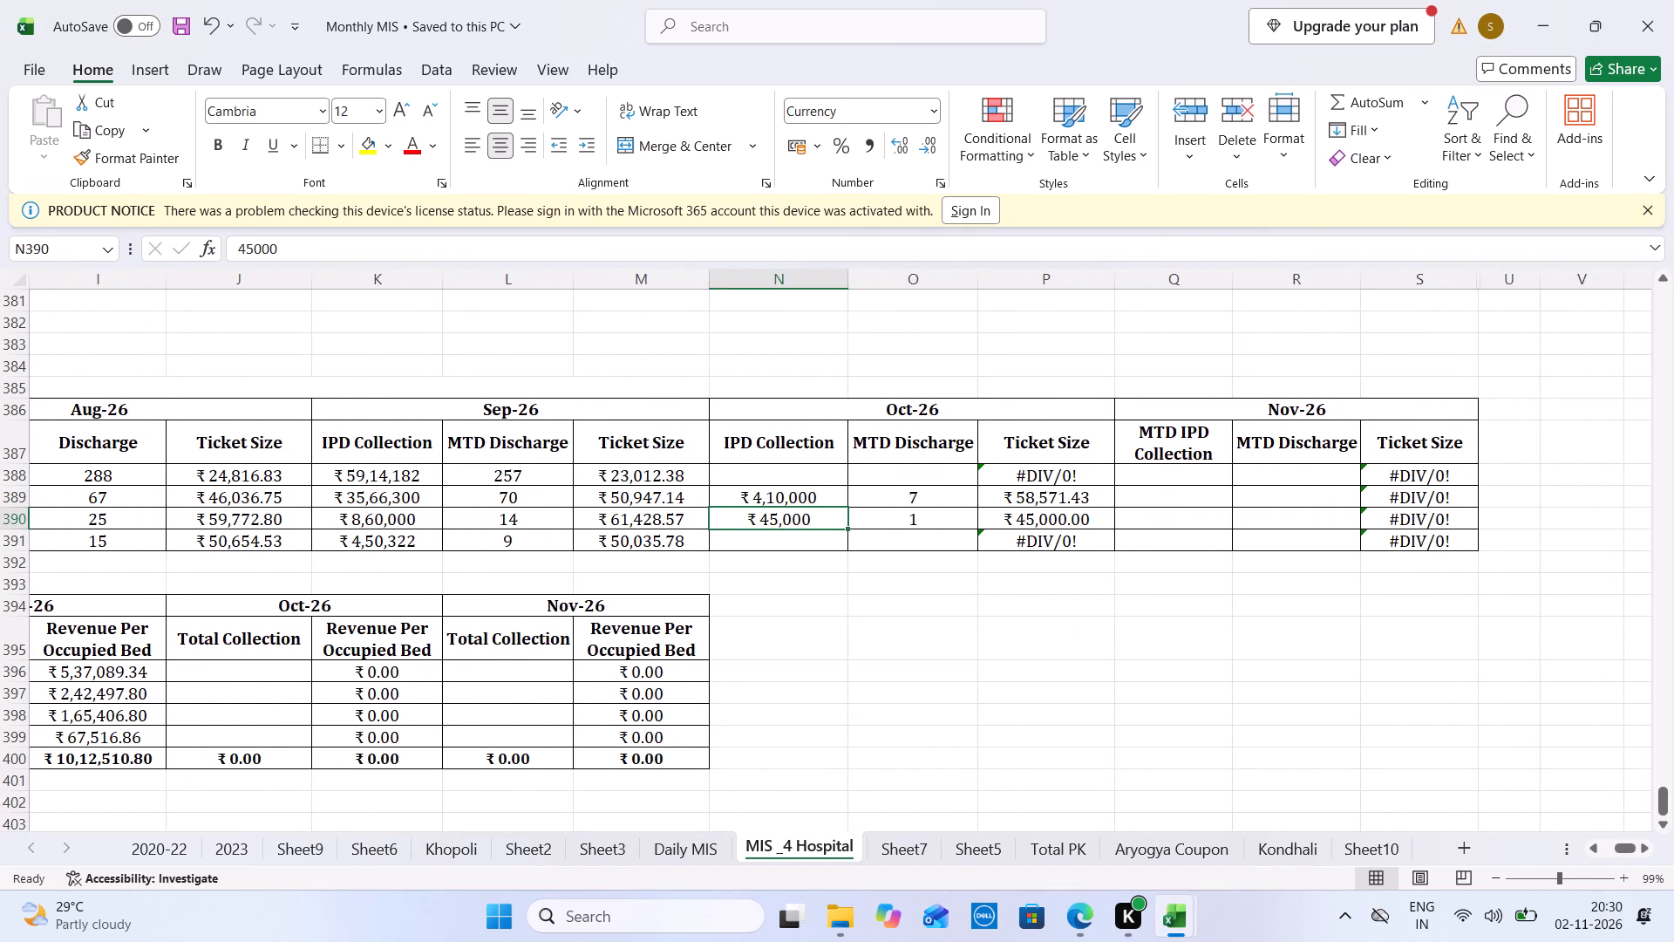
key(Up)
key(BackSpace)
key(Down)
key(BackSpace)
key(Right)
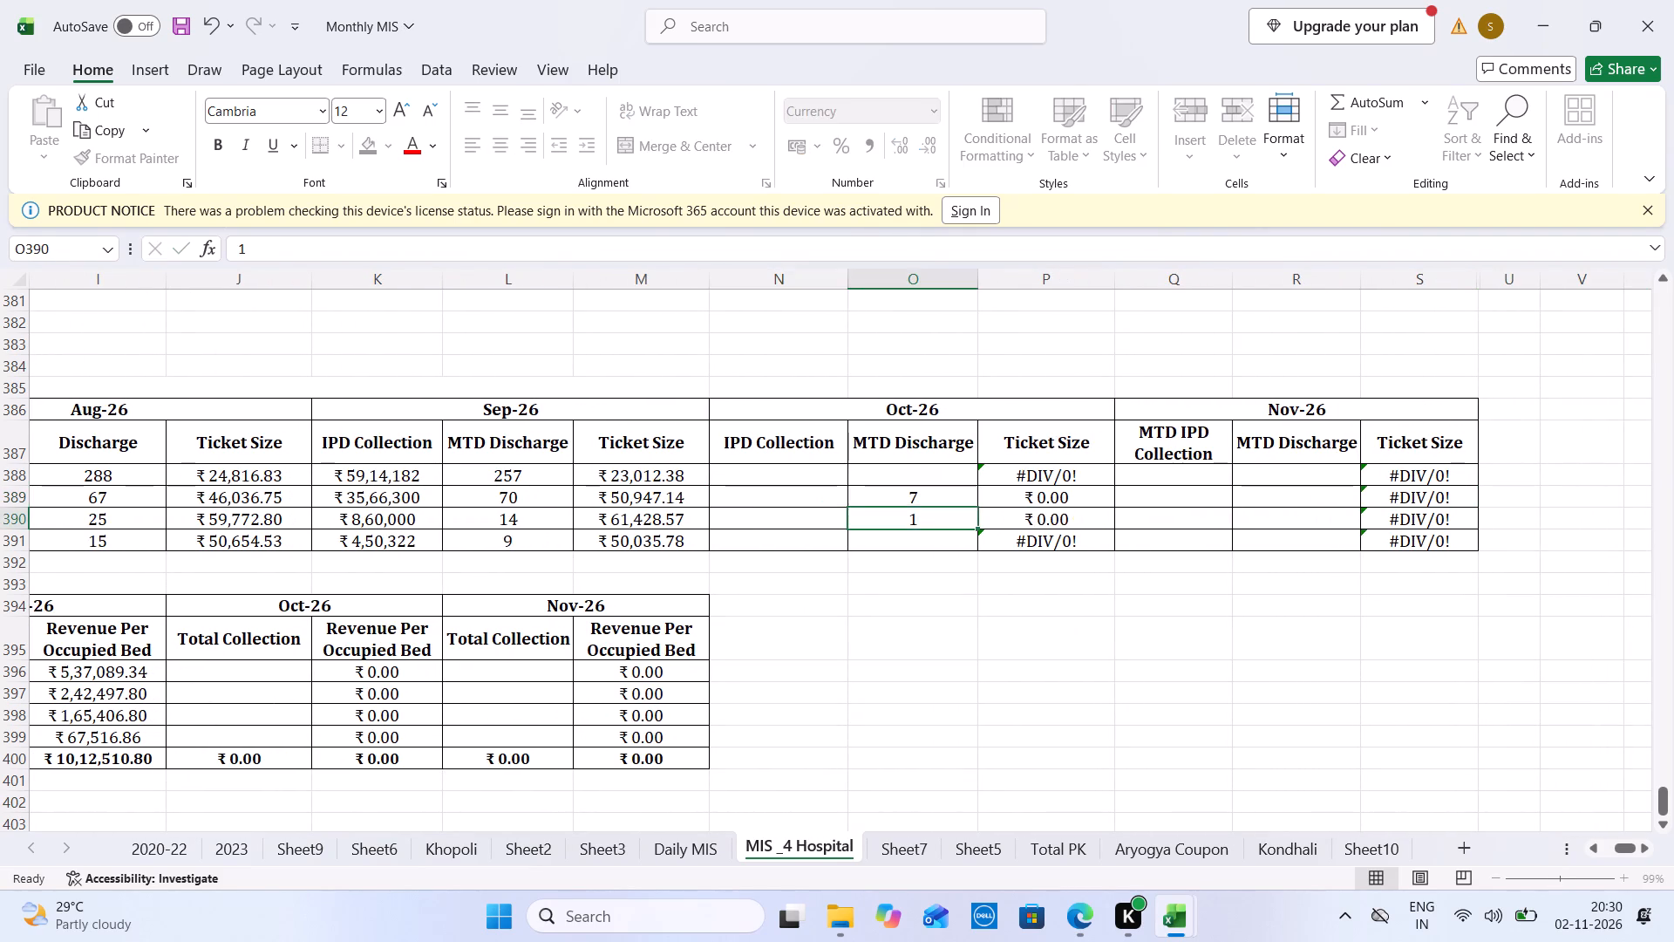
key(BackSpace)
key(Up)
key(BackSpace)
Enter Kondhali's Oct-26 IPD Collection as 4085131 and MTD Discharge as 82, taken from its Oct 2026 daily sheet totals.
key(Right)
key(Right)
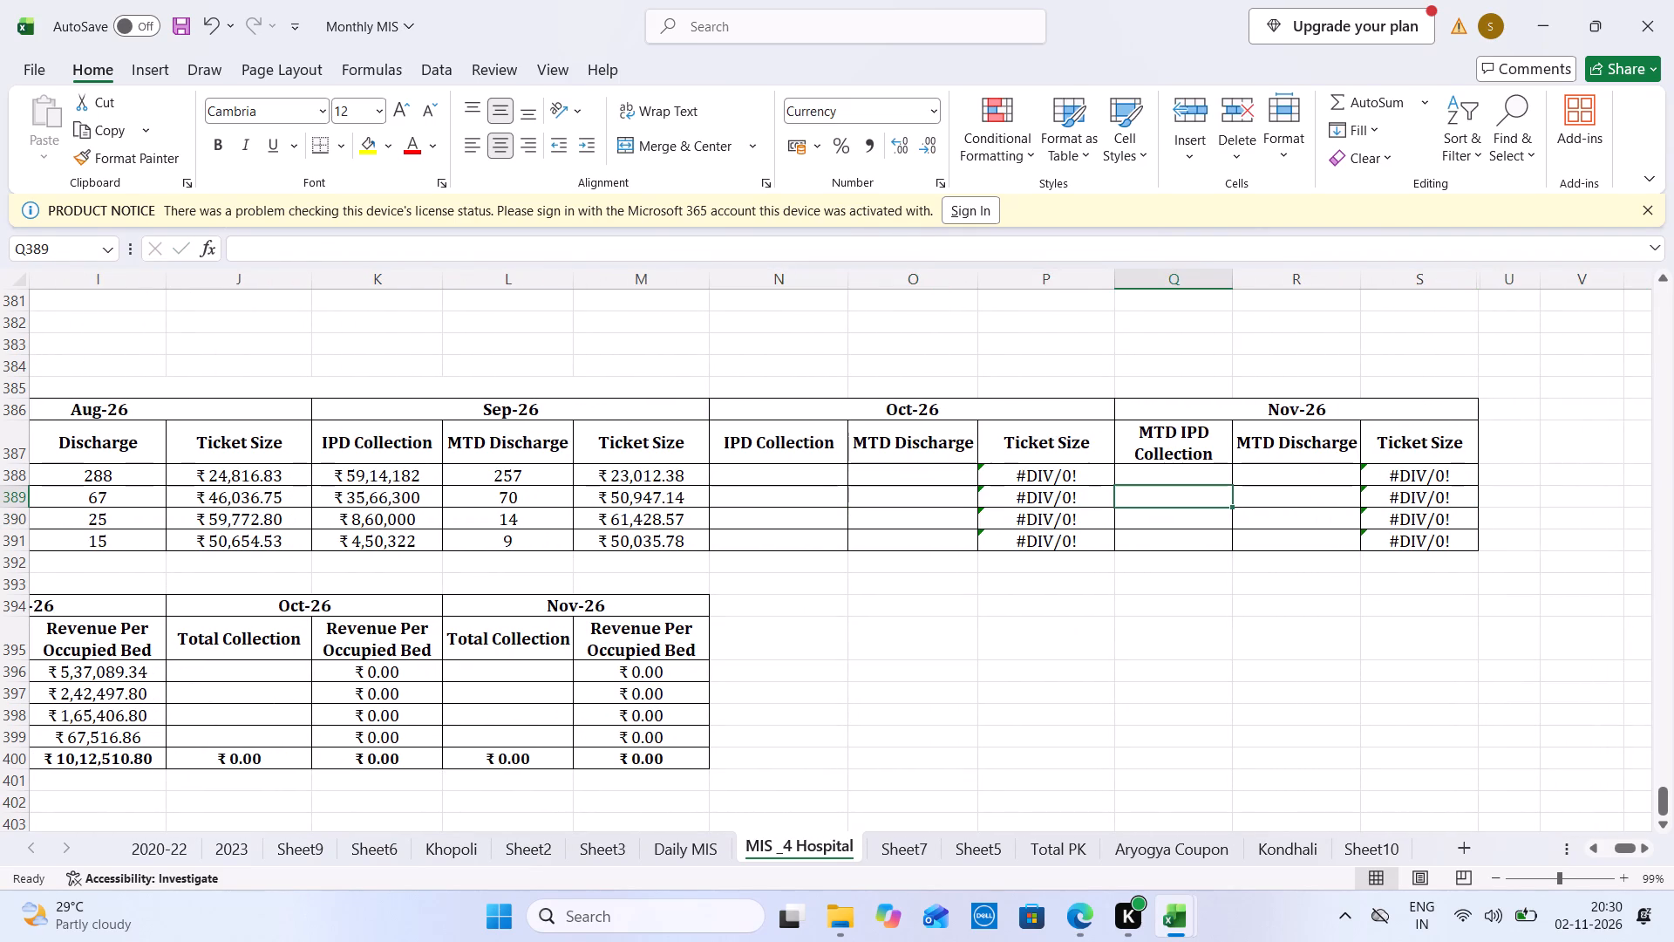
key(Left)
key(Left)
key(Left)
key(ctrl+Tab)
key(ctrl+Tab)
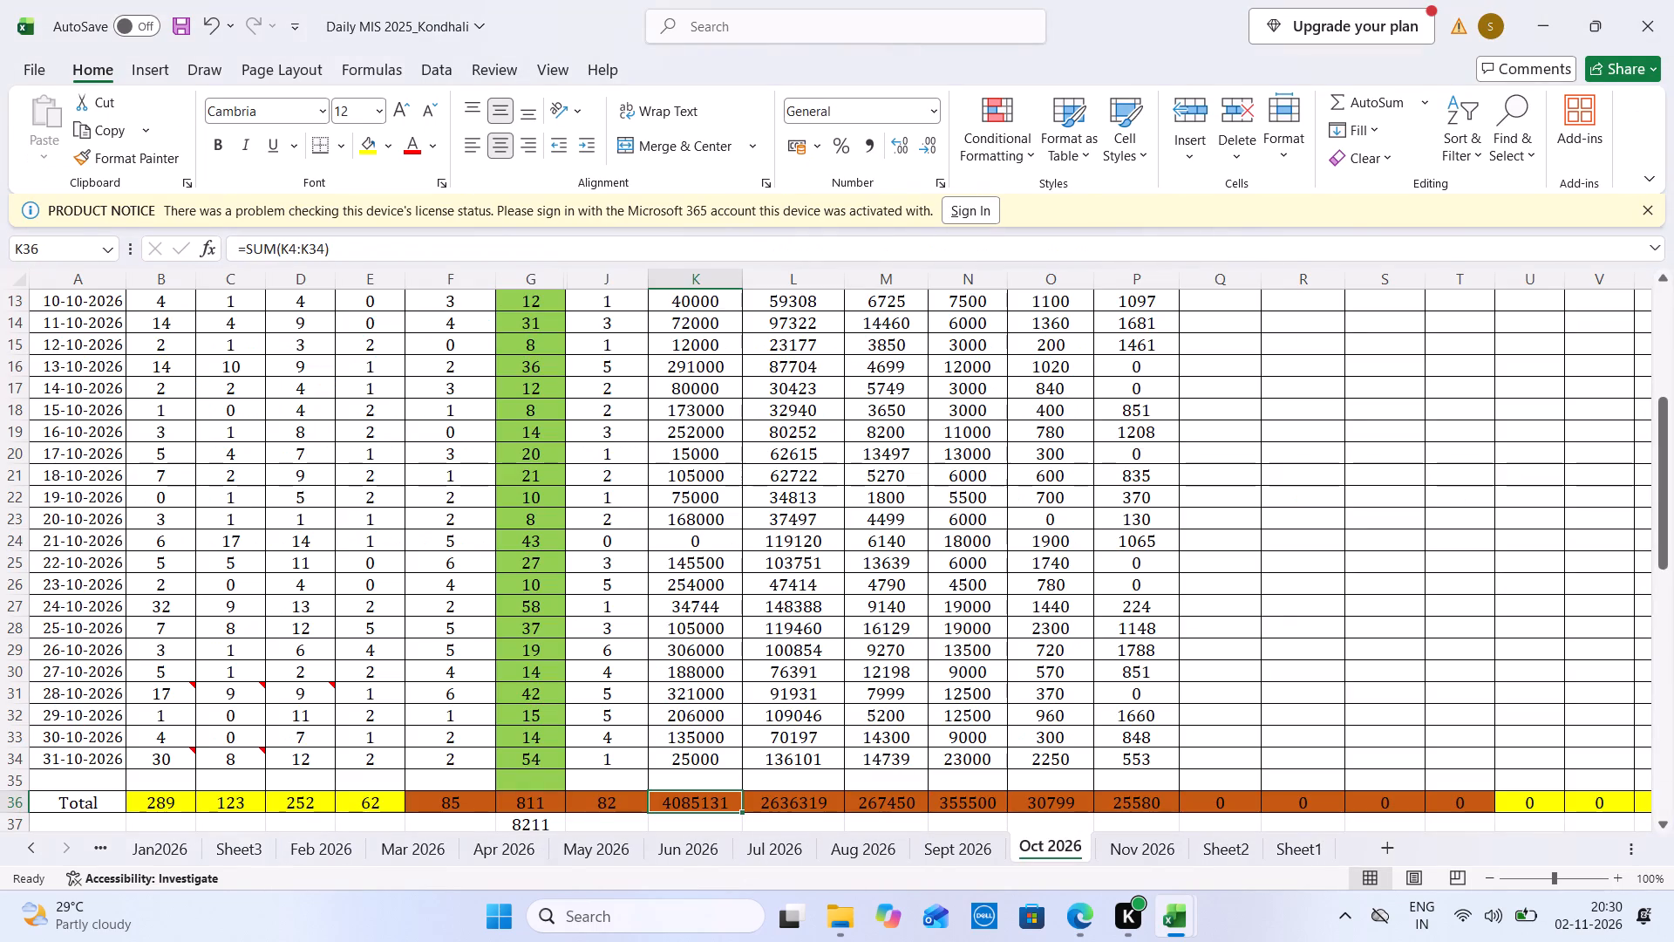
key(ctrl+Tab)
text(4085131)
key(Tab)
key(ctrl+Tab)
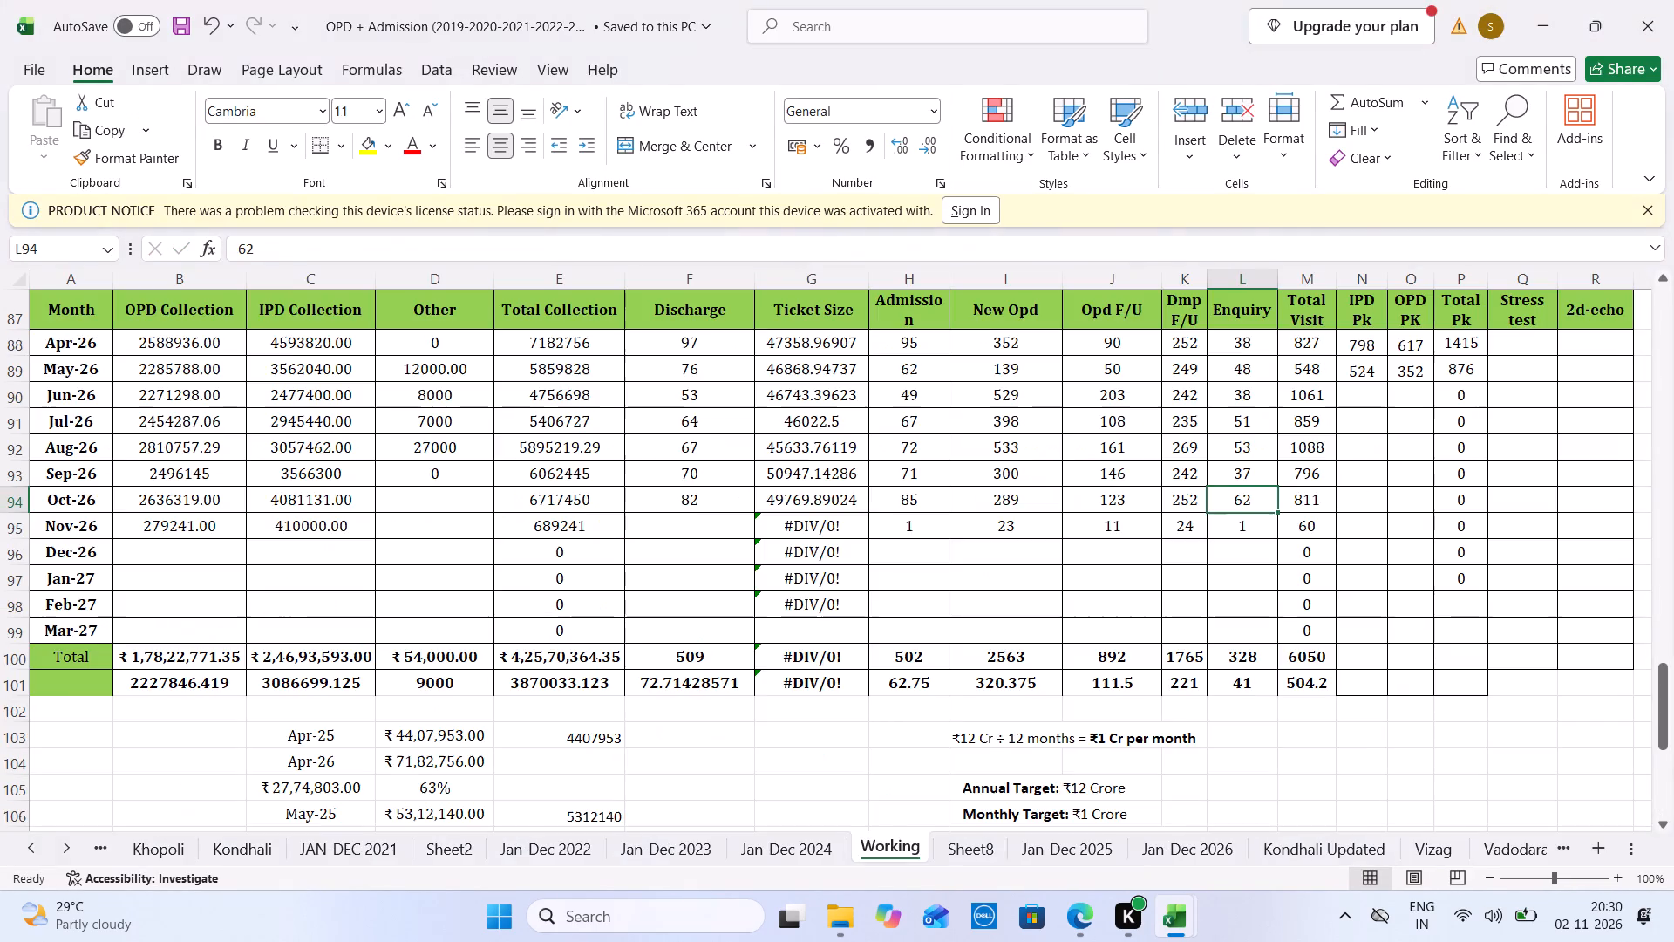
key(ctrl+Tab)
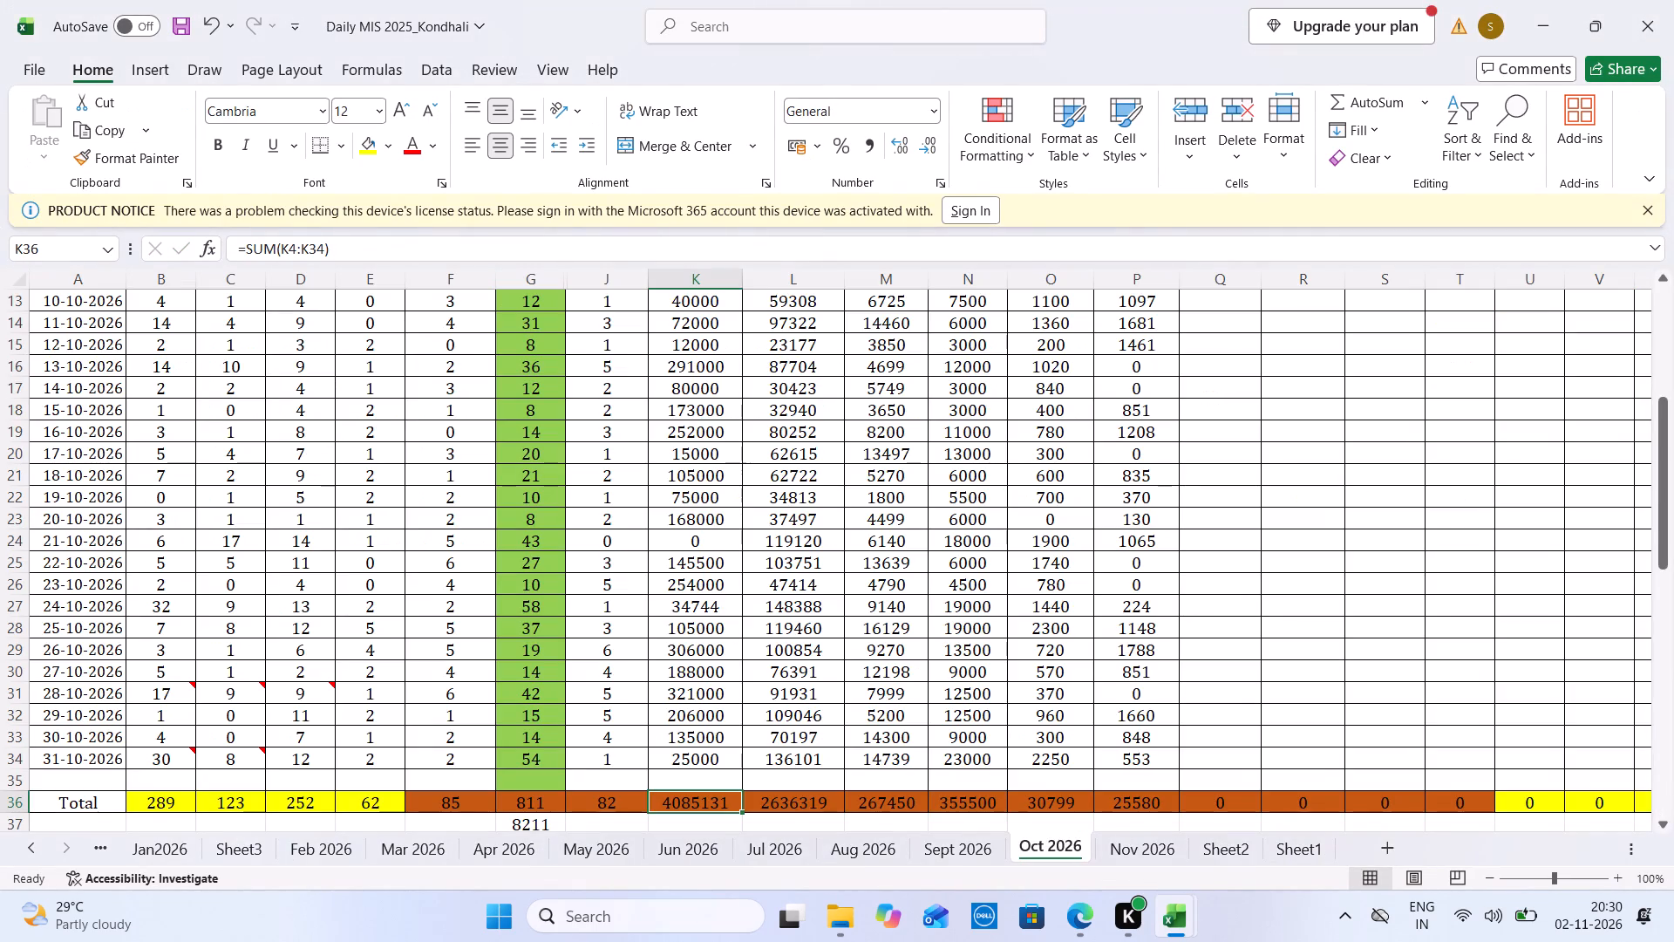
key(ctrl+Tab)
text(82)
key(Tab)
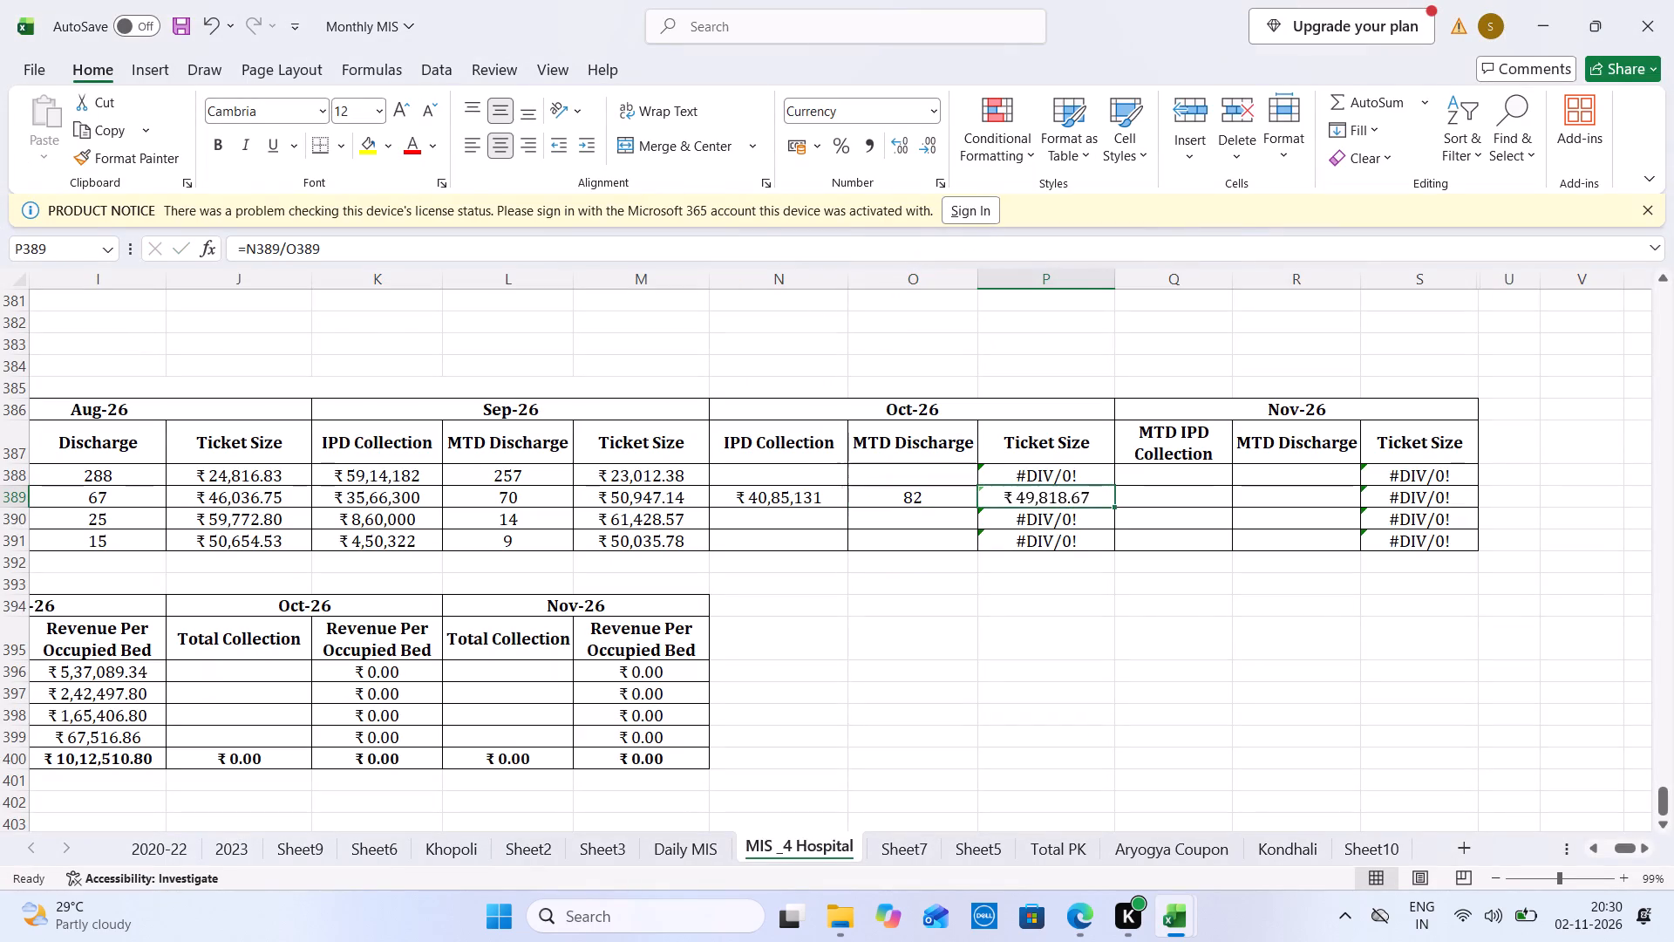
Enter Kondhali's Nov-26 MTD IPD Collection as 410000 and MTD Discharge as 7 in the Ticket Size table, and save the workbook.
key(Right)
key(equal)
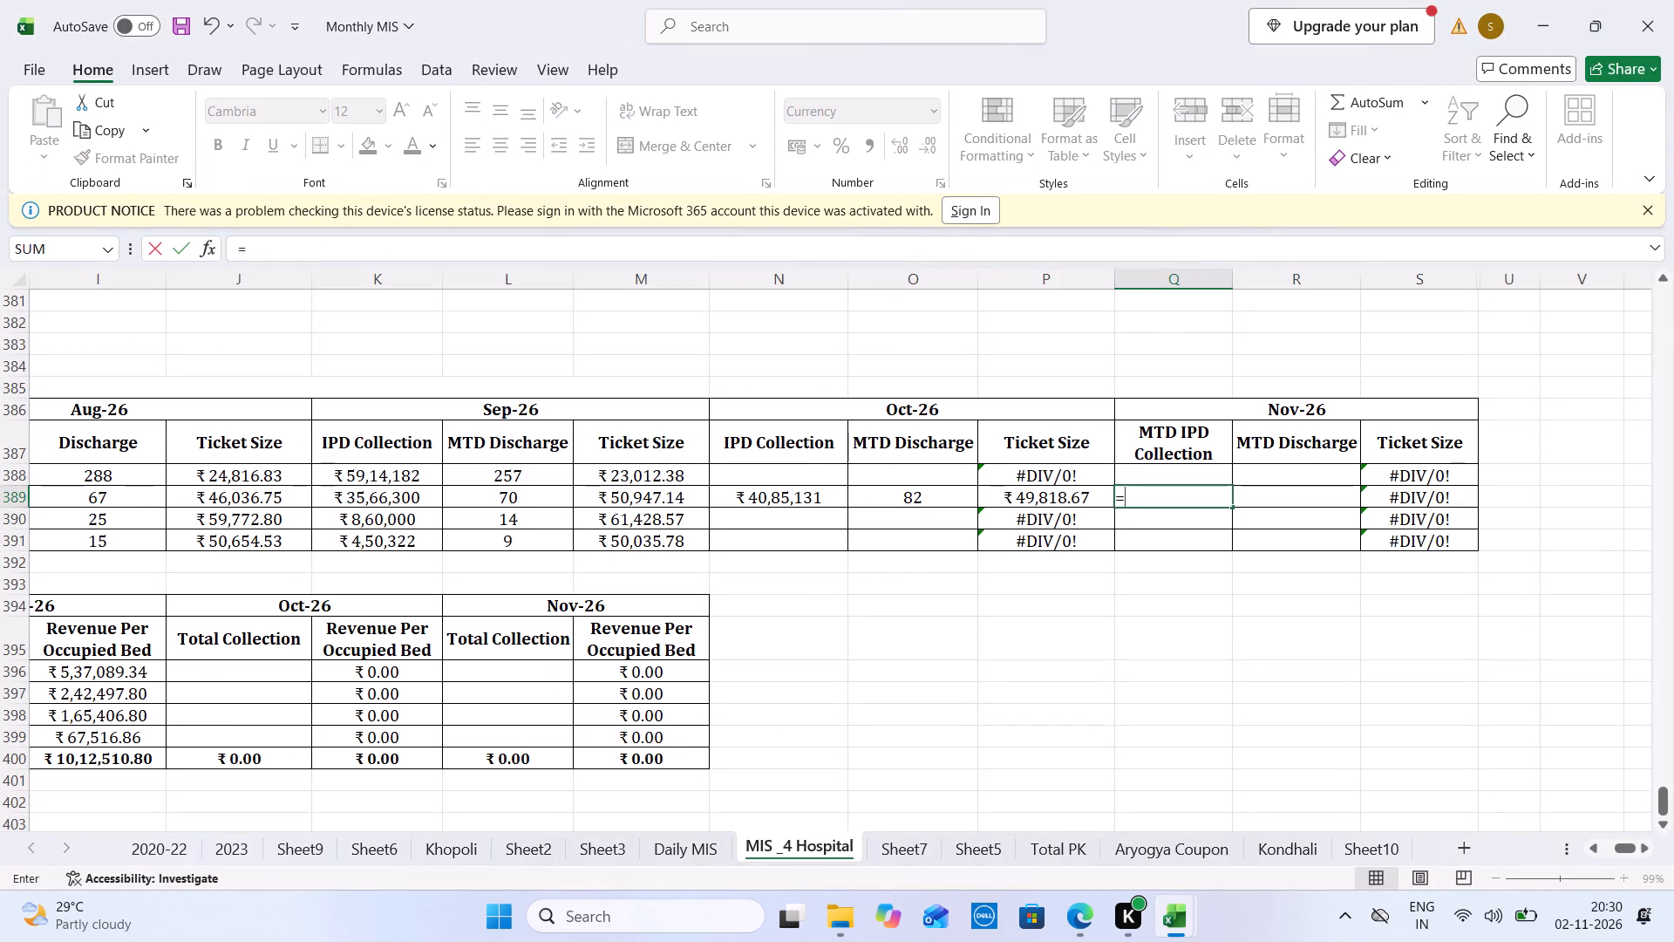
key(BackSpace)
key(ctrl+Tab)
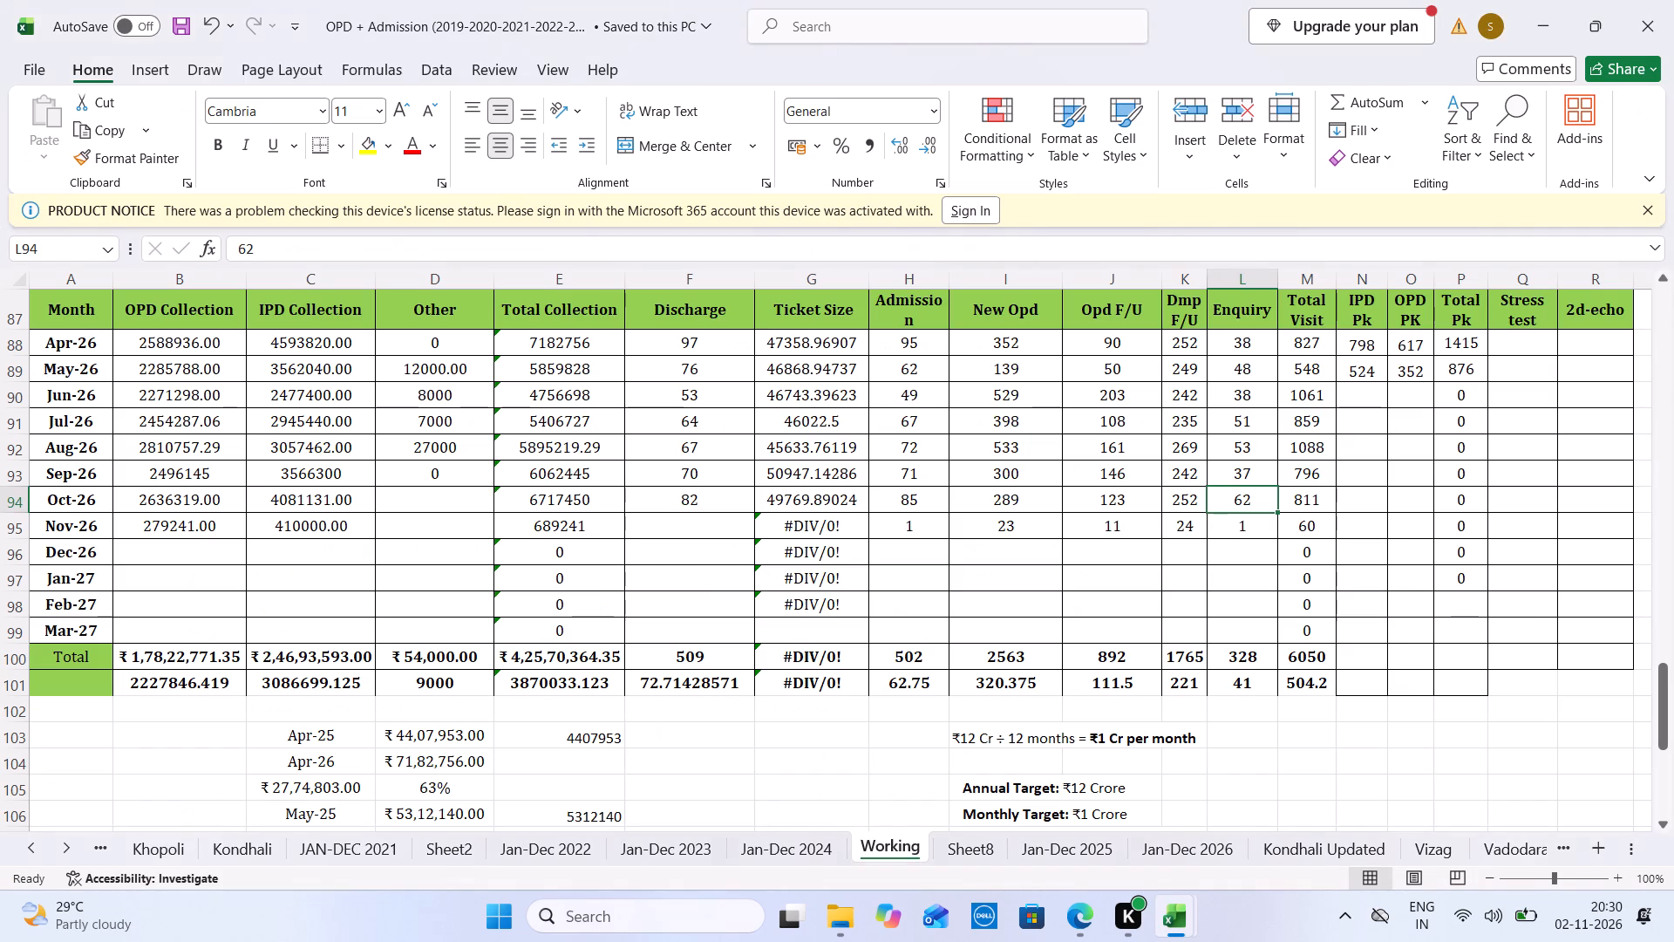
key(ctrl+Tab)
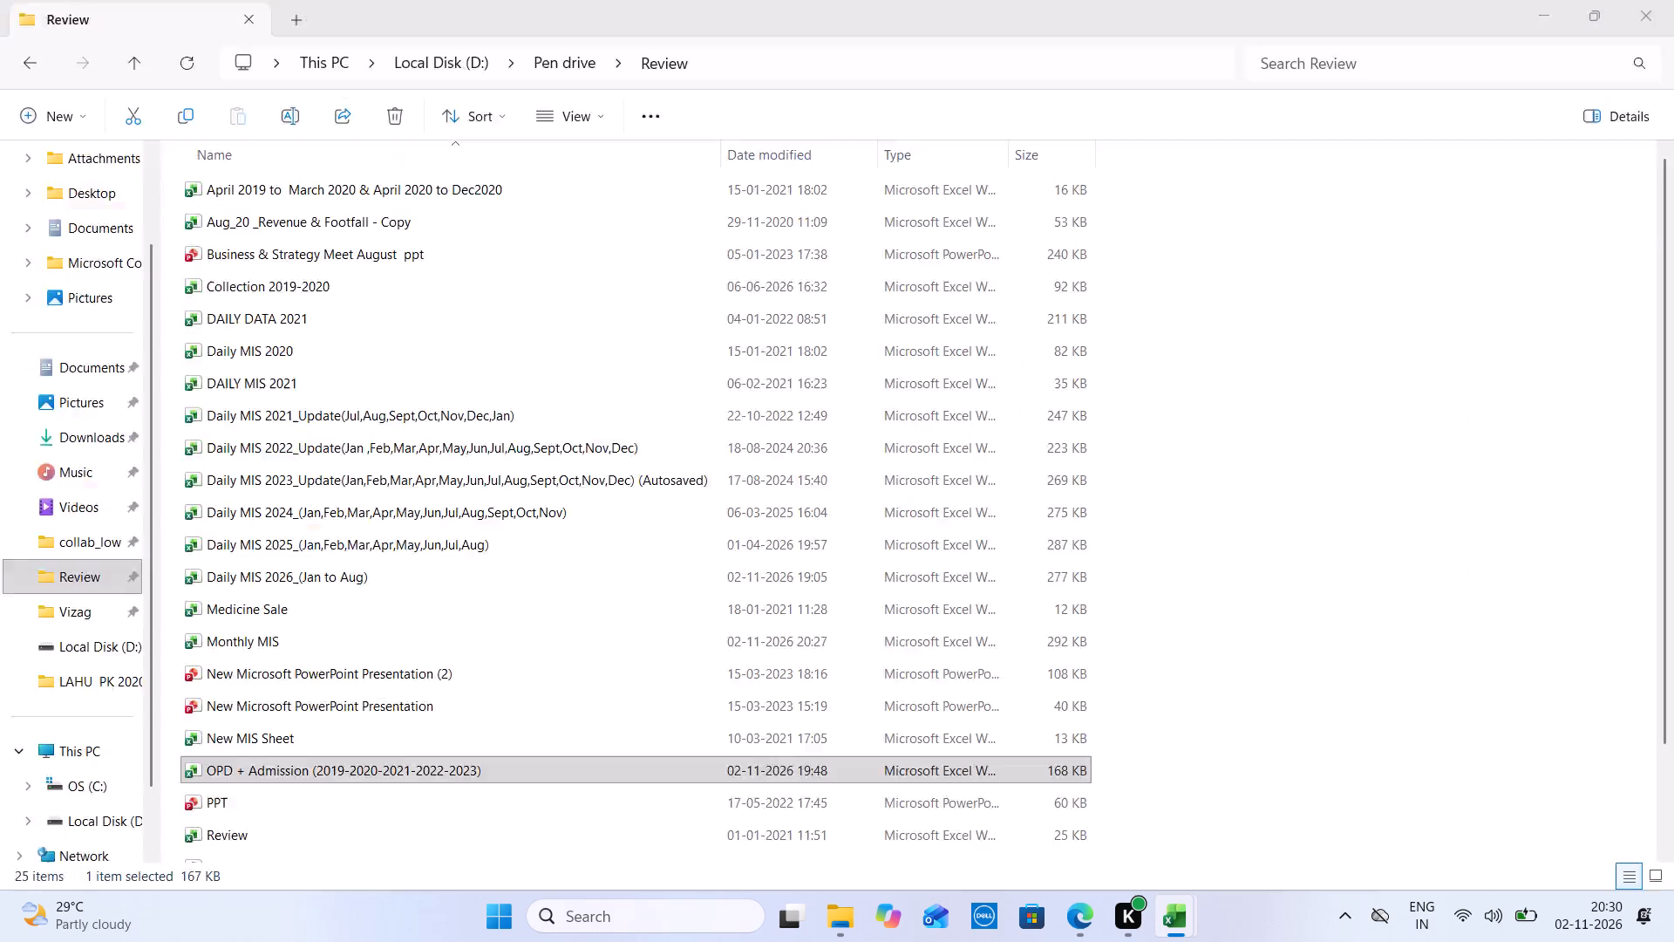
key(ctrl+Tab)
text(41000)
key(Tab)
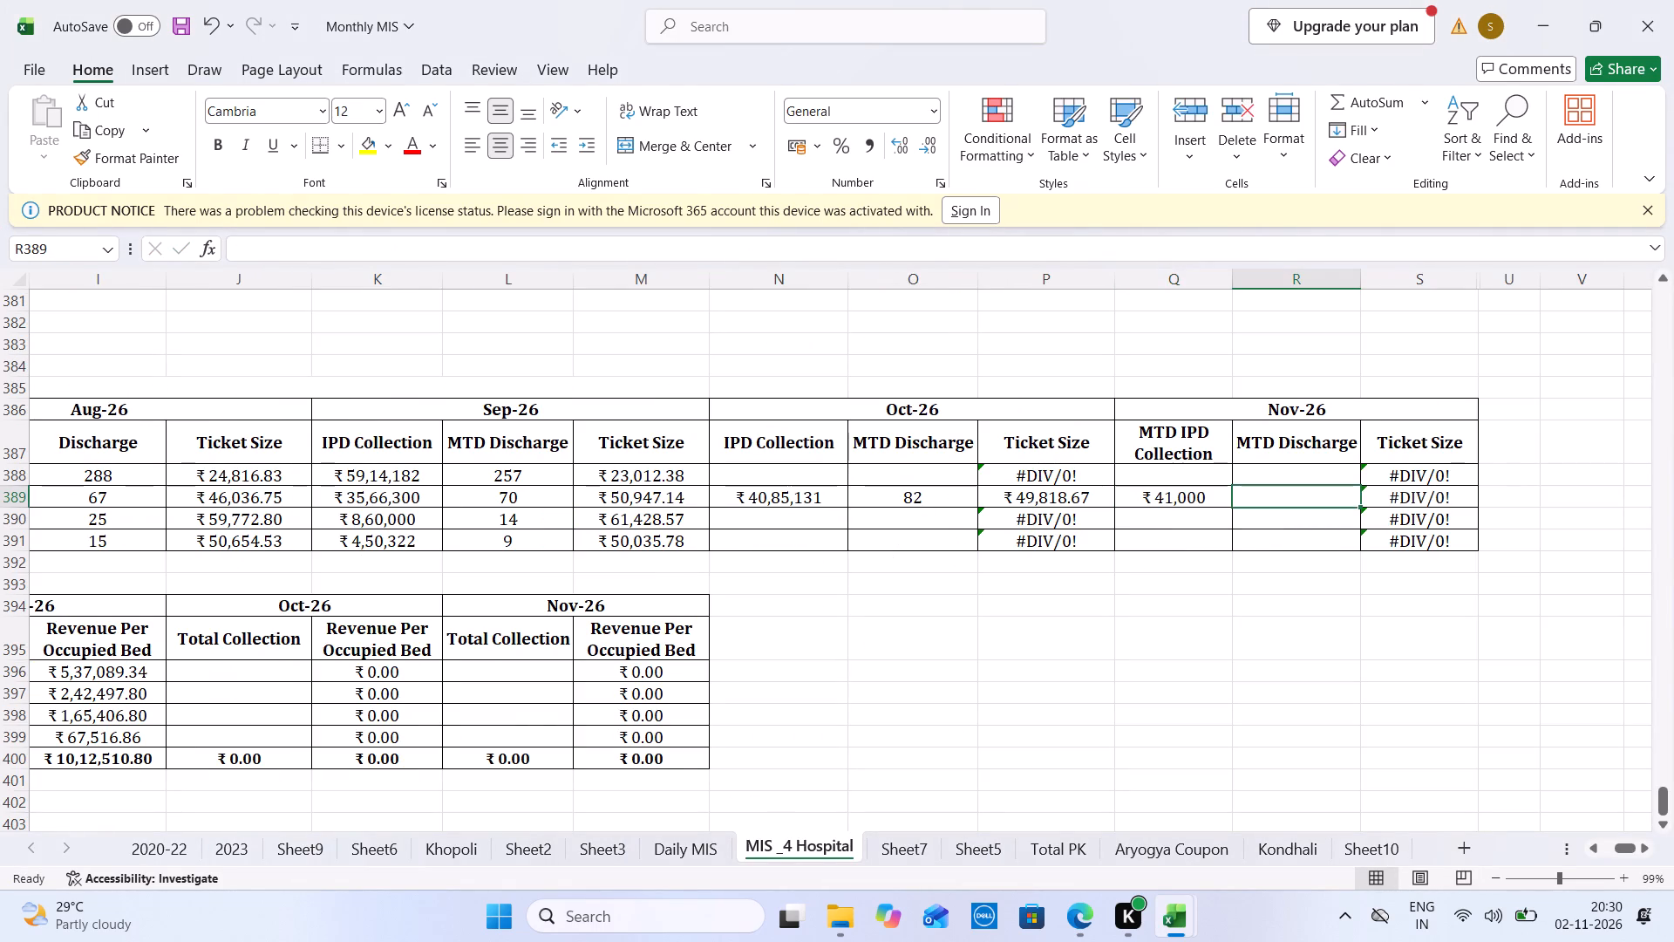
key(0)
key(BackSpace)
double_click(1217, 499)
key(0)
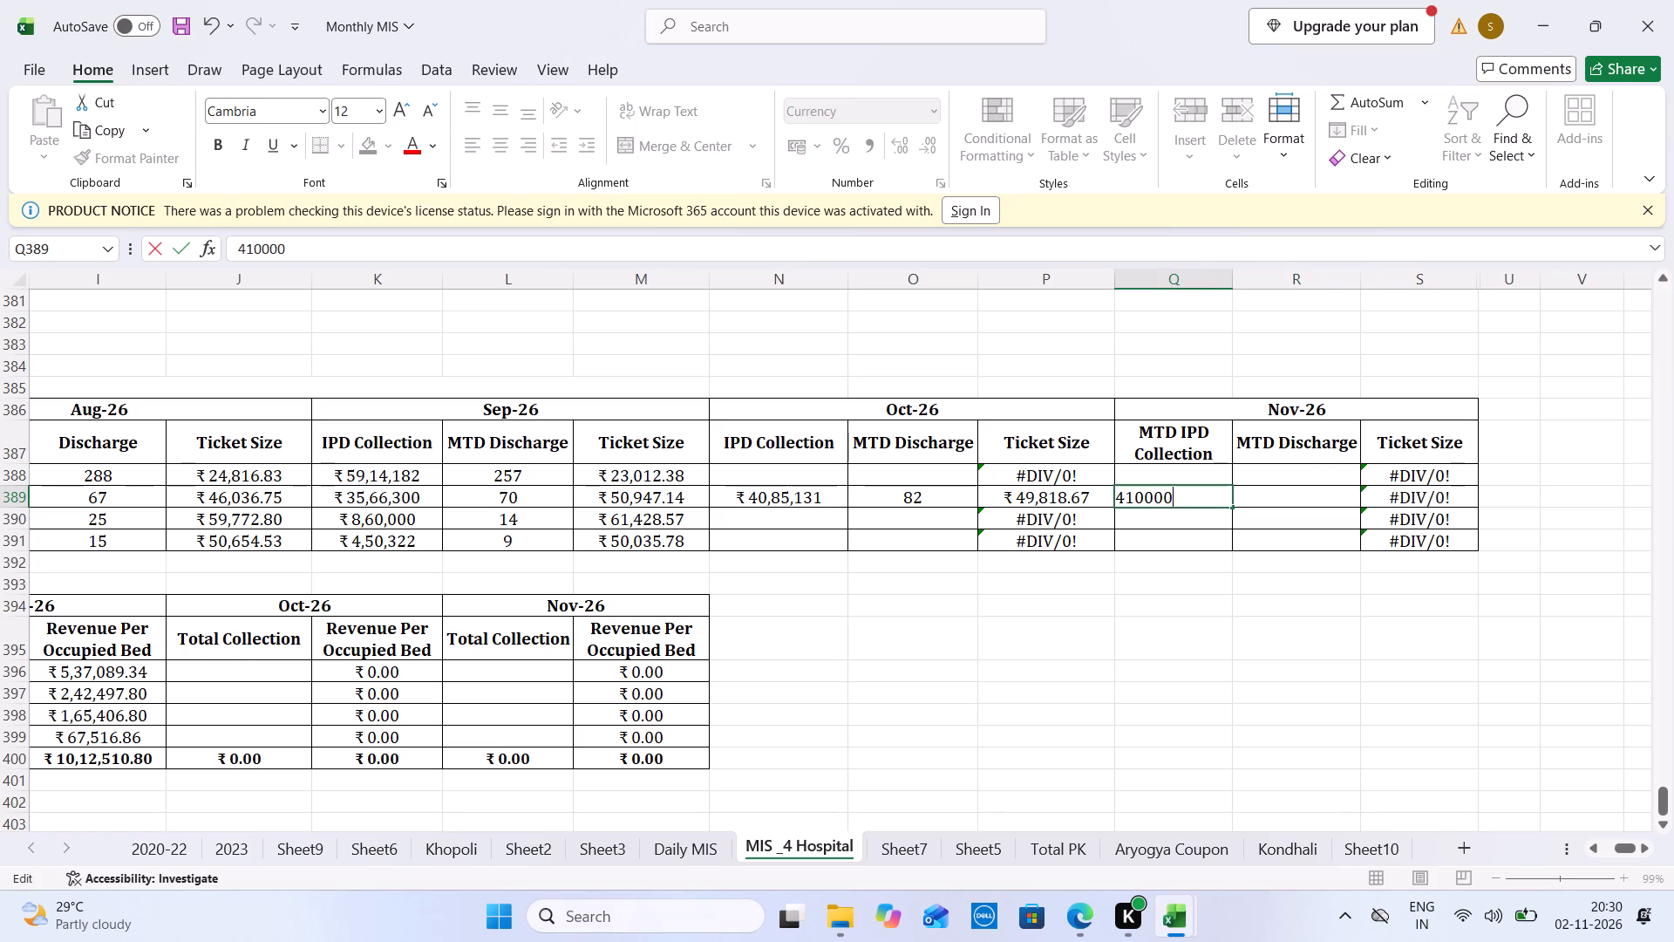
key(Tab)
key(ctrl+Tab)
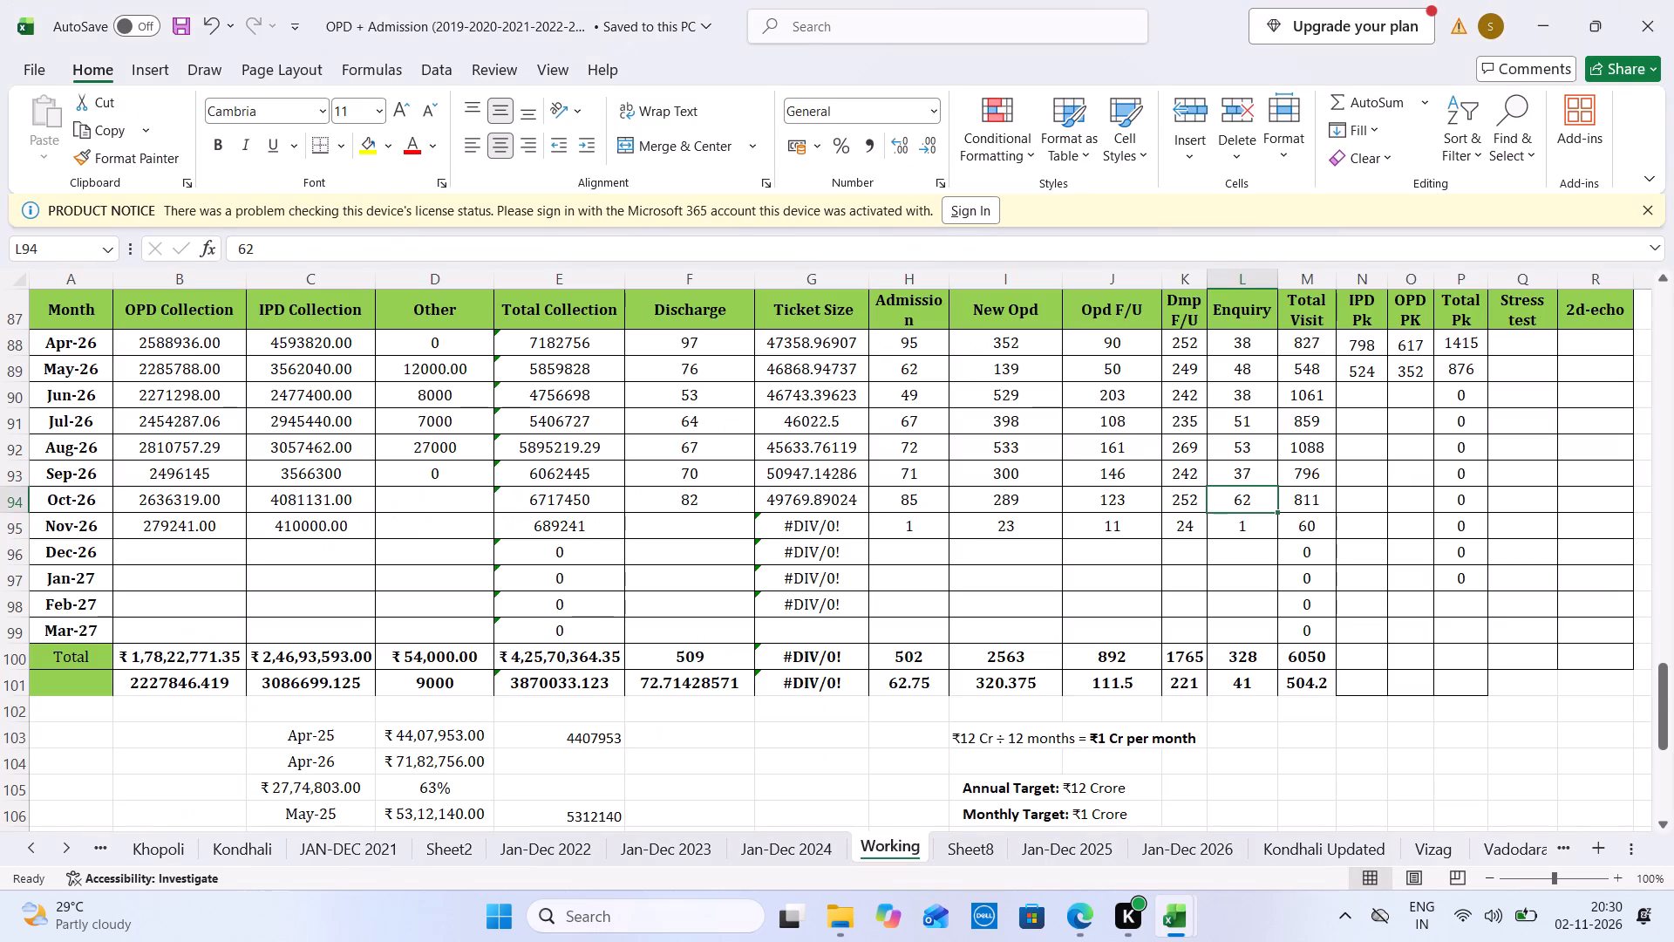
key(ctrl+Tab)
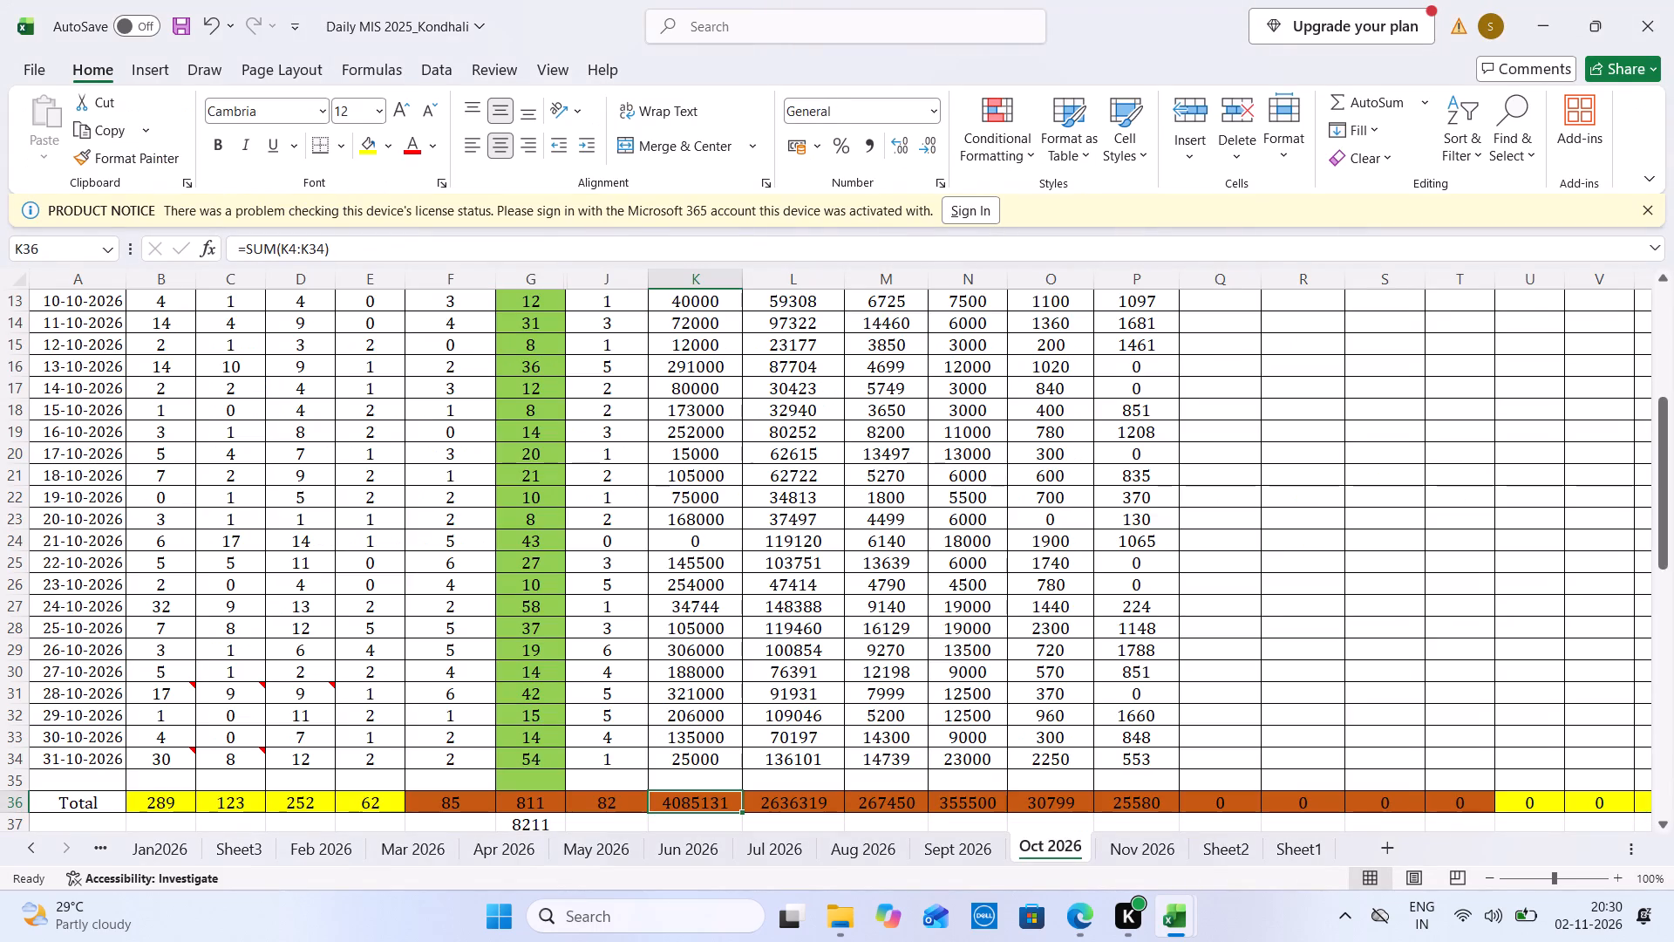
click(1127, 846)
key(ctrl+Tab)
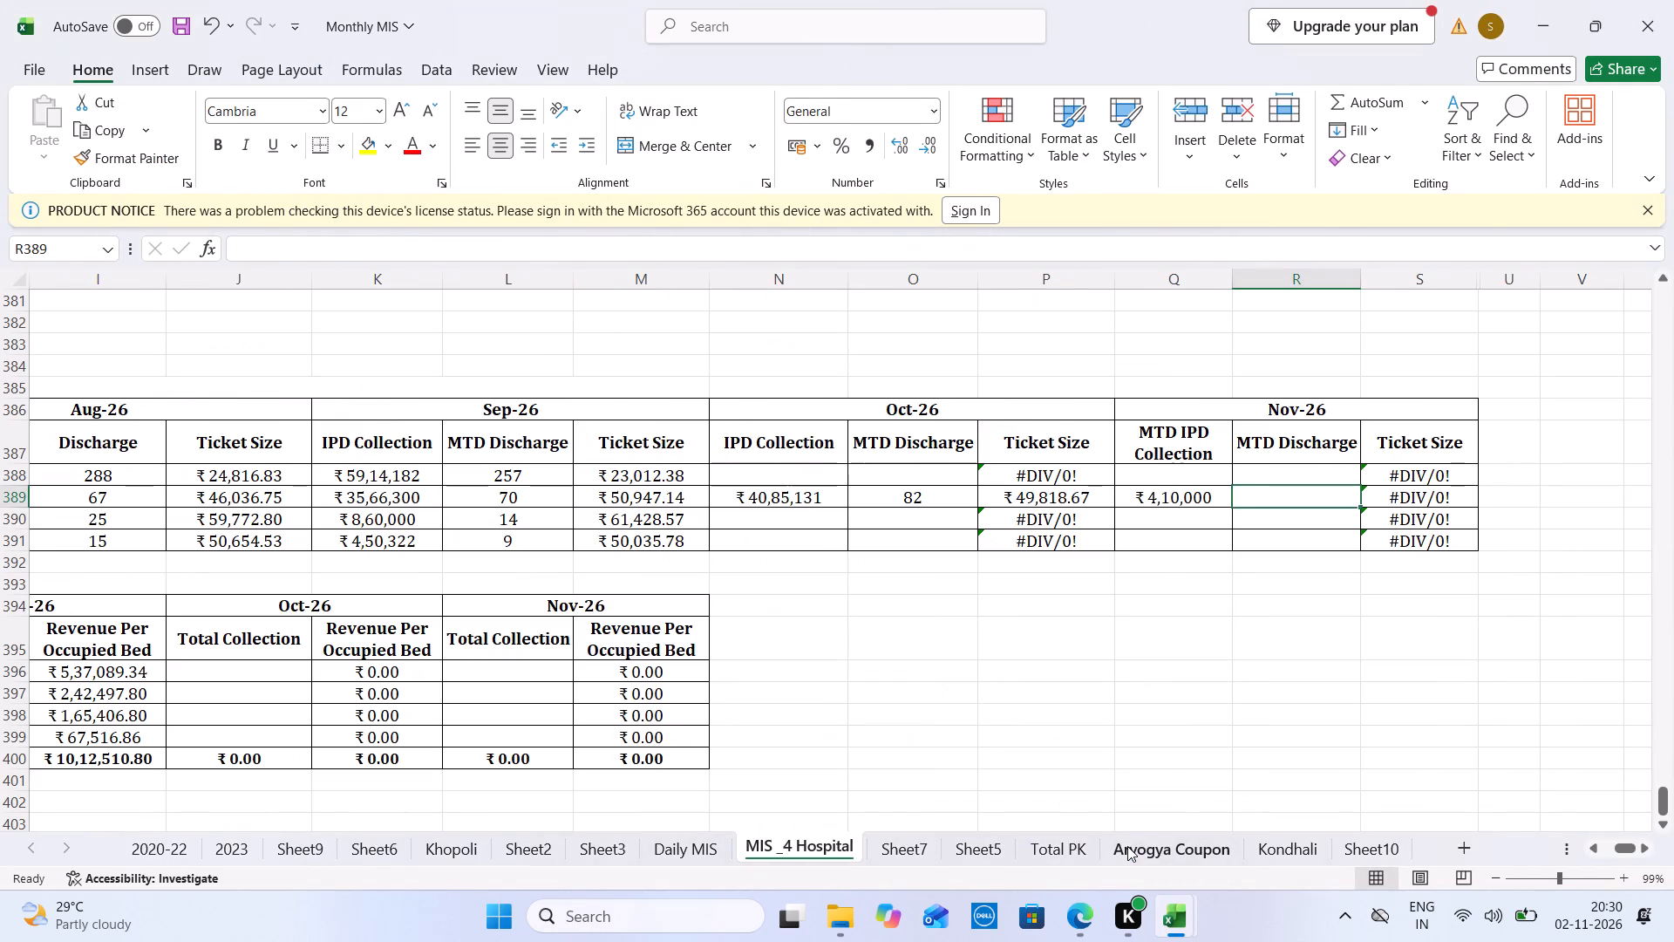
key(7)
key(ctrl+s)
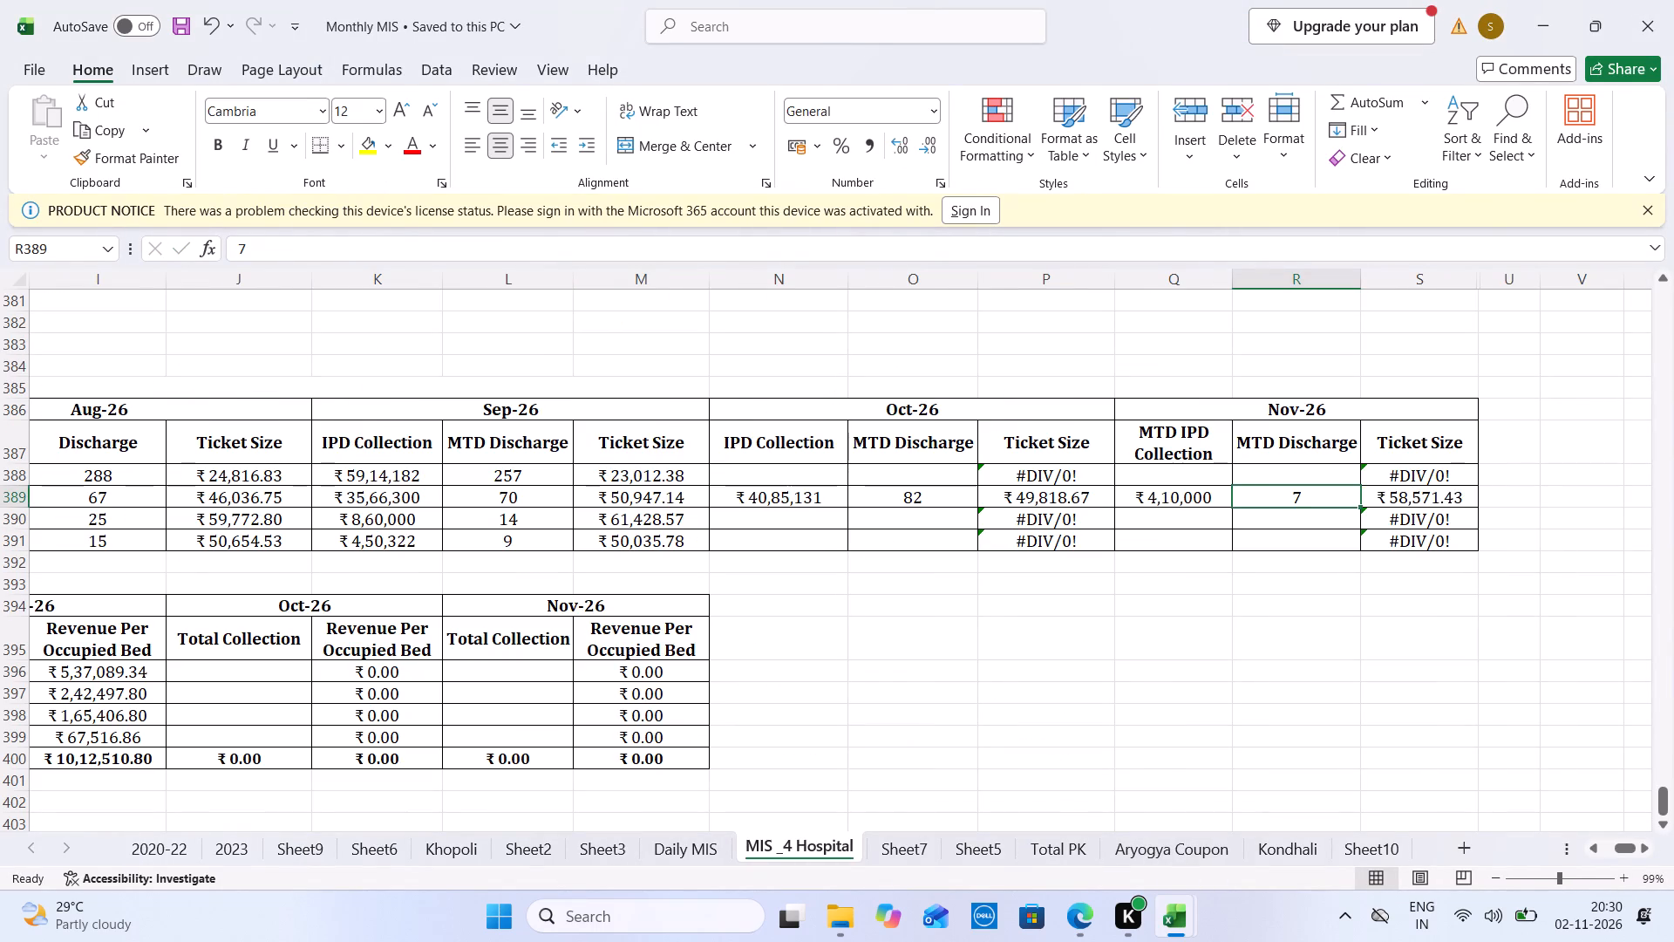
Review the Monthly MIS tables from Ticket Size back up through the admission, OPD and collection tables to the hospital summary.
click(825, 384)
key(Left)
key(Left)
key(Left)
key(Left)
key(Left)
key(Left)
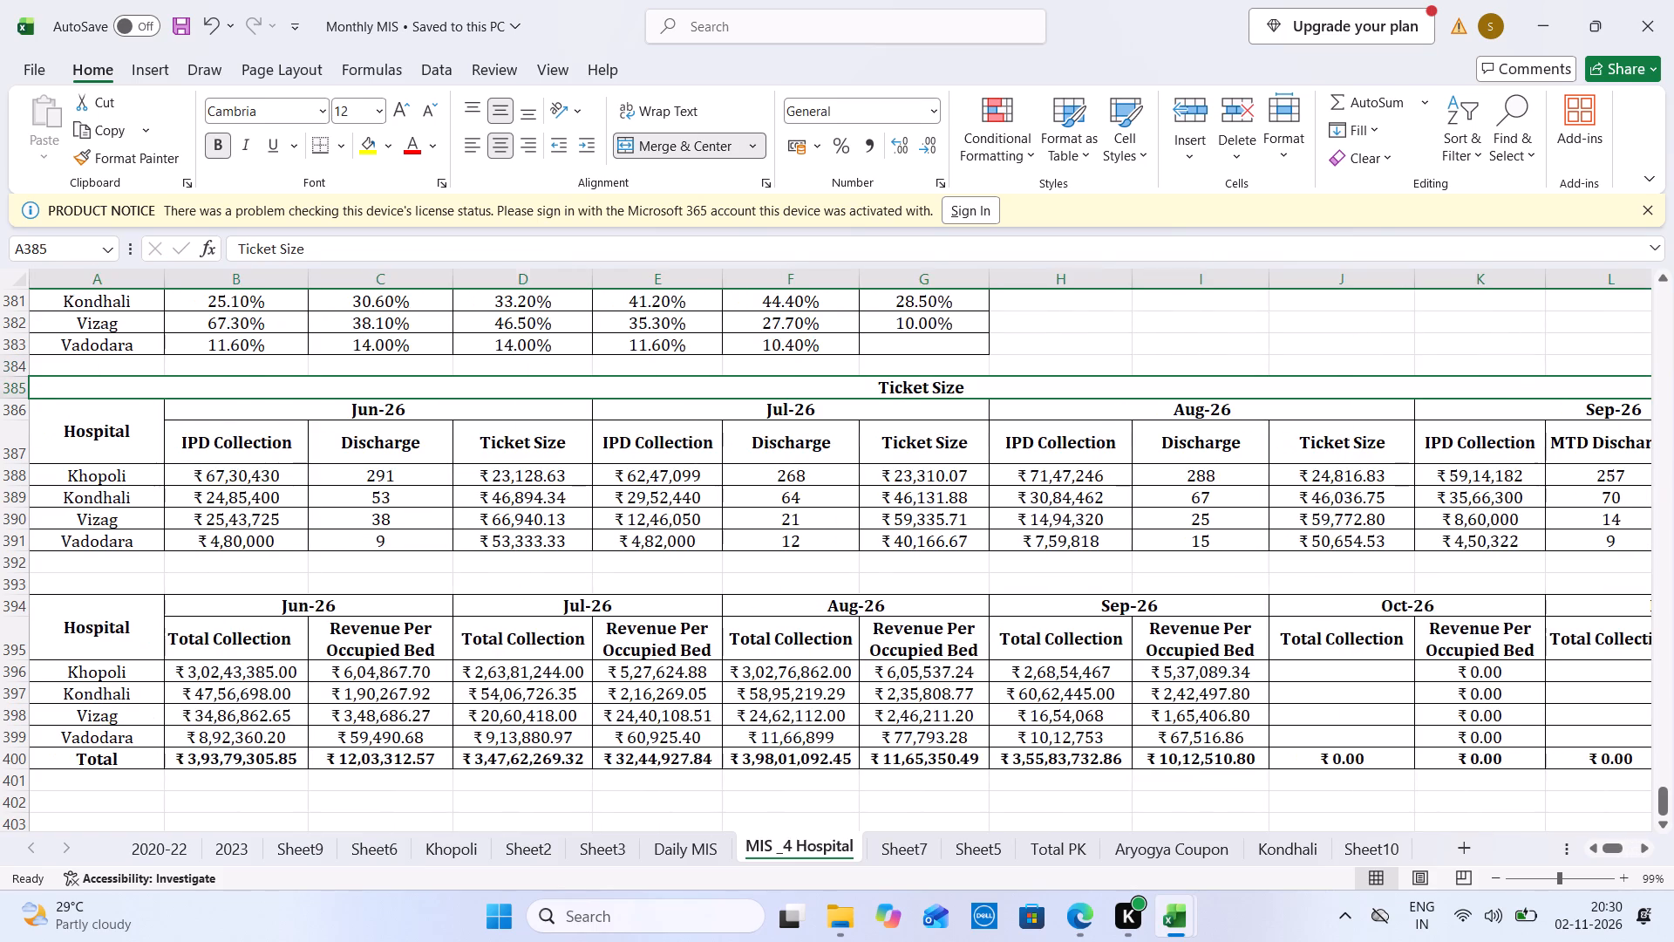
key(Up)
key(Up)
key(Up)
key(Up)
key(Up)
key(Up)
key(Up)
key(Up)
key(Up)
key(Up)
key(Up)
key(Up)
key(Up)
key(Up)
key(Up)
key(Up)
key(Up)
key(Up)
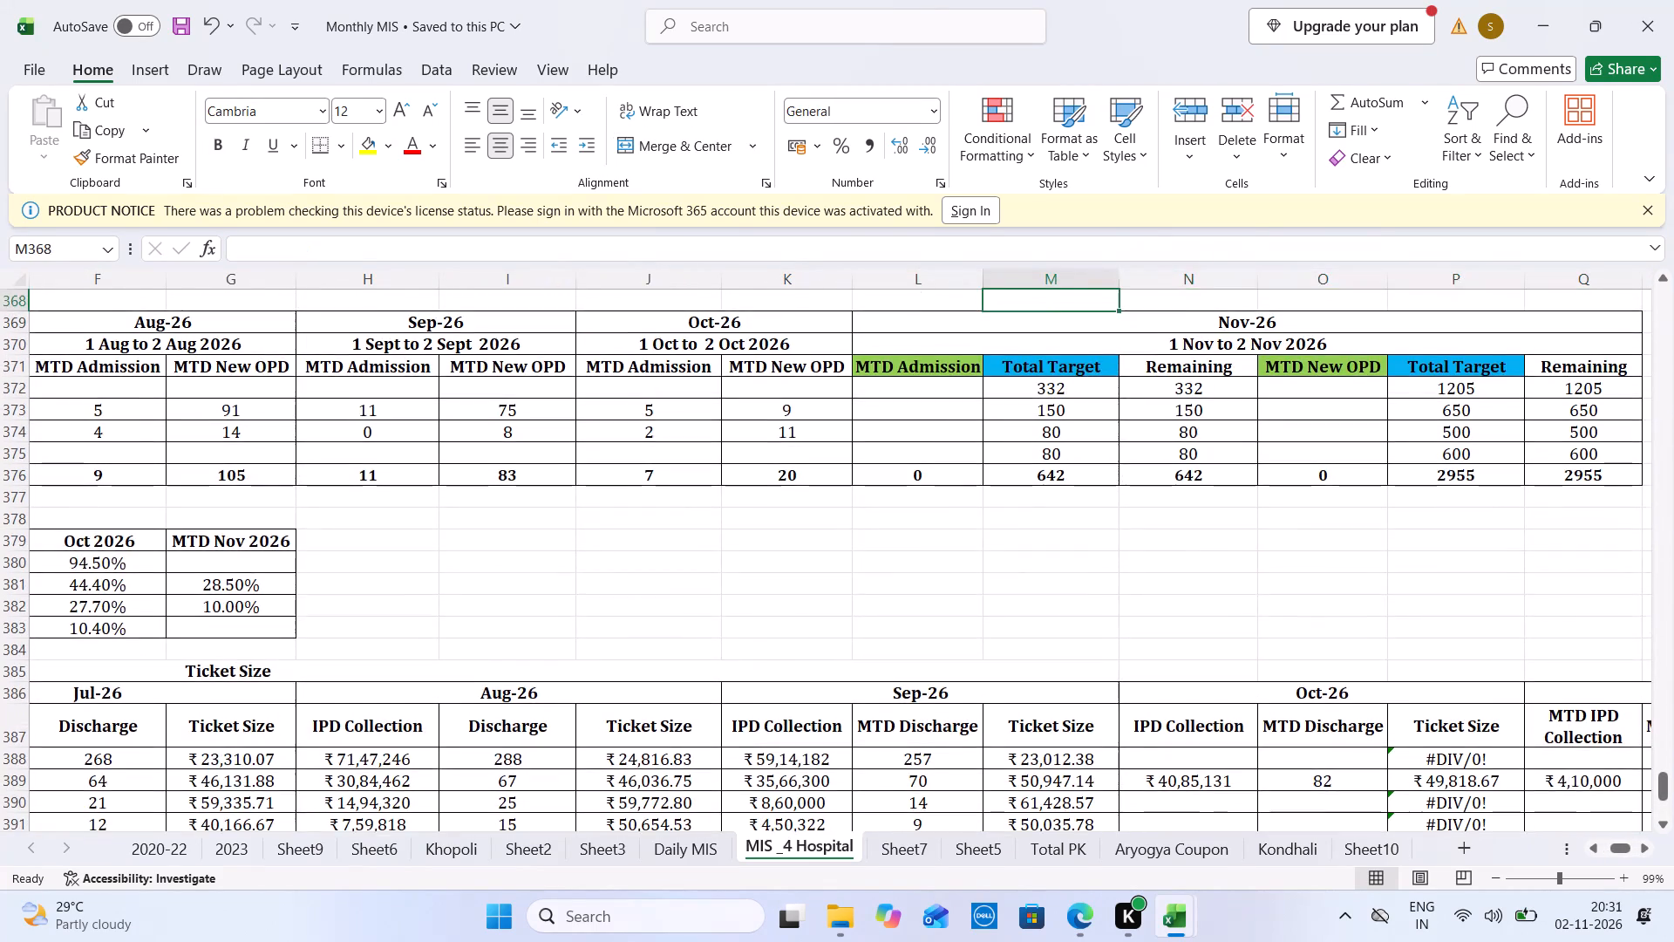
key(Up)
key(Up)
key(Up)
key(Up)
key(Up)
key(Up)
key(Up)
key(Left)
key(Left)
key(Left)
key(Left)
key(Left)
key(Left)
key(Left)
key(Left)
key(Left)
key(Left)
key(Left)
key(Left)
key(Left)
key(Left)
key(Left)
key(Left)
key(Left)
key(Left)
key(Left)
key(Left)
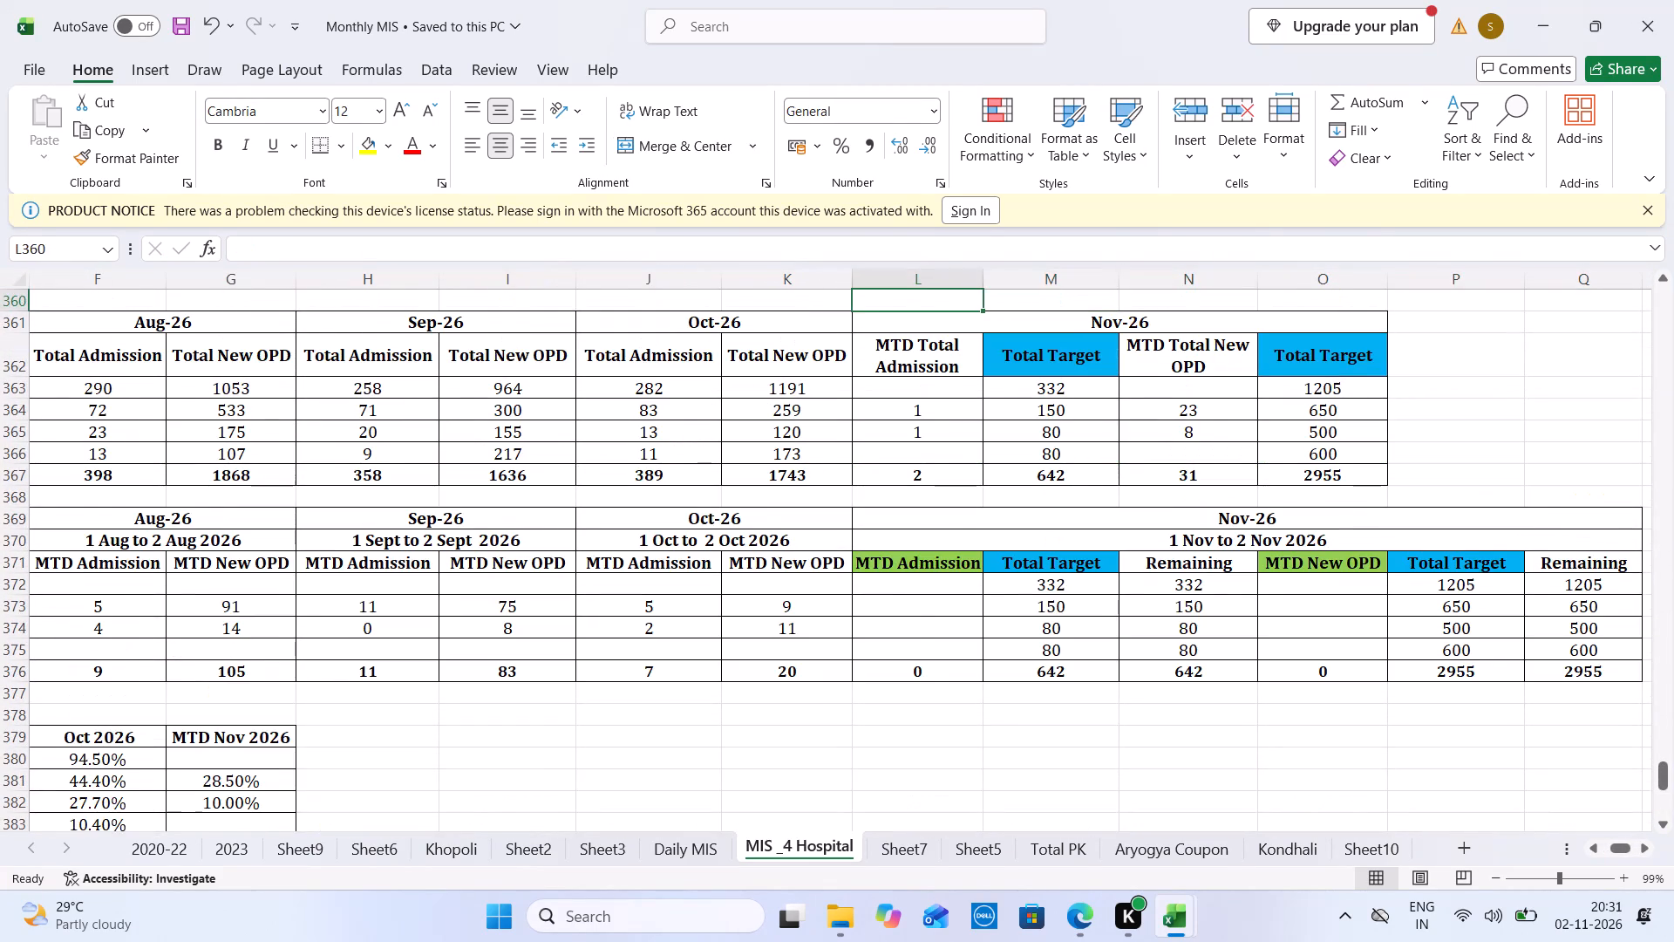
key(Up)
key(Up)
key(Up)
key(Up)
key(Up)
key(Up)
key(Up)
key(Up)
key(Up)
key(Up)
key(Up)
key(Up)
key(Up)
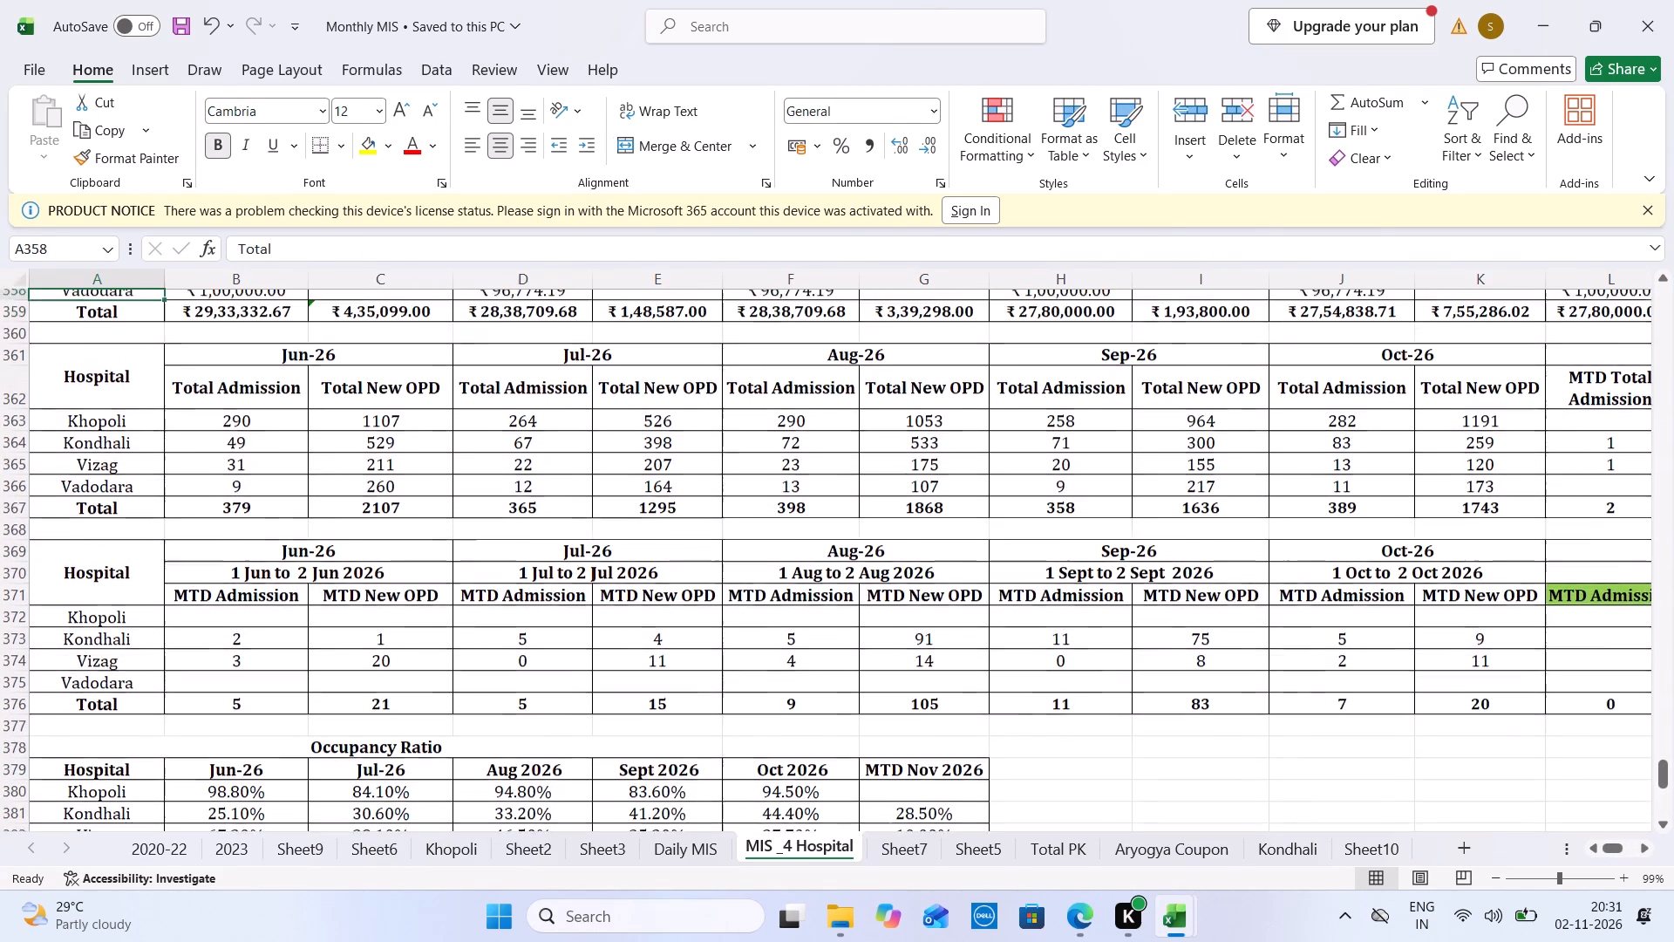
key(Up)
key(Up)
key(Up)
key(Up)
key(Up)
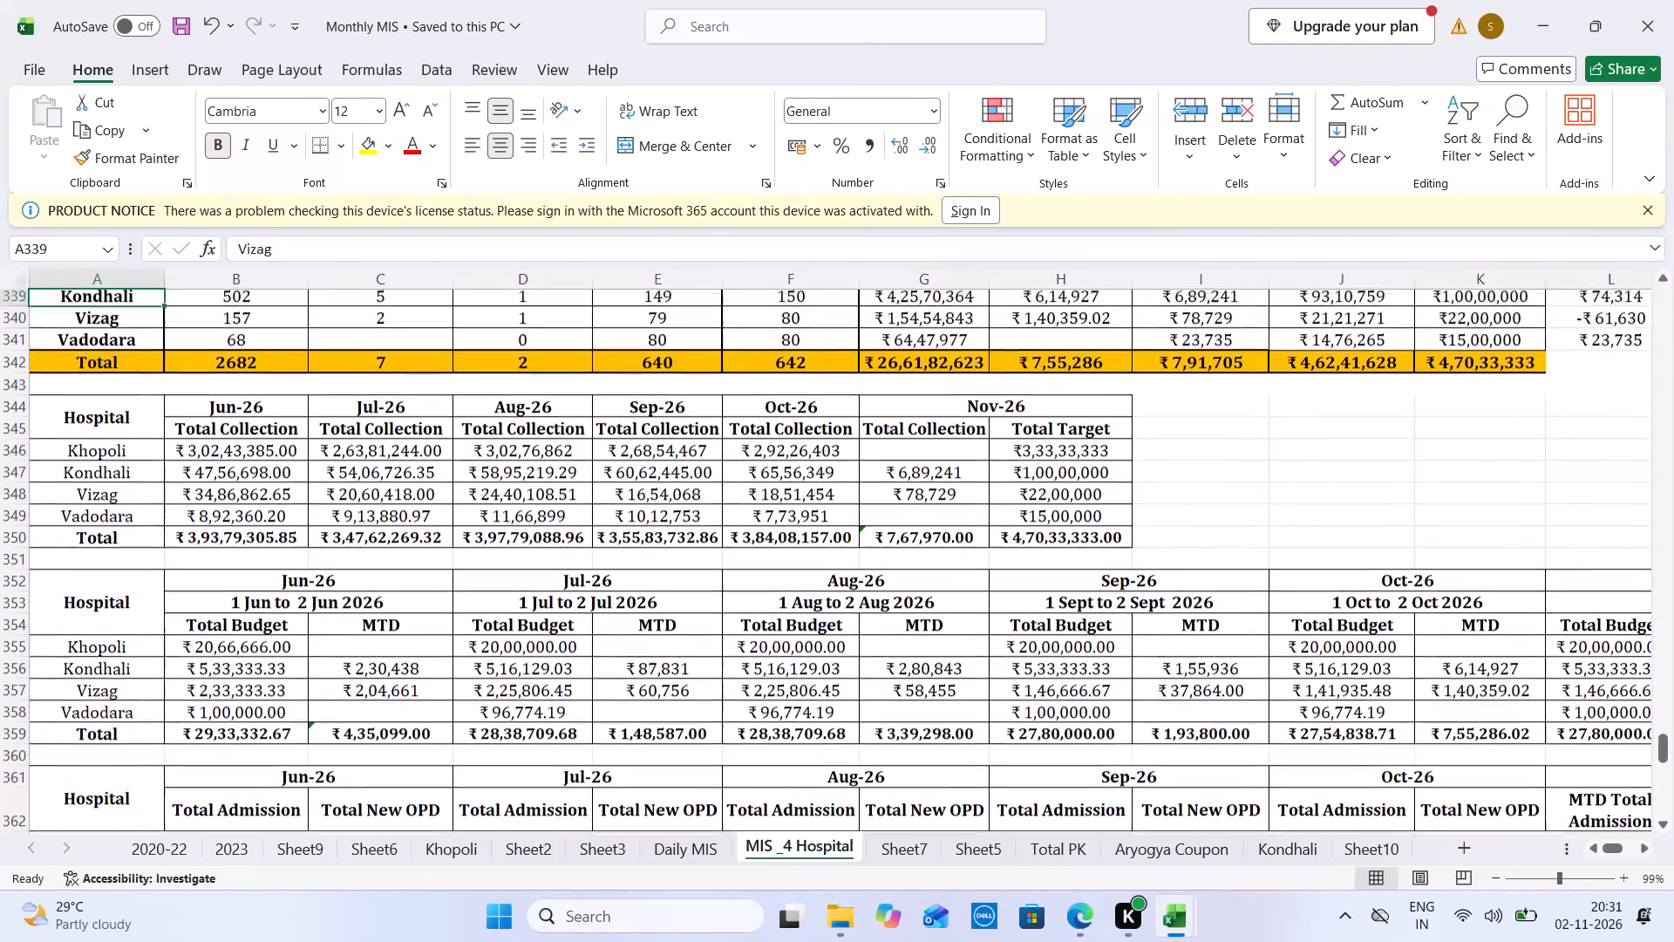
Examine the Total Sale part of the hospital summary, across to the Remaining and Nov 2026 target columns.
key(Right)
key(Right)
key(Right)
key(Right)
key(Right)
key(Right)
key(Right)
key(Right)
key(Right)
key(Up)
key(Up)
key(Up)
key(Up)
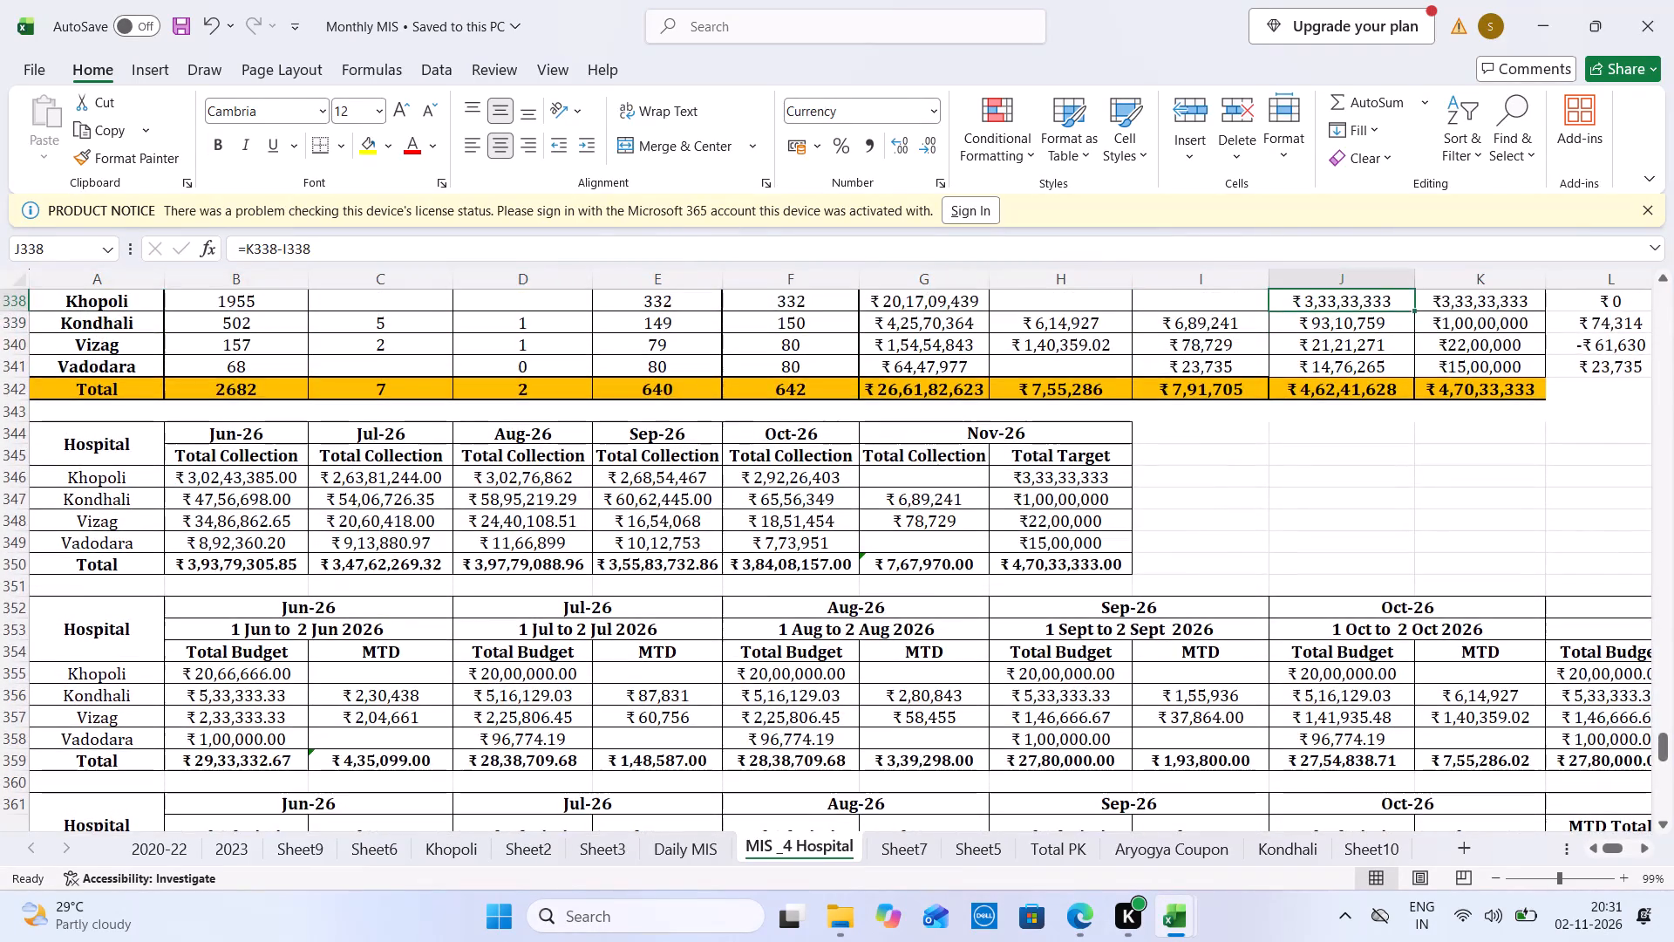
Switch to the Daily MIS 2025_Kondhali workbook and close it, saving its changes.
key(ctrl+Tab)
key(ctrl+Tab)
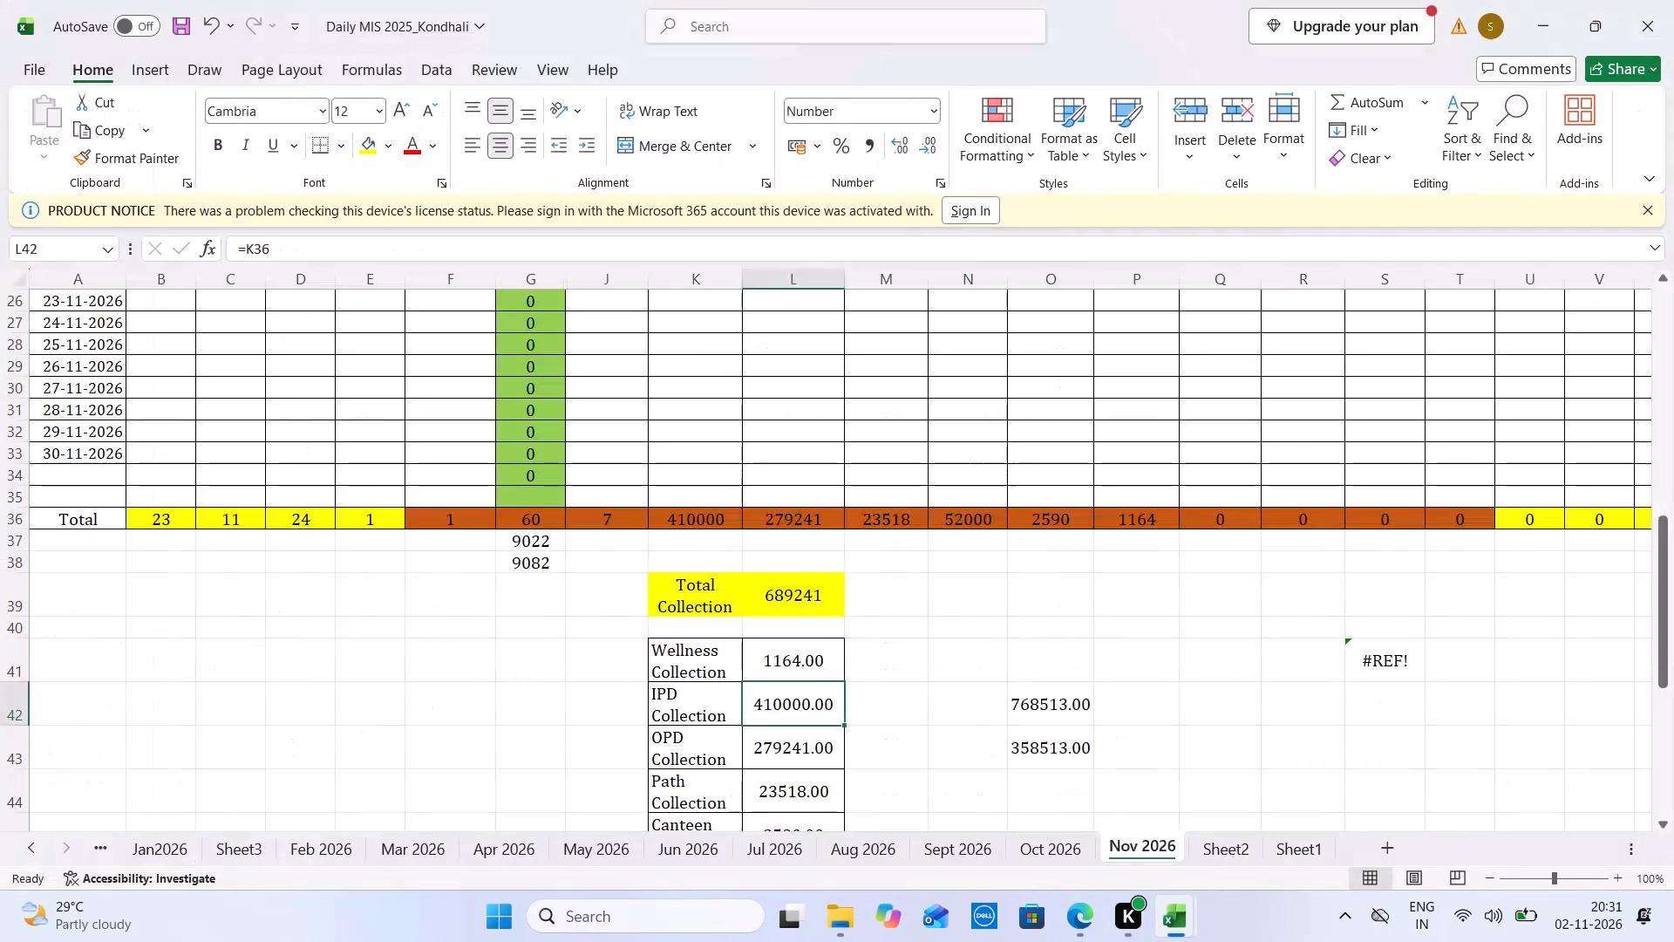
key(Tab)
key(ctrl+Tab)
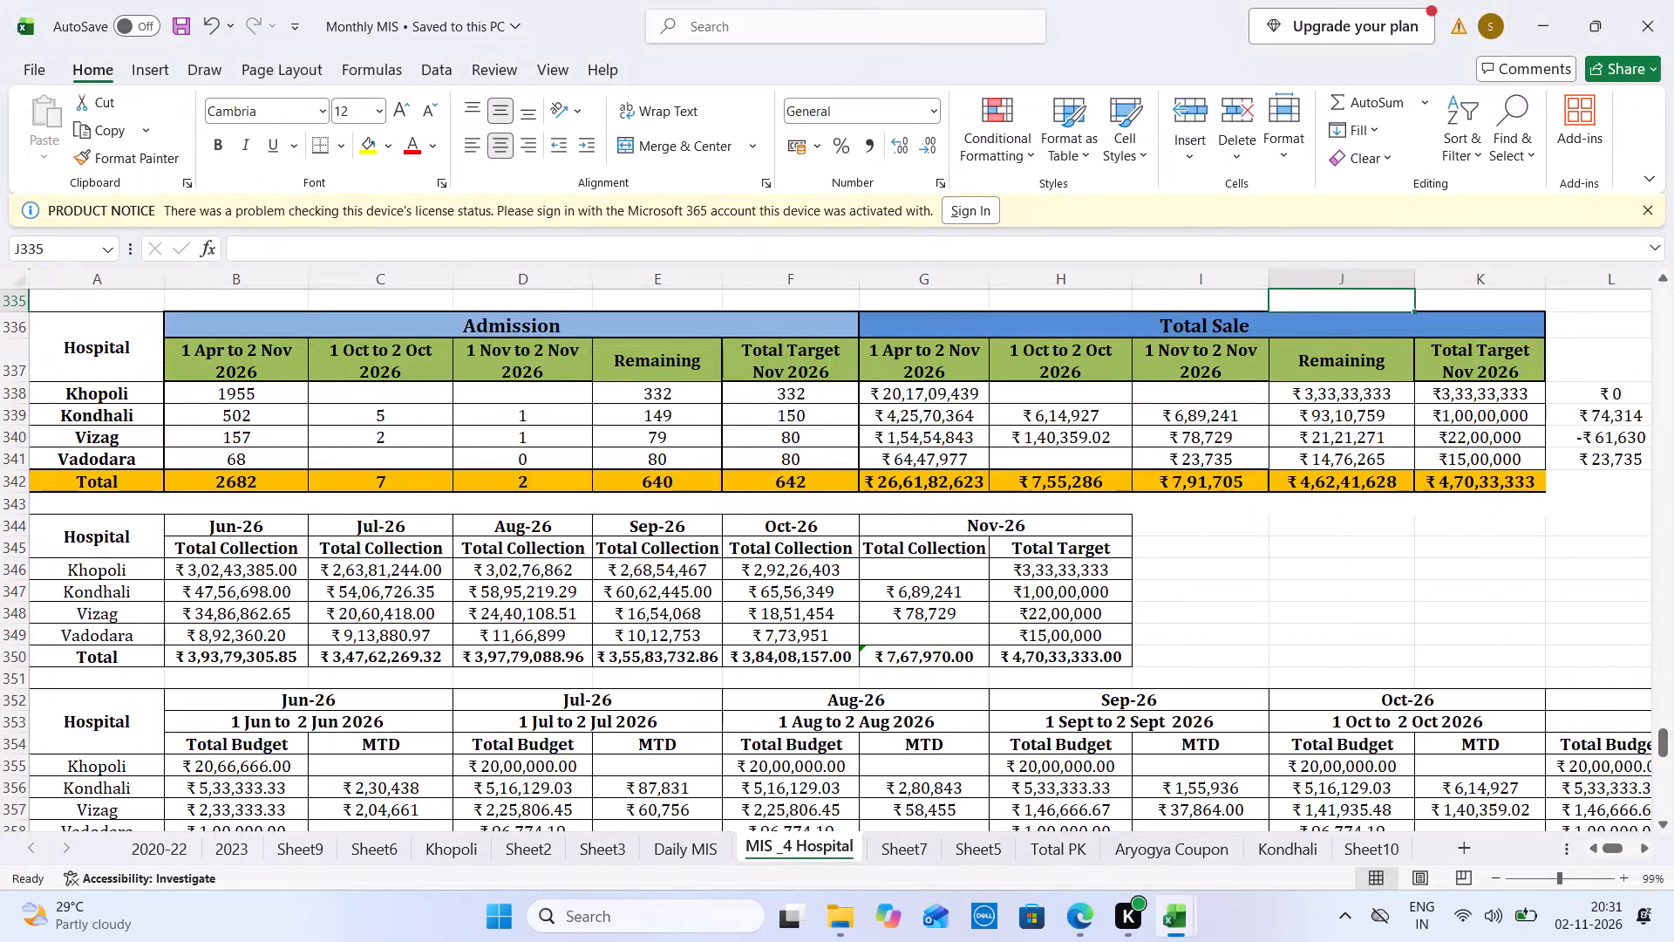
key(ctrl+Tab)
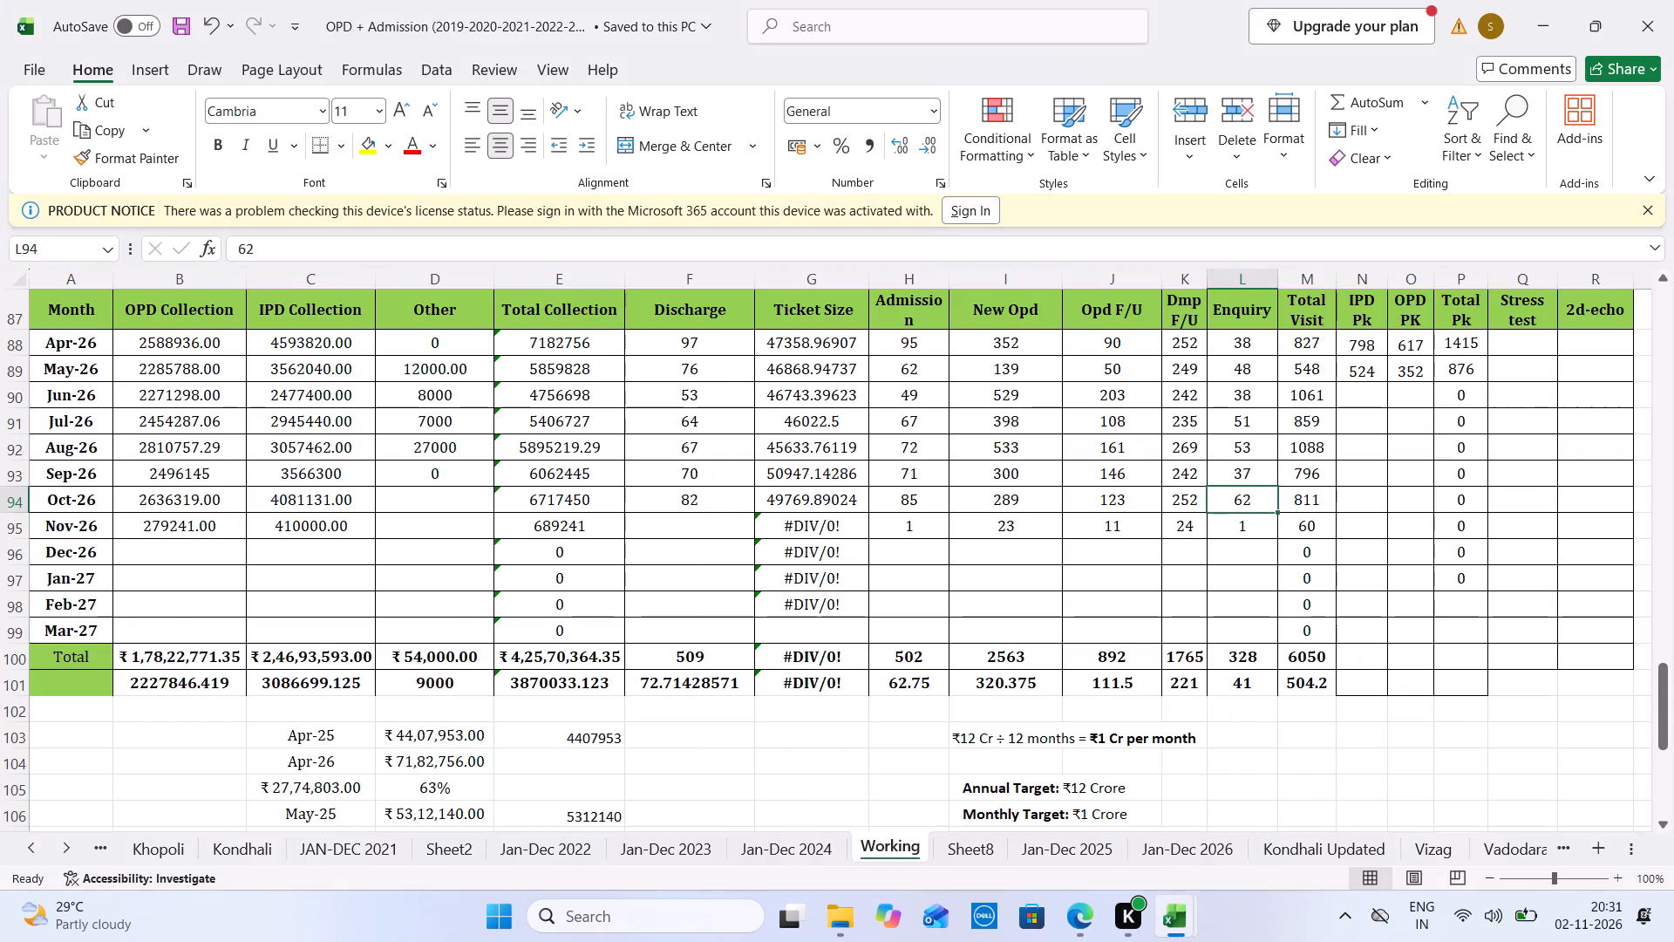
key(ctrl+Tab)
click(1673, 0)
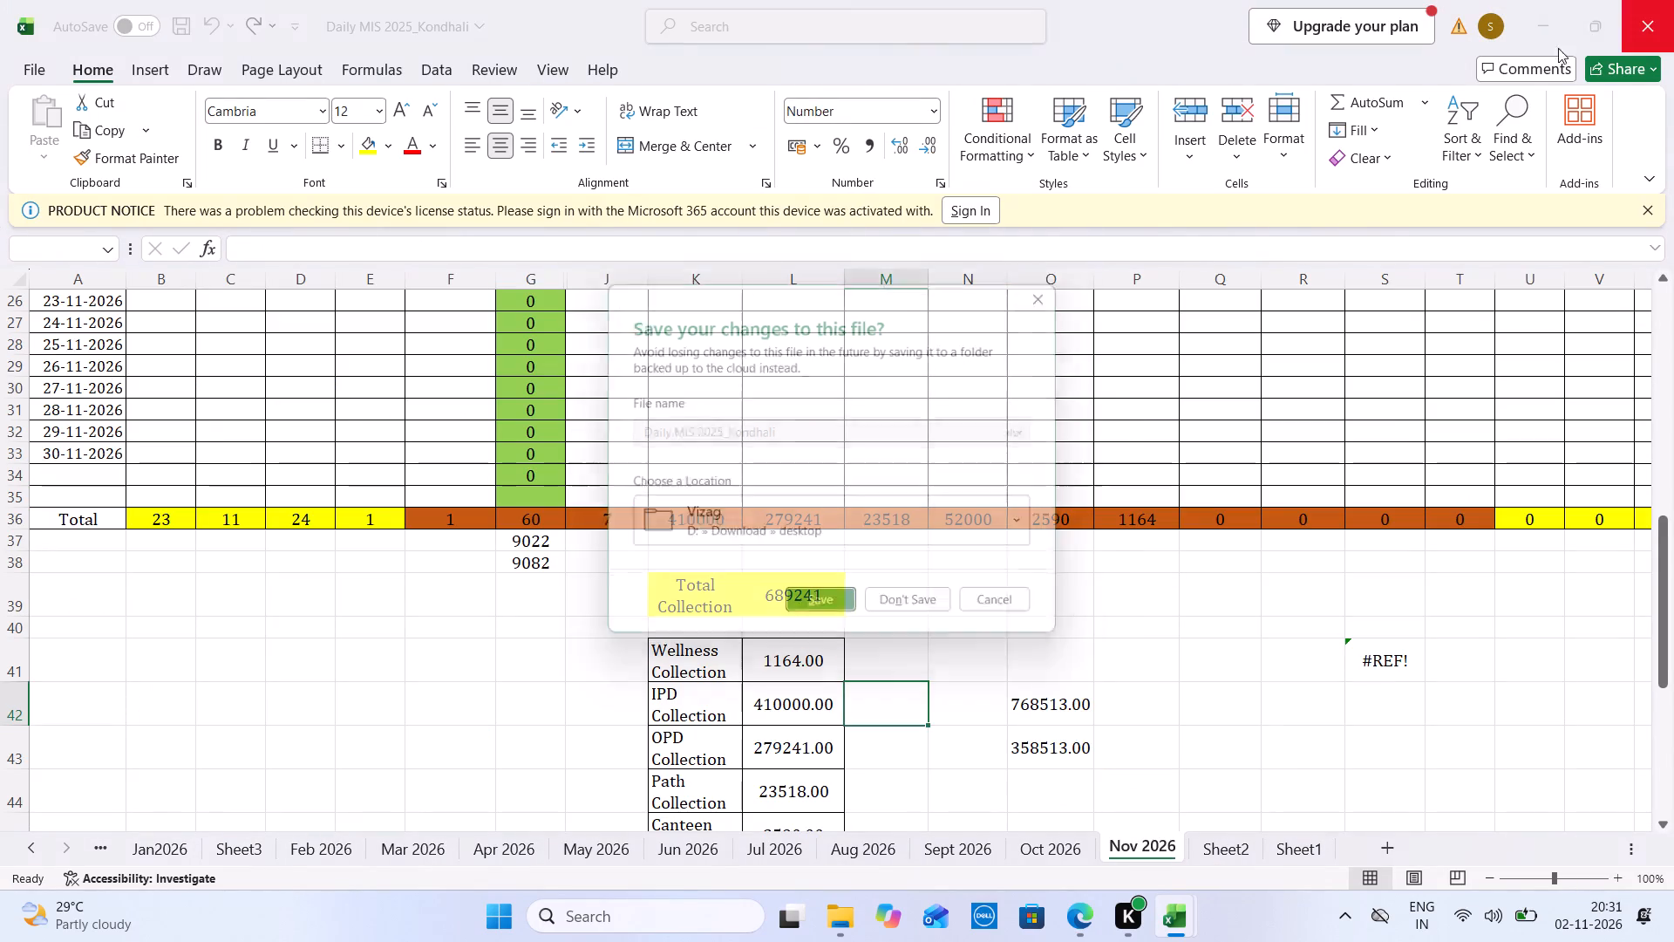
click(812, 608)
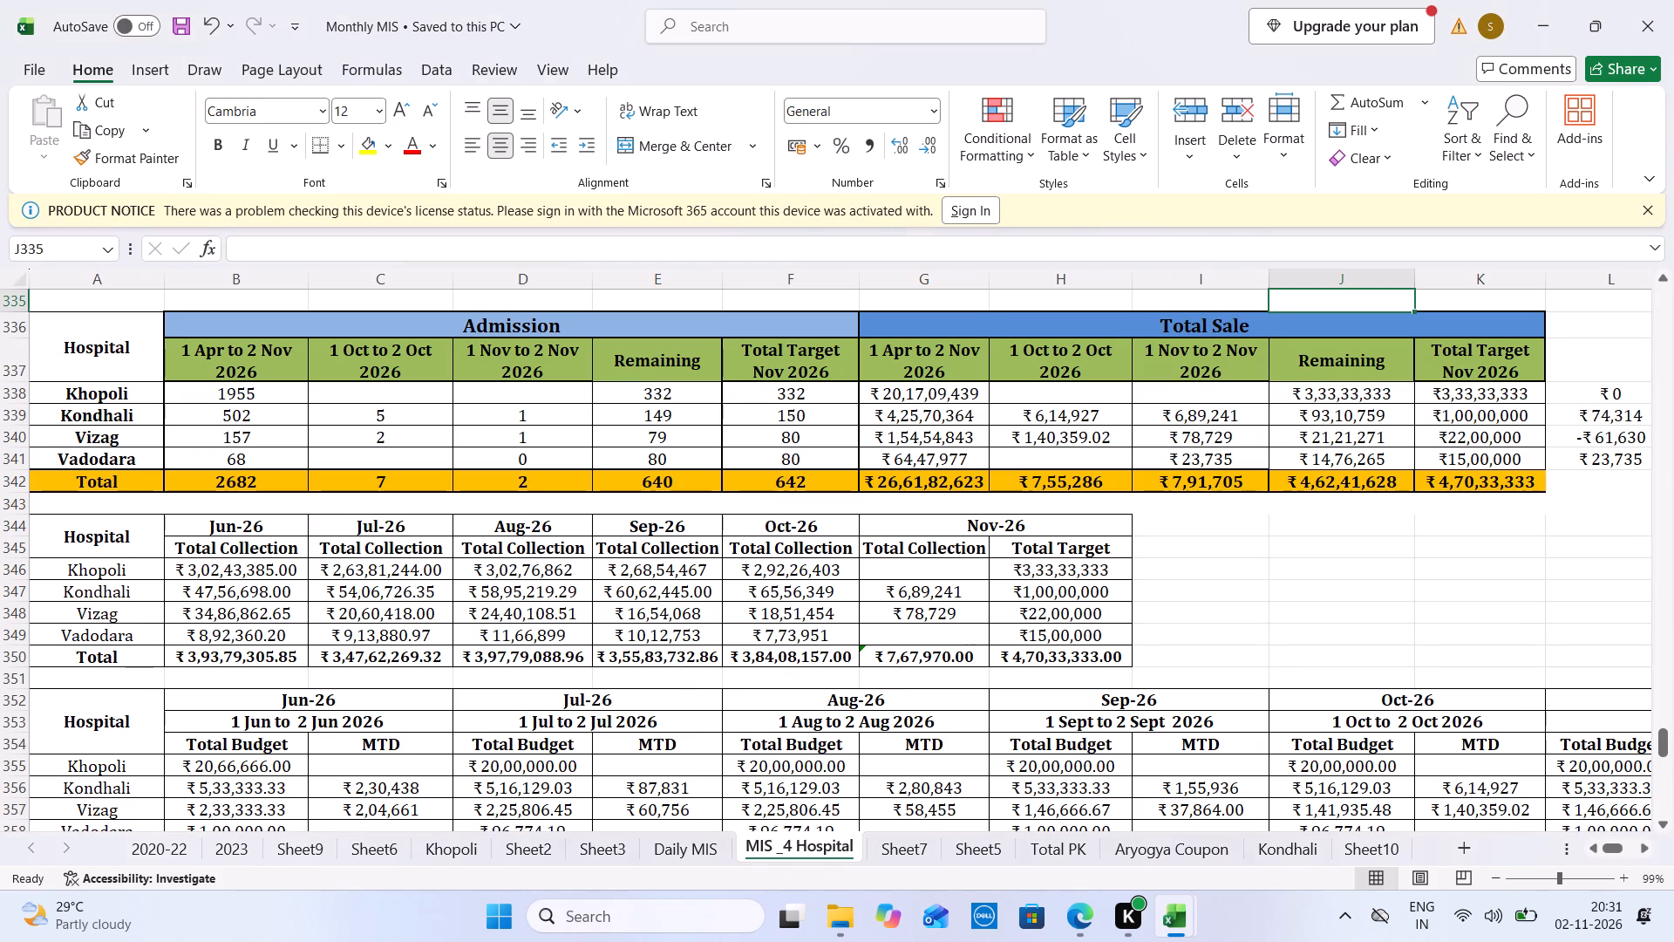
Reopen the Daily MIS 2025_Kondhali workbook from the Vizag folder in File Explorer.
key(ctrl+Tab)
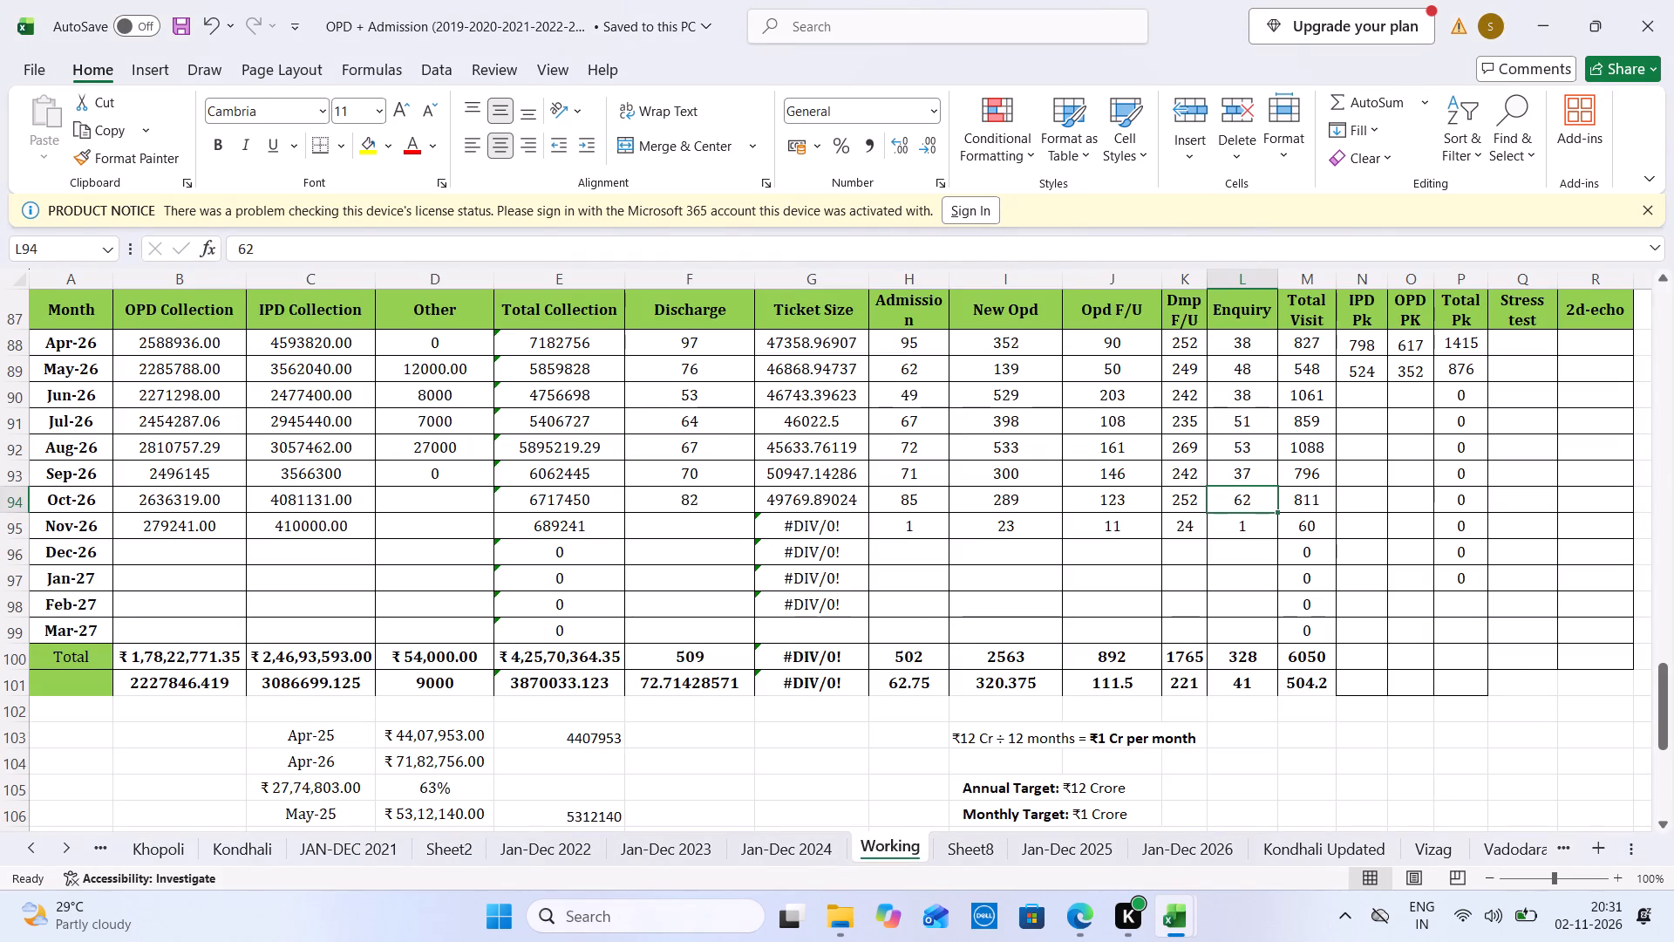
click(850, 923)
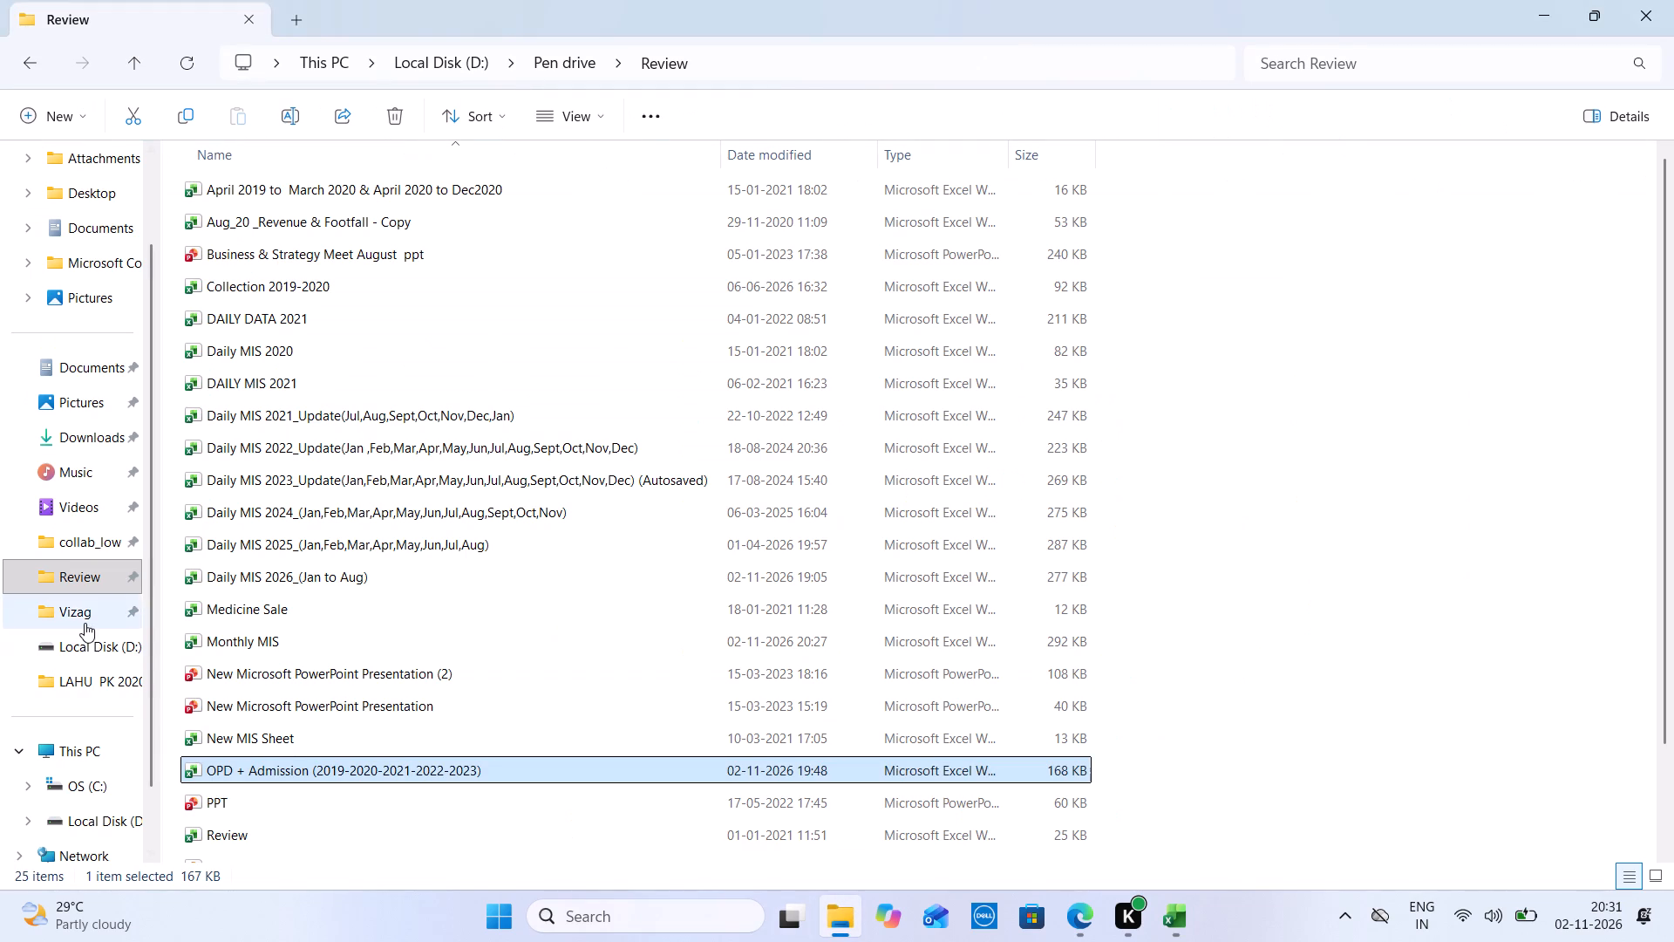
click(85, 623)
double_click(352, 388)
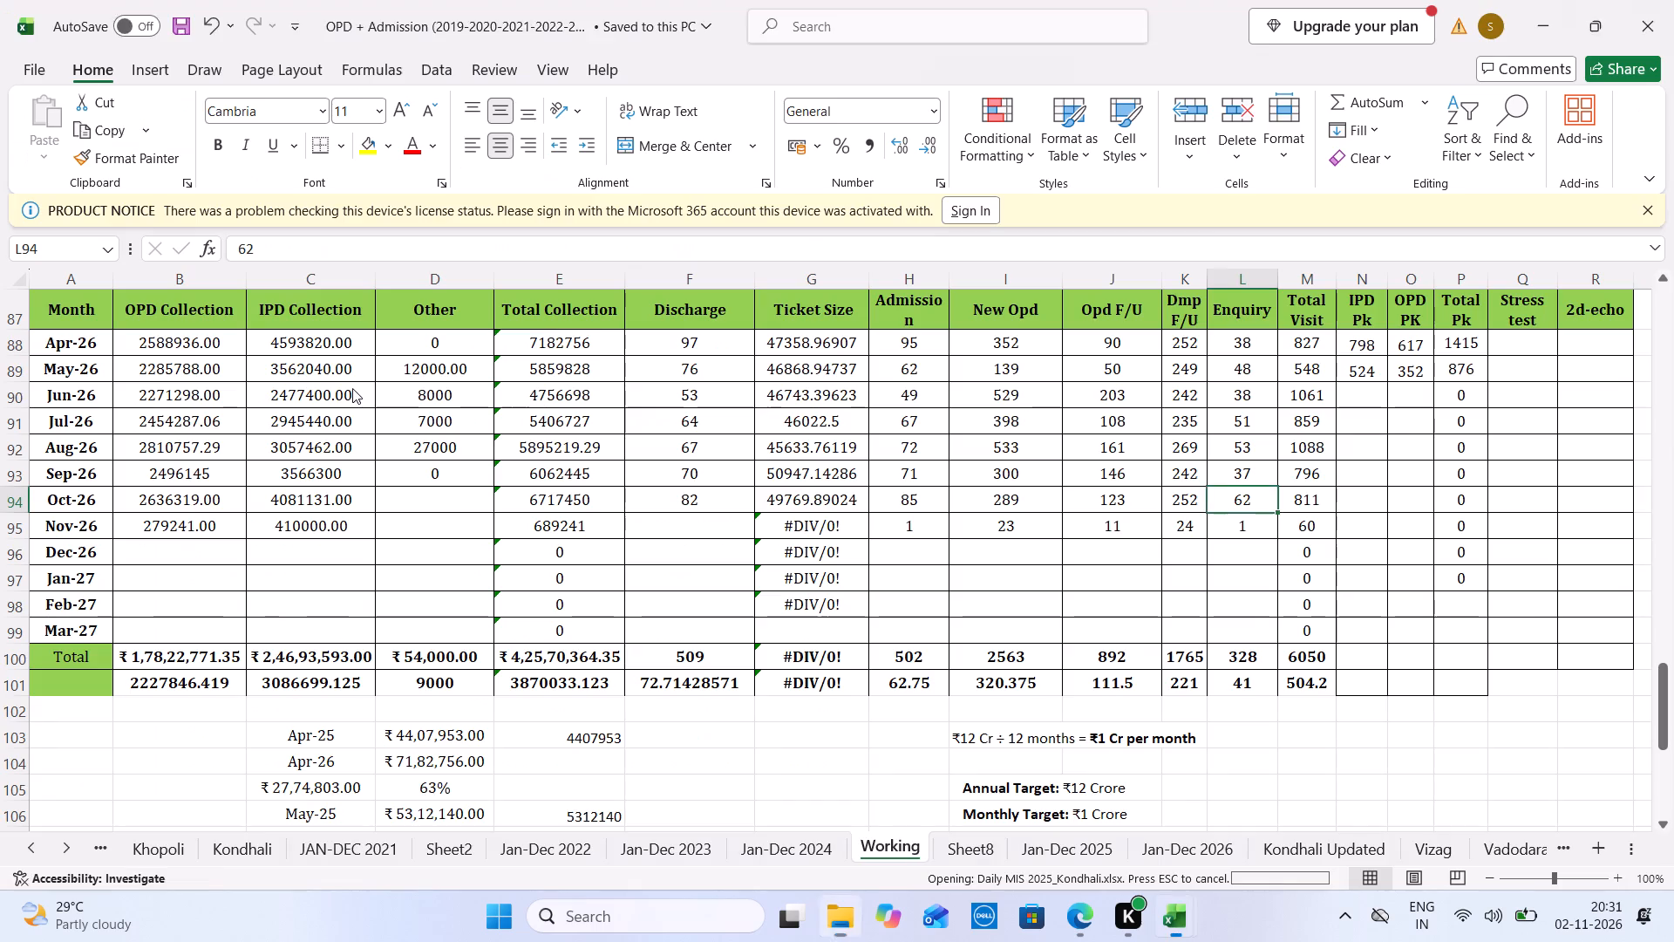
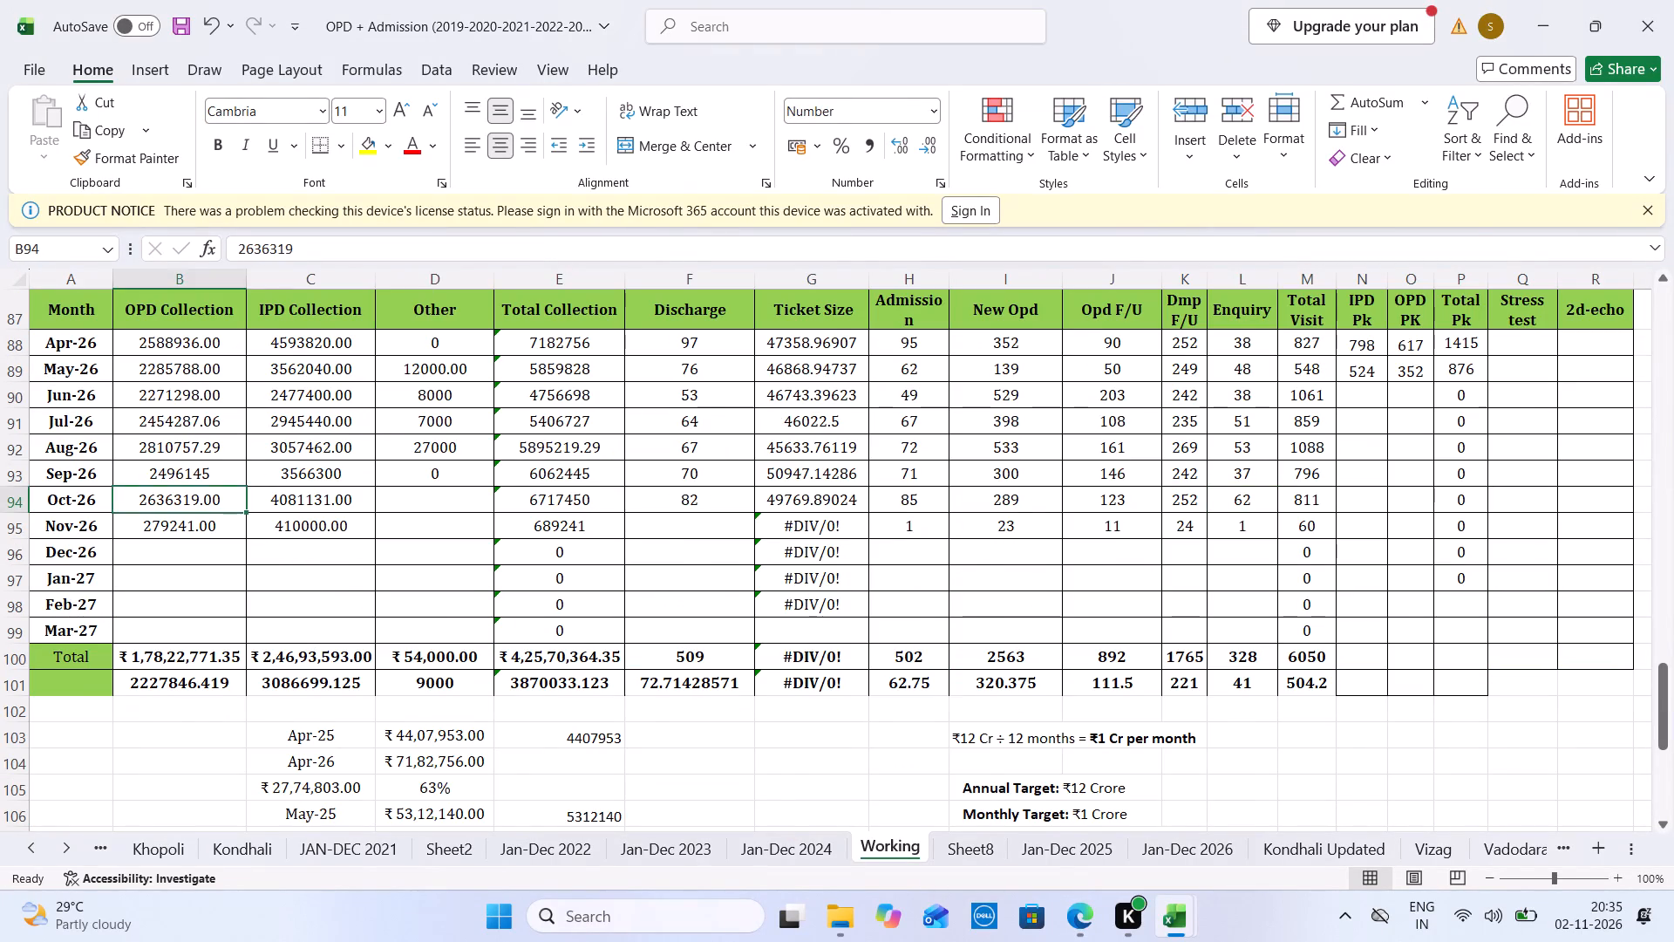
Set the Oct-26 IPD Collection in the OPD + Admission workbook's Working sheet to 4085131, matching Kondhali's Oct 2026 daily total.
key(ctrl+Tab)
key(ctrl+Tab)
key(ctrl+Tab)
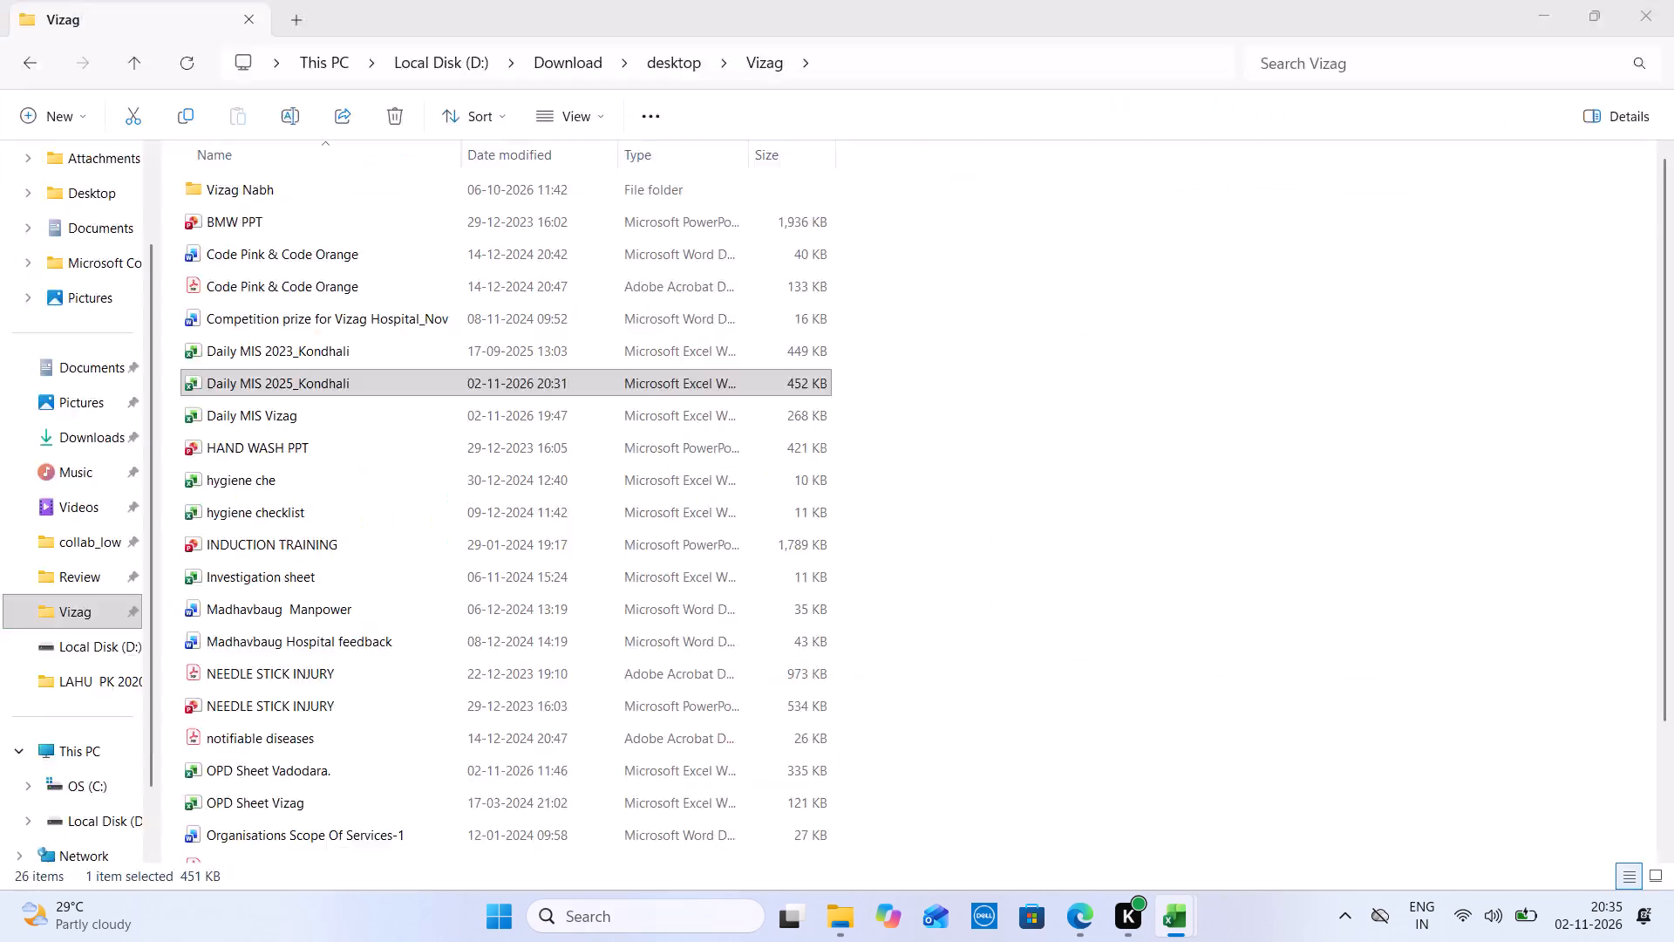
key(Tab)
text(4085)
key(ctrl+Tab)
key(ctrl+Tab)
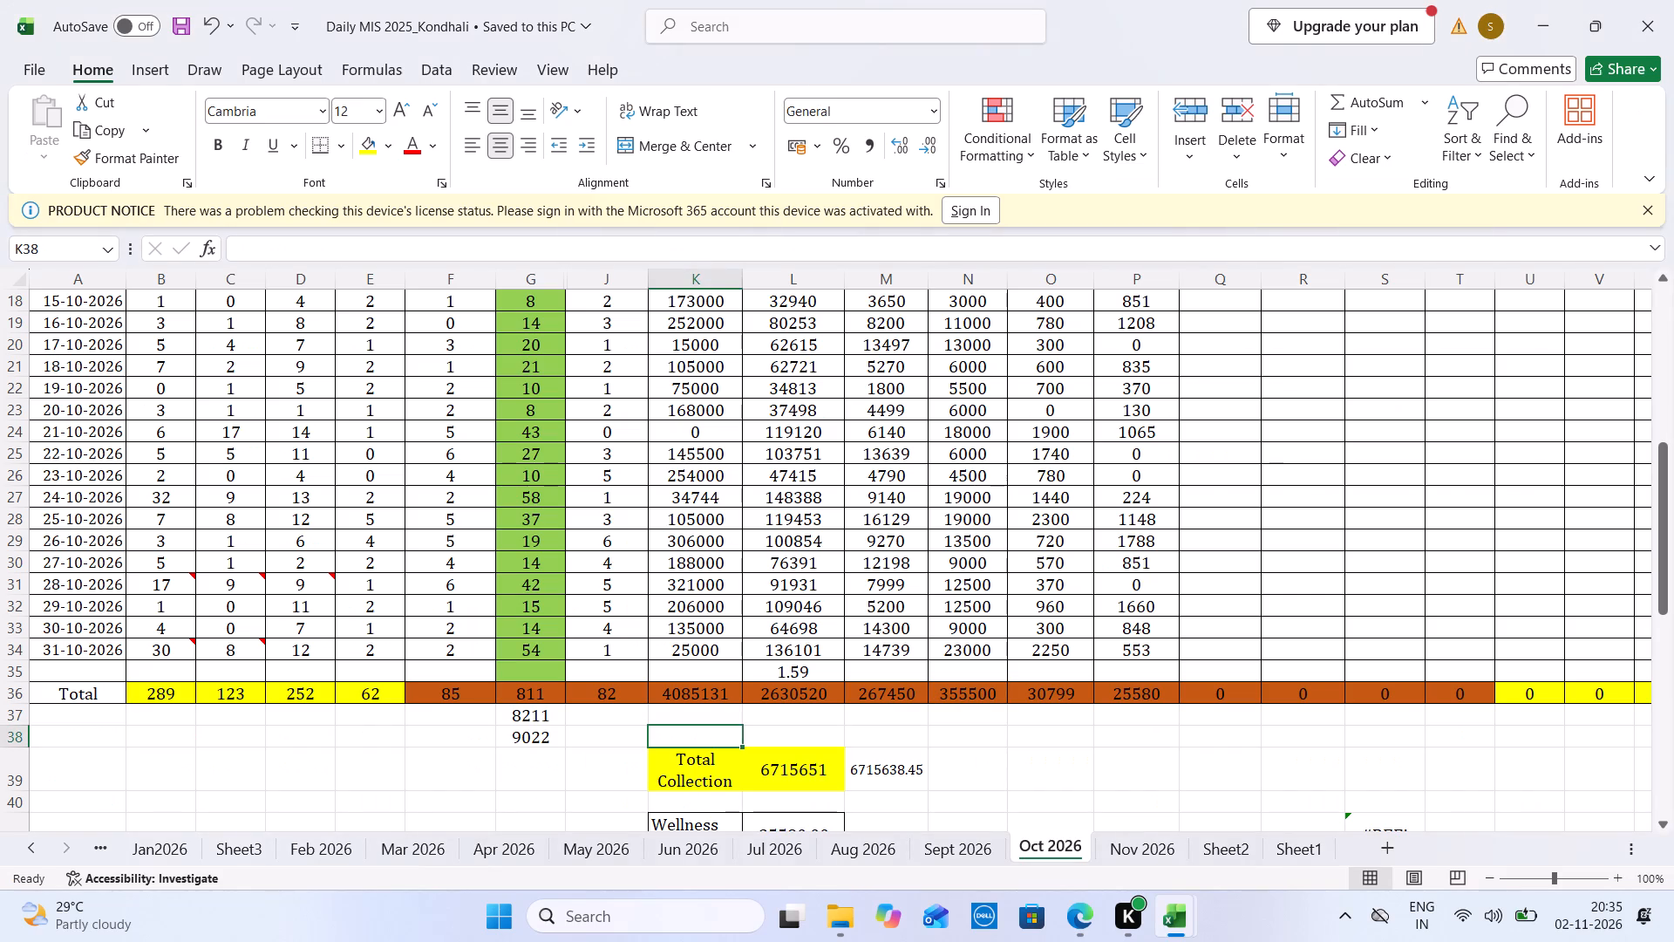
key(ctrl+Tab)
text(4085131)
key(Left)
Set the Oct-26 OPD Collection in the OPD + Admission workbook's Working sheet to 2630520, taken from Kondhali's Oct 2026 daily total.
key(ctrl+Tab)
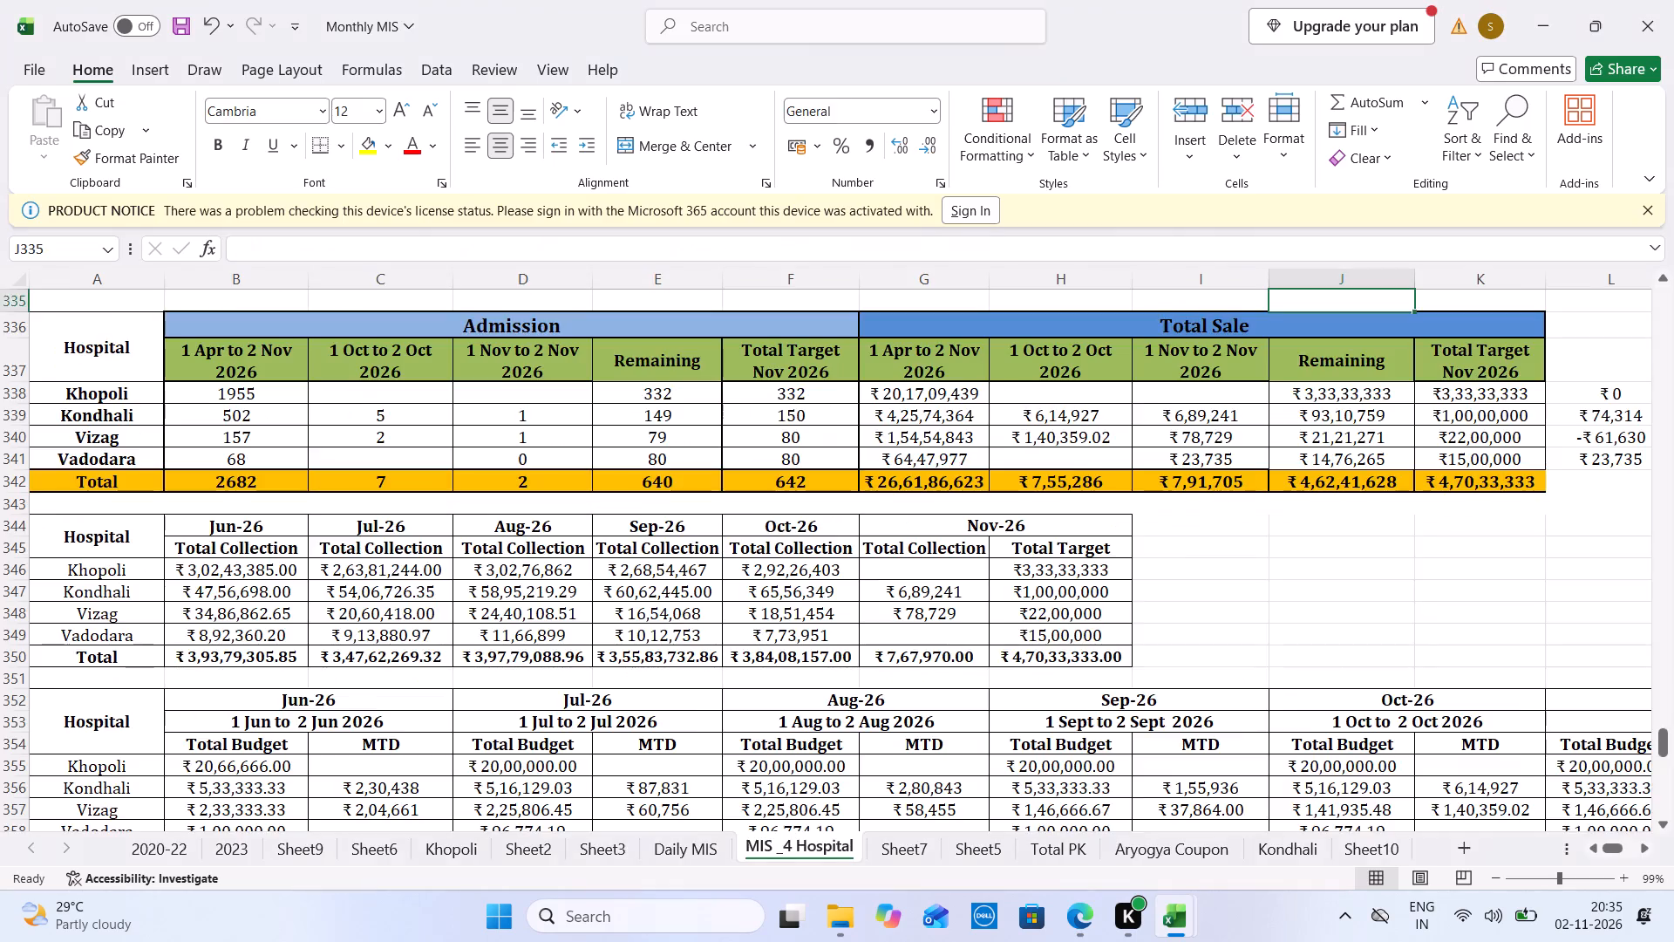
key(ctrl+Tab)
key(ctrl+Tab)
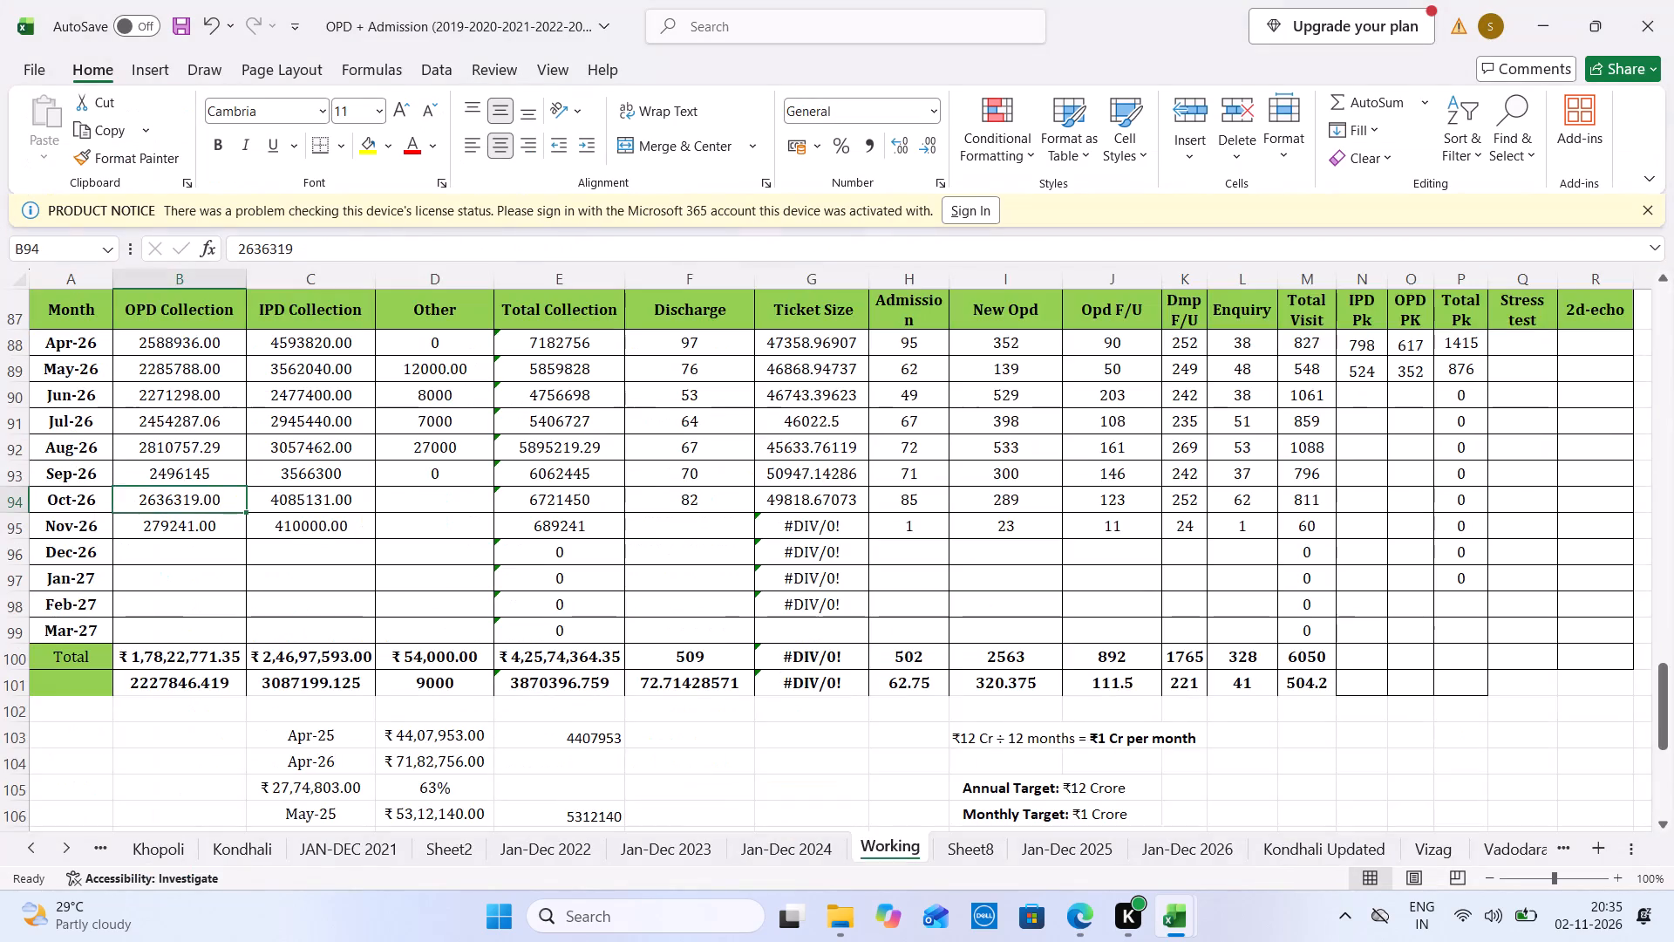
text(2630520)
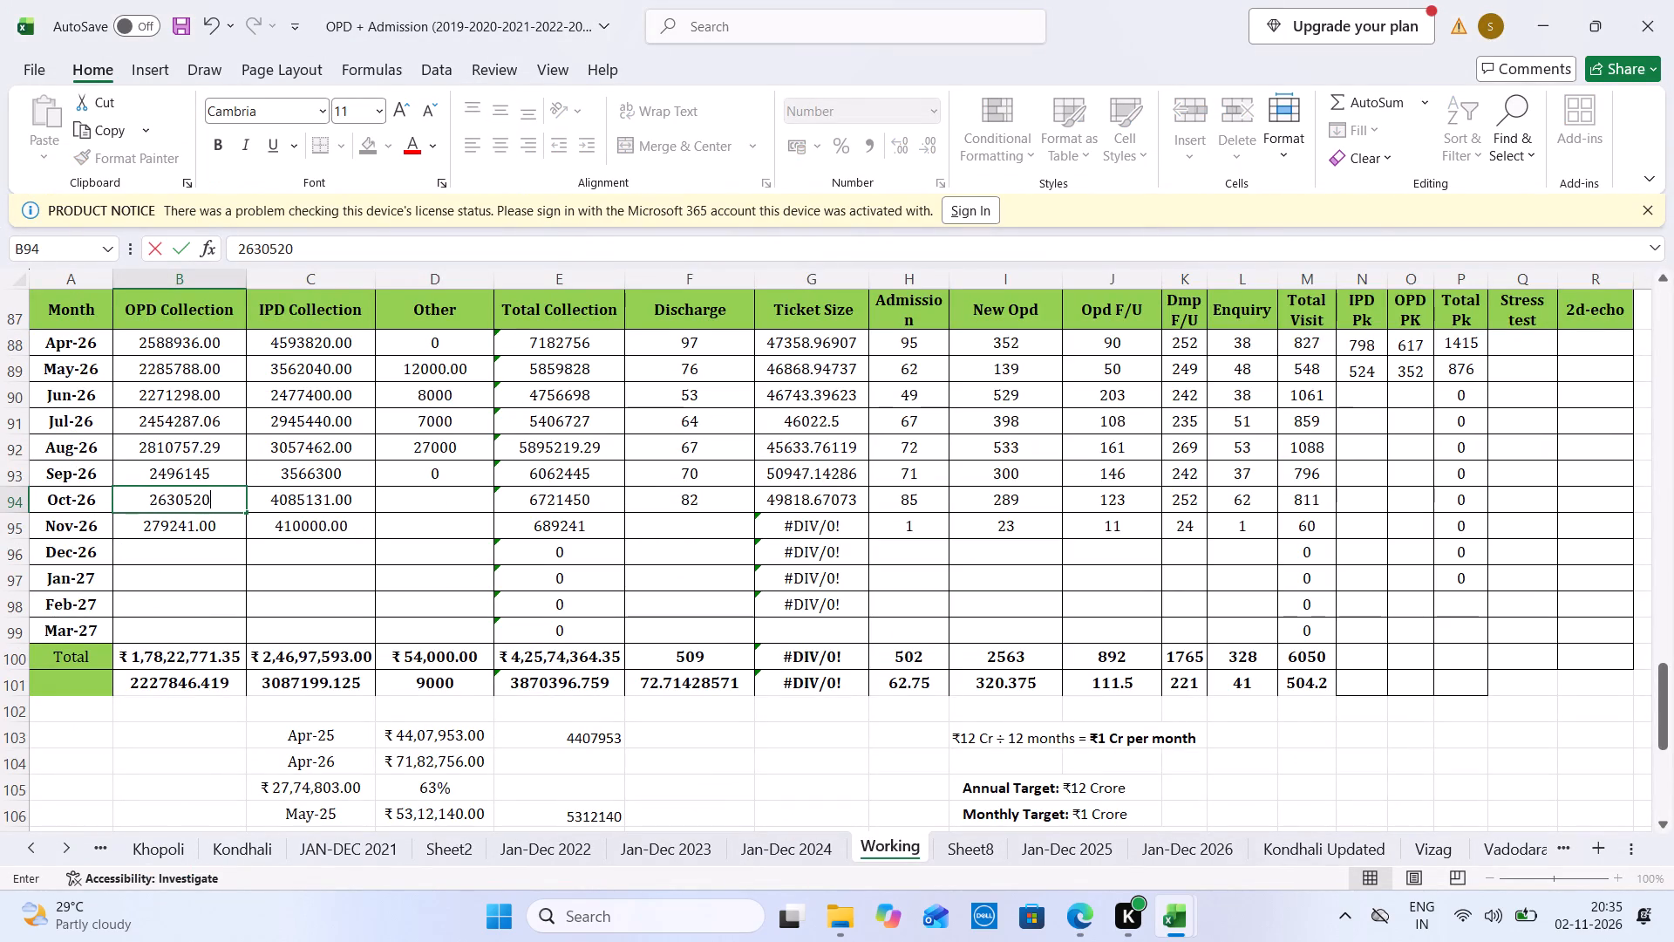
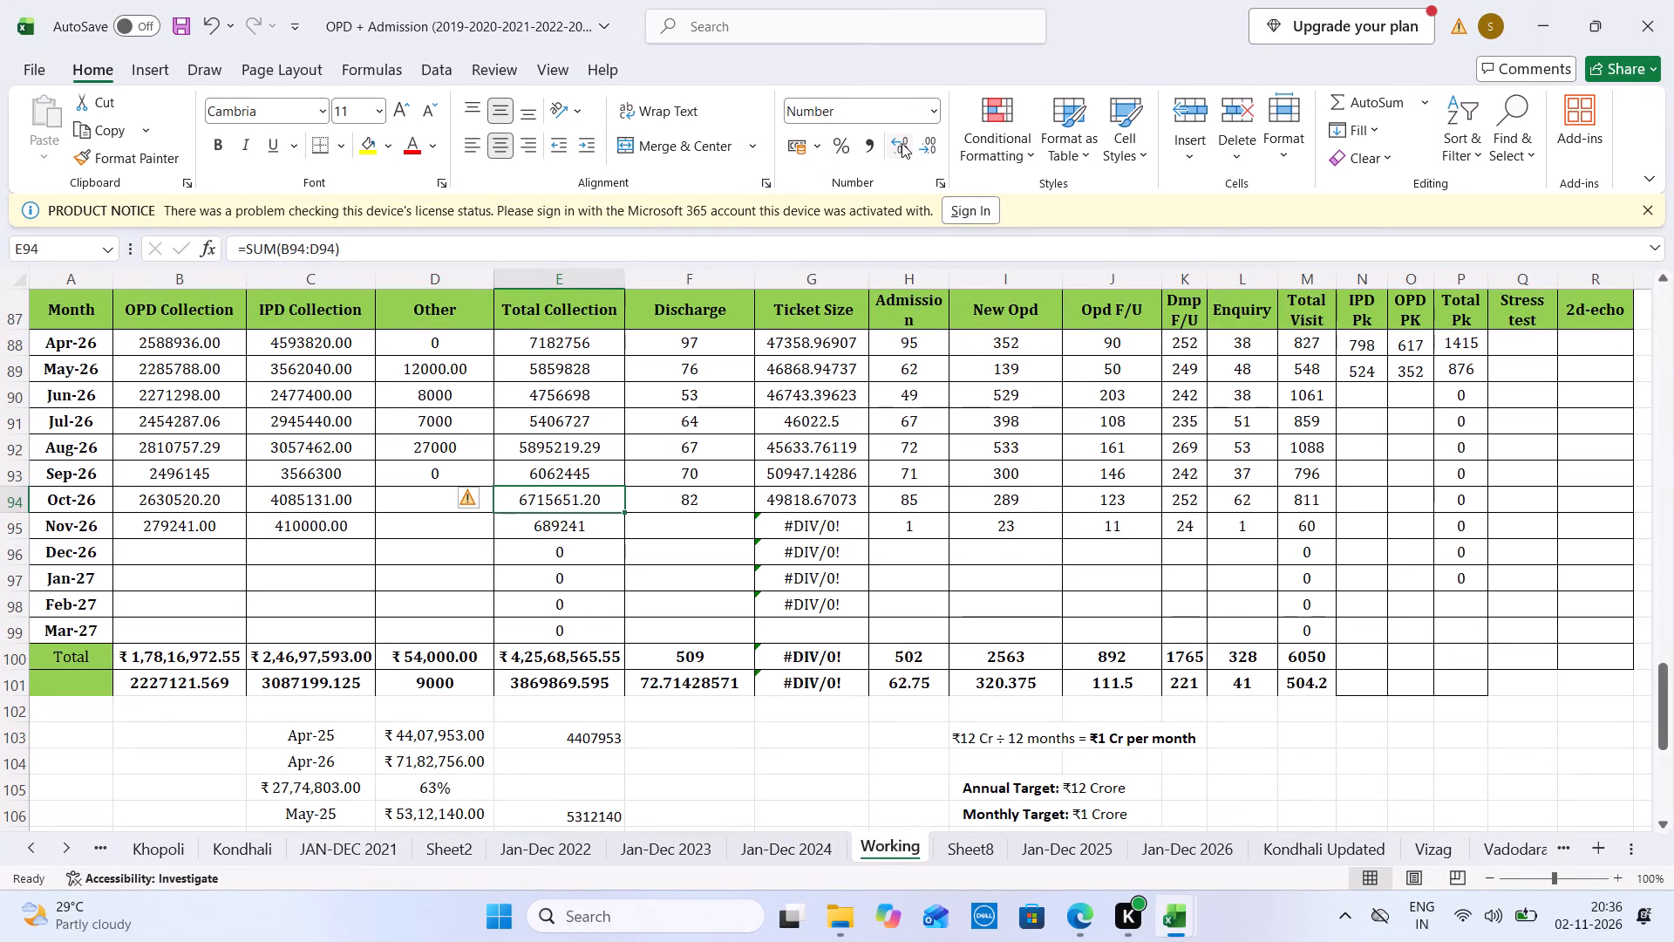
Select the Oct-26 cell of the Other column in the Working sheet.
click(436, 502)
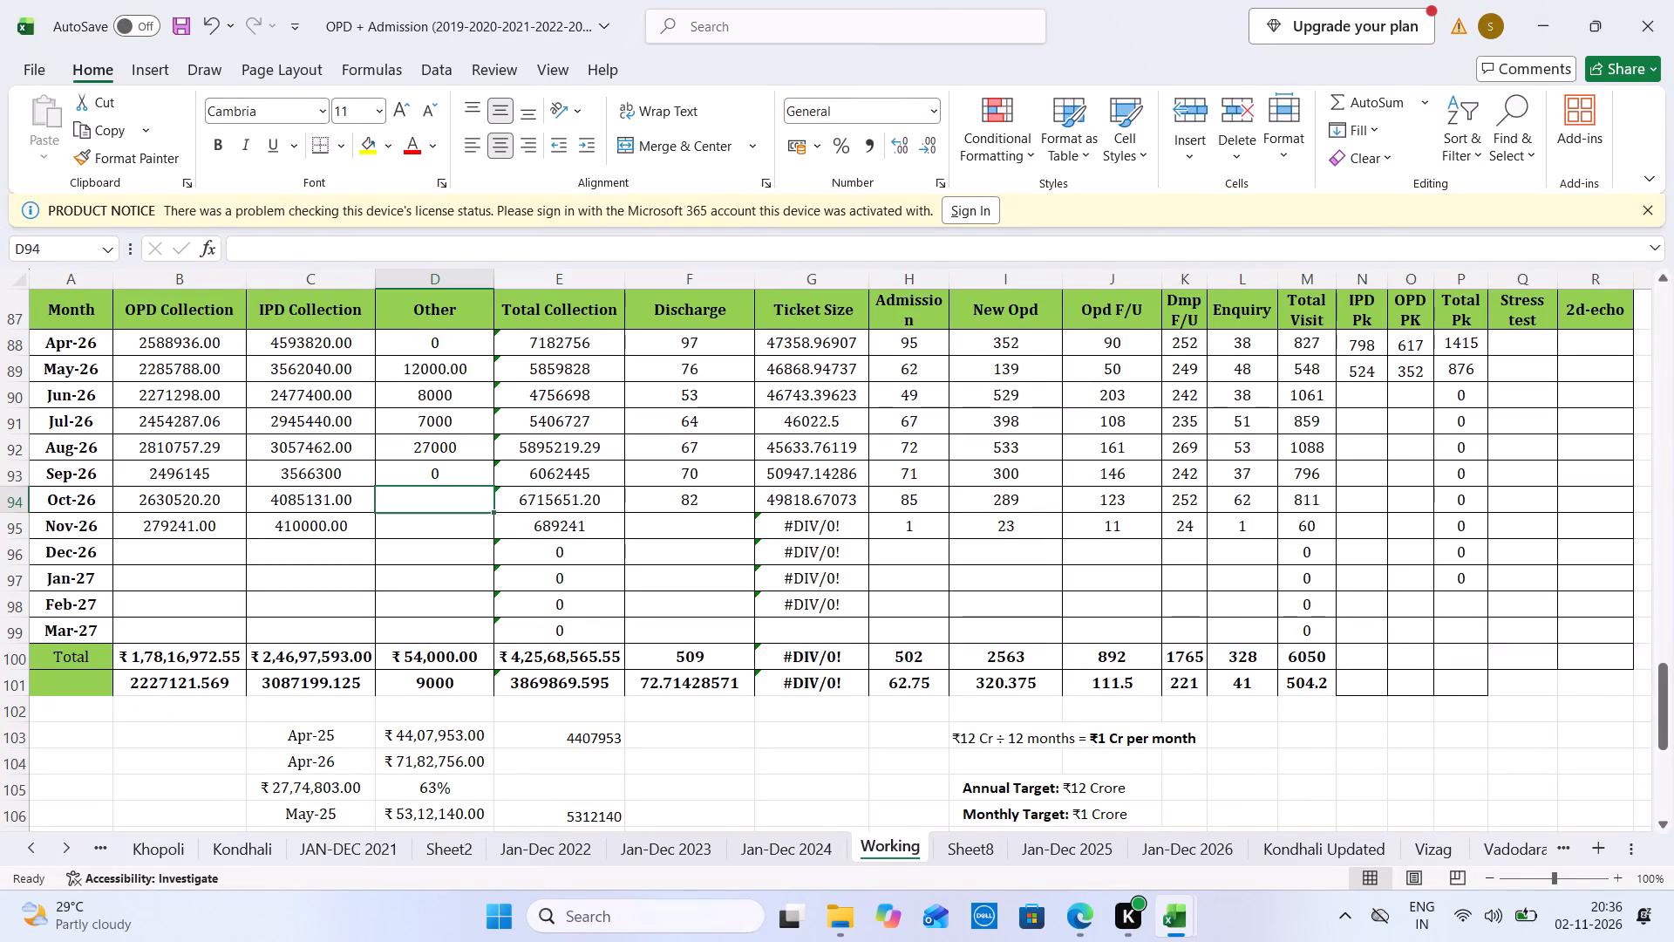
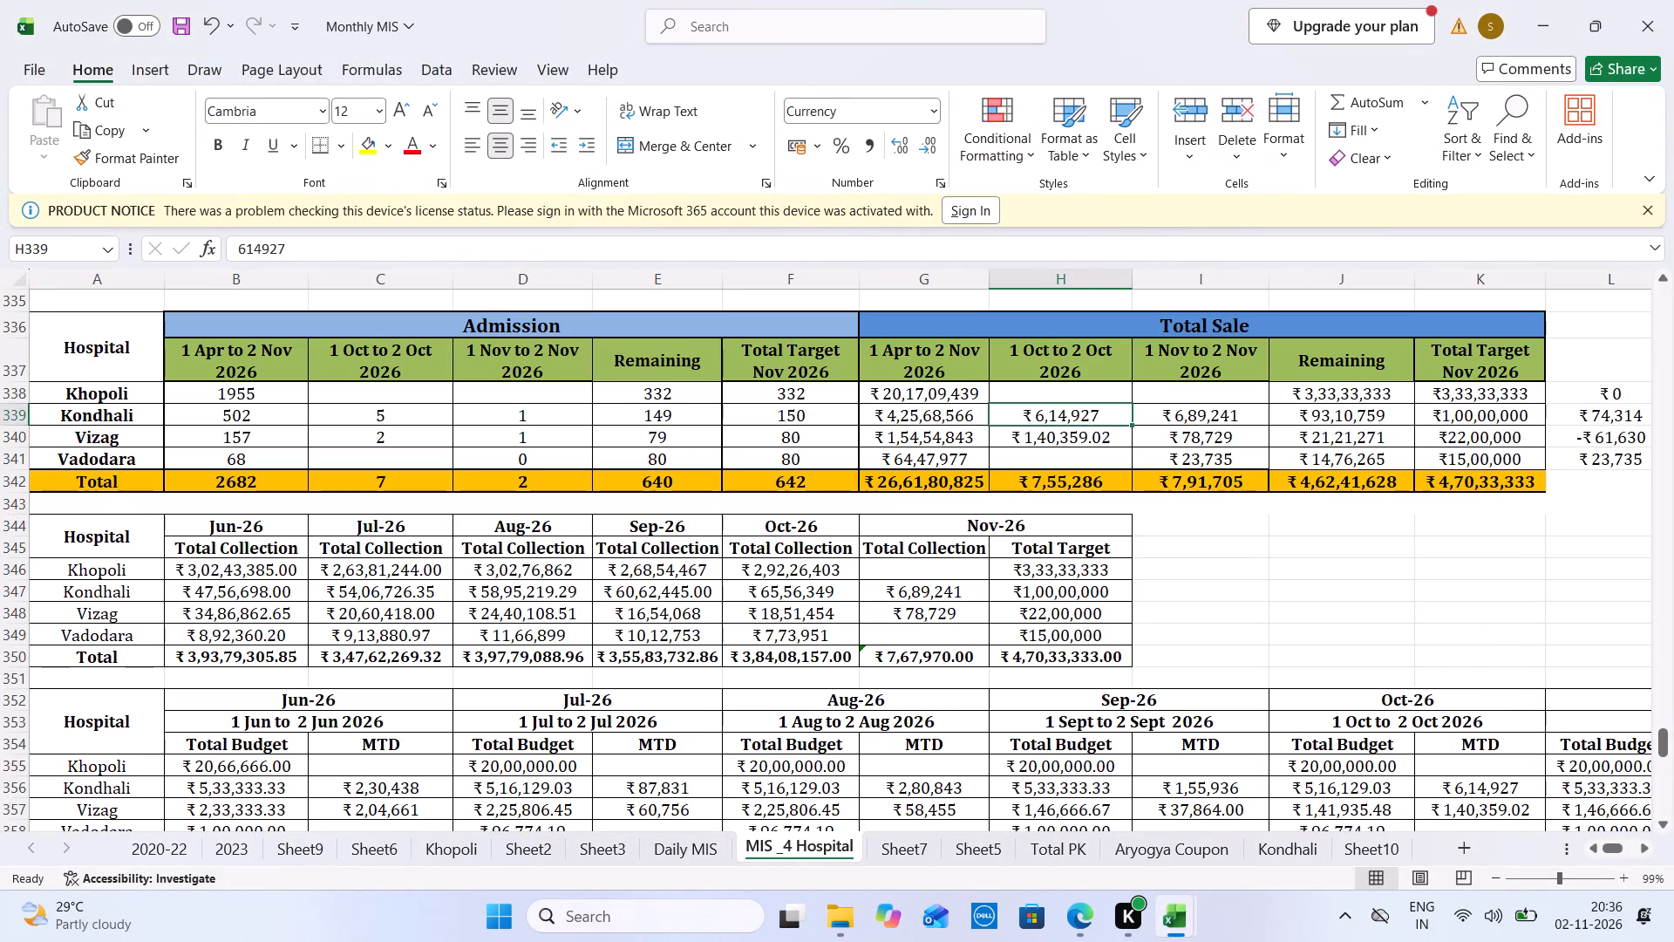
Set Kondhali's Oct-26 total collection in the MIS _4 Hospital sheet to 6715651.20, taken from the Working sheet's Oct-26 total.
click(830, 597)
key(ctrl+Tab)
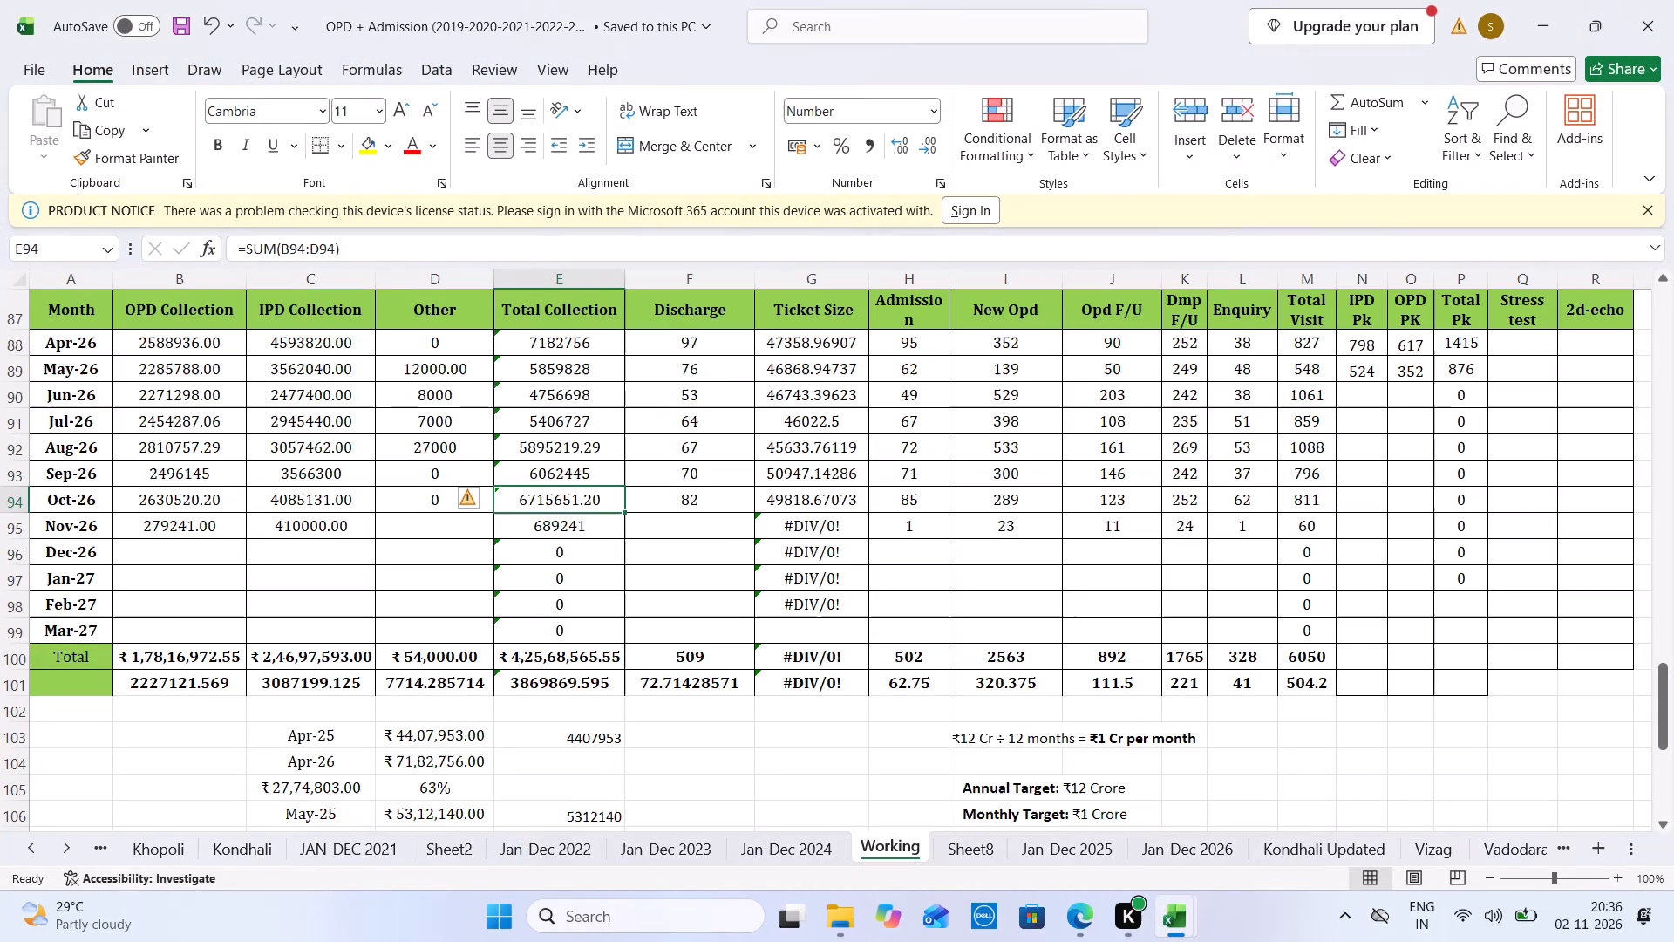
key(ctrl+Tab)
key(ctrl+Tab)
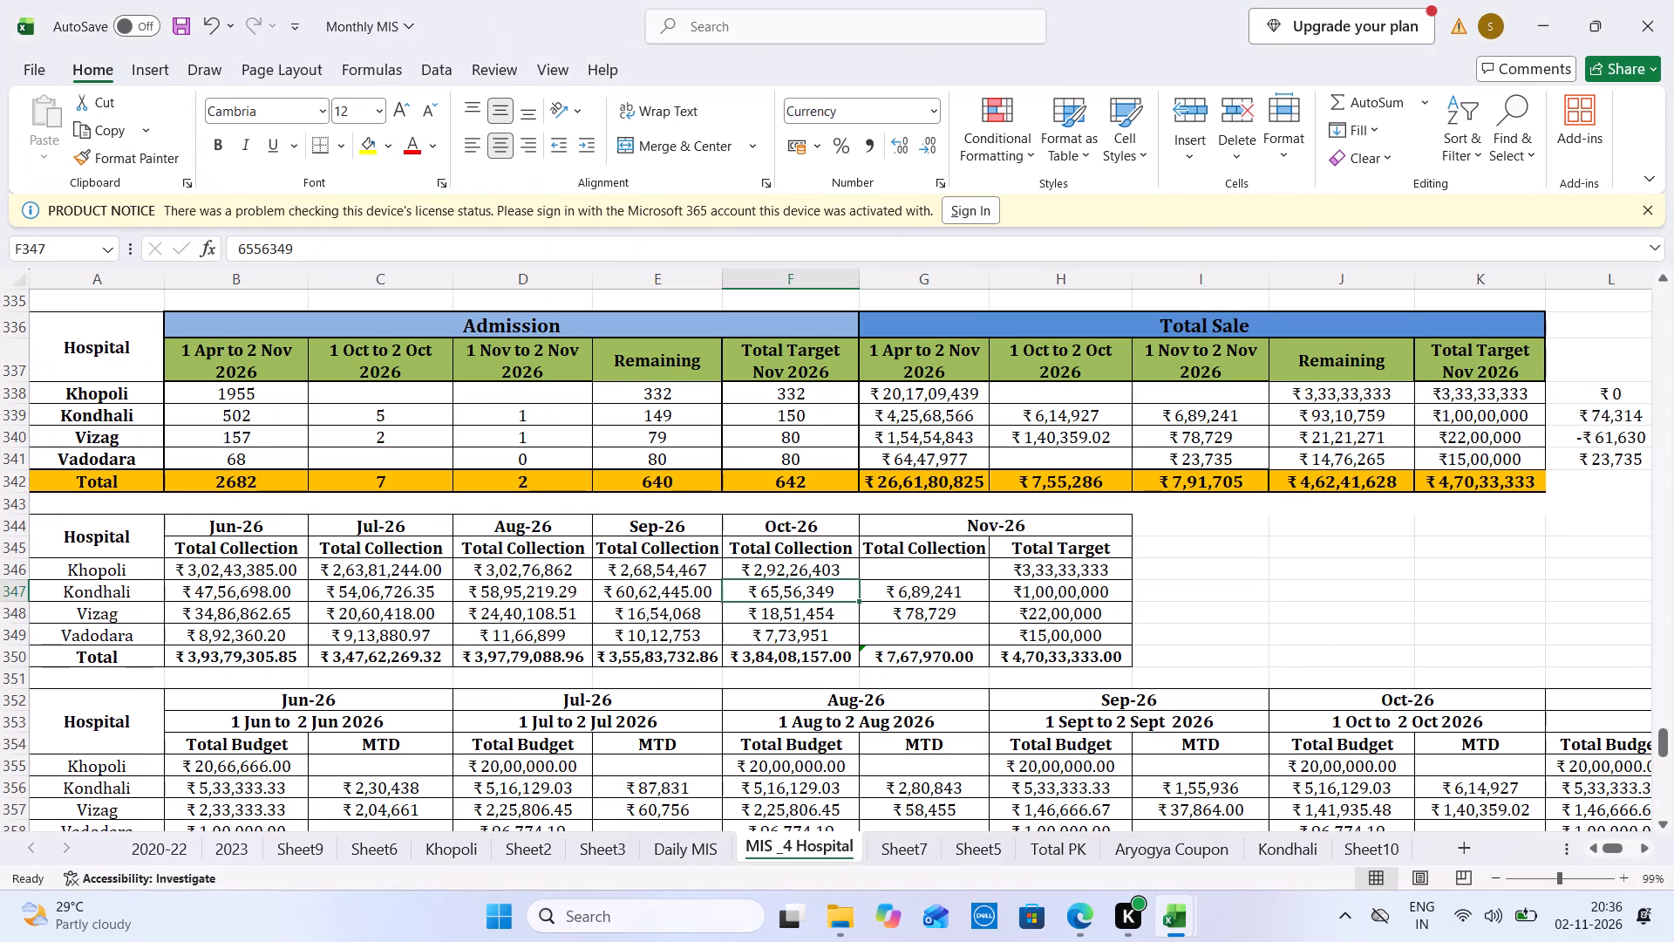
text(6715651.20)
key(ctrl+Tab)
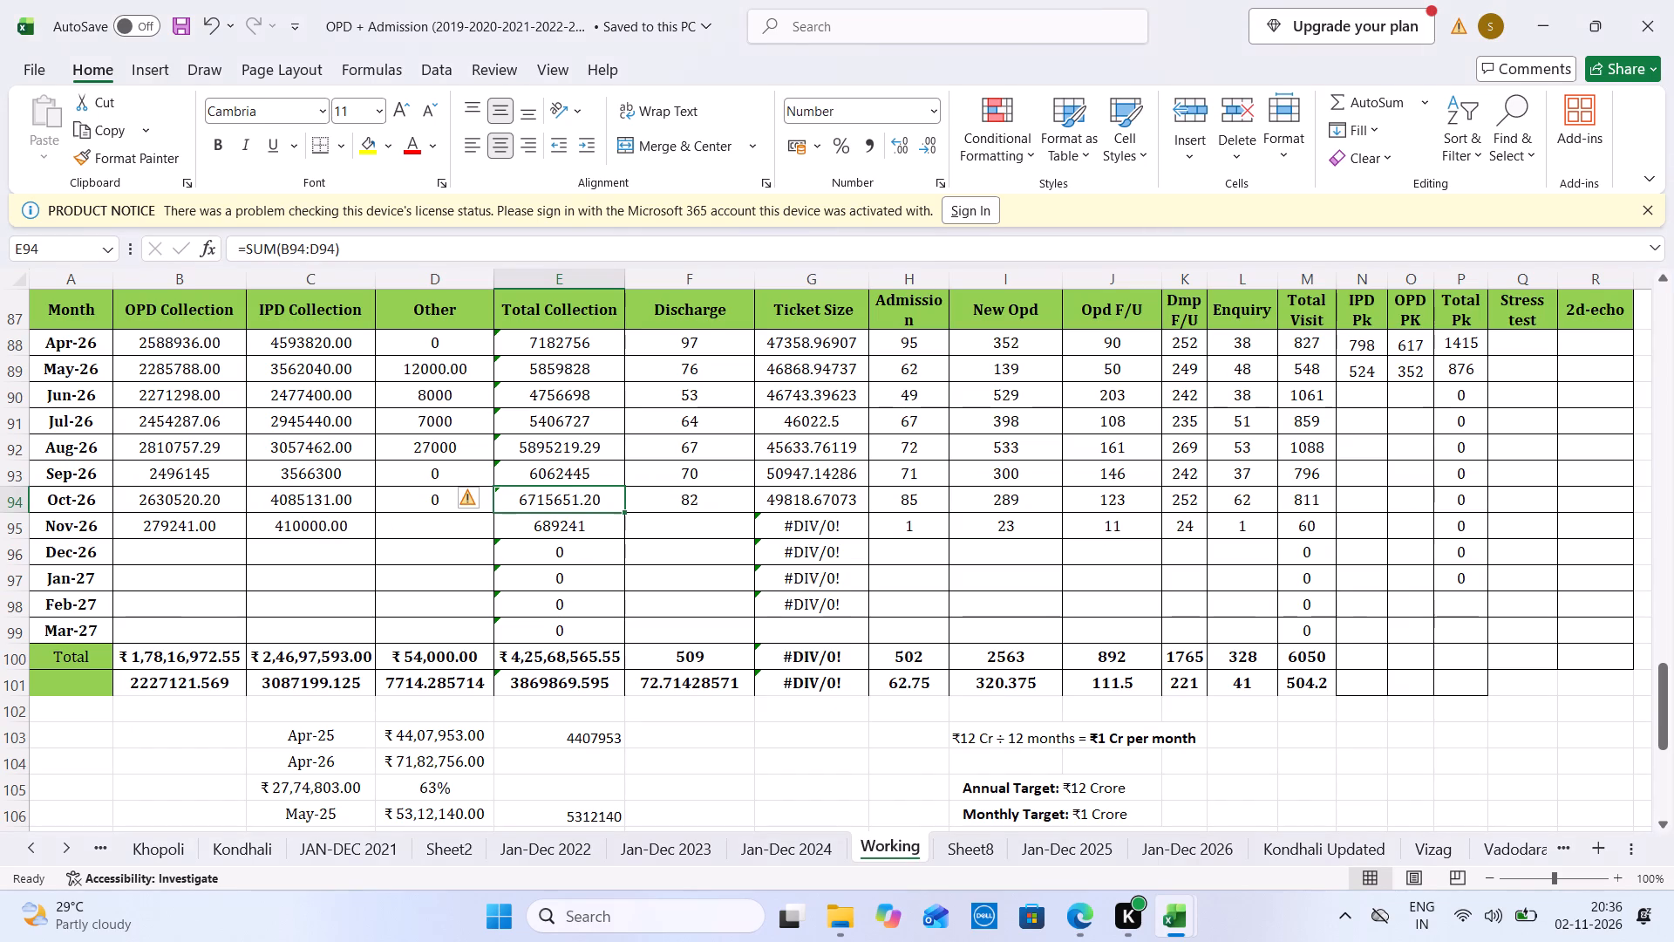
key(ctrl+Tab)
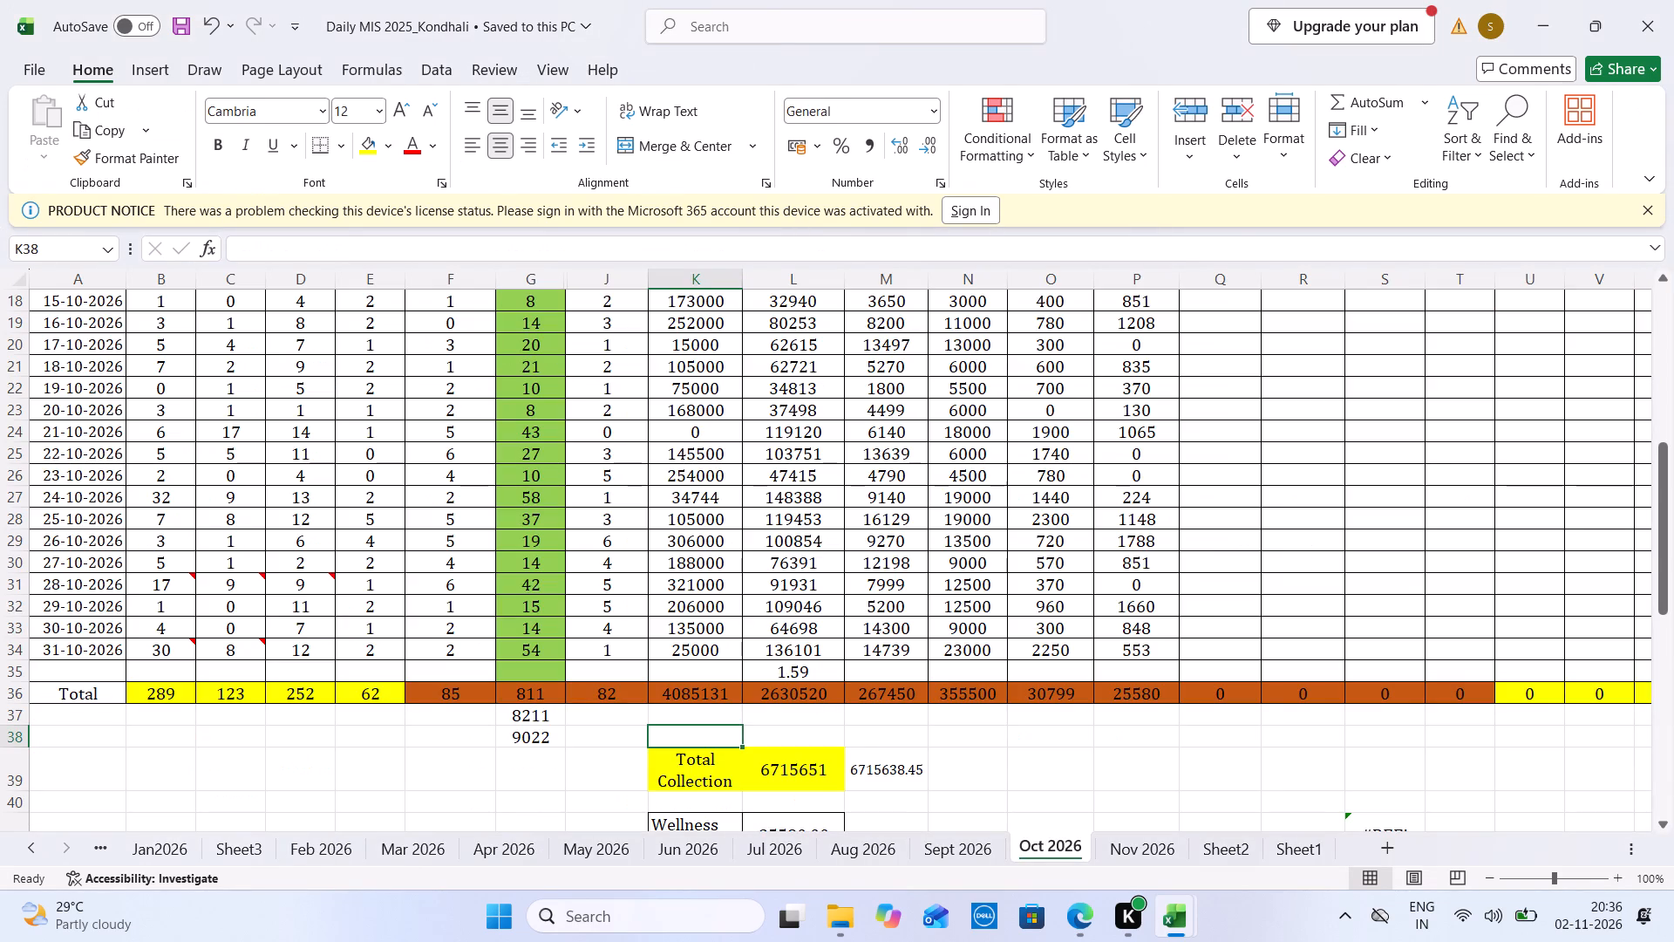
key(ctrl+Tab)
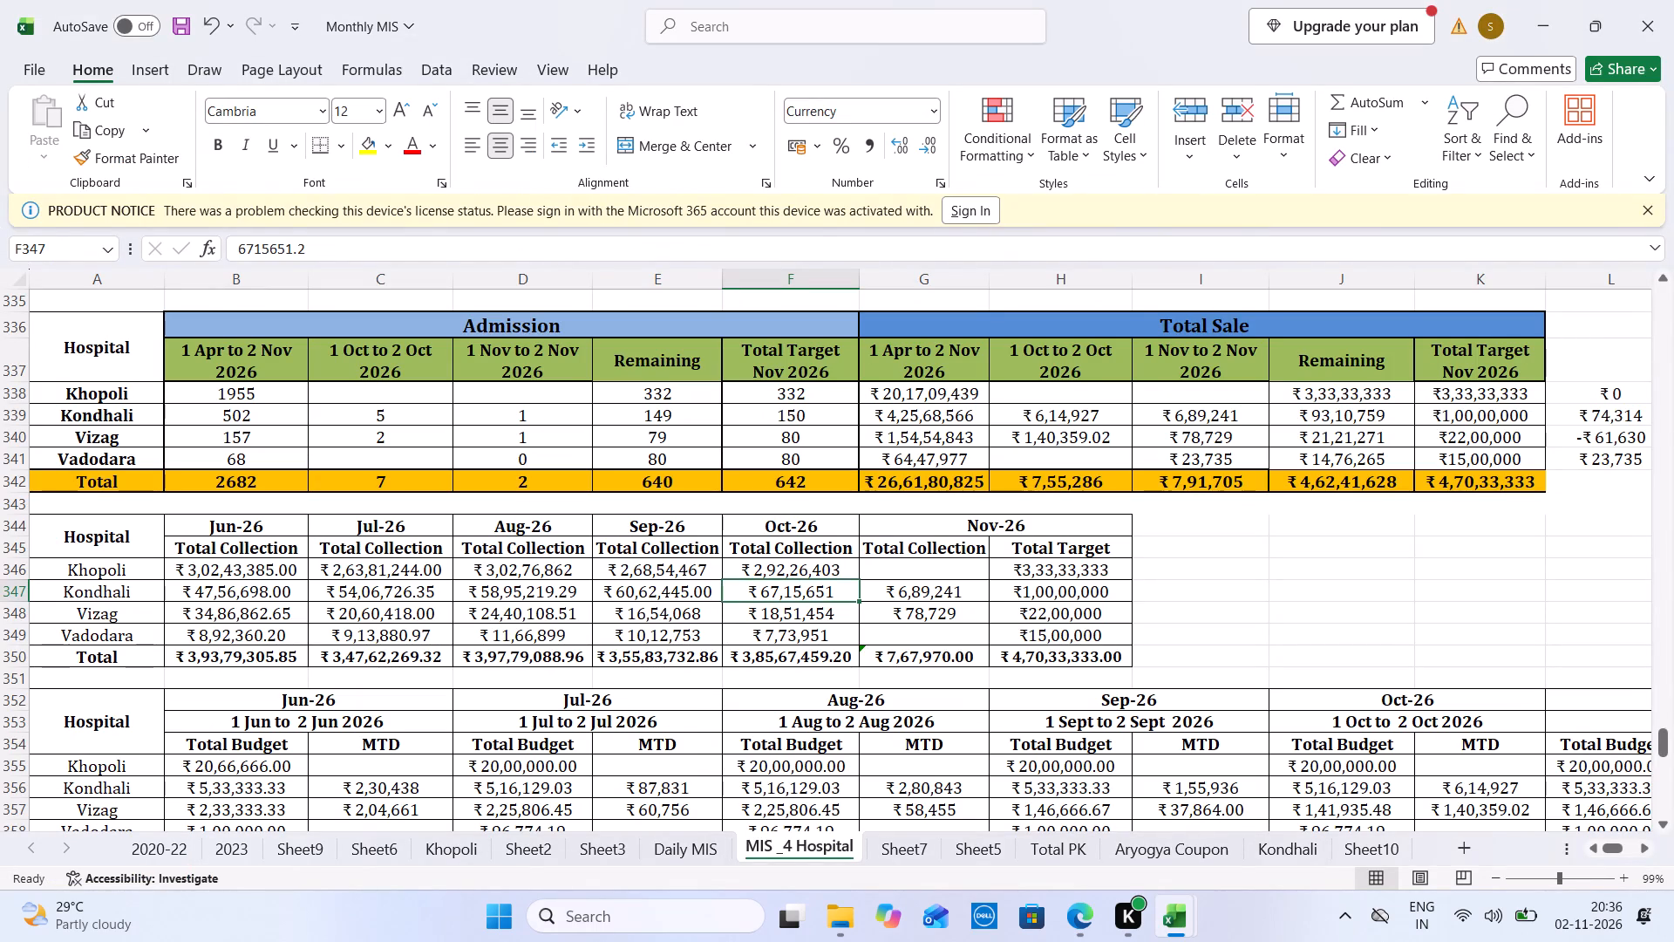
Copy Kondhali's Oct-26 total collection into the Oct-26 Total Collection cell of the November report's Revenue Per Occupied Bed table.
key(Down)
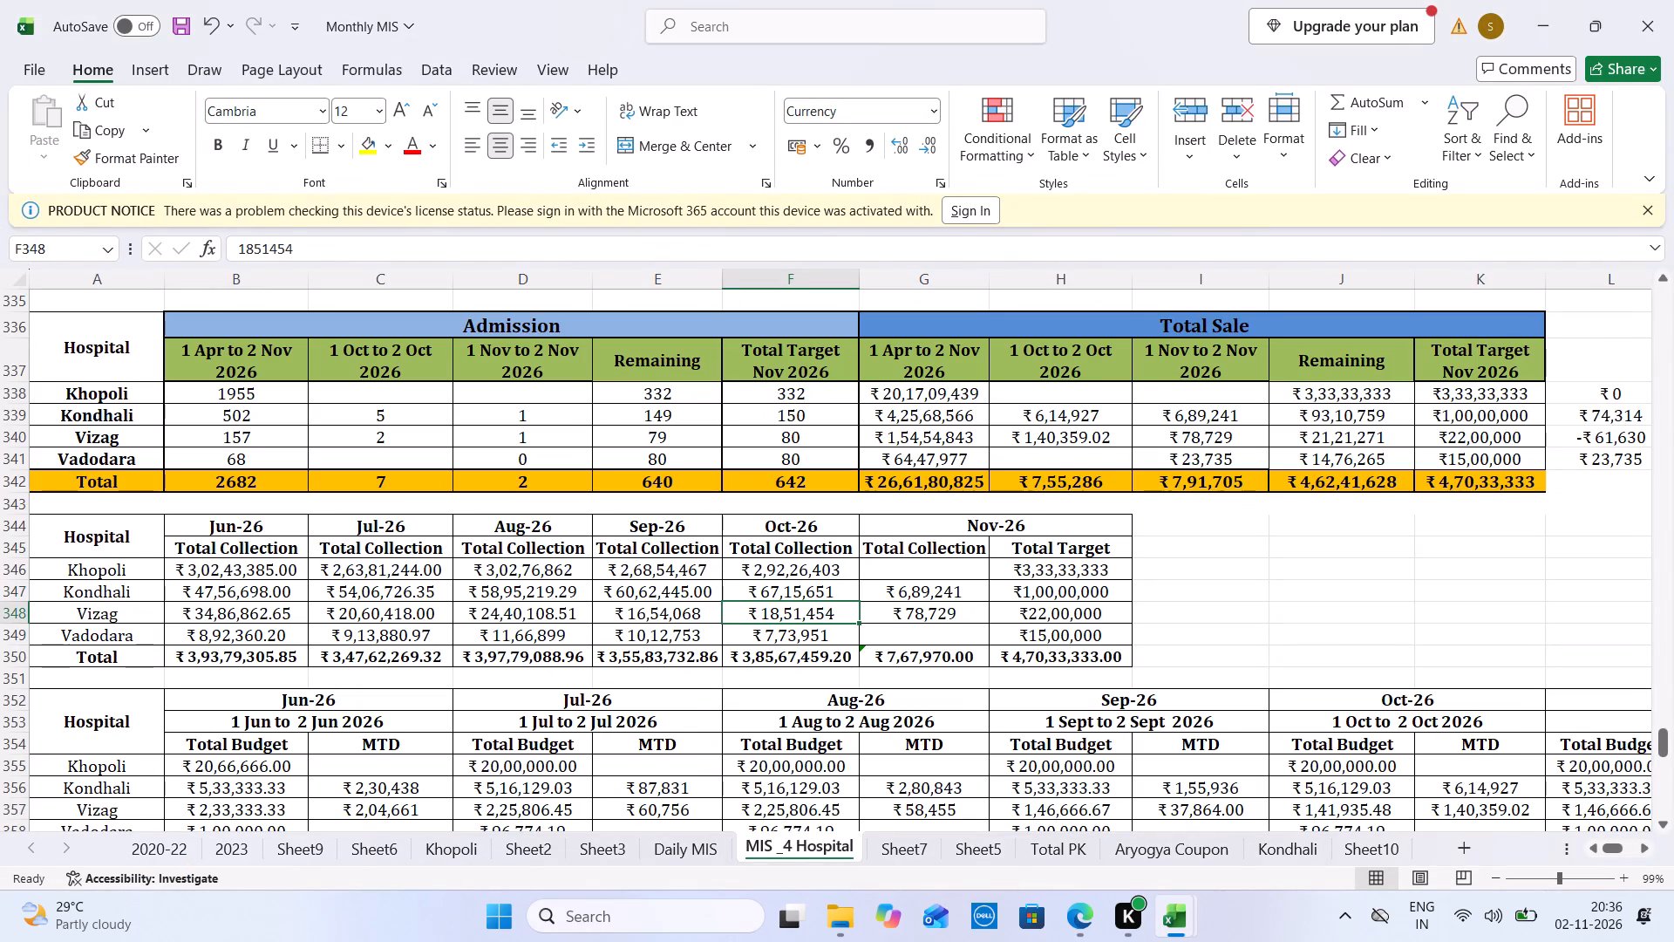
key(Up)
key(Up)
key(Up)
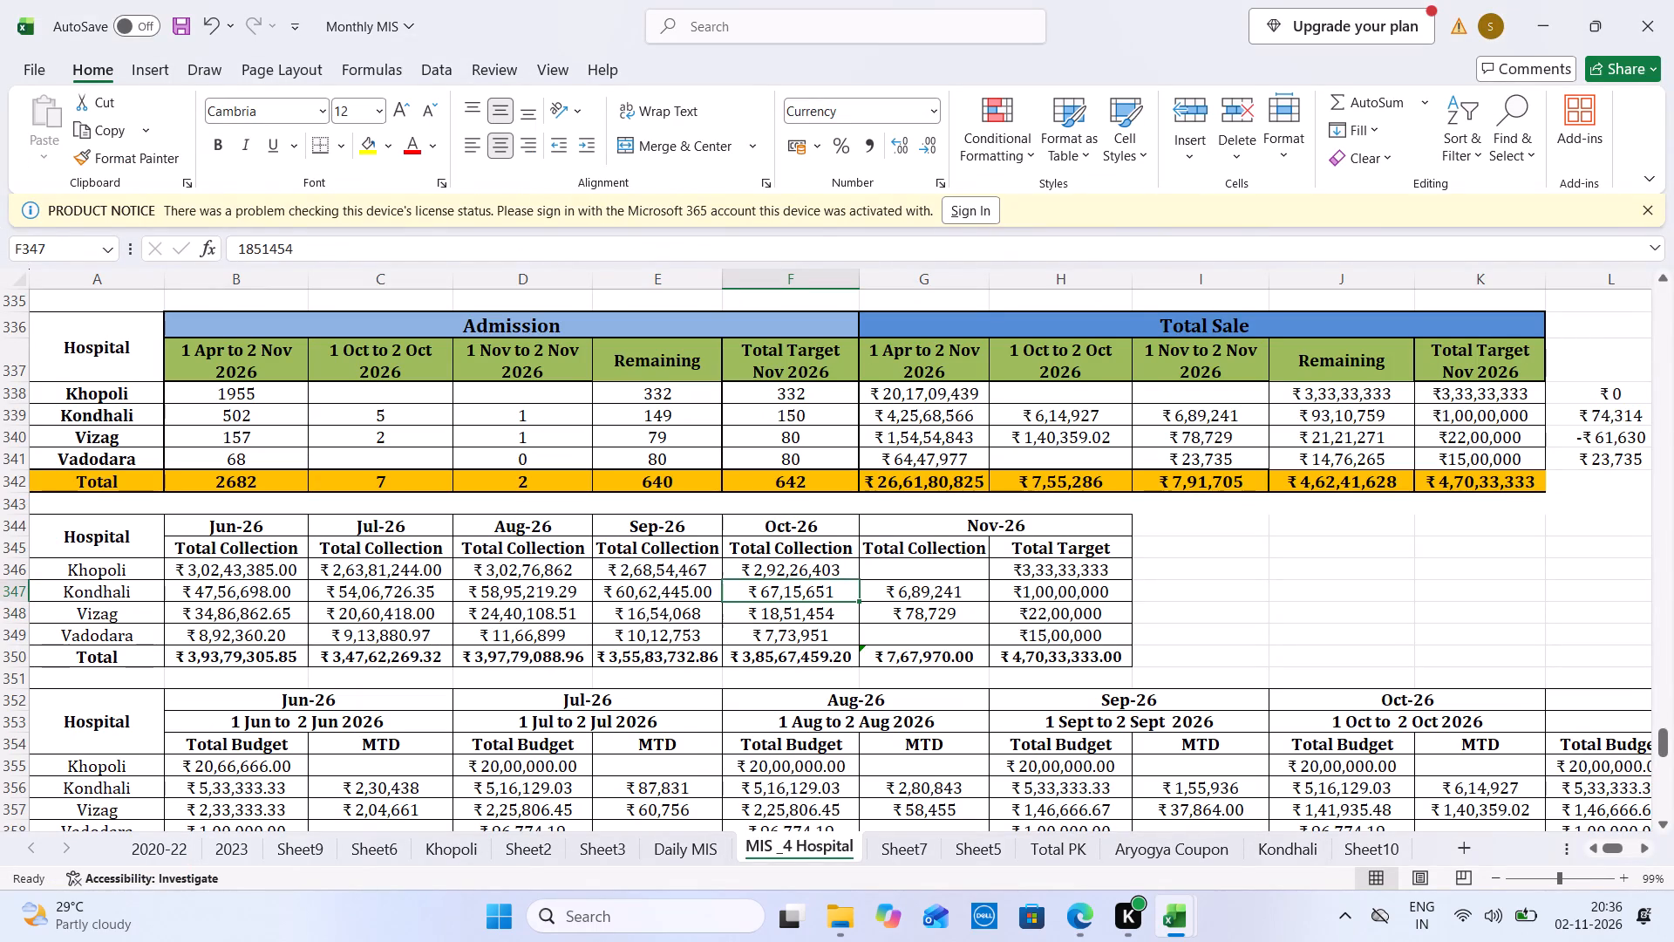
key(Down)
key(Down)
key(ctrl+c)
key(Down)
key(Down)
key(Down)
key(Down)
key(Down)
key(Down)
key(Down)
key(Down)
key(Down)
key(Down)
key(Down)
key(Down)
key(Down)
key(Down)
key(Down)
key(Down)
key(Down)
key(Down)
key(Down)
key(Down)
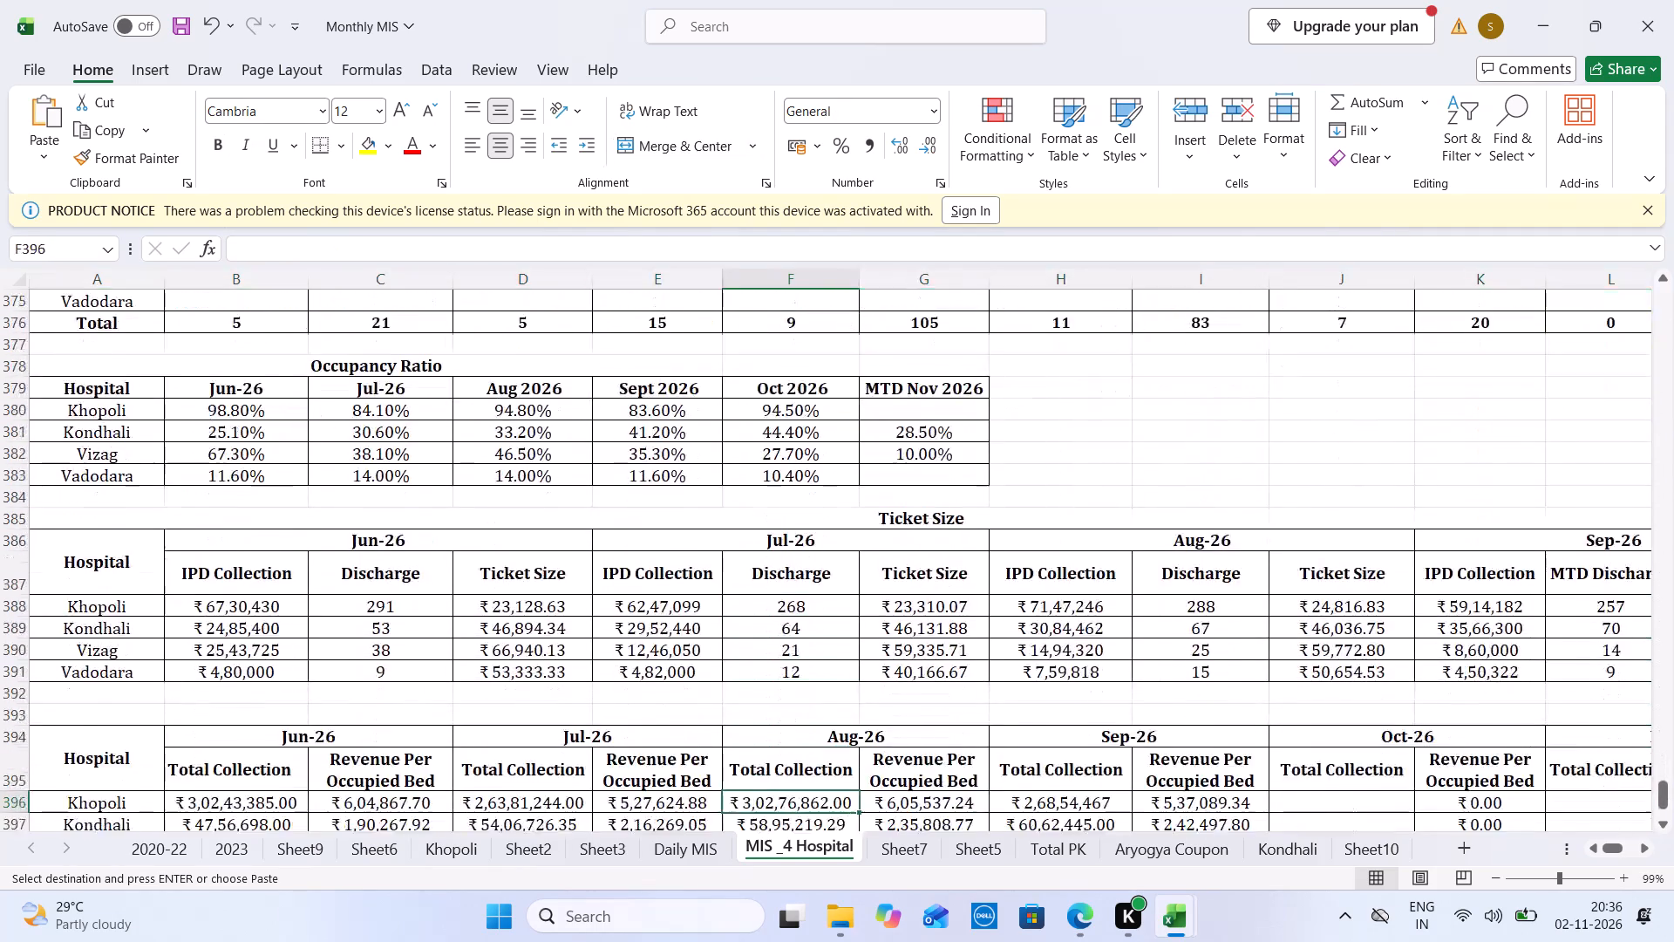
click(1455, 447)
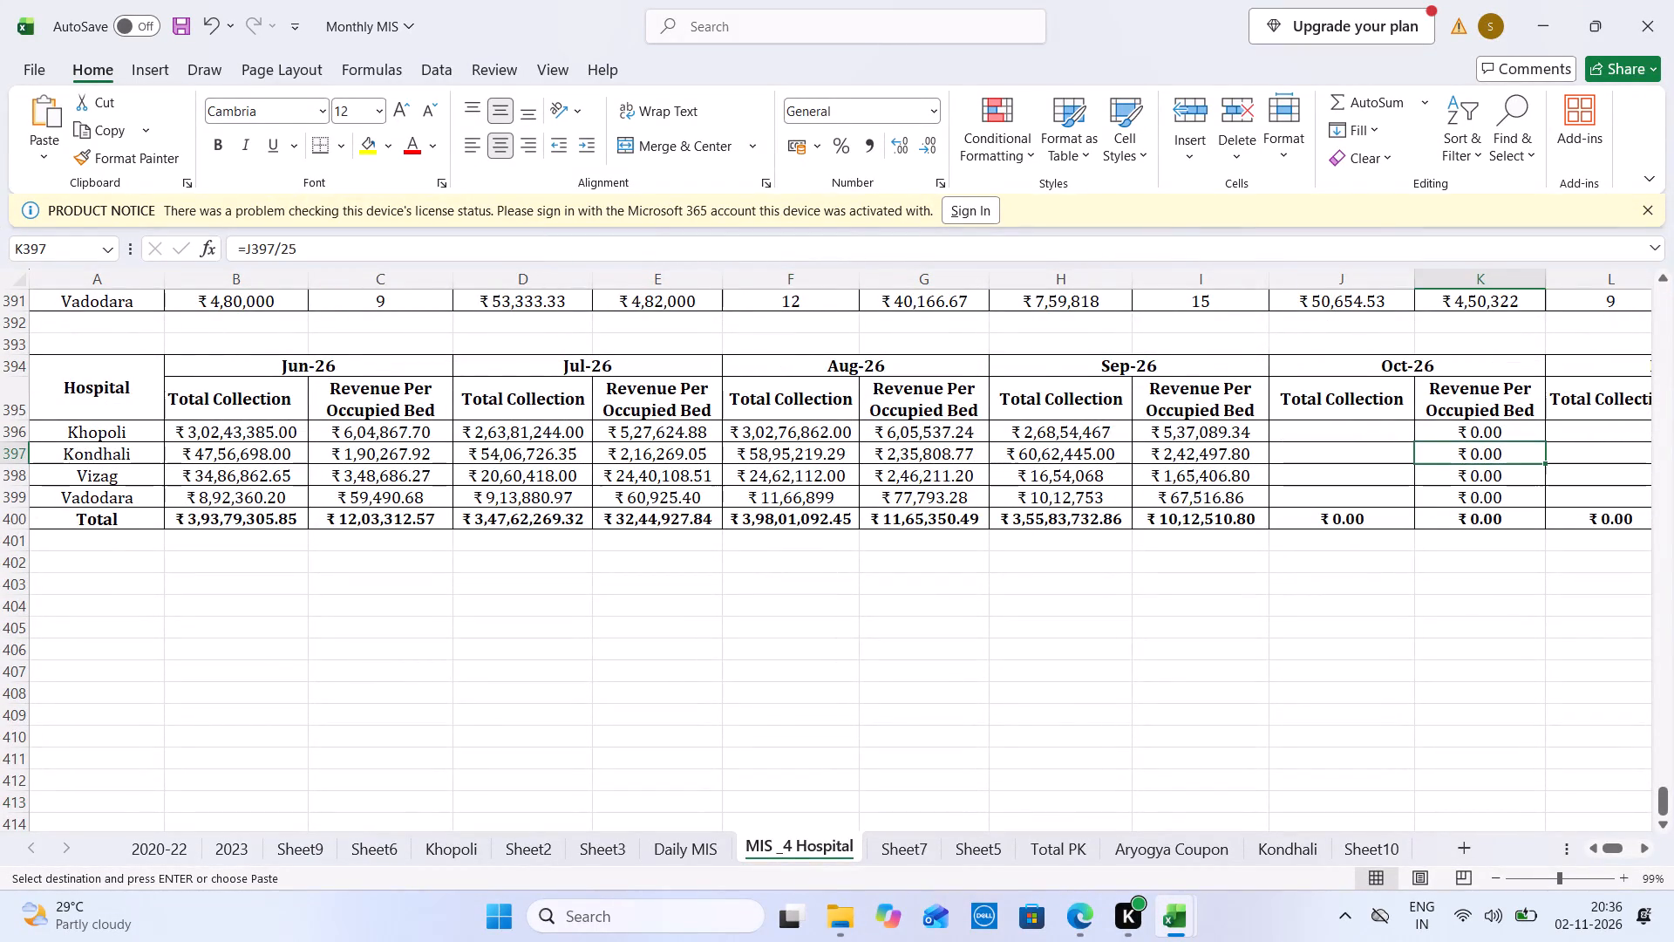
key(Right)
key(Left)
key(Left)
key(Left)
key(Right)
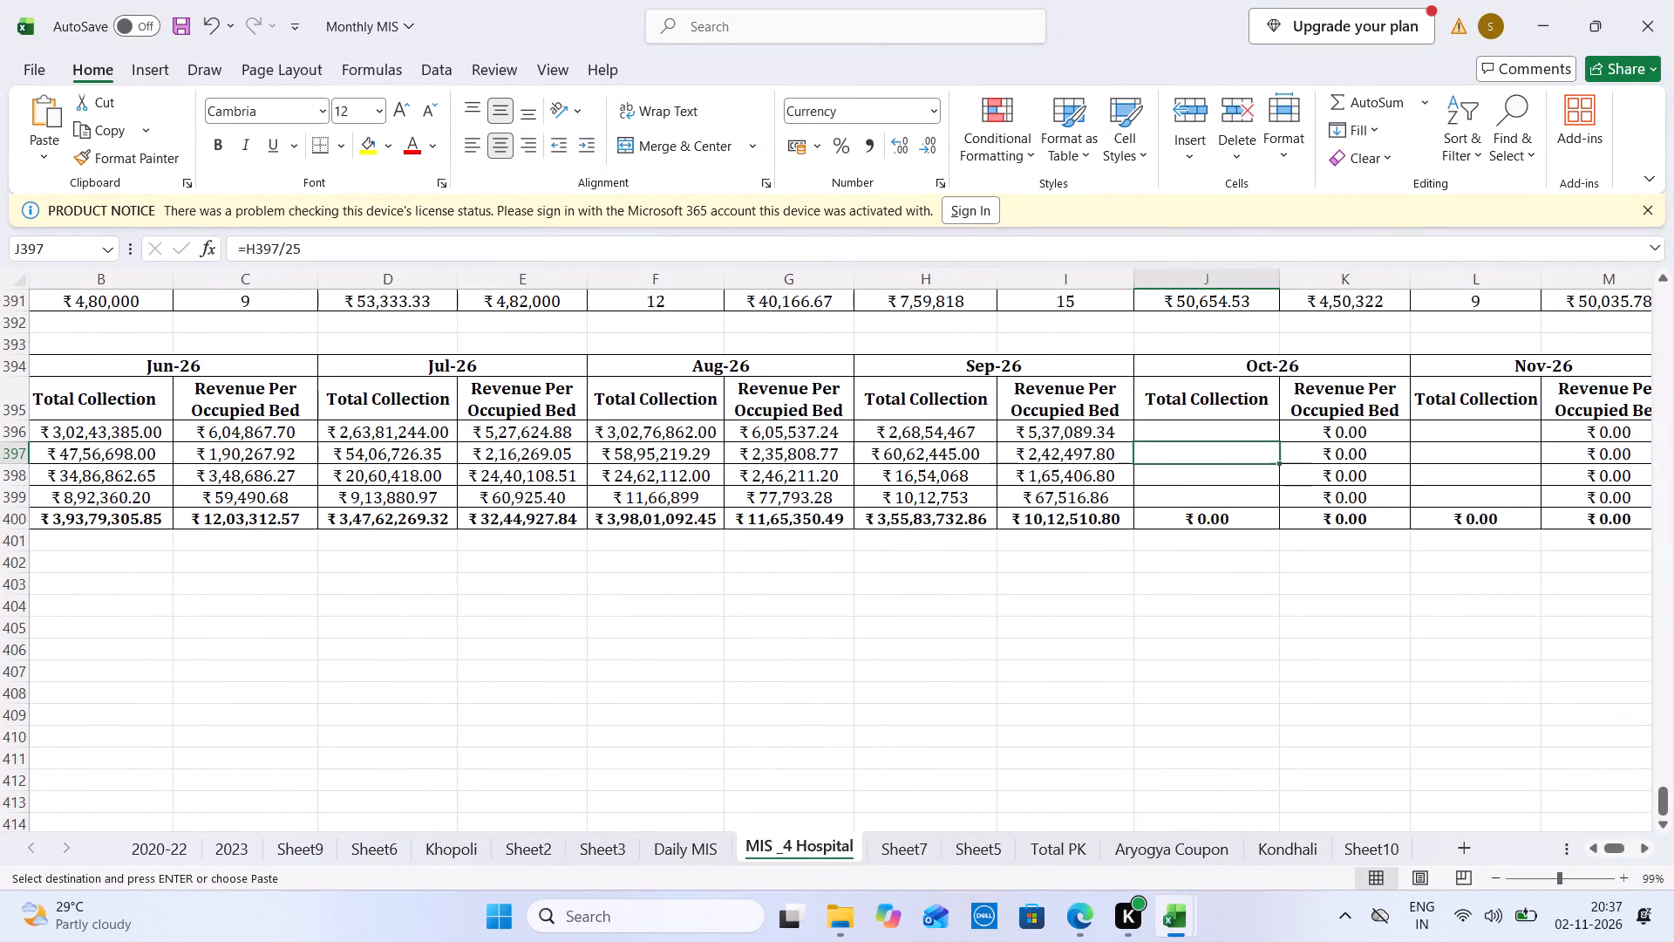
key(ctrl+v)
Paste the copied collection over Kondhali's Oct-26 Total Collection in the October report's Revenue Per Occupied Bed table.
key(Up)
key(Up)
key(Up)
key(Up)
key(Up)
key(Up)
key(Up)
key(Up)
key(Up)
key(Up)
key(Up)
key(Up)
key(Up)
key(Up)
key(Up)
key(Up)
key(Up)
key(Up)
key(Up)
key(Up)
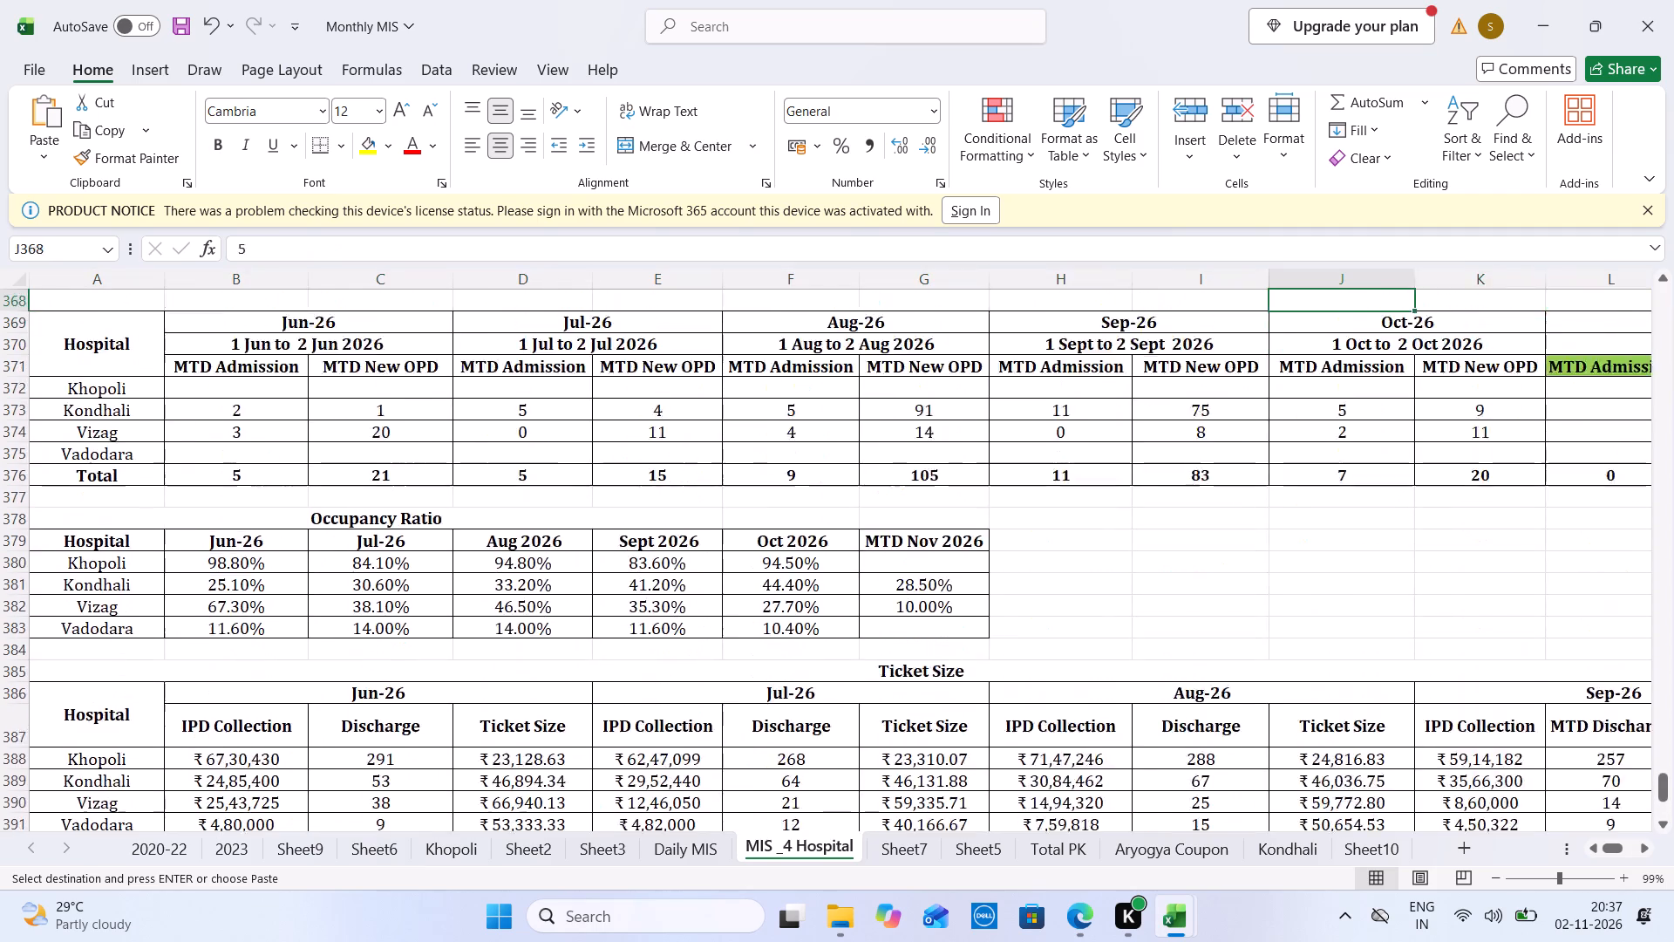
key(Left)
key(Left)
key(Left)
key(Left)
key(Left)
key(Left)
key(Left)
key(Left)
key(Left)
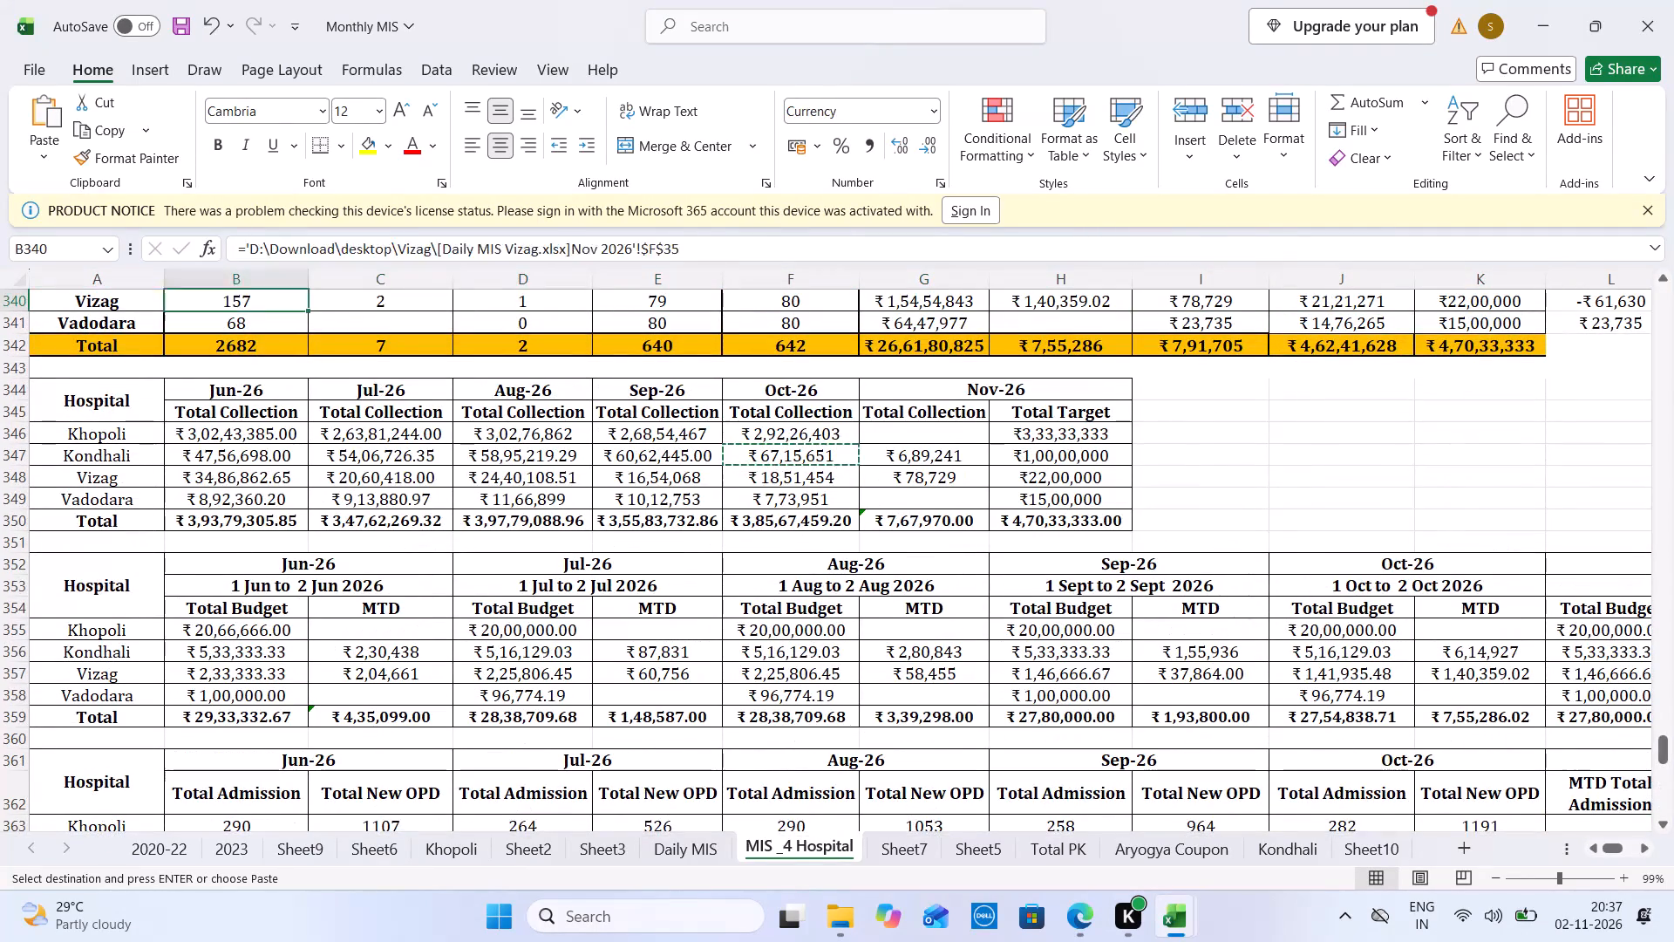
key(Up)
key(Up)
key(Up)
key(Up)
key(Up)
key(Up)
key(Up)
key(Up)
key(Up)
key(Up)
key(Up)
key(Up)
key(Up)
key(Up)
key(Up)
key(Up)
key(Up)
key(Up)
key(Up)
key(Up)
key(Up)
key(Up)
key(Up)
key(Up)
key(Up)
key(Up)
key(Up)
key(Up)
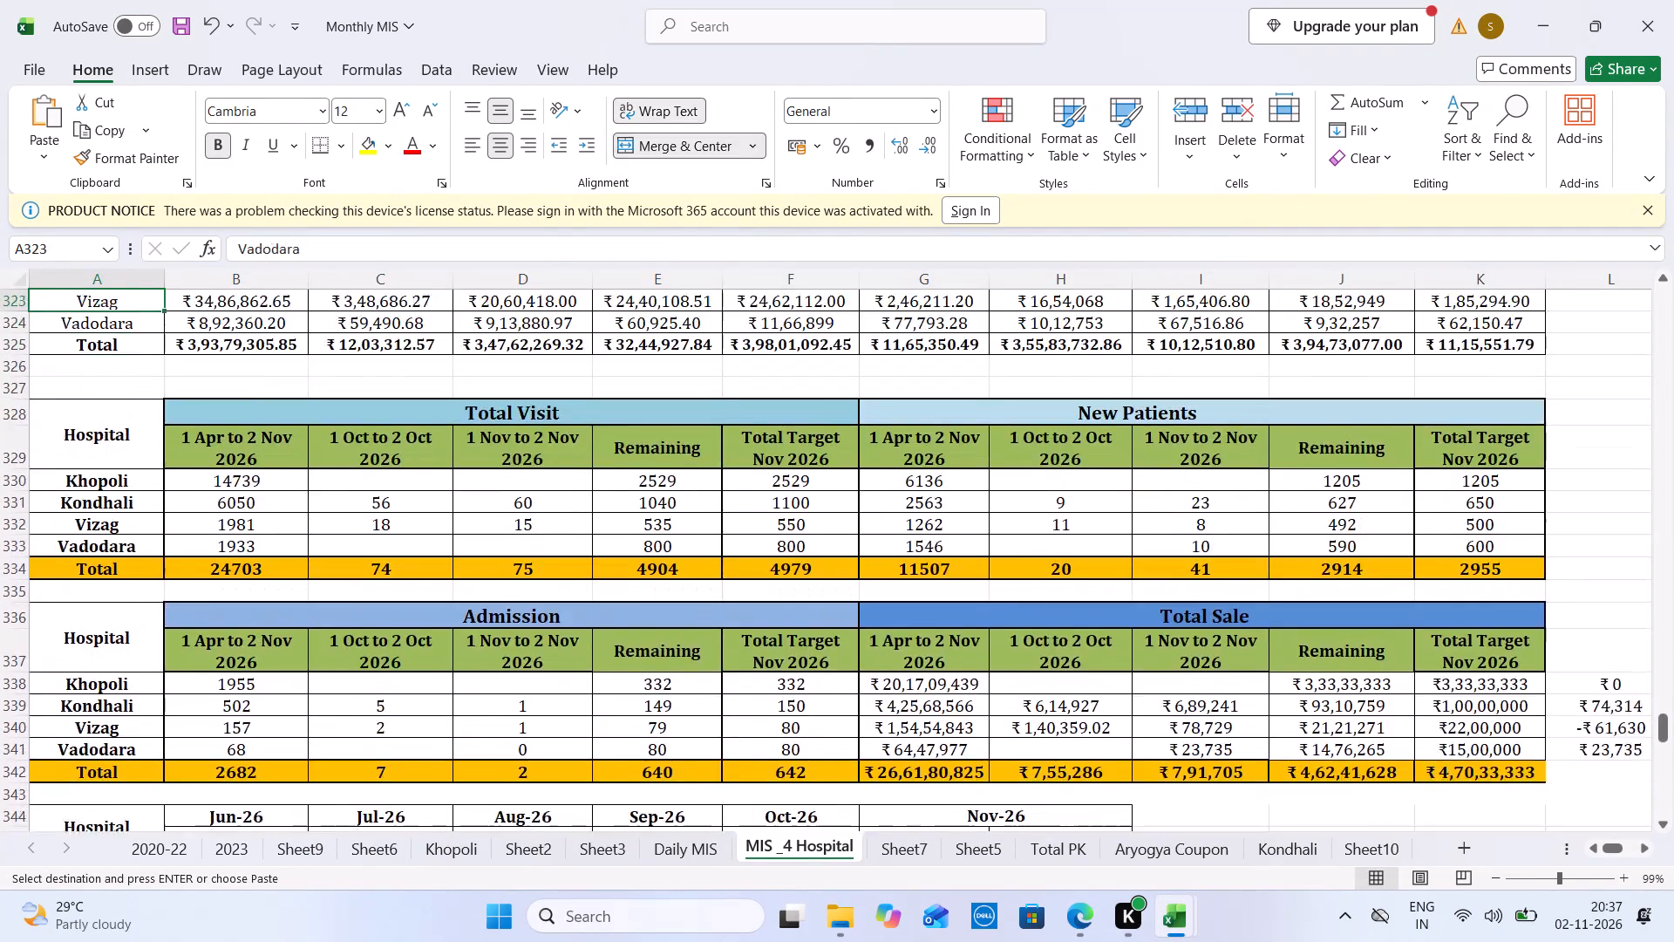
key(Up)
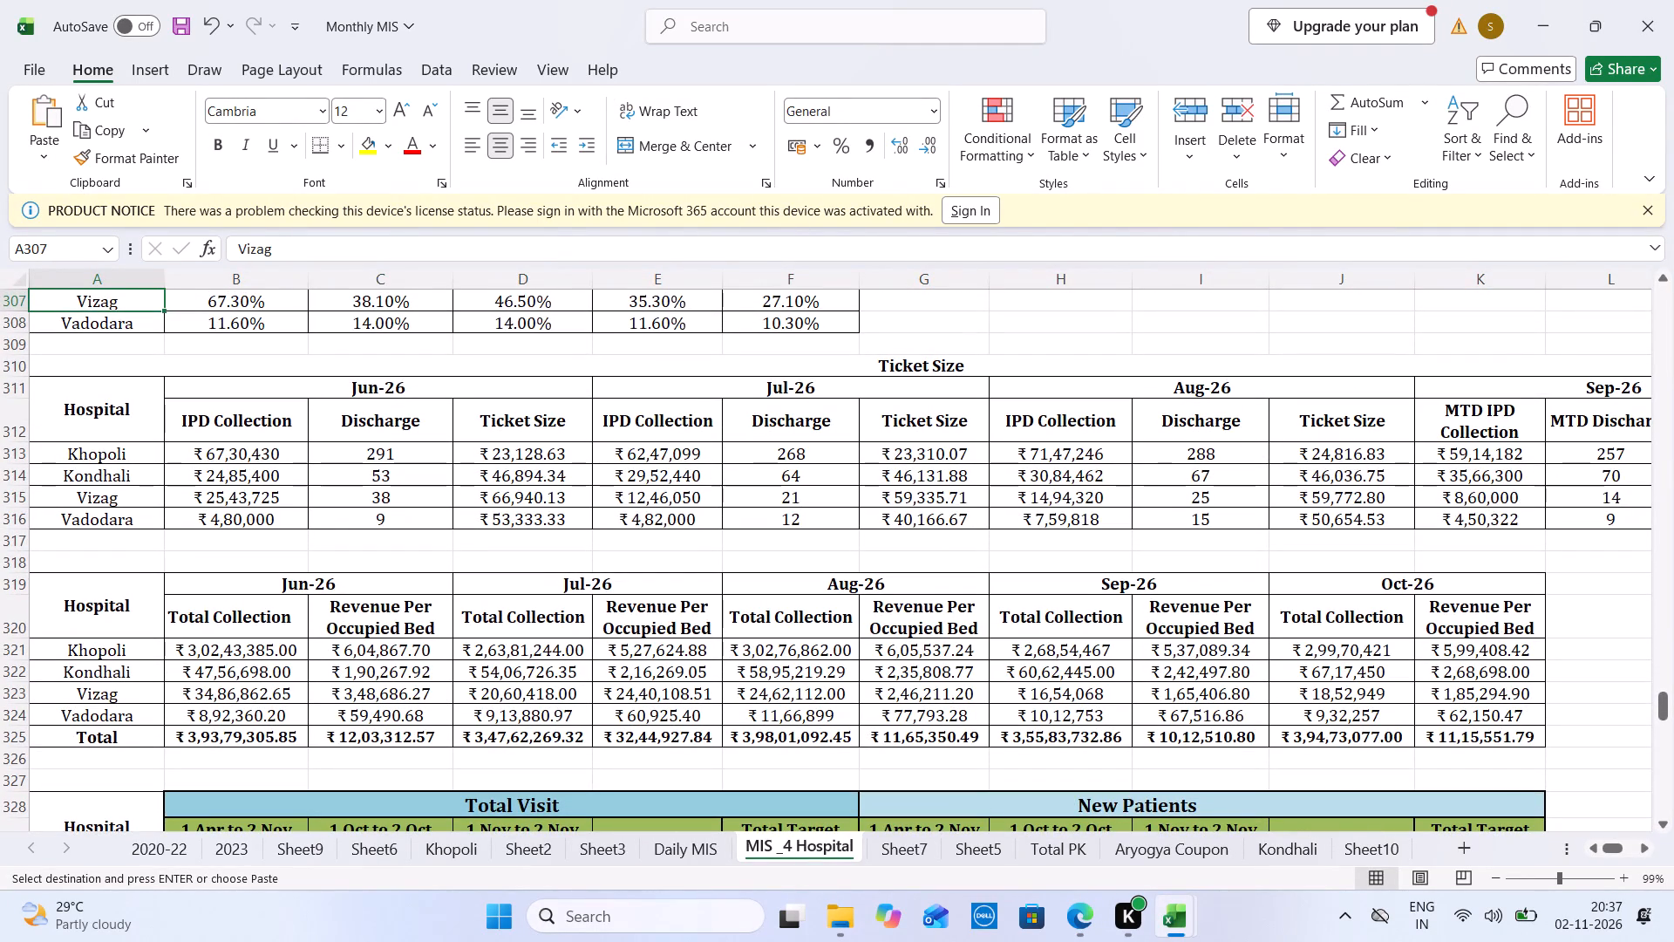
click(1341, 669)
key(ctrl+v)
Paste the copied collection over Kondhali's 1 Oct to 31 Oct 2026 MTD in the October report's budget table.
key(Up)
key(Up)
key(Up)
key(Up)
key(Up)
key(Up)
key(Up)
key(Up)
key(Up)
key(Up)
key(Up)
key(Up)
key(Up)
key(Up)
key(Up)
key(Up)
key(Up)
key(Up)
key(Up)
key(Up)
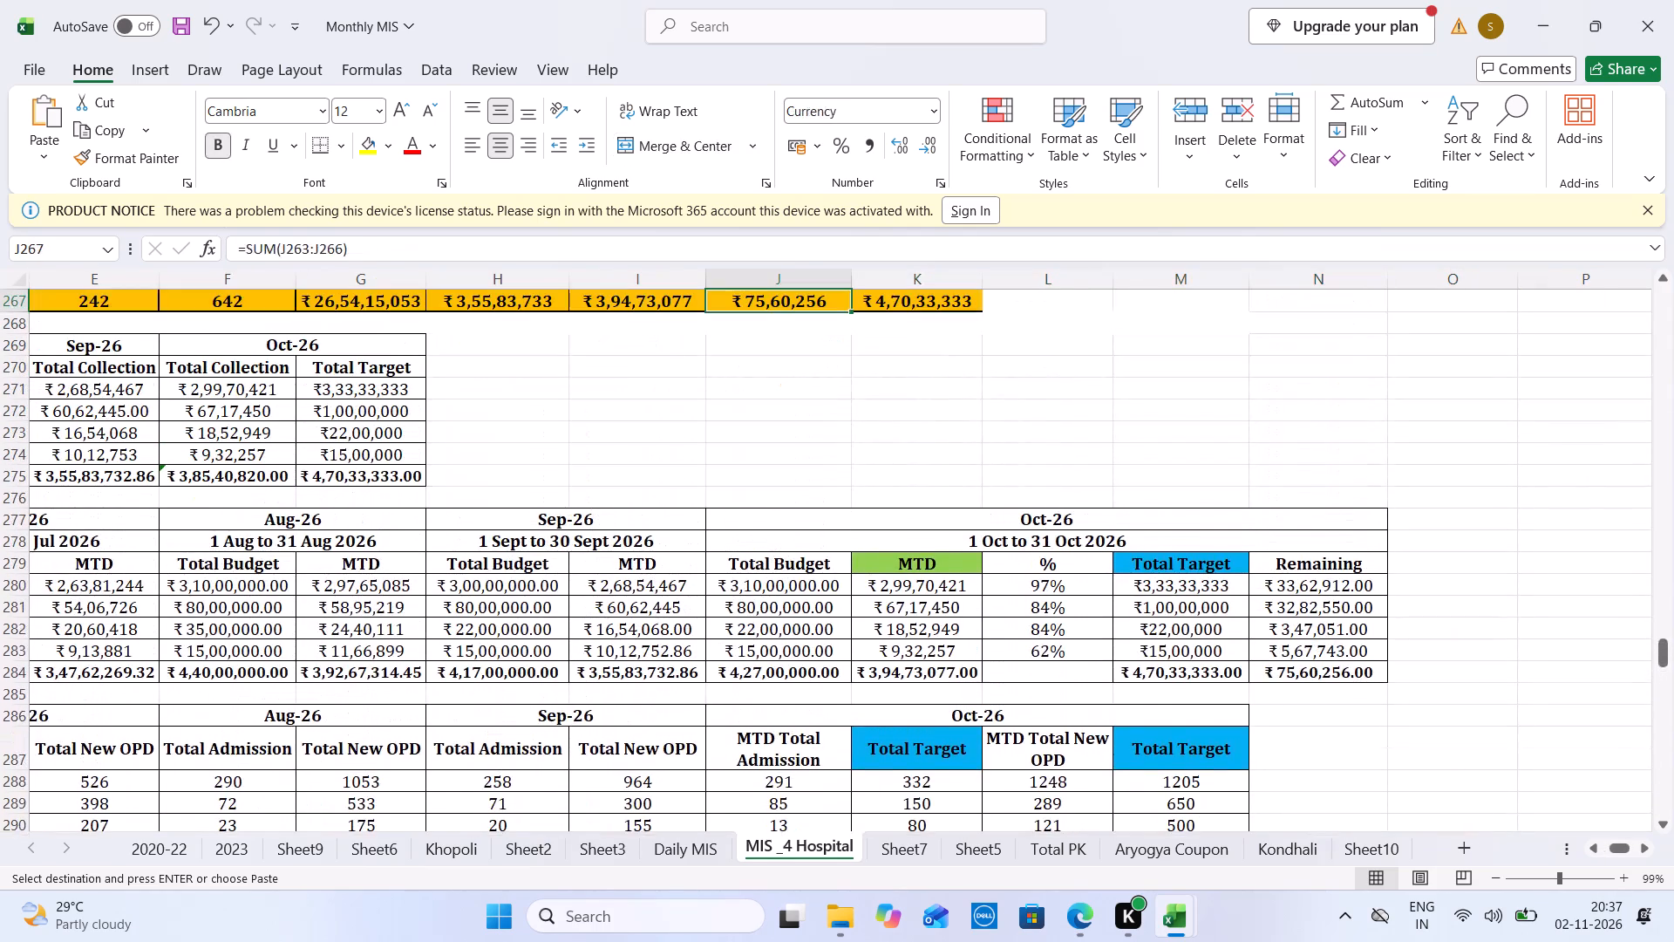
click(916, 600)
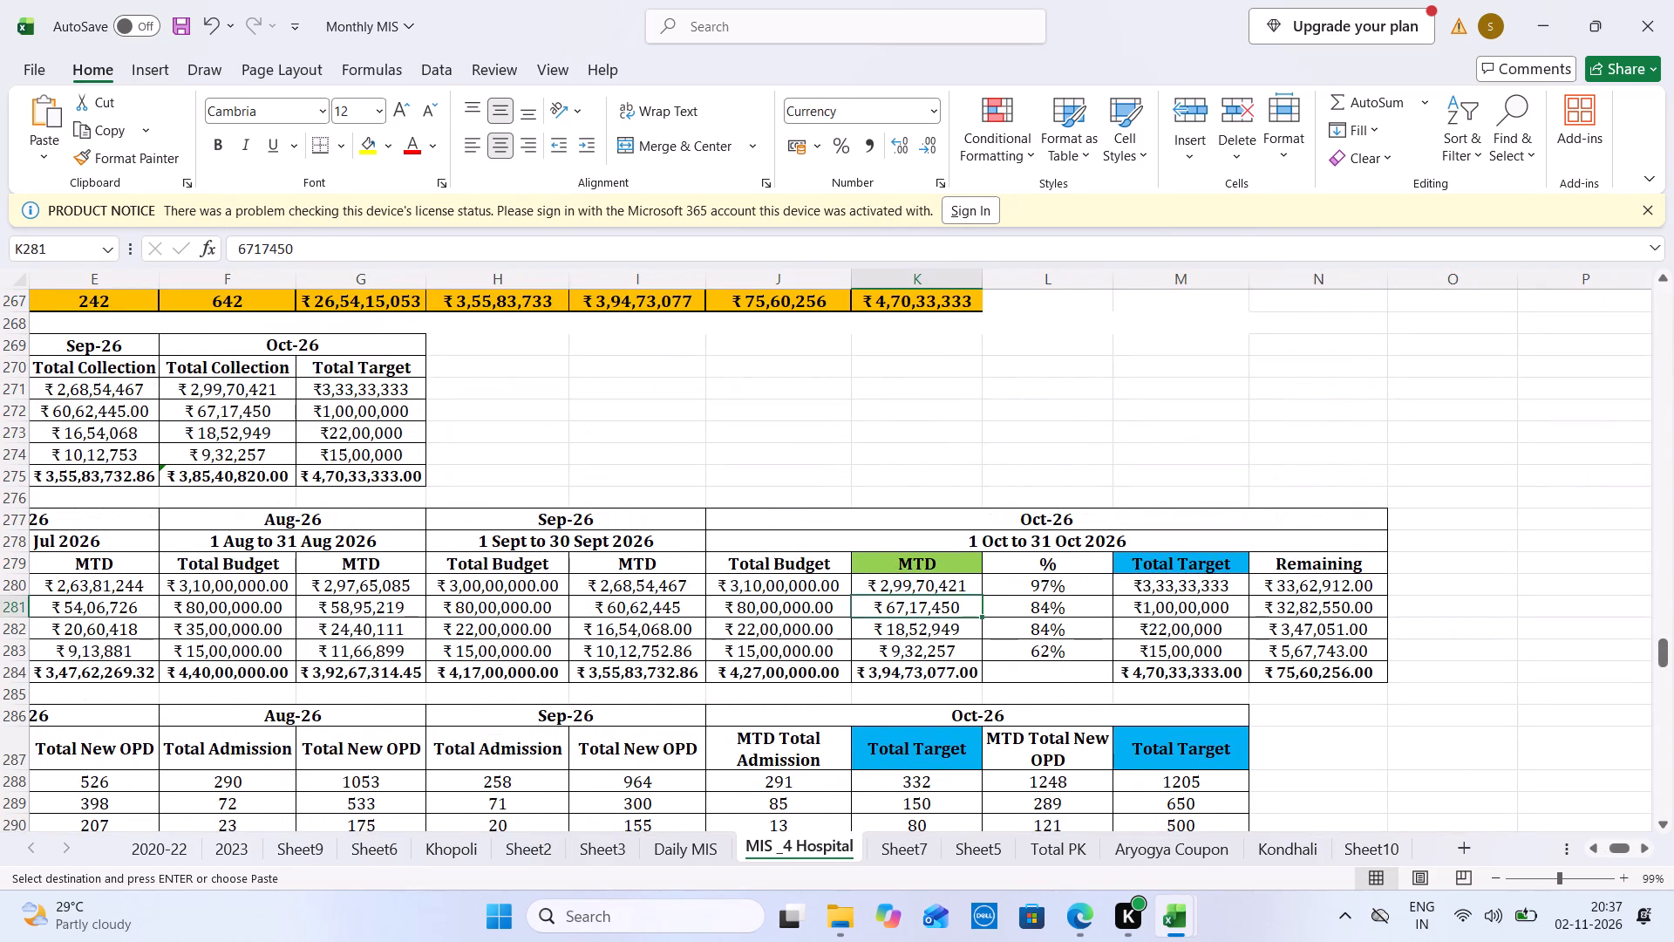
key(ctrl+v)
Paste 6715651.2 over Kondhali's Oct-26 Total Collection in the October report's monthly collection table.
key(Up)
key(Up)
key(Up)
key(Up)
key(Up)
key(Up)
key(Up)
key(Up)
key(Up)
key(Up)
key(Up)
key(Up)
key(Up)
key(Up)
key(Up)
key(Up)
key(Up)
key(Up)
key(Up)
key(Up)
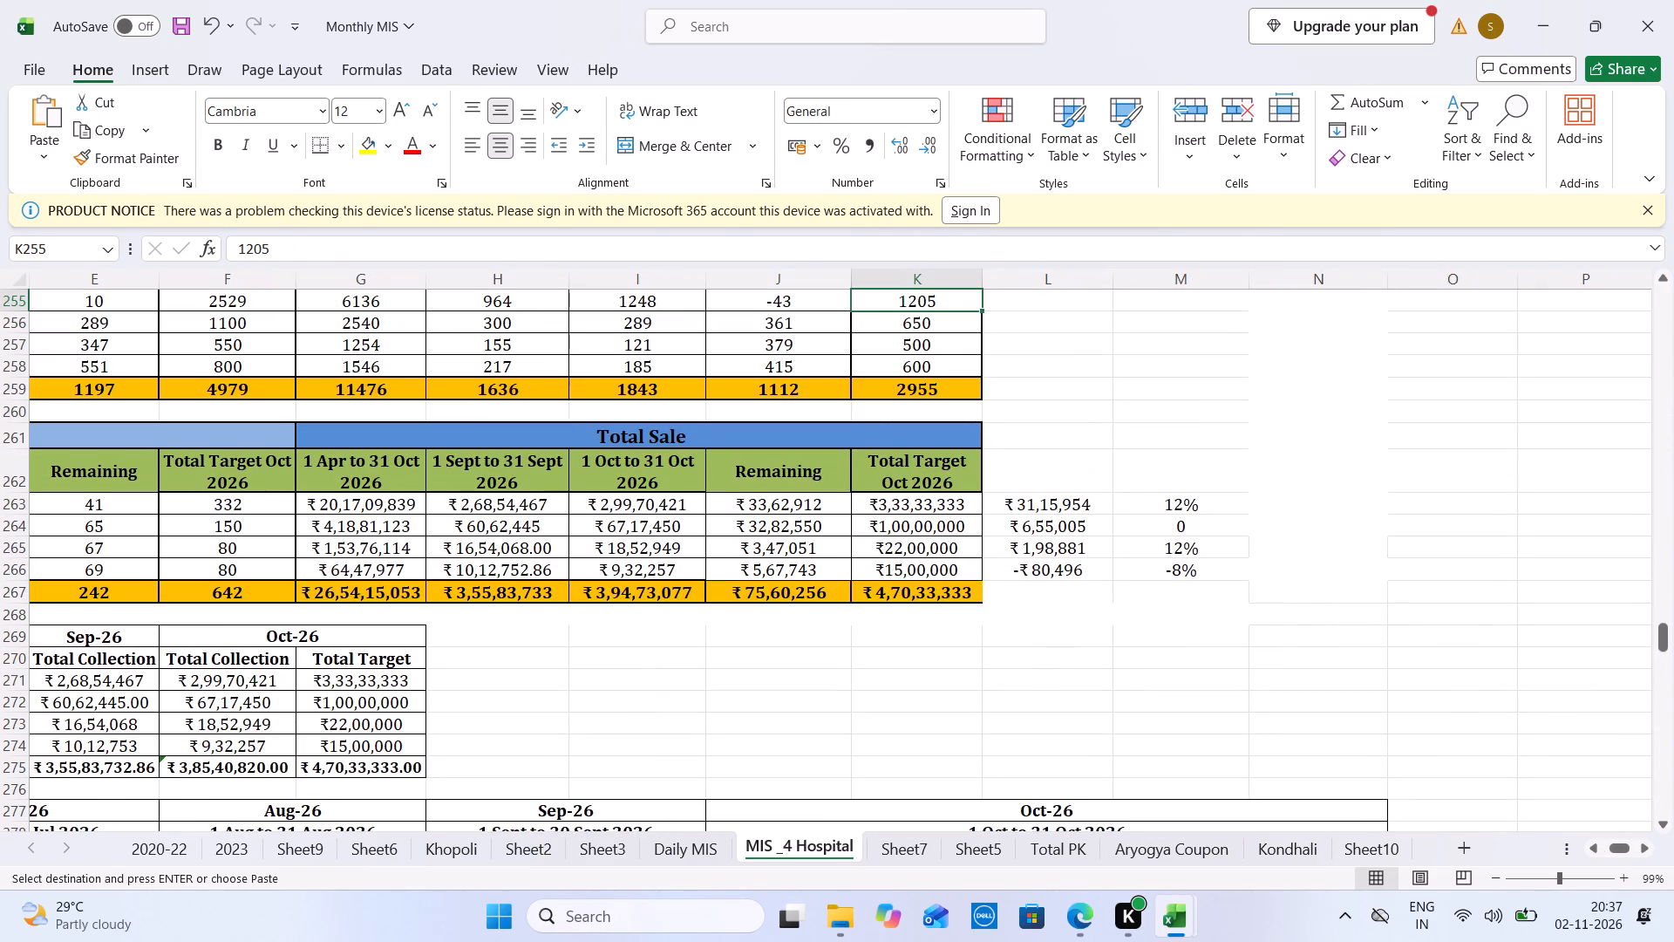
click(282, 694)
key(ctrl+v)
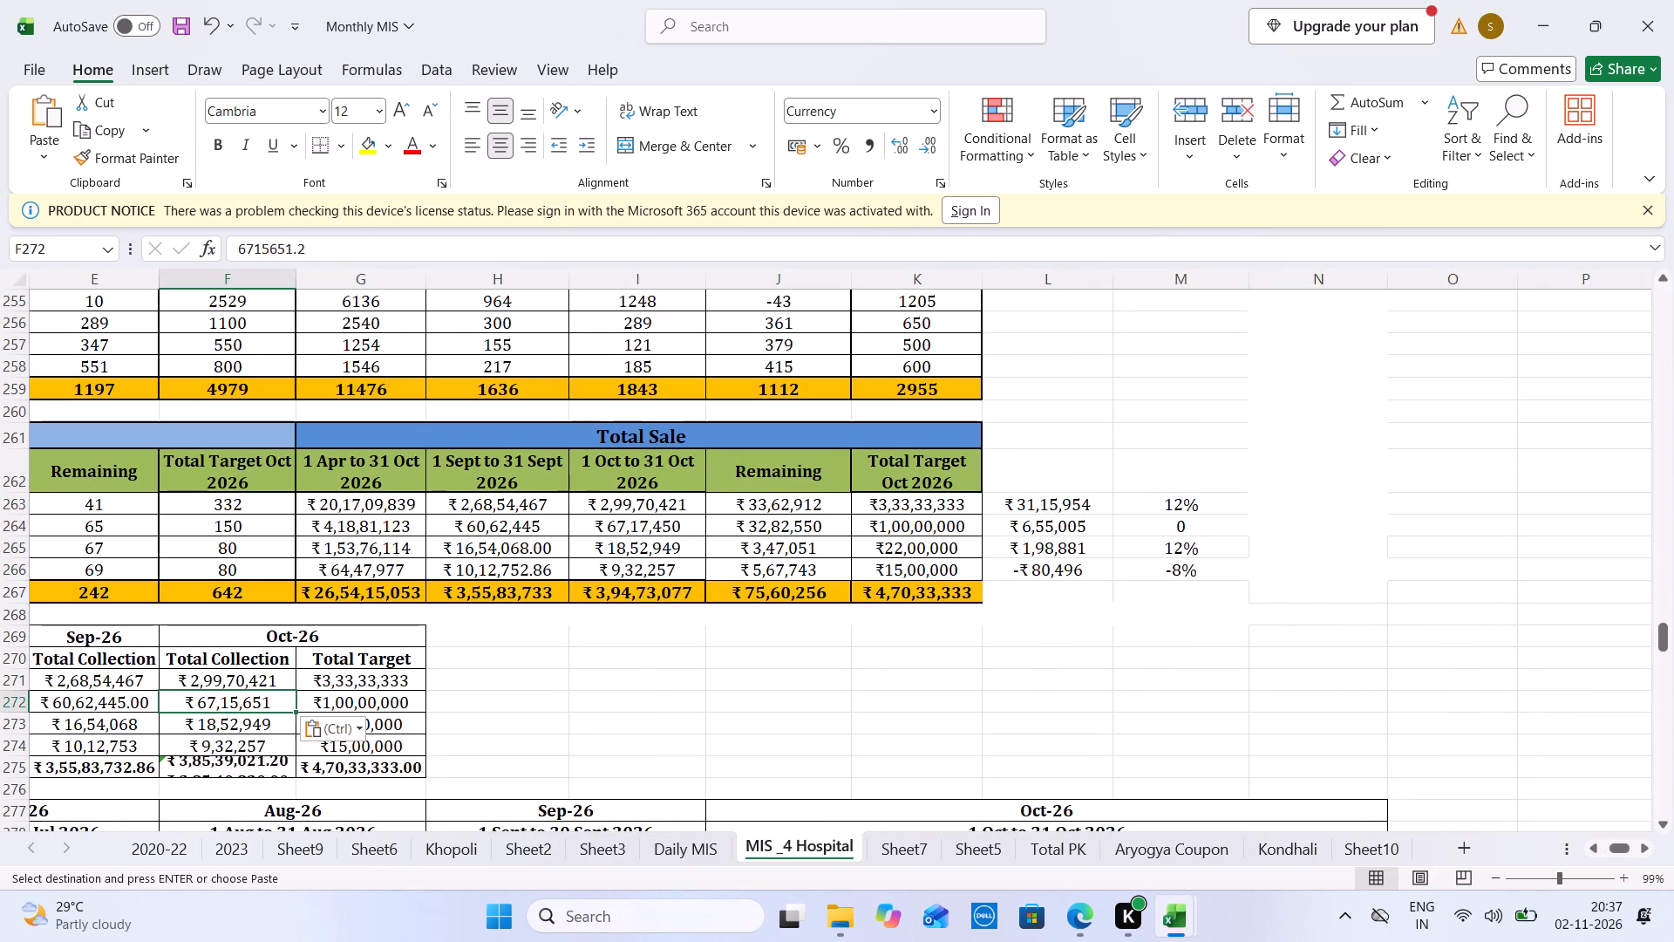
Paste 6715651.2 over Kondhali's 1 Oct to 31 Oct 2026 figure in the October report's Total Sale table.
click(664, 527)
key(ctrl+v)
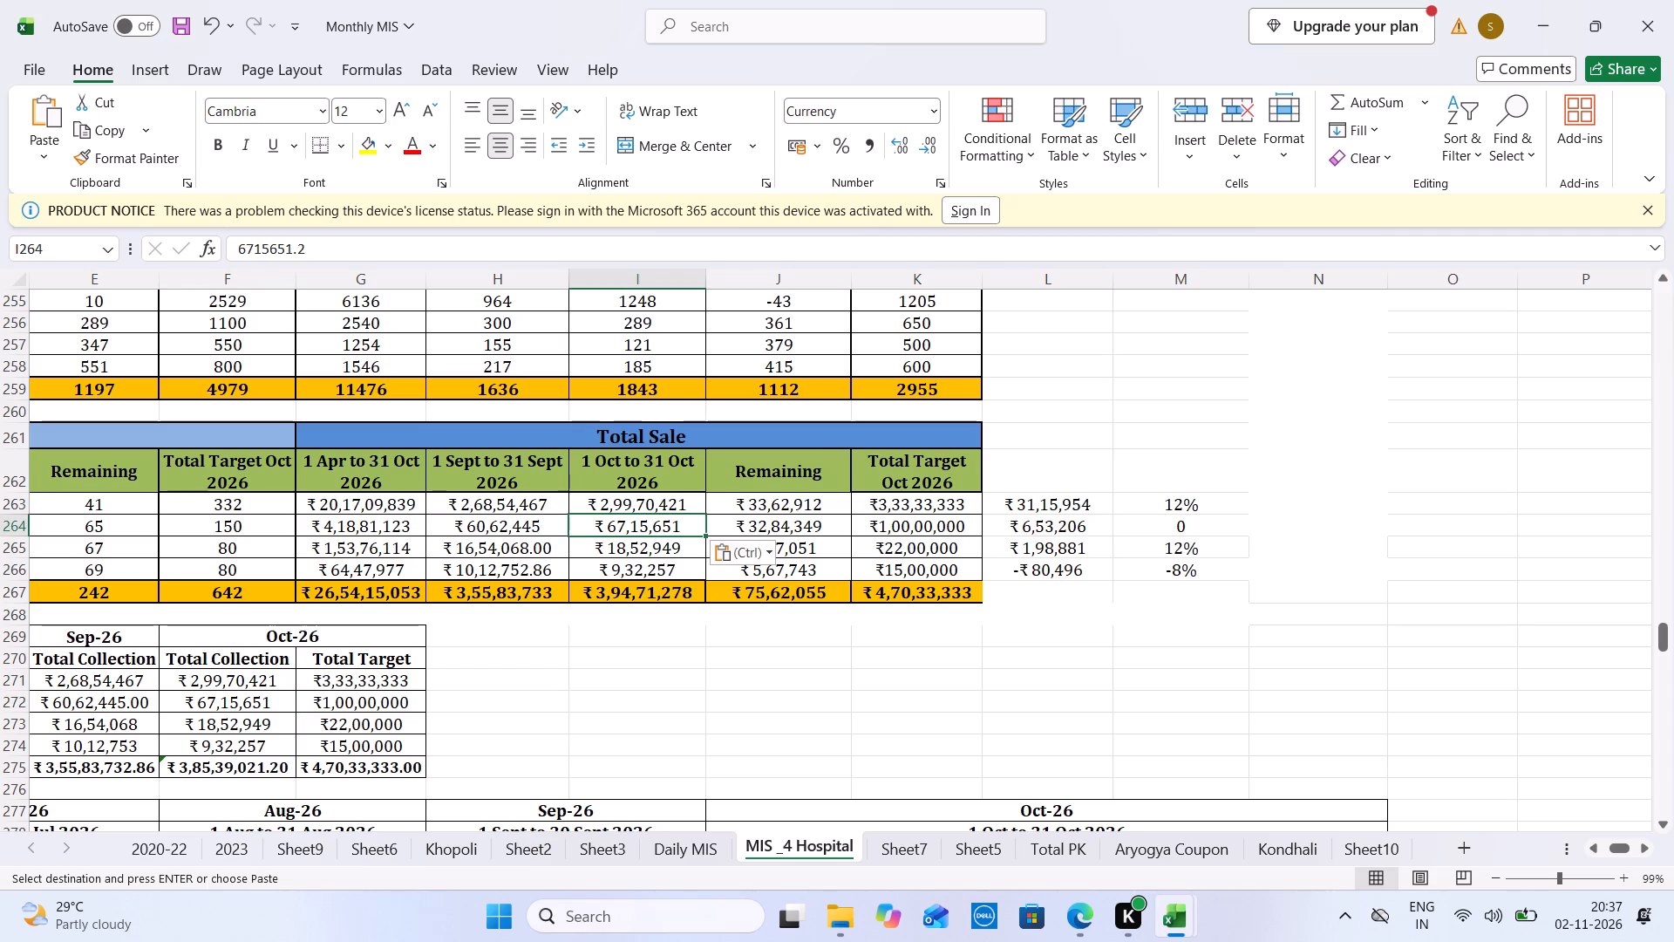
Save the Monthly MIS workbook.
key(ctrl+s)
Set Kondhali's Oct-26 MTD IPD Collection in the Ticket Size table to 4085131, the IPD total in Kondhali's Oct 2026 daily sheet.
key(Left)
key(Down)
key(Down)
key(Down)
key(Down)
key(Down)
key(Down)
key(Down)
key(Down)
key(Down)
key(Down)
key(Down)
key(Down)
key(Down)
key(Down)
key(Down)
key(Down)
key(Down)
key(Down)
key(Down)
key(Down)
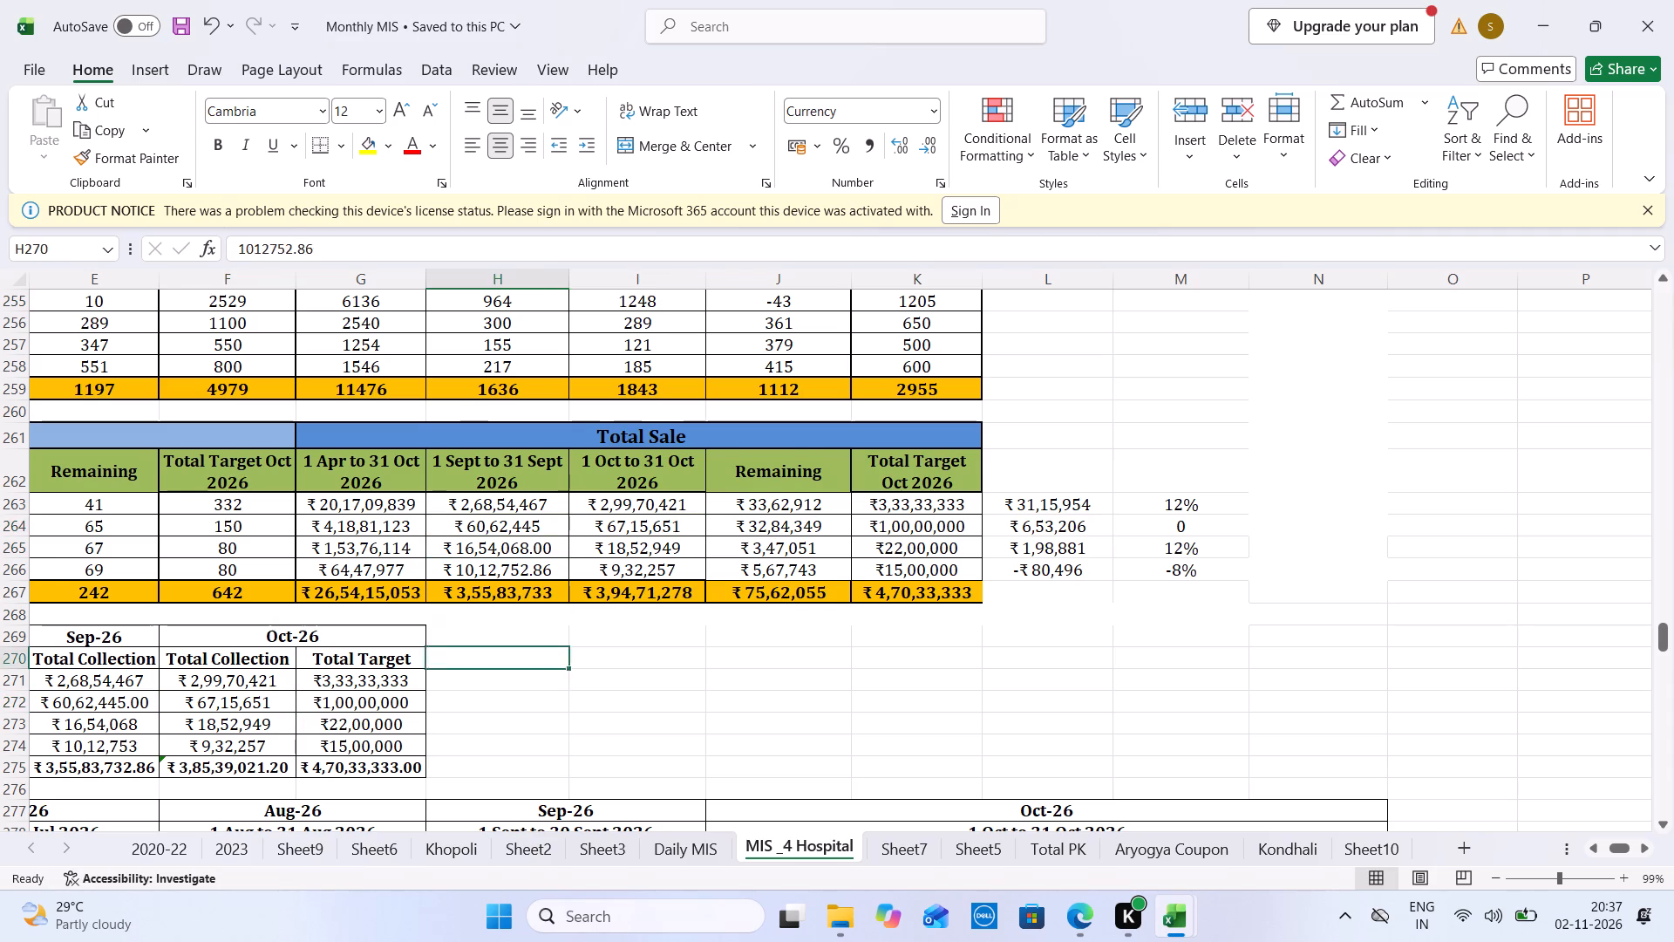
key(Down)
key(Down)
key(Down)
key(Down)
key(Down)
key(Down)
key(Down)
key(Down)
key(Down)
key(Down)
key(Down)
key(Down)
key(Down)
key(Down)
key(Down)
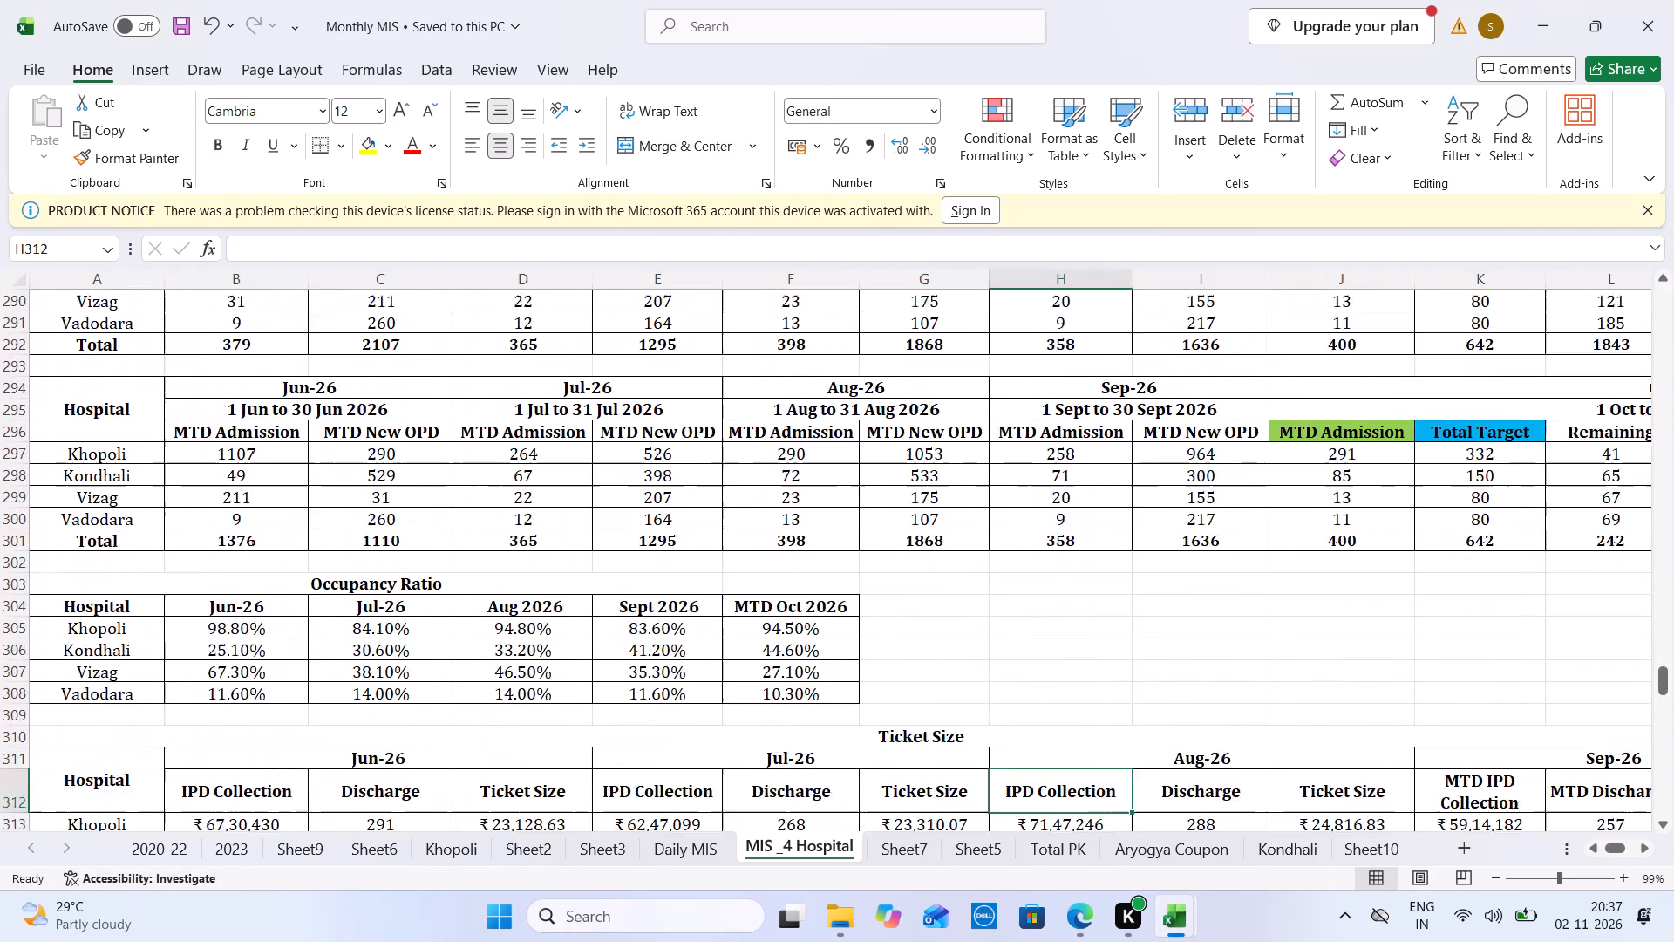
key(Down)
key(Down)
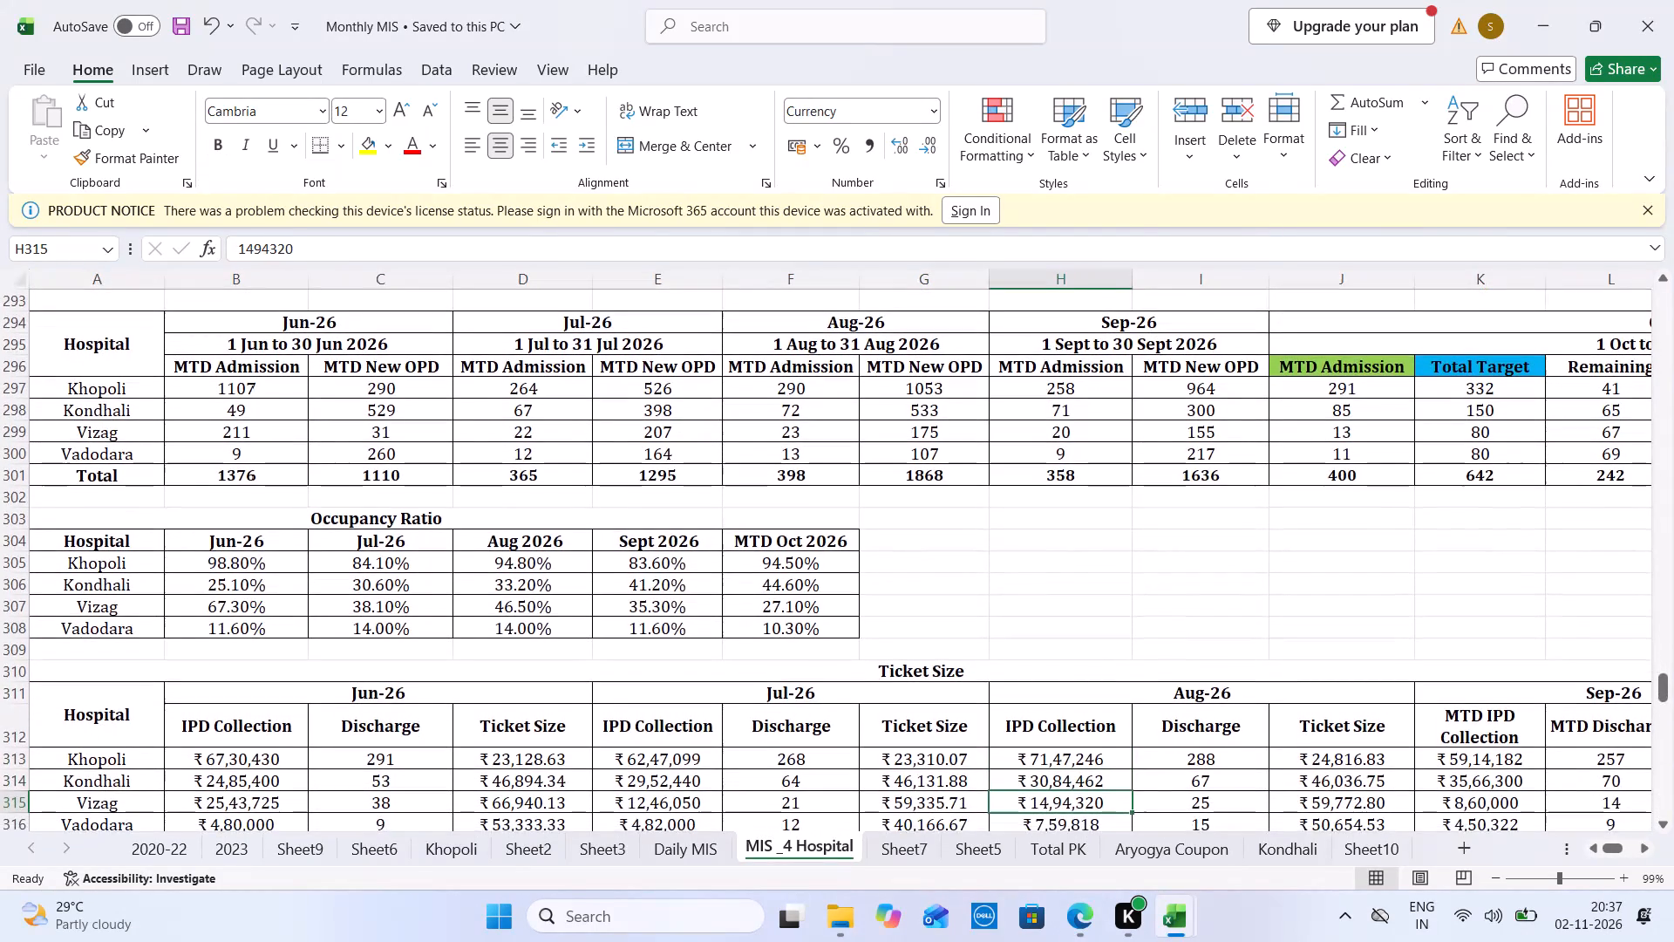
key(Down)
key(Down)
key(Down)
key(Down)
key(Down)
key(Down)
key(Down)
key(Down)
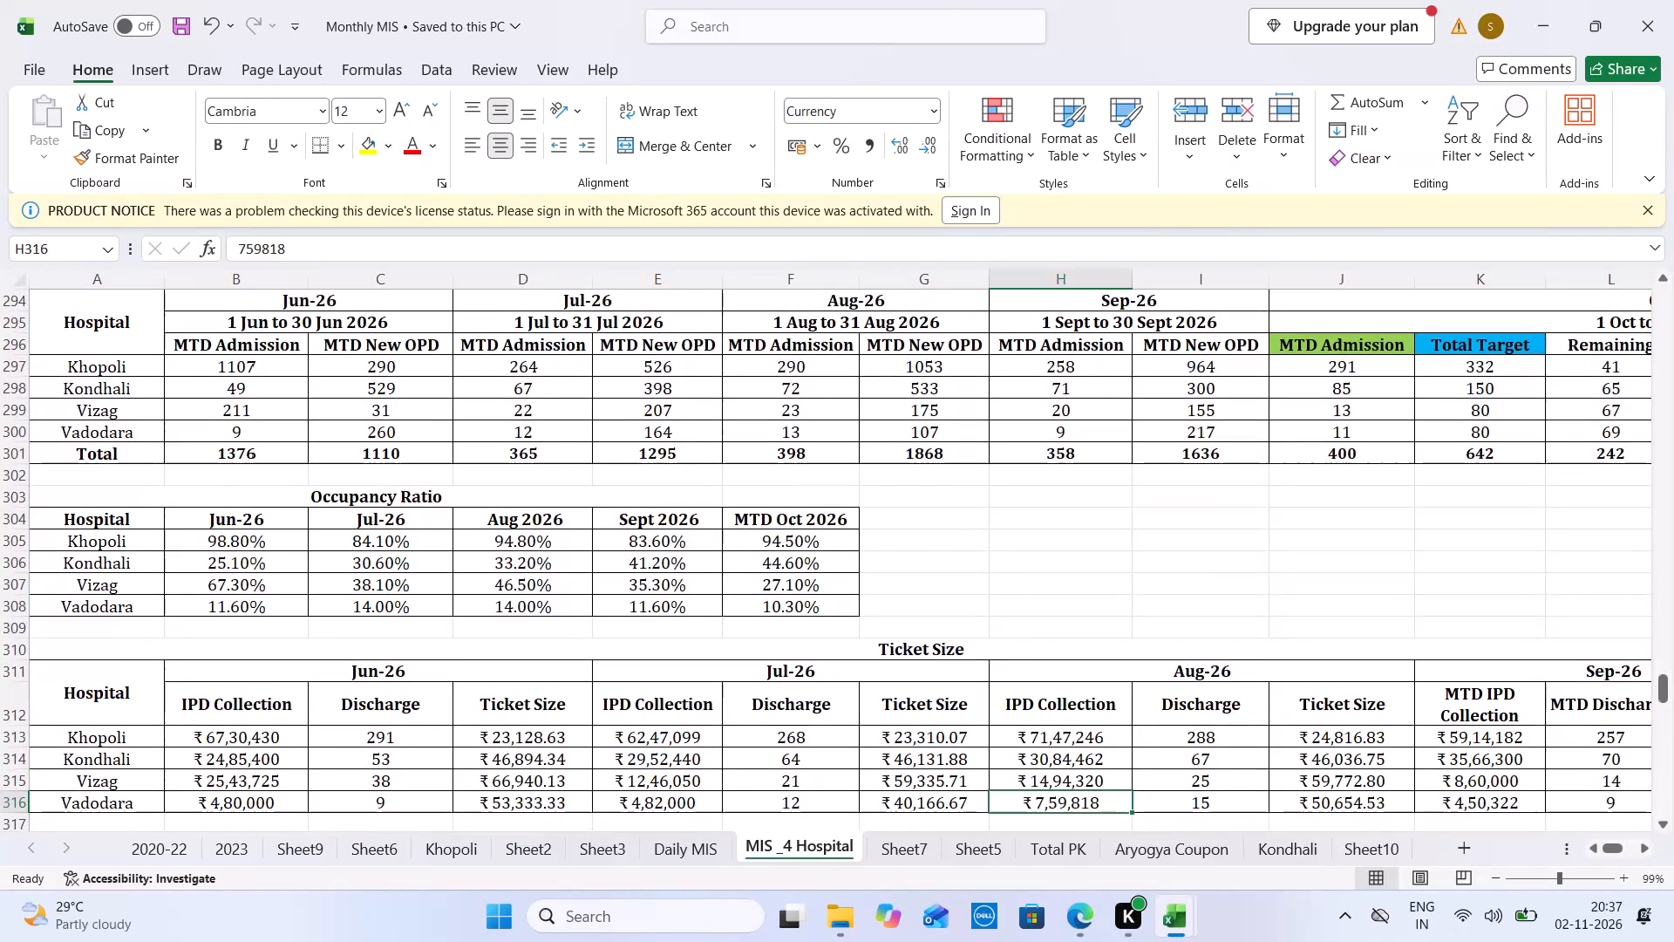
key(Down)
key(Down)
key(Down)
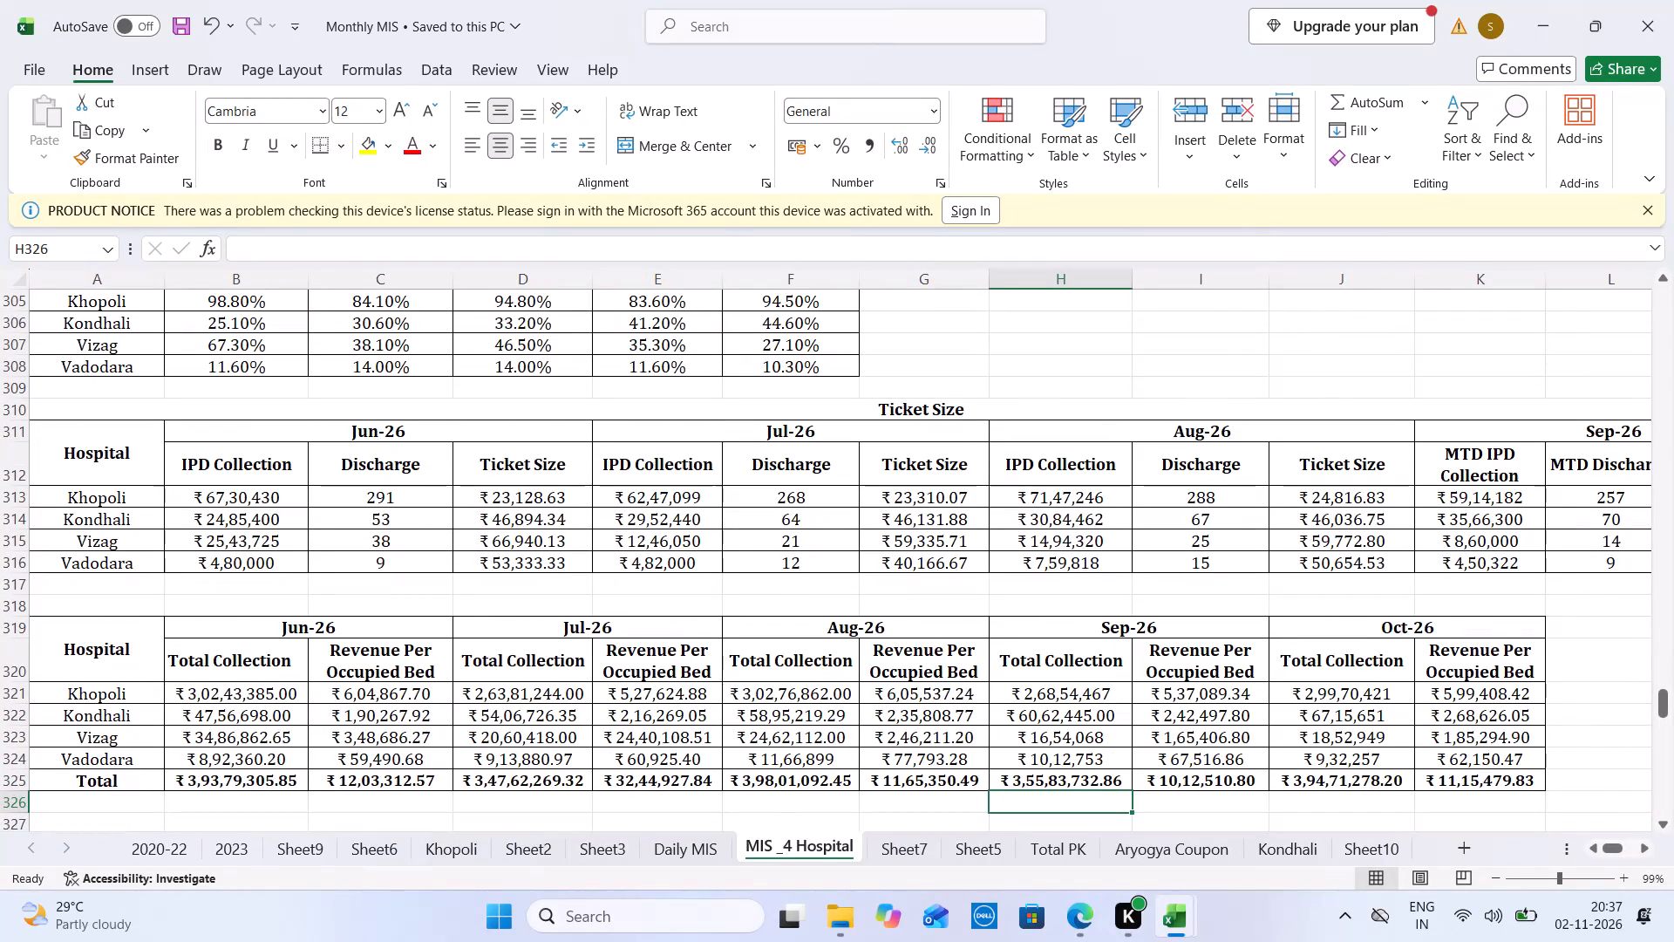
key(Right)
key(Right)
key(Right)
key(Right)
key(Right)
key(Right)
key(Right)
key(Right)
key(Right)
key(Right)
key(Right)
key(Right)
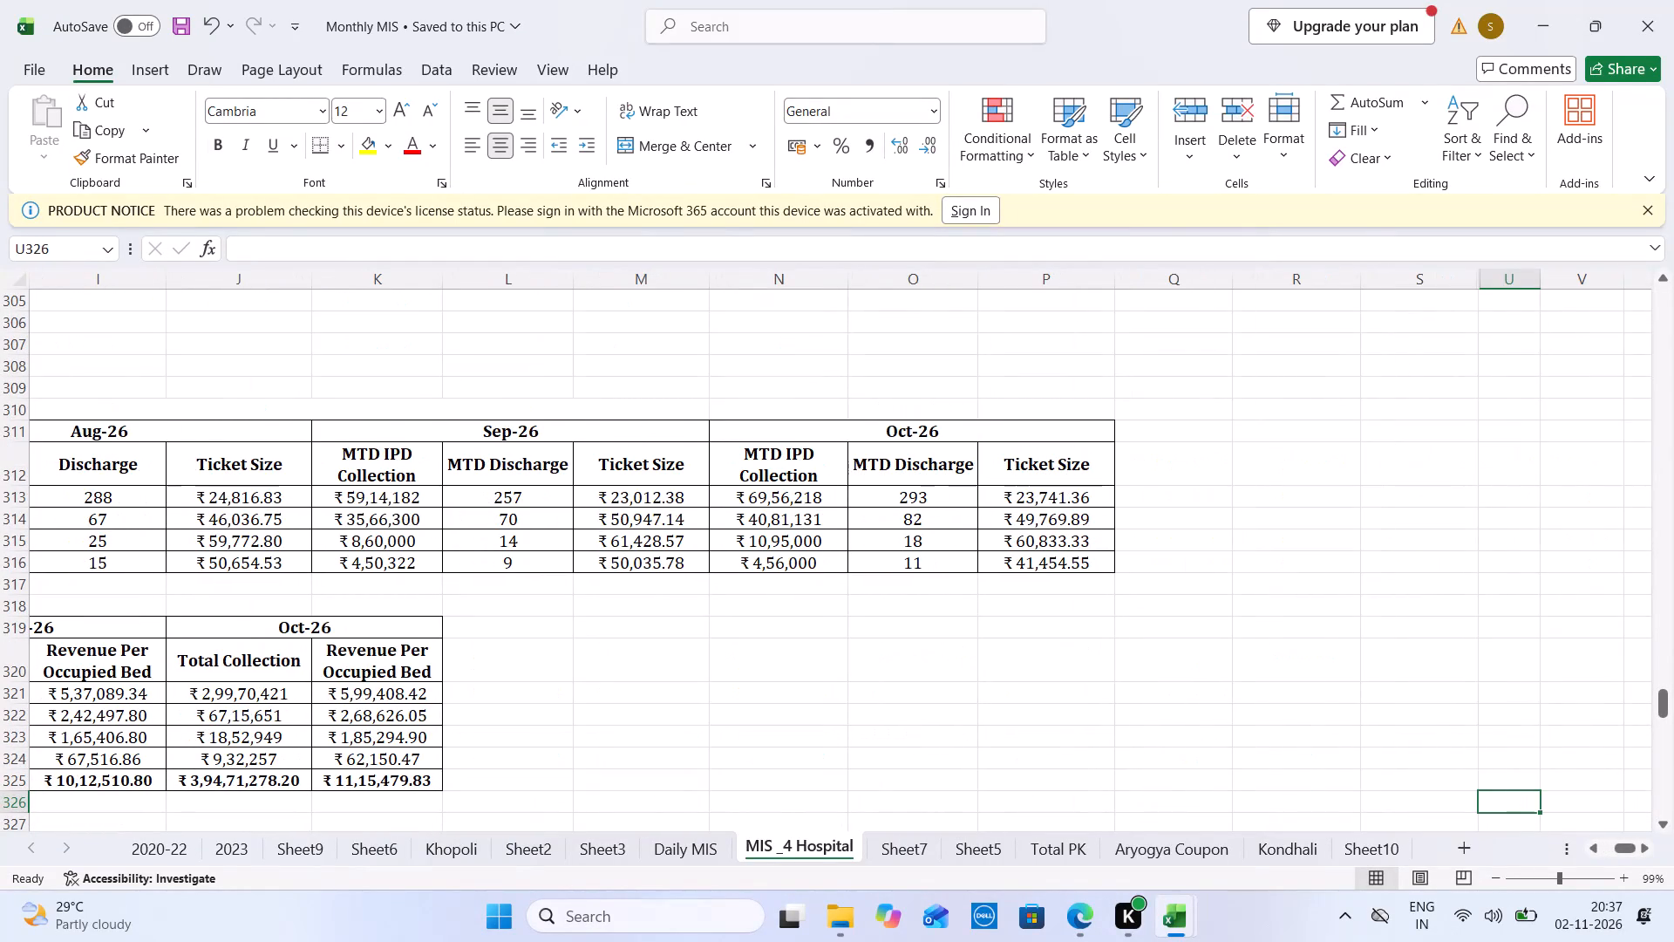
click(772, 517)
key(ctrl+Tab)
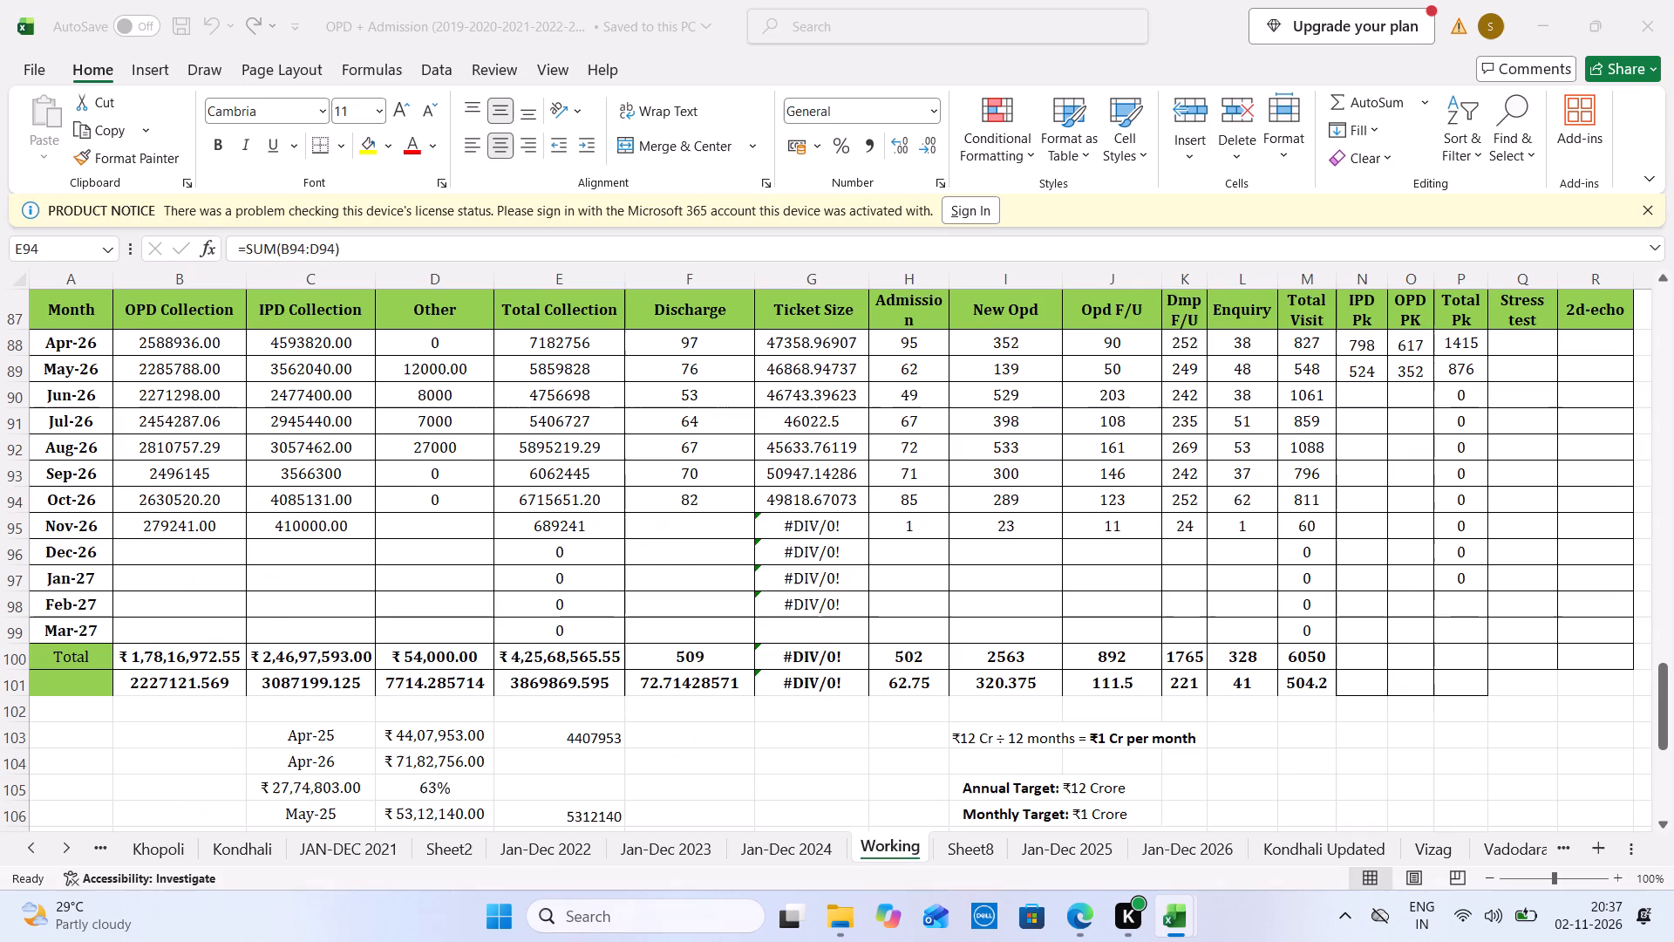
key(ctrl+Tab)
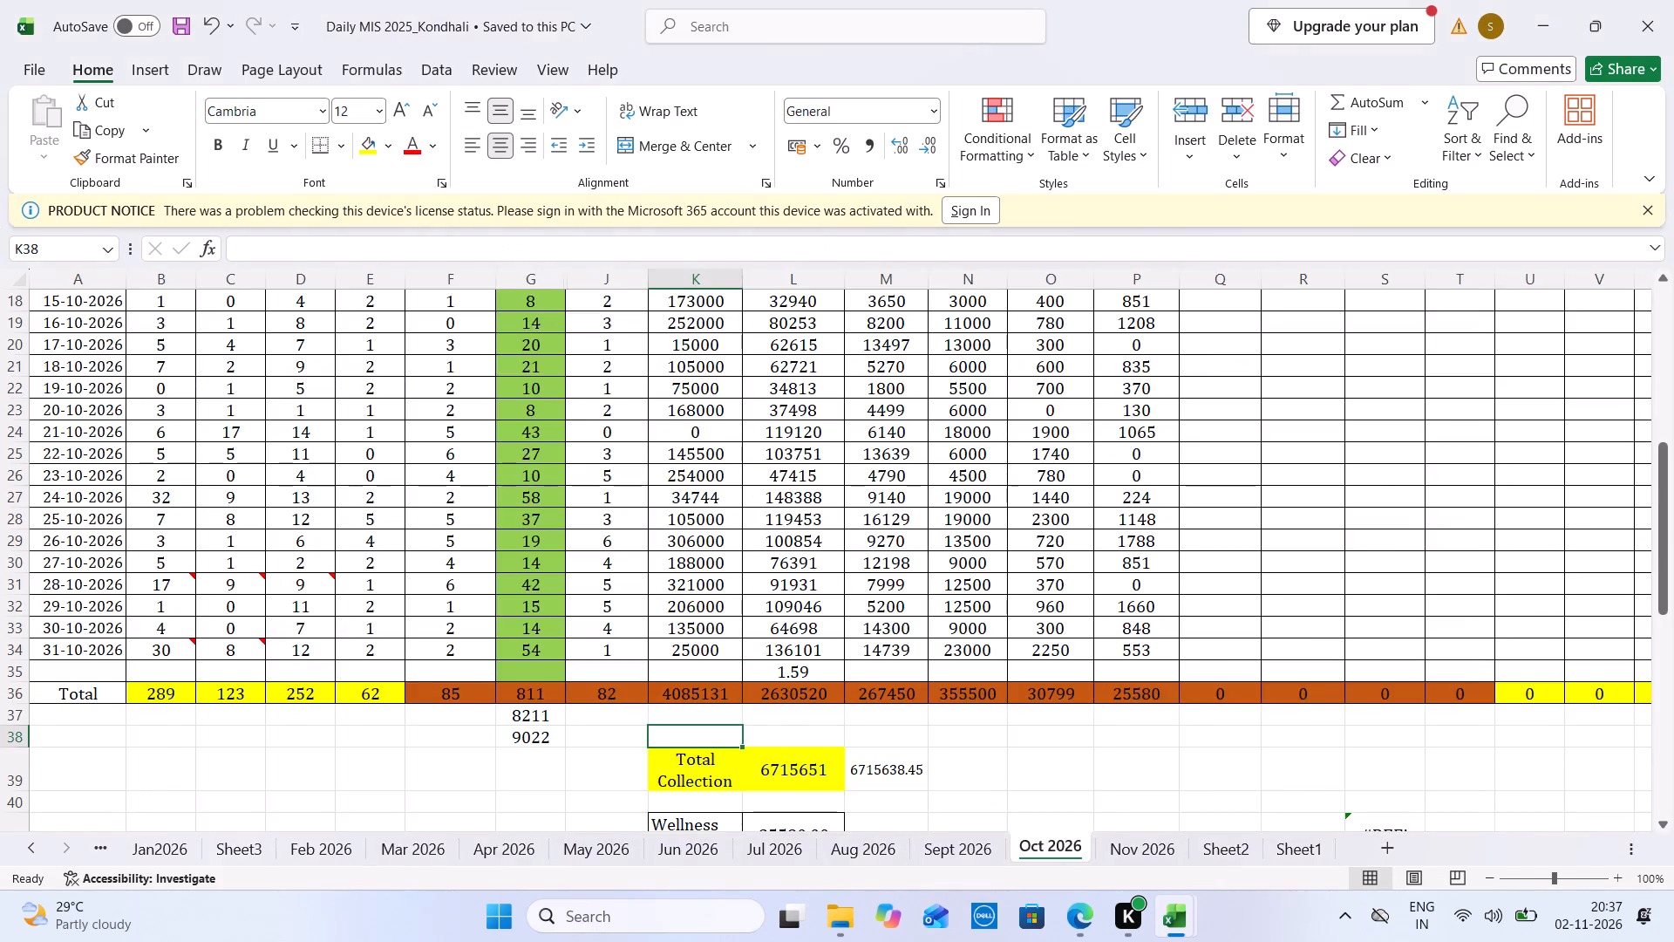
key(ctrl+Tab)
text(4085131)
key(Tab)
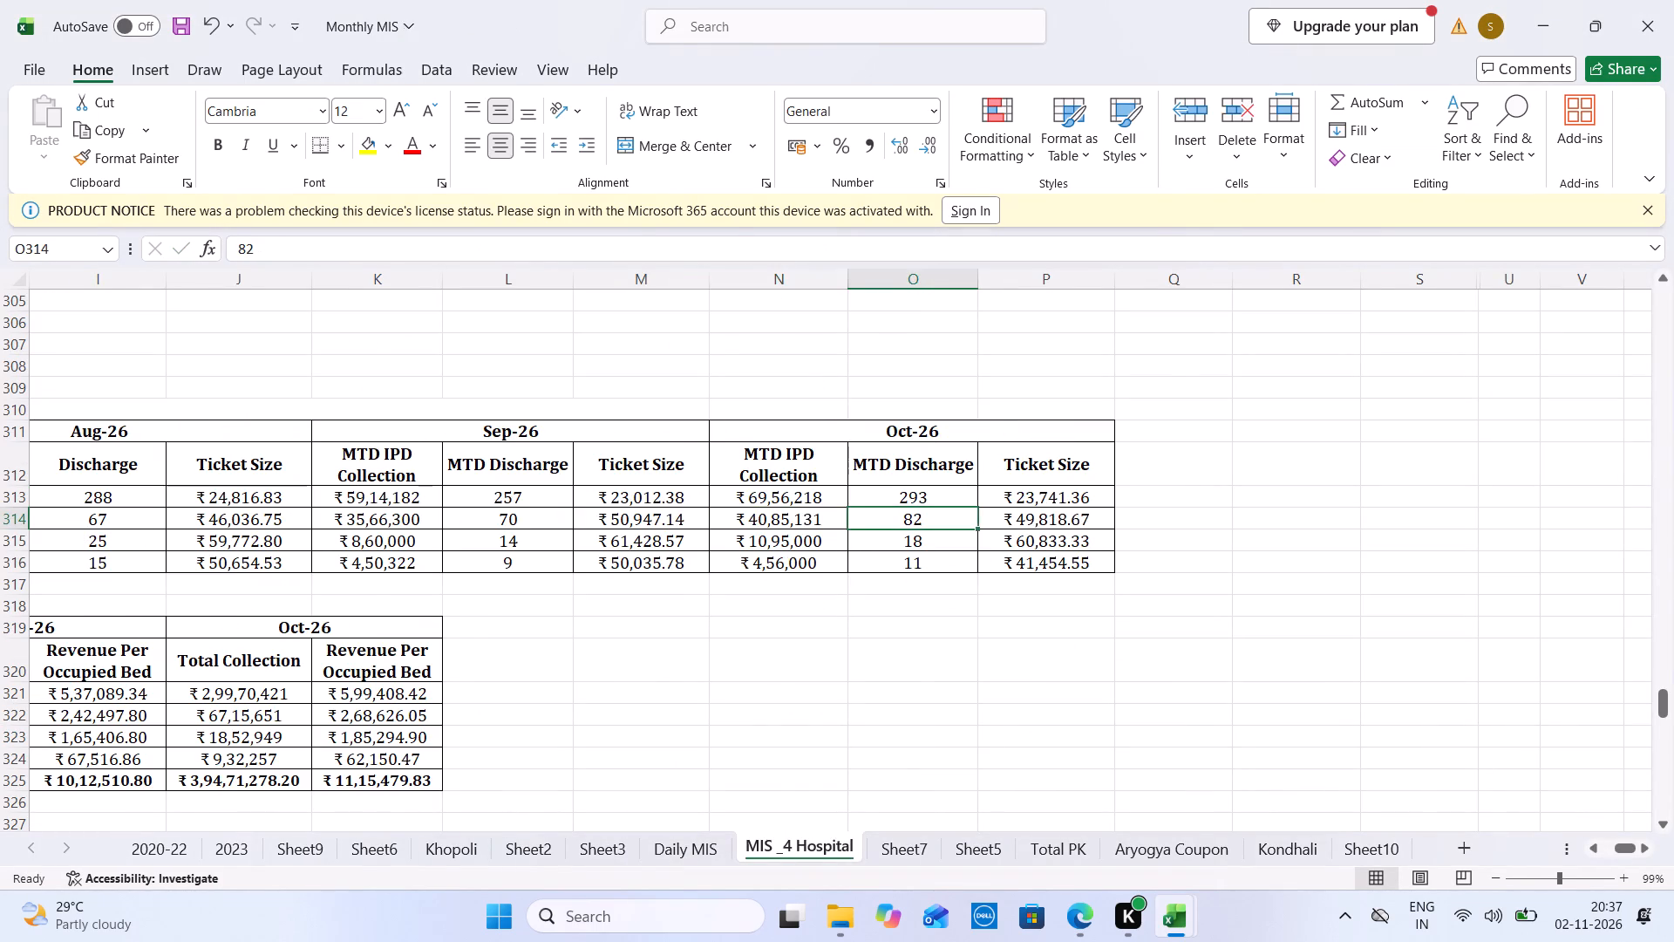
Check Kondhali's October discharge total in the Daily MIS workbook against the Ticket Size table.
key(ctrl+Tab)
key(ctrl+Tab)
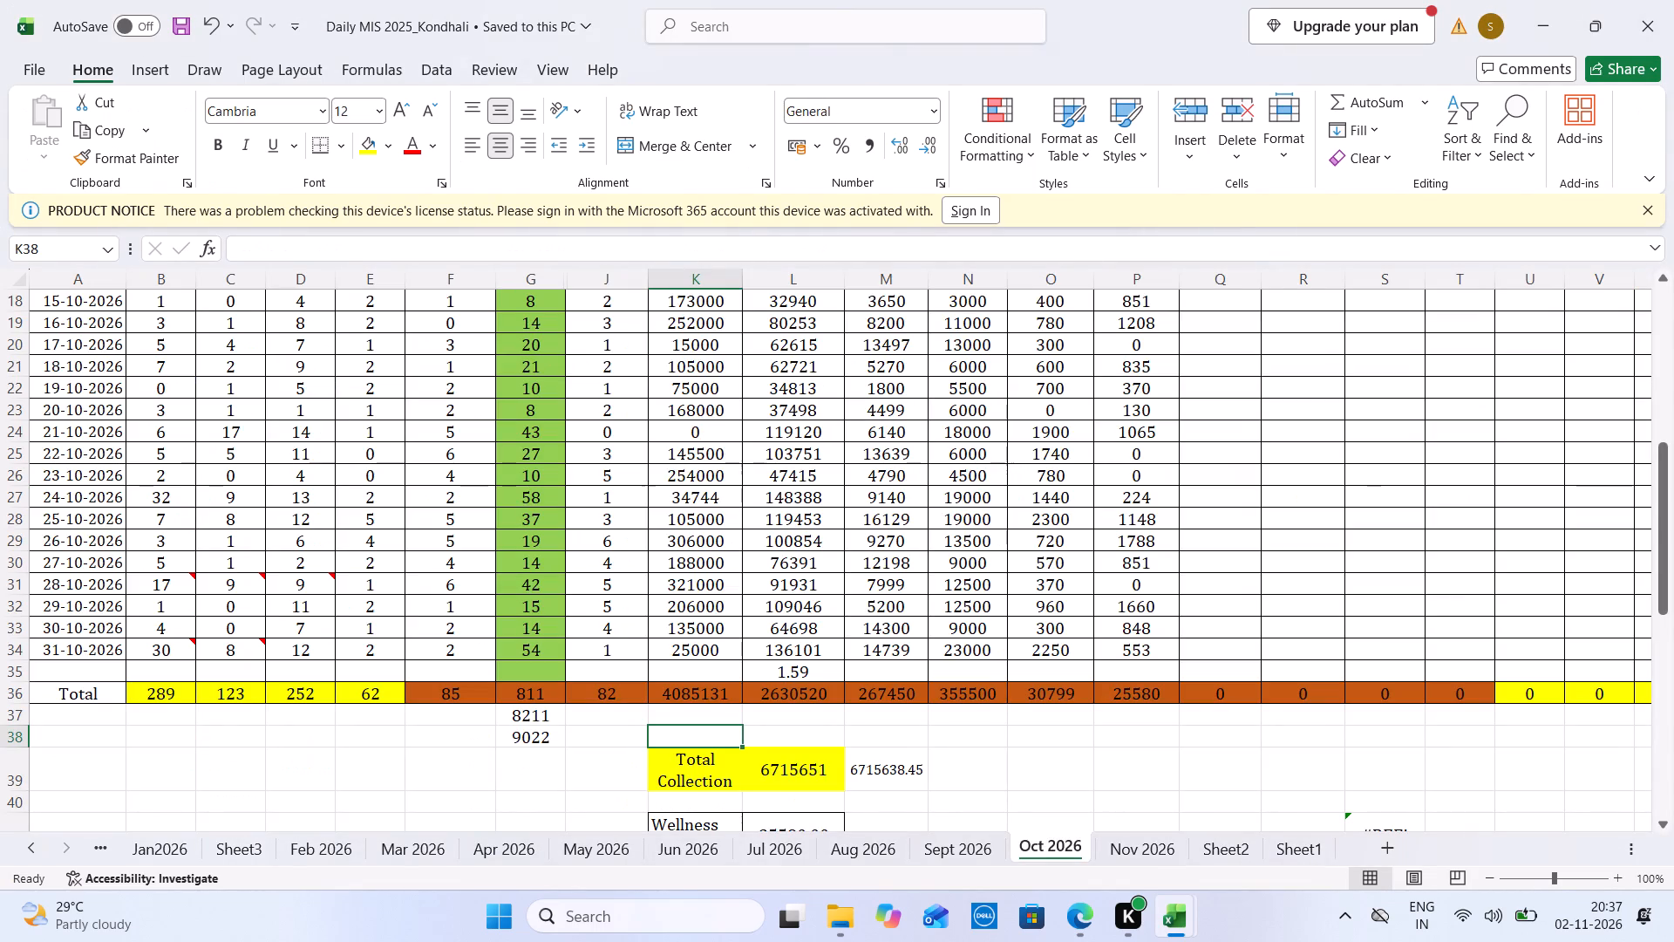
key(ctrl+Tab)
Examine the 2 Nov 2026 visit, patient, admission and sale tables and the monthly collection table below them.
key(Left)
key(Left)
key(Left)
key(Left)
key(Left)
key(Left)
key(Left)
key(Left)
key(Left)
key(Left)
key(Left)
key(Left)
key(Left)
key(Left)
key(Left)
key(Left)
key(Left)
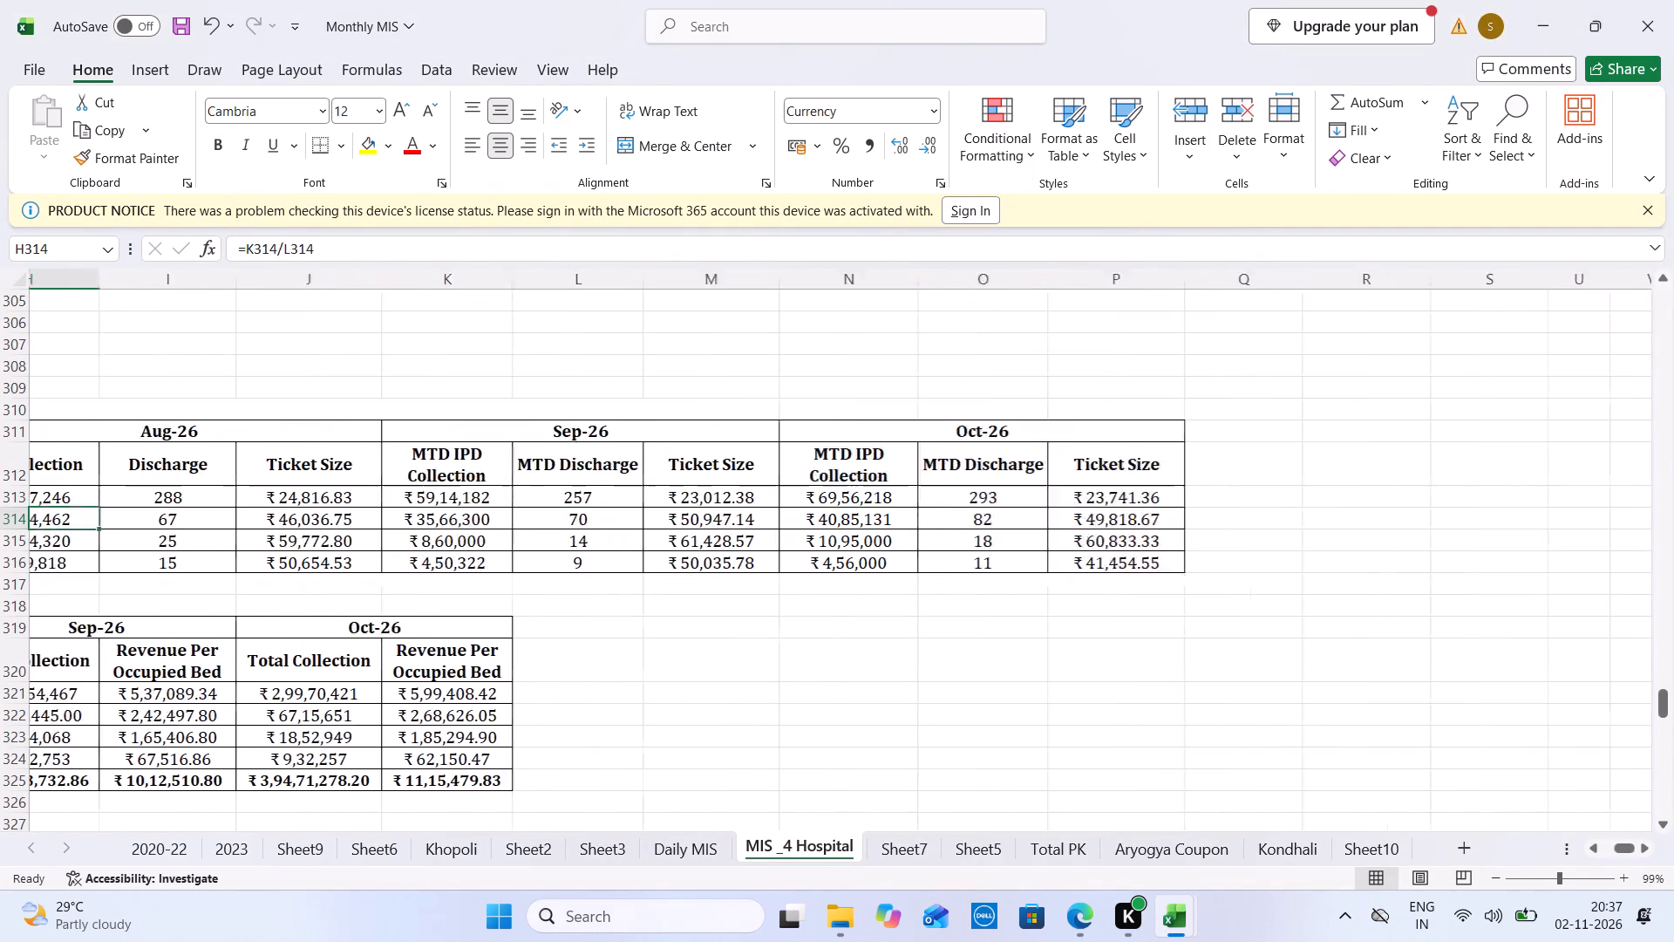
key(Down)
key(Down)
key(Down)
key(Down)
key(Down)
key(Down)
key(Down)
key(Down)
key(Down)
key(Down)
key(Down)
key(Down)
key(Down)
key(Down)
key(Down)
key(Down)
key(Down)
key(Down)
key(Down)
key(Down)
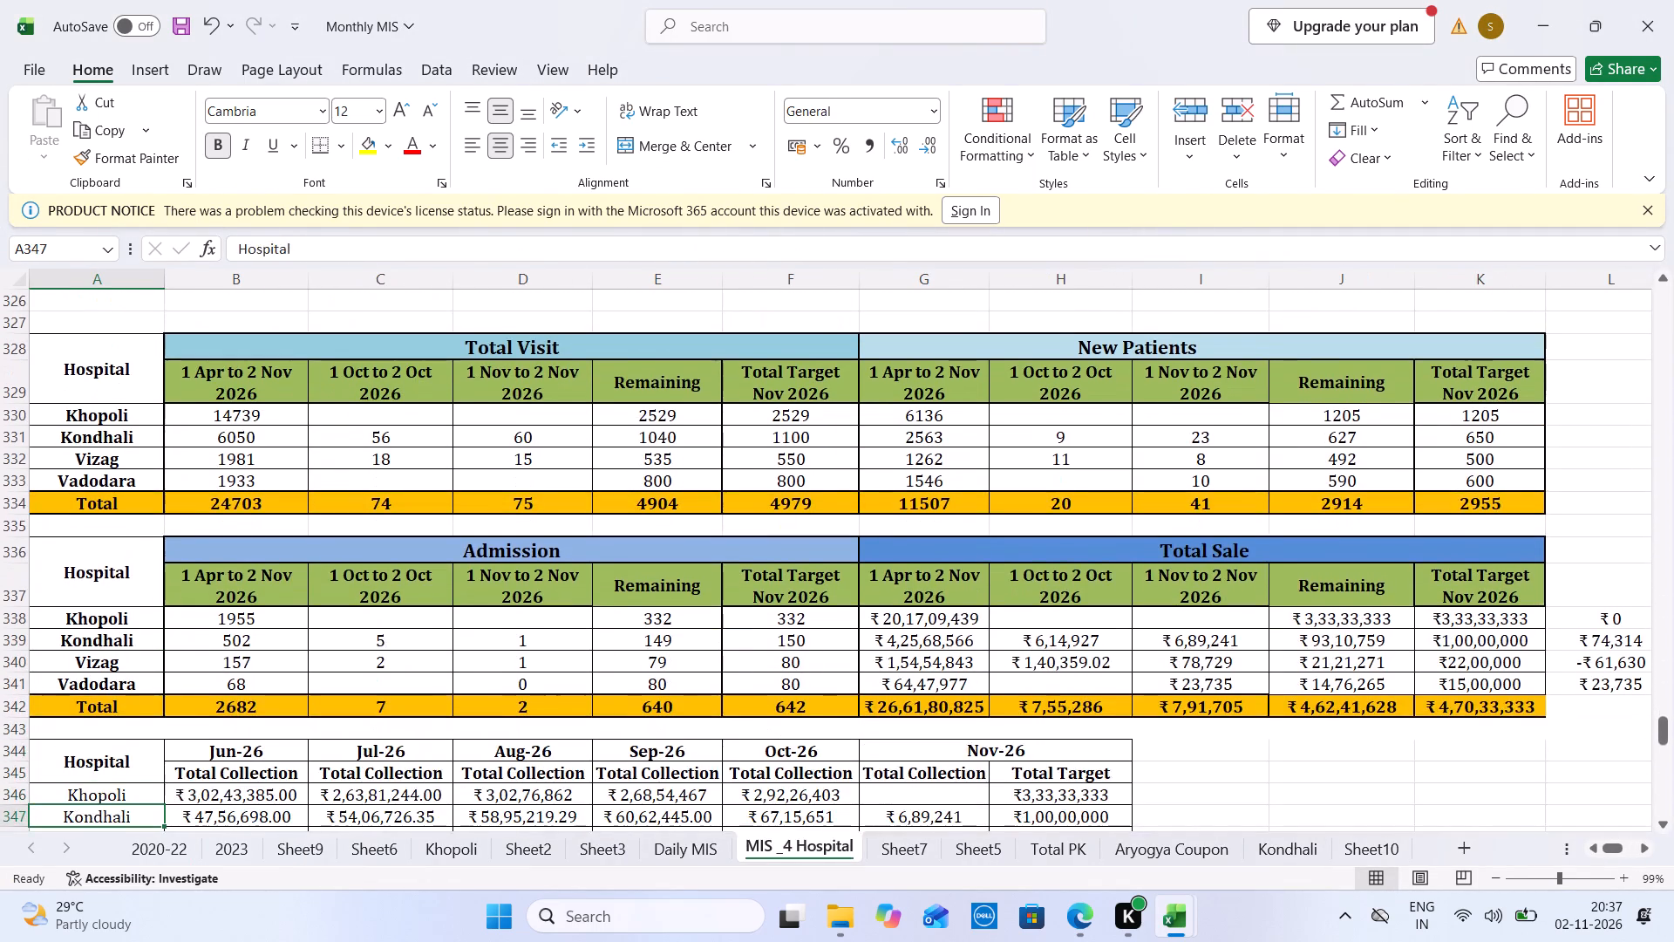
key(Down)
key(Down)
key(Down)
Save the Monthly MIS workbook with Kondhali's 1 Apr to 2 Nov 2026 Total Sale cell selected.
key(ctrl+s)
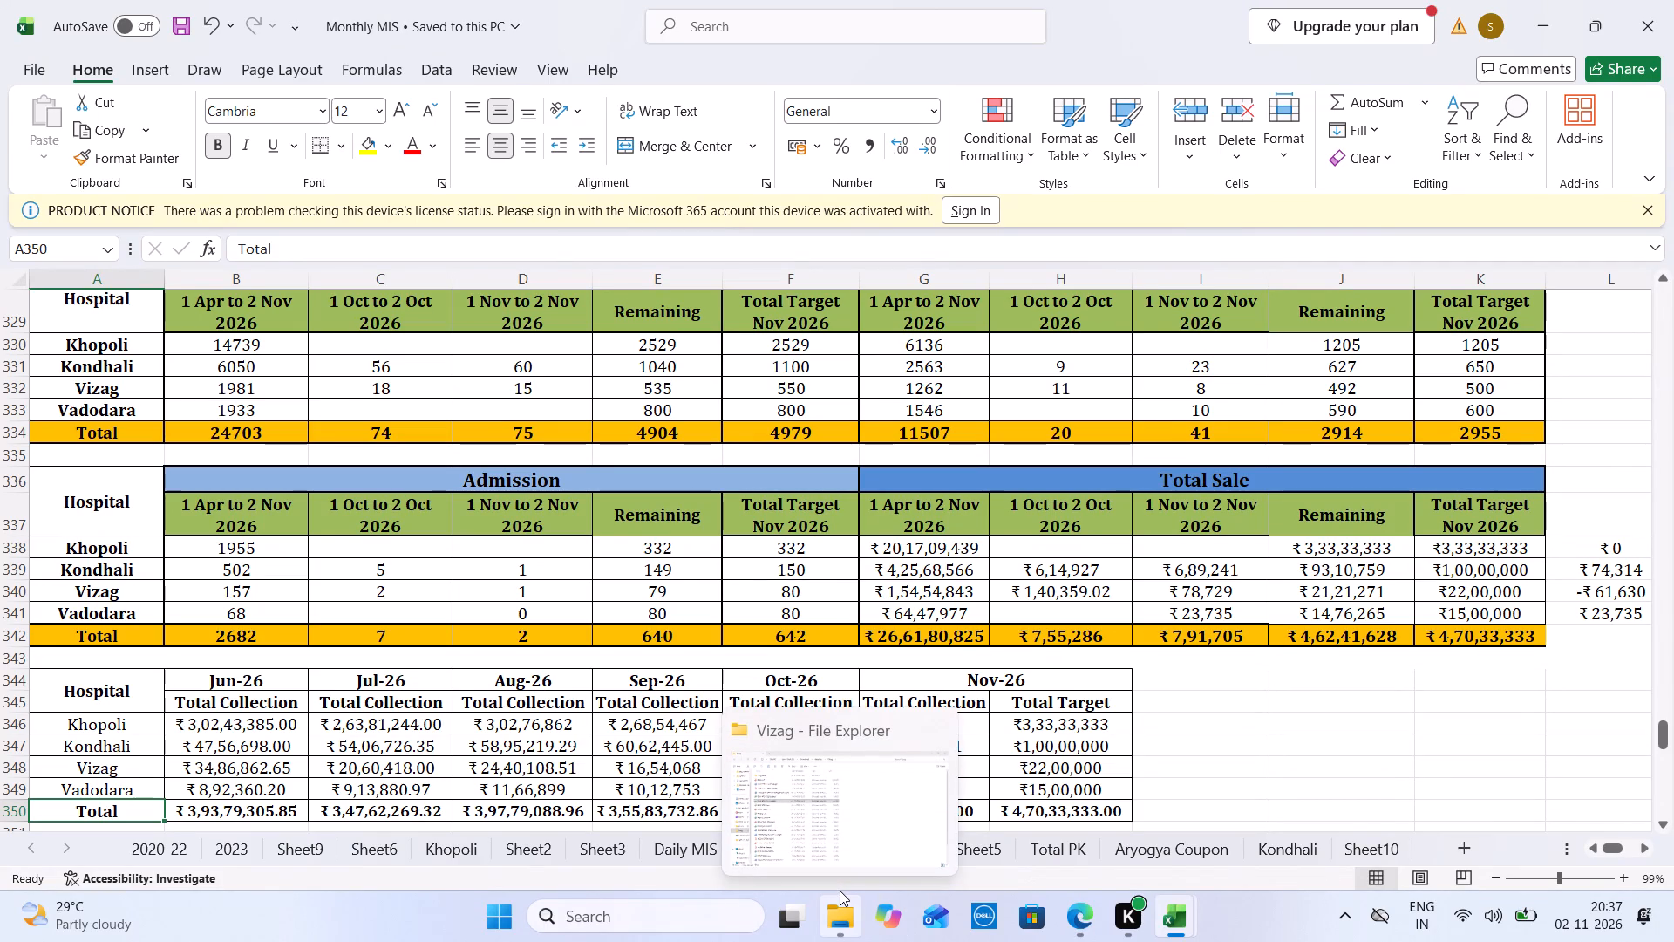
click(940, 566)
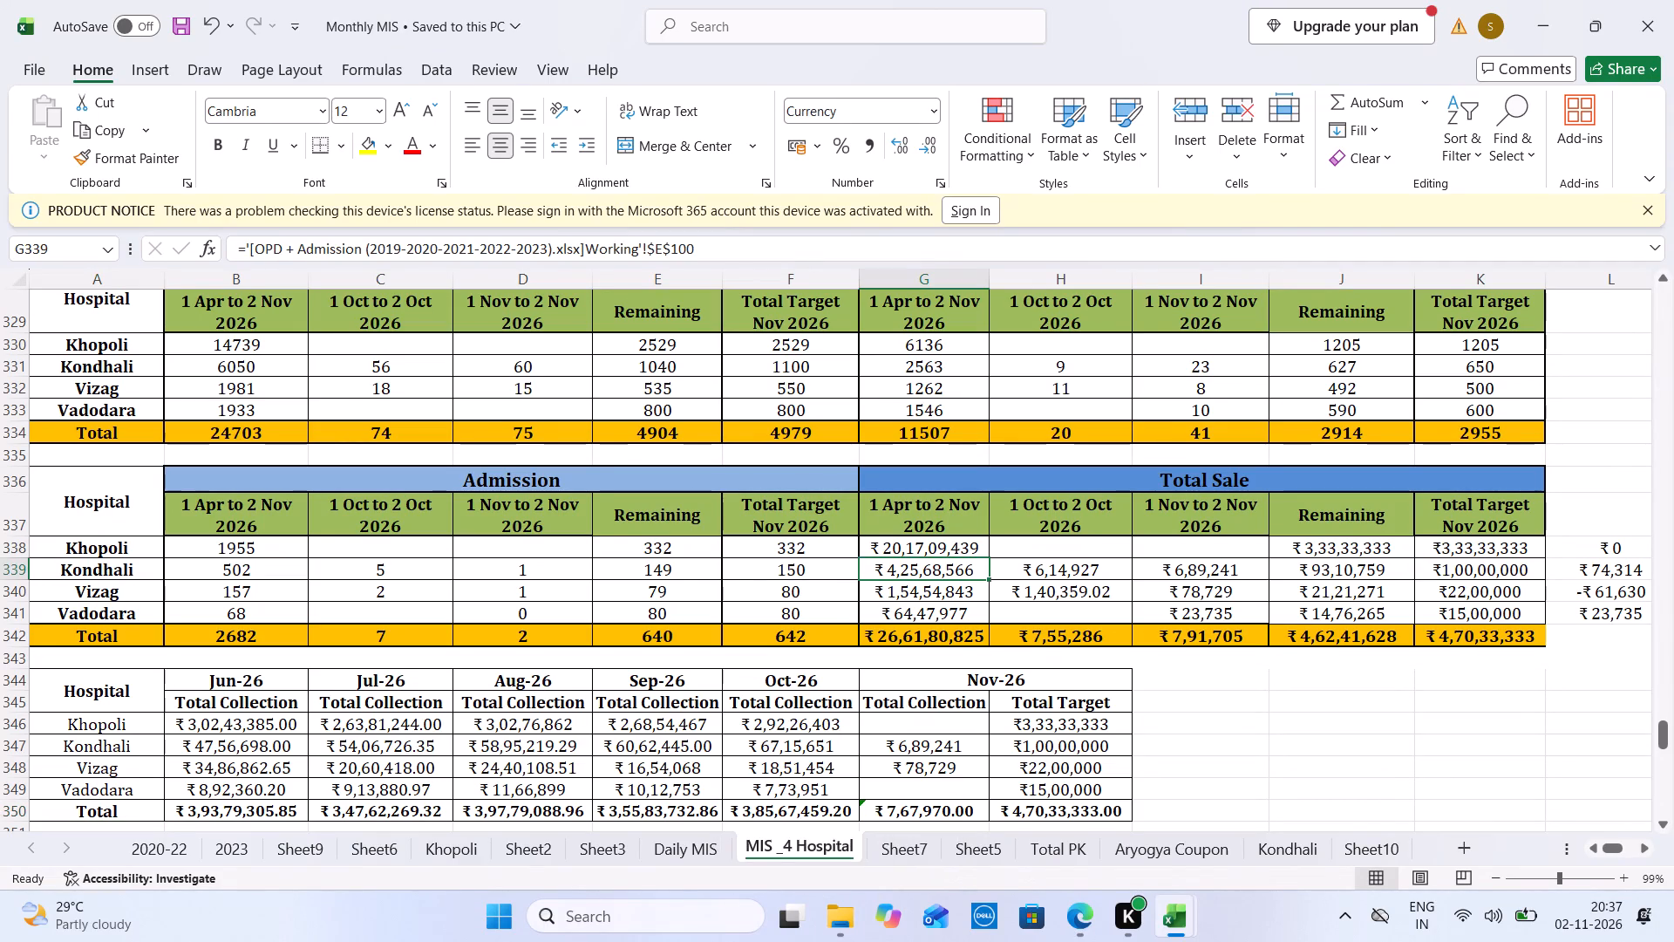
key(ctrl+s)
Open the OPD + Admission workbook from the Review folder and close it.
click(852, 911)
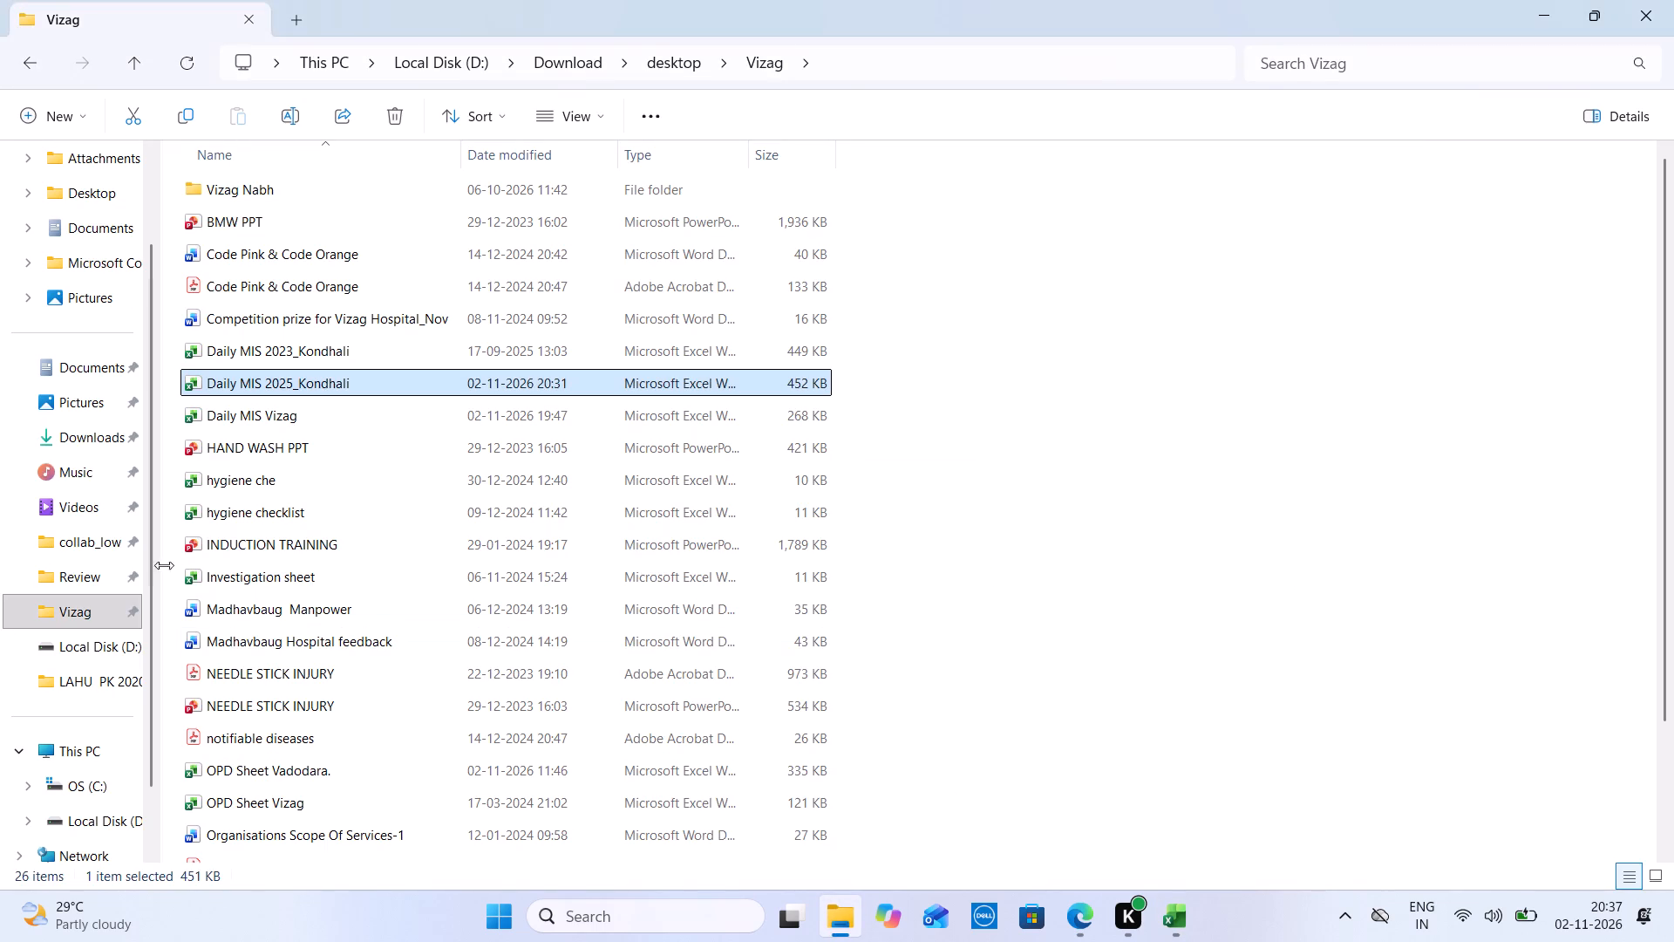
click(100, 571)
double_click(382, 775)
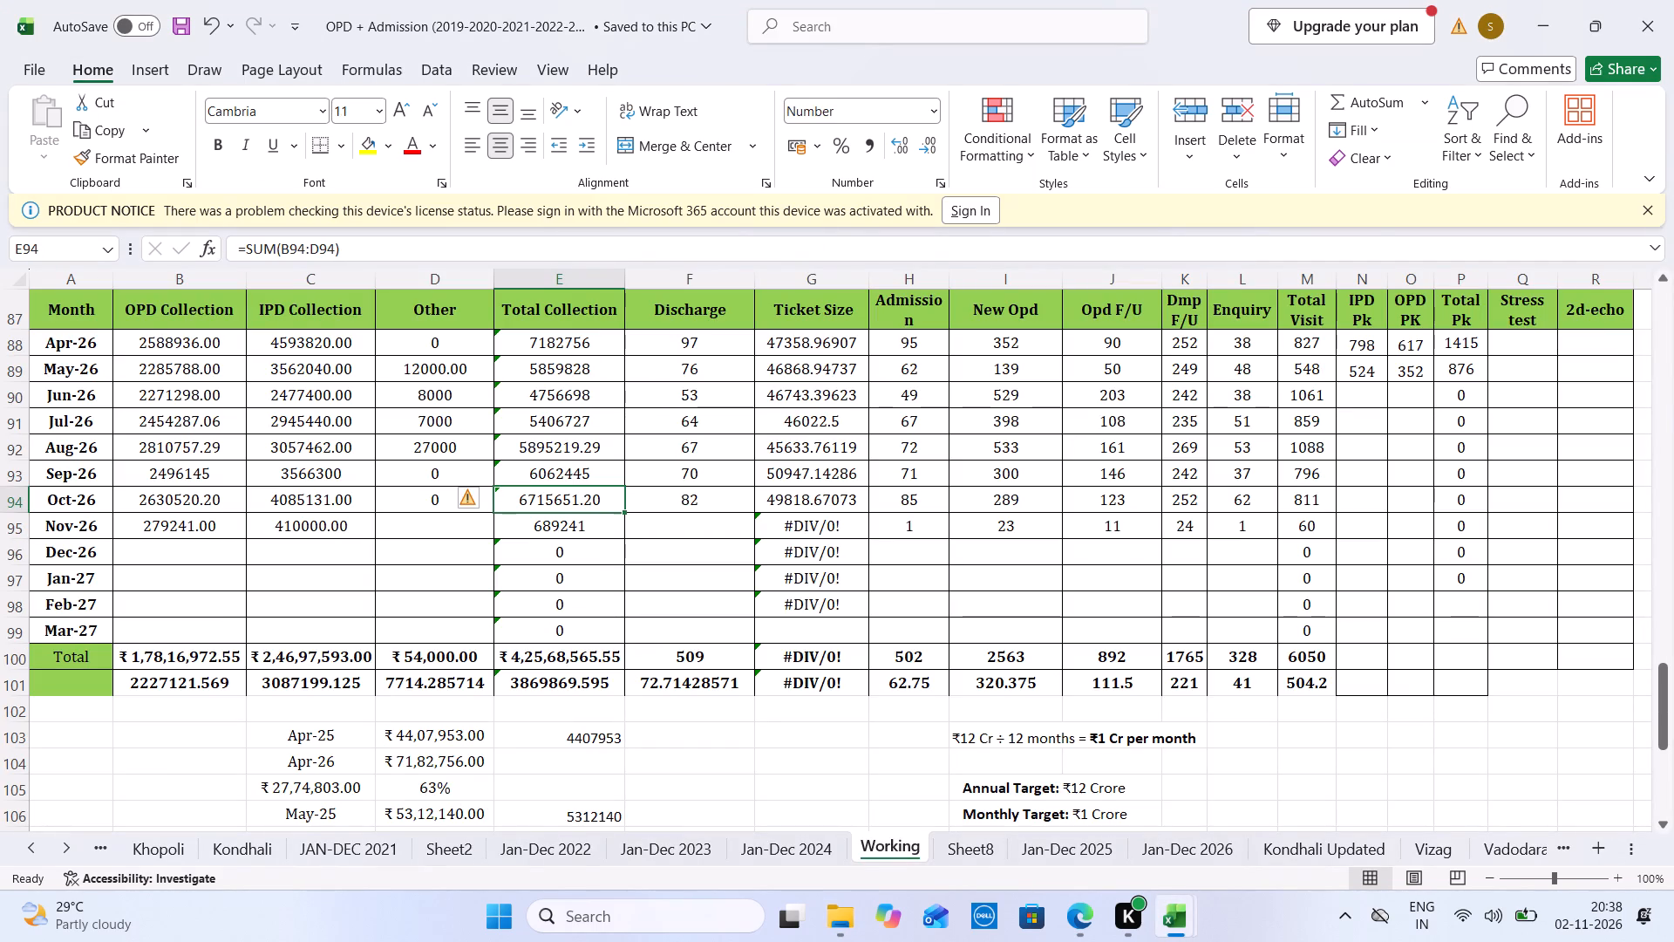
click(1673, 0)
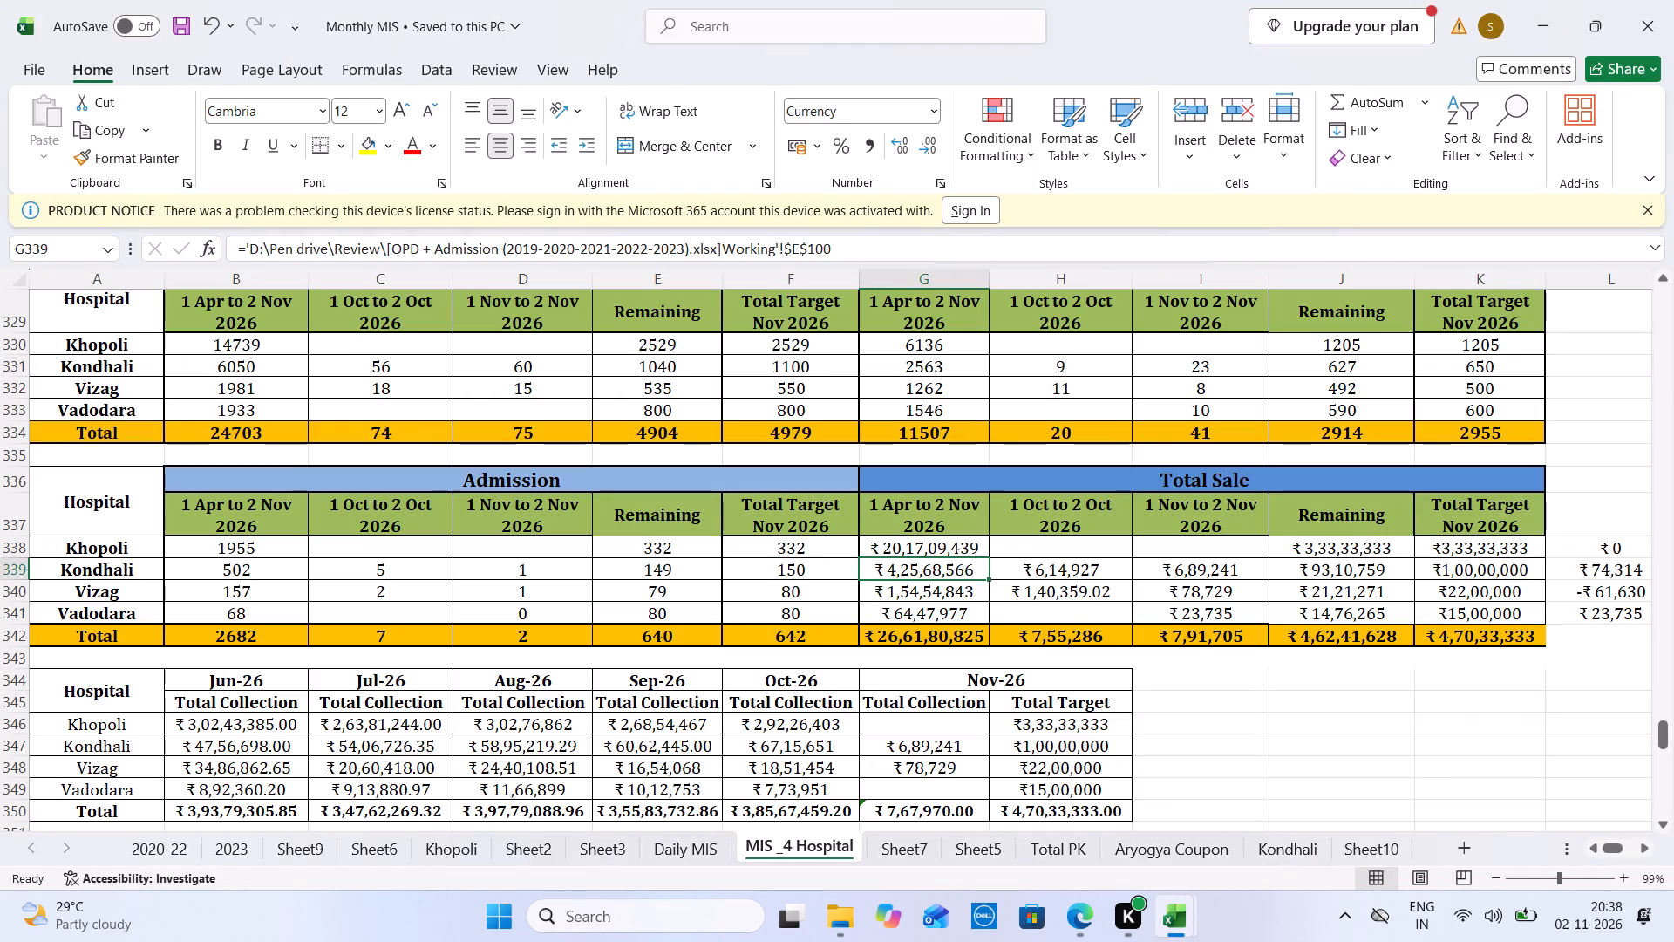
Save the Monthly MIS workbook and close the Daily MIS 2025_Kondhali workbook.
key(ctrl+s)
key(ctrl+Tab)
click(1673, 0)
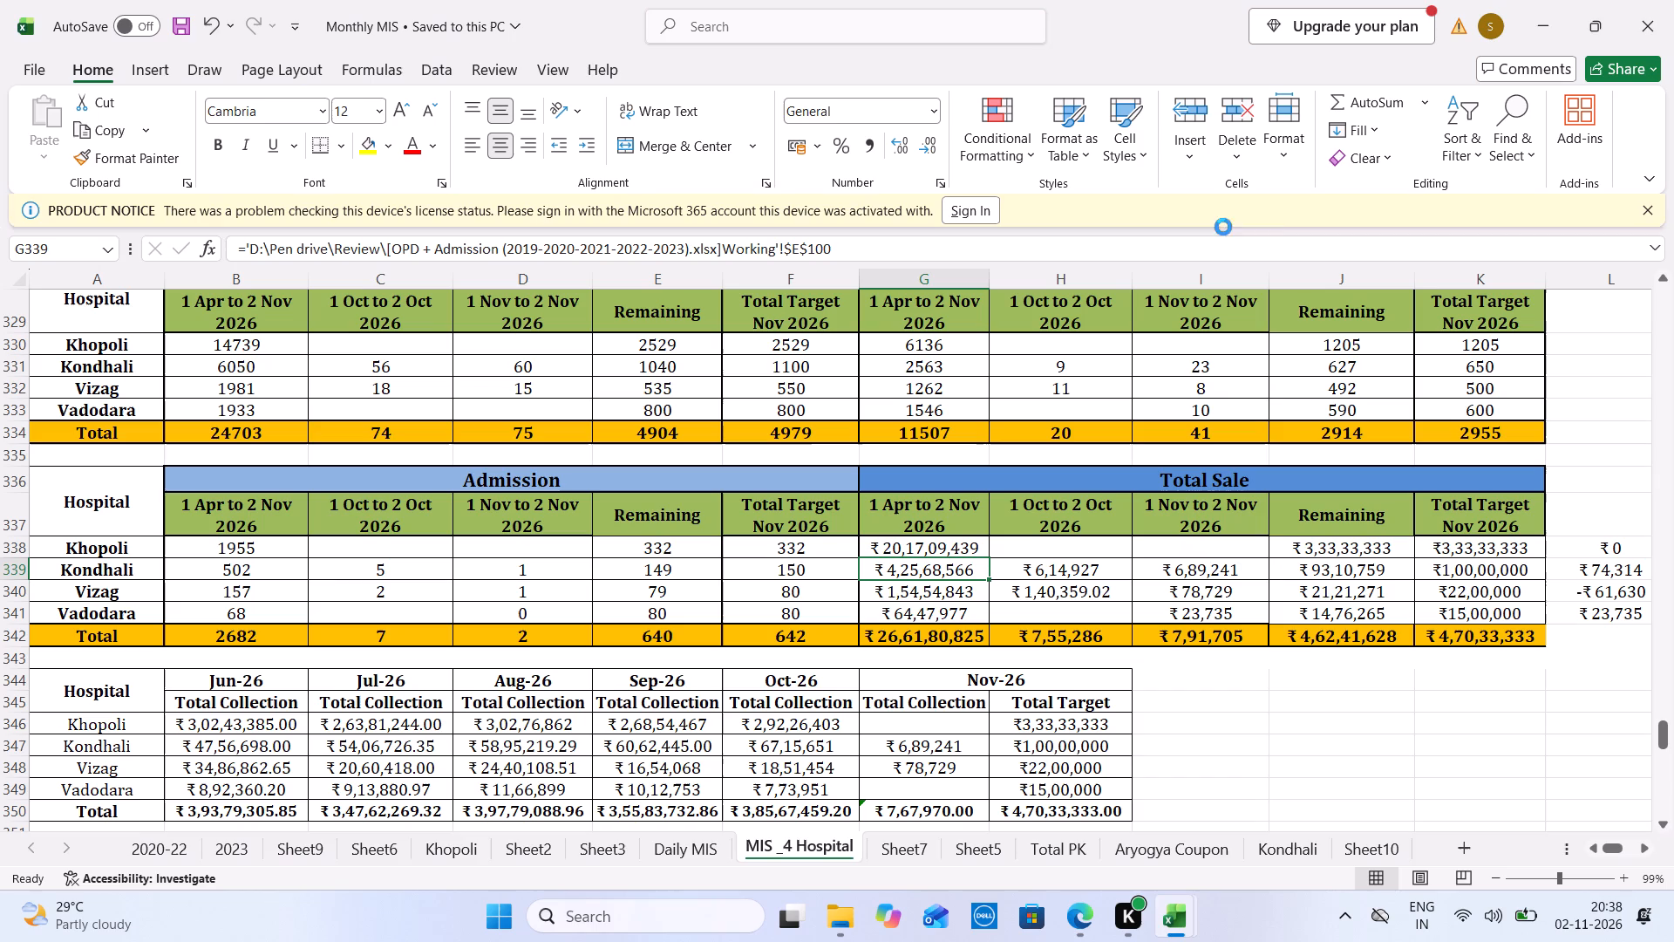
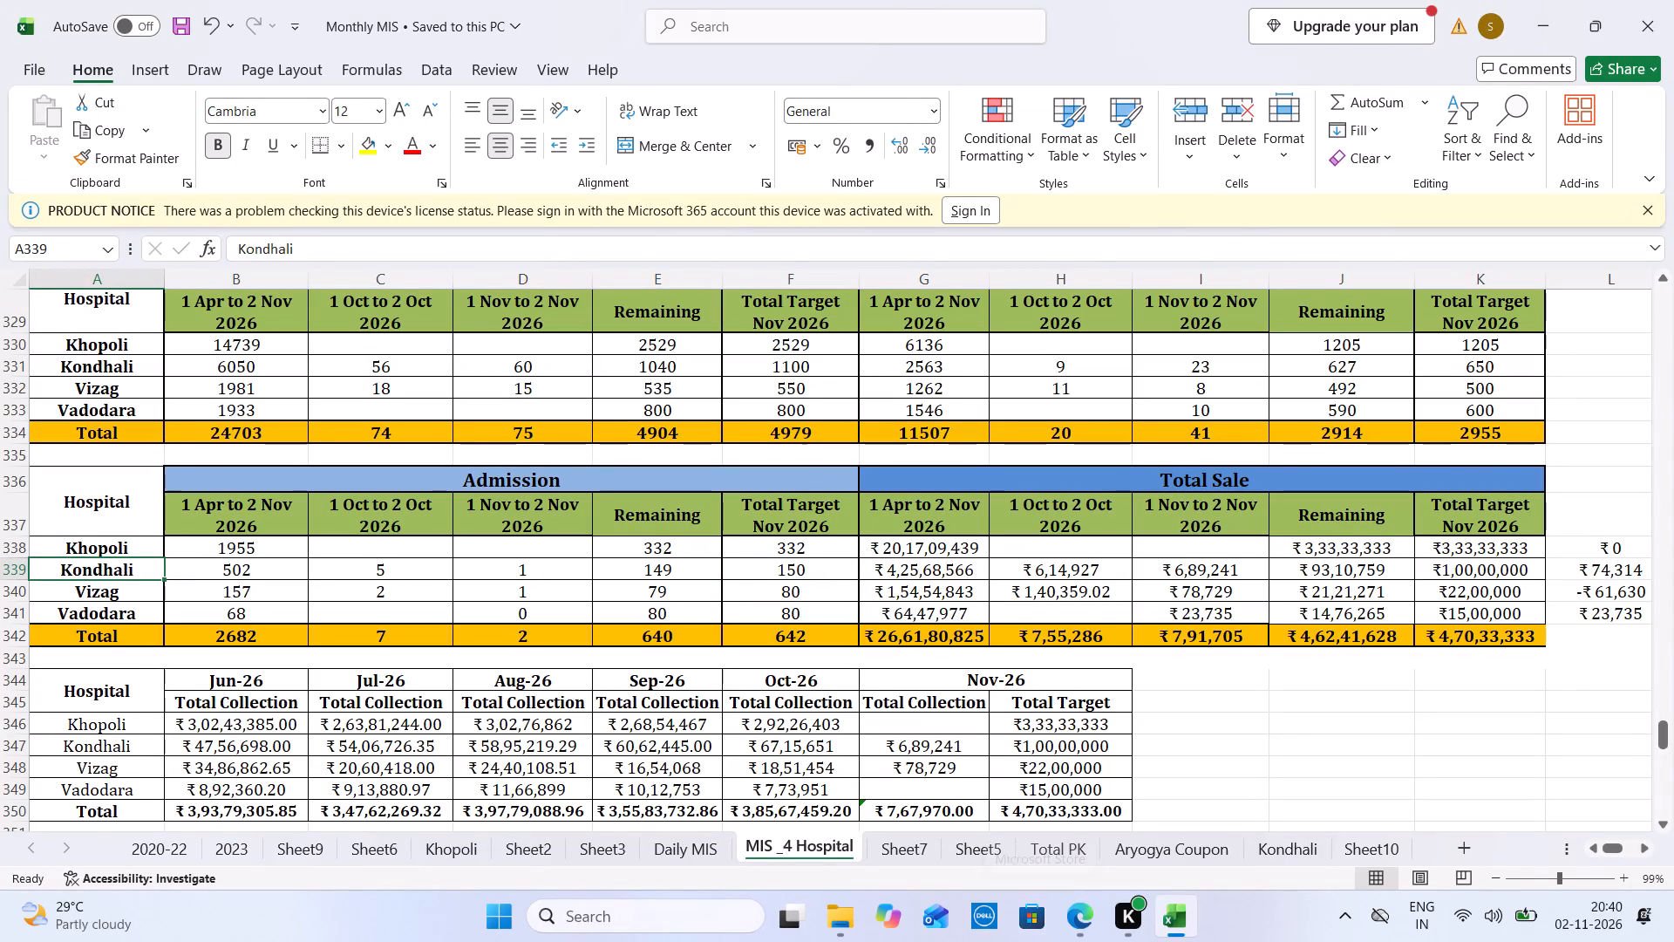
Open the Daily MIS 2026_(Jan to Aug) workbook and go to the totals area of its Nov sheet.
click(838, 911)
double_click(319, 584)
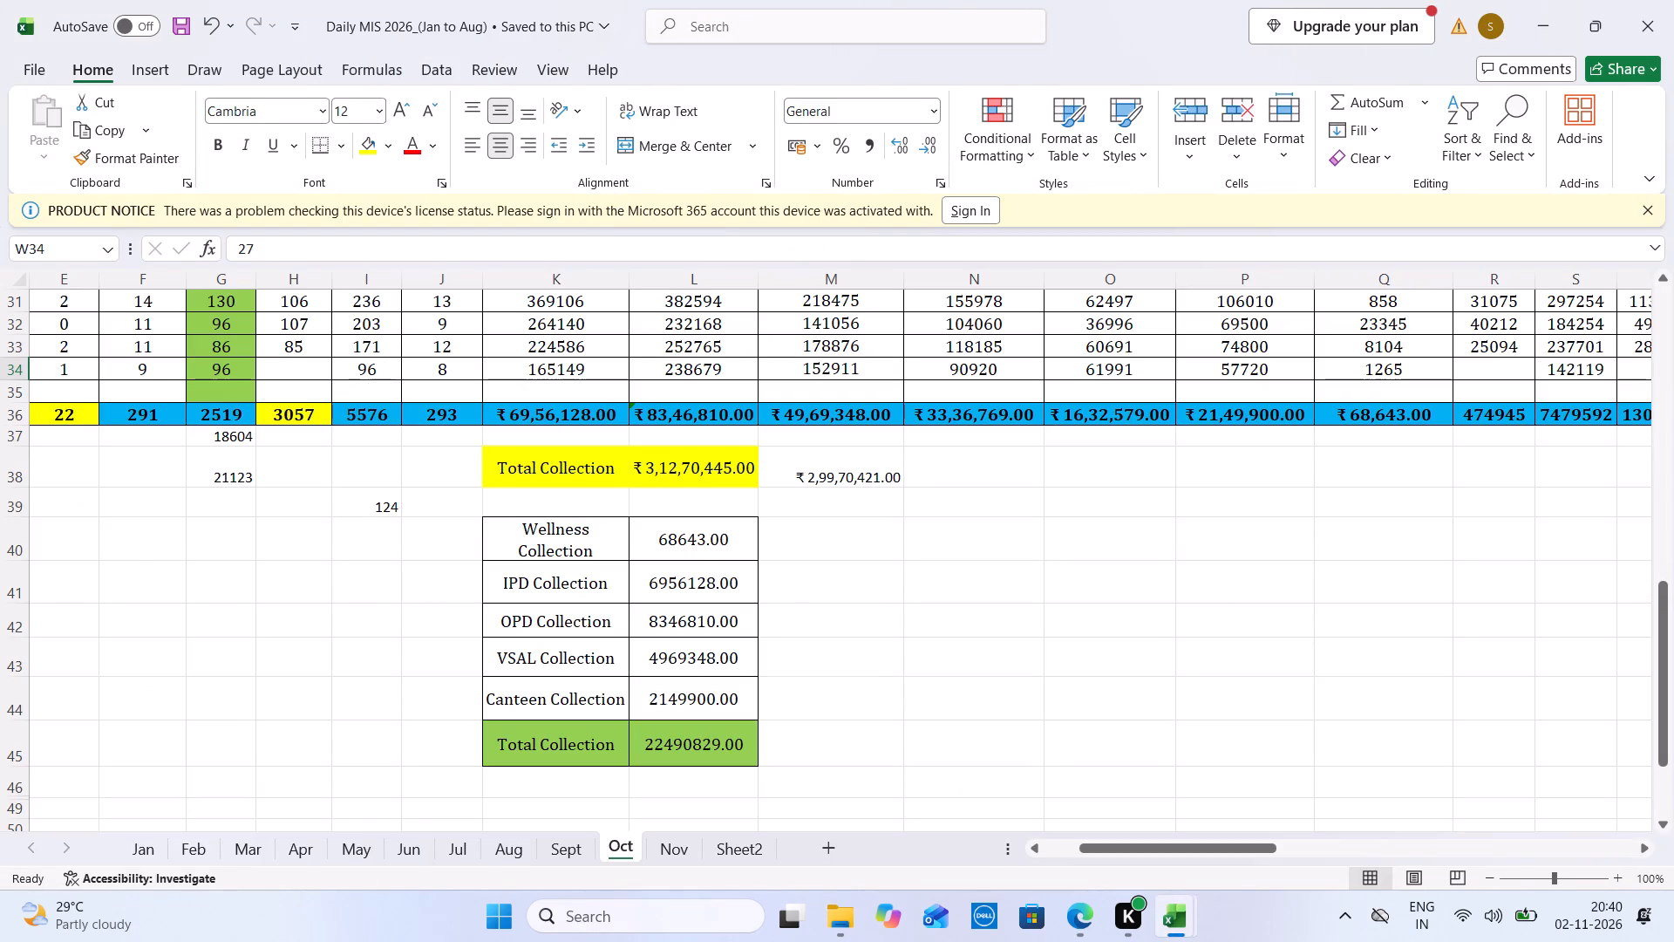
click(660, 841)
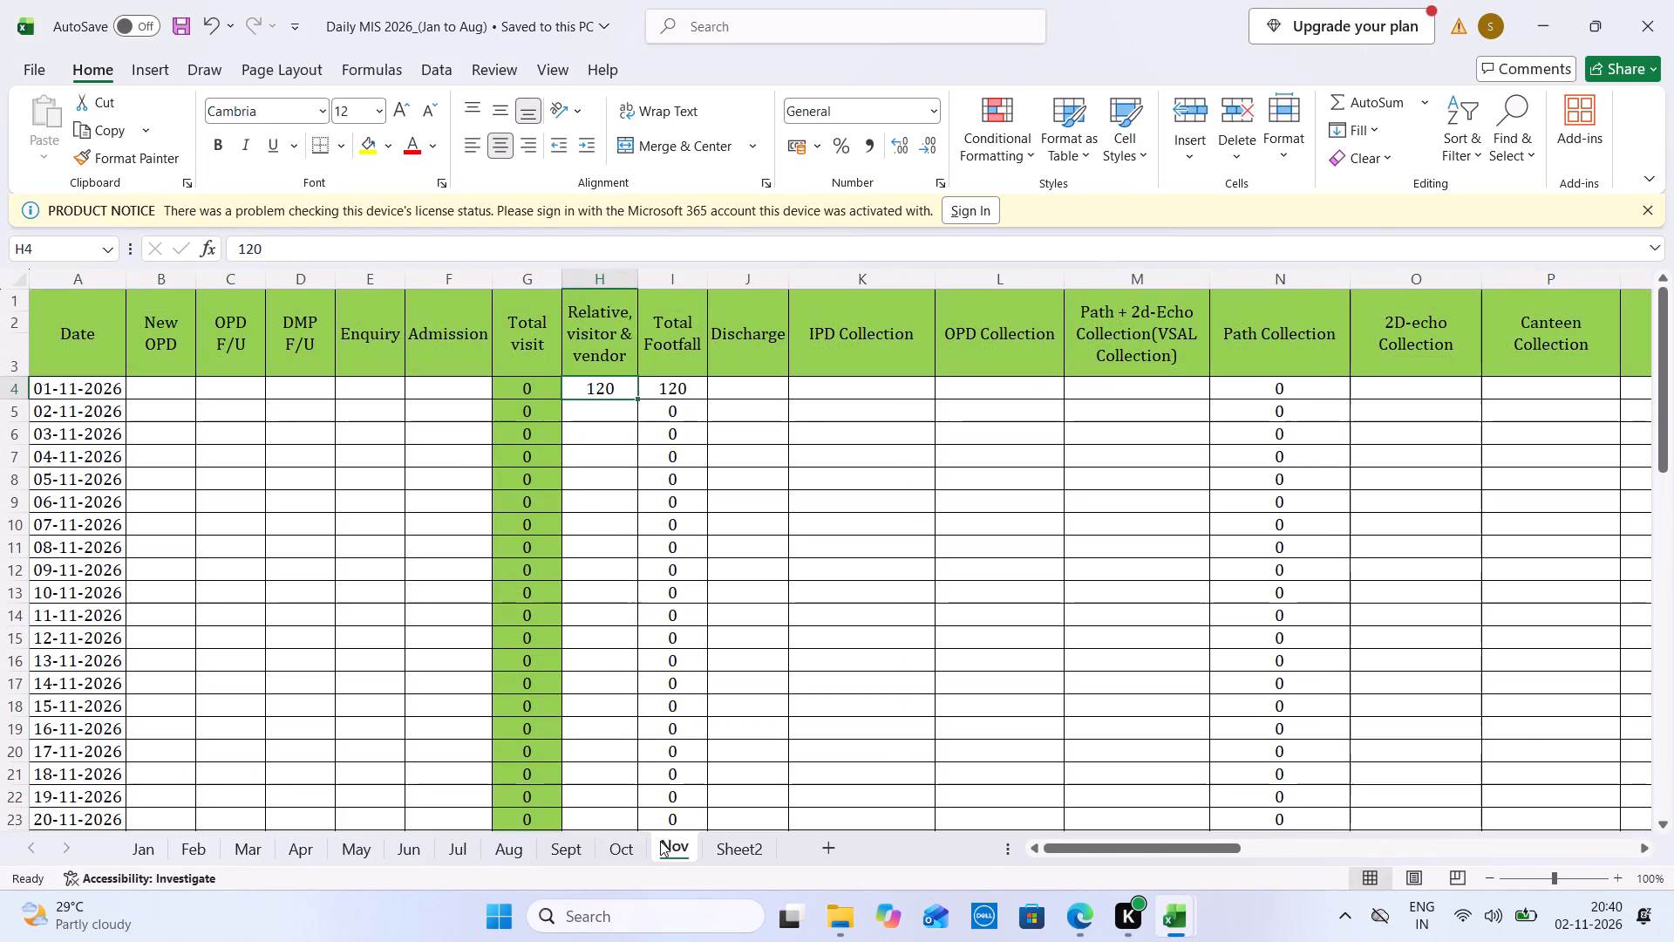
click(1658, 749)
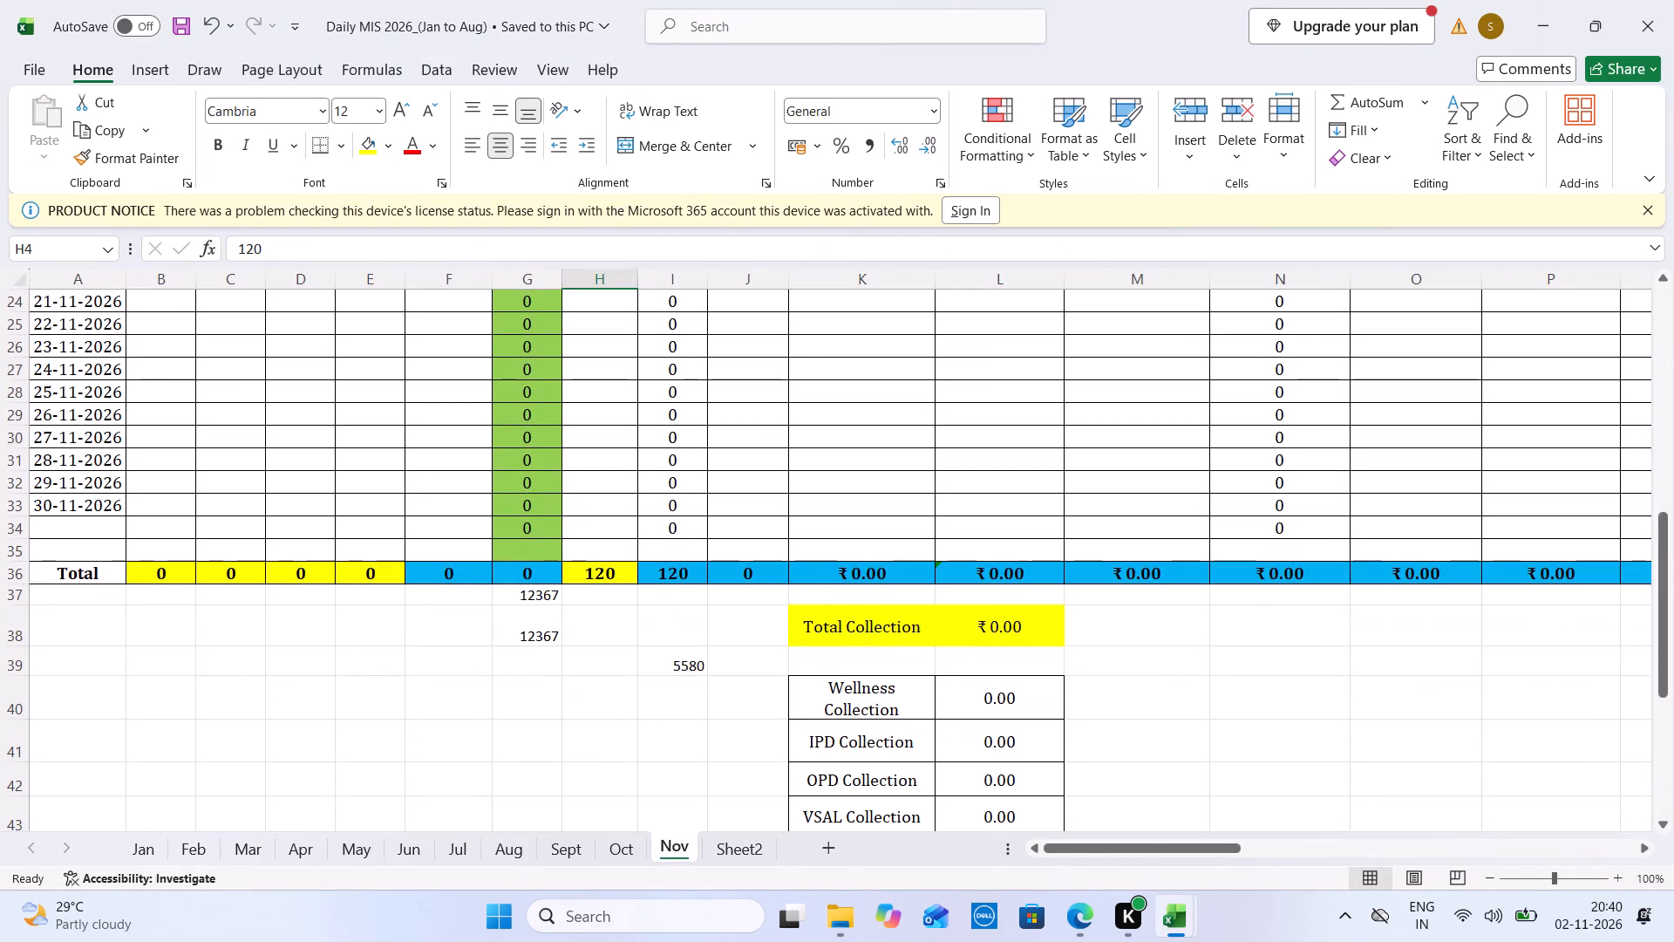
In Monthly MIS, link Khopoli's 1 Nov to 2 Nov 2026 Admission cell to the admission total F36 of the daily Nov sheet.
key(ctrl+Tab)
click(505, 559)
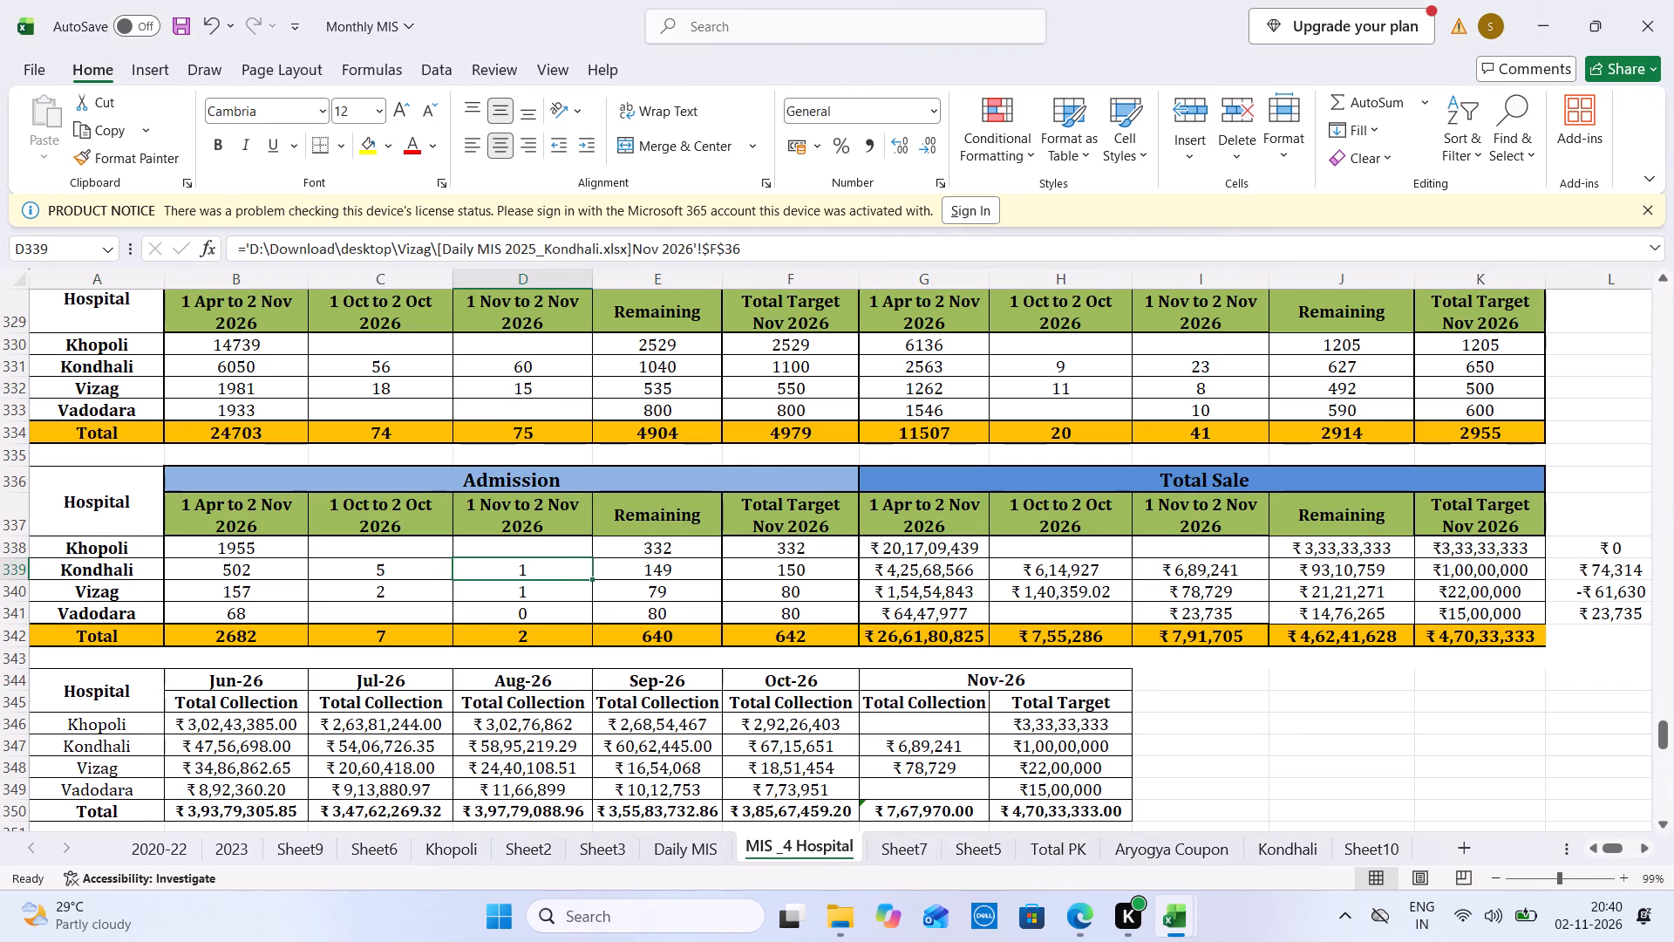
key(Up)
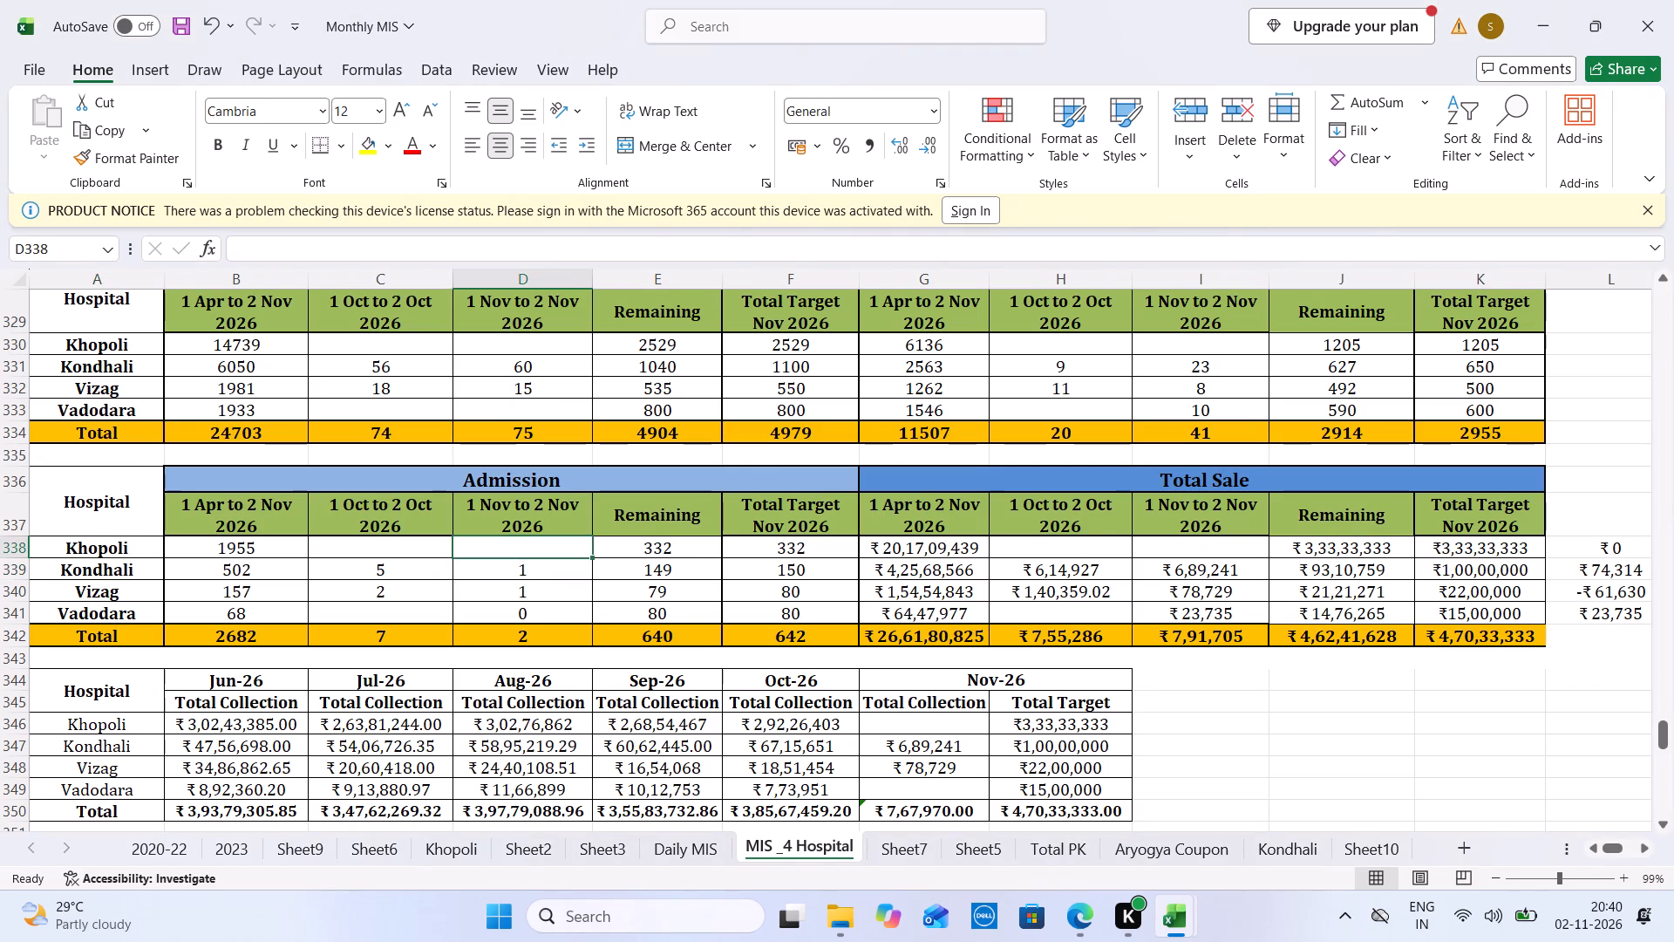
key(equal)
key(ctrl+Tab)
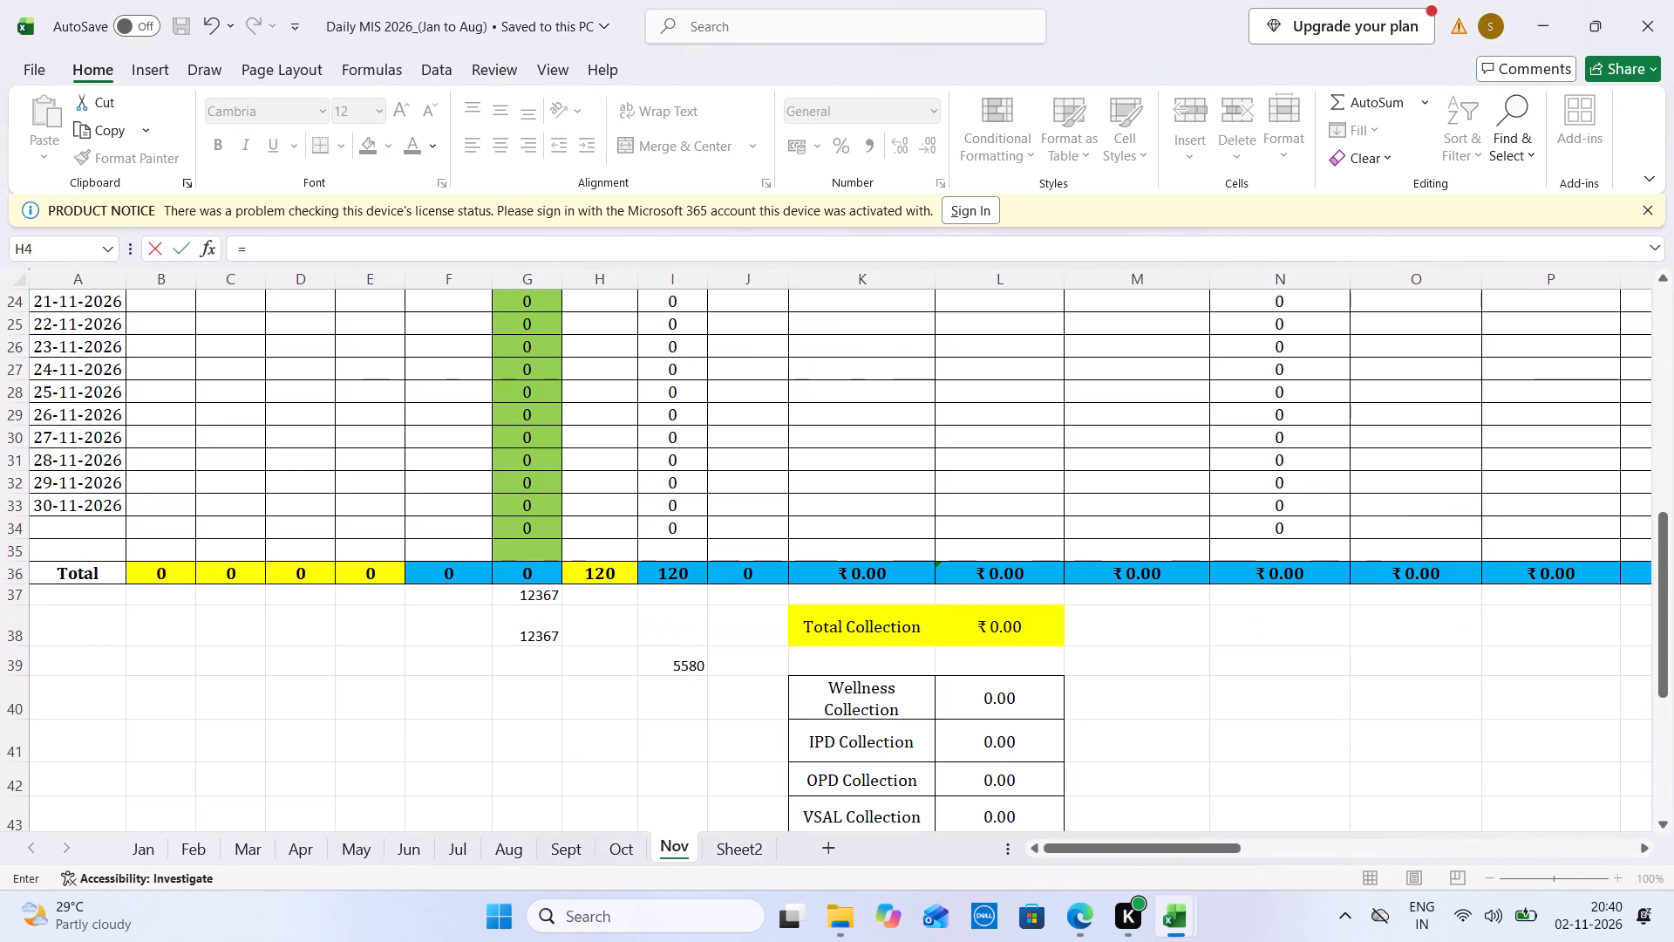
click(456, 585)
click(453, 567)
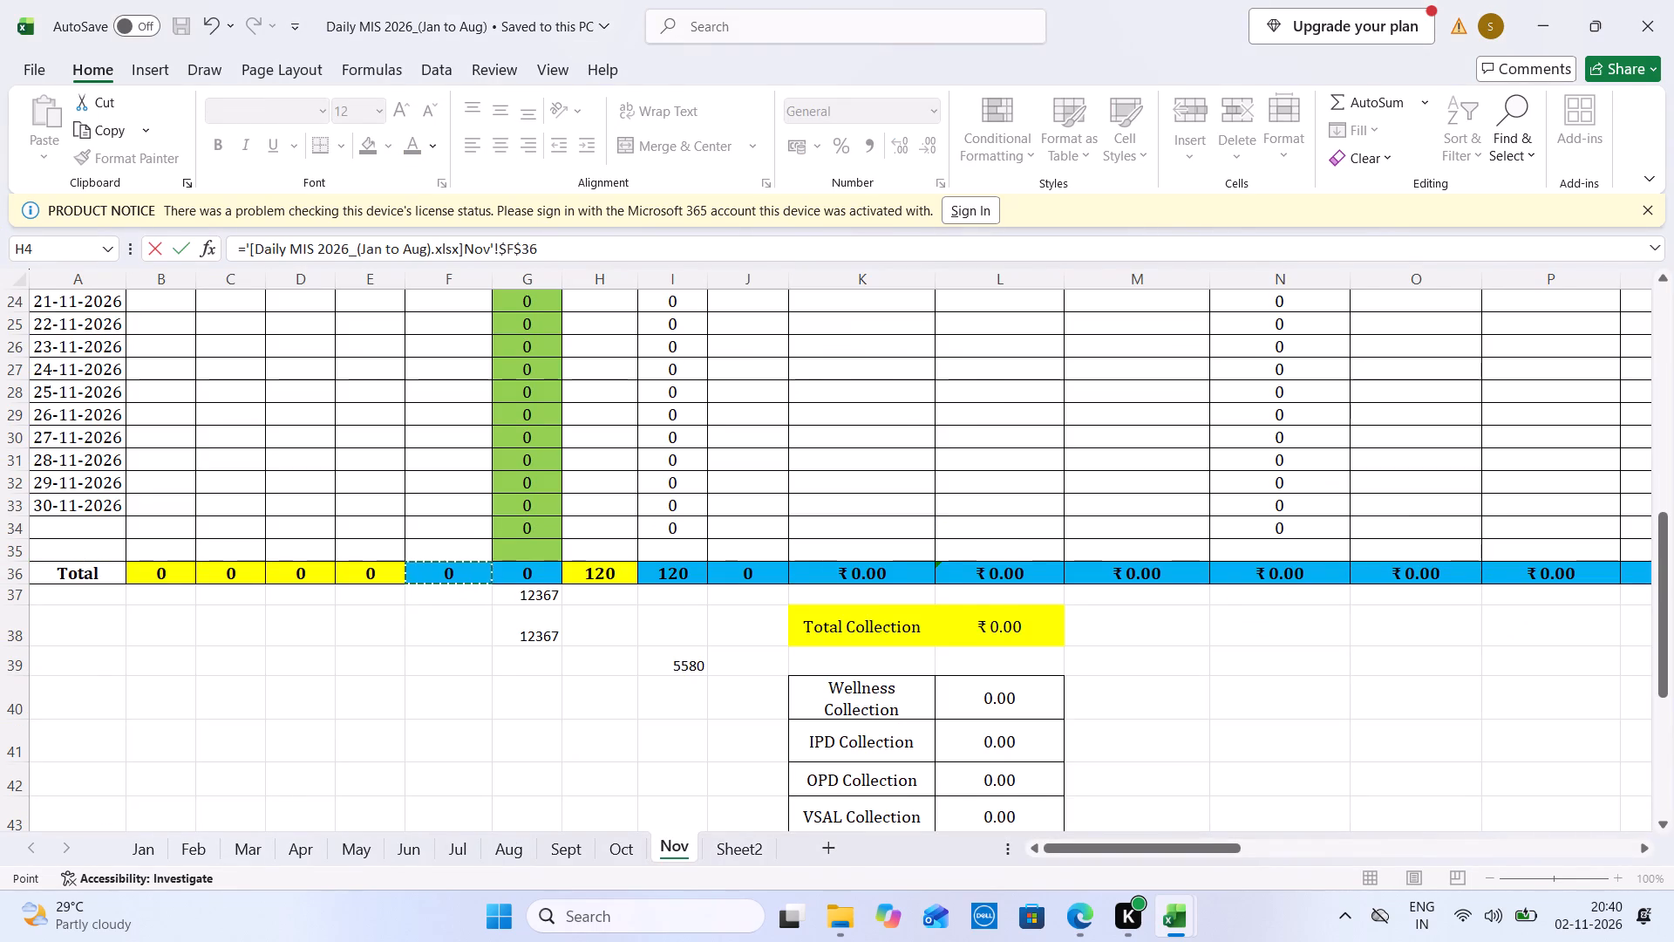
key(Return)
Link Khopoli's 1 Nov to 2 Nov 2026 Total Sale cell to M38, beside Total Collection on the daily Nov sheet.
click(1185, 549)
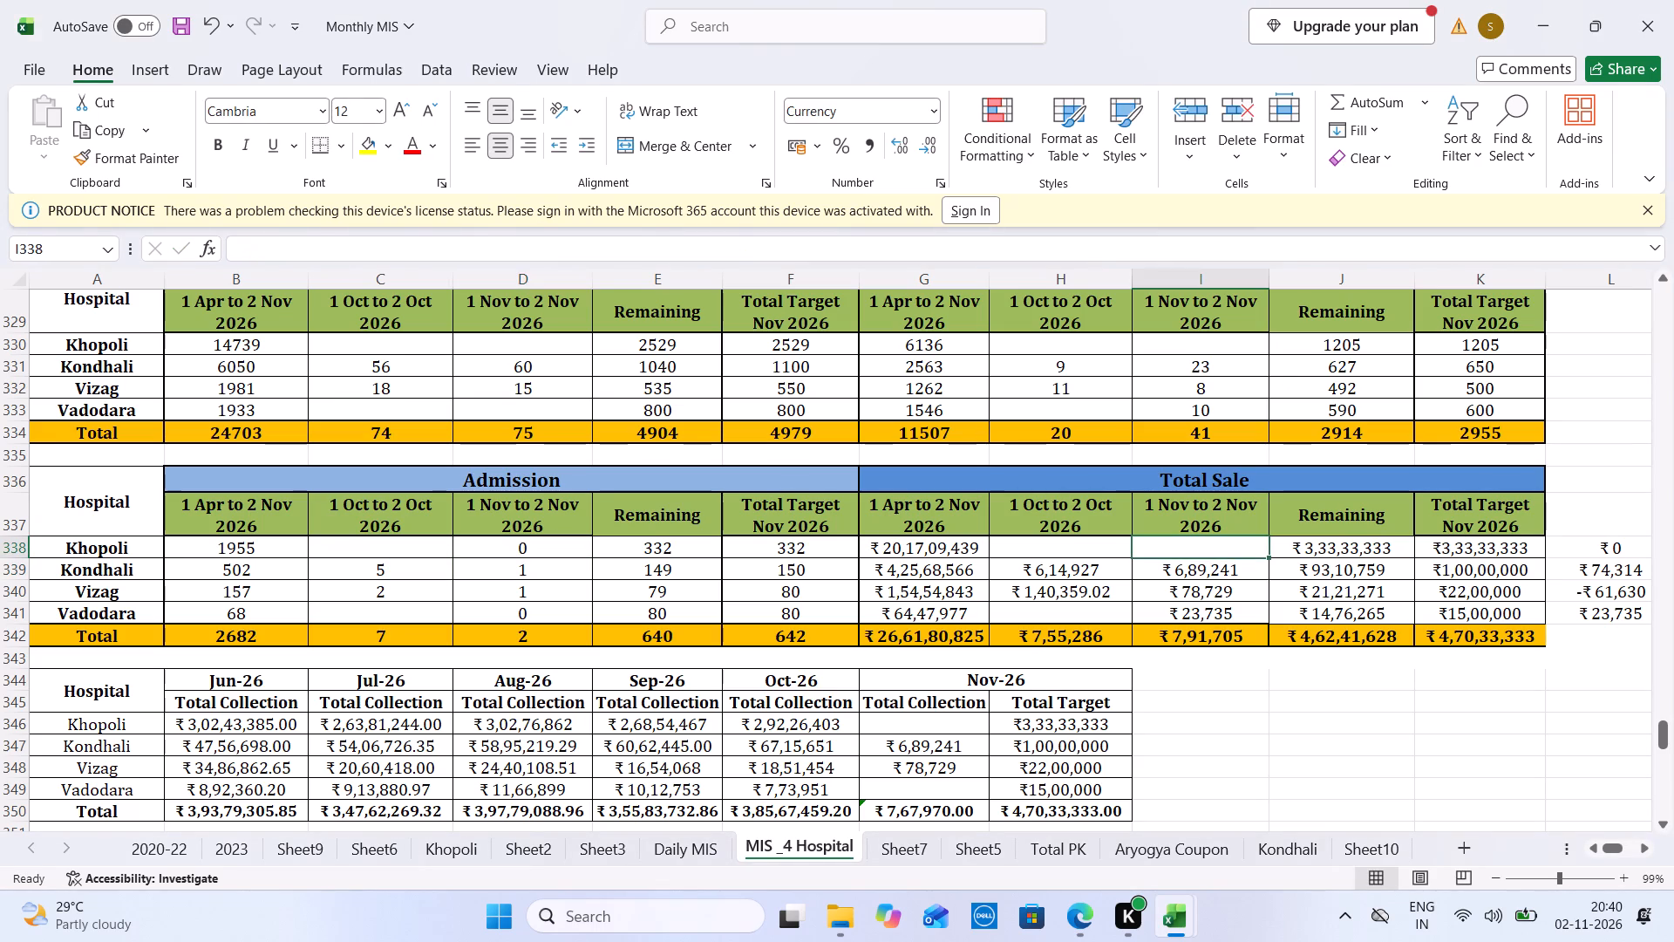
key(equal)
key(ctrl+Tab)
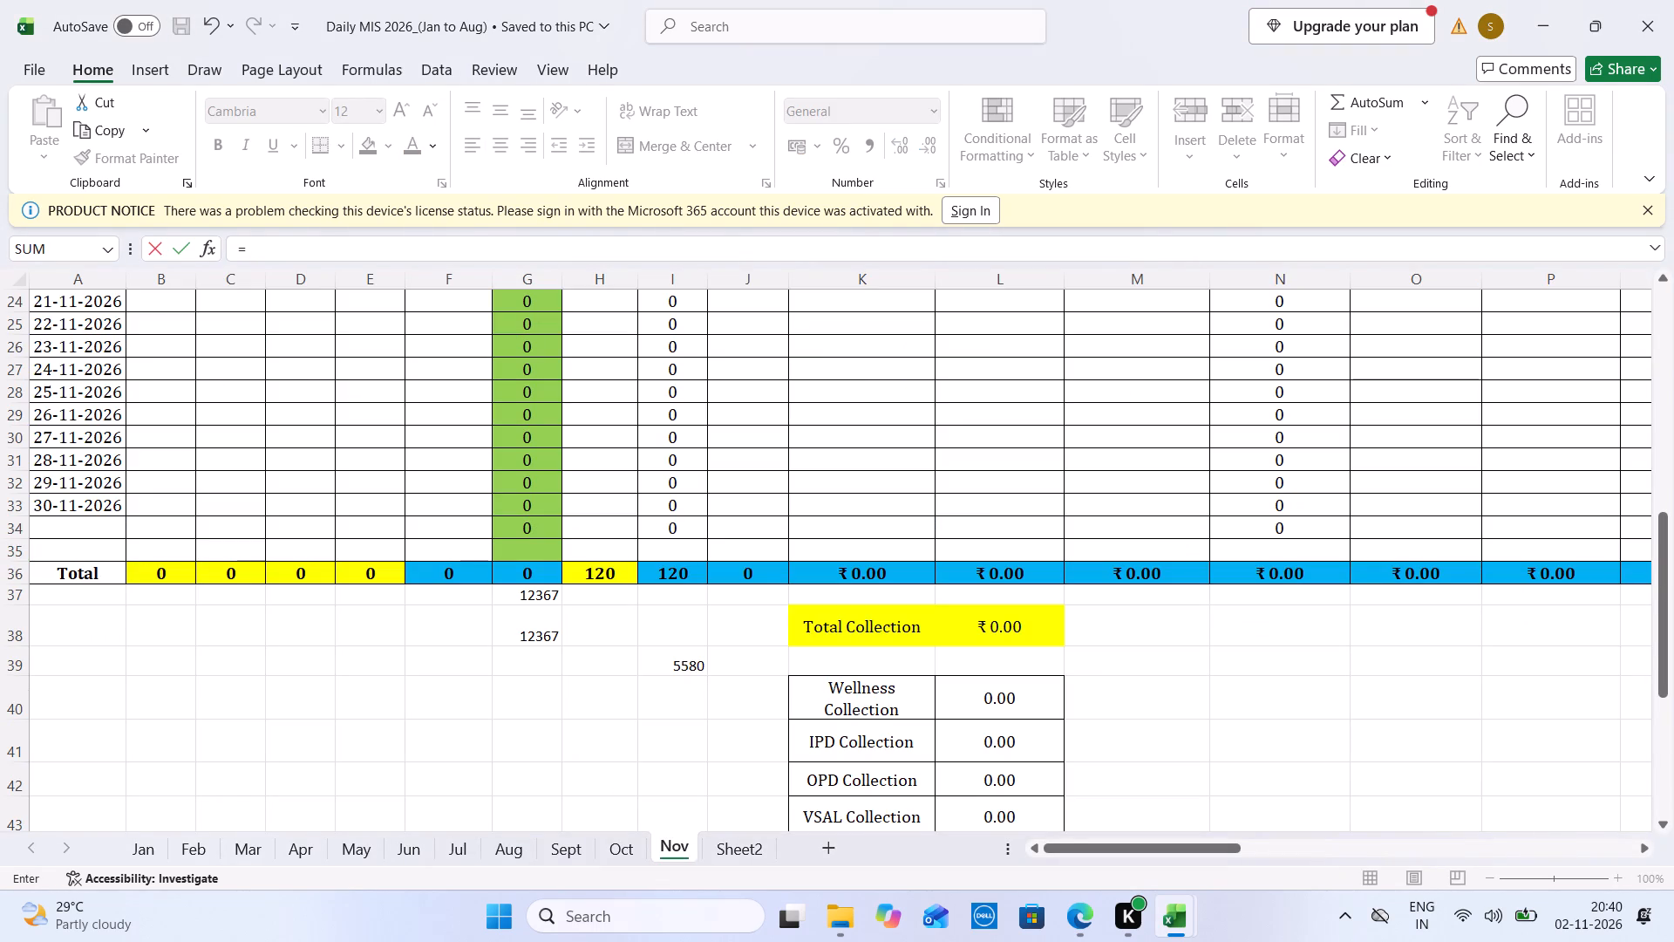
click(1113, 627)
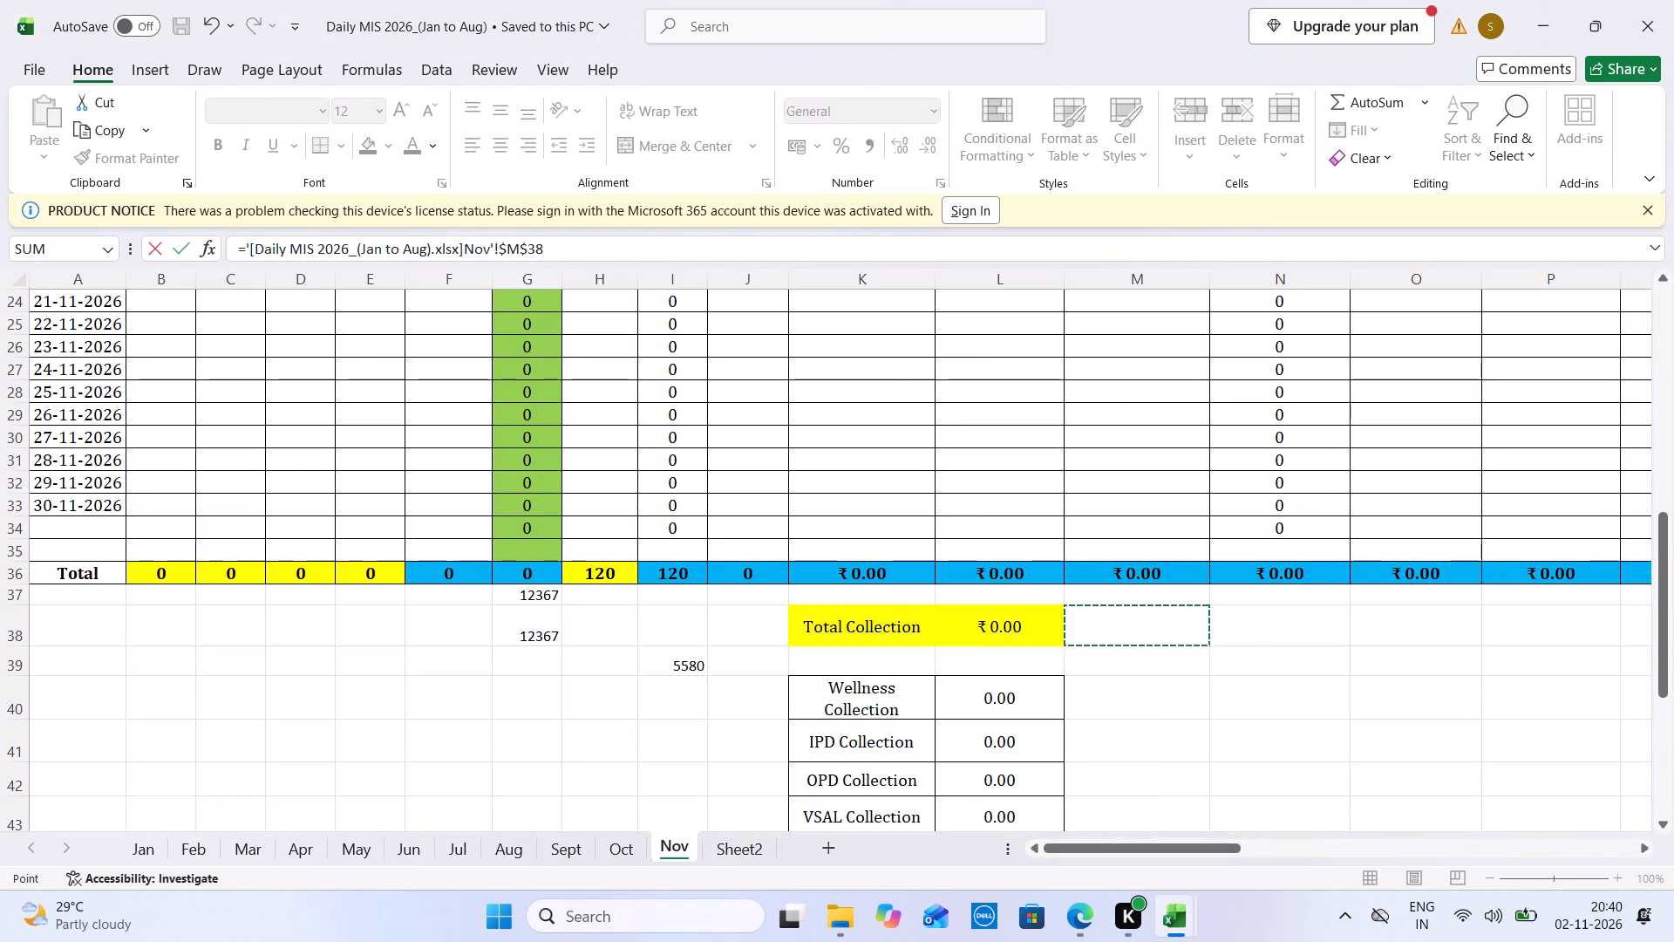
key(Return)
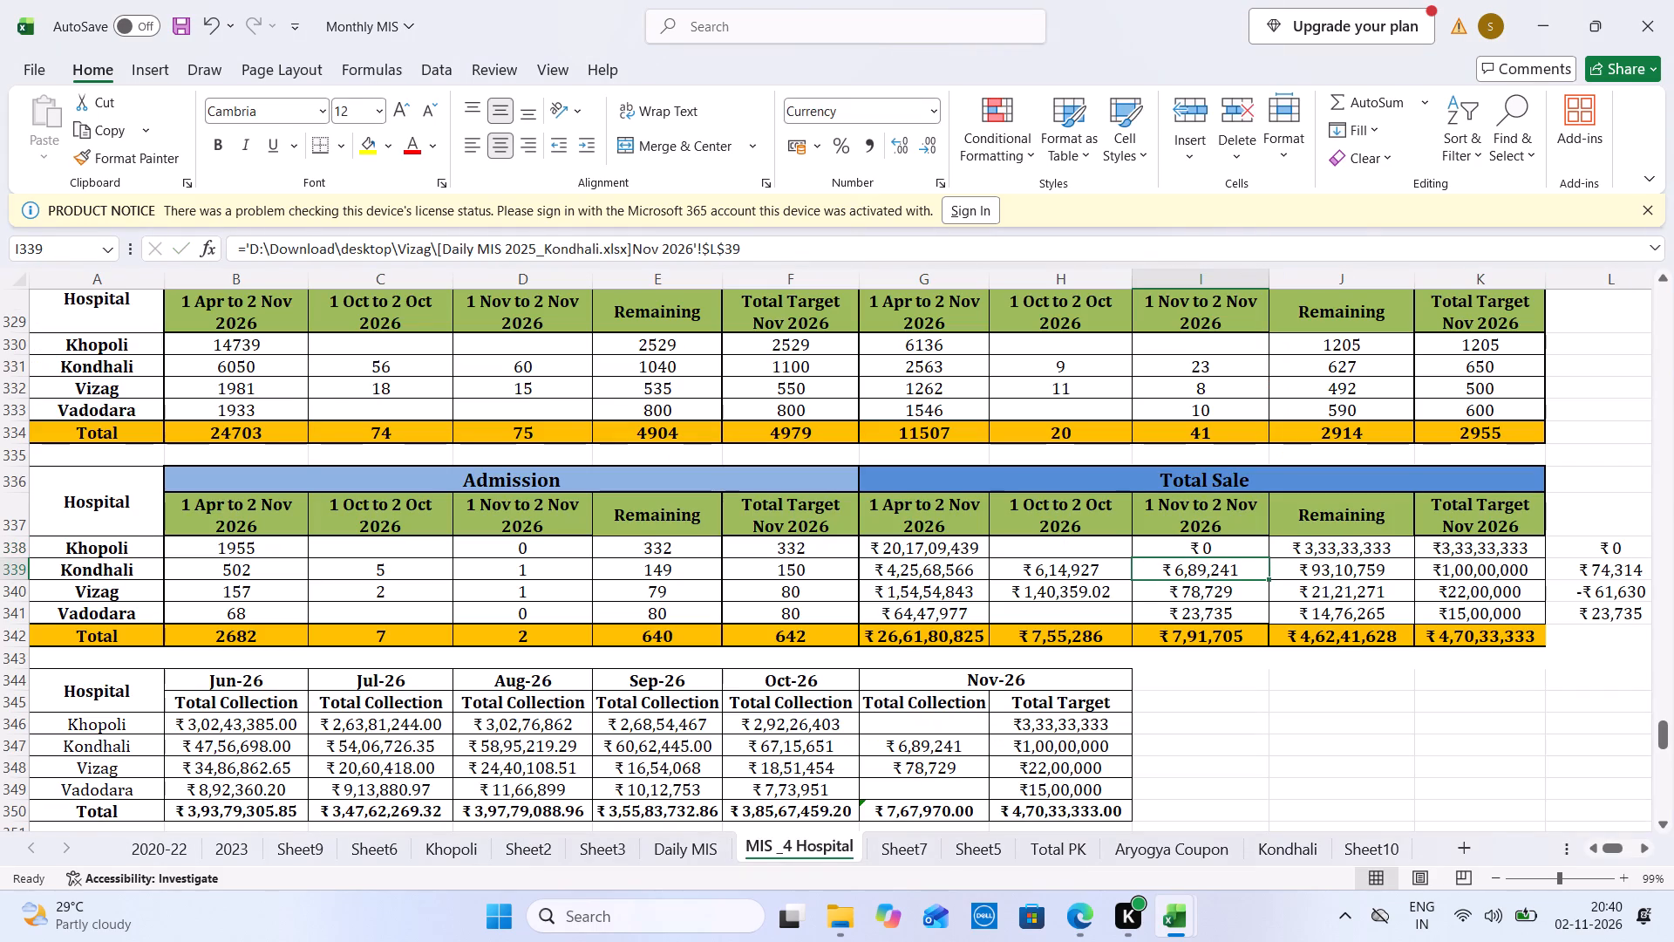
Link Khopoli's 1 Nov to 2 Nov 2026 visit cell D330 to the Total visit sum G36 of the daily Nov sheet.
key(Up)
key(Left)
key(Left)
key(Left)
key(Left)
key(Left)
key(Left)
key(Left)
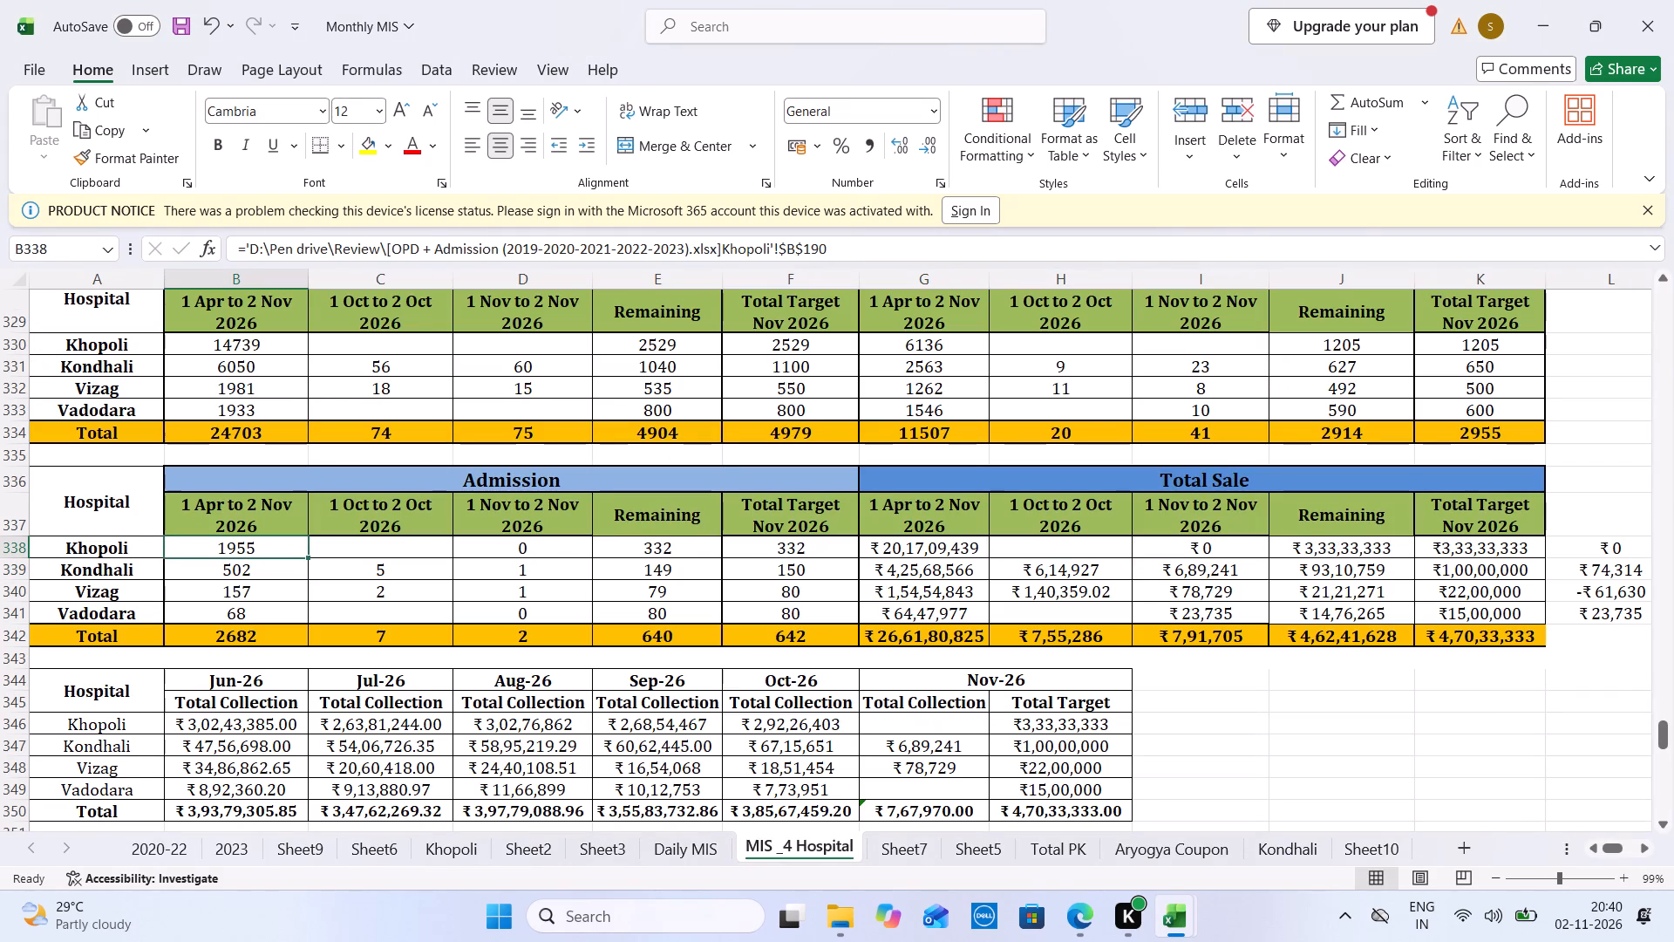
click(527, 345)
key(equal)
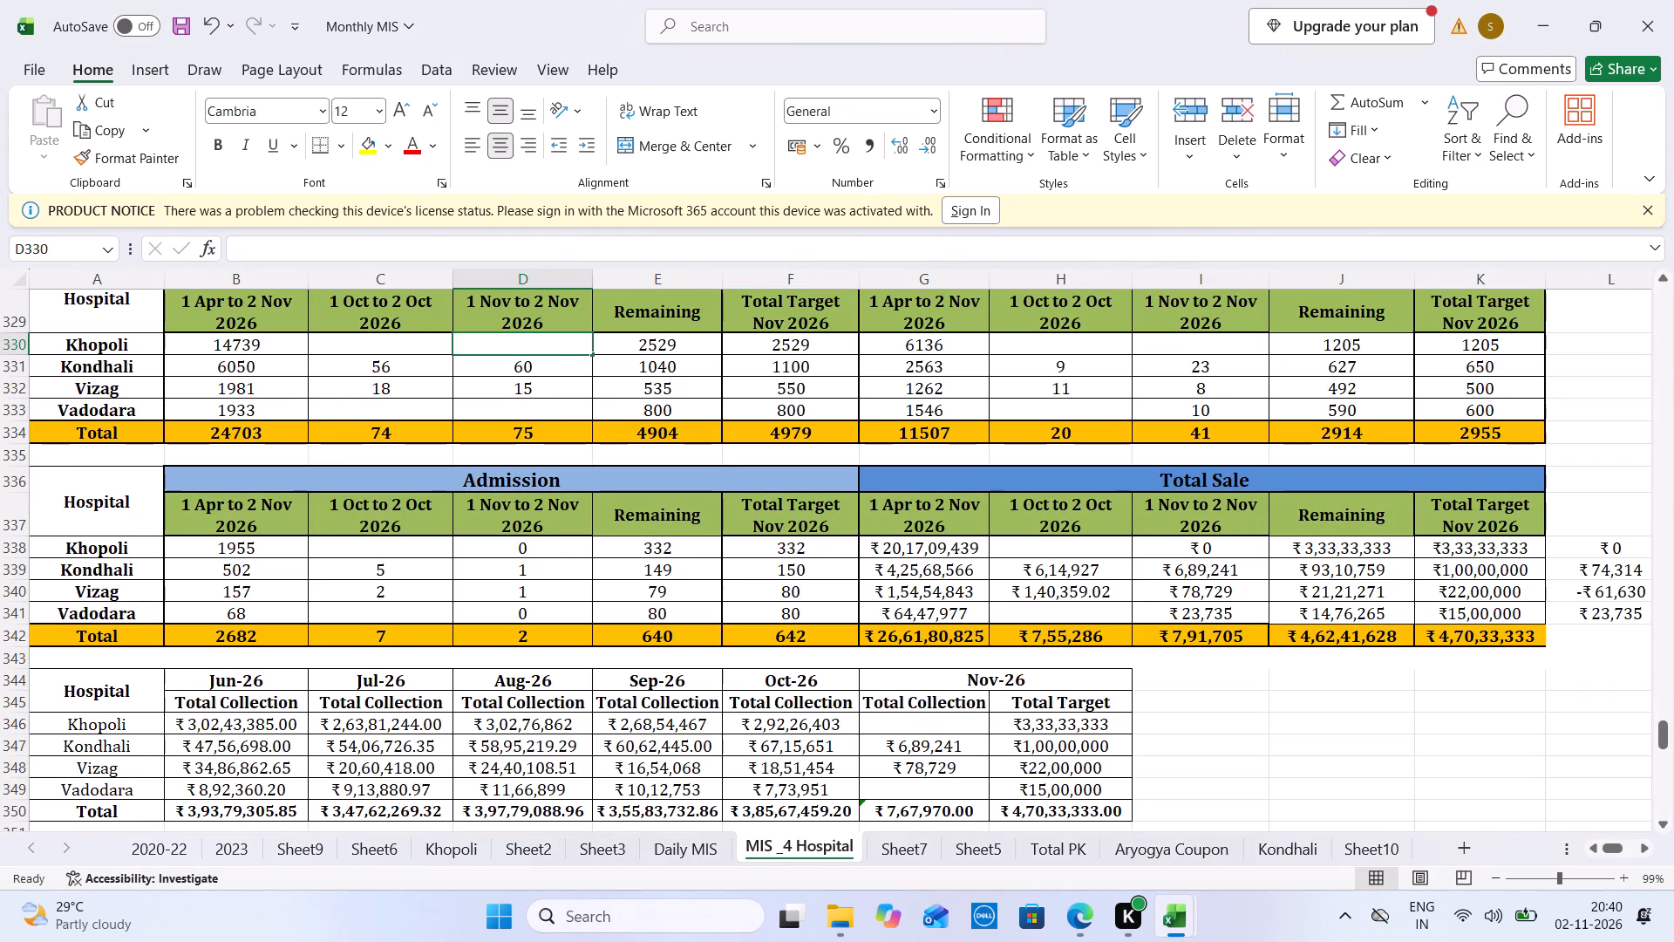
key(ctrl+Tab)
click(533, 575)
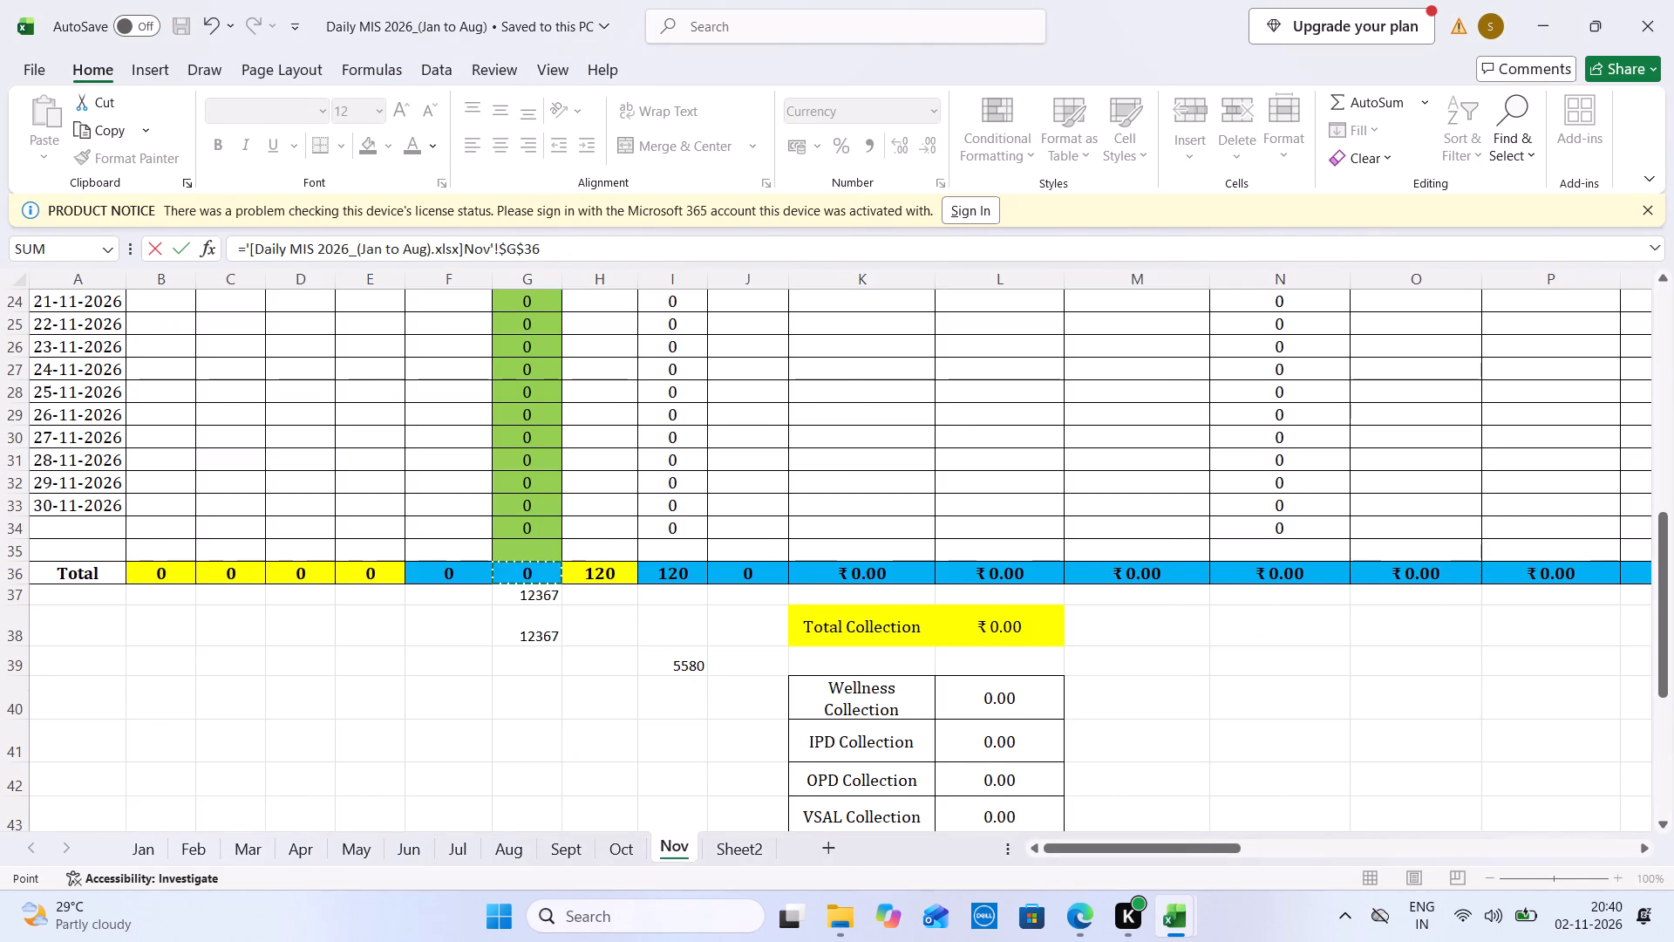
key(Return)
Link Khopoli's 1 Nov to 2 Nov 2026 cell I330 to the New OPD total B36 of the daily Nov sheet and save Monthly MIS.
click(1220, 349)
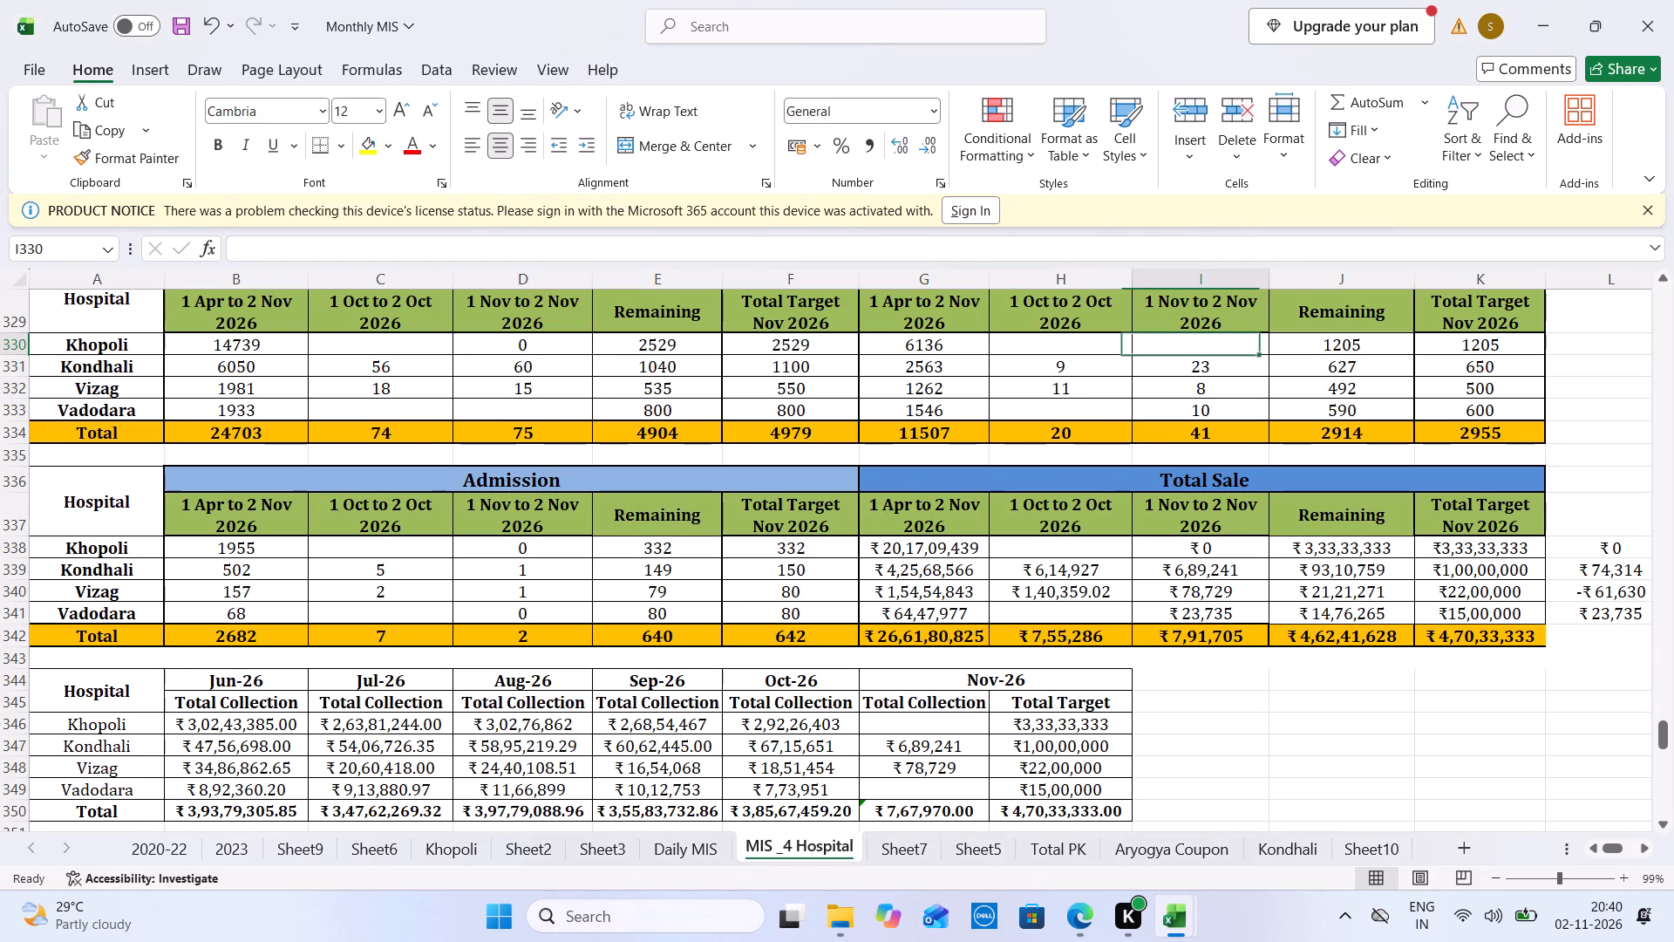
key(equal)
key(ctrl+Tab)
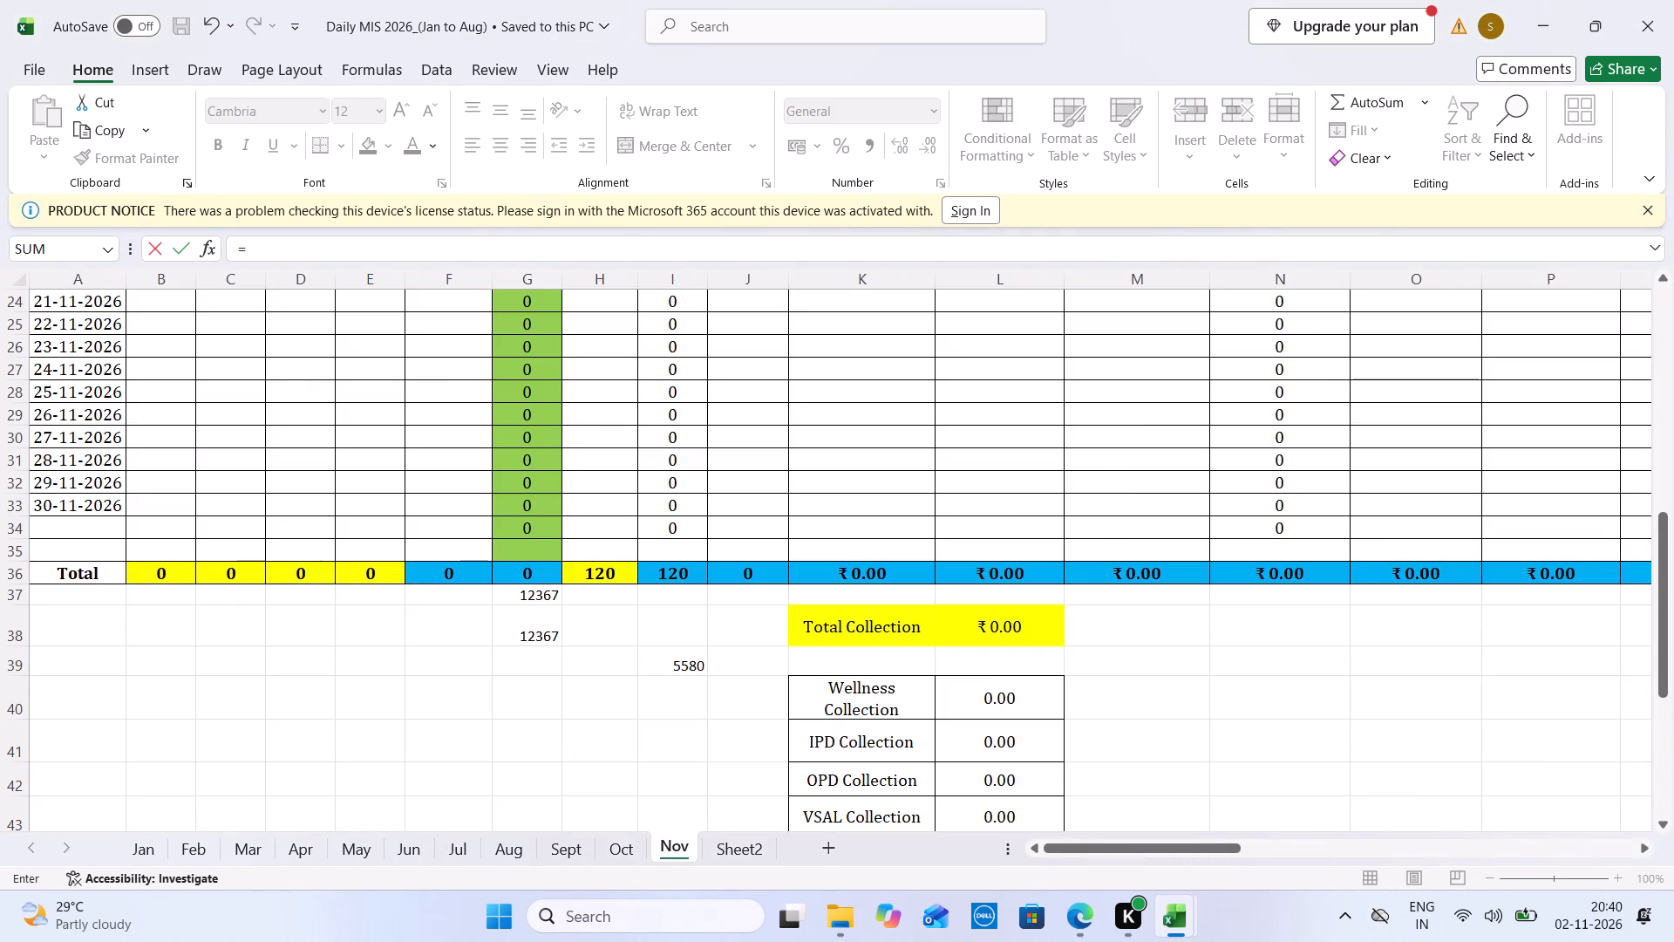
click(164, 562)
key(Return)
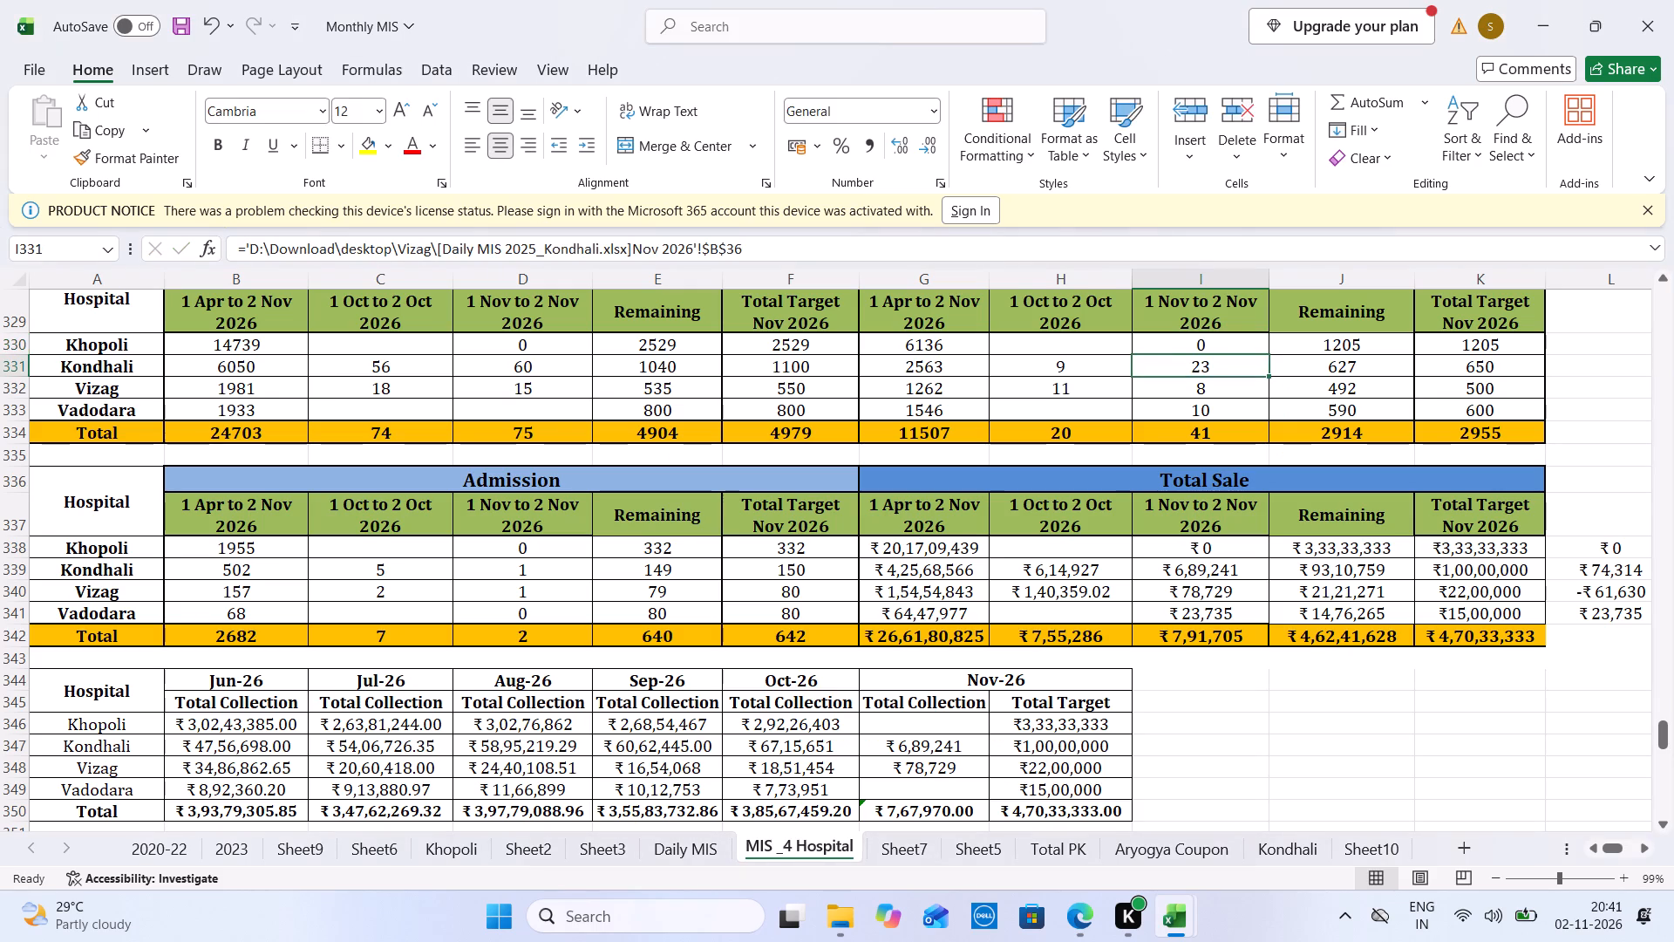
key(ctrl+s)
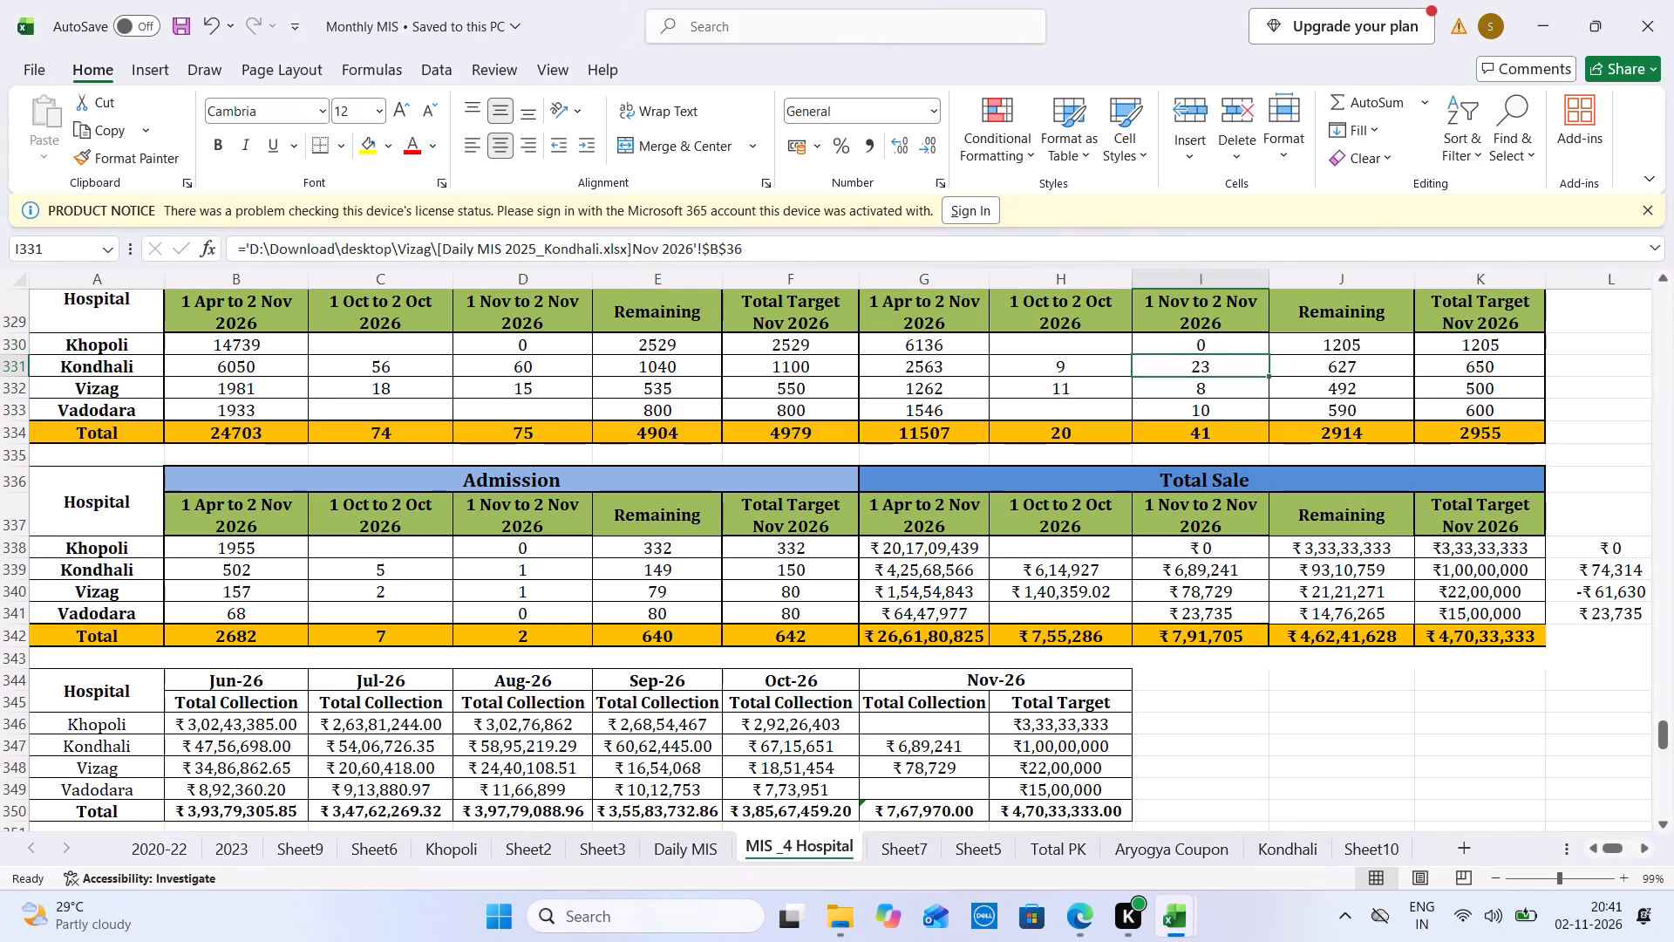
Examine the column headings and totals row across the Nov sheet of Daily MIS 2026_(Jan to Aug).
key(ctrl+Tab)
key(ctrl+Tab)
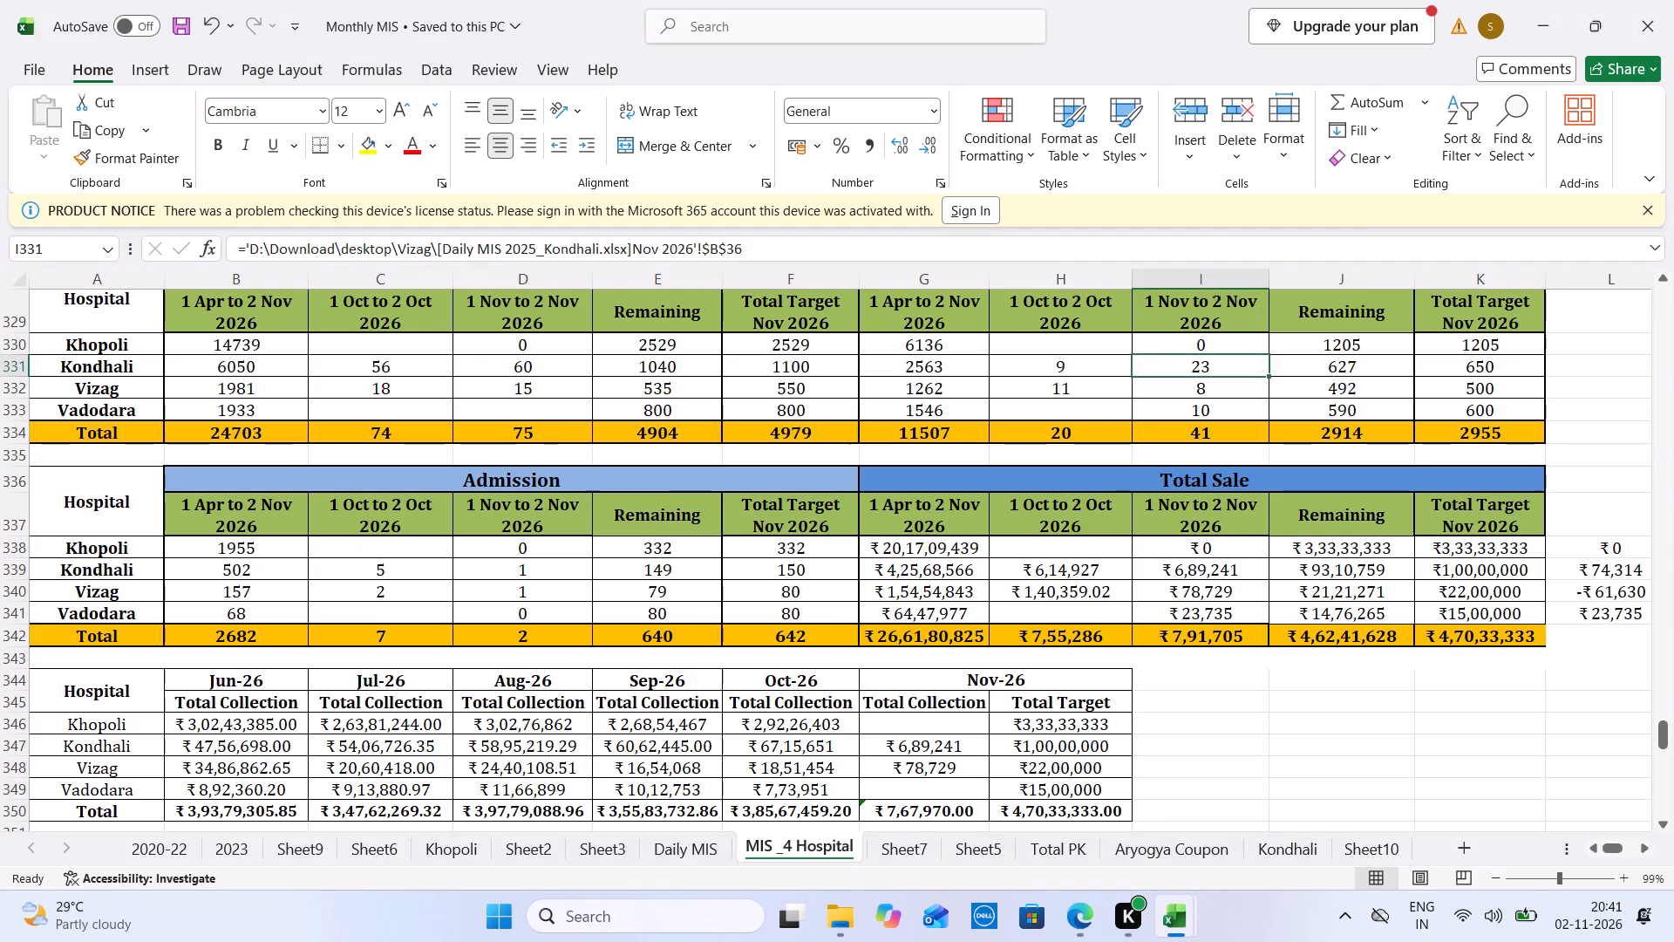
key(ctrl+Tab)
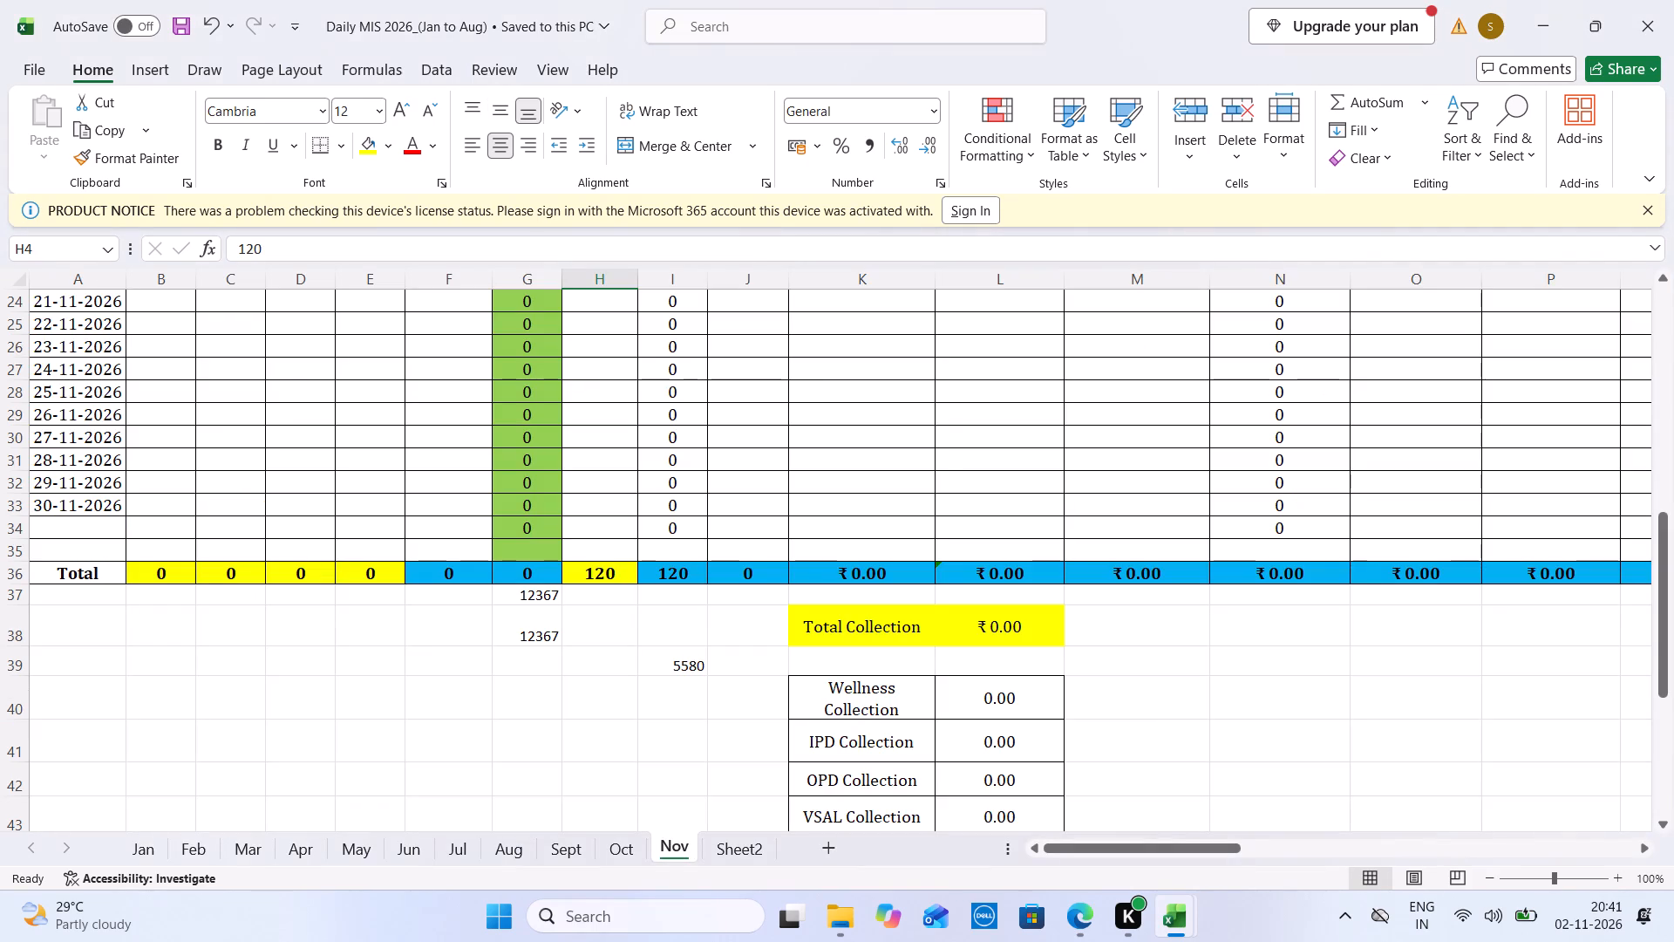
click(1106, 621)
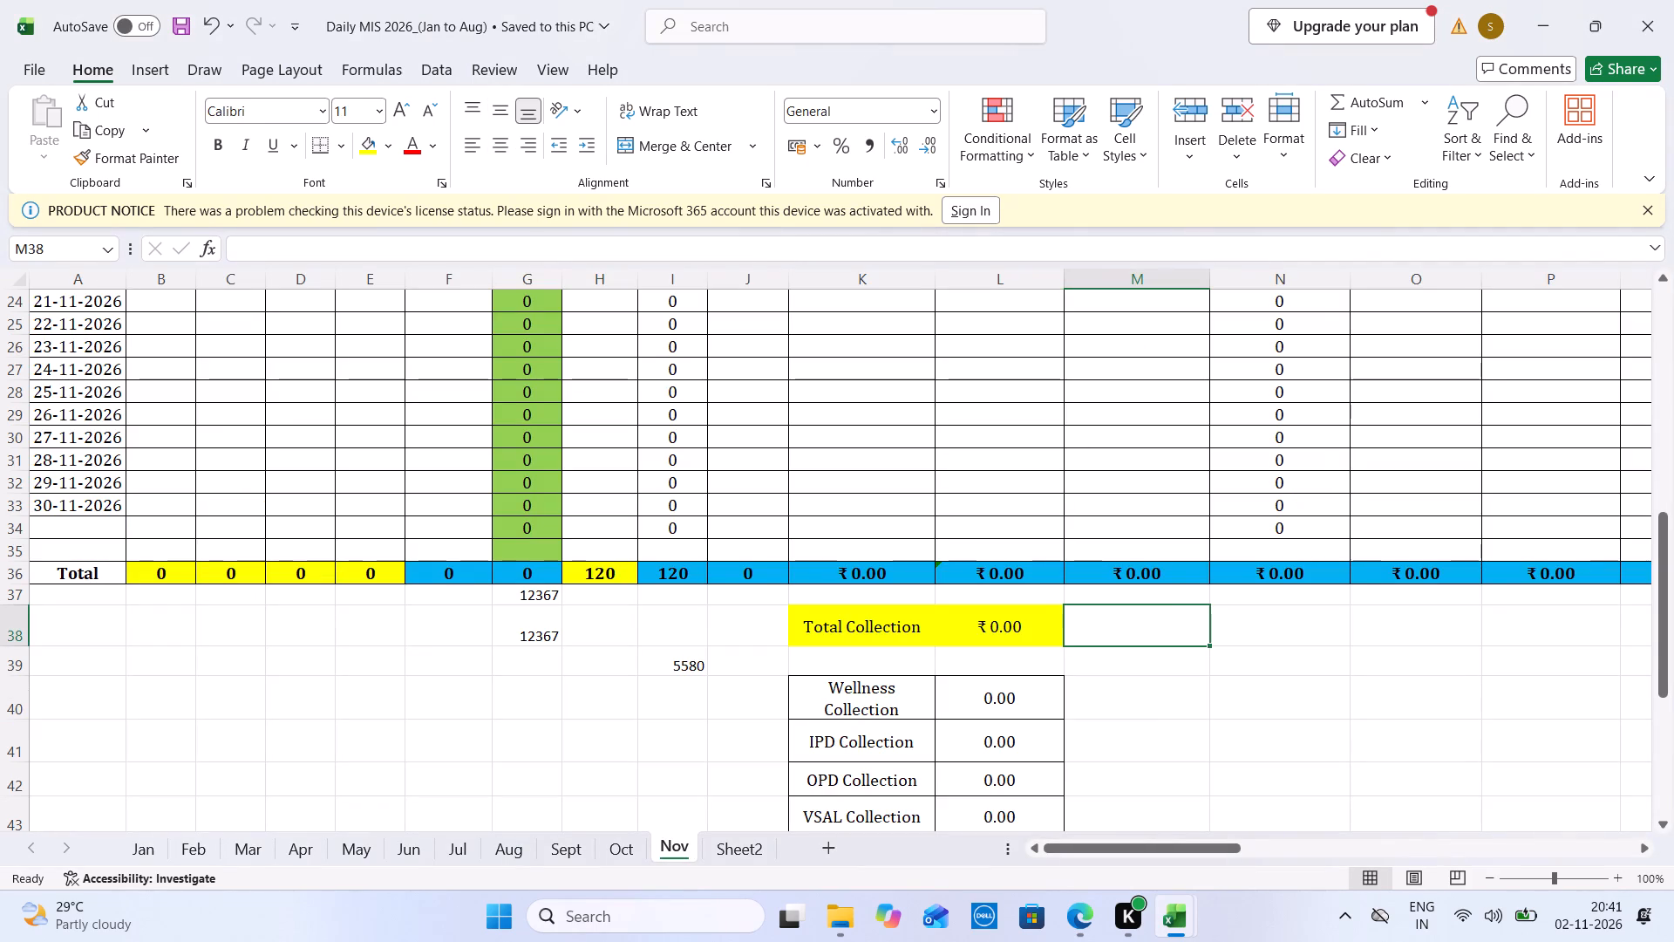
key(Right)
key(Right)
key(Right)
key(Right)
key(Right)
key(Right)
key(Right)
key(Right)
key(Right)
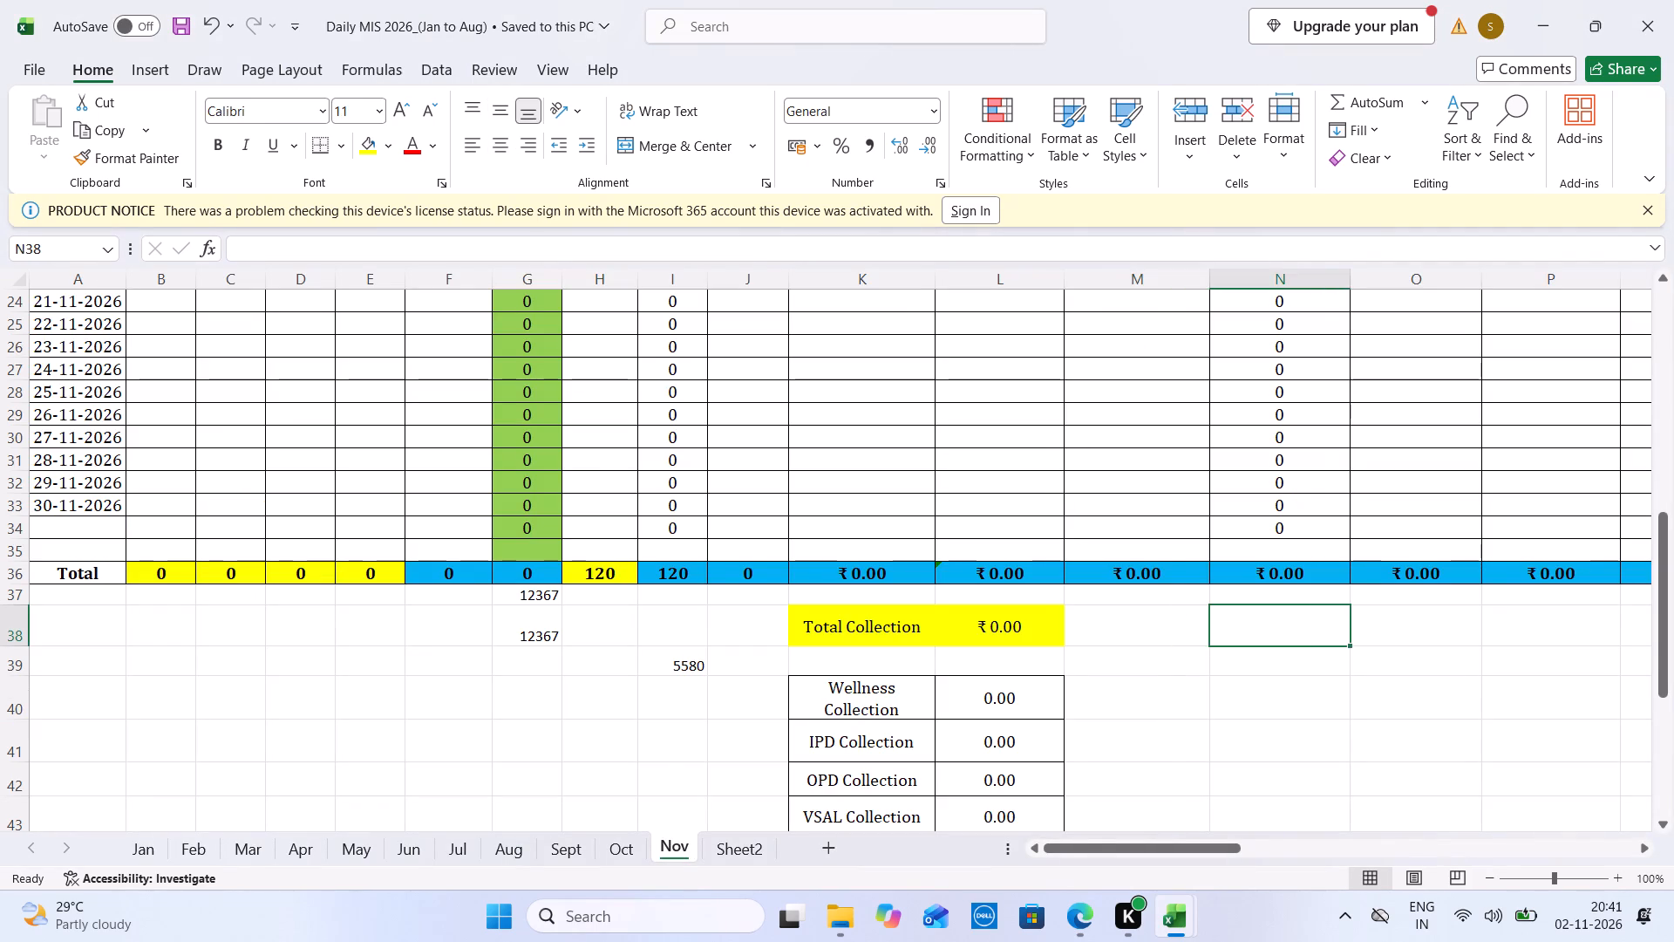
key(Right)
key(Right)
key(Right)
key(Right)
key(Right)
key(Right)
key(Right)
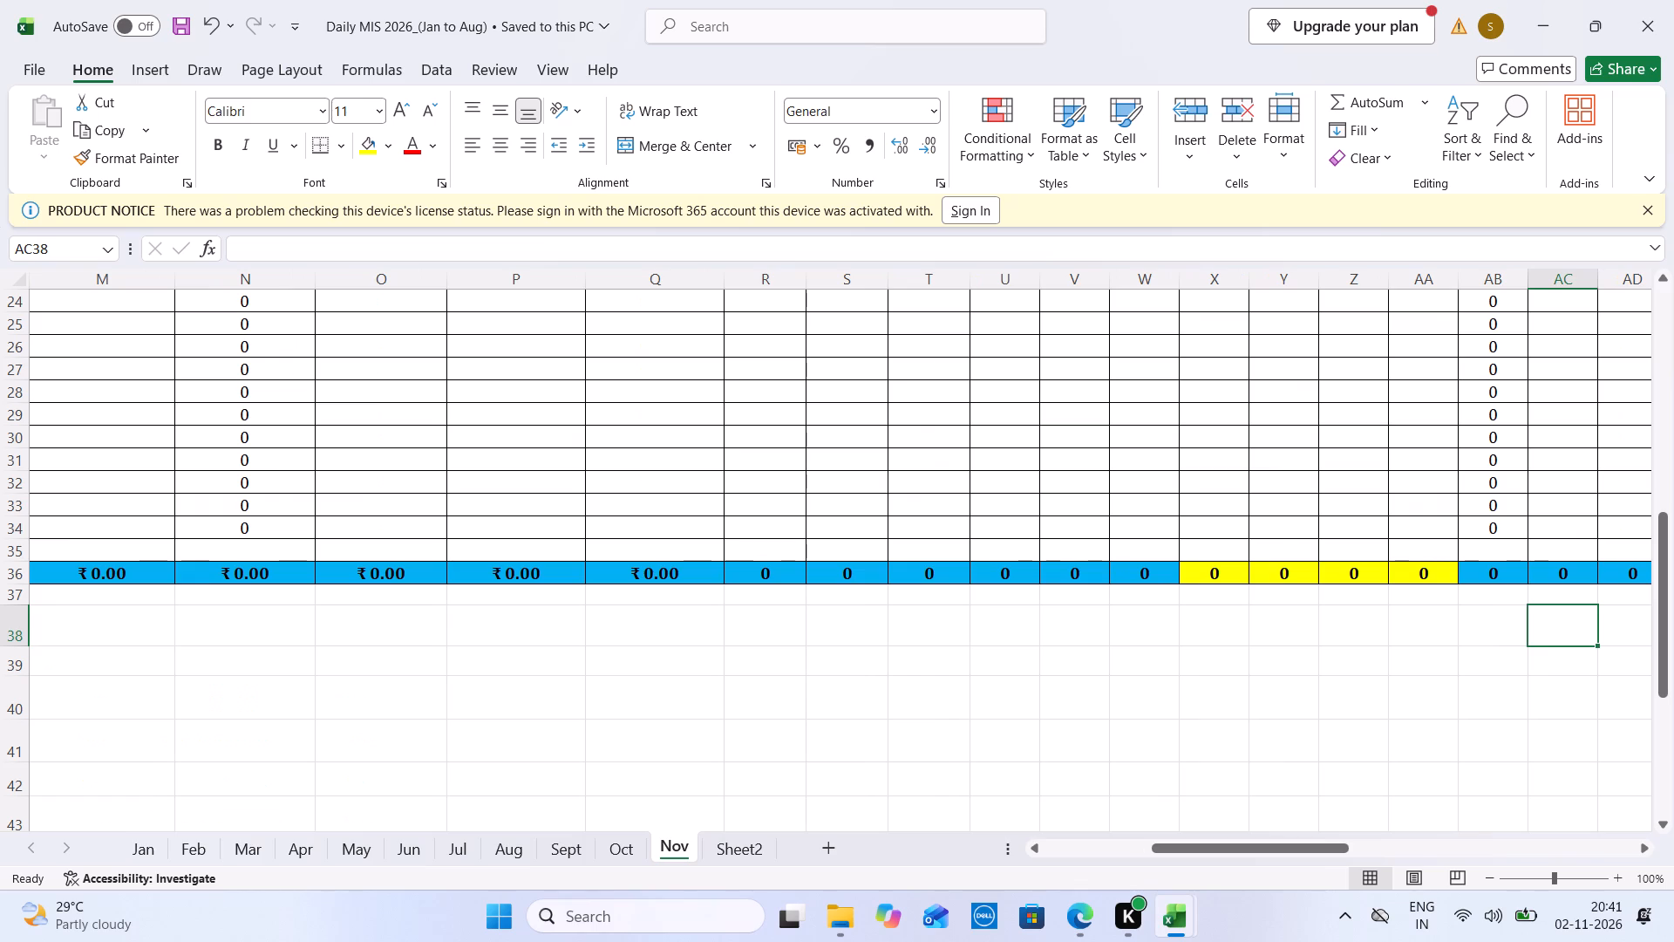
key(Up)
key(Up)
key(Up)
key(Up)
key(Up)
key(Up)
key(Up)
key(Up)
key(Up)
key(Up)
key(Up)
key(Up)
key(Up)
key(Up)
key(Up)
key(Up)
key(Up)
key(Up)
key(Up)
key(Up)
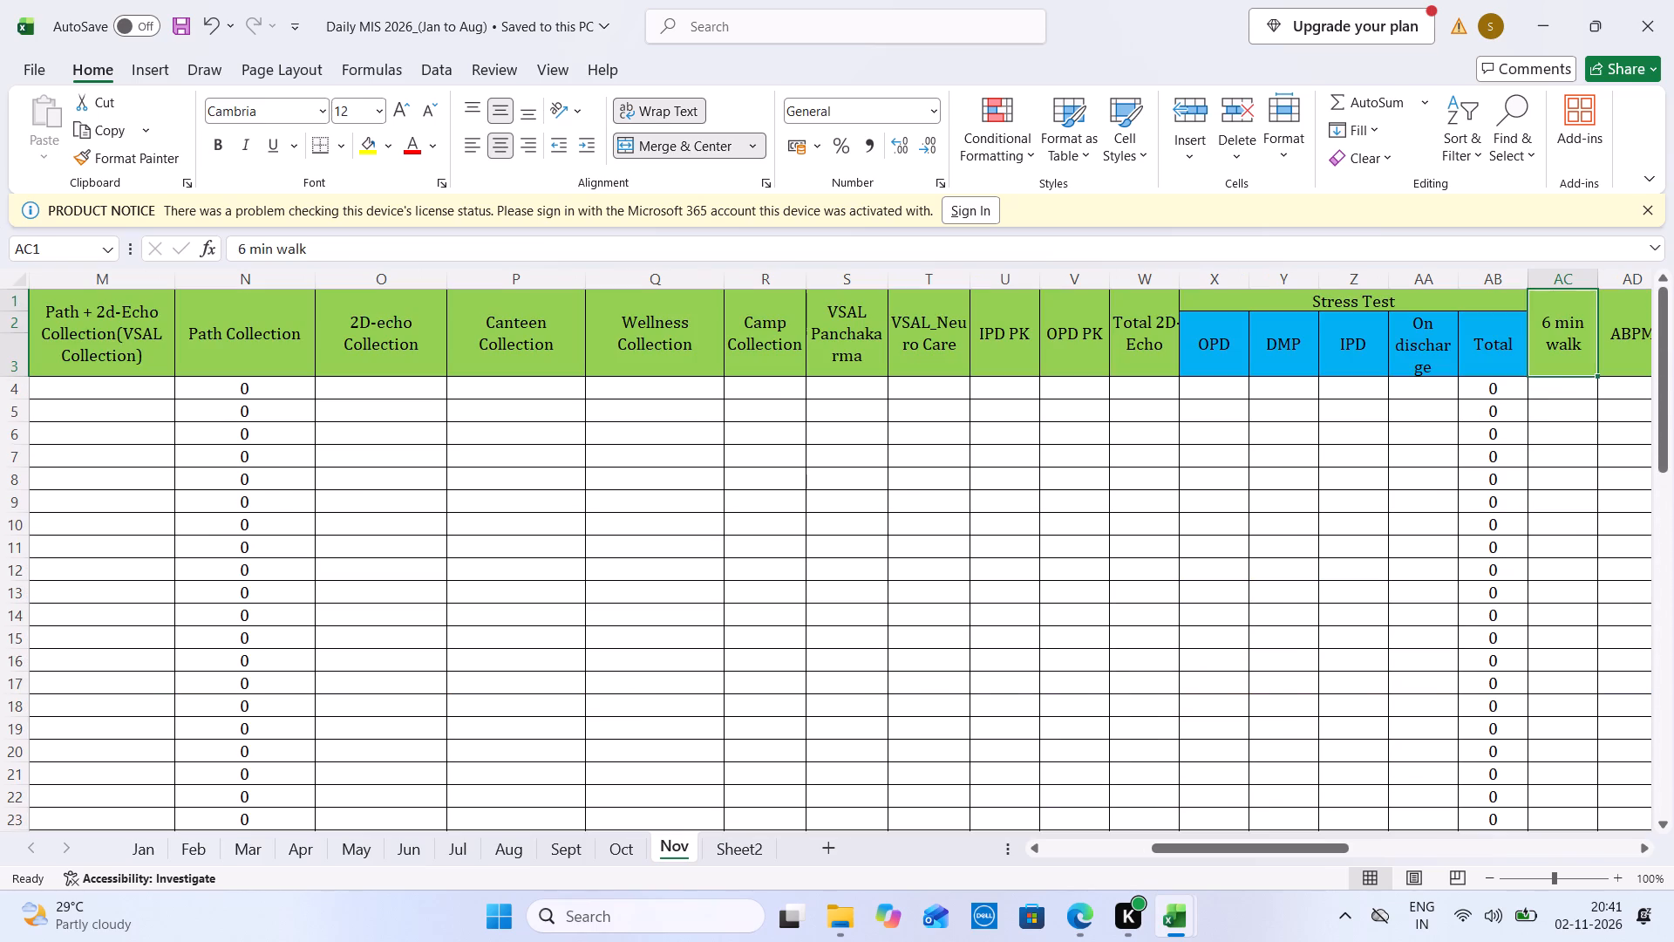
click(834, 567)
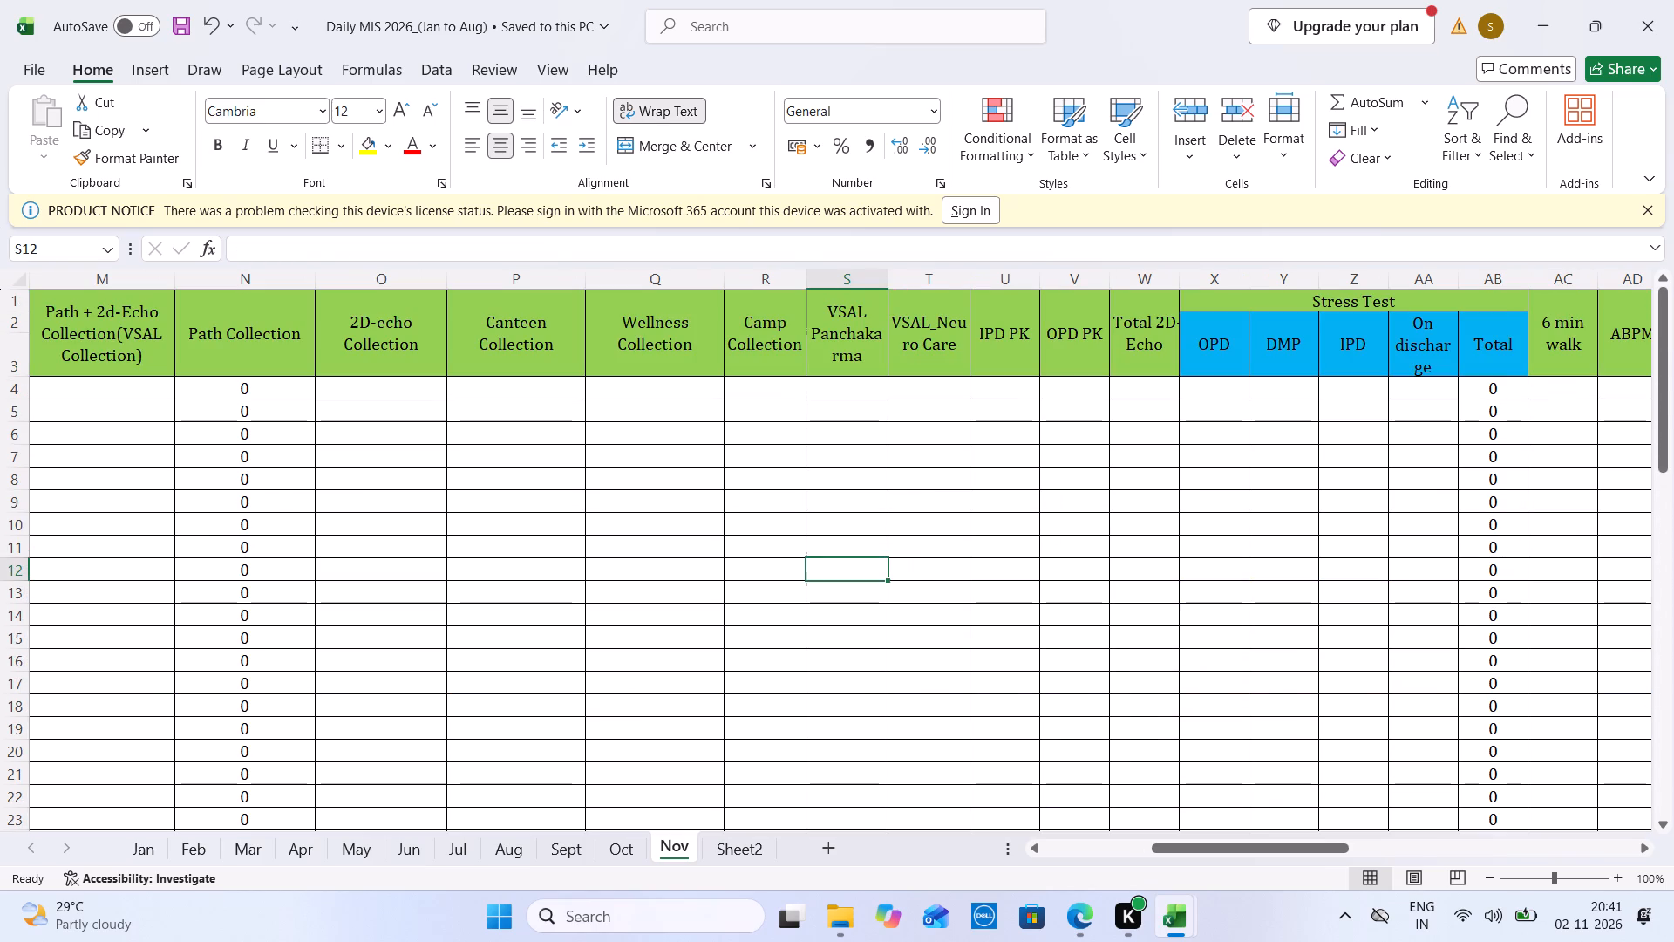
key(Left)
key(Left)
key(Left)
key(Left)
key(Left)
key(Left)
key(Left)
key(Left)
key(Left)
key(Left)
key(Left)
key(Left)
key(Left)
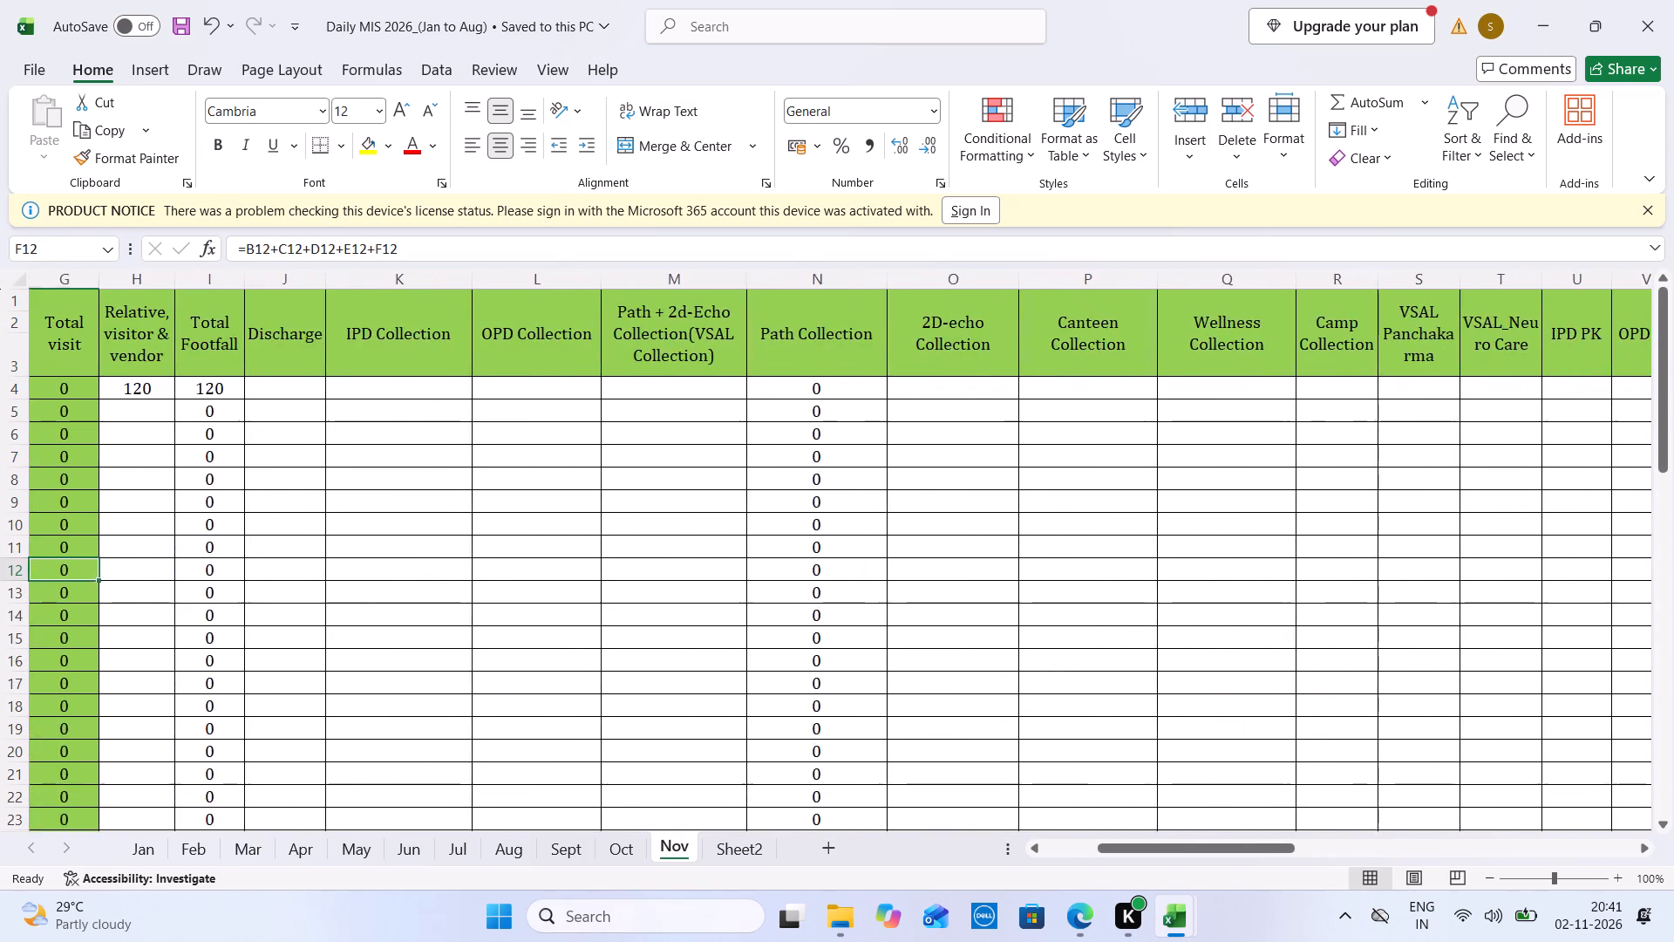
key(Down)
key(Down)
key(Down)
key(Down)
key(Down)
key(Down)
key(Down)
key(Down)
key(Down)
key(Down)
key(Down)
key(Down)
key(Down)
key(Down)
key(Down)
key(Down)
key(Down)
key(Down)
key(Down)
key(Down)
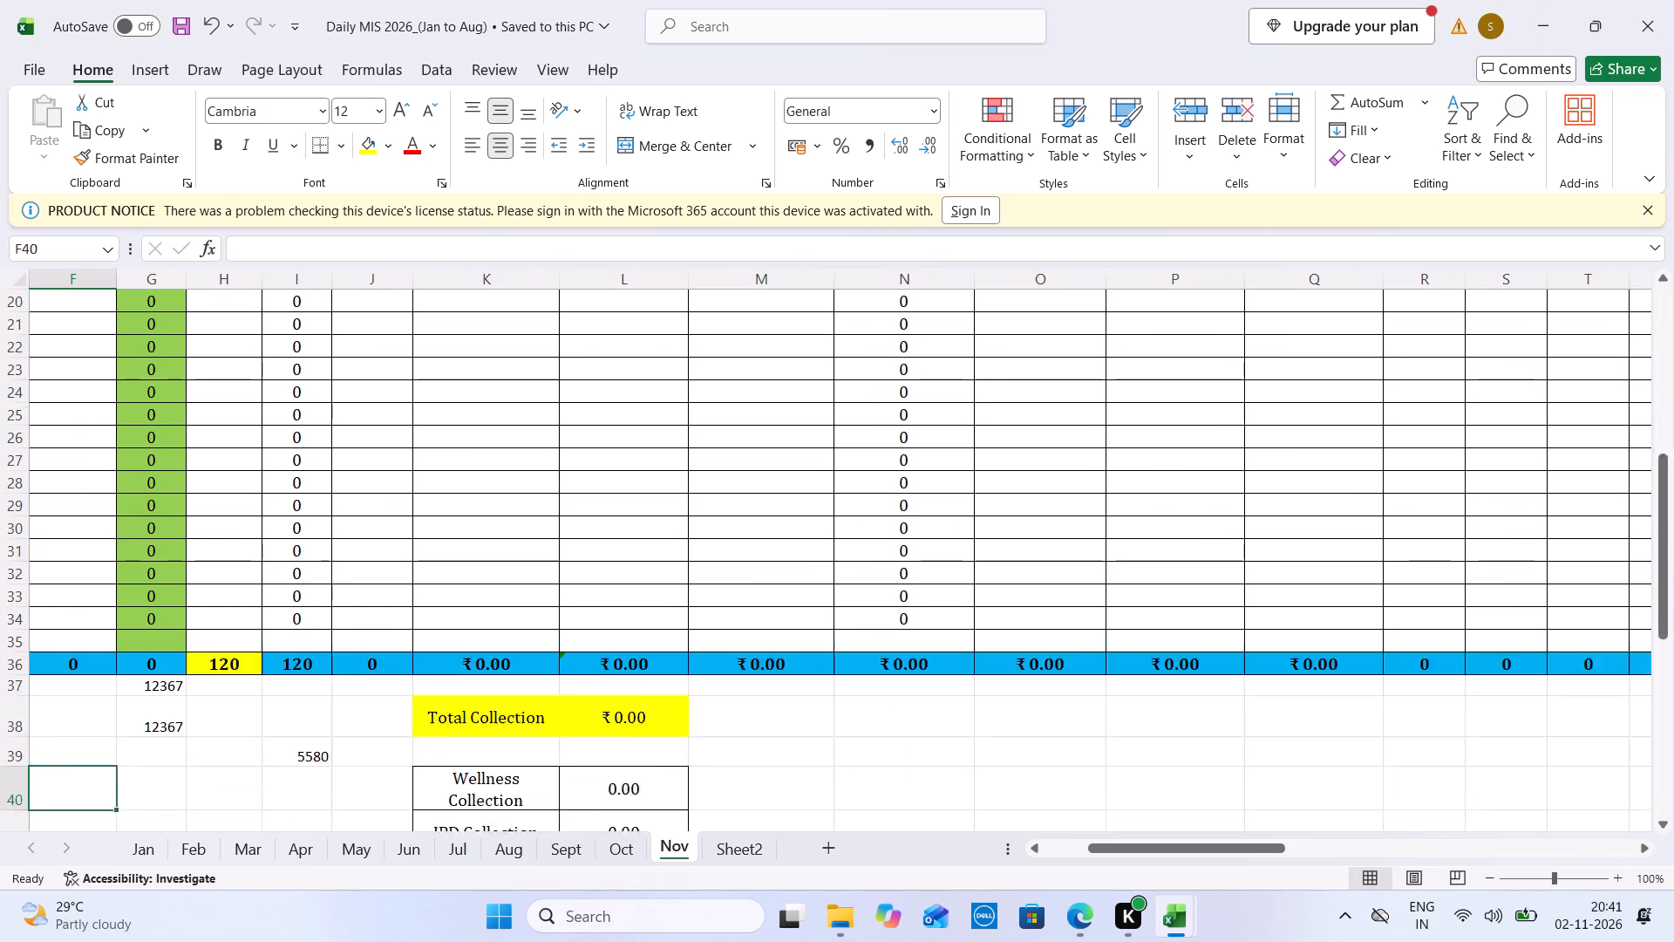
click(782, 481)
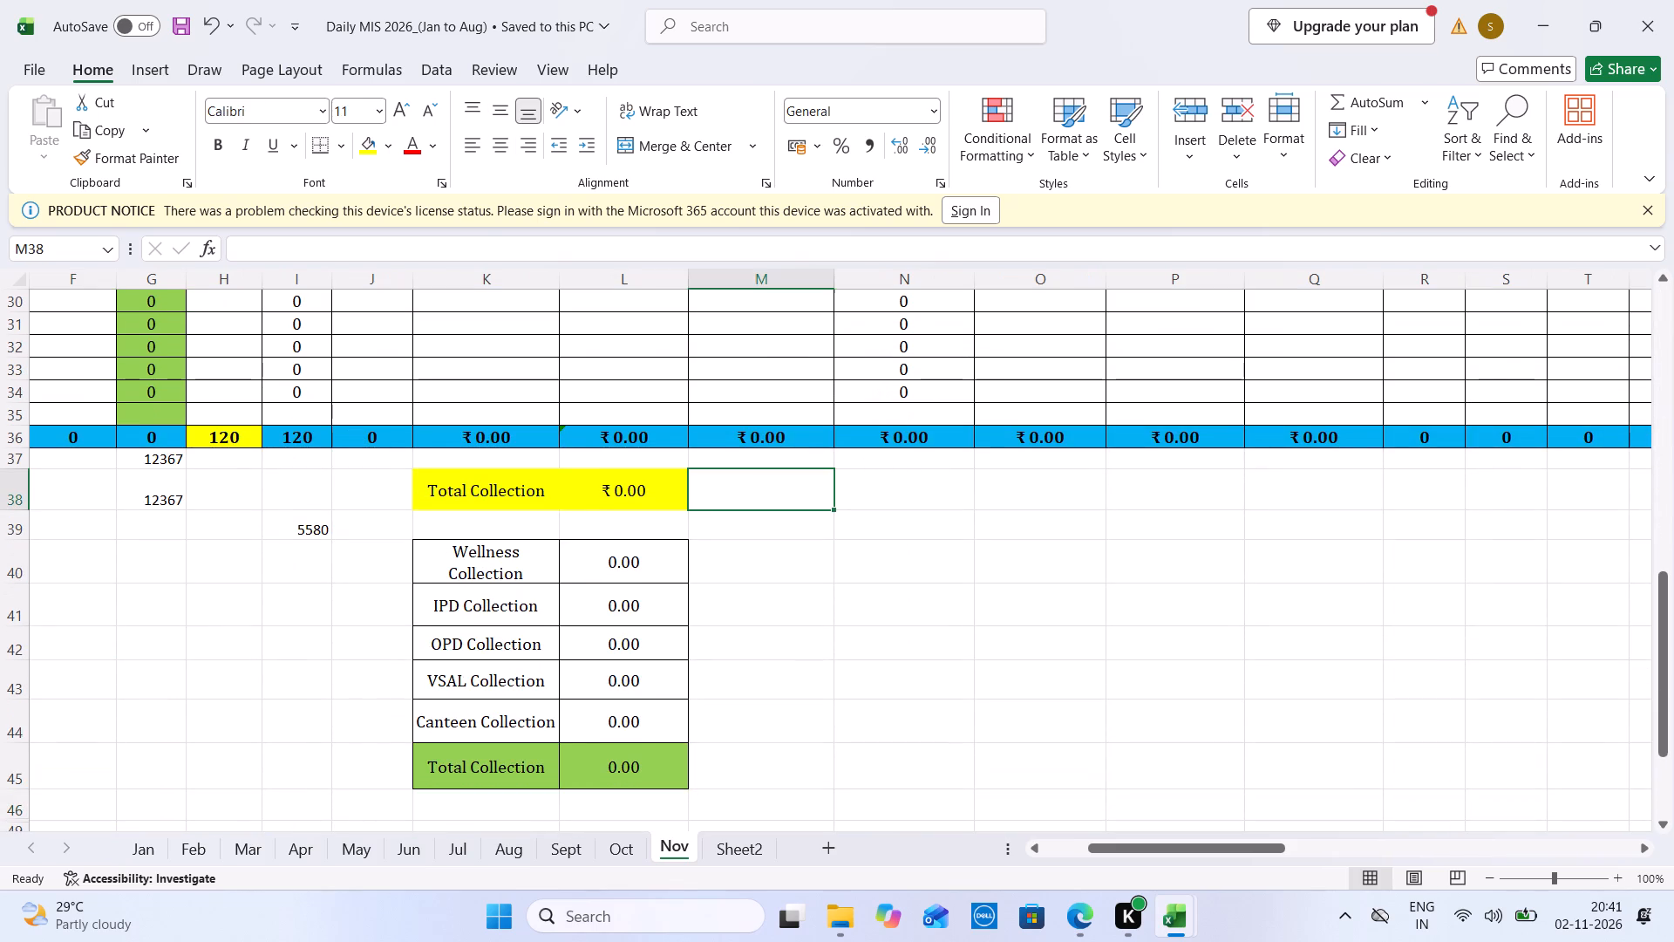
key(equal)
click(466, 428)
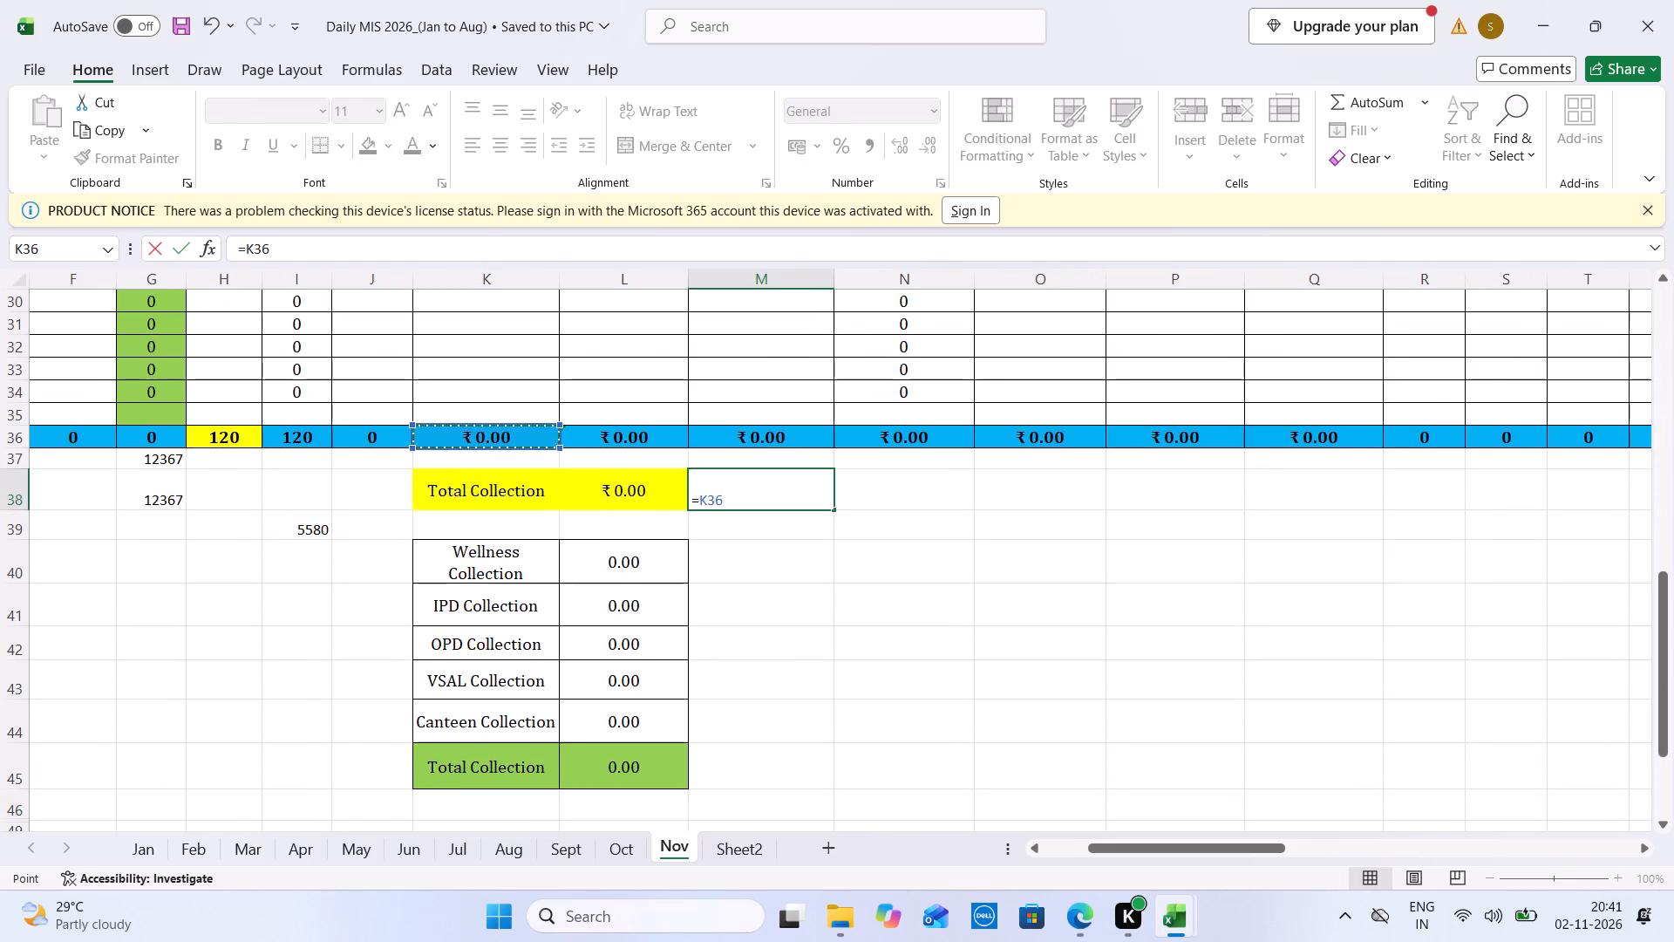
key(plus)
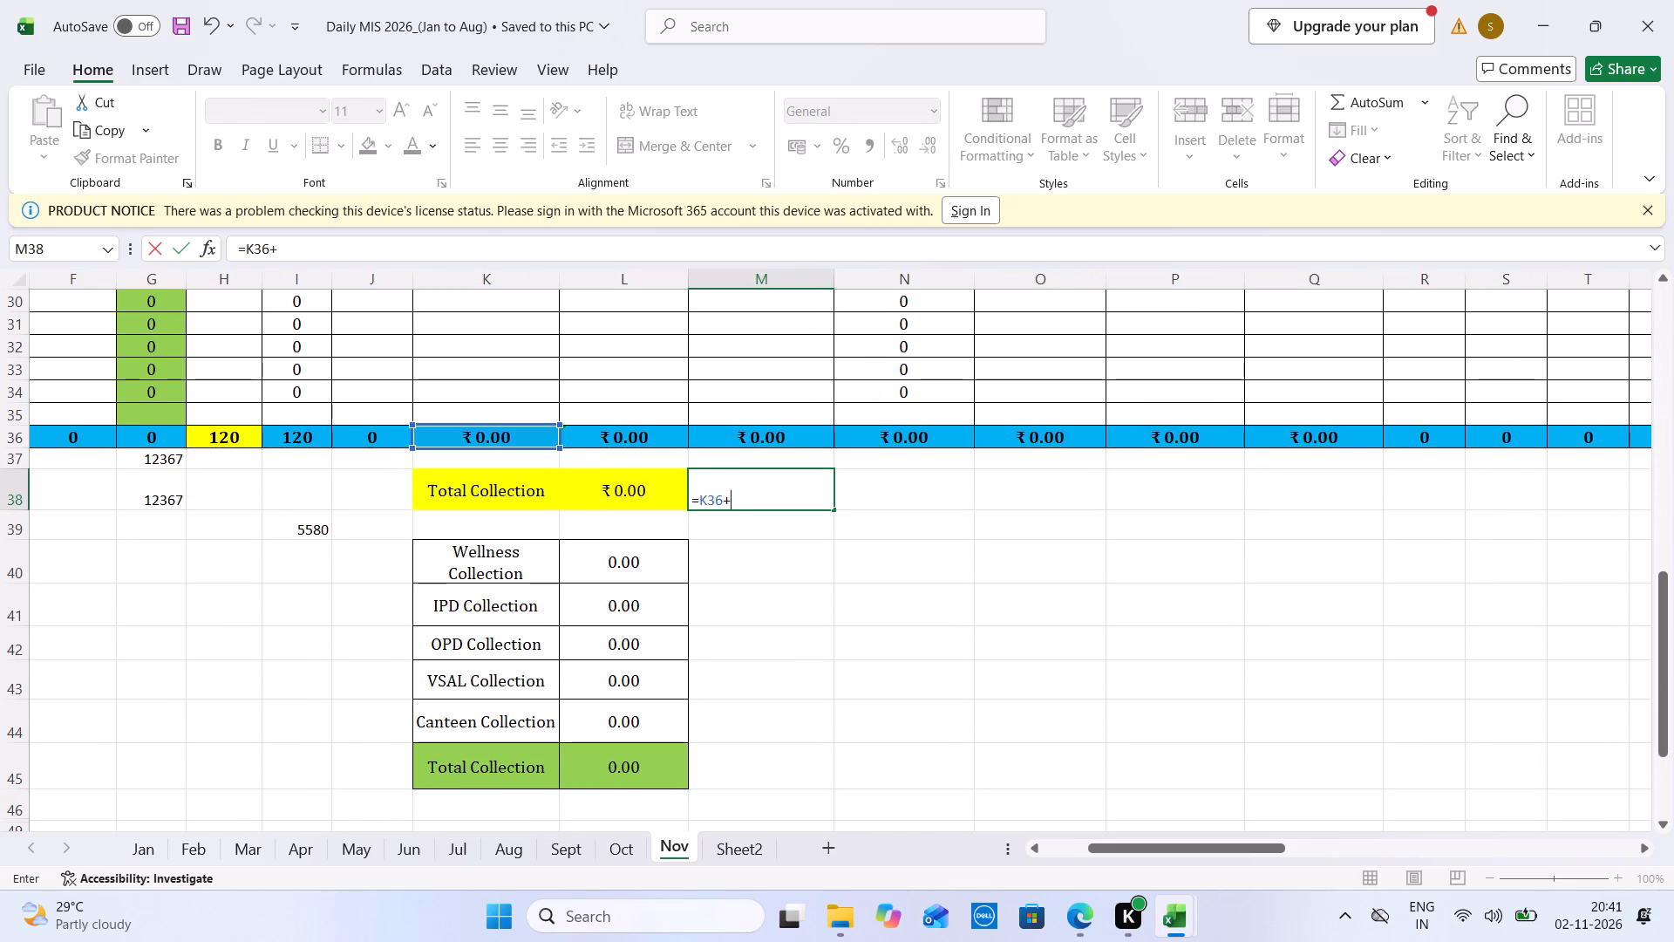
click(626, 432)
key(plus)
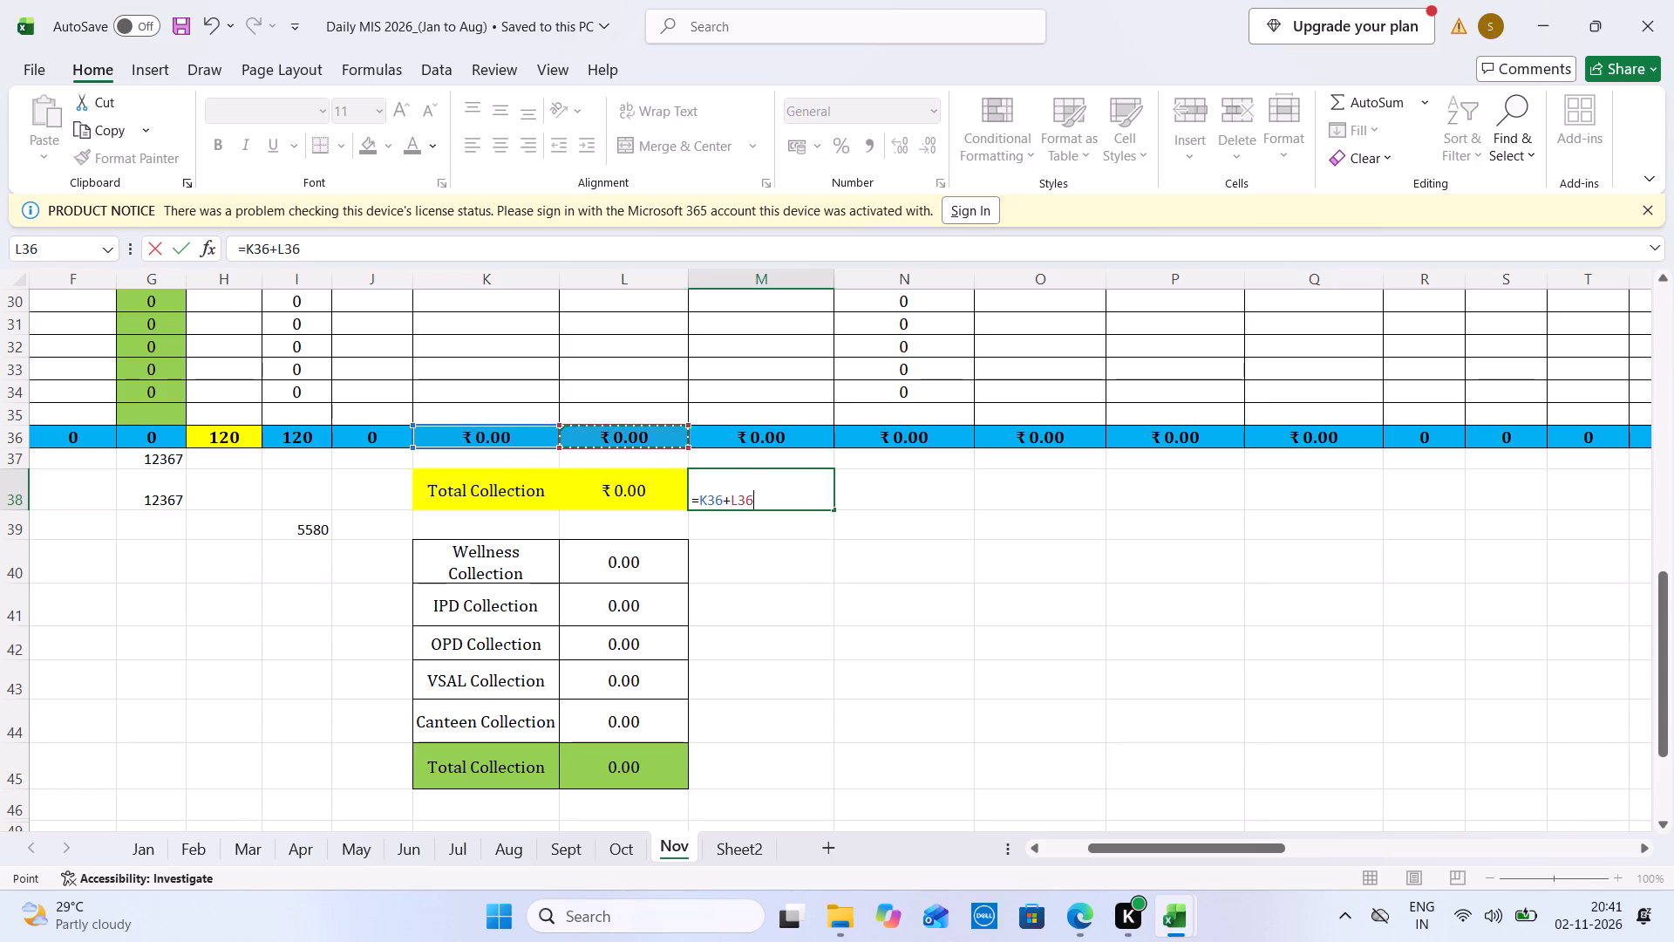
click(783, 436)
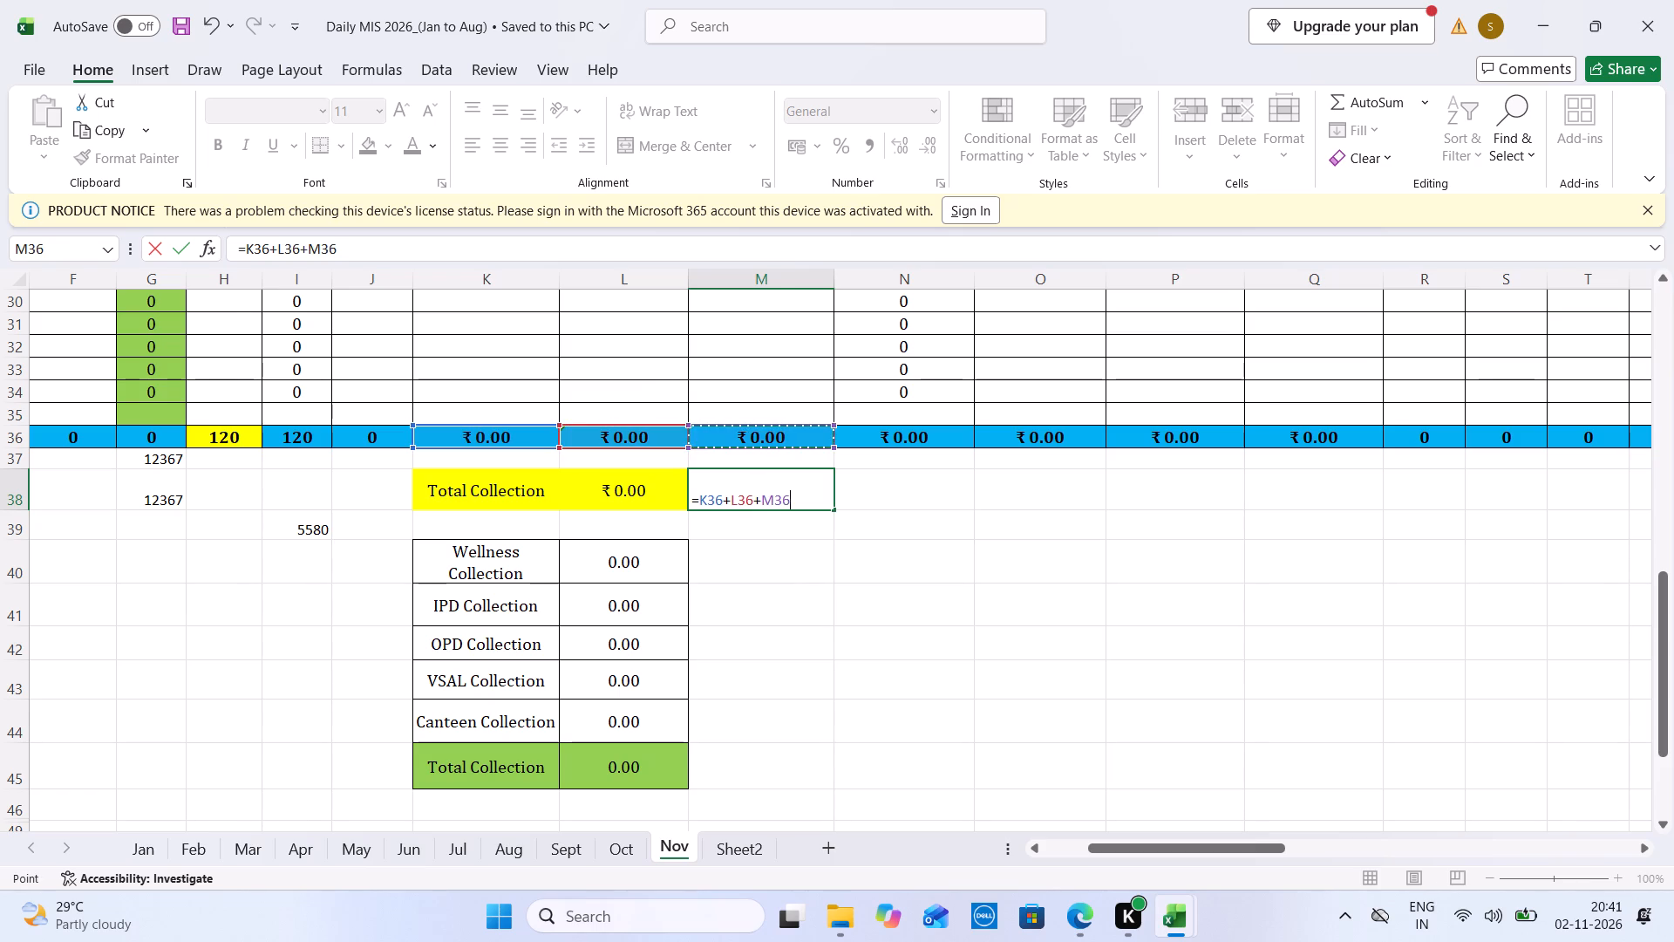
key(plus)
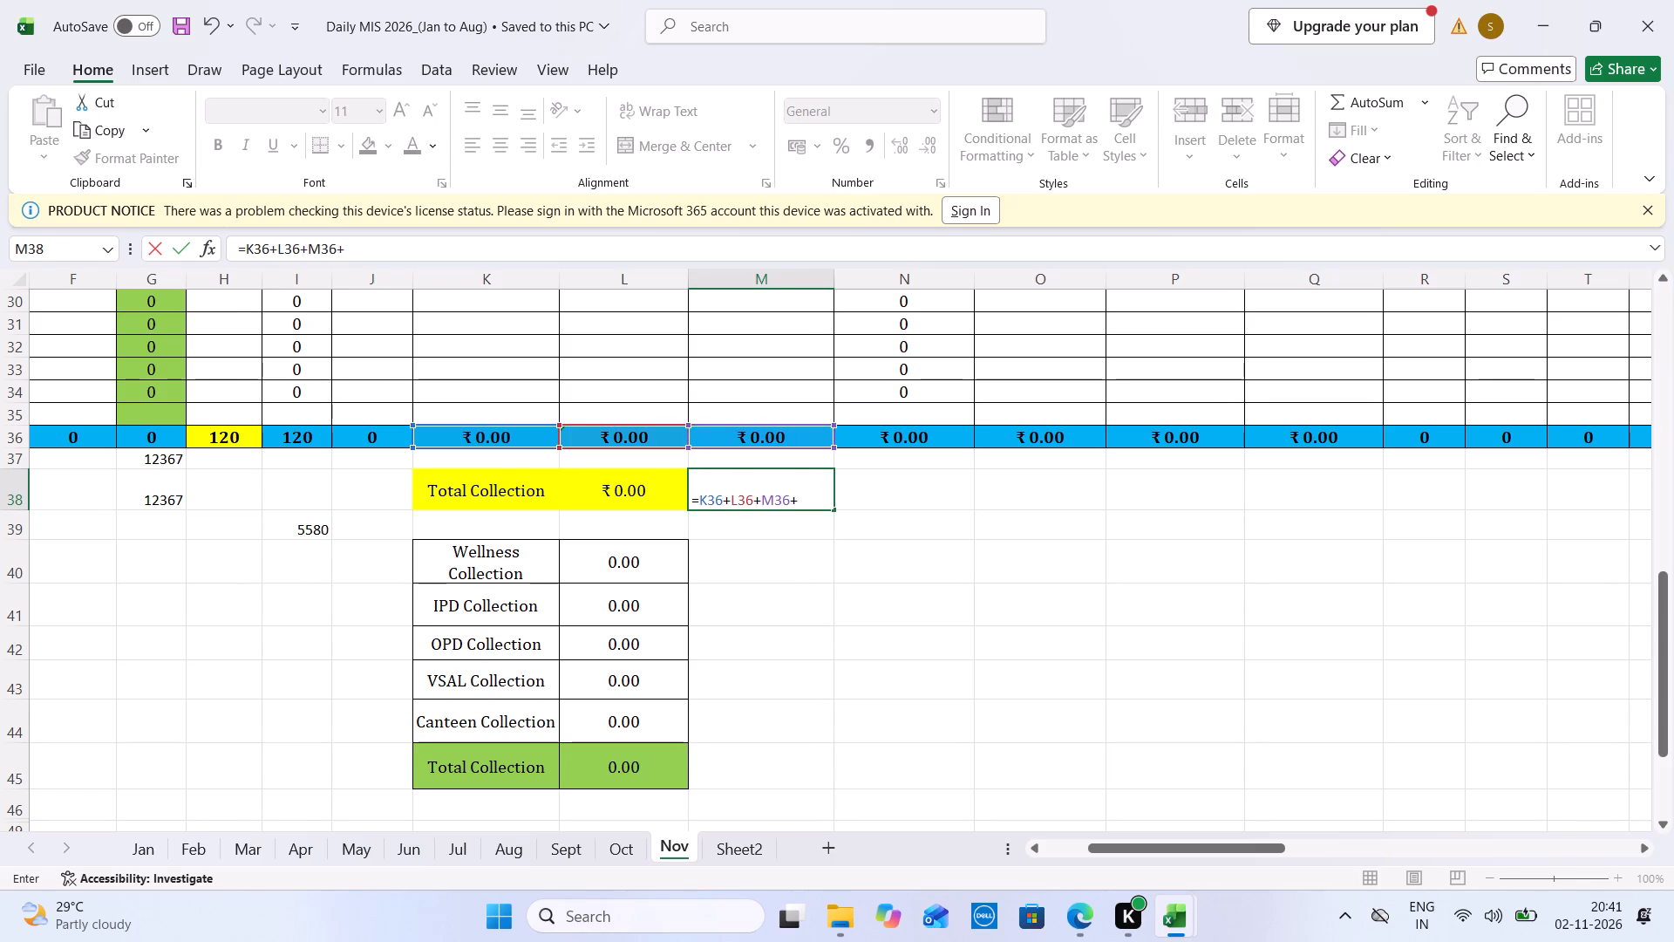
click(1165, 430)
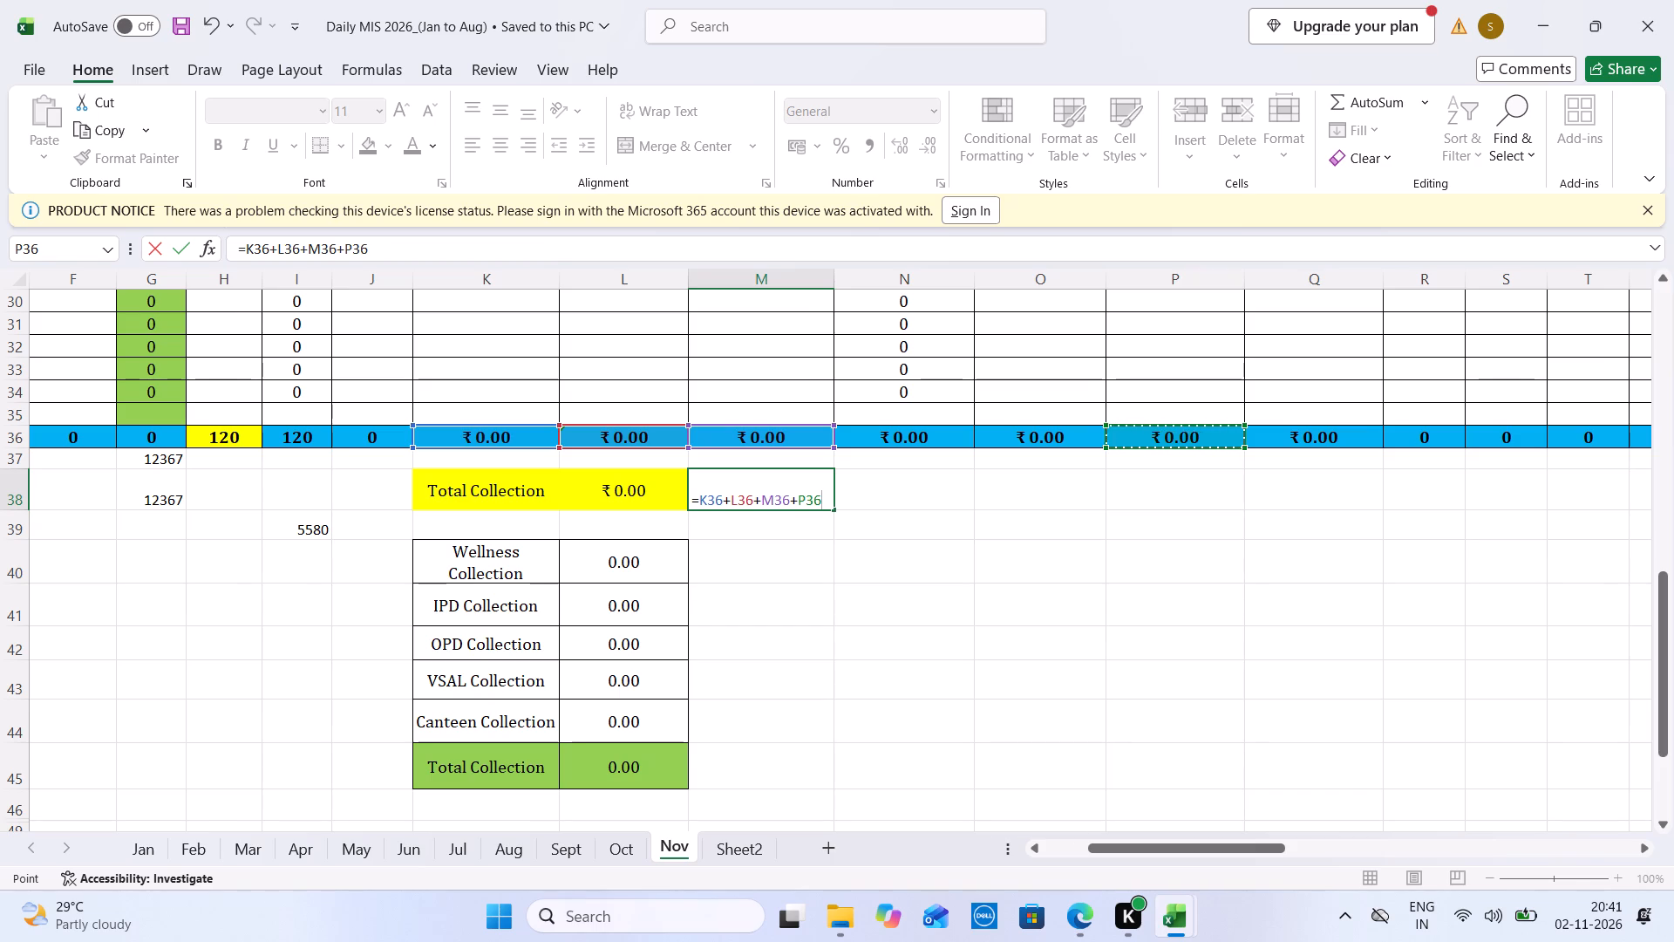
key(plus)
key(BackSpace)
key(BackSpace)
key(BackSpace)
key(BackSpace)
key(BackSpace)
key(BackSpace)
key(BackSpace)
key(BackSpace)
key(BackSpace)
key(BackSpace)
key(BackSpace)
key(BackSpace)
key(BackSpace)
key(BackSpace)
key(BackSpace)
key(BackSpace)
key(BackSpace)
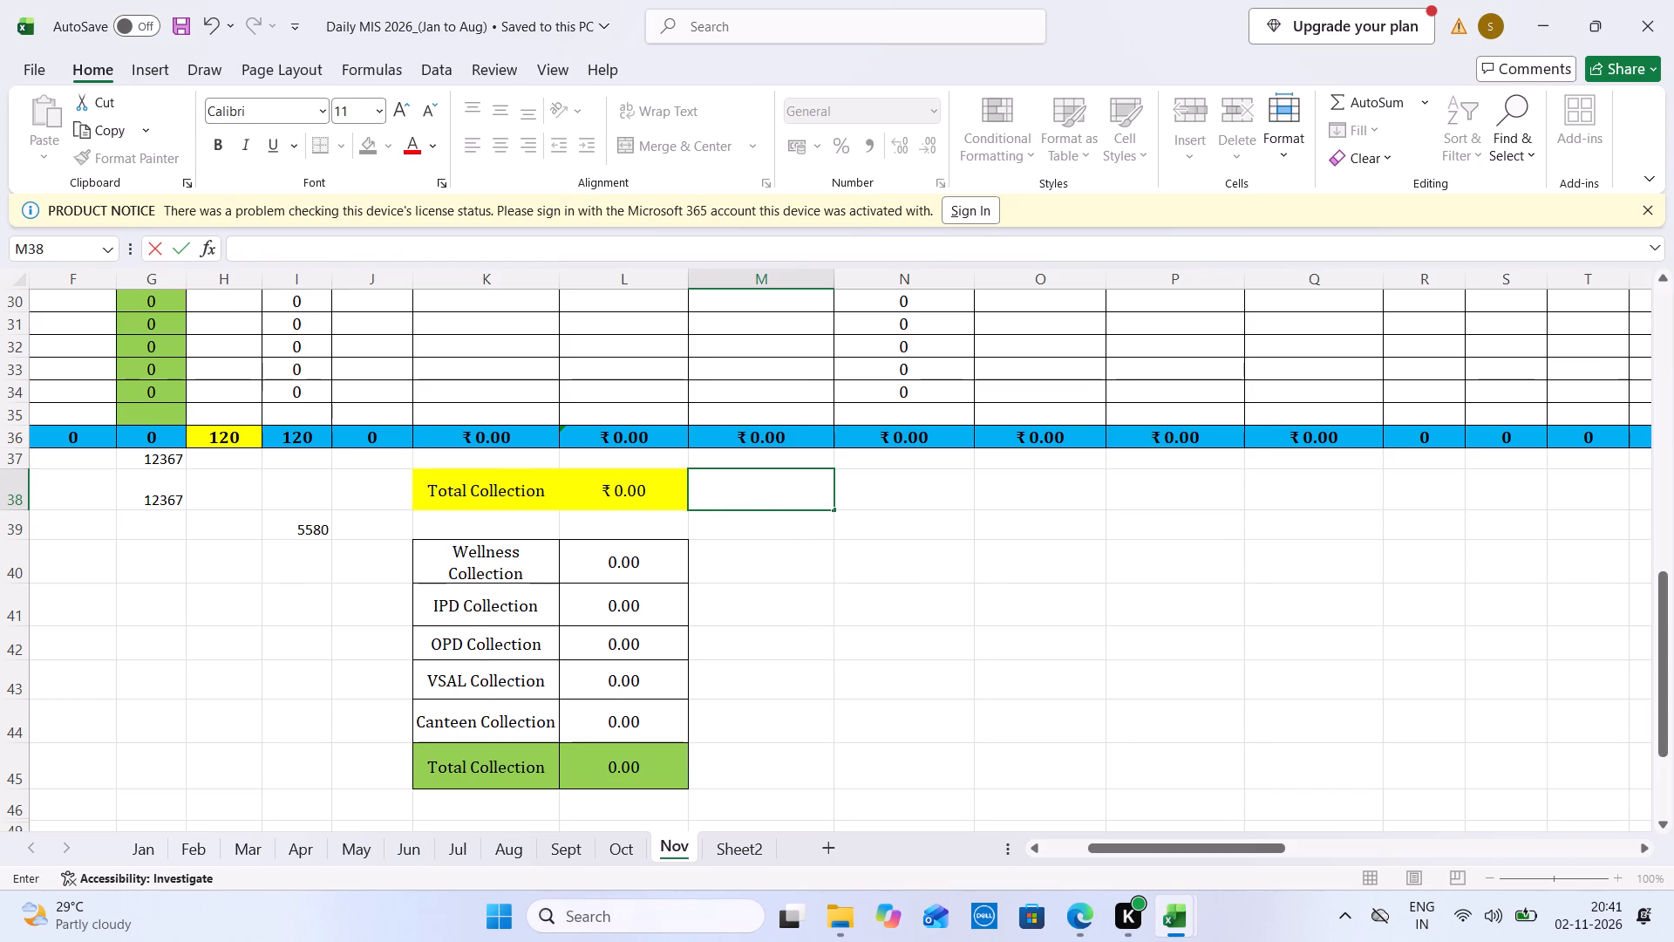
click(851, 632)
Copy the collection formula in M38 of the Oct sheet into M38 of the Nov sheet, beside Total Collection.
click(616, 843)
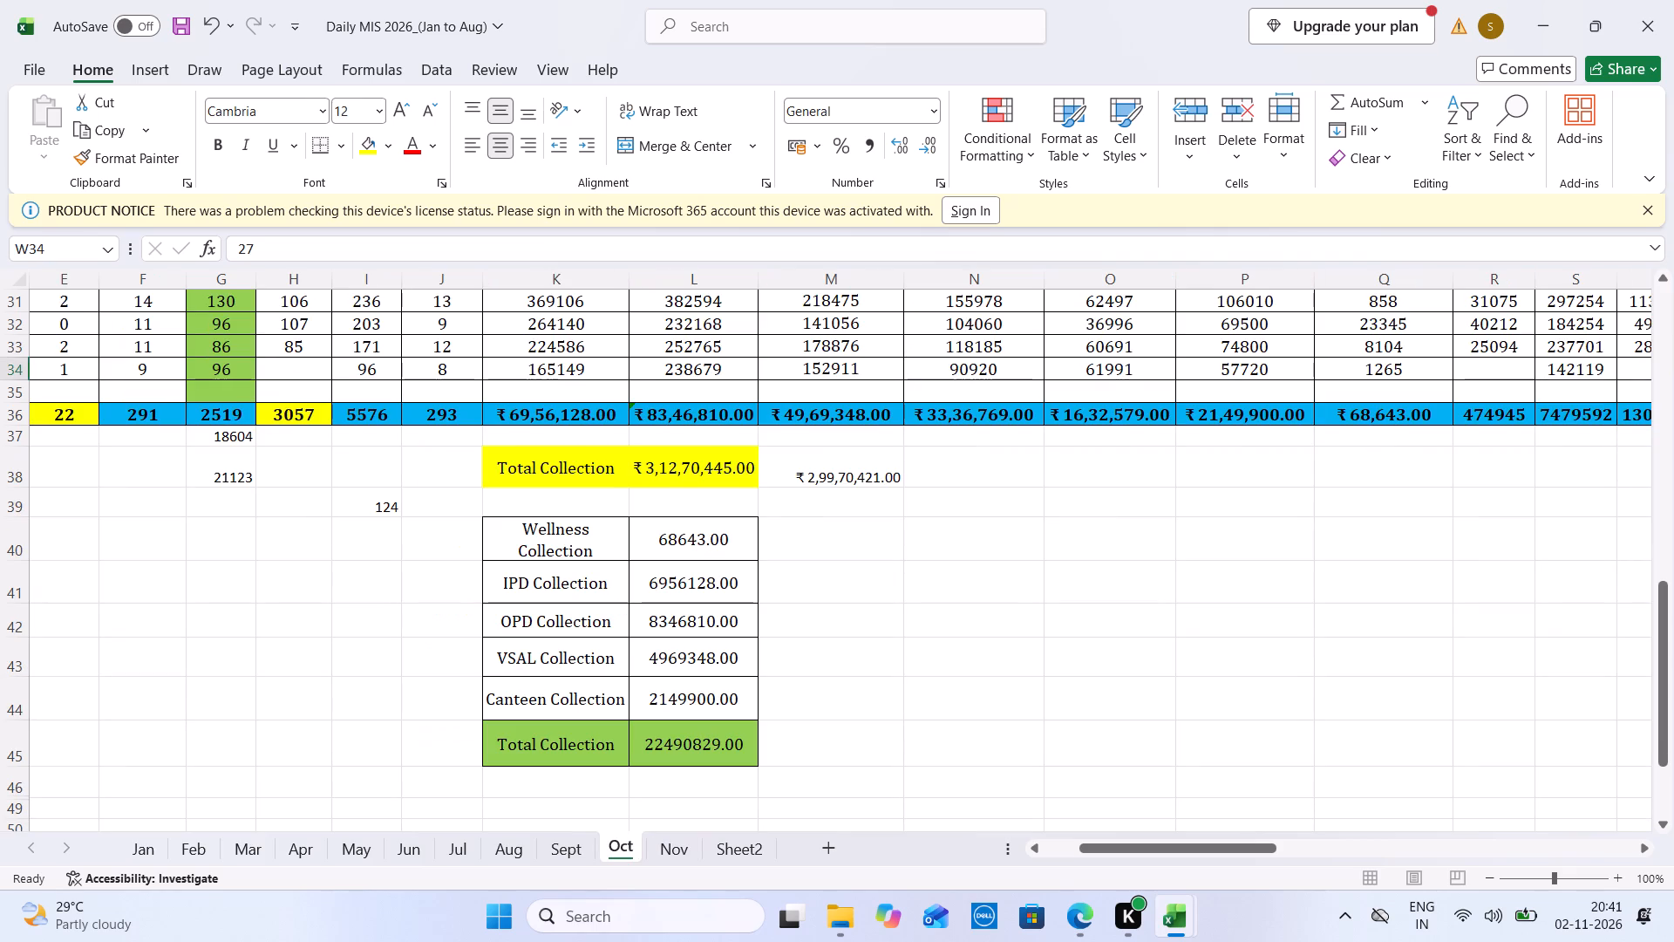
click(846, 463)
key(ctrl+c)
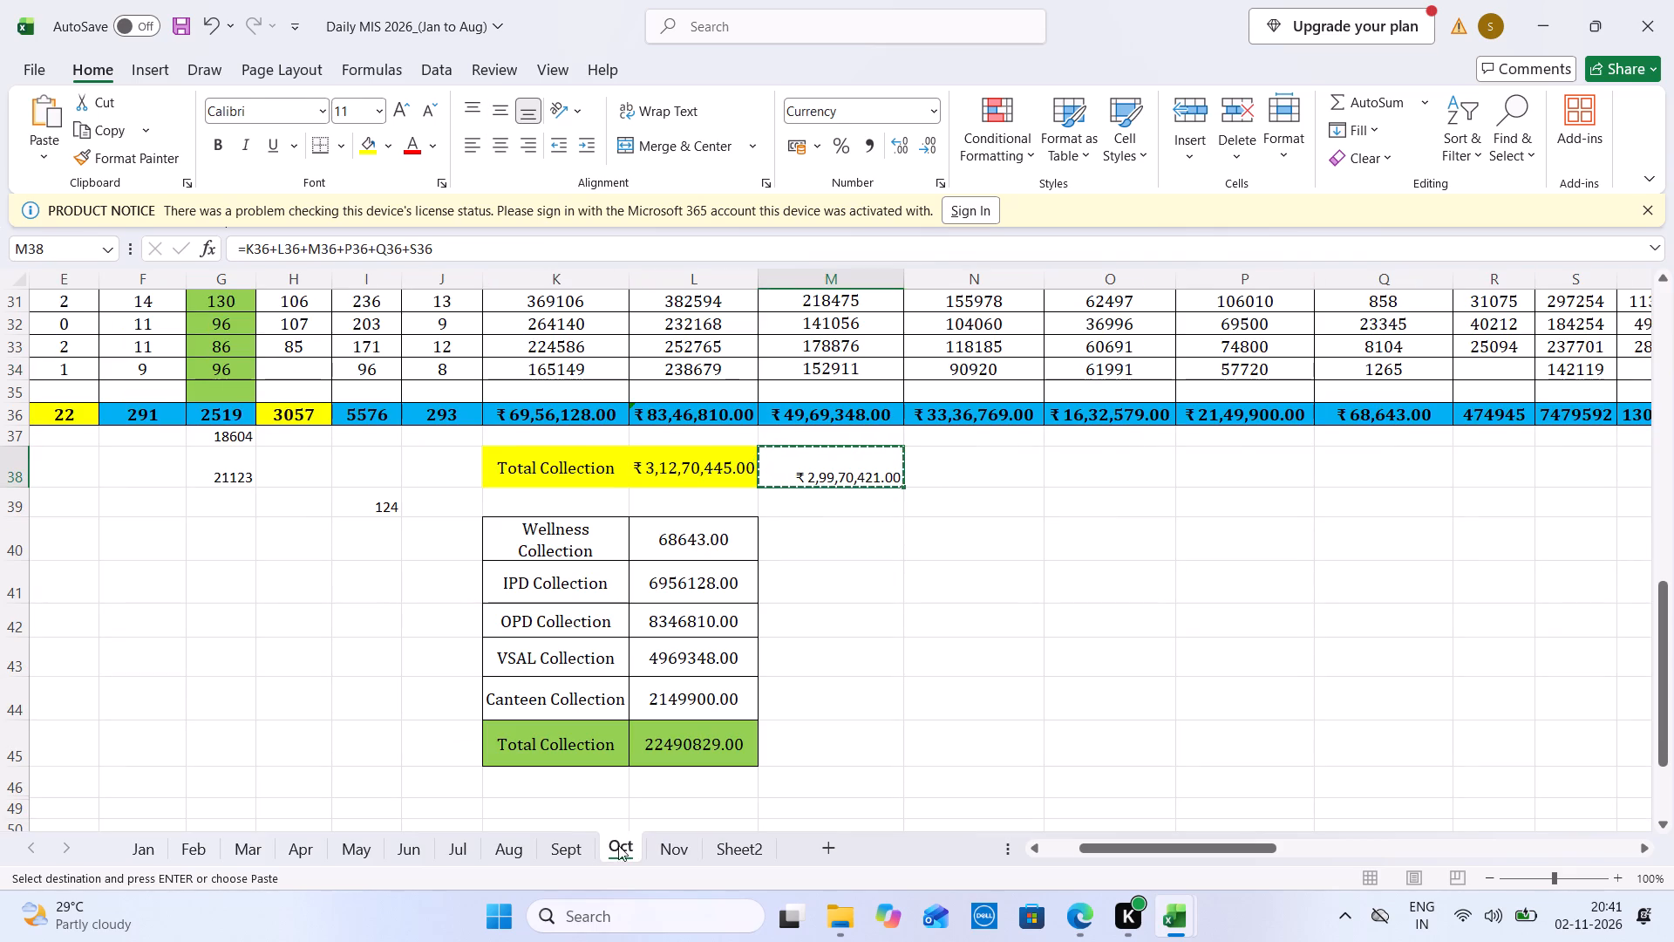
click(678, 854)
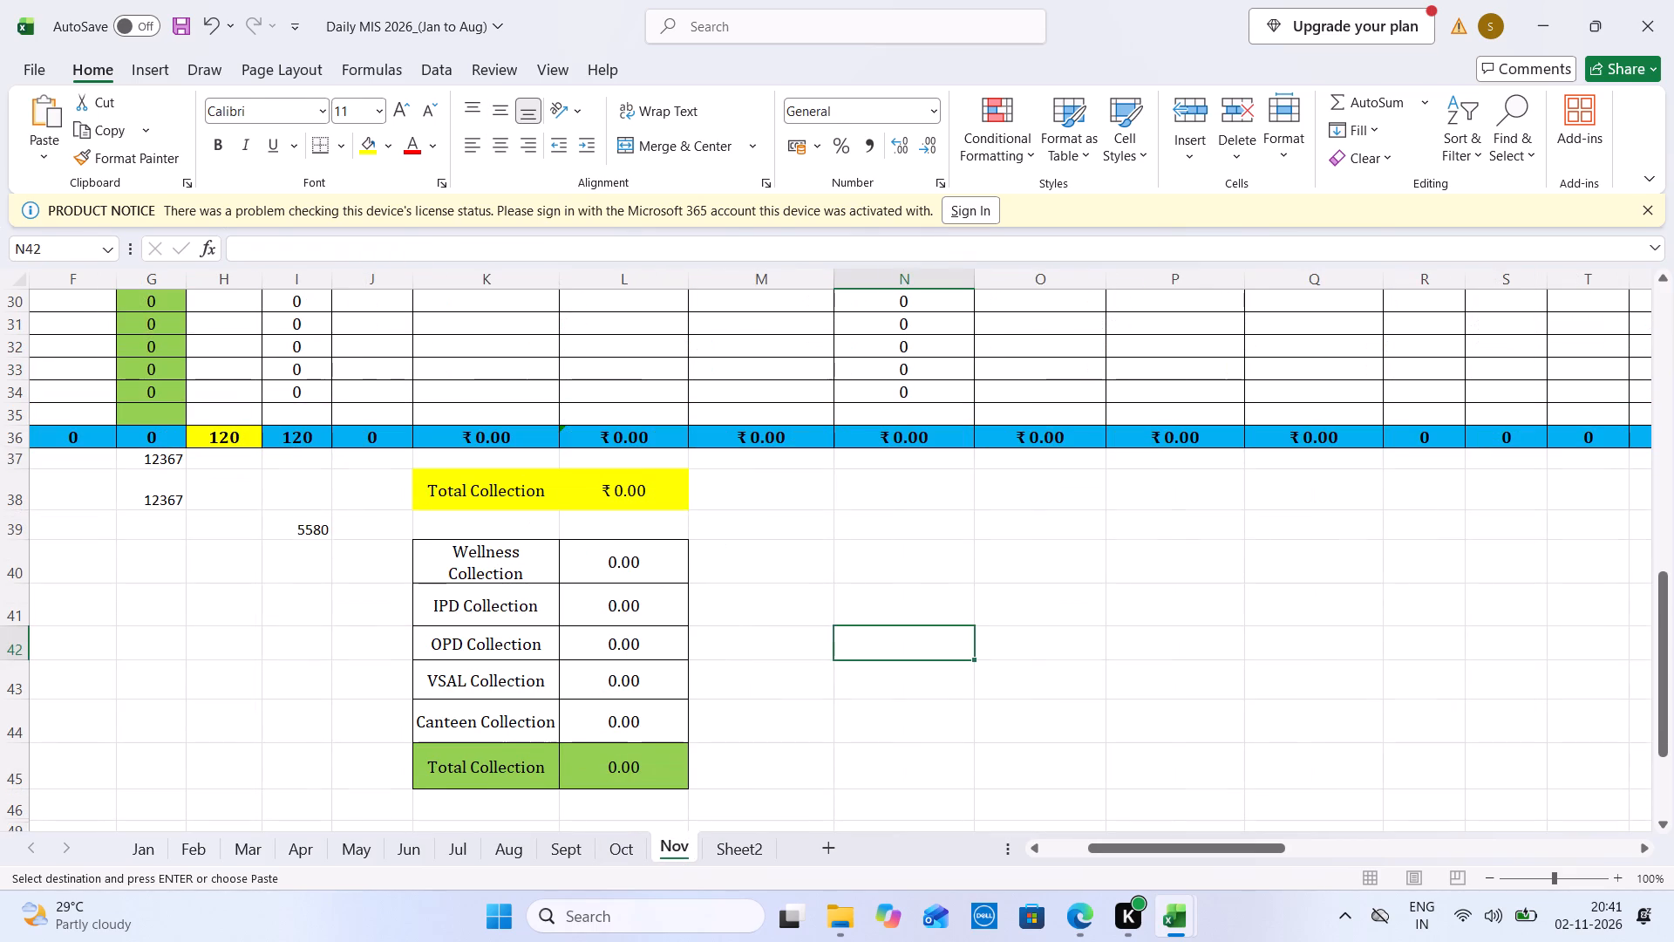
click(759, 489)
key(ctrl+v)
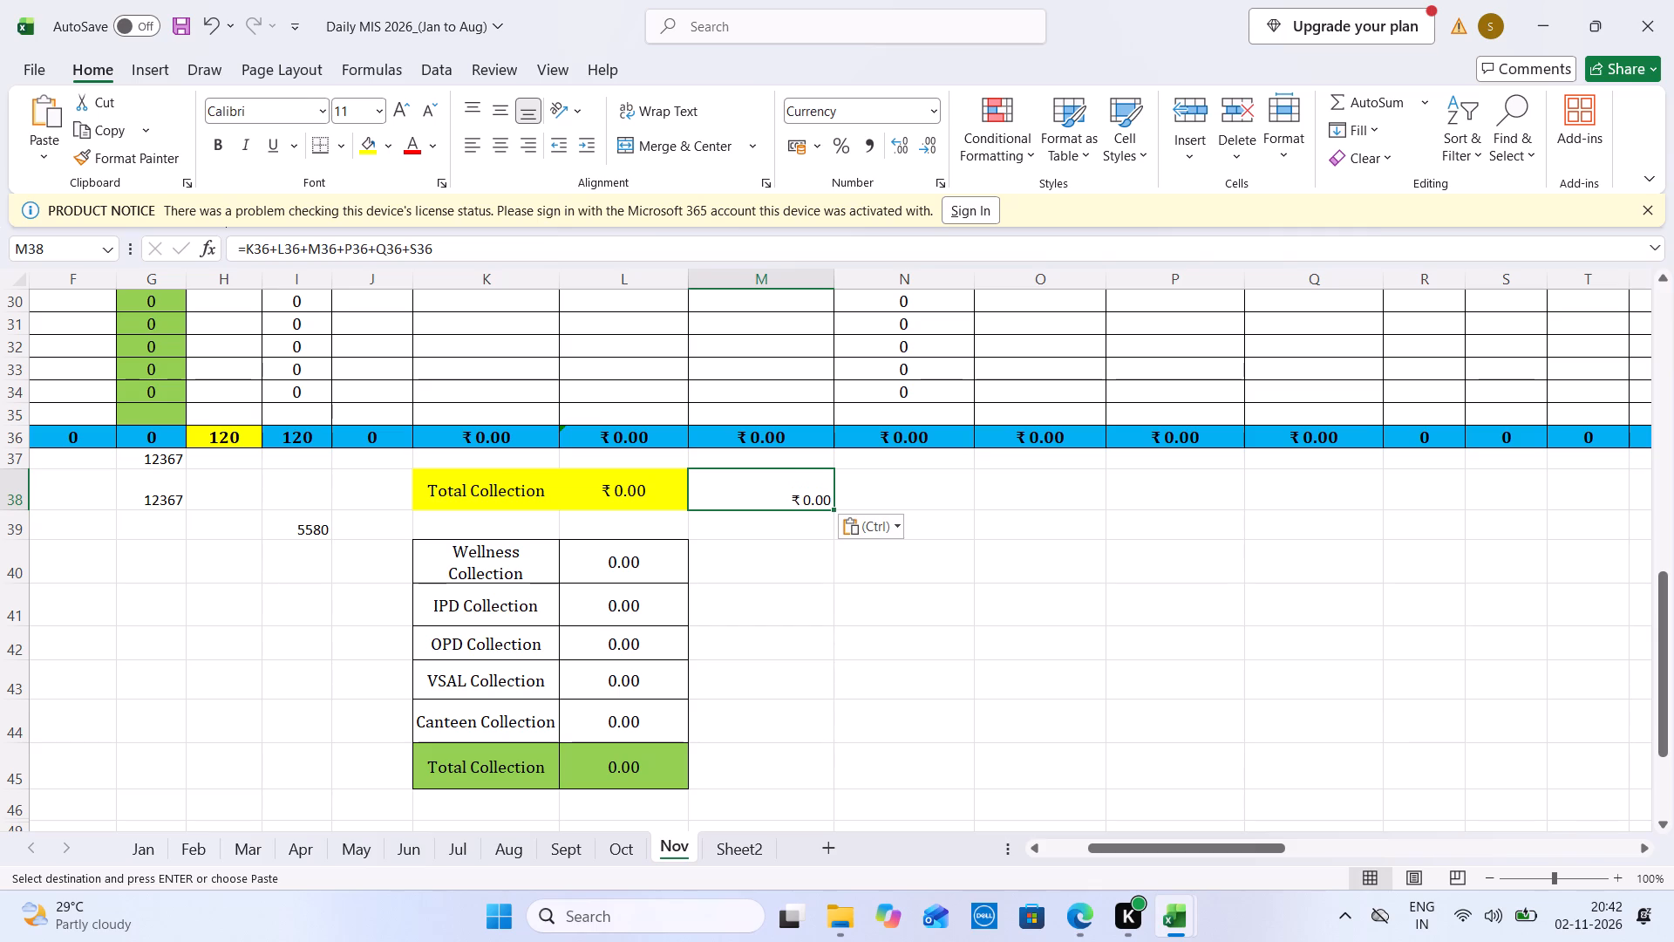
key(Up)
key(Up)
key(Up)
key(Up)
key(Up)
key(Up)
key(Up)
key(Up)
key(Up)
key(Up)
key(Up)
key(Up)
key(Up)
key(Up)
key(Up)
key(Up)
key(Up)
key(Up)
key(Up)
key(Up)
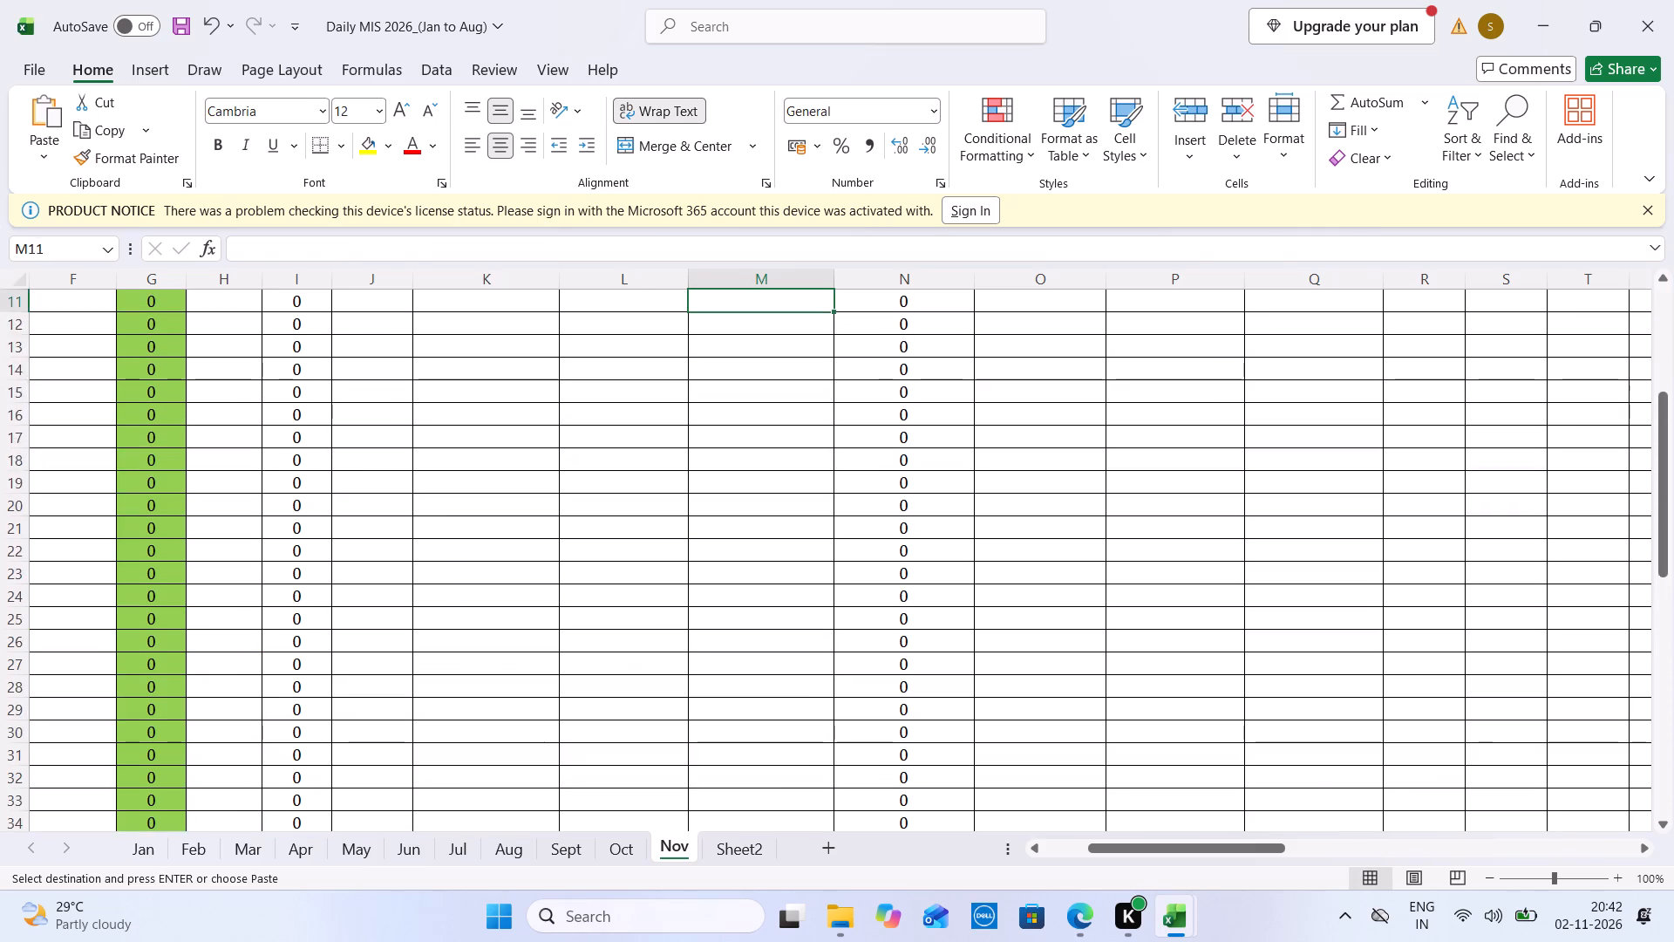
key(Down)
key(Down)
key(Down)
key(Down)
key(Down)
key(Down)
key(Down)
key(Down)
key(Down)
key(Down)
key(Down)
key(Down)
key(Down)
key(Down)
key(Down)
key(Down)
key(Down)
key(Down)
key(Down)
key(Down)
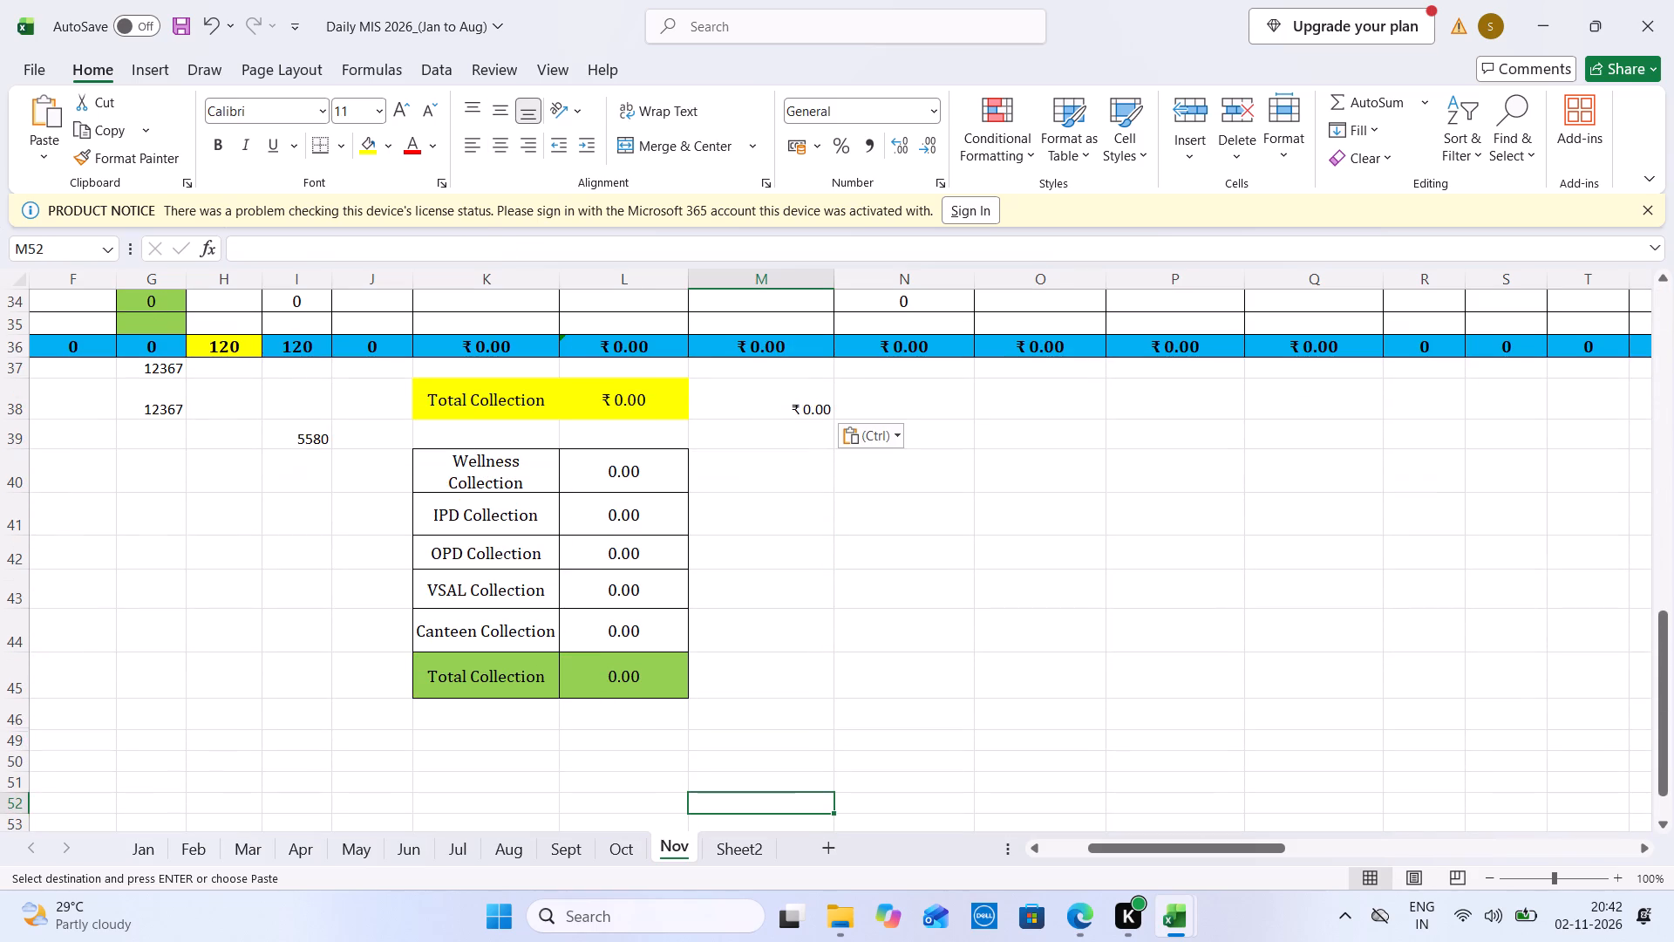
Check Khopoli's Total Sale link I338 in Monthly MIS, and save and close Daily MIS 2026_(Jan to Aug).
key(ctrl+s)
key(ctrl+Tab)
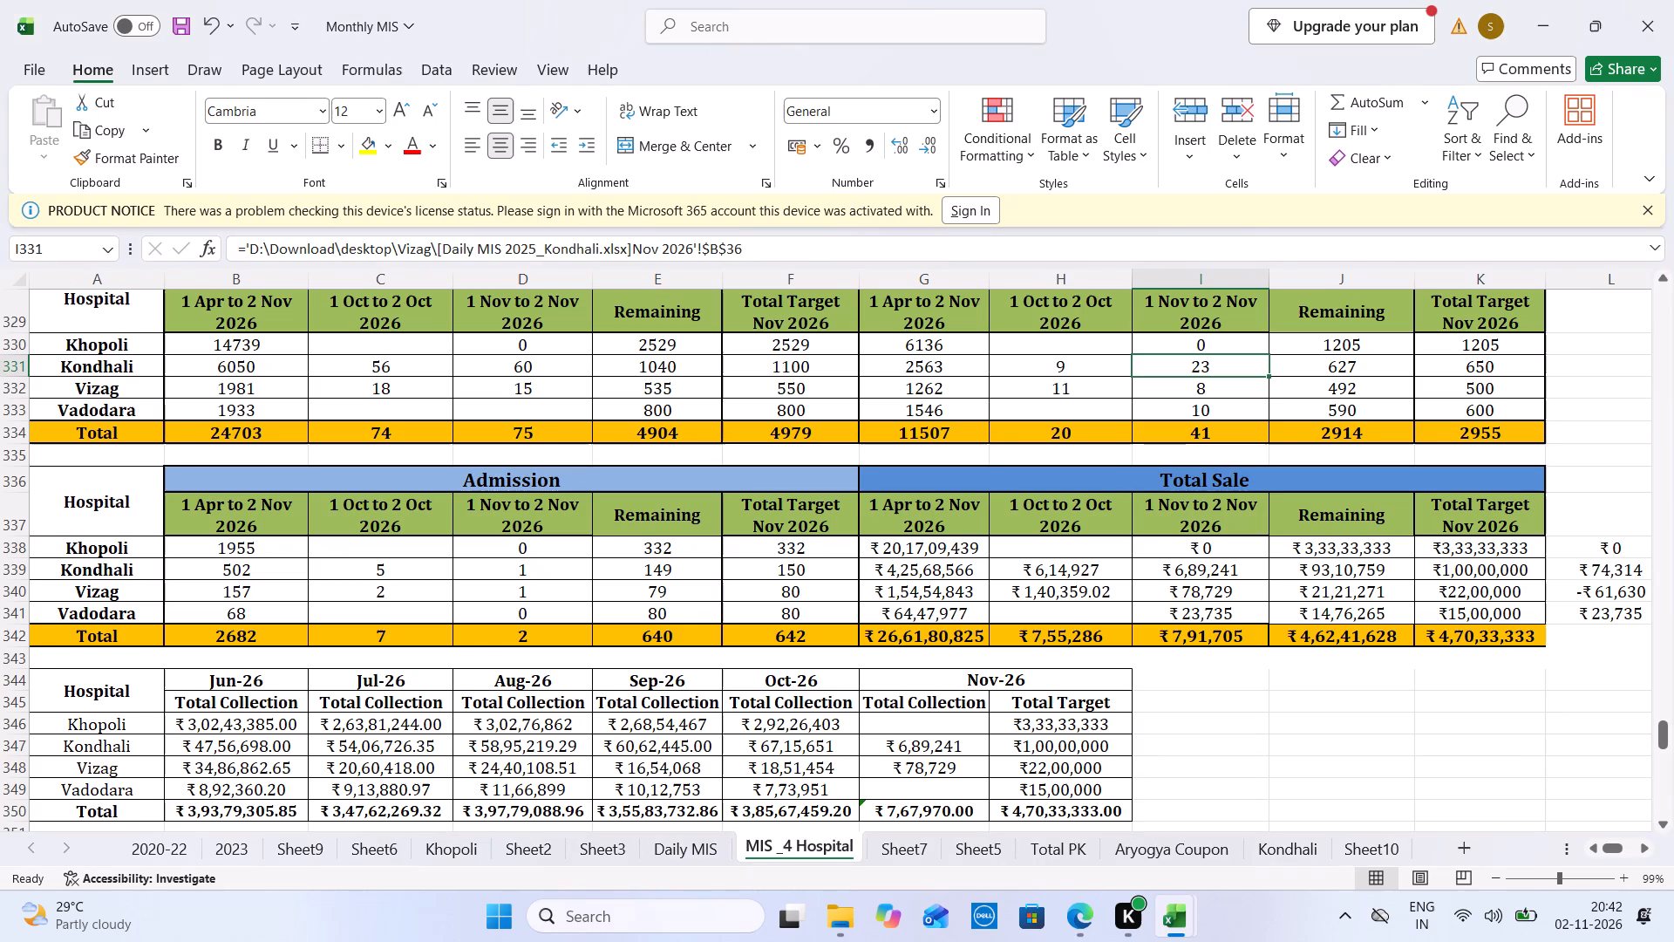
click(1179, 548)
key(ctrl+Tab)
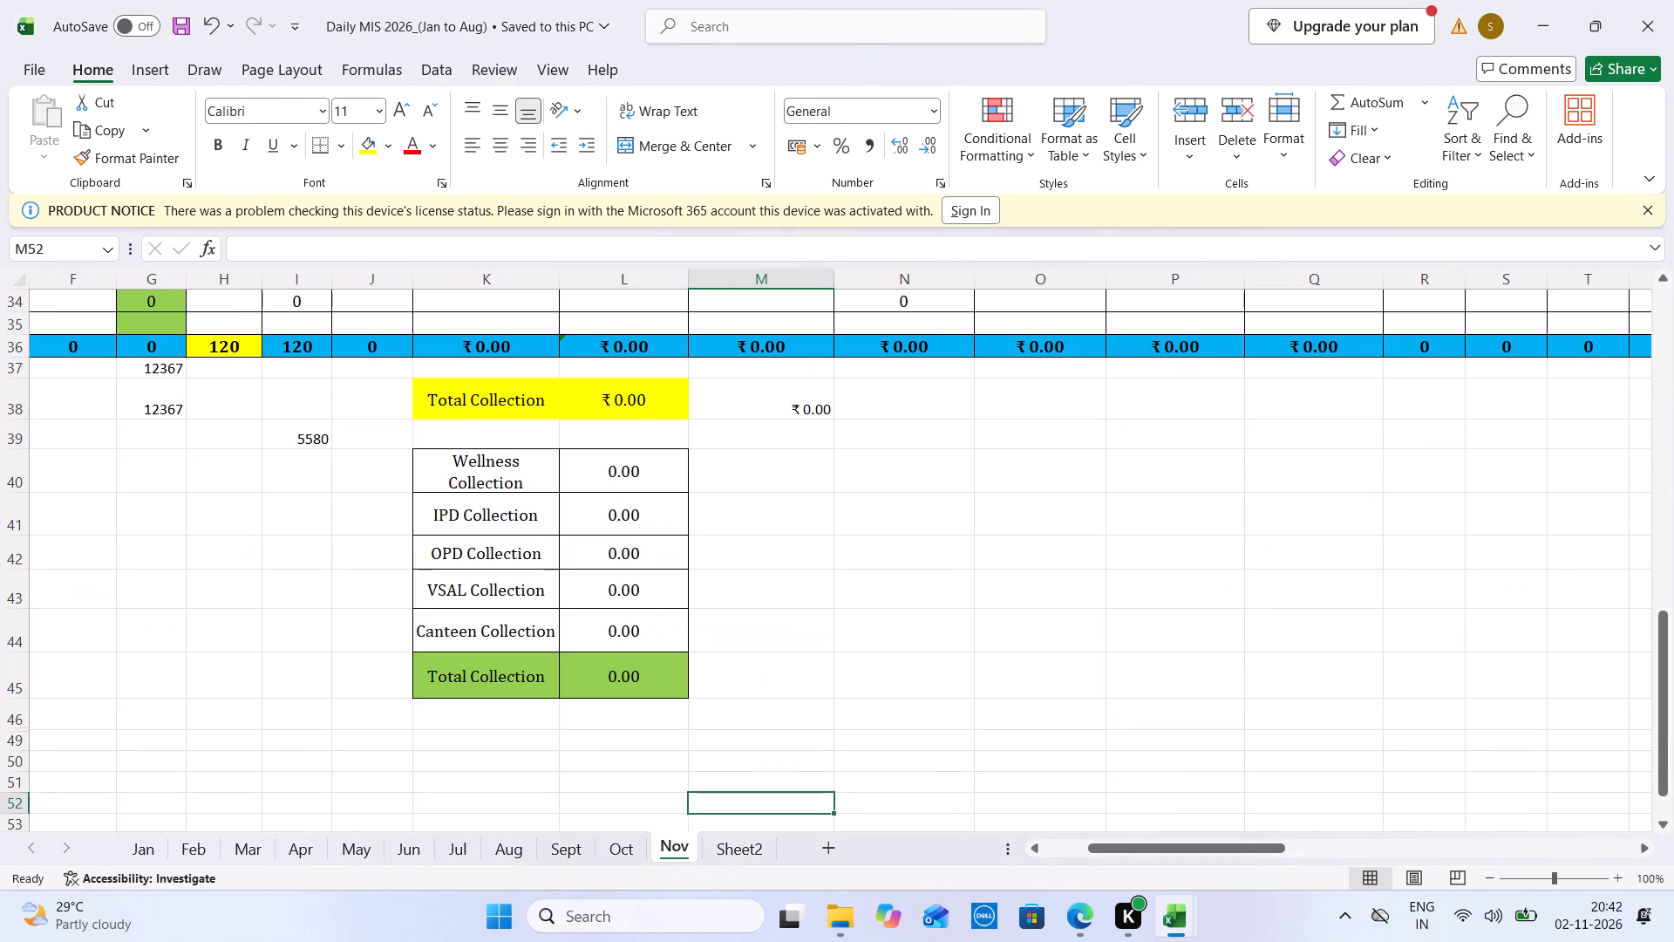
key(ctrl+s)
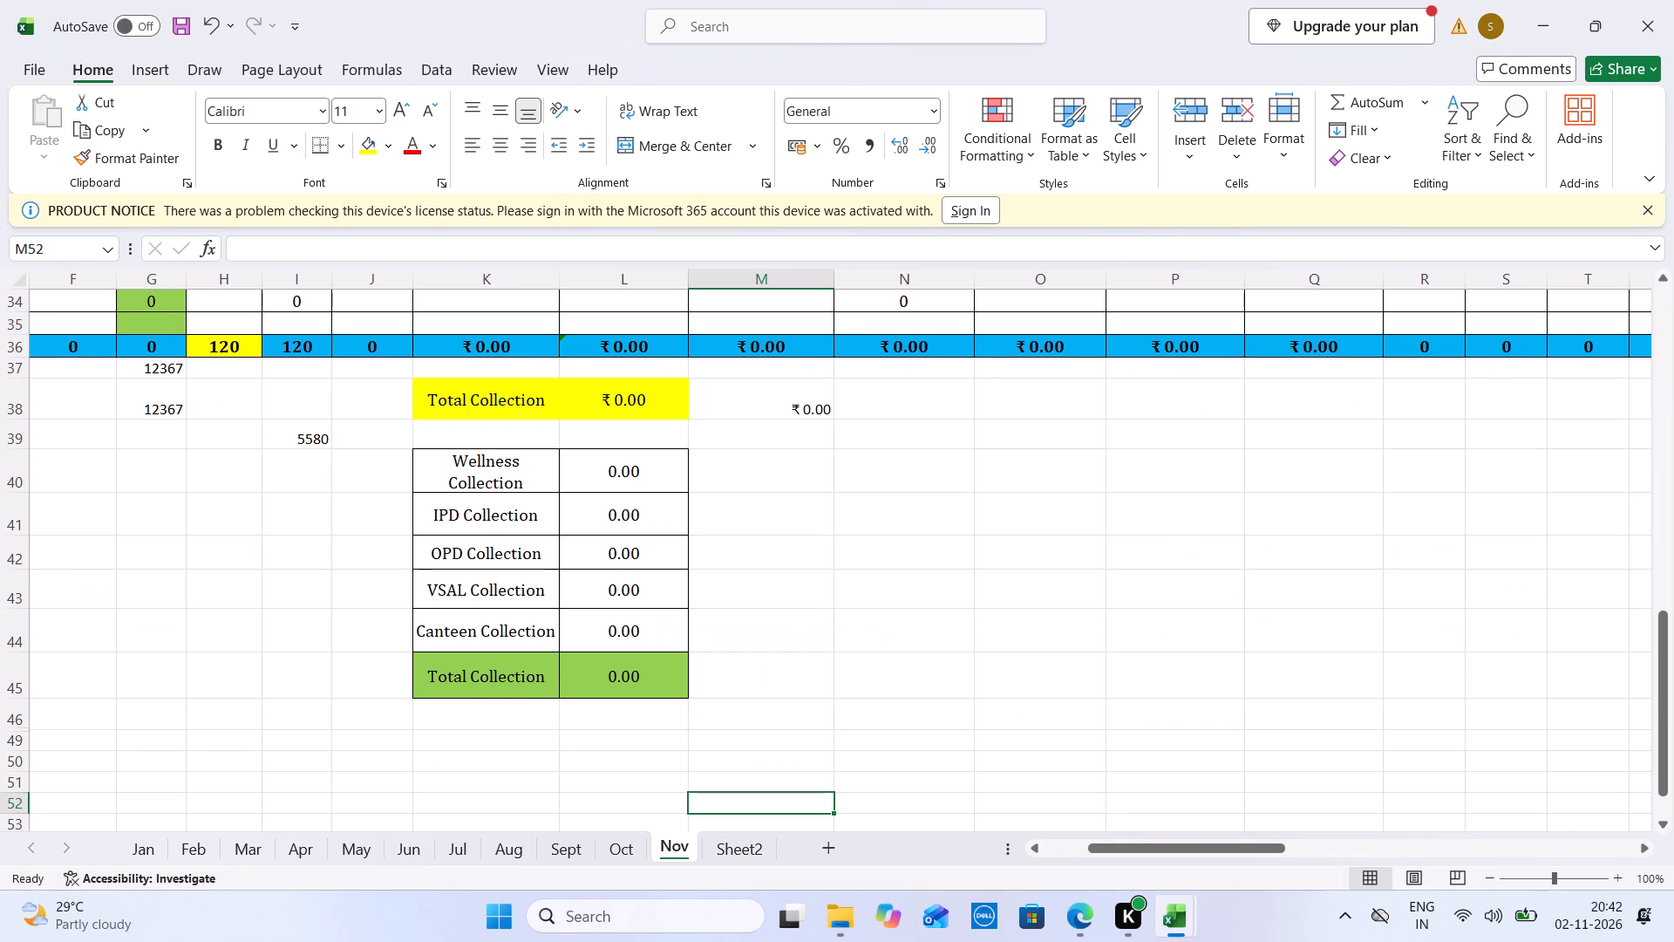
key(ctrl+Tab)
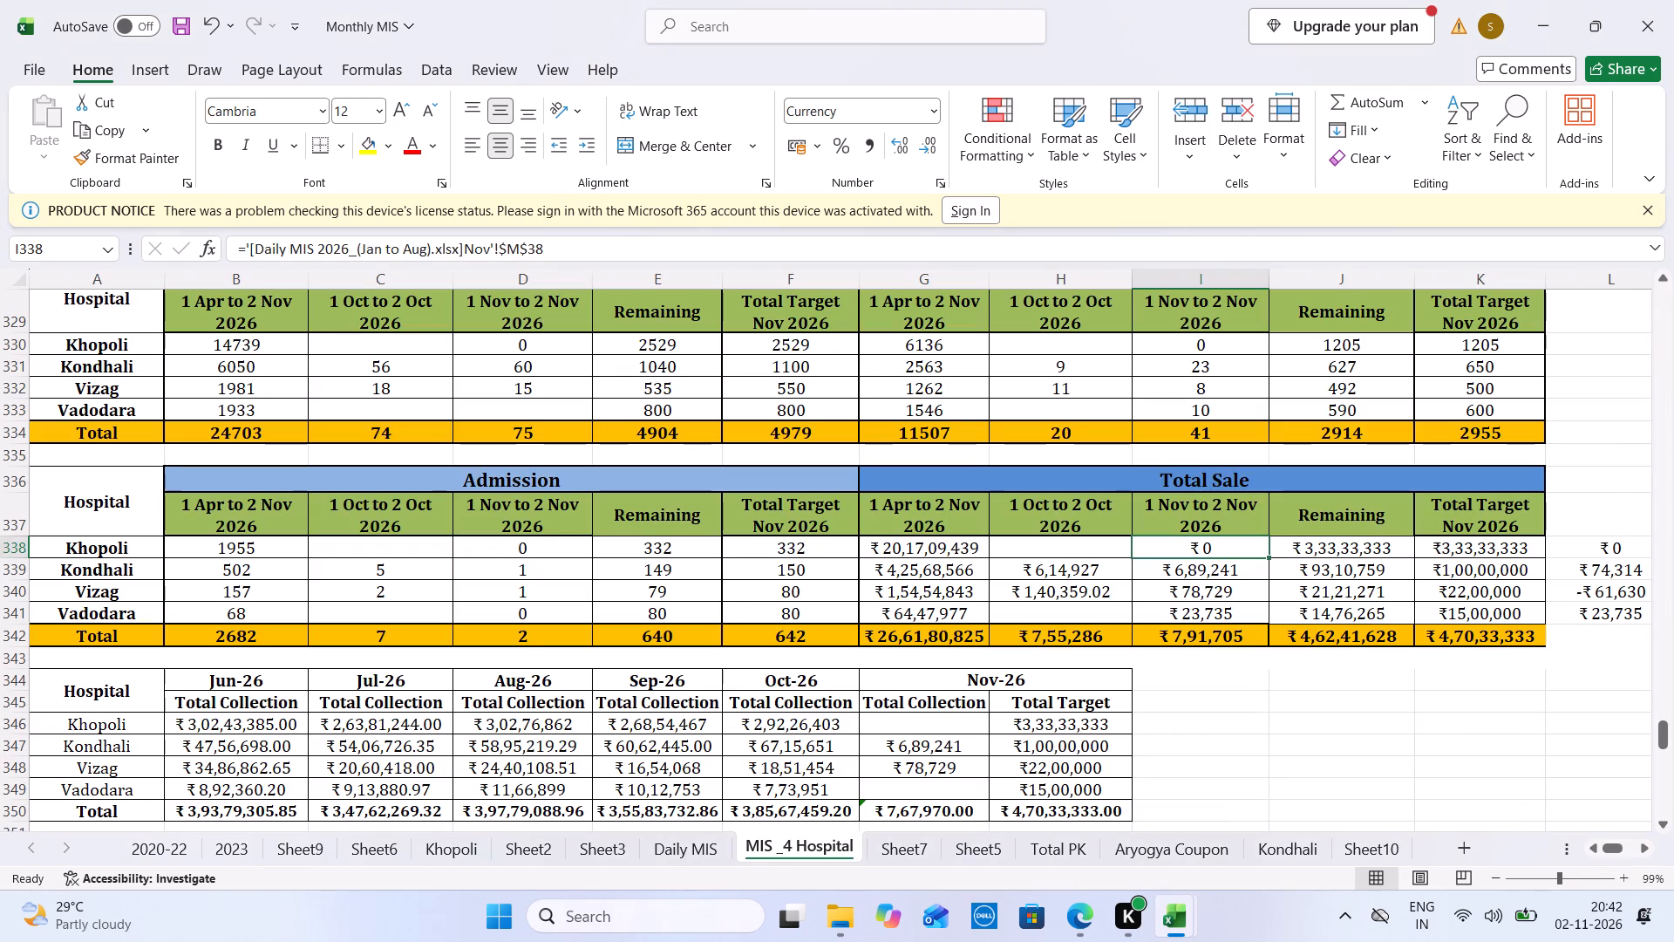
key(ctrl+Tab)
click(1673, 0)
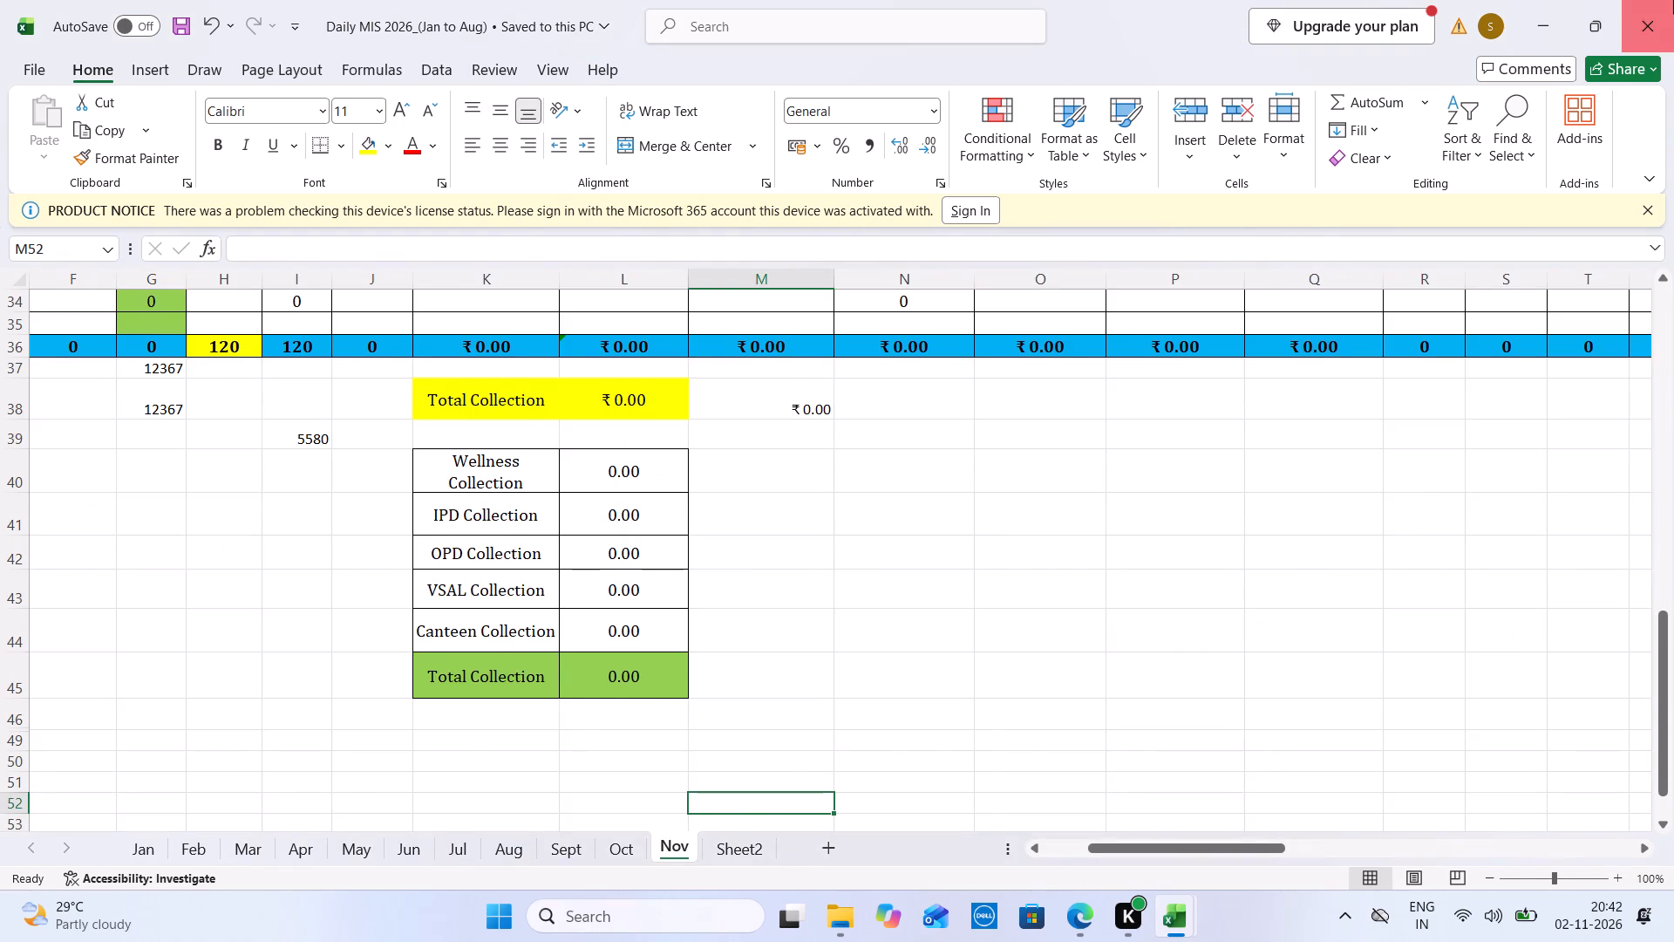
Open the OPD Sheet Vadodara workbook from the Vizag folder.
click(836, 927)
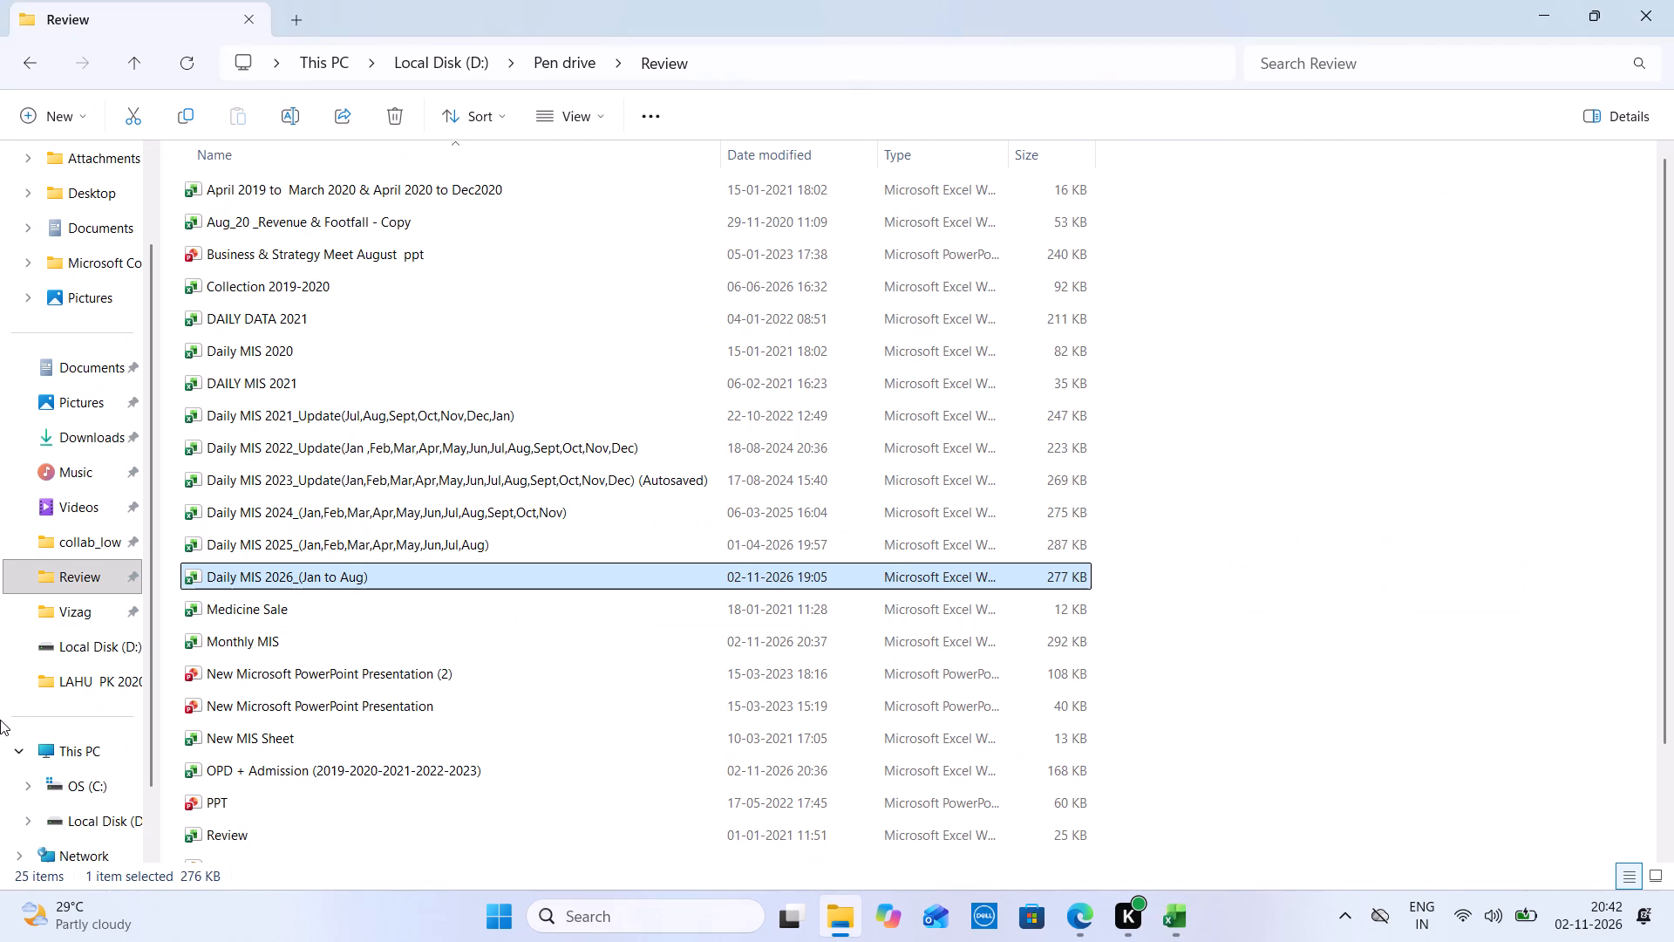
click(113, 612)
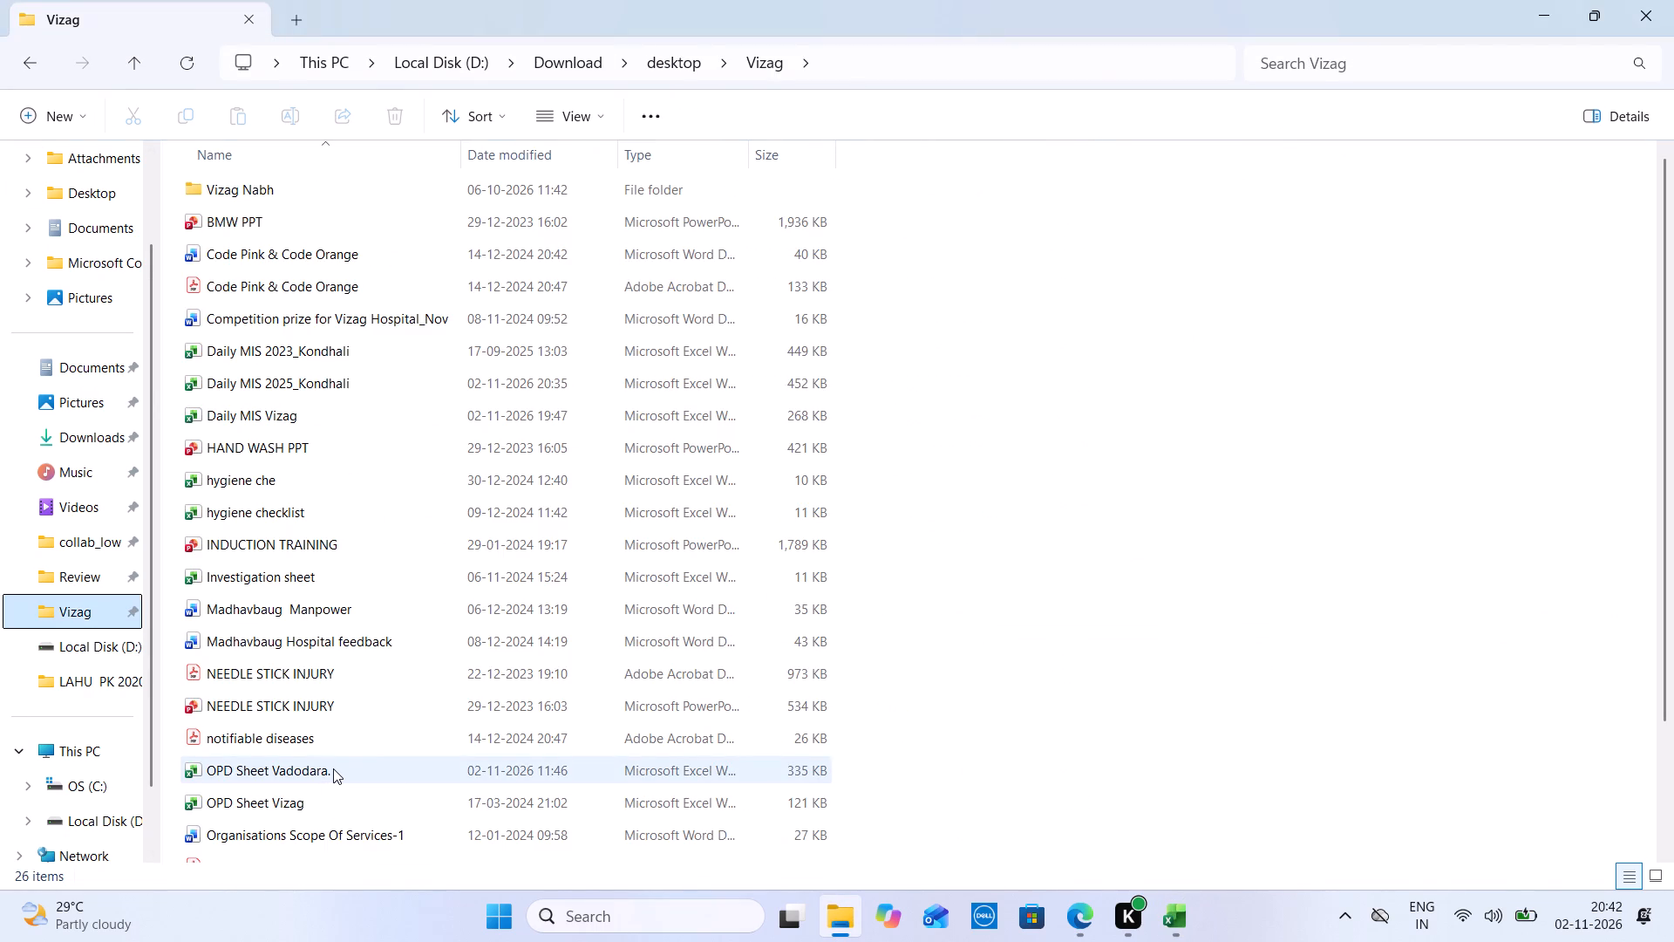
double_click(333, 768)
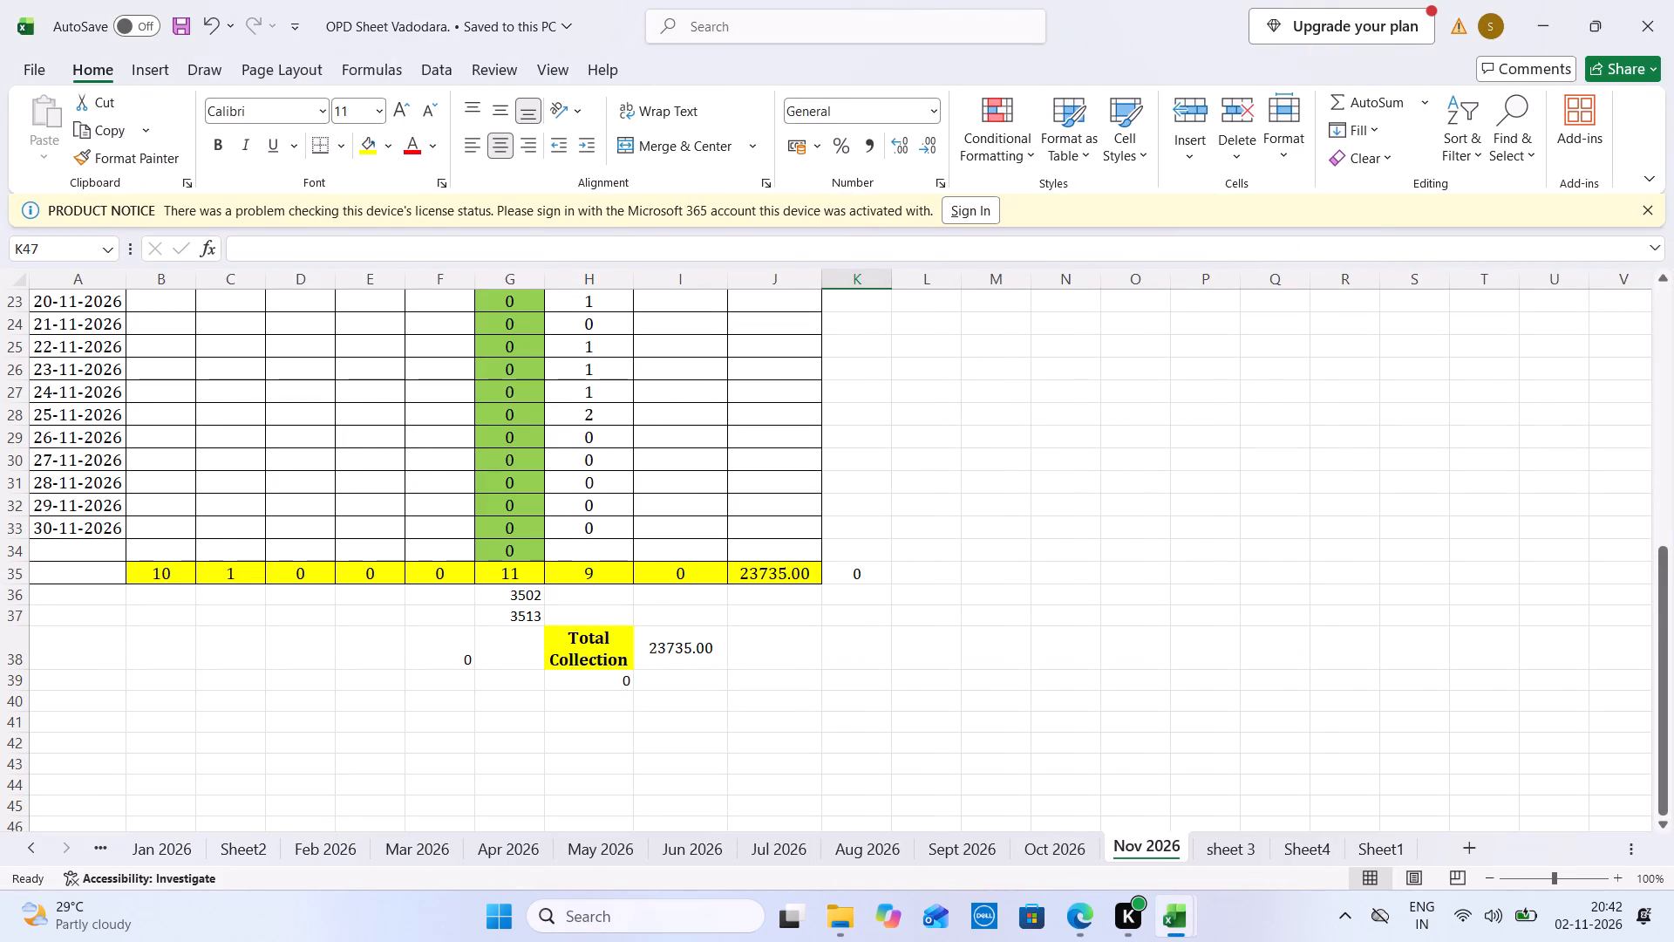
Link Vadodara's 1 Nov to 2 Nov 2026 visit cell D333 in Monthly MIS to G35 of Vadodara's Nov 2026 sheet.
key(ctrl+Tab)
click(405, 609)
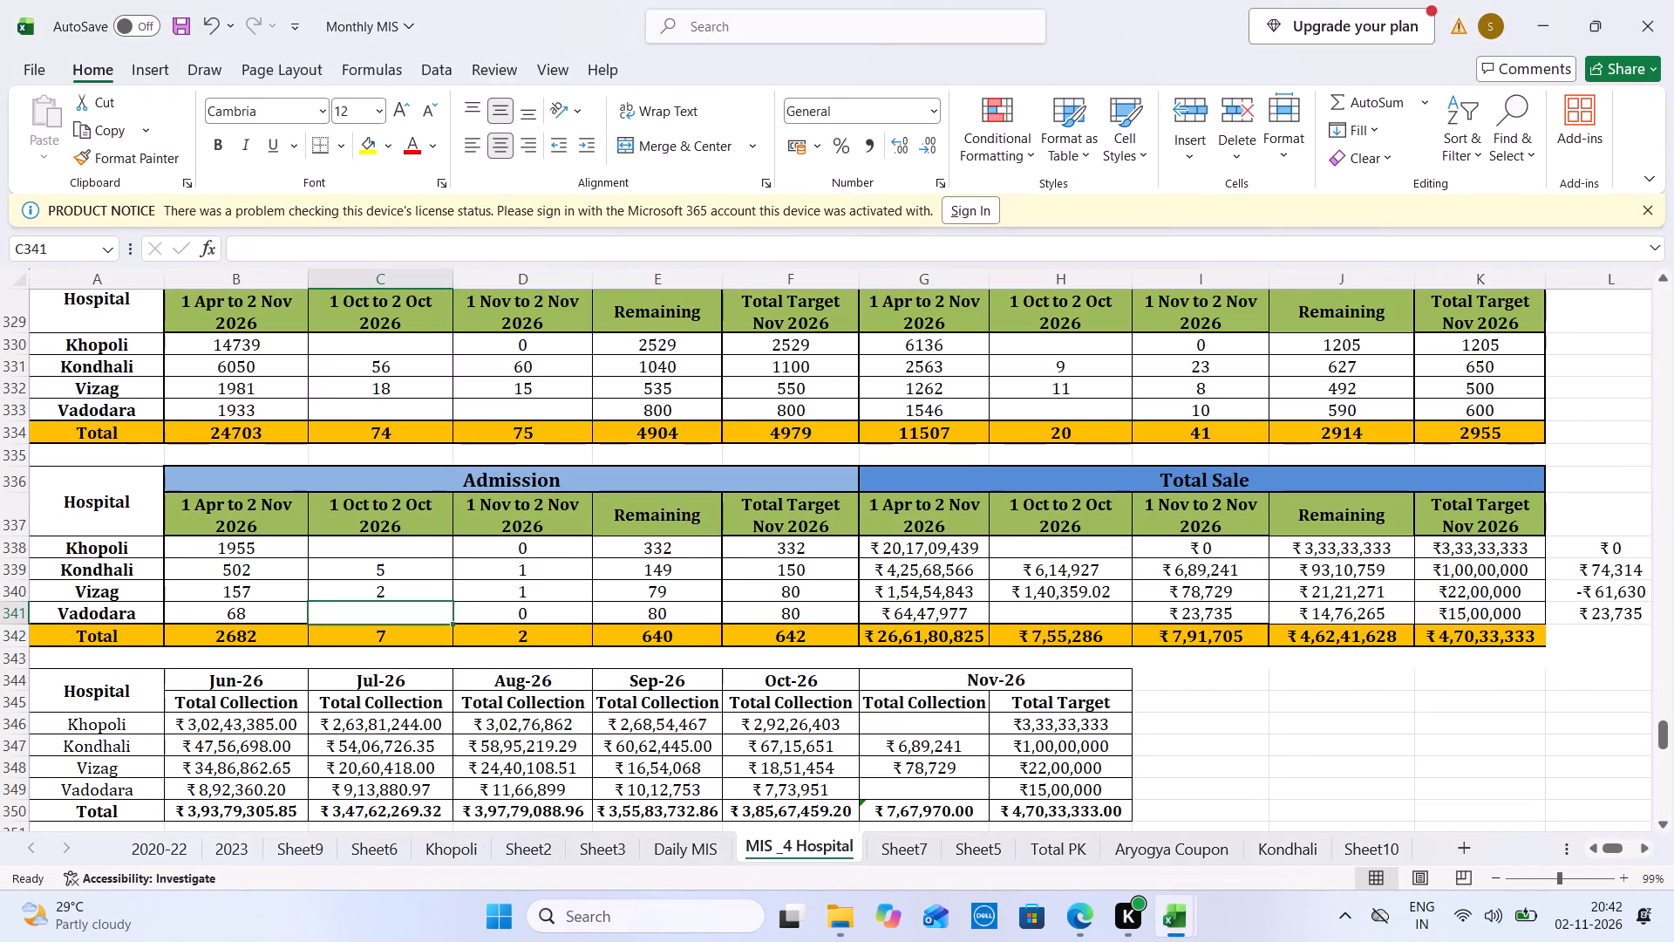
click(547, 403)
key(equal)
key(ctrl+Tab)
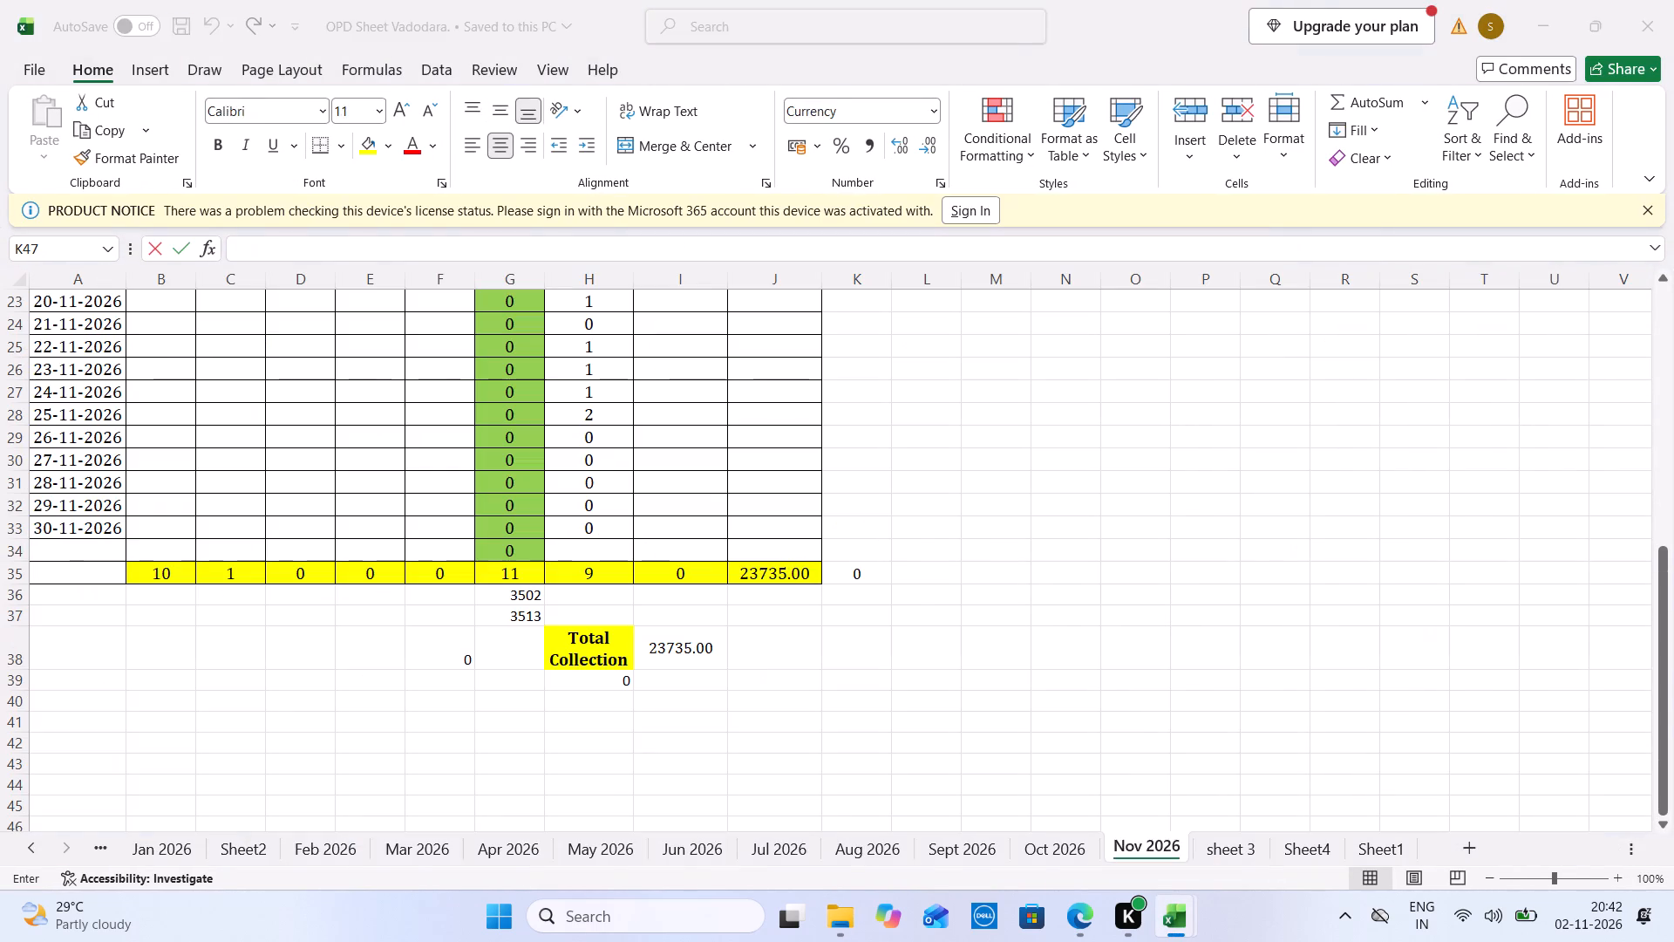
click(532, 567)
key(Return)
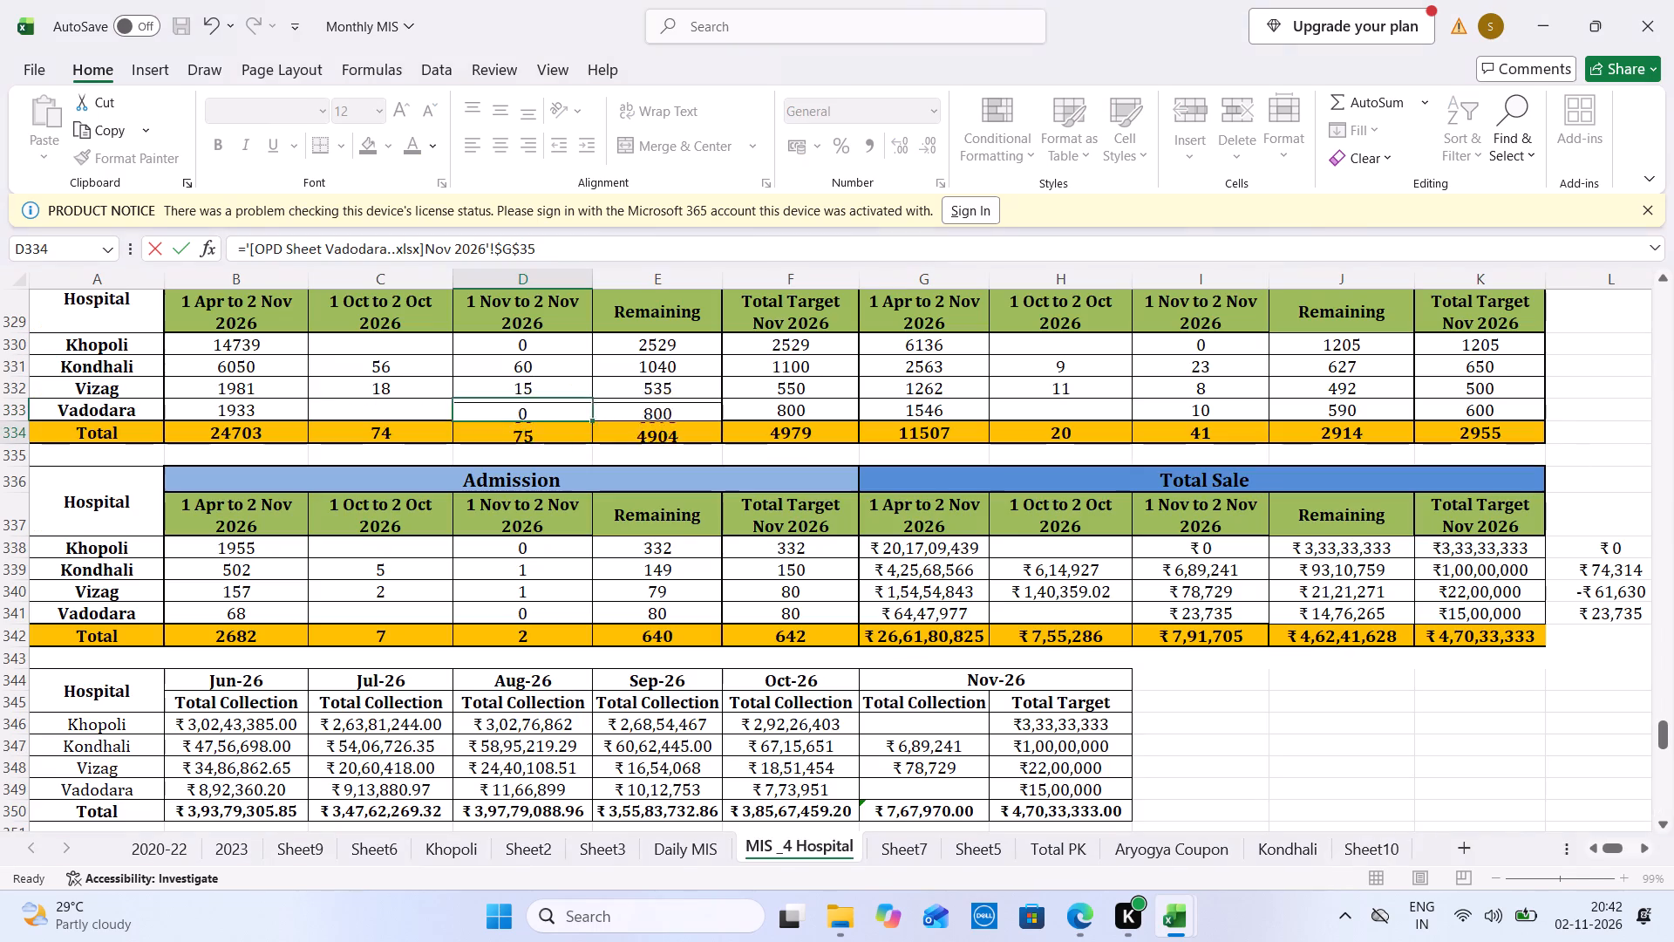
key(ctrl+Tab)
key(ctrl+Tab)
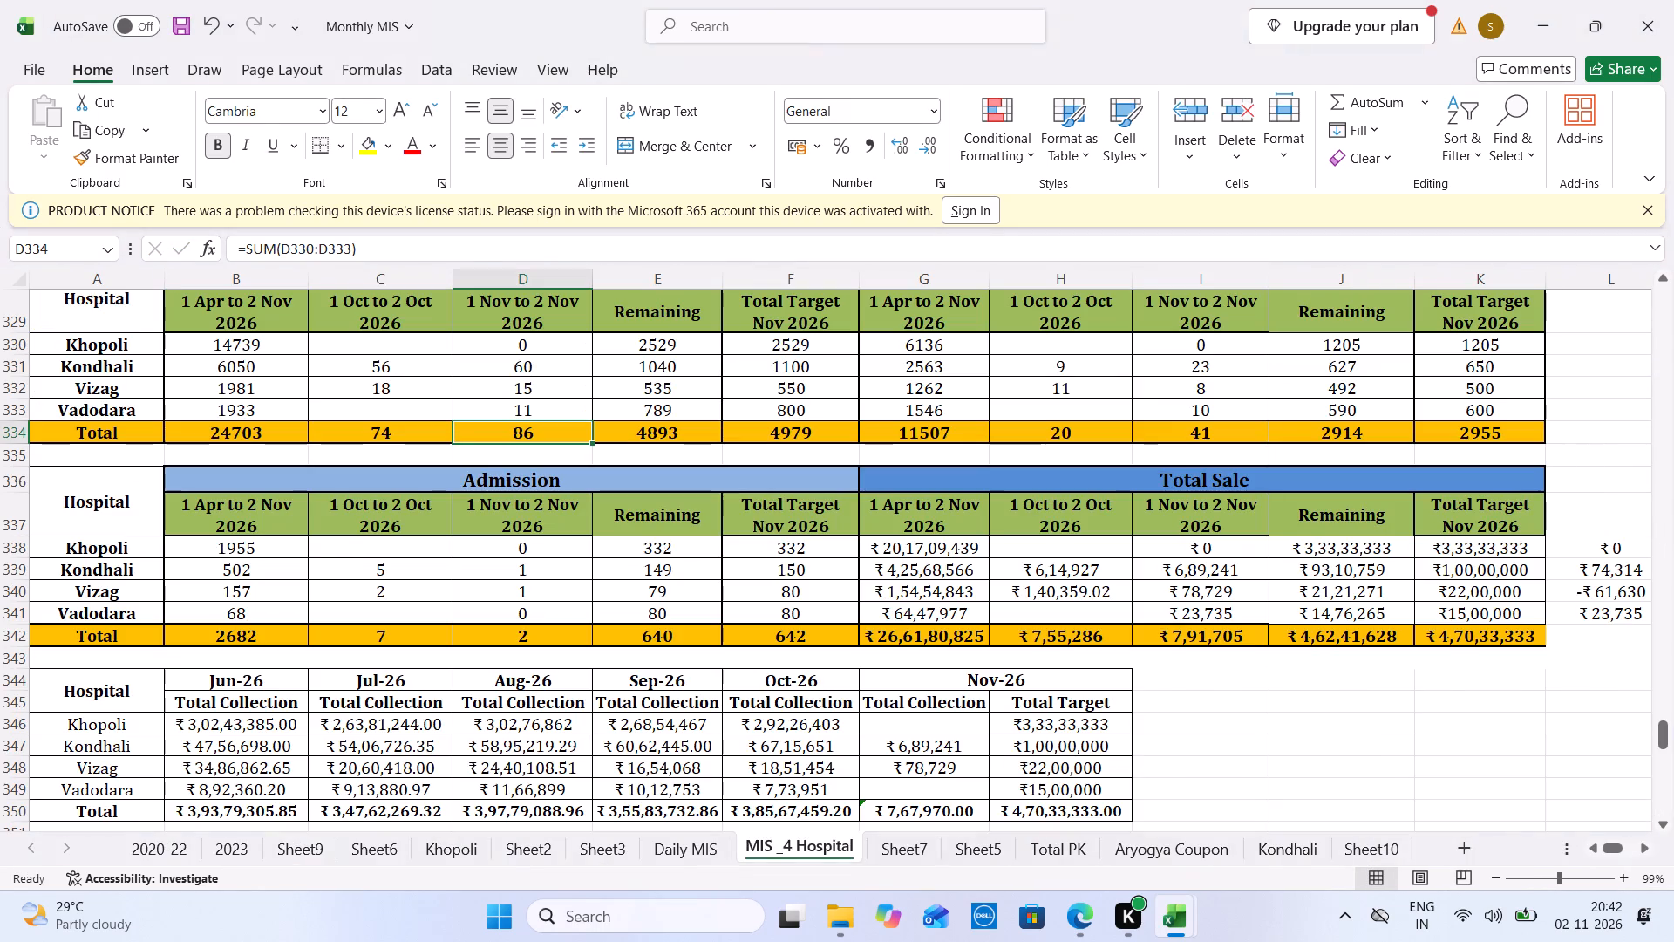
key(ctrl+Tab)
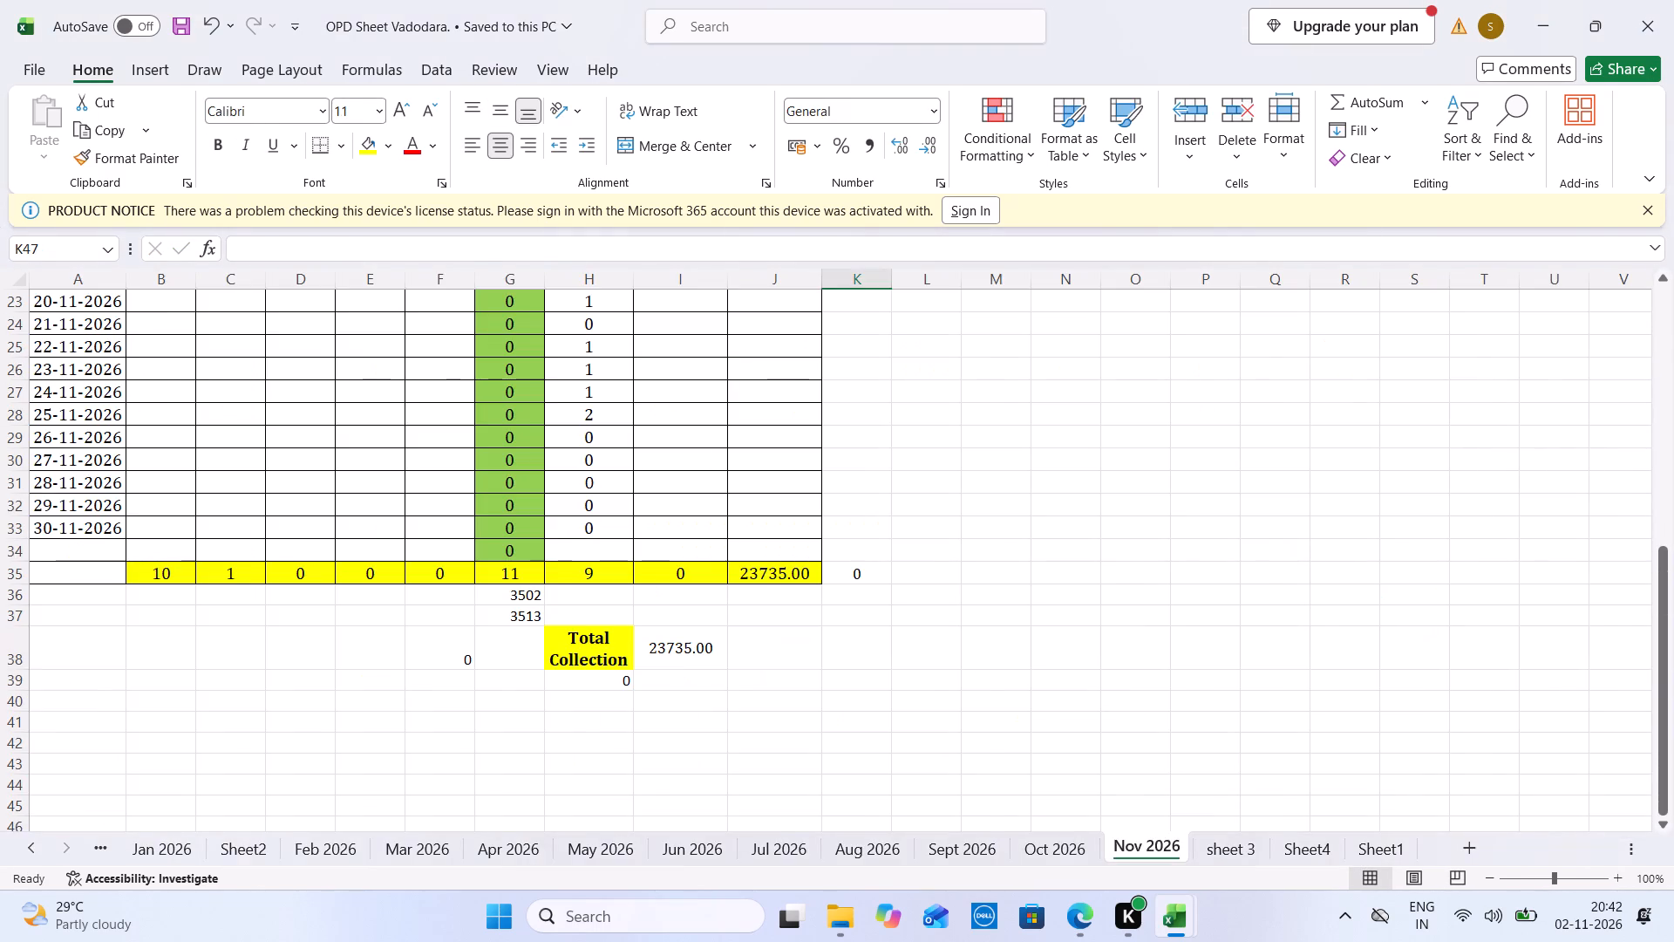
key(ctrl+Tab)
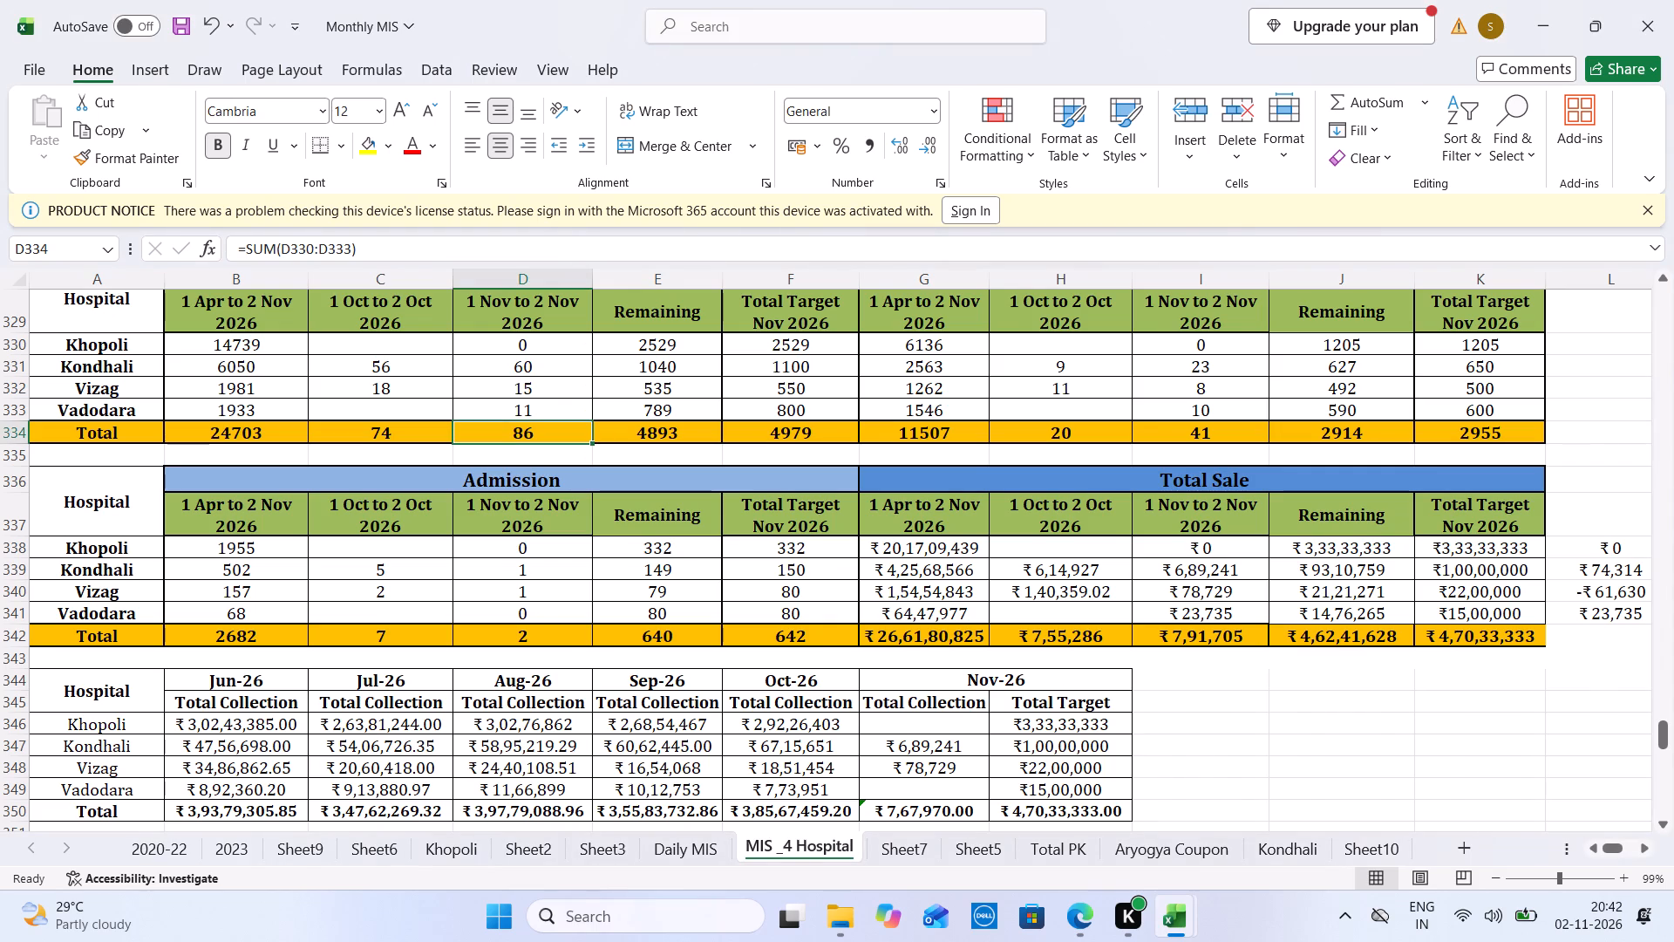
Save the OPD Sheet Vadodara workbook and return to Monthly MIS.
key(ctrl+Tab)
key(ctrl+s)
key(ctrl+Tab)
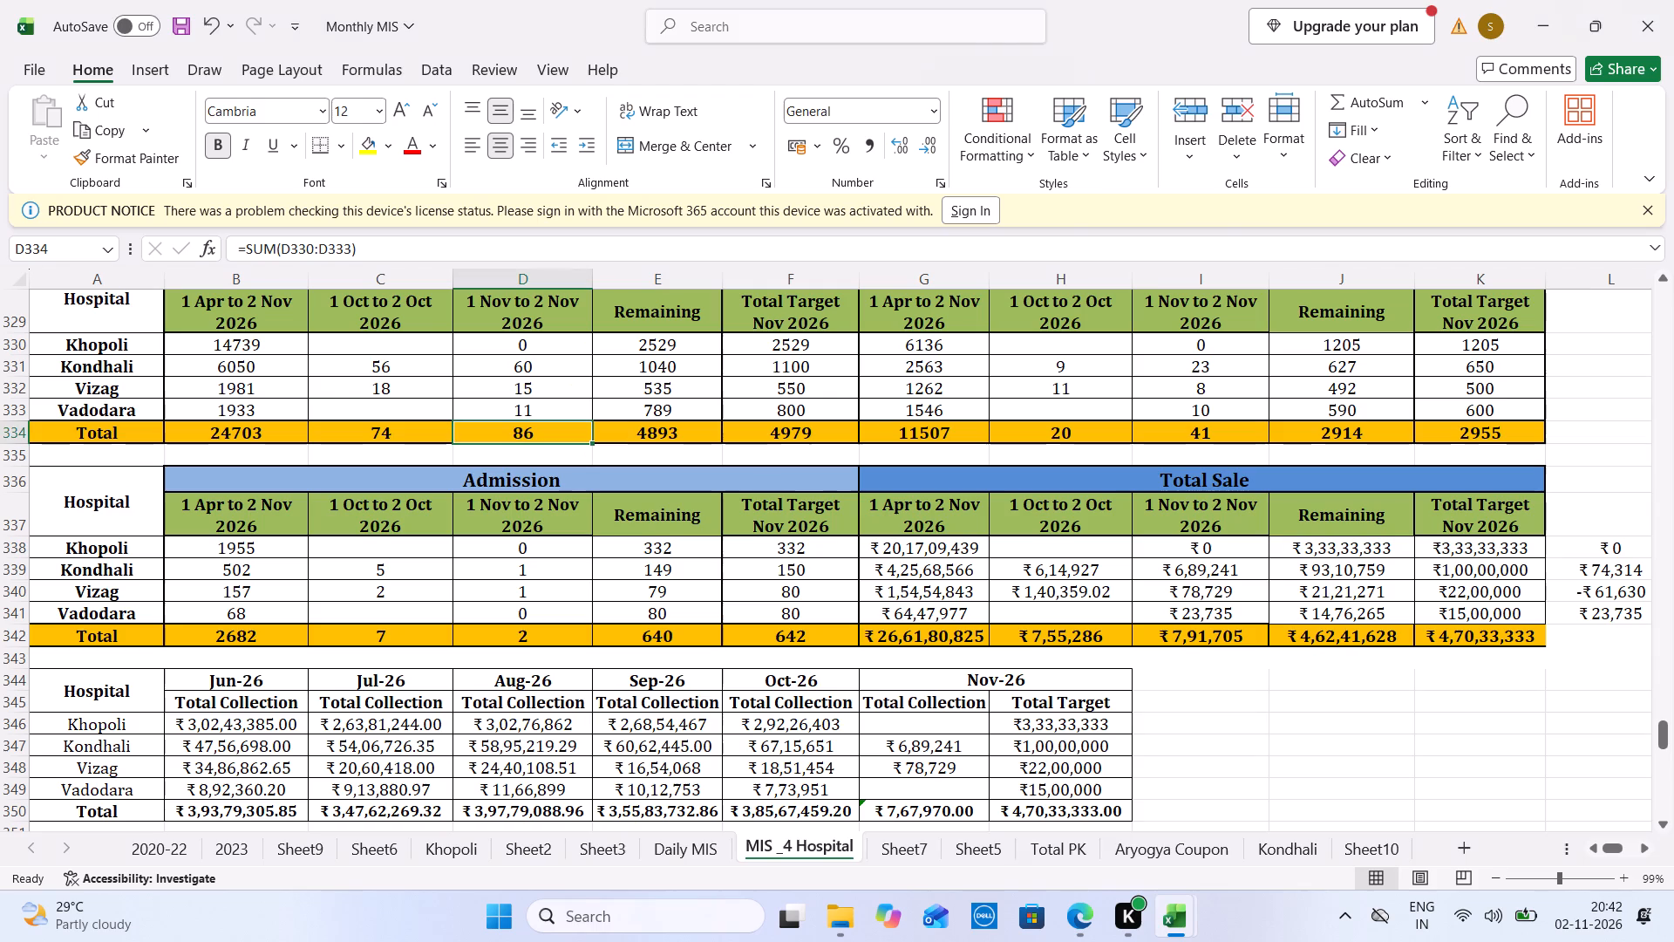
Close the Monthly MIS workbook, saving its changes in the Review folder.
click(1673, 0)
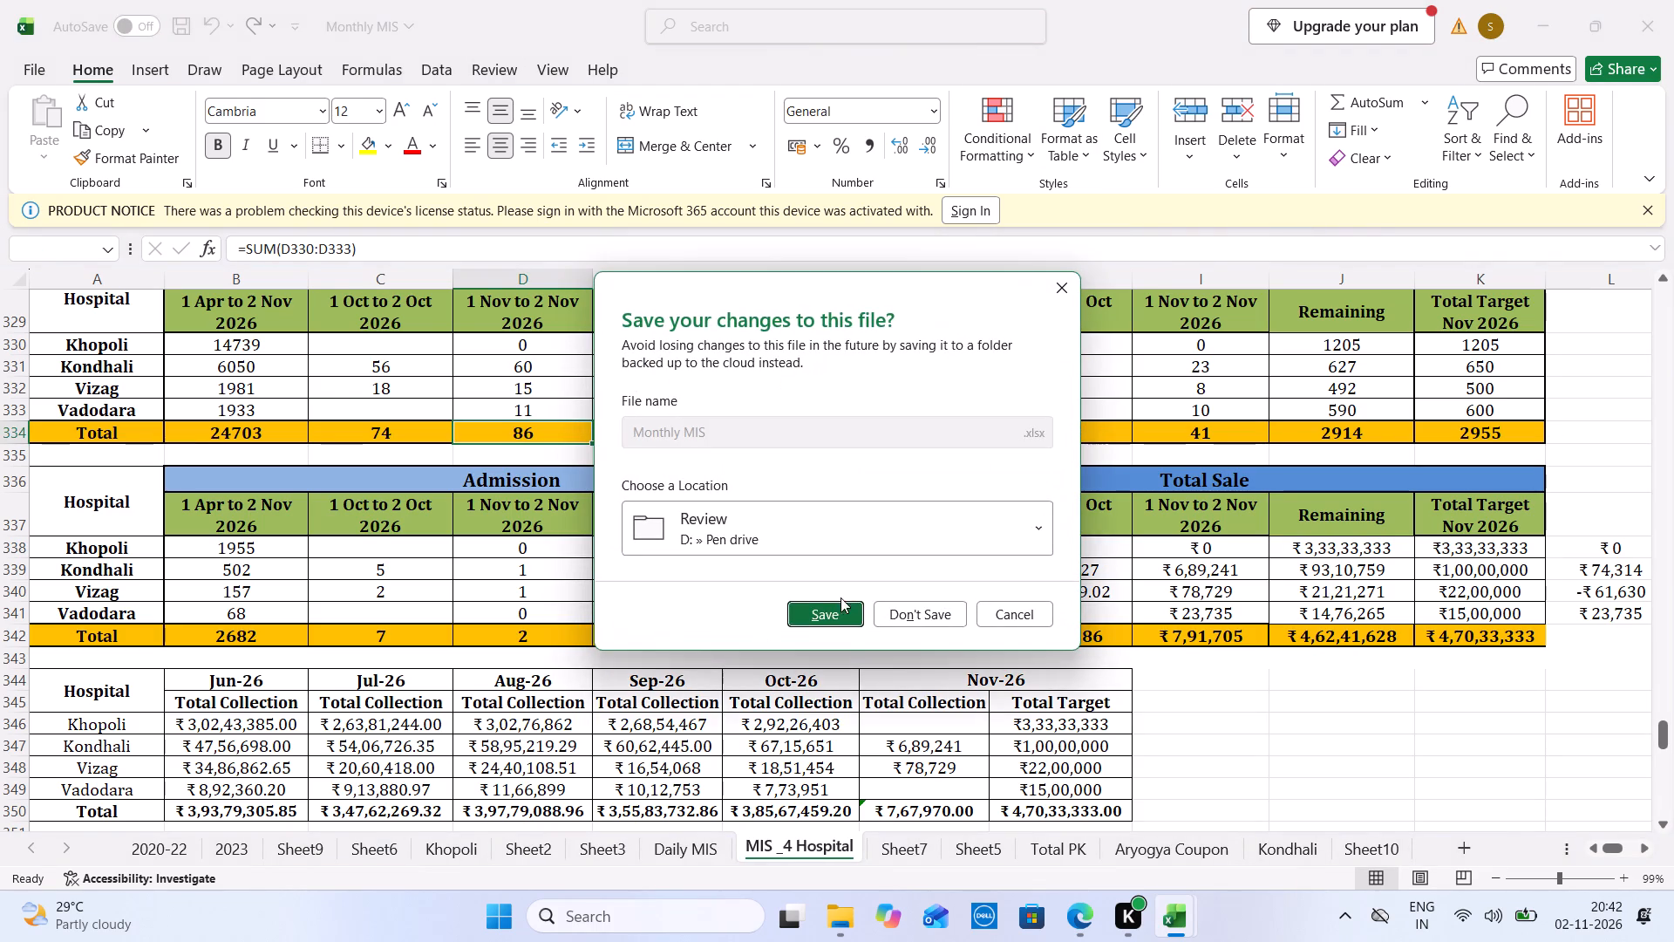
click(821, 617)
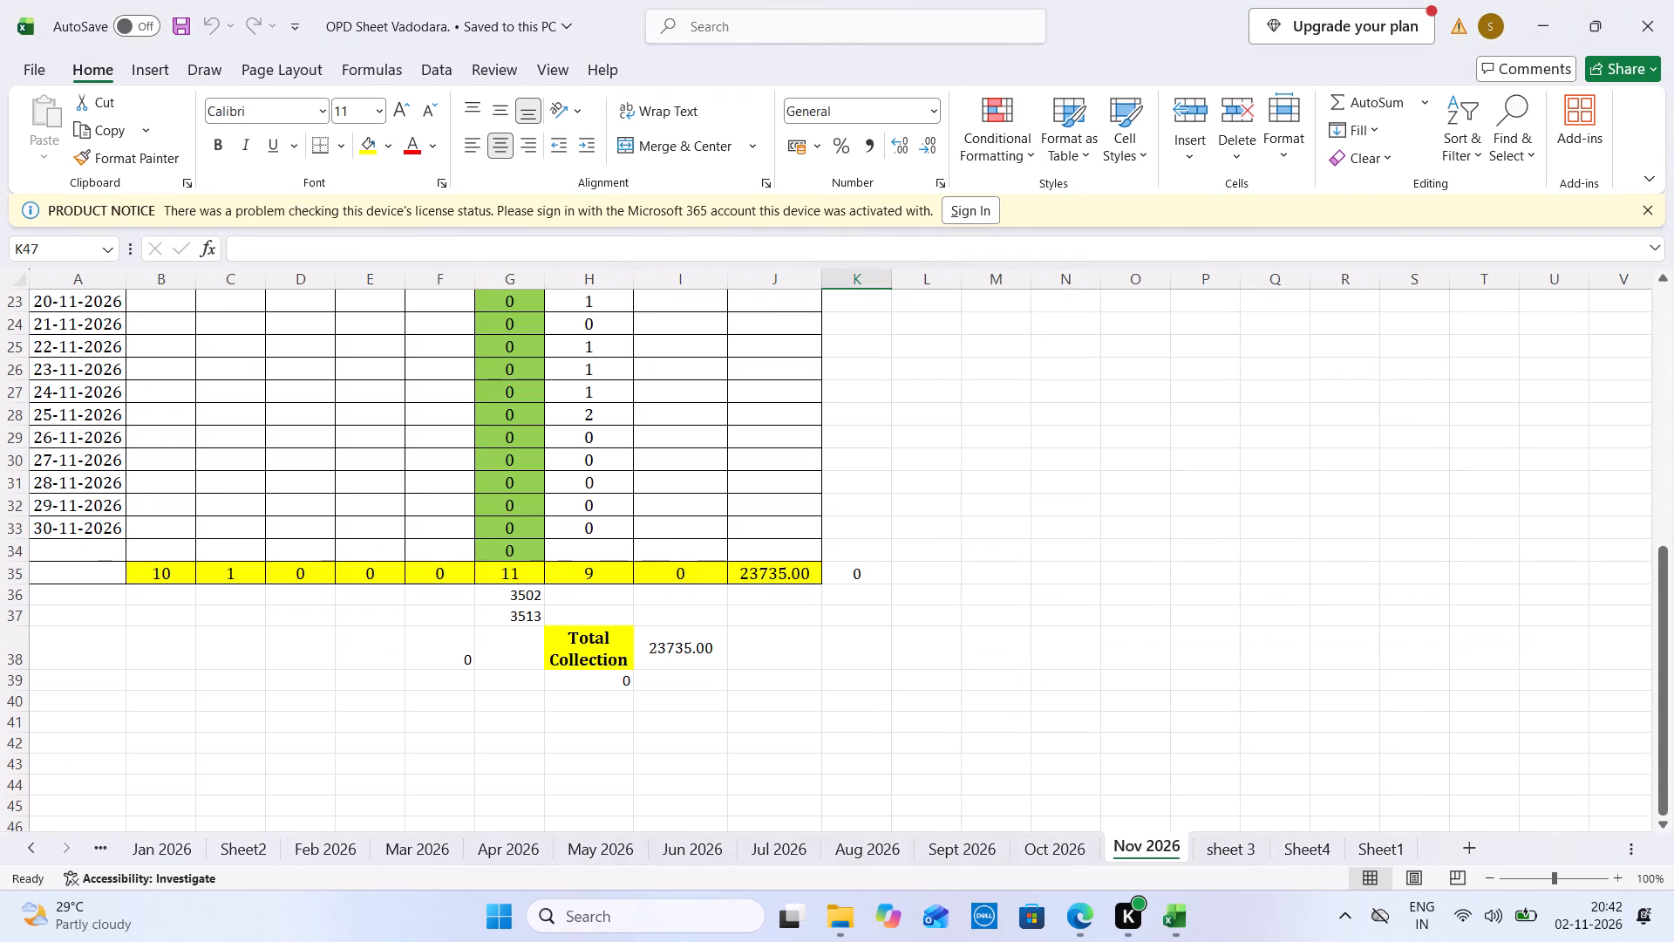